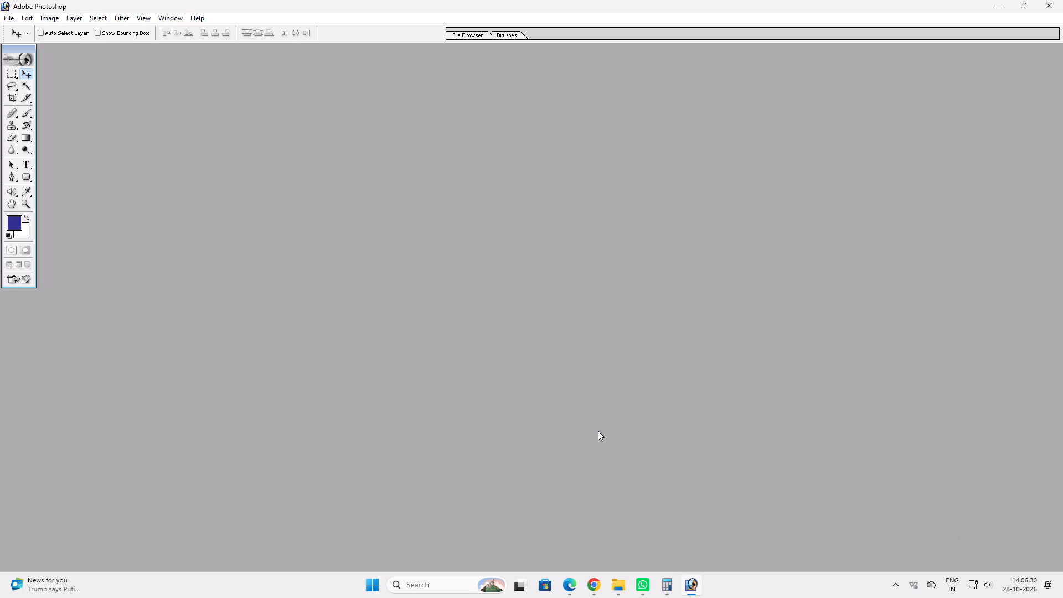
# Open the "Pariwar Mobile 40x4= 1 pc" banner and "Pariwar Mobile 7x5= 2 pic D Star" poster from the pariwar Mobile folder.
pyautogui.doubleClick(528, 352)
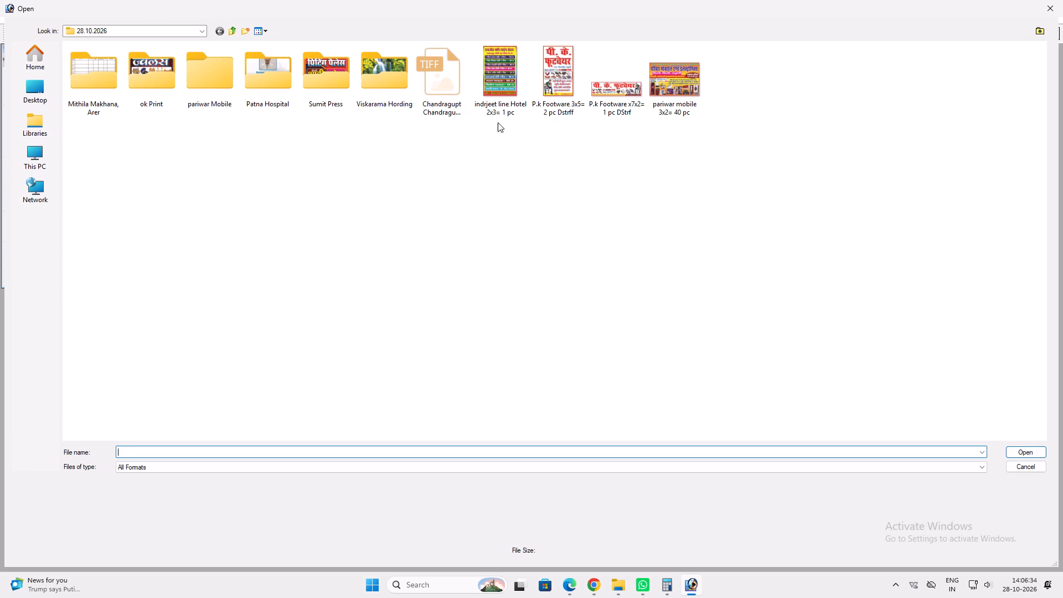
pyautogui.click(552, 96)
pyautogui.click(453, 115)
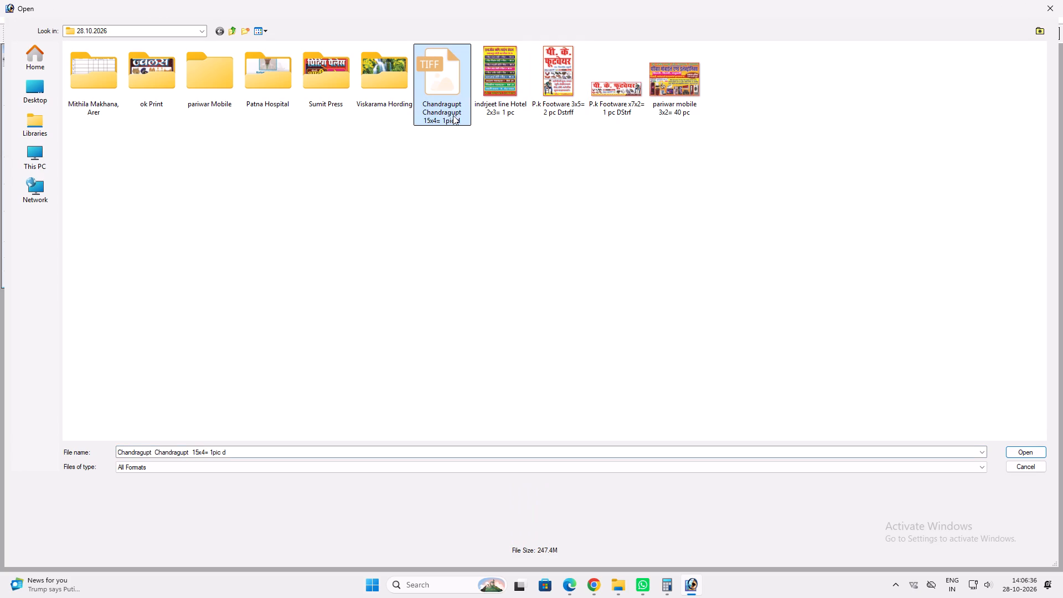
pyautogui.click(653, 84)
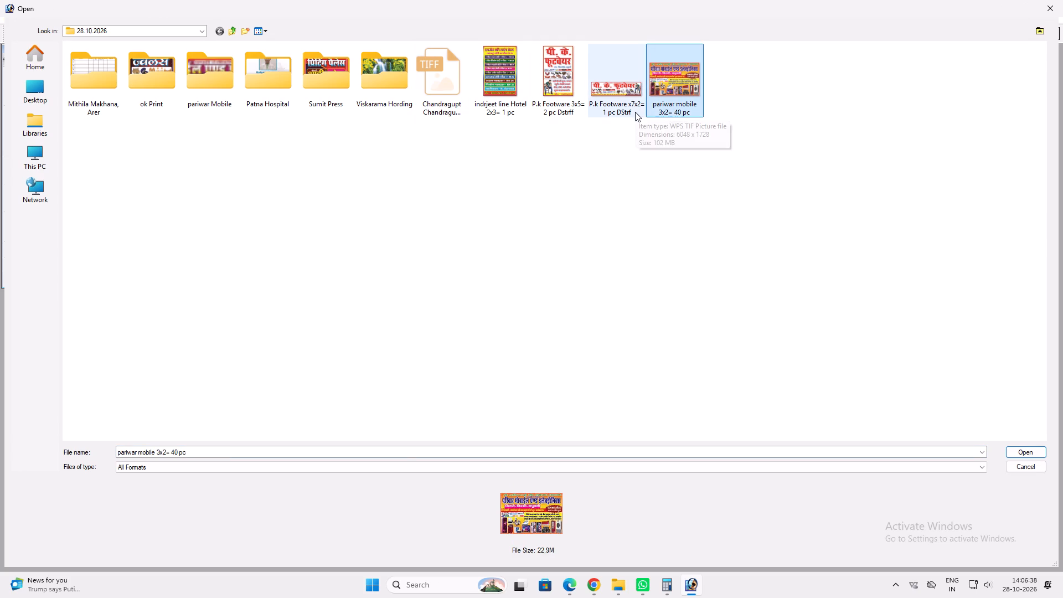
pyautogui.doubleClick(205, 87)
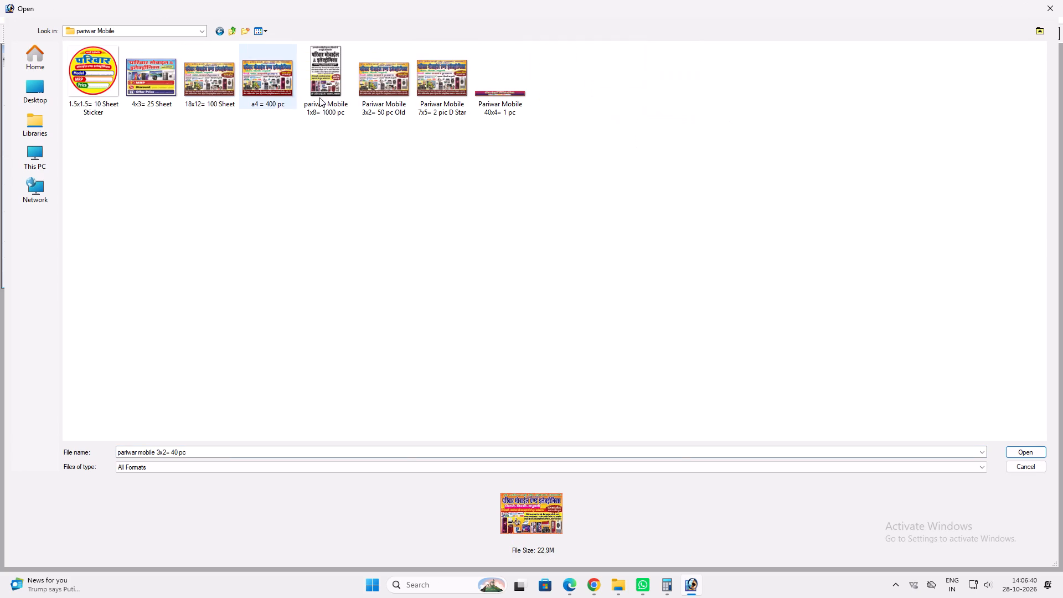
pyautogui.click(503, 87)
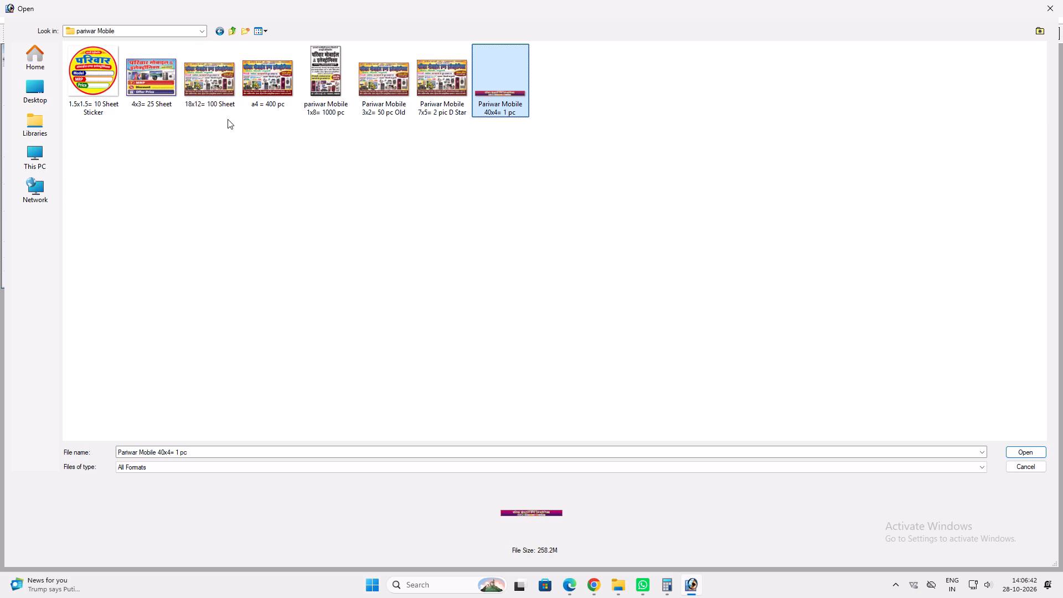
pyautogui.keyDown('ctrl'); pyautogui.click(426, 100); pyautogui.keyUp('ctrl')
pyautogui.press('Return')
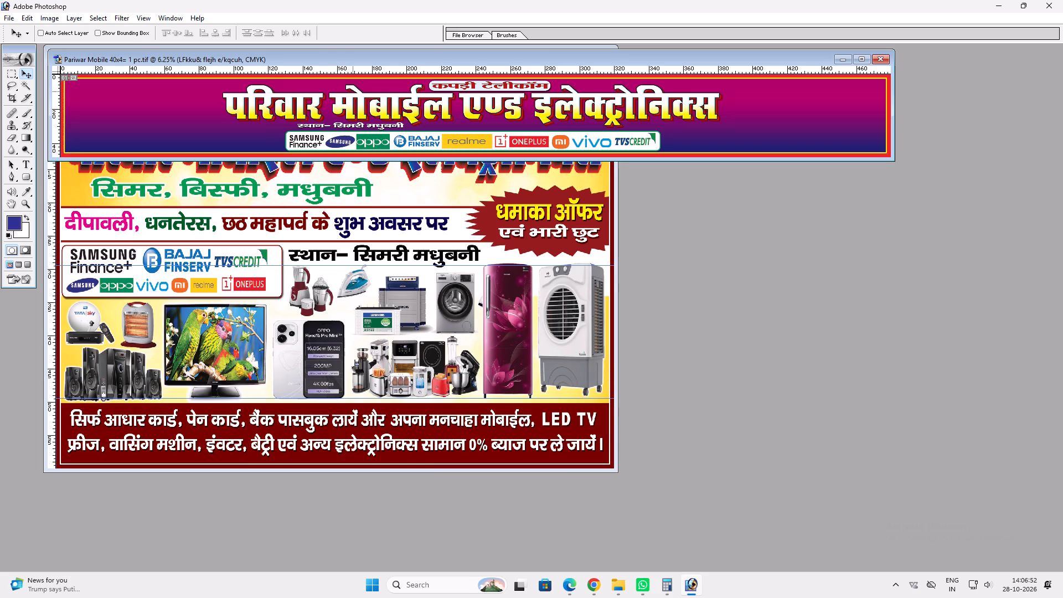
# Copy the magenta refrigerator picture from the 7x5 poster into the 40x4 banner.
pyautogui.moveTo(269, 239); pyautogui.dragTo(276, 237)
pyautogui.press('v')
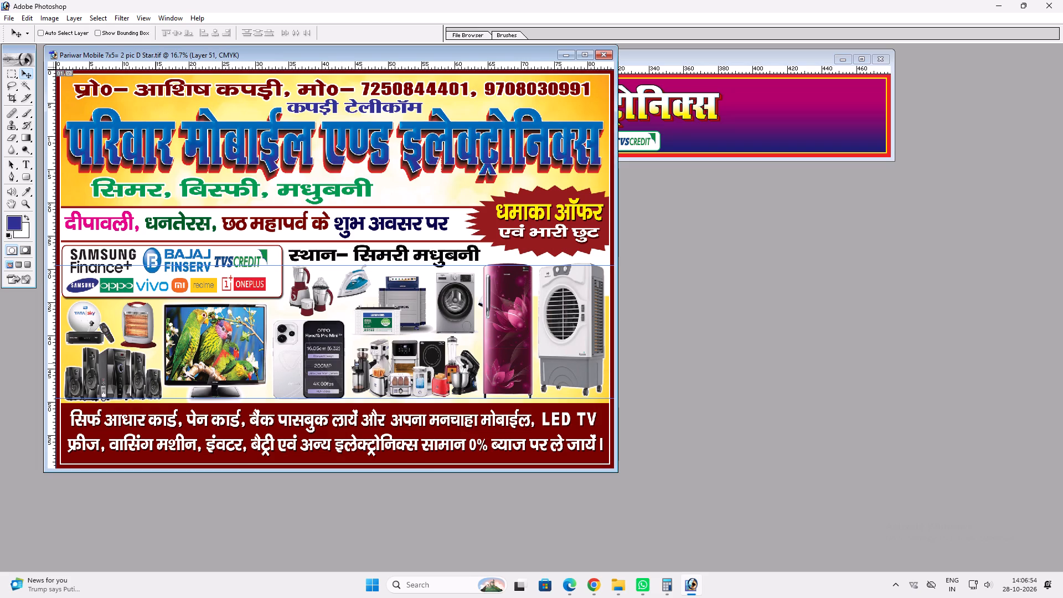
pyautogui.doubleClick(692, 56)
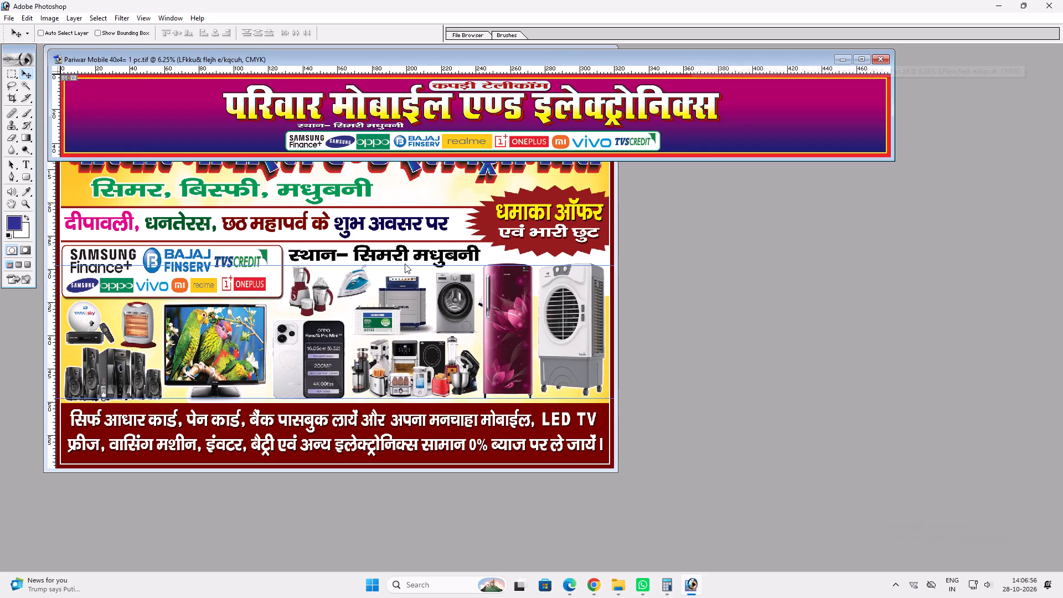
pyautogui.click(405, 264)
pyautogui.press('v')
pyautogui.tripleClick(725, 60)
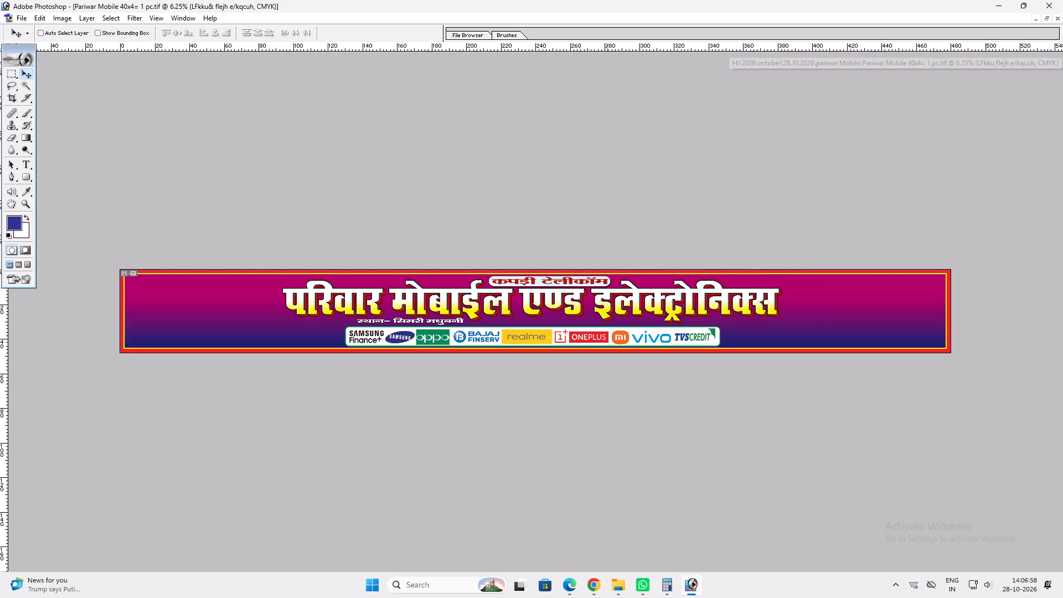
pyautogui.press('p')
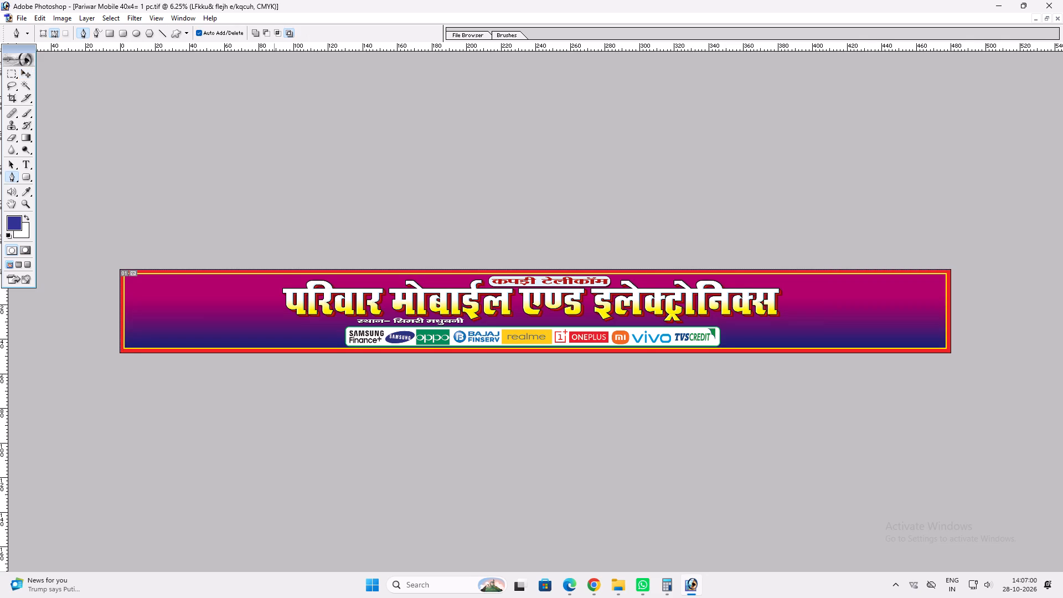
pyautogui.write('fff')
pyautogui.click(299, 355)
pyautogui.press('v')
pyautogui.press('v')
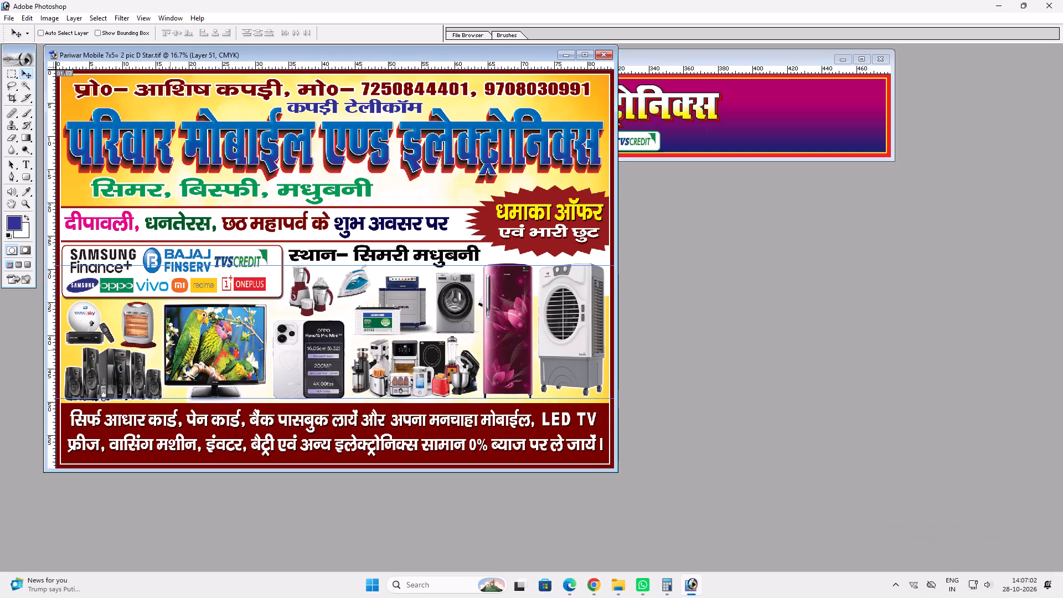
pyautogui.rightClick(512, 334)
pyautogui.click(519, 337)
pyautogui.moveTo(506, 340); pyautogui.dragTo(769, 116)
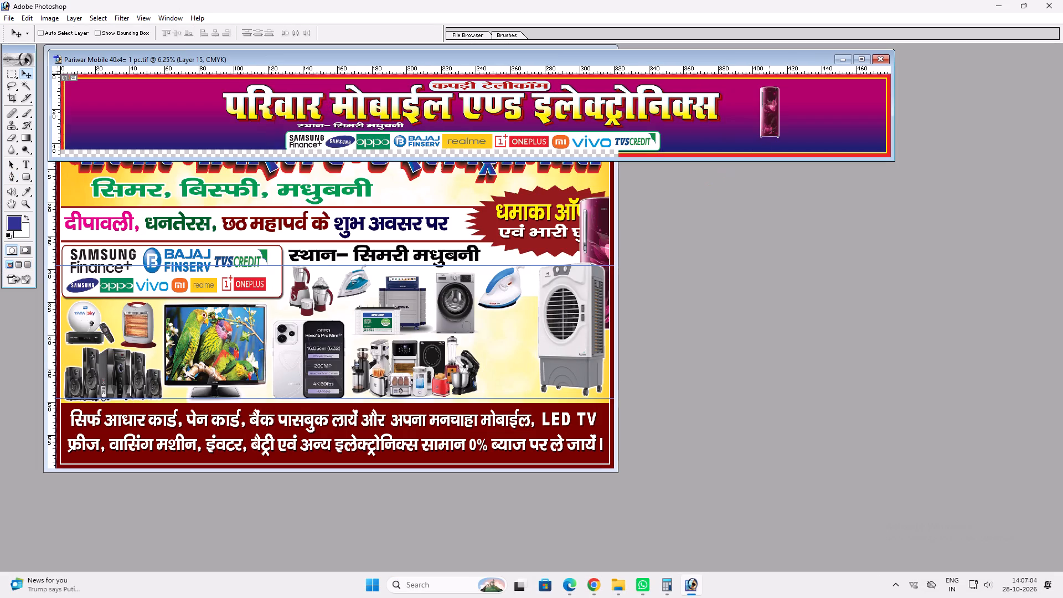
# Move the refrigerator to the banner's right end and enlarge it proportionally to nearly fill the height inside the border.
pyautogui.doubleClick(802, 62)
pyautogui.press('v')
pyautogui.moveTo(831, 321); pyautogui.dragTo(926, 329)
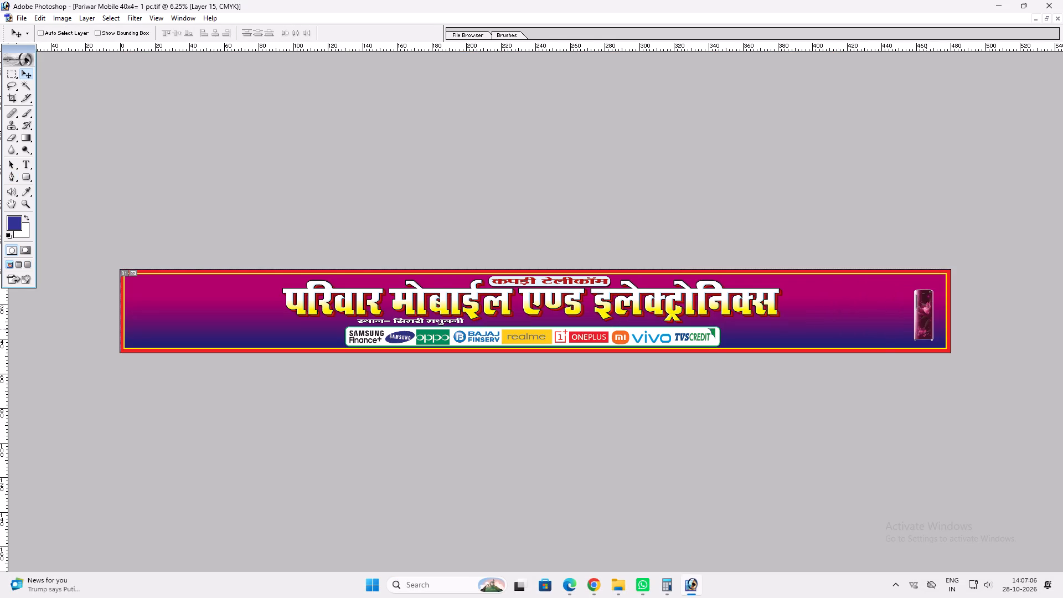
pyautogui.moveTo(926, 329); pyautogui.dragTo(933, 333)
pyautogui.hotkey('ctrl', 't')
pyautogui.keyDown('shift'); pyautogui.moveTo(919, 295); pyautogui.dragTo(905, 282); pyautogui.keyUp('shift')
pyautogui.keyDown('shift'); pyautogui.moveTo(914, 286); pyautogui.dragTo(908, 288); pyautogui.keyUp('shift')
pyautogui.press('Return')
pyautogui.press('v')
# Copy the white air cooler picture from the 7x5 poster into the 40x4 banner.
pyautogui.press('f')
pyautogui.press('f')
pyautogui.press('f')
pyautogui.click(466, 414)
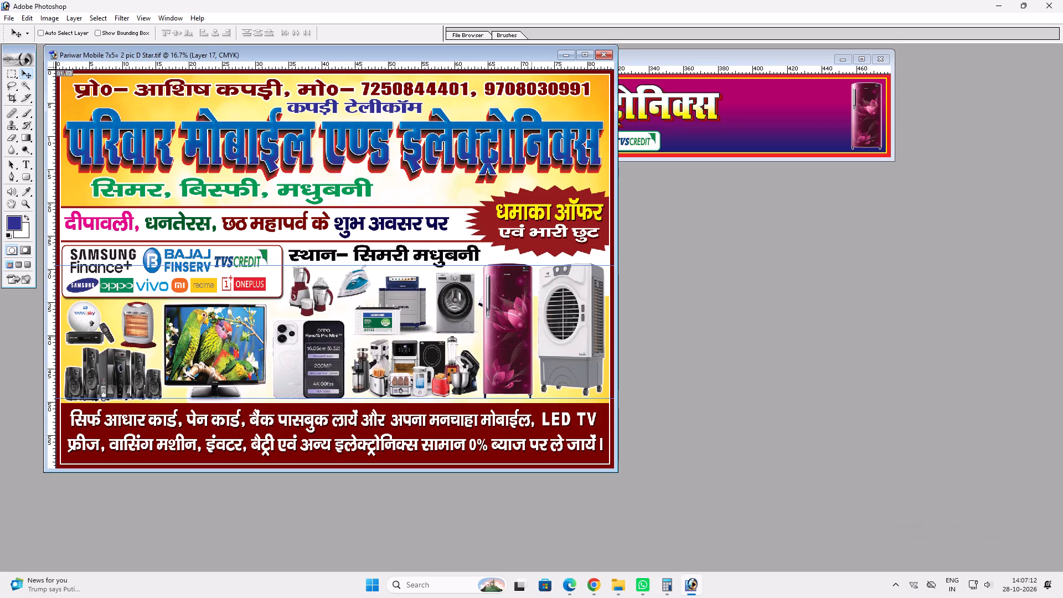
pyautogui.keyDown('ctrl'); pyautogui.click(531, 335); pyautogui.keyUp('ctrl')
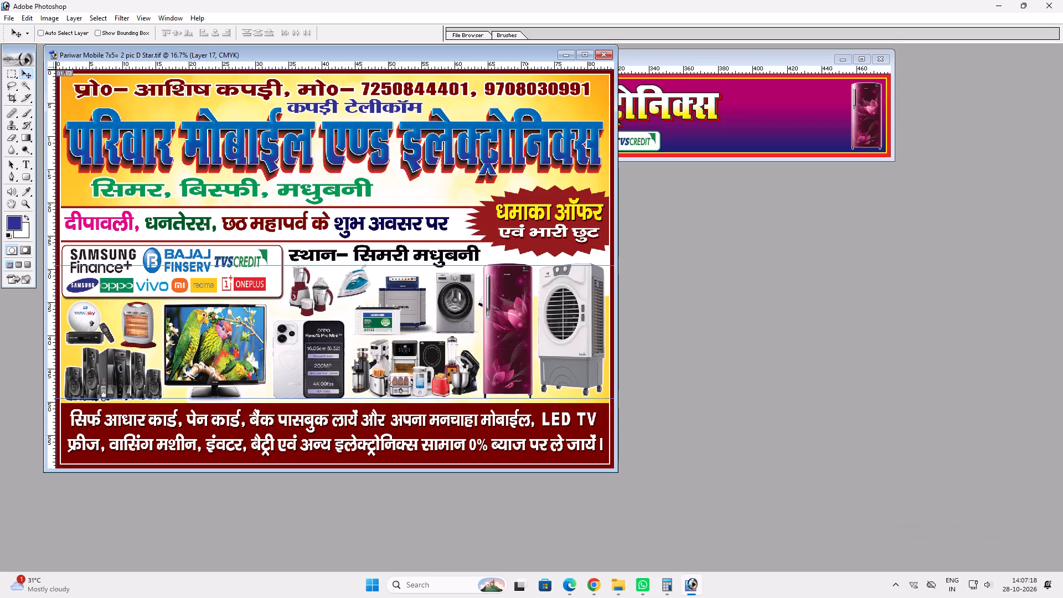
pyautogui.keyDown('ctrl'); pyautogui.click(583, 349); pyautogui.keyUp('ctrl')
pyautogui.moveTo(583, 349); pyautogui.dragTo(593, 352)
pyautogui.hotkey('ctrl', 'z')
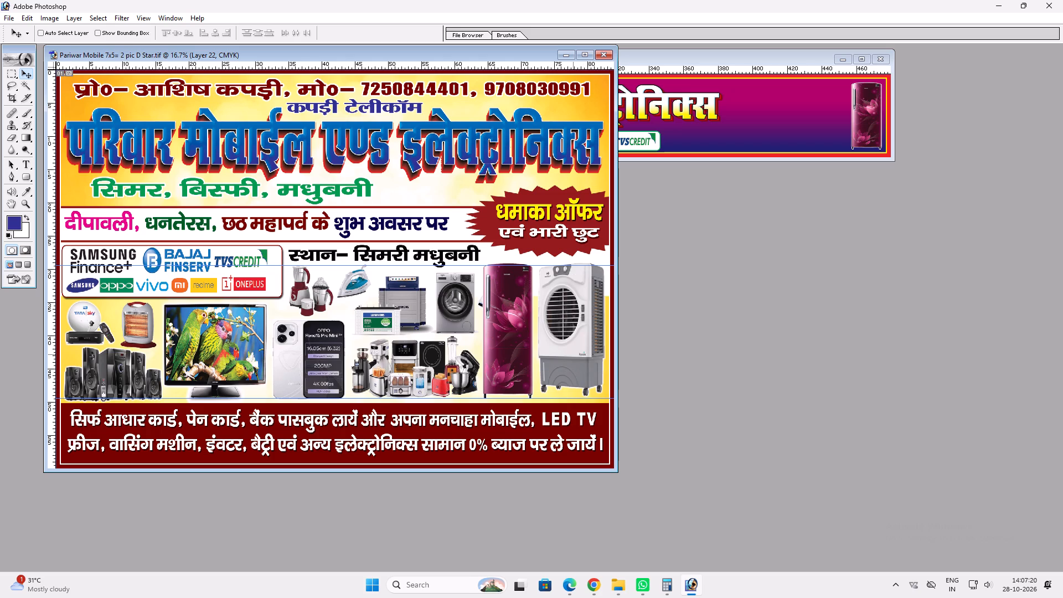
pyautogui.moveTo(570, 354); pyautogui.dragTo(792, 133)
# Place the air cooler immediately left of the refrigerator on the banner and enlarge it to nearly the refrigerator's height.
pyautogui.press('v')
pyautogui.click(857, 61)
pyautogui.press('v')
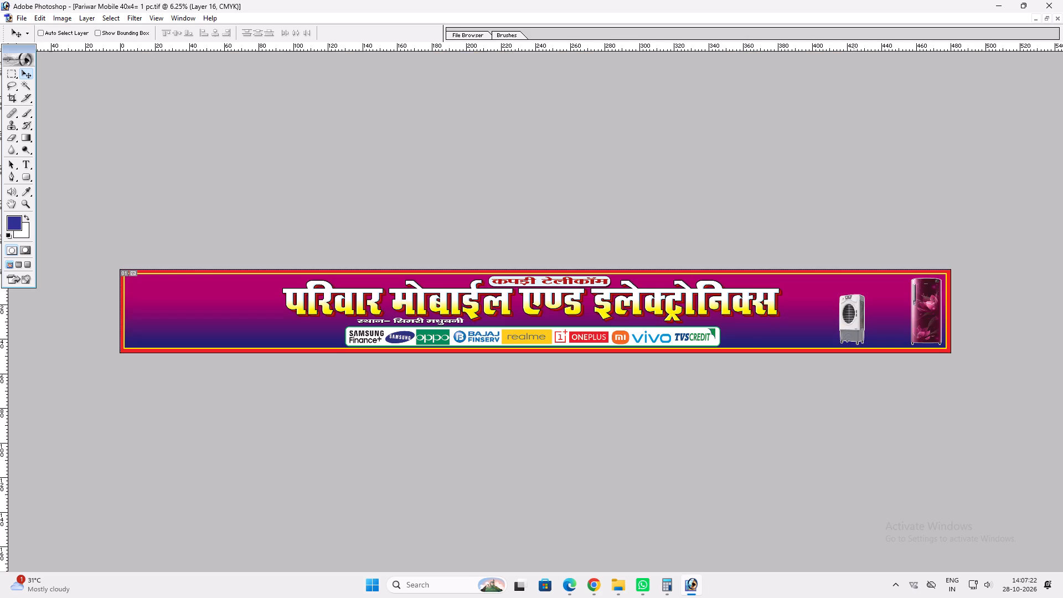
pyautogui.press('v')
pyautogui.moveTo(853, 265); pyautogui.dragTo(896, 265)
pyautogui.hotkey('ctrl', 't')
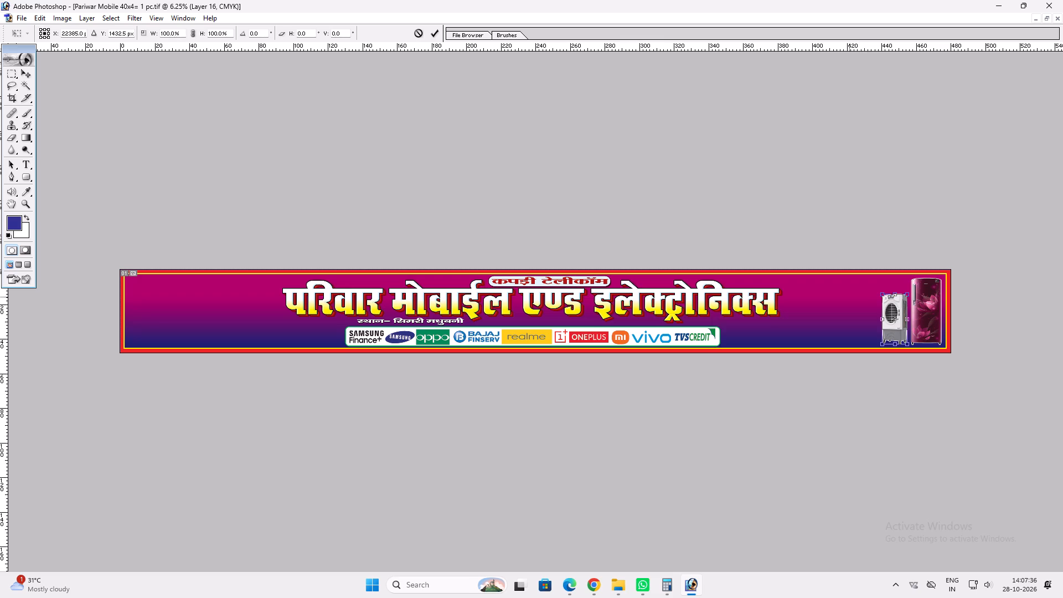
pyautogui.press('Return')
pyautogui.hotkey('ctrl', 't')
pyautogui.keyDown('shift'); pyautogui.moveTo(880, 296); pyautogui.dragTo(866, 290); pyautogui.keyUp('shift')
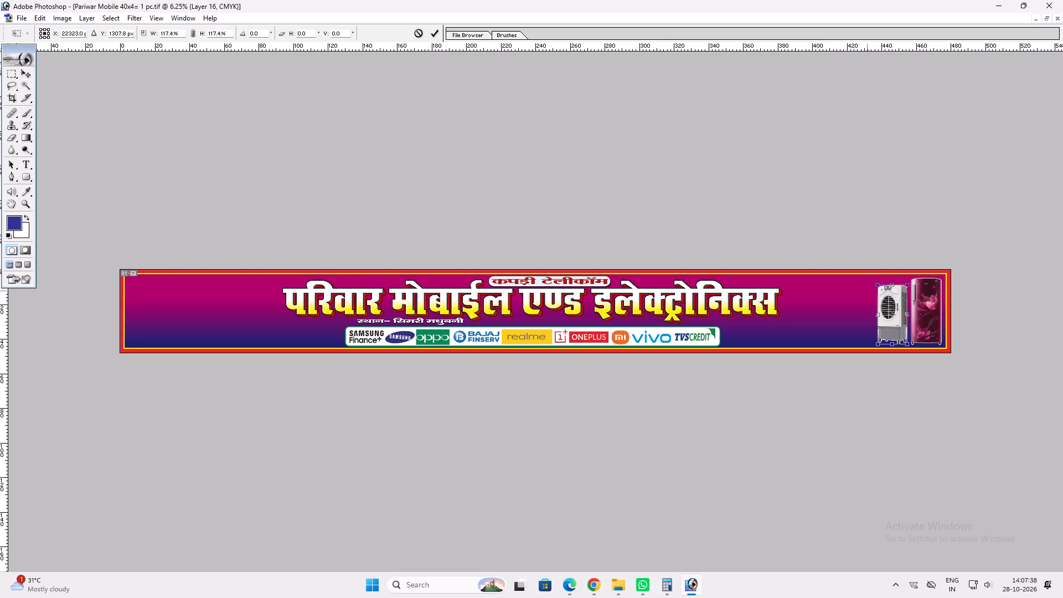
pyautogui.keyDown('shift'); pyautogui.moveTo(866, 290); pyautogui.dragTo(860, 288); pyautogui.keyUp('shift')
pyautogui.keyDown('shift'); pyautogui.click(868, 291); pyautogui.keyUp('shift')
pyautogui.press('Return')
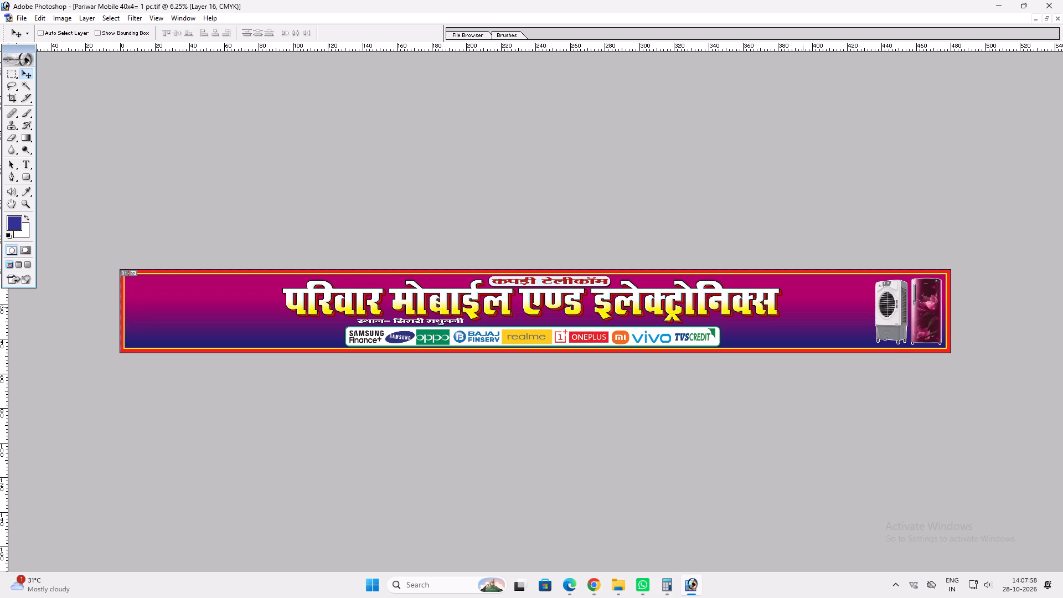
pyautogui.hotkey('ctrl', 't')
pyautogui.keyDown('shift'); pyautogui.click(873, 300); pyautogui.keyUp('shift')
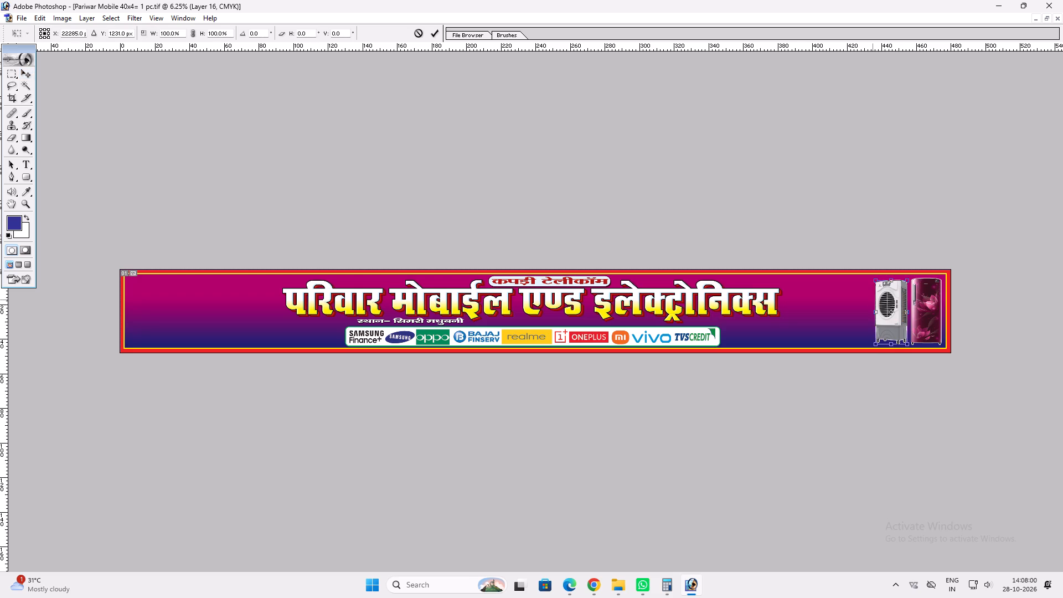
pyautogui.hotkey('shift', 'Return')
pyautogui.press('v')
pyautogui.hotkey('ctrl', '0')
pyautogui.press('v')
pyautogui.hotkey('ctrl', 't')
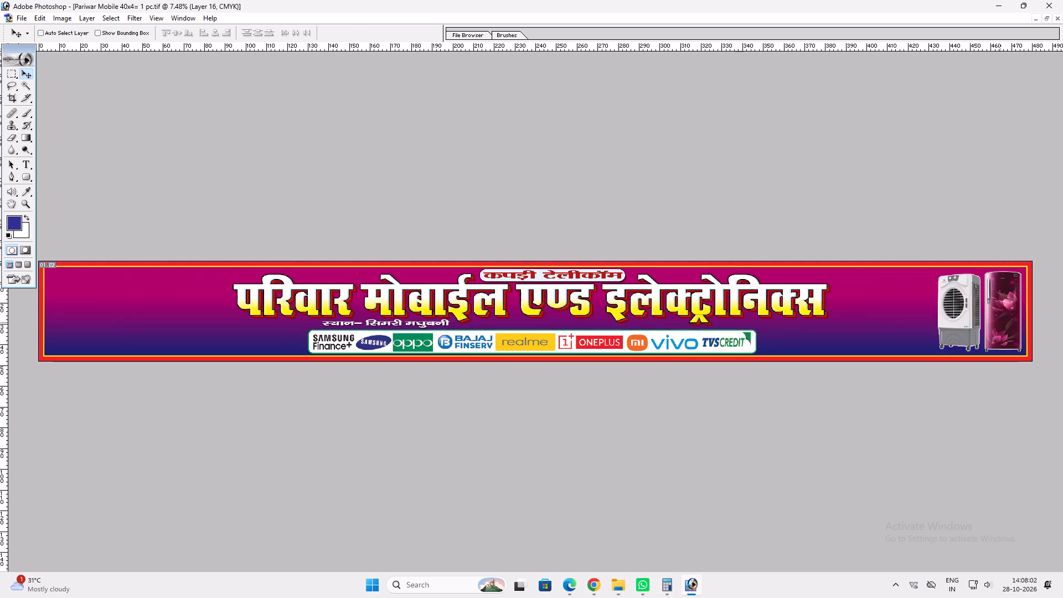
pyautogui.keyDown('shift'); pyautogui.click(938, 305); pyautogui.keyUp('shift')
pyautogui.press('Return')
# Copy the Tata Sky dish and set-top box picture from the 7x5 poster into the 40x4 banner.
pyautogui.press('f')
pyautogui.write('ff')
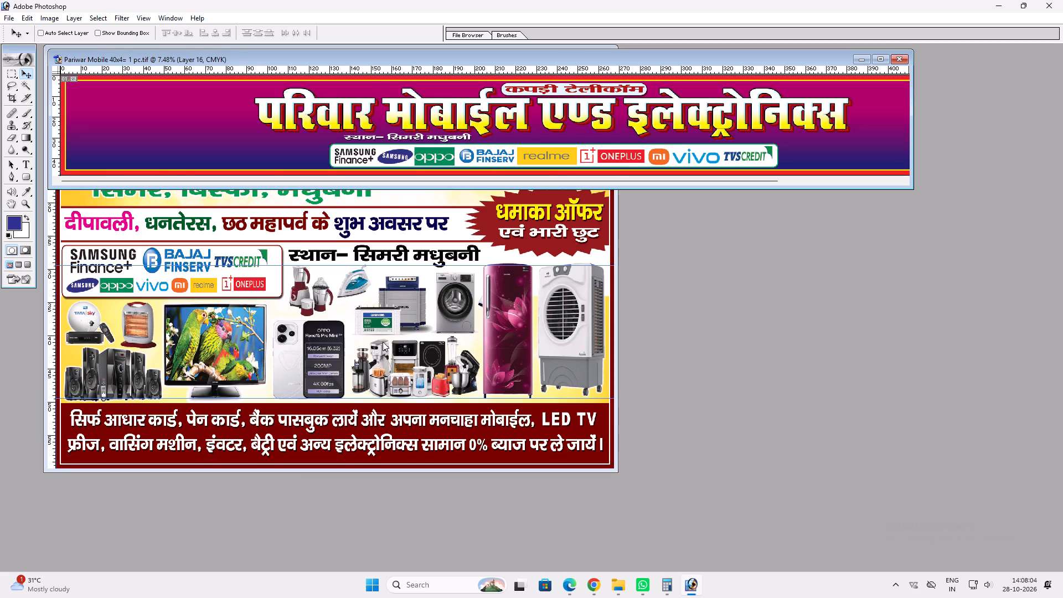
pyautogui.click(383, 342)
pyautogui.press('v')
pyautogui.press('v')
pyautogui.keyDown('ctrl'); pyautogui.click(88, 326); pyautogui.keyUp('ctrl')
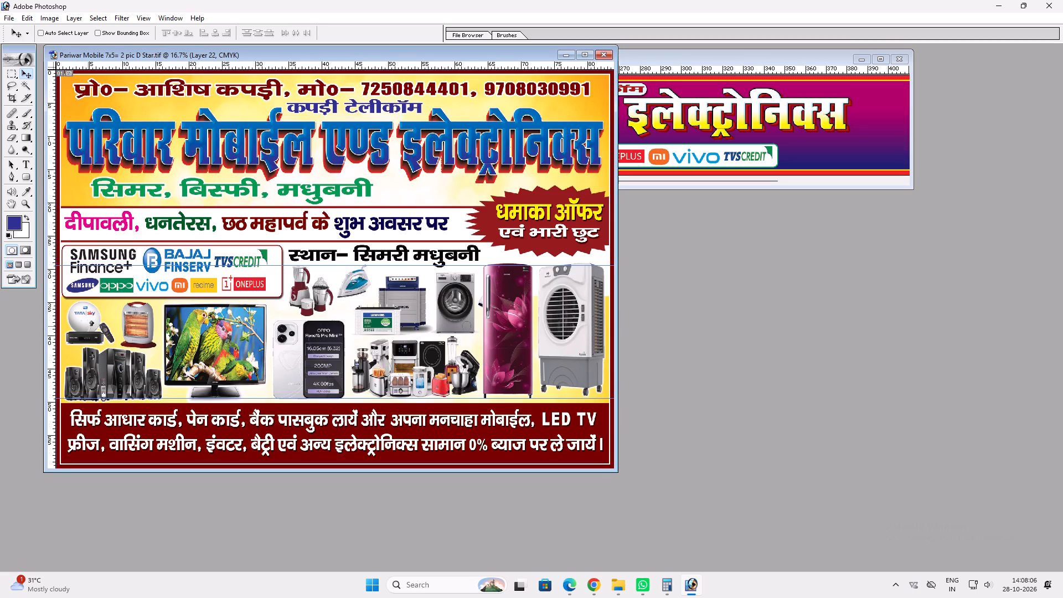
pyautogui.moveTo(74, 318); pyautogui.dragTo(100, 312)
pyautogui.hotkey('ctrl', 'z')
pyautogui.moveTo(97, 317); pyautogui.dragTo(829, 147)
# Copy the room heater picture from the 7x5 poster into the 40x4 banner.
pyautogui.click(277, 317)
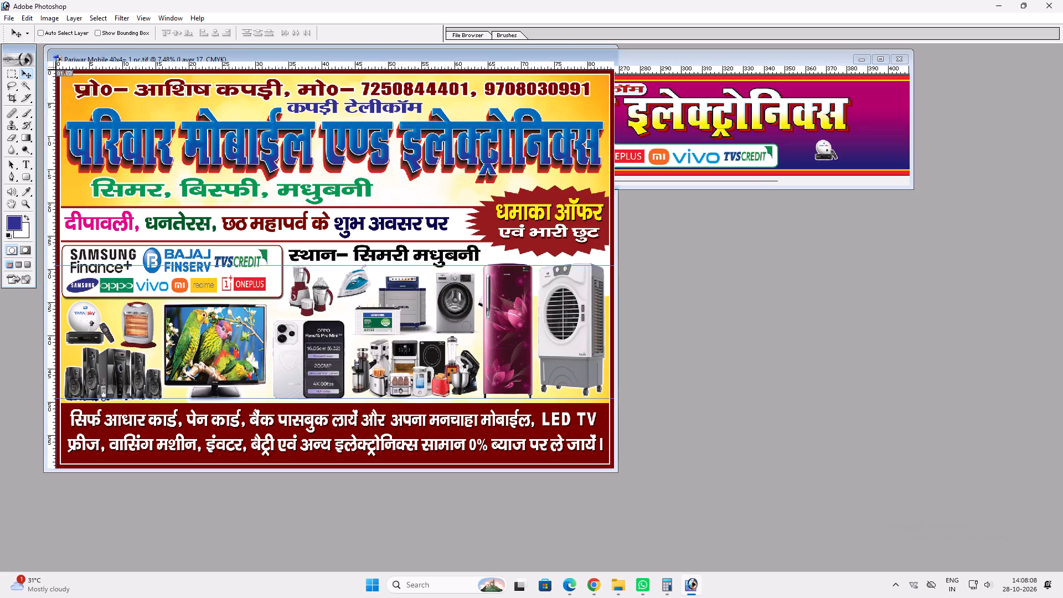
pyautogui.keyDown('ctrl'); pyautogui.click(135, 327); pyautogui.keyUp('ctrl')
pyautogui.moveTo(135, 326); pyautogui.dragTo(960, 100)
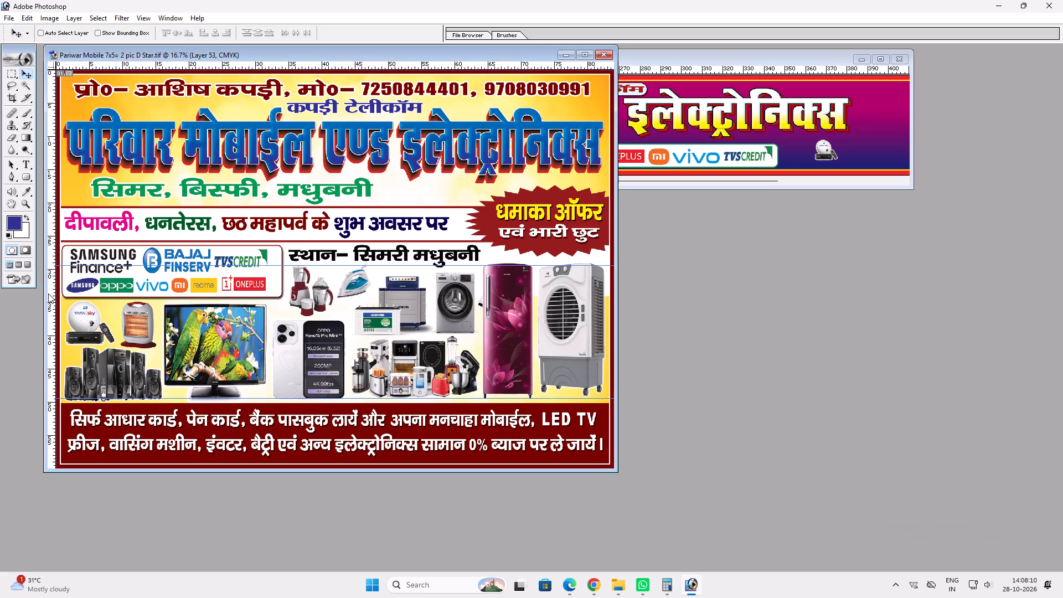
pyautogui.moveTo(134, 321); pyautogui.dragTo(861, 136)
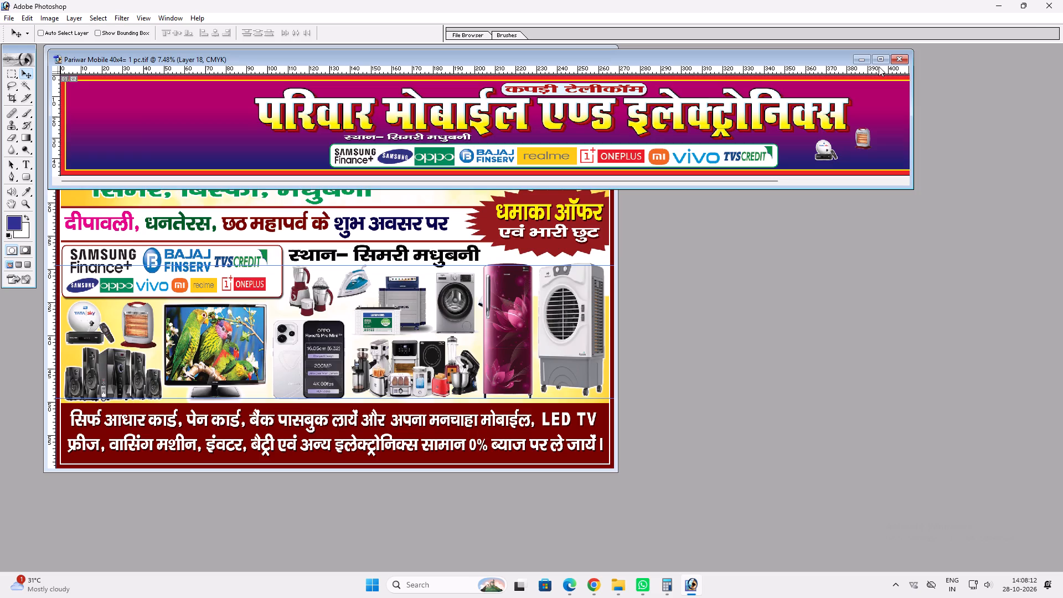
# Move the Tata Sky dish set beside the air cooler's upper part and enlarge it to about twice its size.
pyautogui.click(879, 64)
pyautogui.hotkey('ctrl', '+')
pyautogui.hotkey('ctrl', '+')
pyautogui.press('space')
pyautogui.press('space')
pyautogui.press('space')
pyautogui.press('space')
pyautogui.press('space')
pyautogui.press('space')
pyautogui.moveTo(998, 254); pyautogui.dragTo(167, 239)
pyautogui.press('v')
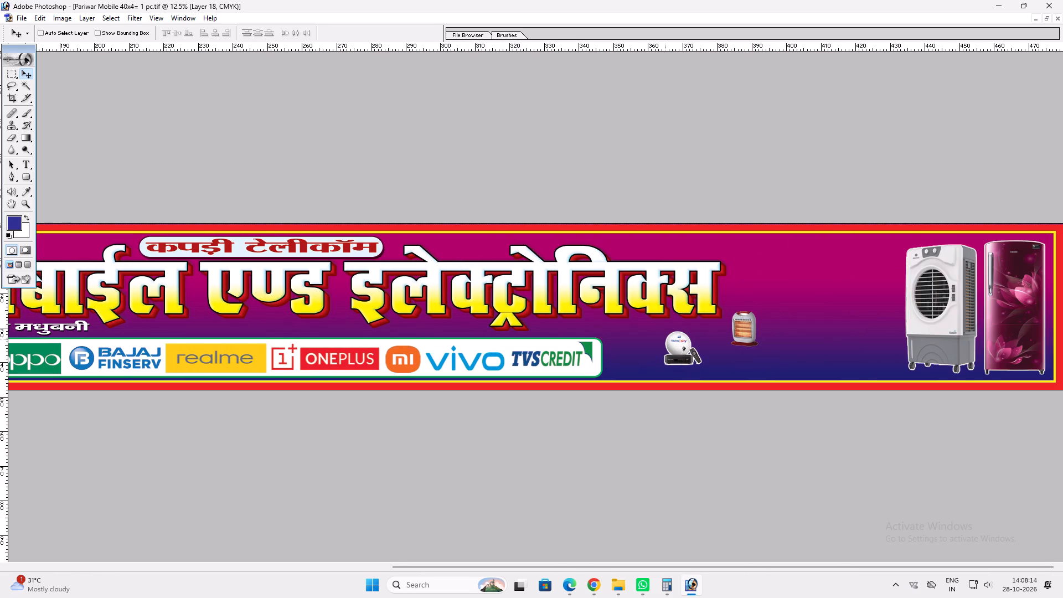
pyautogui.keyDown('ctrl'); pyautogui.click(672, 338); pyautogui.keyUp('ctrl')
pyautogui.moveTo(675, 337); pyautogui.dragTo(825, 250)
pyautogui.hotkey('ctrl', 't')
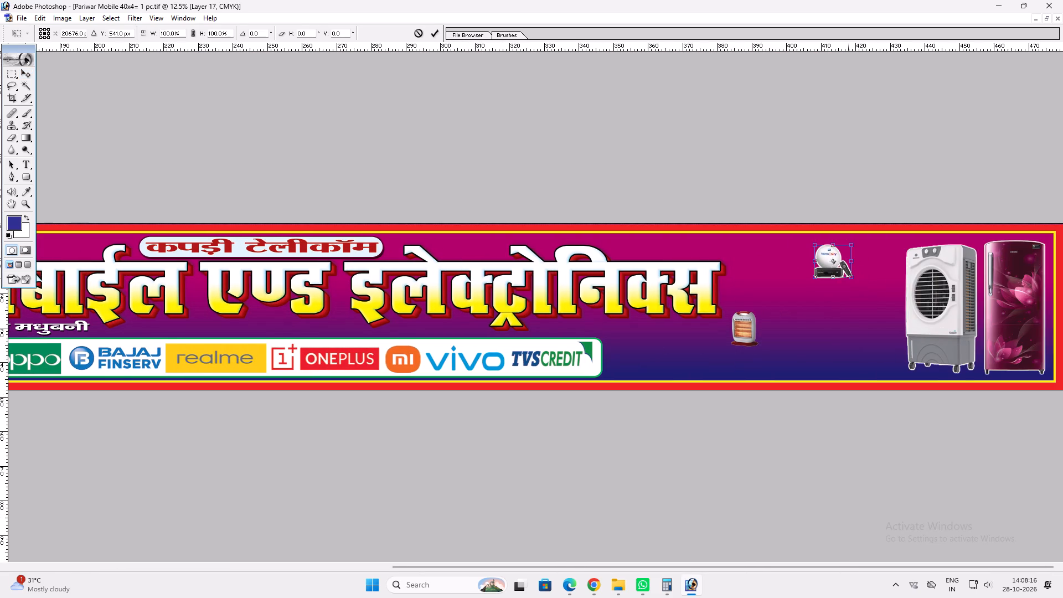
pyautogui.keyDown('shift'); pyautogui.moveTo(849, 280); pyautogui.dragTo(893, 300); pyautogui.keyUp('shift')
pyautogui.hotkey('shift', 'Return')
pyautogui.press('v')
pyautogui.moveTo(853, 290); pyautogui.dragTo(867, 285)
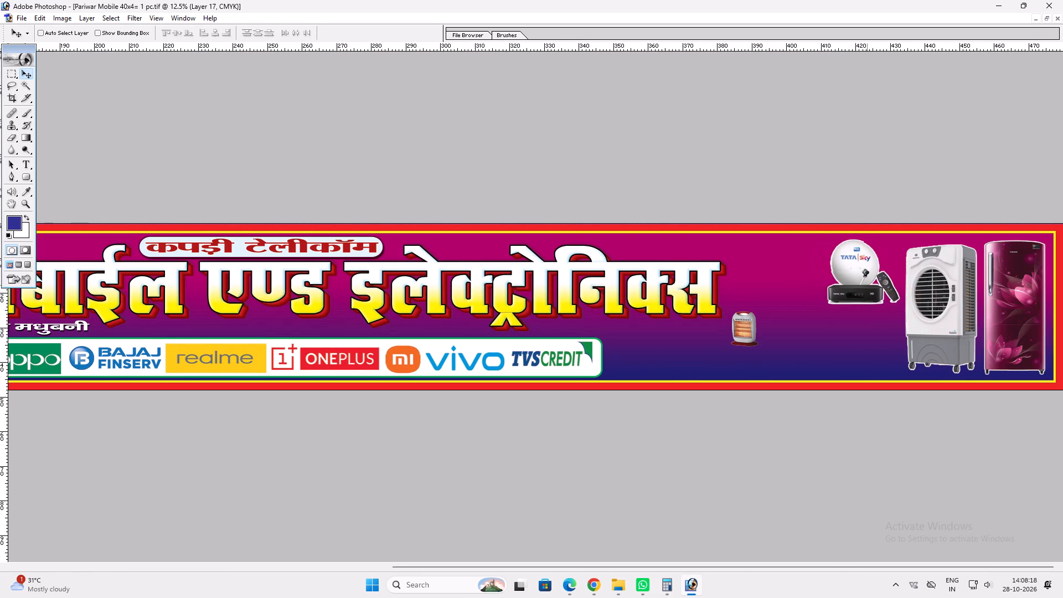
pyautogui.moveTo(867, 285); pyautogui.dragTo(865, 283)
# Enlarge the room heater to about twice its size and place it left of the Tata Sky dish set.
pyautogui.keyDown('ctrl'); pyautogui.click(769, 324); pyautogui.keyUp('ctrl')
pyautogui.keyDown('ctrl'); pyautogui.click(756, 325); pyautogui.keyUp('ctrl')
pyautogui.keyDown('ctrl'); pyautogui.moveTo(750, 325); pyautogui.dragTo(744, 326); pyautogui.keyUp('ctrl')
pyautogui.moveTo(741, 326); pyautogui.dragTo(812, 339)
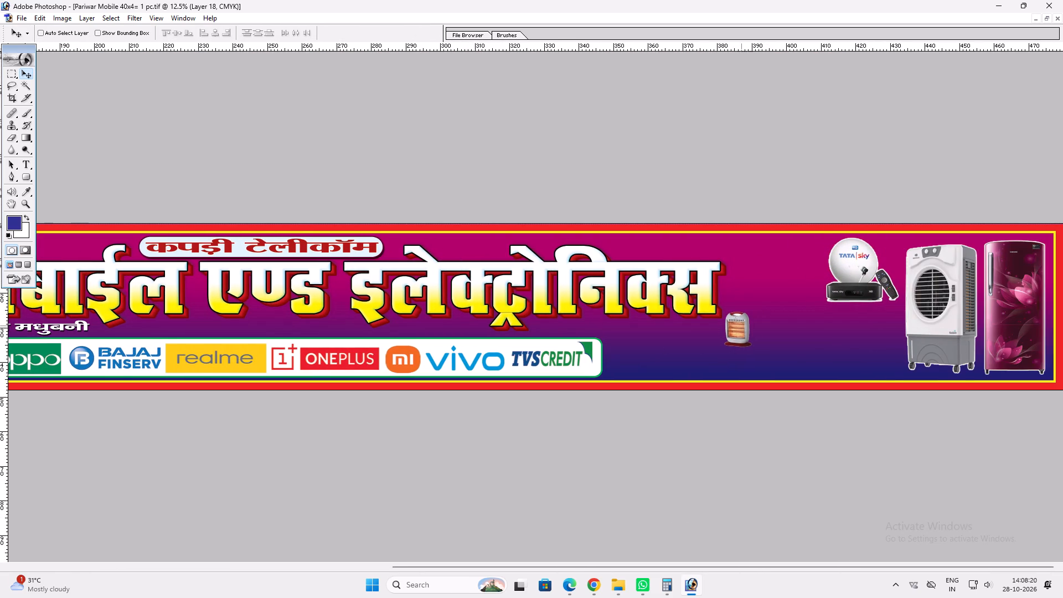
pyautogui.moveTo(812, 339); pyautogui.dragTo(886, 355)
pyautogui.hotkey('ctrl', 't')
pyautogui.keyDown('shift'); pyautogui.click(865, 335); pyautogui.keyUp('shift')
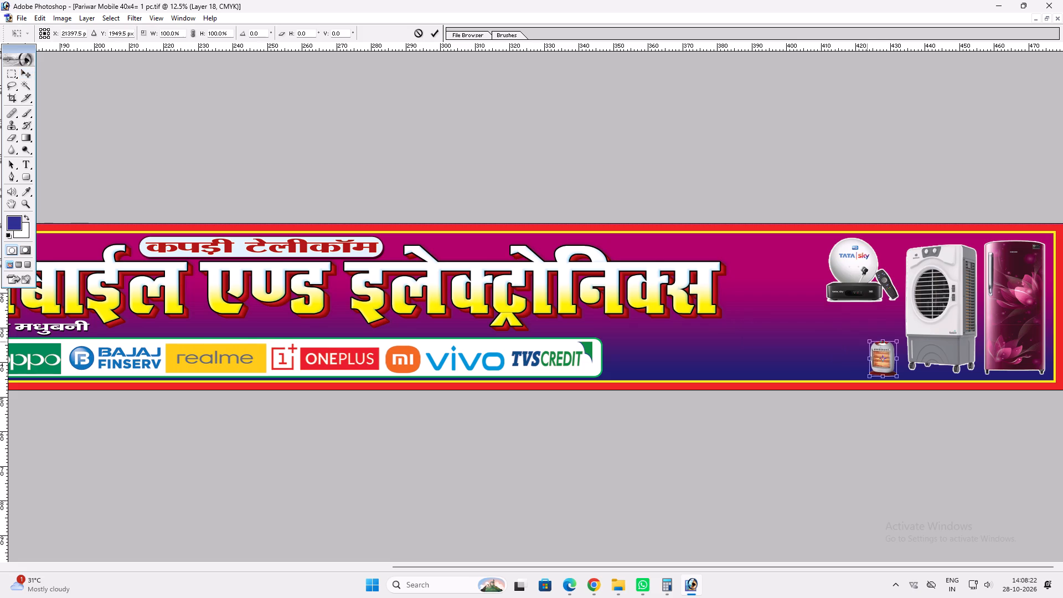
pyautogui.keyDown('shift'); pyautogui.moveTo(867, 342); pyautogui.dragTo(824, 322); pyautogui.keyUp('shift')
pyautogui.hotkey('shift', 'Return')
pyautogui.press('v')
pyautogui.moveTo(895, 363); pyautogui.dragTo(818, 295)
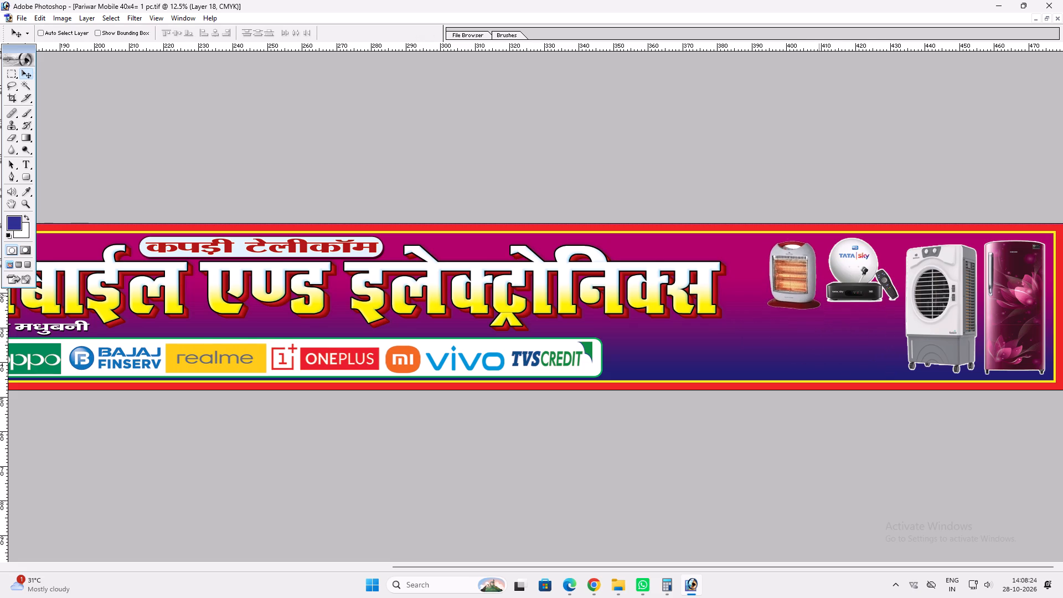
# Move the room heater just right of the brand logo strip and reduce it to fit below the shop title.
pyautogui.moveTo(818, 295); pyautogui.dragTo(672, 363)
pyautogui.hotkey('ctrl', 't')
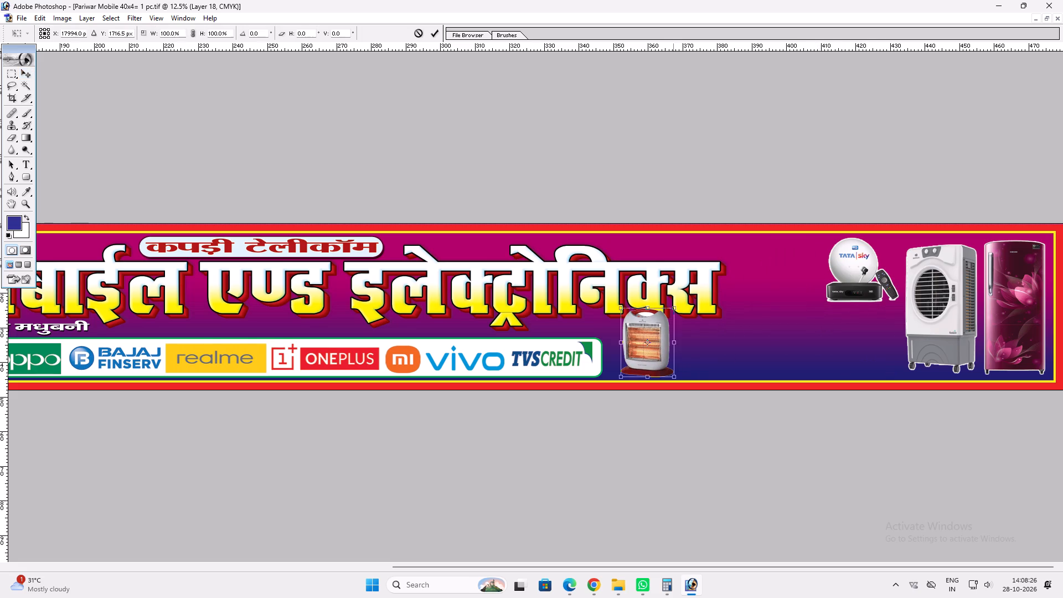
pyautogui.keyDown('shift'); pyautogui.moveTo(673, 310); pyautogui.dragTo(655, 326); pyautogui.keyUp('shift')
pyautogui.hotkey('shift', 'Return')
pyautogui.press('v')
pyautogui.moveTo(650, 350); pyautogui.dragTo(641, 349)
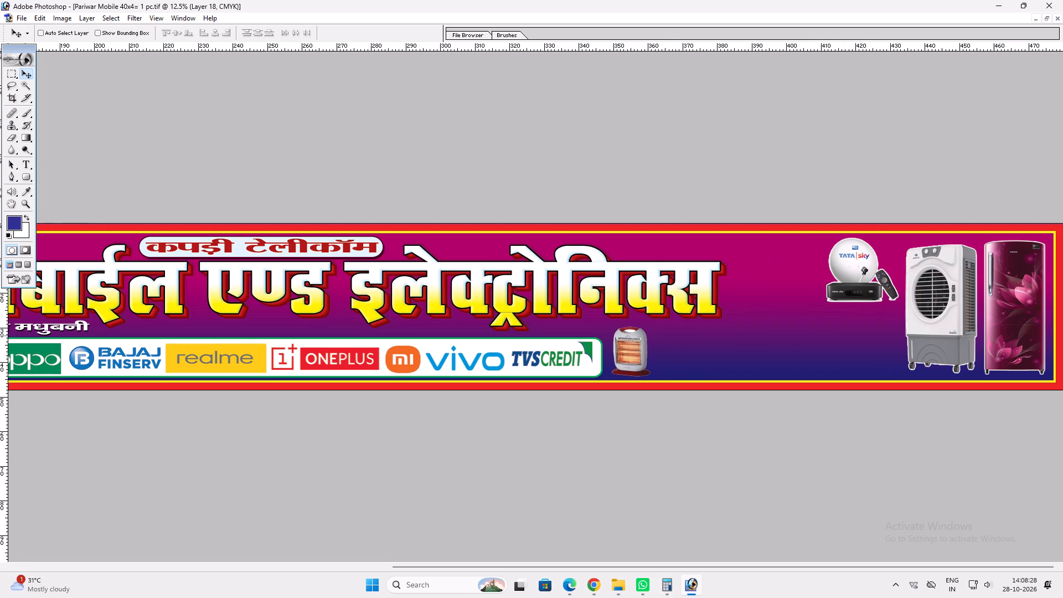
# Move the Tata Sky dish set beside the room heater and reduce it to fit below the shop title.
pyautogui.keyDown('ctrl'); pyautogui.click(866, 279); pyautogui.keyUp('ctrl')
pyautogui.keyDown('ctrl'); pyautogui.moveTo(866, 279); pyautogui.dragTo(698, 350); pyautogui.keyUp('ctrl')
pyautogui.hotkey('ctrl', 't')
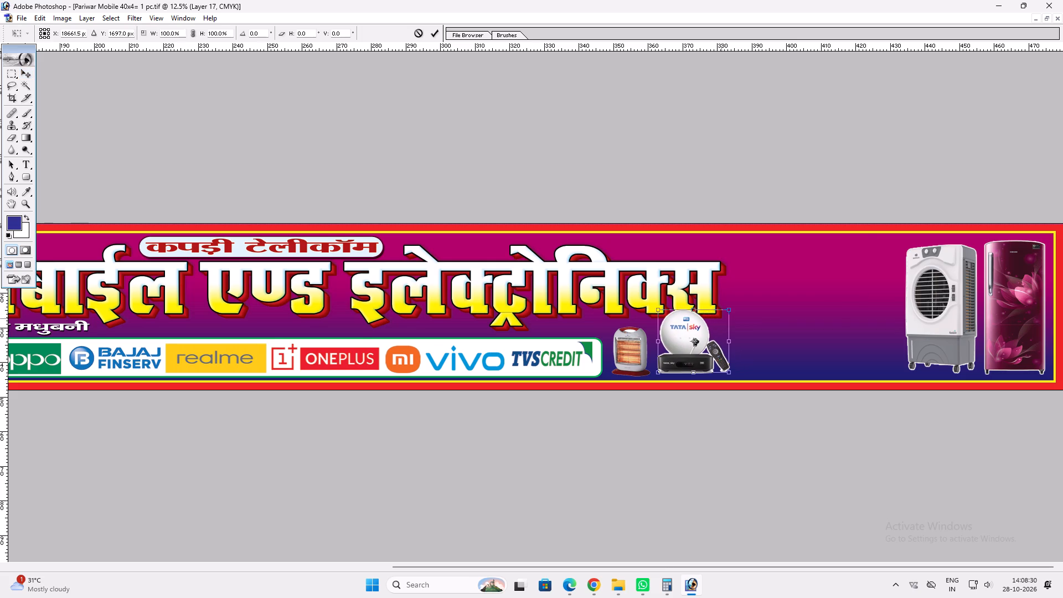
pyautogui.keyDown('shift'); pyautogui.moveTo(724, 312); pyautogui.dragTo(708, 324); pyautogui.keyUp('shift')
pyautogui.hotkey('shift', 'Return')
pyautogui.press('v')
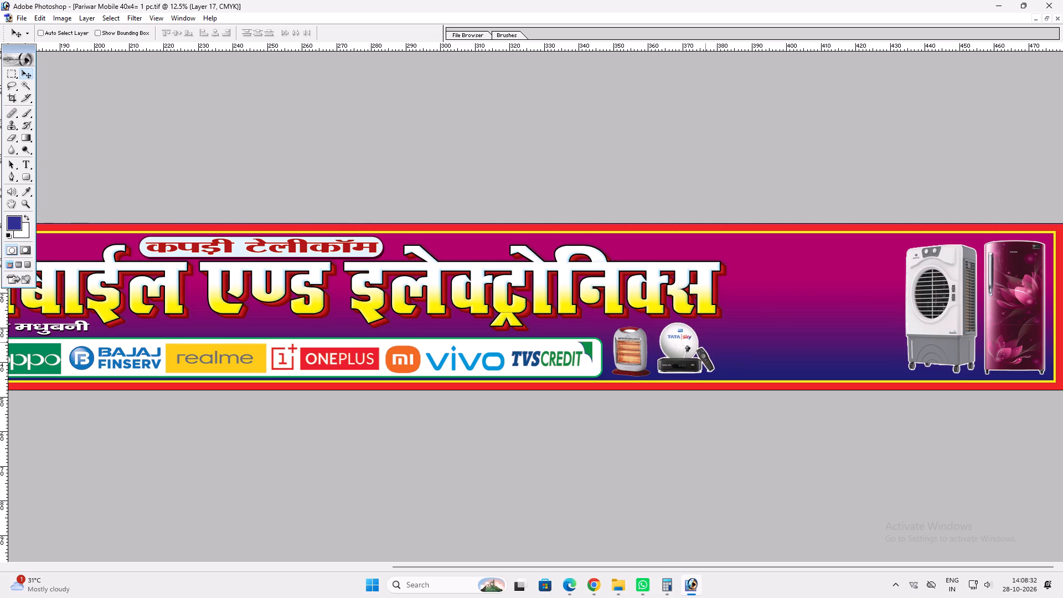
pyautogui.click(702, 353)
pyautogui.hotkey('ctrl', 't')
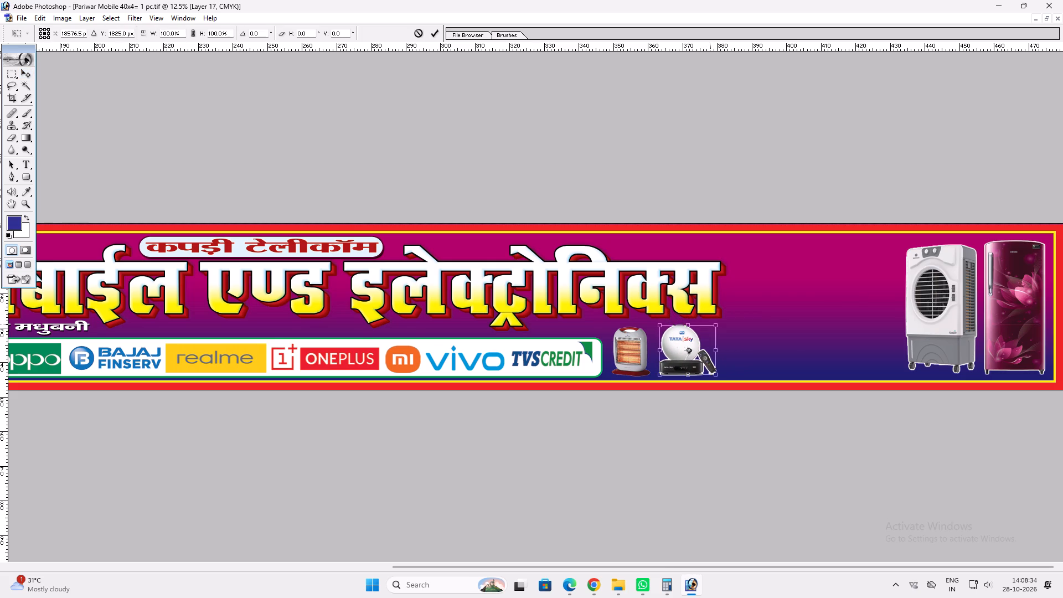
pyautogui.keyDown('shift'); pyautogui.moveTo(715, 325); pyautogui.dragTo(723, 323); pyautogui.keyUp('shift')
pyautogui.hotkey('shift', 'Return')
pyautogui.hotkey('ctrl', 't')
pyautogui.keyDown('shift'); pyautogui.click(707, 322); pyautogui.keyUp('shift')
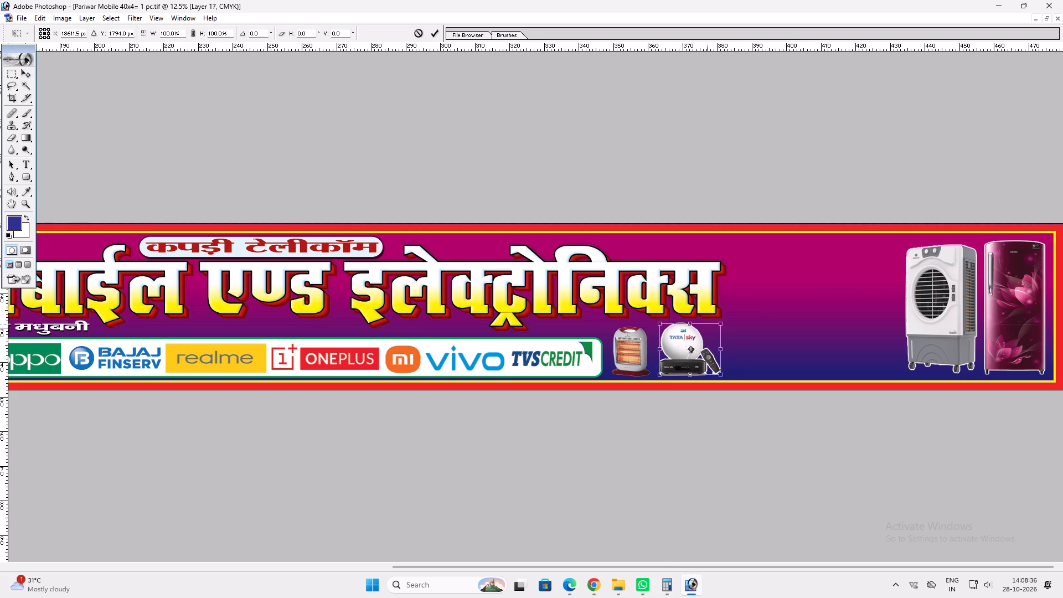
pyautogui.hotkey('shift', 'Return')
# Add a Normal-mode outer glow at 100% opacity to the Tata Sky dish set, with the glow size increased slightly.
pyautogui.hotkey('alt', 'l')
pyautogui.hotkey('alt', 'y')
pyautogui.press('o')
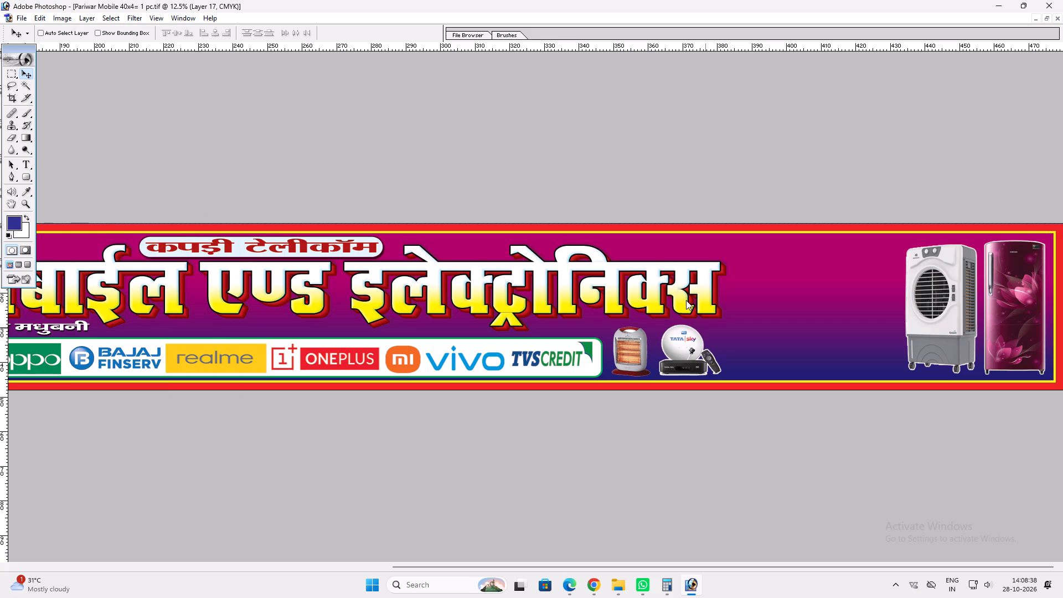
pyautogui.press('1')
pyautogui.write('00')
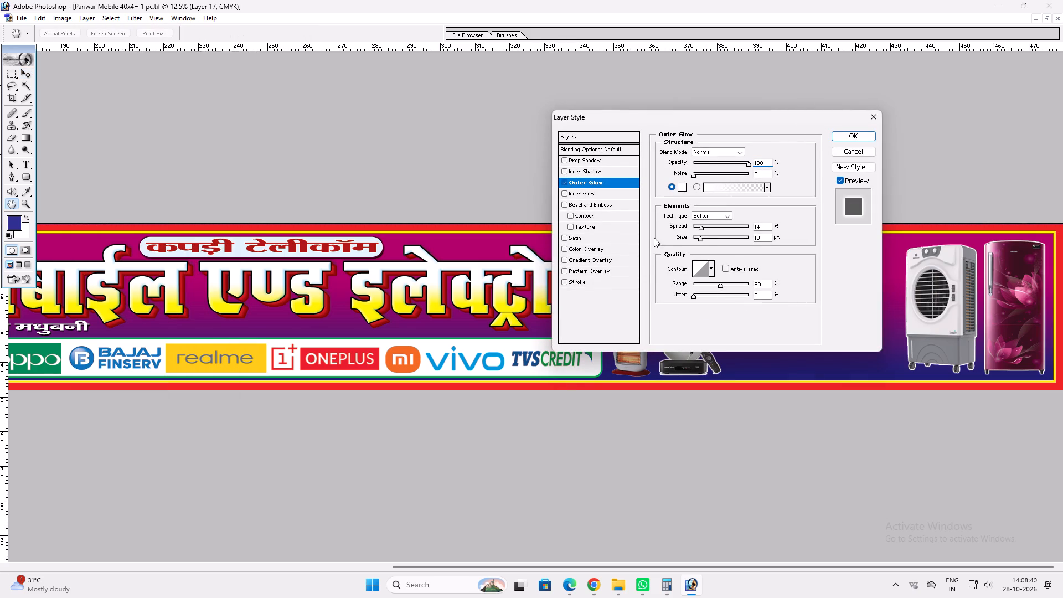
pyautogui.moveTo(705, 237); pyautogui.dragTo(710, 236)
pyautogui.press('Return')
pyautogui.write('vv')
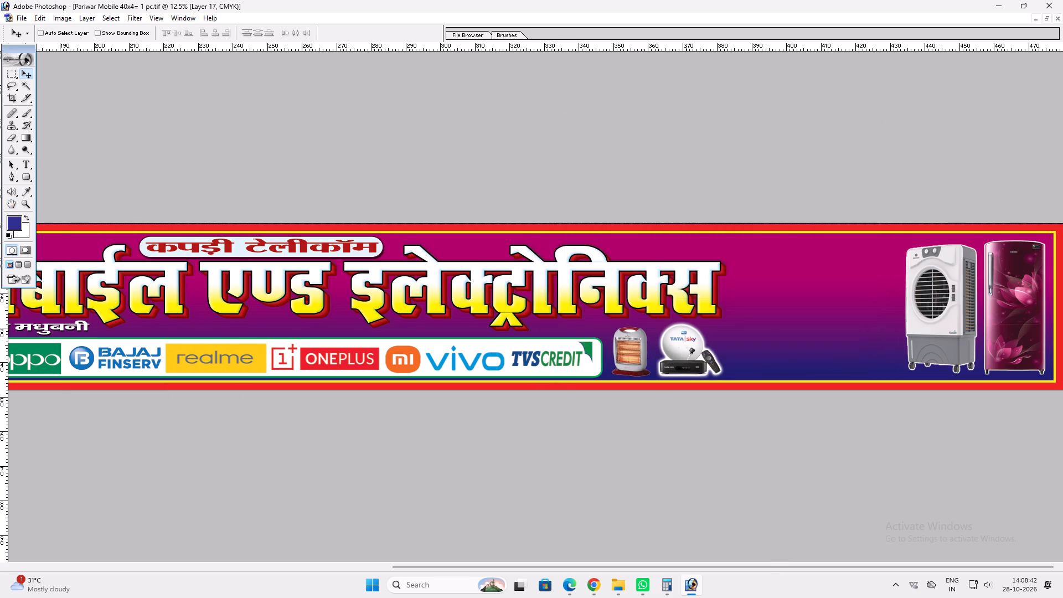
# Copy the dish set's glow style onto the room heater and fine-tune the heater's size.
pyautogui.hotkey('alt', 'l')
pyautogui.hotkey('alt', 'y')
pyautogui.hotkey('alt', 'c')
pyautogui.keyDown('ctrl'); pyautogui.click(636, 334); pyautogui.keyUp('ctrl')
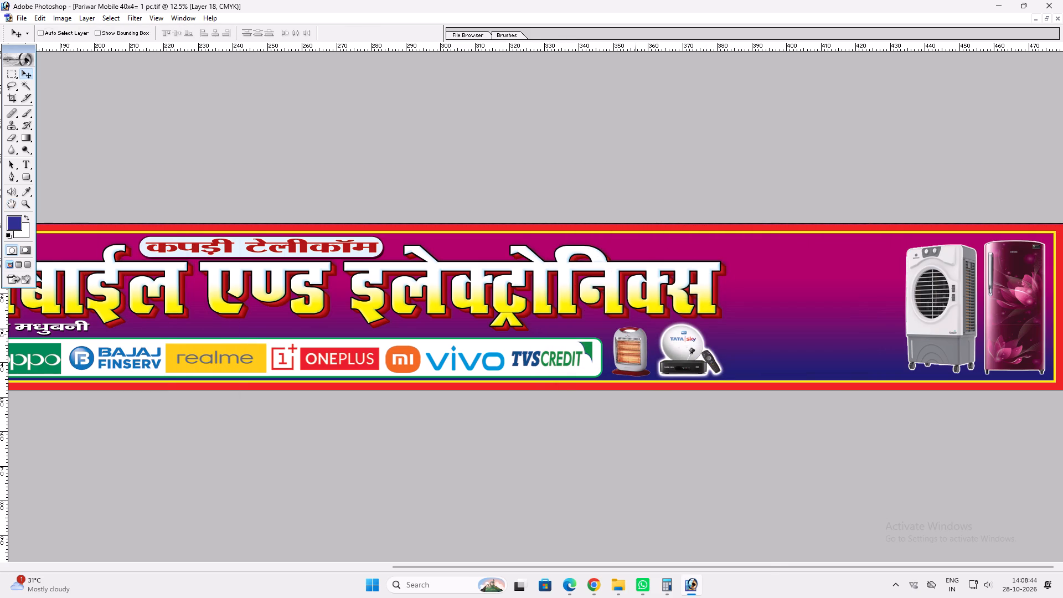
pyautogui.hotkey('alt', 'l')
pyautogui.hotkey('alt', 'y')
pyautogui.write('pvv')
pyautogui.hotkey('ctrl', 't')
pyautogui.keyDown('shift'); pyautogui.click(631, 325); pyautogui.keyUp('shift')
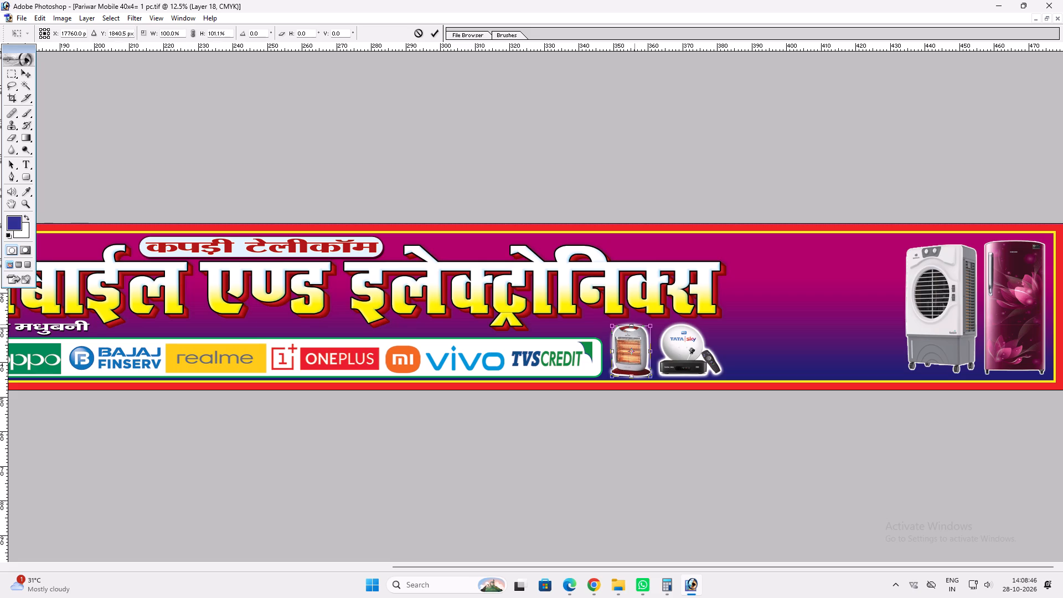
pyautogui.press('Return')
# Copy the mixer grinder picture from the 7x5 poster into the 40x4 banner and paste the glow style onto it.
pyautogui.write('vf')
pyautogui.press('f')
pyautogui.press('f')
pyautogui.click(533, 303)
pyautogui.press('v')
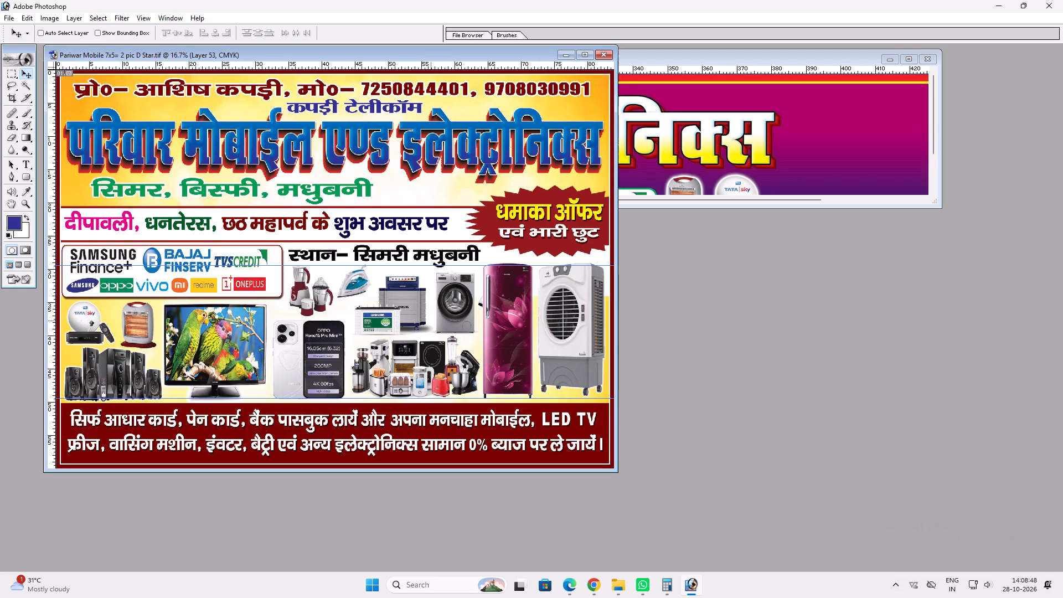
pyautogui.keyDown('ctrl'); pyautogui.click(319, 300); pyautogui.keyUp('ctrl')
pyautogui.moveTo(319, 299); pyautogui.dragTo(744, 178)
pyautogui.moveTo(745, 179); pyautogui.dragTo(331, 184)
pyautogui.doubleClick(385, 56)
pyautogui.hotkey('alt', 'l')
pyautogui.hotkey('alt', 'y')
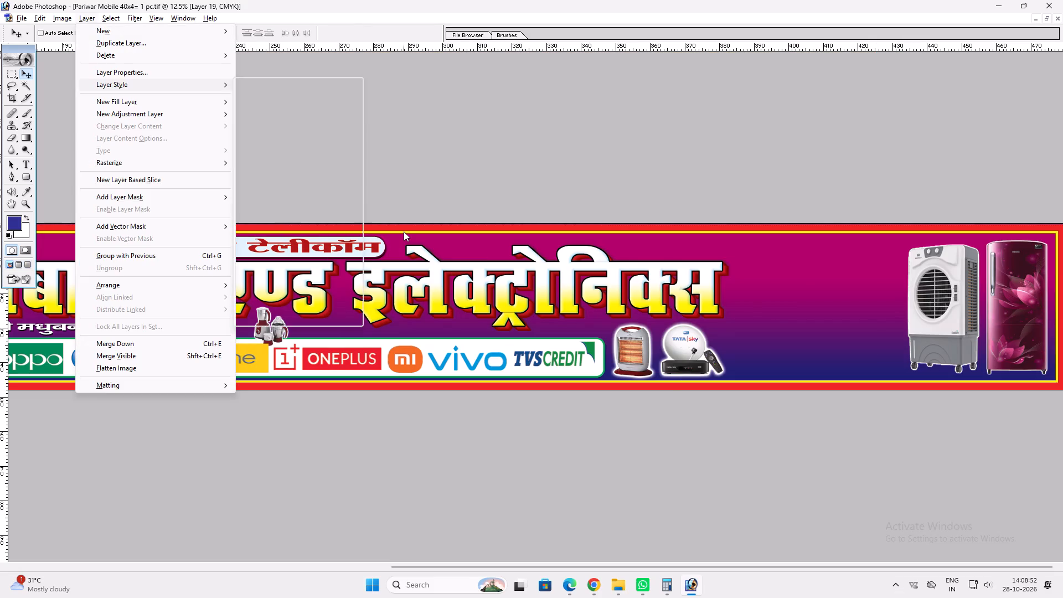
pyautogui.write('p')
# Place the mixer grinder just before the Samsung Finance+ logo and enlarge it to fit below the shop title.
pyautogui.press('space')
pyautogui.moveTo(274, 262); pyautogui.dragTo(750, 207)
pyautogui.press('v')
pyautogui.press('v')
pyautogui.moveTo(757, 322); pyautogui.dragTo(716, 337)
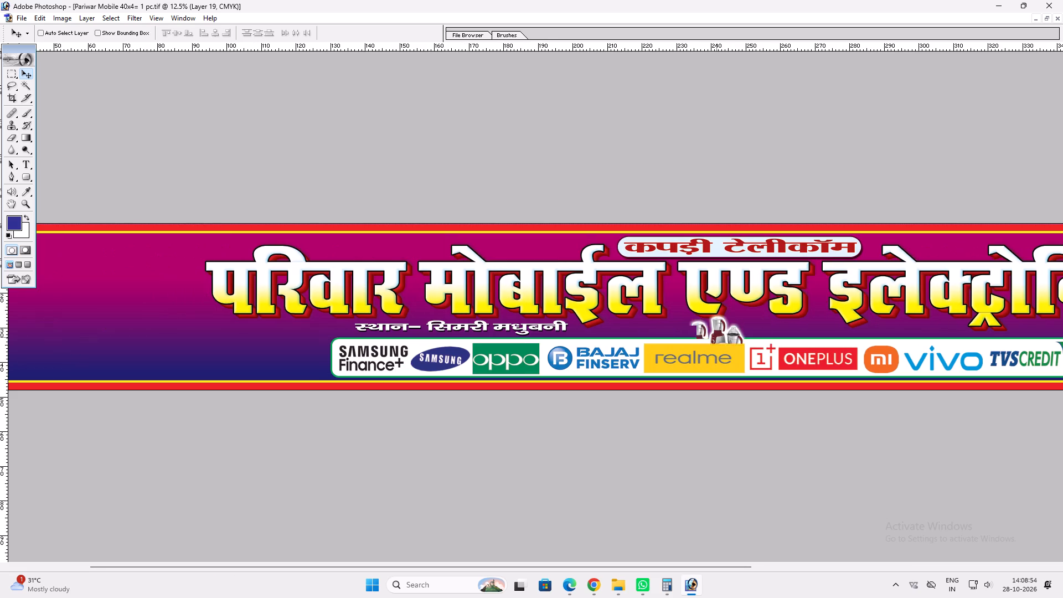
pyautogui.moveTo(716, 337); pyautogui.dragTo(314, 353)
pyautogui.hotkey('ctrl', 't')
pyautogui.keyDown('shift'); pyautogui.moveTo(285, 338); pyautogui.dragTo(270, 334); pyautogui.keyUp('shift')
pyautogui.press('Return')
# Copy the steam iron picture from the 7x5 poster into the 40x4 banner, left of the mixer grinder.
pyautogui.write('ff')
pyautogui.press('f')
pyautogui.click(338, 388)
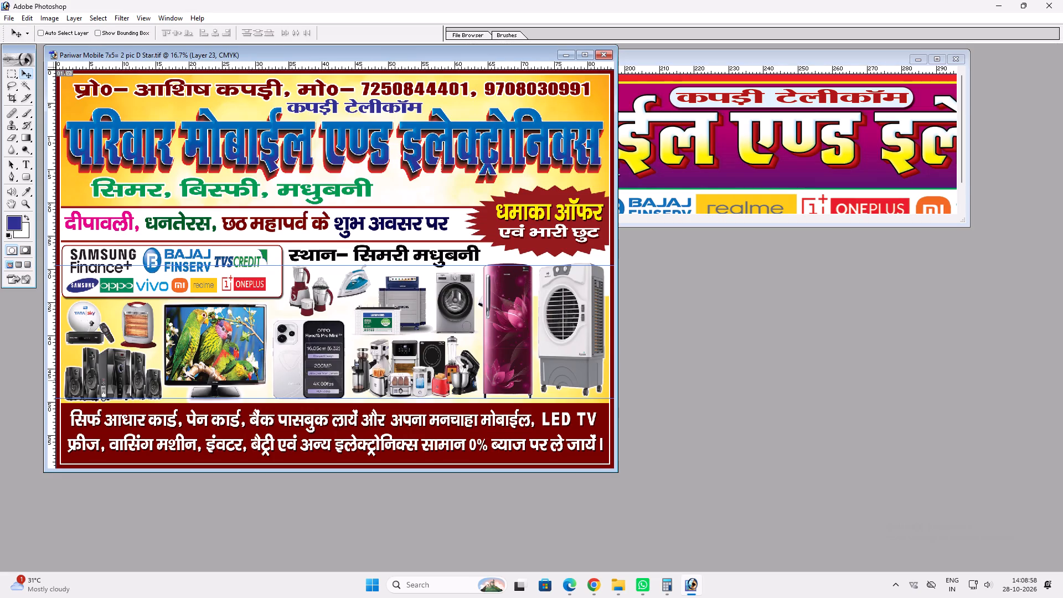
pyautogui.keyDown('ctrl'); pyautogui.click(352, 288); pyautogui.keyUp('ctrl')
pyautogui.moveTo(352, 288); pyautogui.dragTo(711, 173)
pyautogui.moveTo(711, 173); pyautogui.dragTo(282, 200)
# Enlarge the steam iron to more than 150% and place it beside the mixer grinder, under the title's first letters.
pyautogui.hotkey('ctrl', 't')
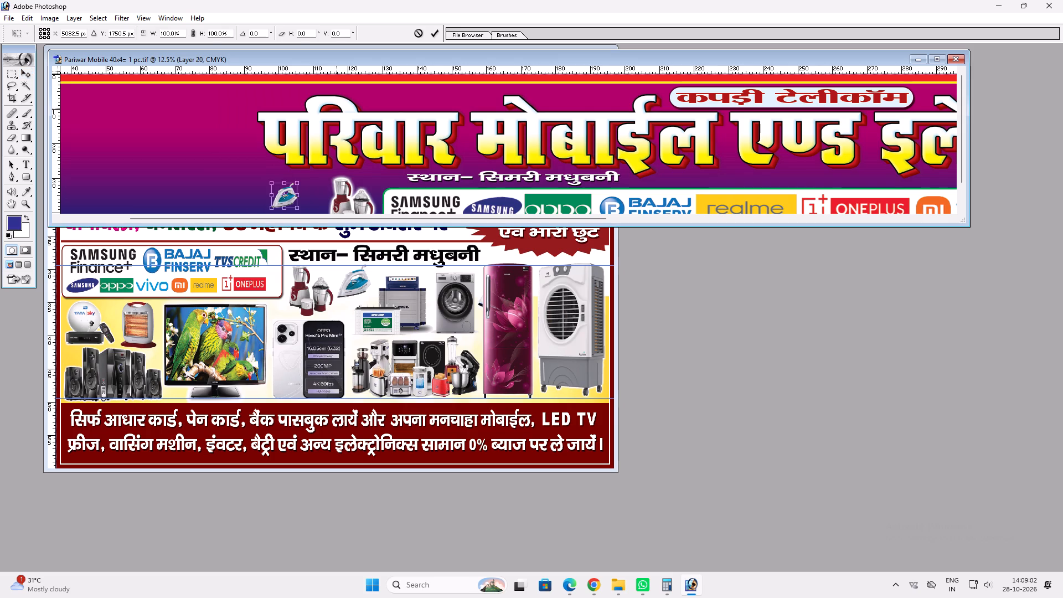
pyautogui.doubleClick(332, 60)
pyautogui.keyDown('alt'); pyautogui.keyDown('shift'); pyautogui.moveTo(245, 359); pyautogui.dragTo(261, 359); pyautogui.keyUp('shift'); pyautogui.keyUp('alt')
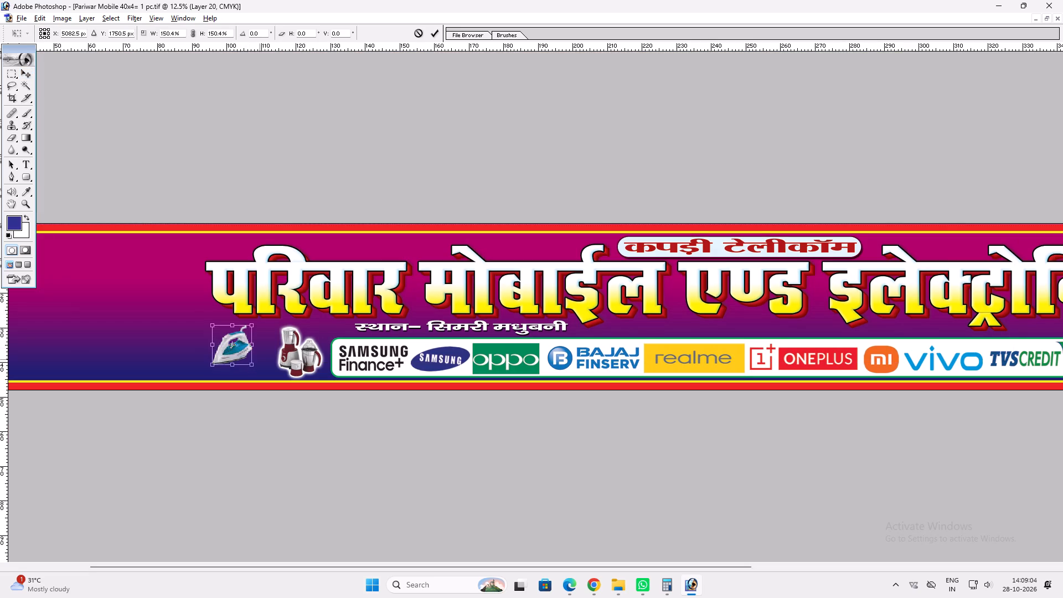
pyautogui.keyDown('alt'); pyautogui.keyDown('shift'); pyautogui.moveTo(261, 359); pyautogui.dragTo(274, 360); pyautogui.keyUp('shift'); pyautogui.keyUp('alt')
pyautogui.hotkey('shift', 'Return')
pyautogui.press('v')
pyautogui.moveTo(269, 359); pyautogui.dragTo(276, 363)
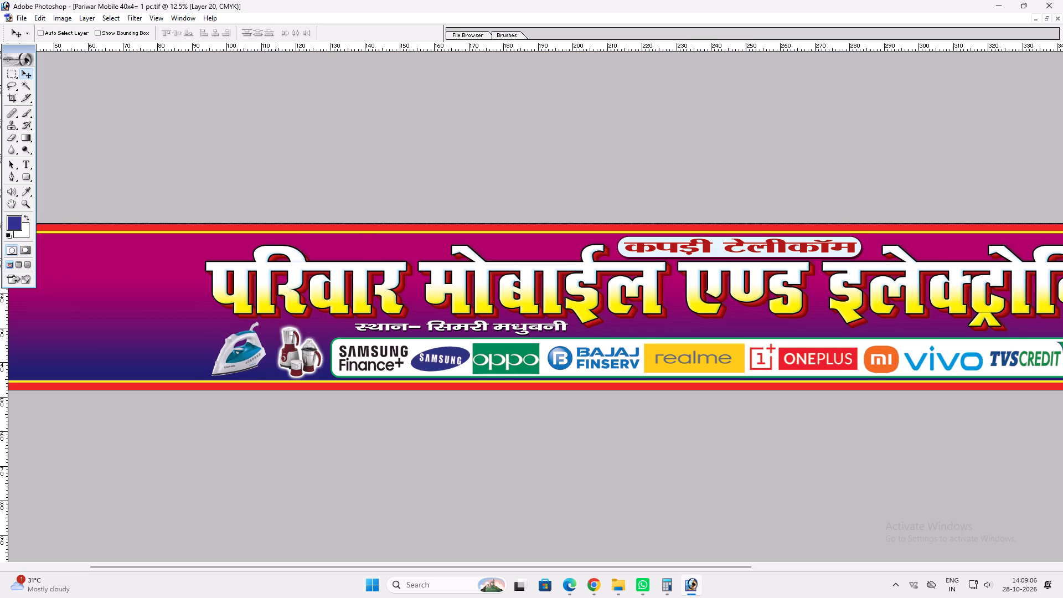
# Paste the glow style onto the steam iron and reduce it to about 97%.
pyautogui.hotkey('alt', 'l')
pyautogui.hotkey('alt', 'y')
pyautogui.press('p')
pyautogui.hotkey('ctrl', 't')
pyautogui.keyDown('alt'); pyautogui.keyDown('shift'); pyautogui.moveTo(266, 327); pyautogui.dragTo(261, 328); pyautogui.keyUp('shift'); pyautogui.keyUp('alt')
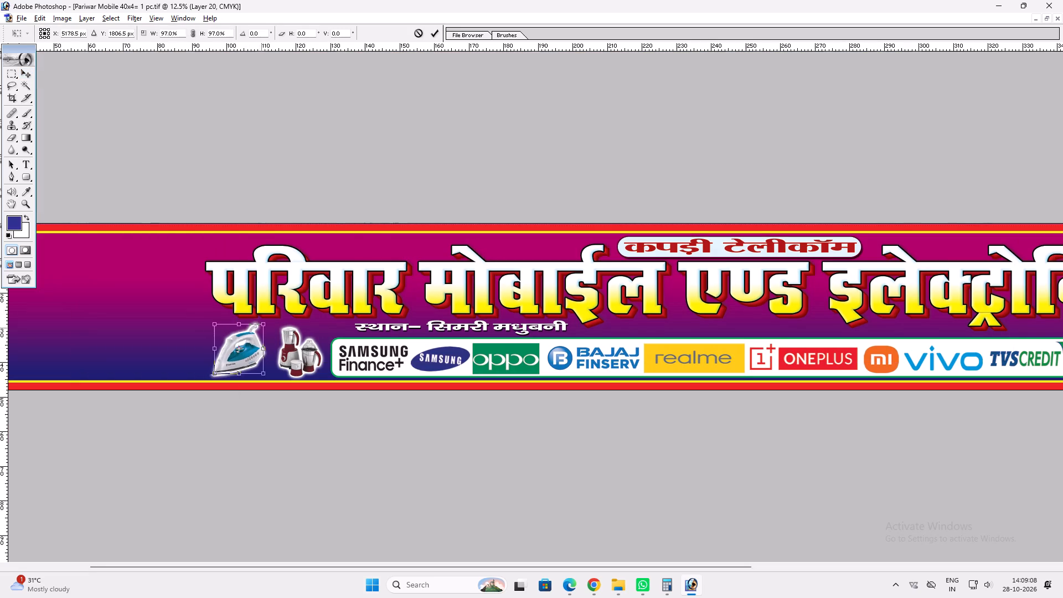
pyautogui.keyDown('alt'); pyautogui.keyDown('shift'); pyautogui.moveTo(261, 328); pyautogui.dragTo(261, 328); pyautogui.keyUp('shift'); pyautogui.keyUp('alt')
pyautogui.press('Return')
pyautogui.press('v')
pyautogui.click(236, 333)
# Draw a Pen path around the banner's empty left end, with a curved edge bulging away from the title's first letter.
pyautogui.press('space')
pyautogui.moveTo(230, 334); pyautogui.dragTo(239, 337, button='right')
pyautogui.click(247, 340)
pyautogui.press('v')
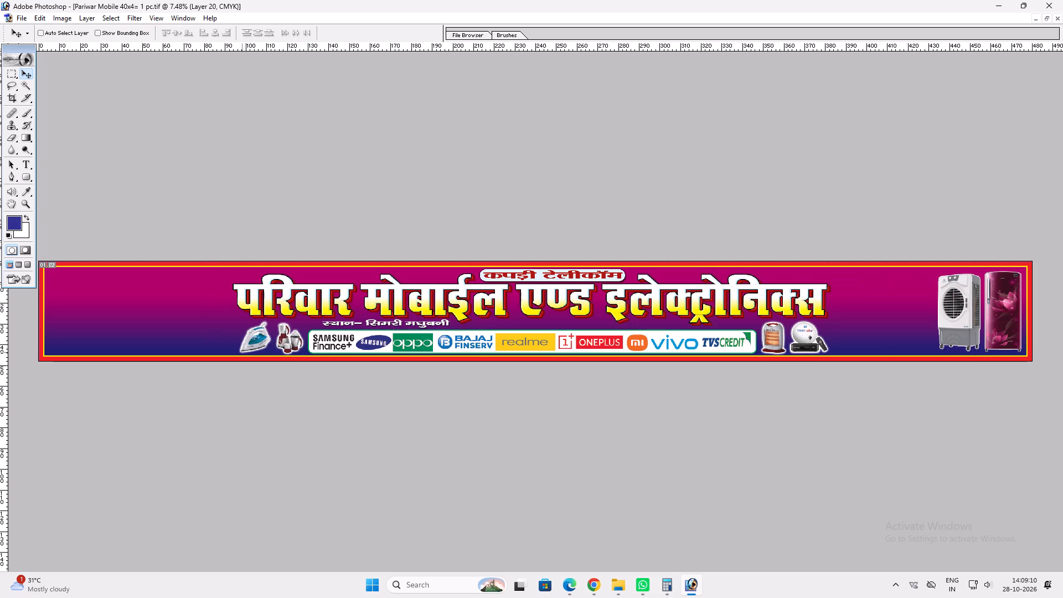
pyautogui.press('p')
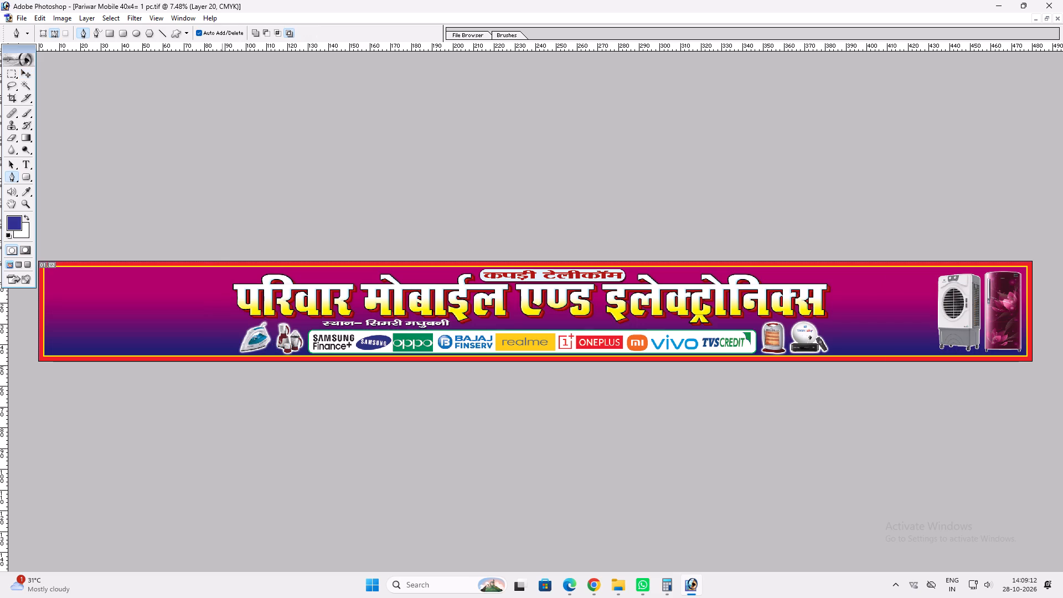
pyautogui.click(223, 261)
pyautogui.moveTo(239, 358); pyautogui.dragTo(274, 373)
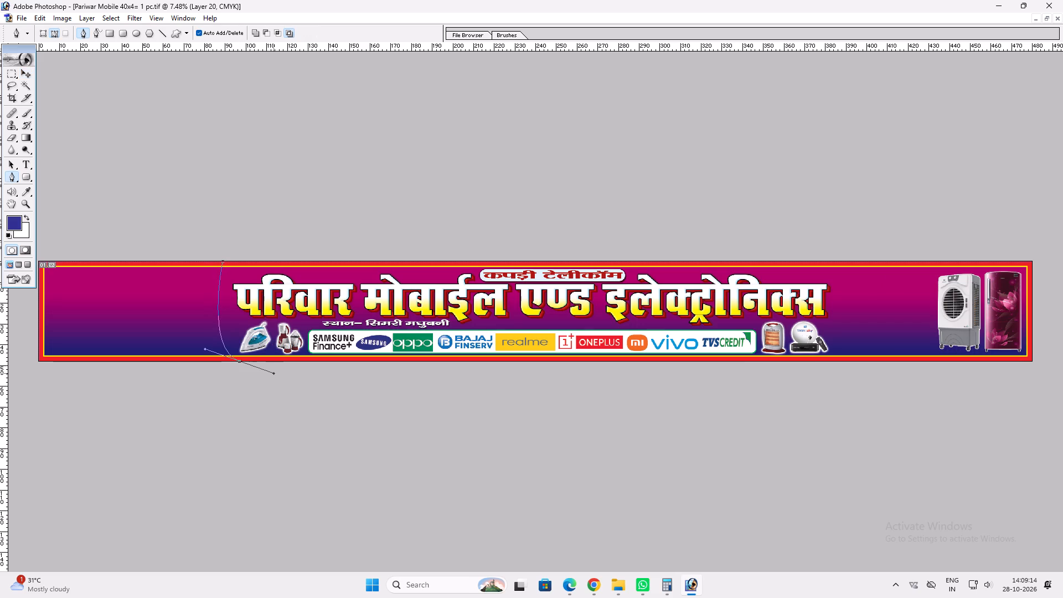
pyautogui.moveTo(274, 373); pyautogui.dragTo(295, 406)
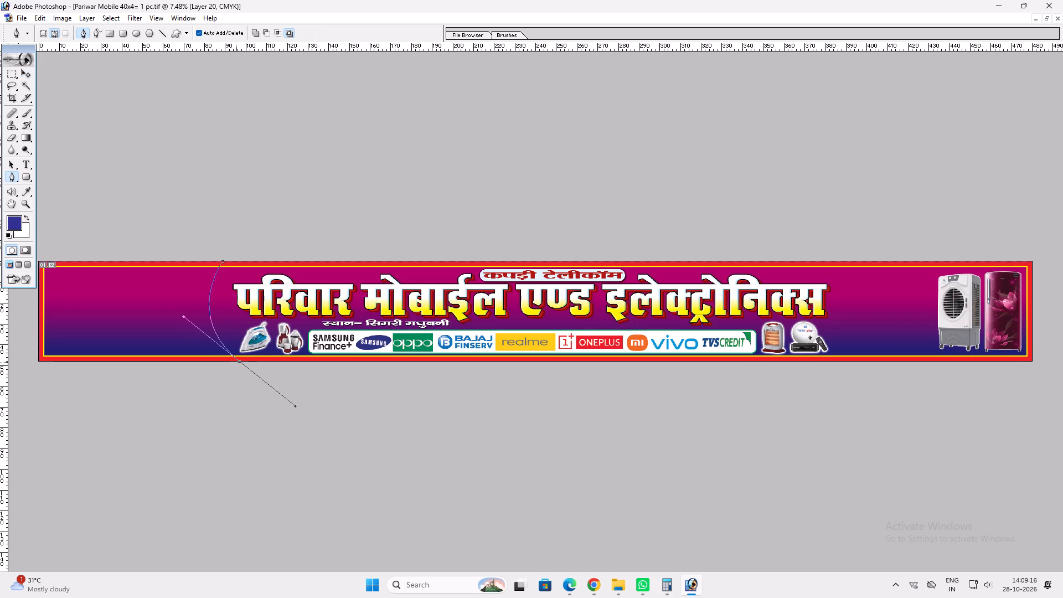
pyautogui.keyDown('ctrl'); pyautogui.click(238, 361); pyautogui.keyUp('ctrl')
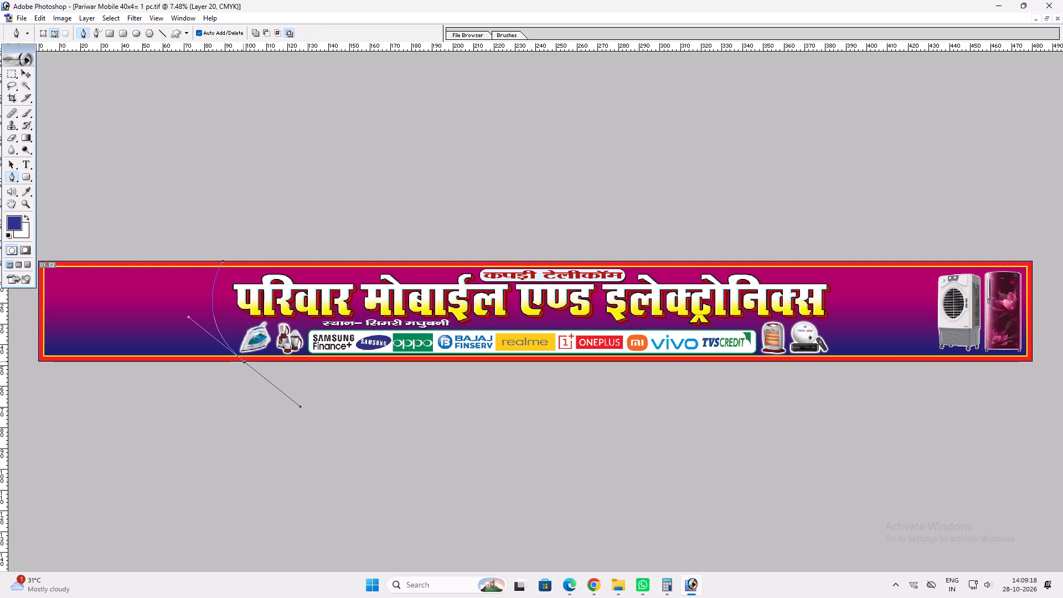
pyautogui.keyDown('ctrl'); pyautogui.moveTo(187, 317); pyautogui.dragTo(176, 310); pyautogui.keyUp('ctrl')
pyautogui.scroll(3, 203, 370)
pyautogui.moveTo(276, 432); pyautogui.dragTo(125, 395)
pyautogui.moveTo(100, 379); pyautogui.dragTo(91, 357)
pyautogui.moveTo(83, 318); pyautogui.dragTo(105, 266)
pyautogui.moveTo(168, 226); pyautogui.dragTo(195, 229)
pyautogui.click(269, 258)
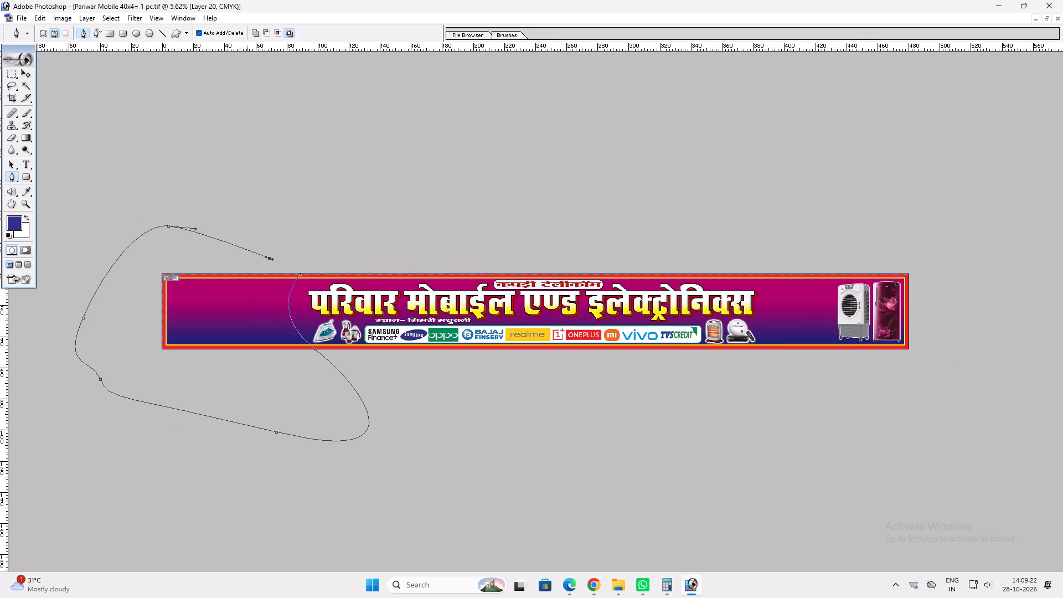
# Turn the path into a selection, copy that area of the Background to a new layer and raise it one level.
pyautogui.hotkey('ctrl', 'Return')
pyautogui.press('v')
pyautogui.press('v')
pyautogui.rightClick(302, 303)
pyautogui.click(329, 318)
pyautogui.hotkey('ctrl', 'c')
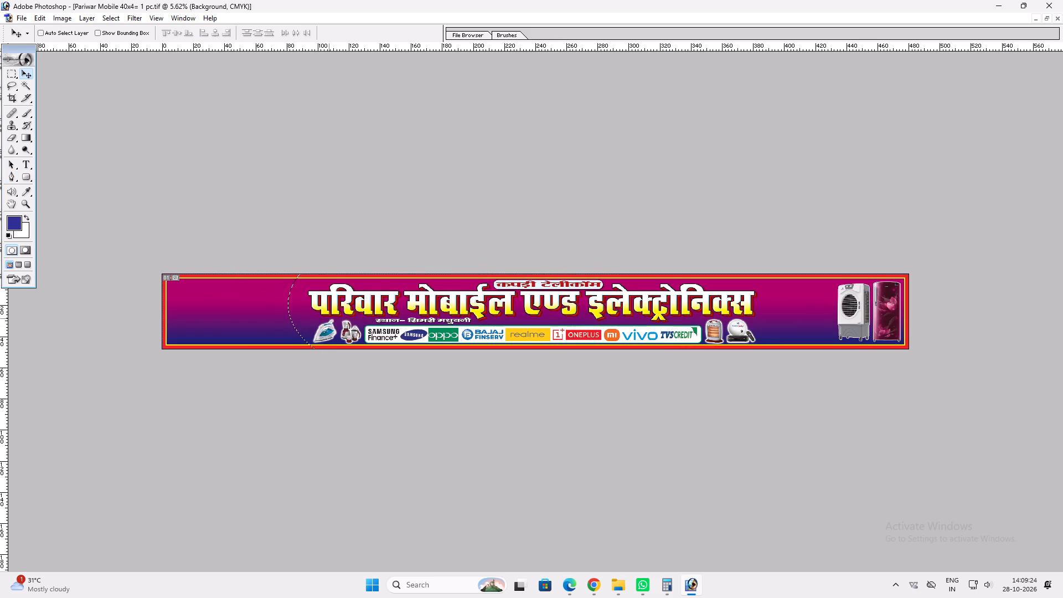
pyautogui.hotkey('ctrl', 'v')
pyautogui.hotkey('ctrl', ']')
pyautogui.hotkey('ctrl', '0')
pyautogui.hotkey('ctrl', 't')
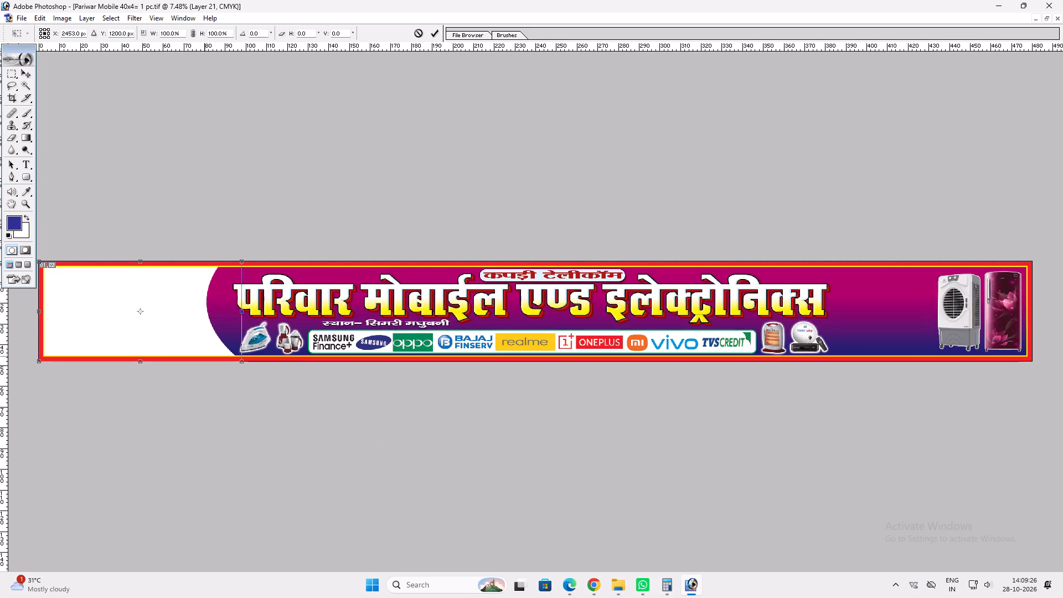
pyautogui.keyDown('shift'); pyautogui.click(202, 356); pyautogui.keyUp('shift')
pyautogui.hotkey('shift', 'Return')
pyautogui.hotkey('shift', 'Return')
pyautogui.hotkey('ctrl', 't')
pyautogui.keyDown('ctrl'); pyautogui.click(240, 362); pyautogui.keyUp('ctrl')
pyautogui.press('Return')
# Apply a gradient overlay to the curved left panel using the Orange, Yellow, Orange preset.
pyautogui.hotkey('alt', 'l')
pyautogui.write('yg')
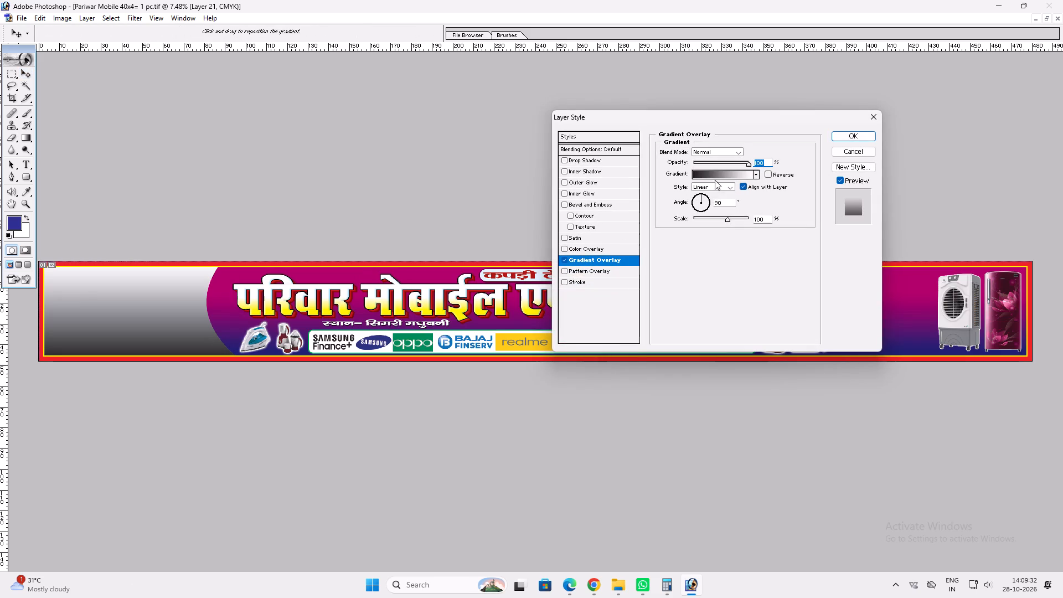
pyautogui.click(712, 176)
pyautogui.moveTo(435, 350); pyautogui.dragTo(436, 349)
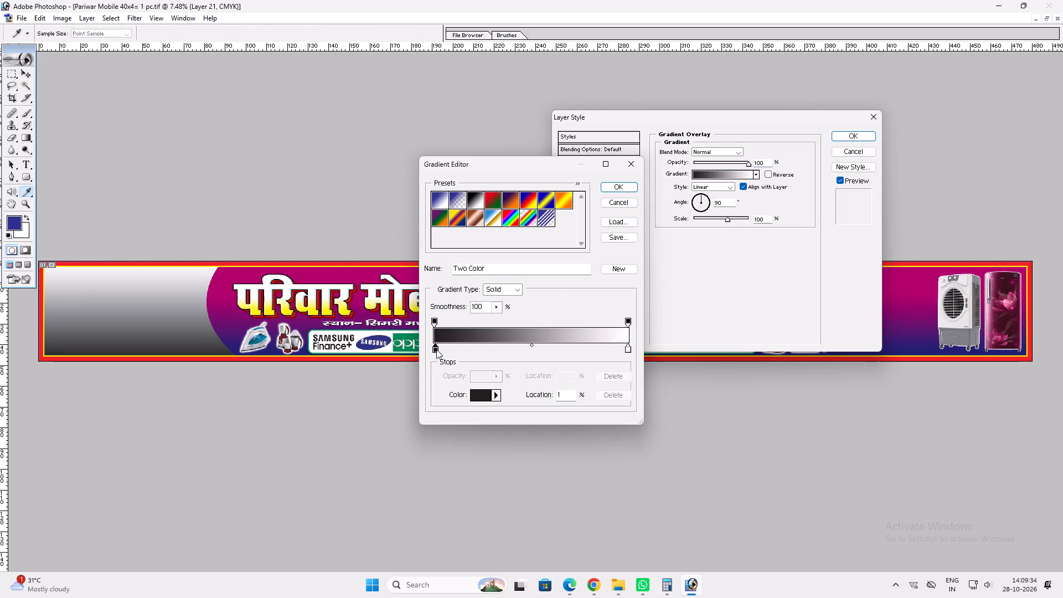
pyautogui.moveTo(436, 349); pyautogui.dragTo(466, 350)
pyautogui.click(564, 197)
pyautogui.press('Return')
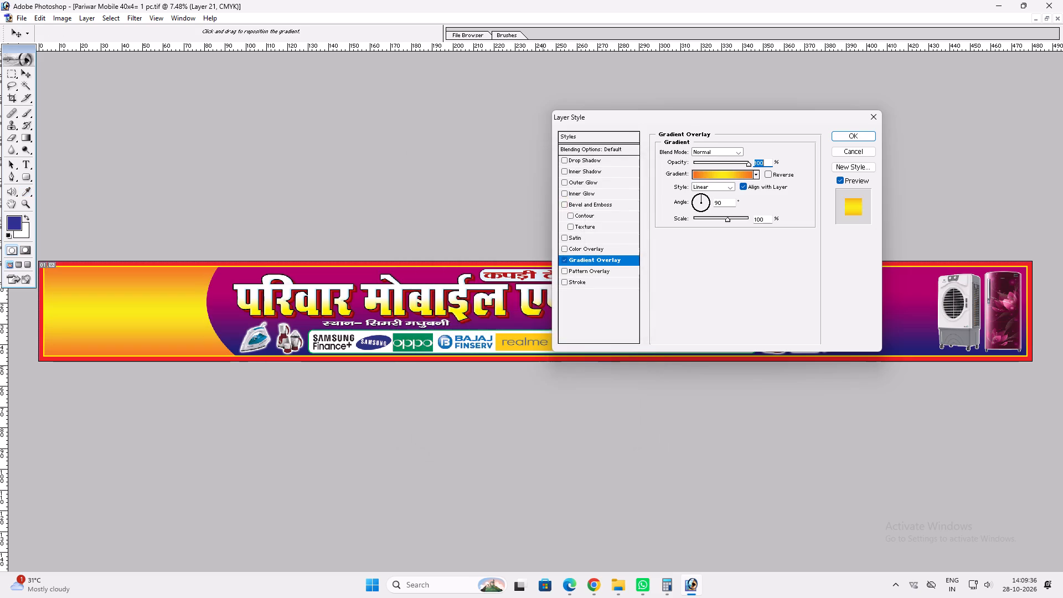
# Remove the gradient's first orange stop, move the yellow stop to about 23% and shift the remaining orange stop slightly inward.
pyautogui.click(712, 176)
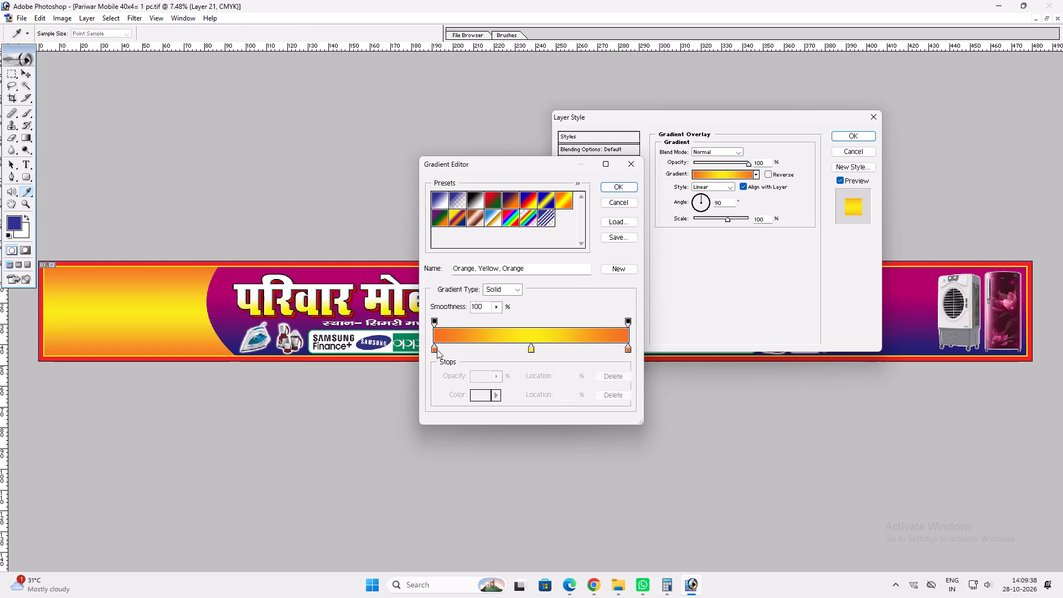
pyautogui.moveTo(437, 349); pyautogui.dragTo(437, 310)
pyautogui.moveTo(531, 350); pyautogui.dragTo(479, 343)
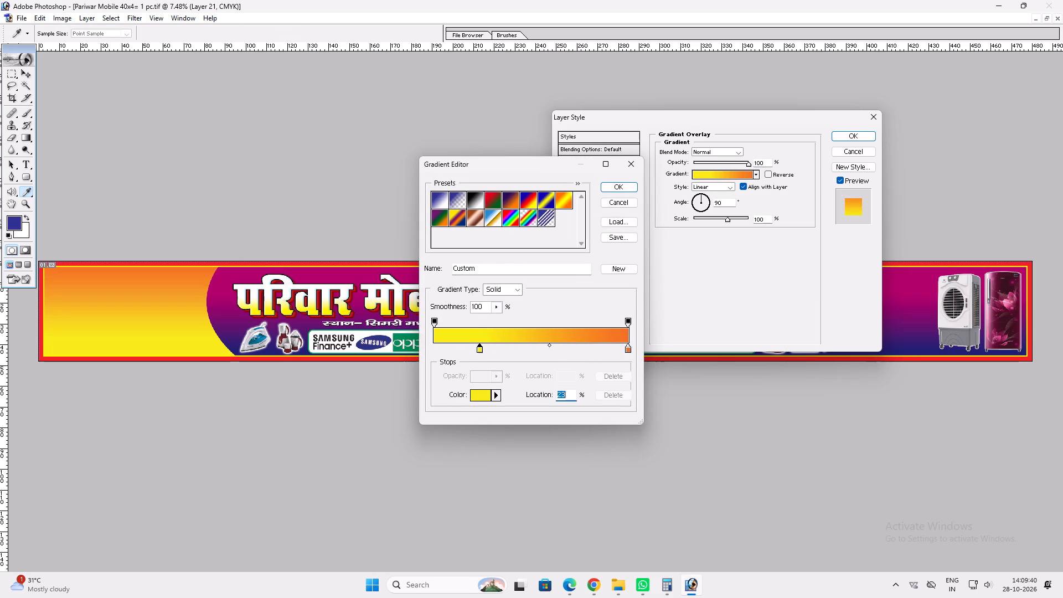
pyautogui.moveTo(626, 349); pyautogui.dragTo(612, 353)
pyautogui.press('Return')
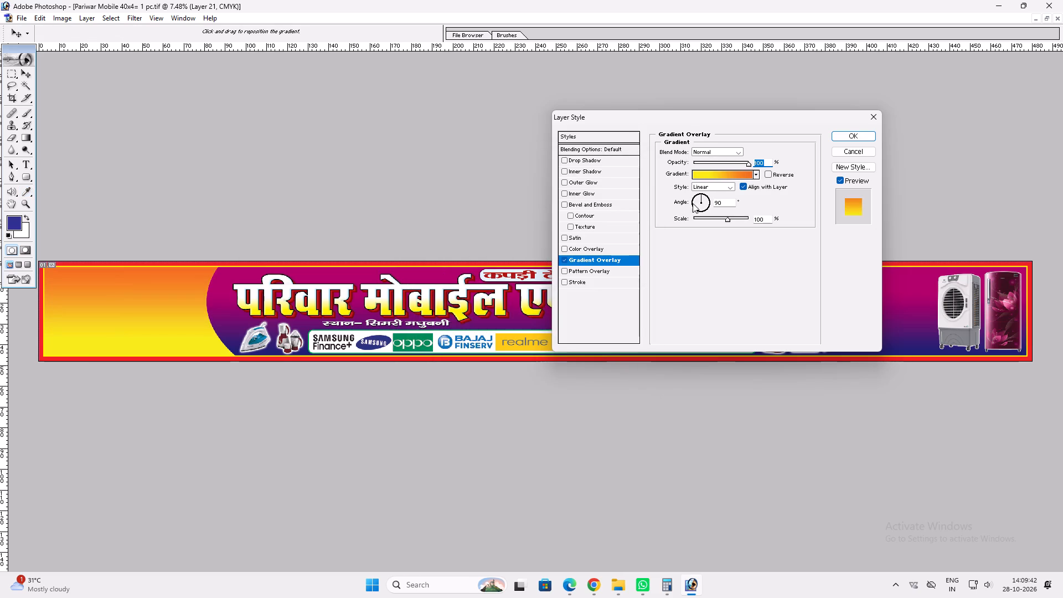
# Set the gradient overlay style to Radial with a scale of 150%.
pyautogui.click(730, 186)
pyautogui.click(712, 202)
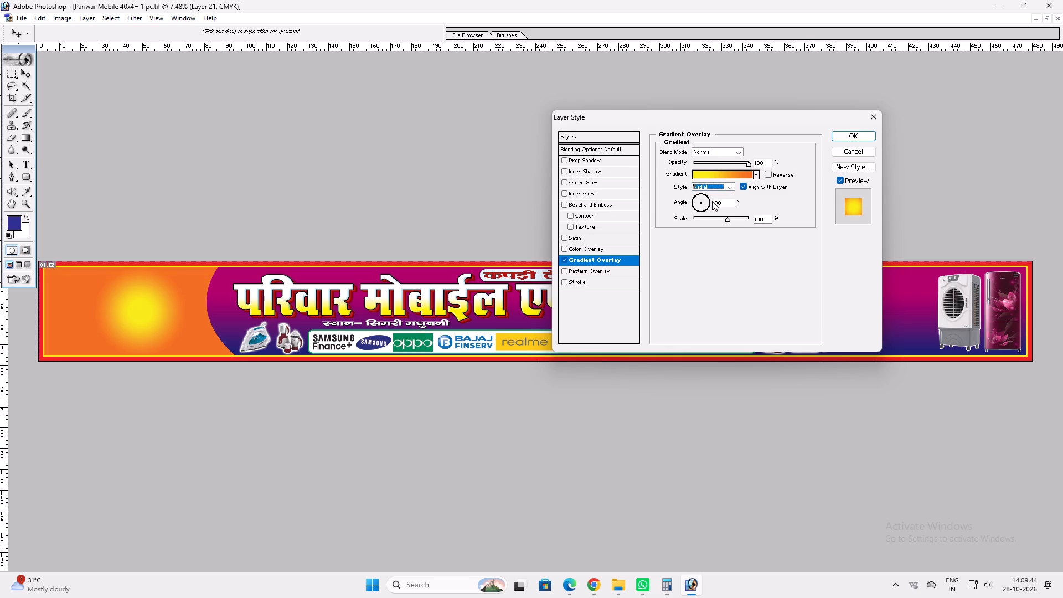
pyautogui.moveTo(730, 220); pyautogui.dragTo(792, 211)
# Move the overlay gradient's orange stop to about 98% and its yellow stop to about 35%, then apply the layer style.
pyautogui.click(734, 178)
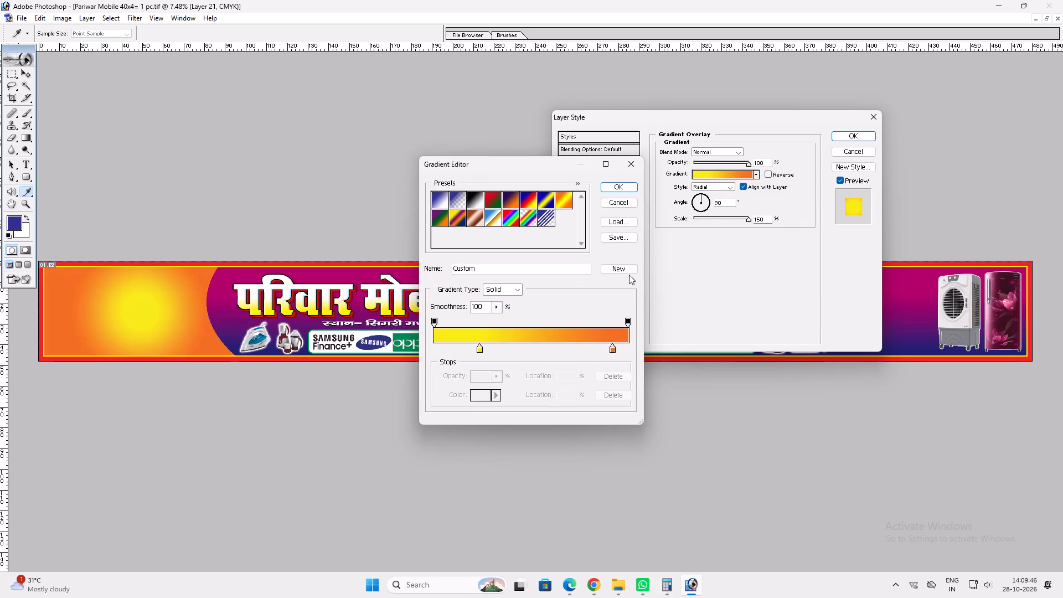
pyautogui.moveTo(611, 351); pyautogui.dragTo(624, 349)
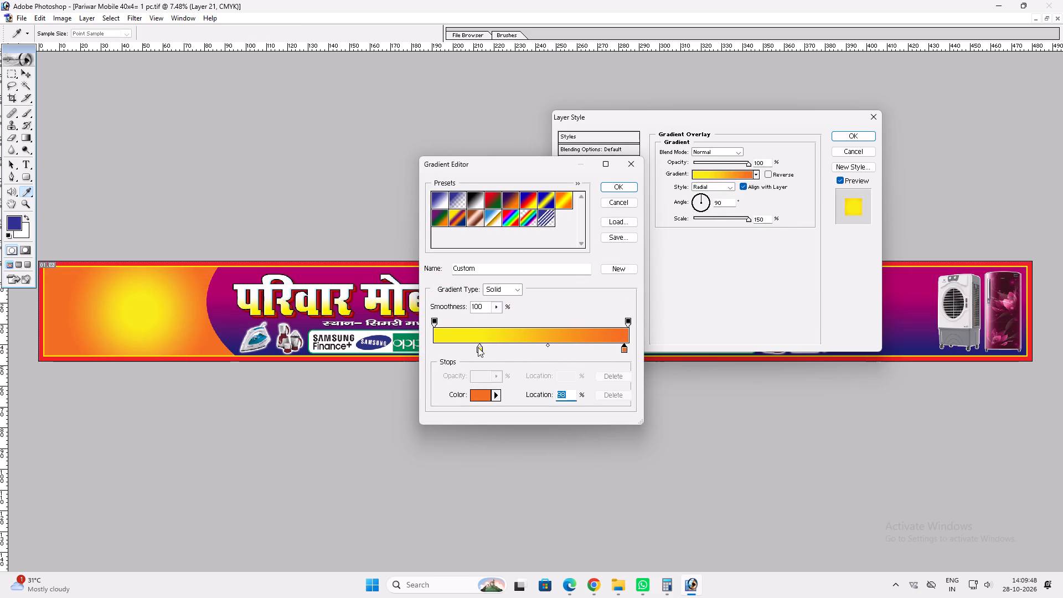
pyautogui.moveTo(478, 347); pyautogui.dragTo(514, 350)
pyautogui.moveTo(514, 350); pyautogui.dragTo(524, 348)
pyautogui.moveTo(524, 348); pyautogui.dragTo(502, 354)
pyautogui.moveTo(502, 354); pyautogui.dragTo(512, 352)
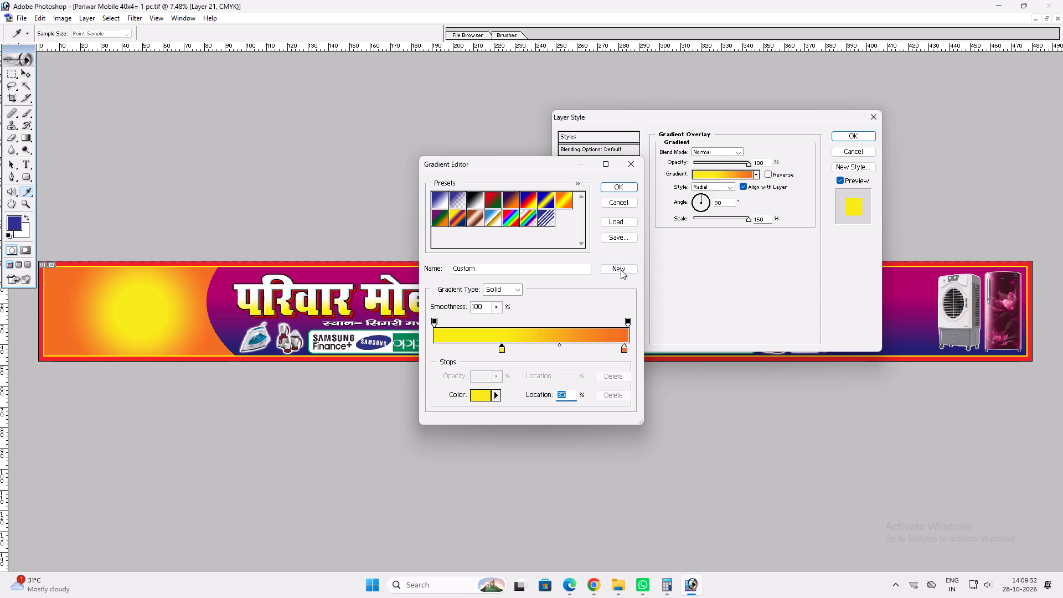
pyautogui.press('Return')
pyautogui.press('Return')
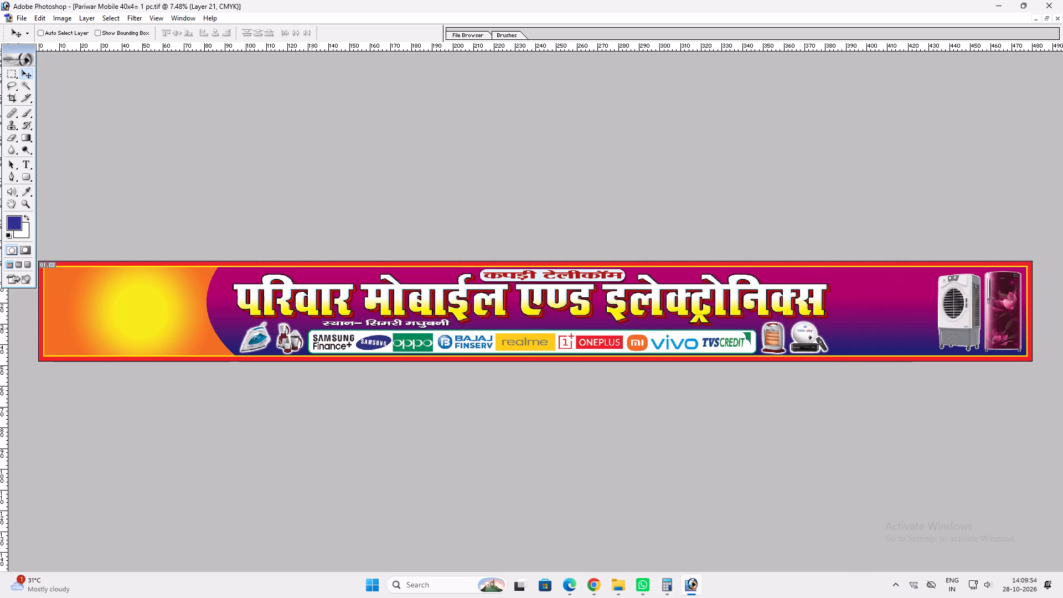
# Reopen the curved left panel's gradient overlay and recolour the orange stop to C 100, M 0, Y 0.
pyautogui.hotkey('alt', 'l')
pyautogui.write('yg')
pyautogui.click(725, 177)
pyautogui.click(623, 350)
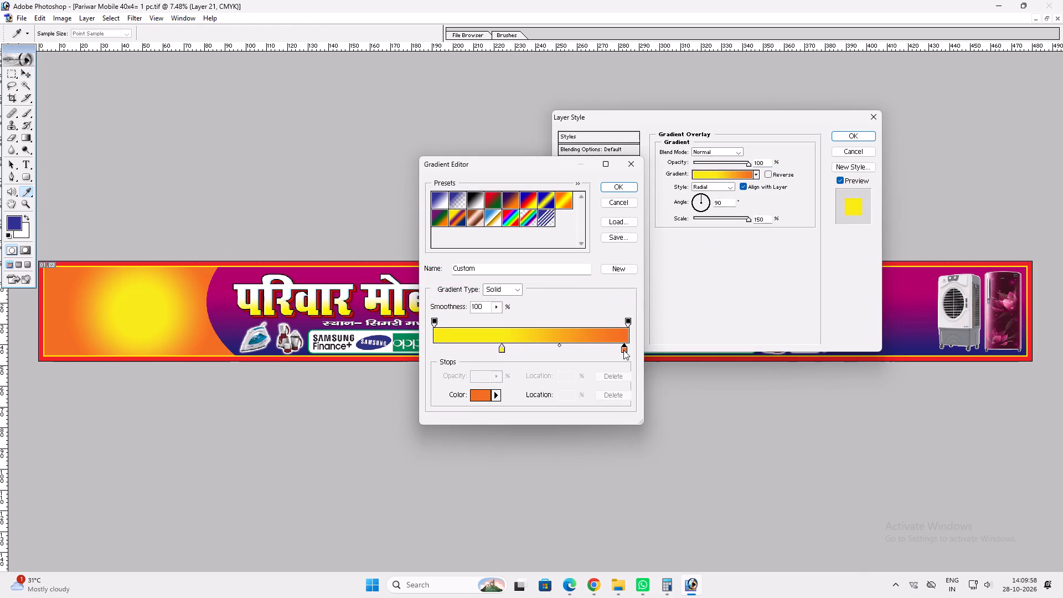
pyautogui.click(482, 398)
pyautogui.press('1')
pyautogui.write('00')
pyautogui.press('Tab')
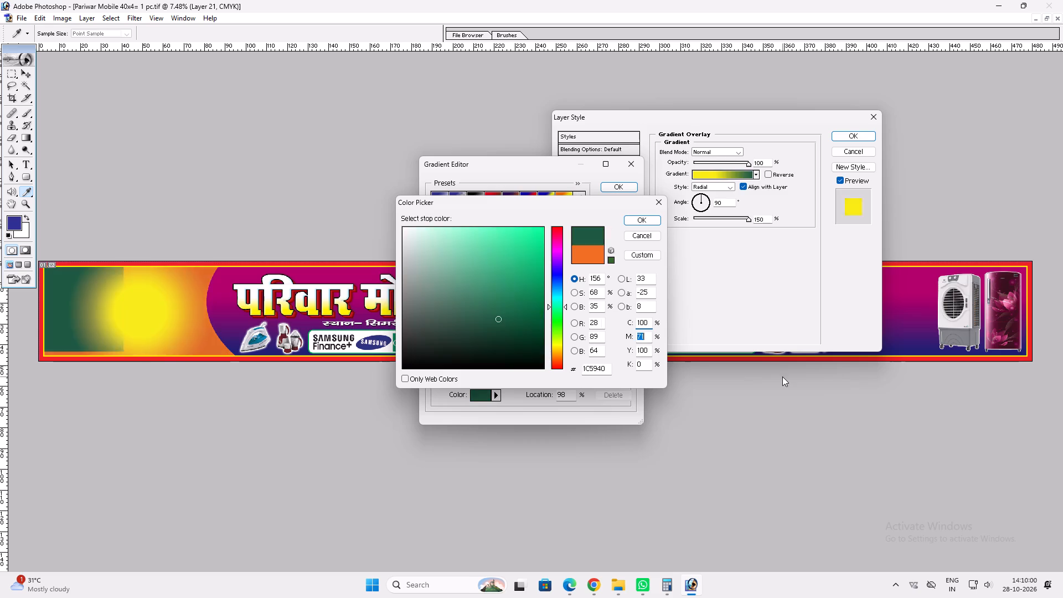
pyautogui.press('0')
pyautogui.press('Tab')
pyautogui.press('0')
pyautogui.press('Return')
# Adjust the blue stop through a duller blue, then set it to C 100, M 0, Y 0 with K 7.
pyautogui.click(476, 394)
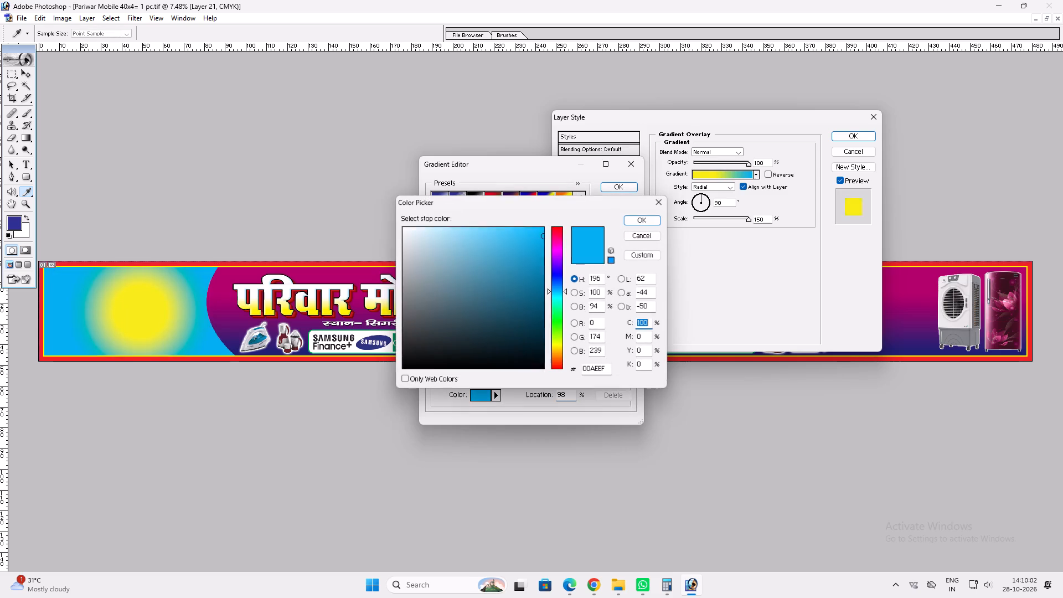
pyautogui.click(502, 294)
pyautogui.press('Return')
pyautogui.click(483, 393)
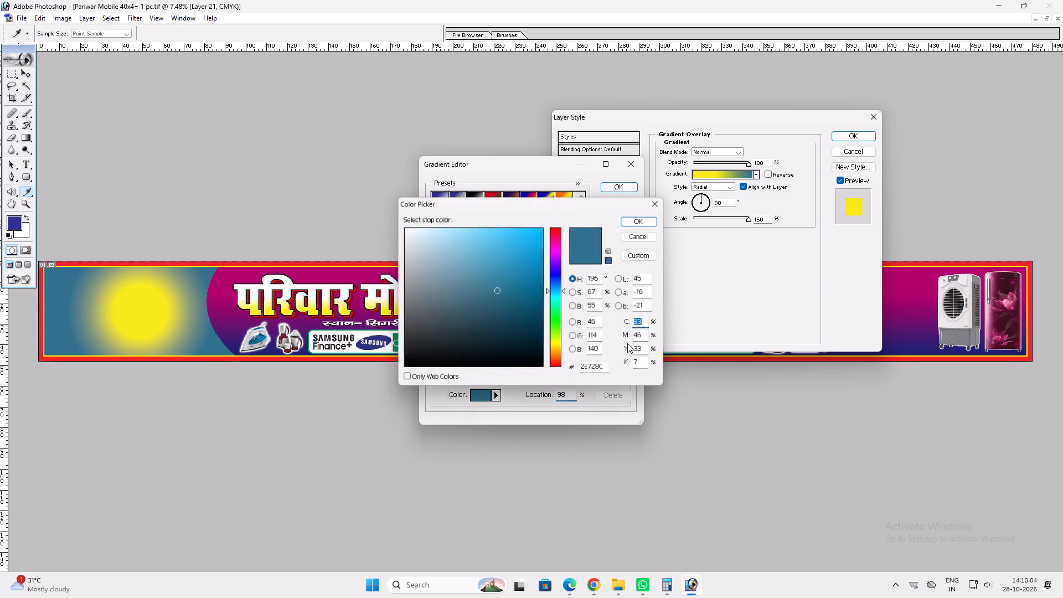
pyautogui.press('Tab')
pyautogui.hotkey('shift', 'Tab')
pyautogui.write('100')
pyautogui.press('Tab')
pyautogui.press('0')
pyautogui.press('Tab')
pyautogui.press('0')
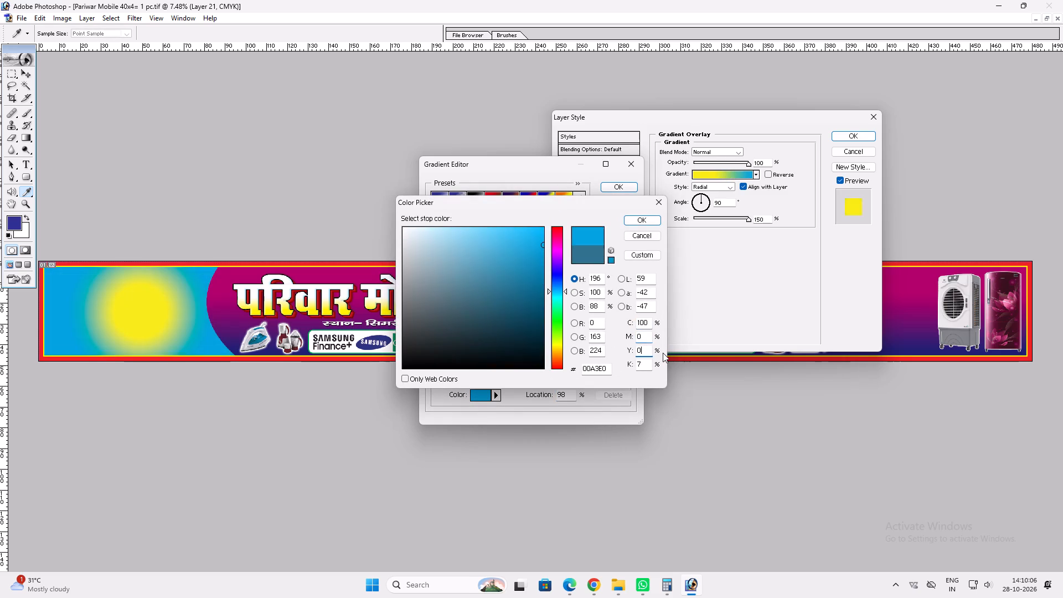
pyautogui.press('Return')
# Recolour the gradient's yellow stop to white with C 0, M 0, Y 0.
pyautogui.click(502, 350)
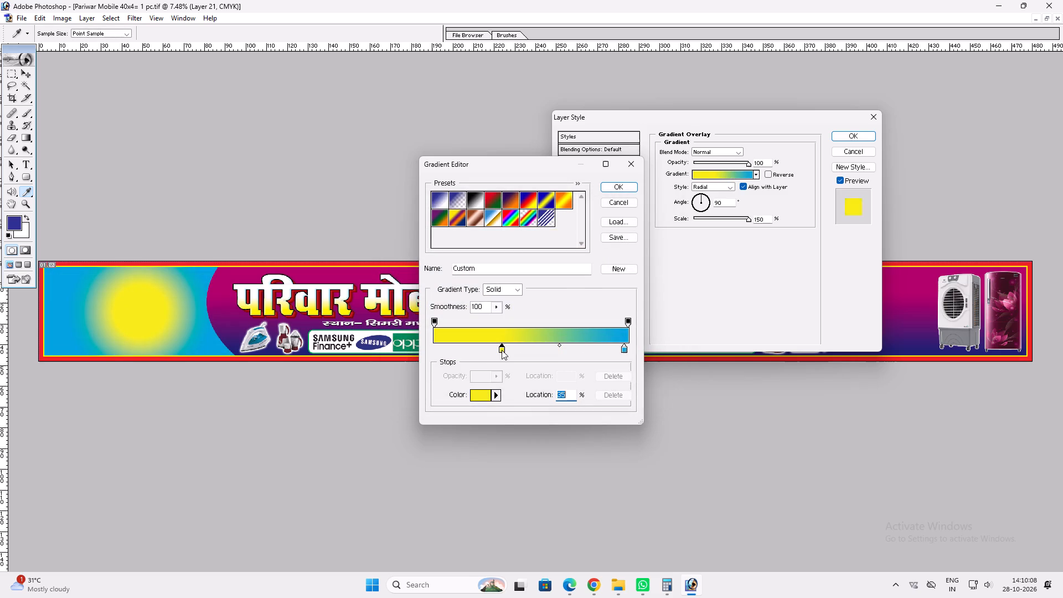
pyautogui.click(486, 389)
pyautogui.write('10')
pyautogui.hotkey('shift', 'Tab')
pyautogui.press('Tab')
pyautogui.press('0')
pyautogui.press('Tab')
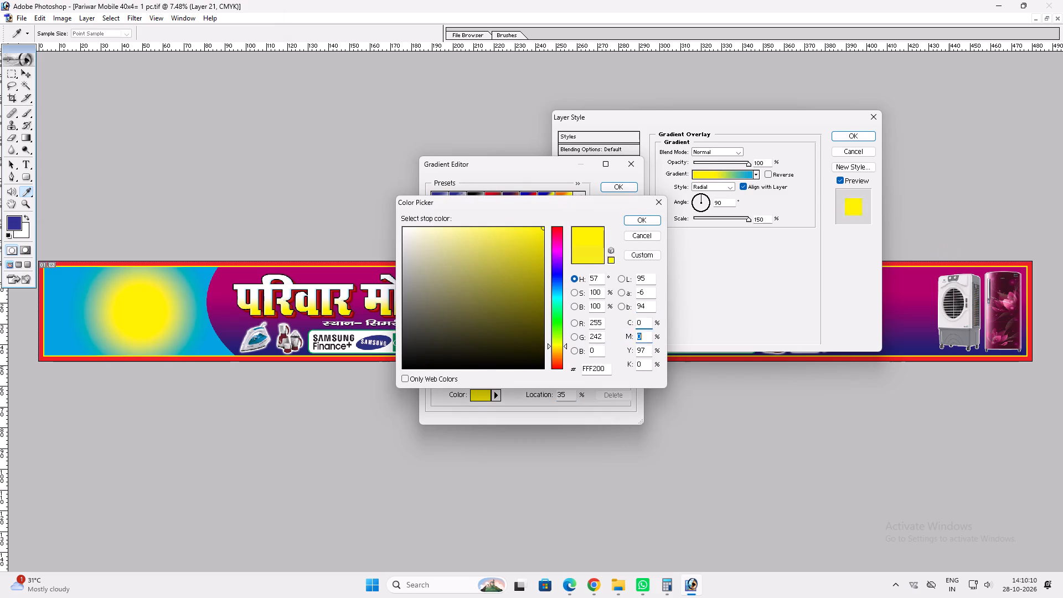
pyautogui.press('0')
pyautogui.press('Tab')
pyautogui.press('0')
pyautogui.press('Return')
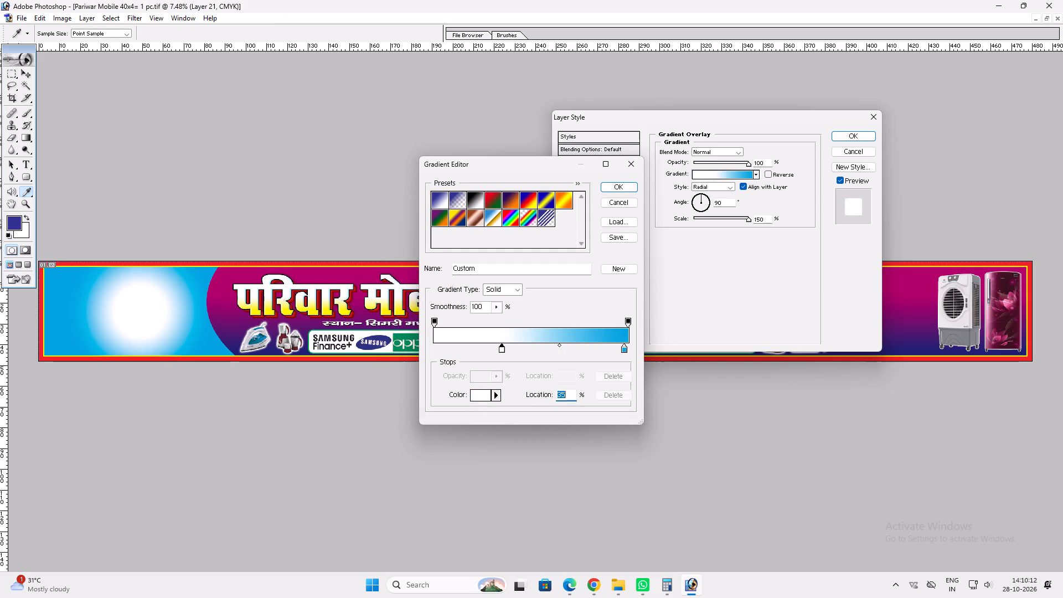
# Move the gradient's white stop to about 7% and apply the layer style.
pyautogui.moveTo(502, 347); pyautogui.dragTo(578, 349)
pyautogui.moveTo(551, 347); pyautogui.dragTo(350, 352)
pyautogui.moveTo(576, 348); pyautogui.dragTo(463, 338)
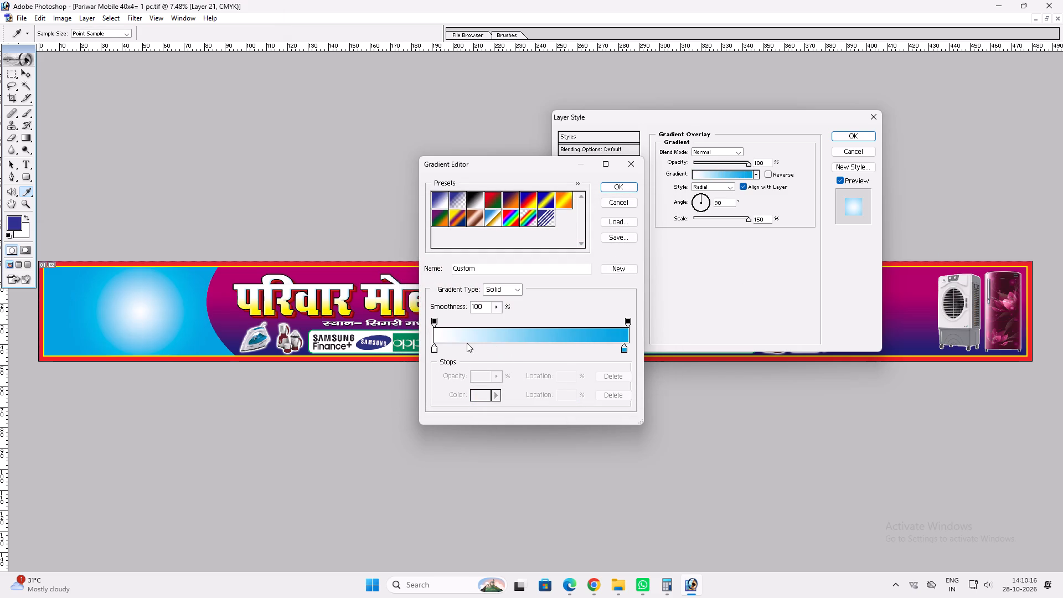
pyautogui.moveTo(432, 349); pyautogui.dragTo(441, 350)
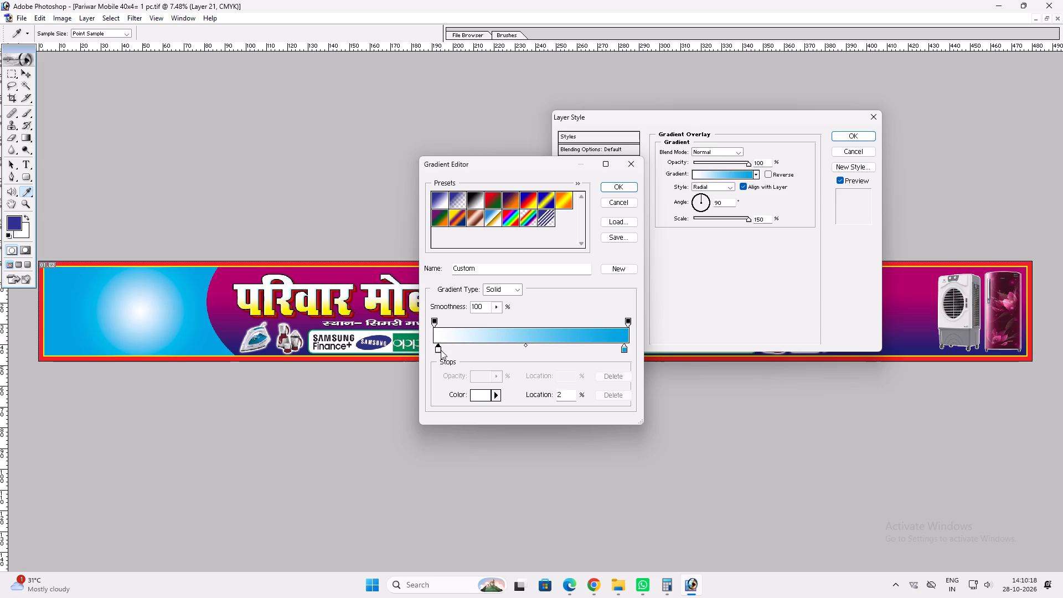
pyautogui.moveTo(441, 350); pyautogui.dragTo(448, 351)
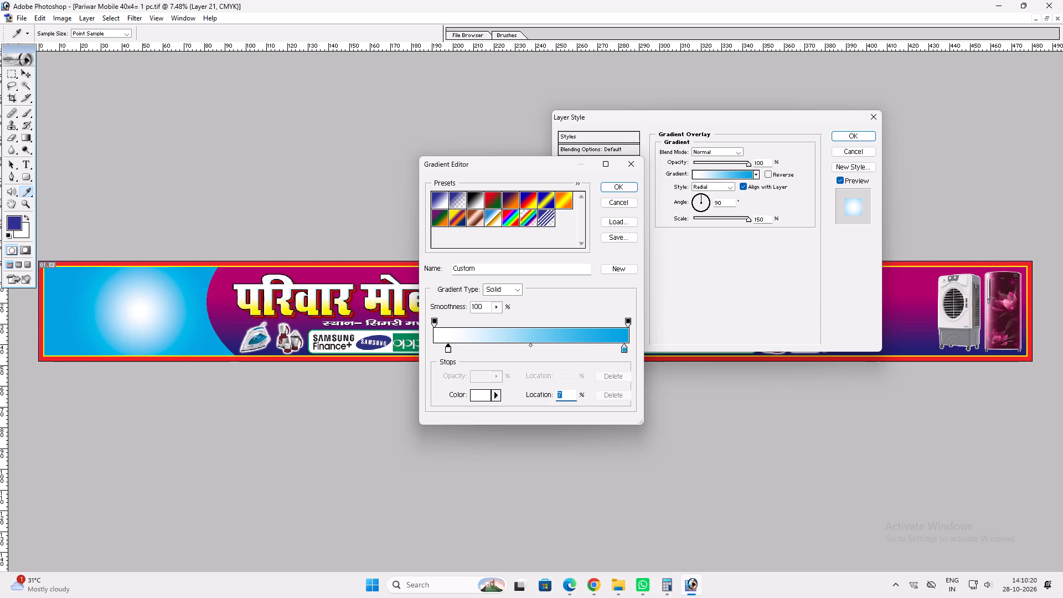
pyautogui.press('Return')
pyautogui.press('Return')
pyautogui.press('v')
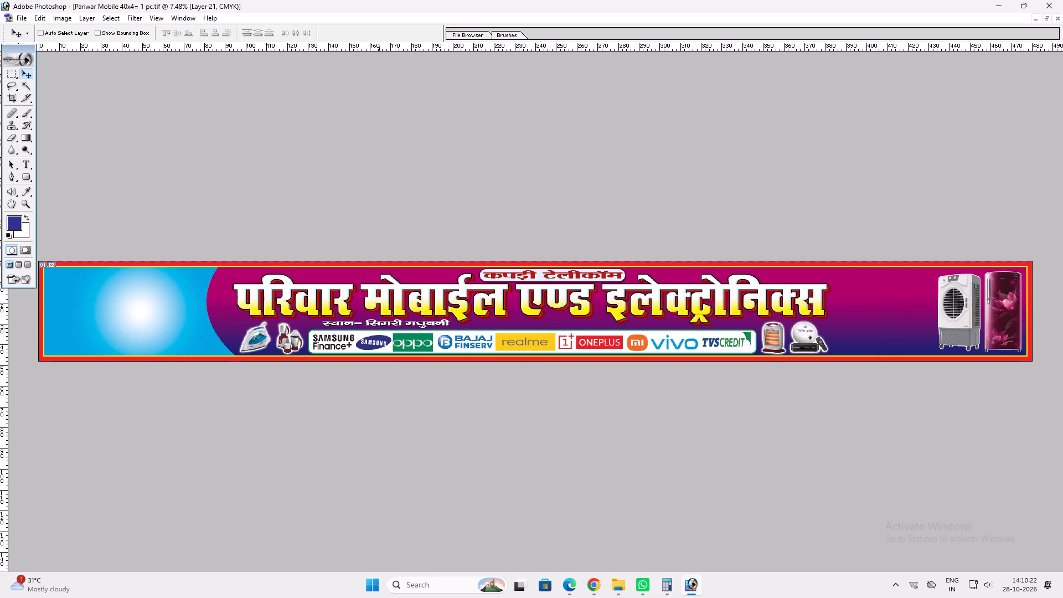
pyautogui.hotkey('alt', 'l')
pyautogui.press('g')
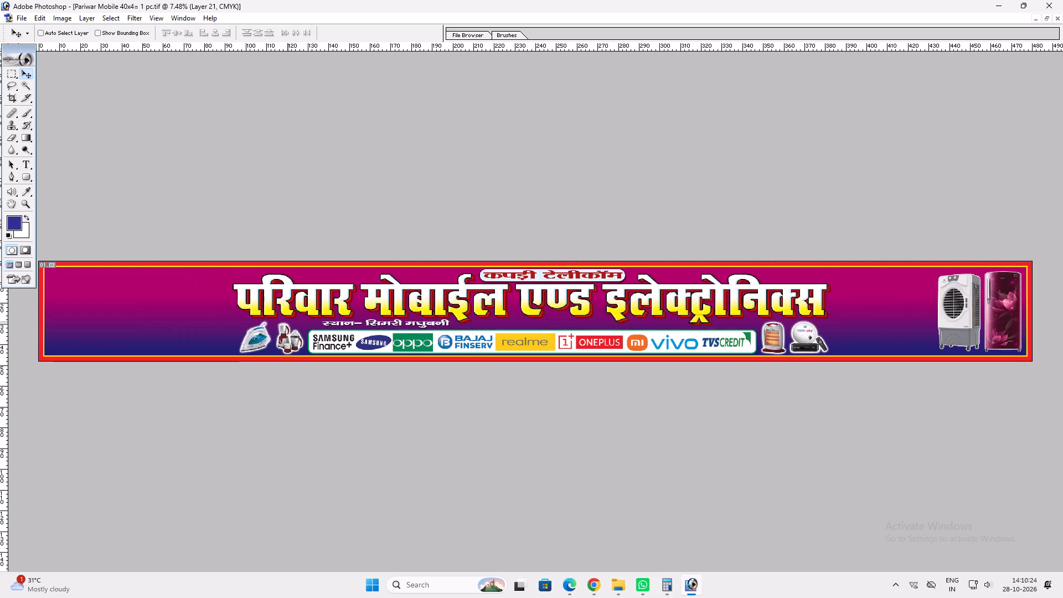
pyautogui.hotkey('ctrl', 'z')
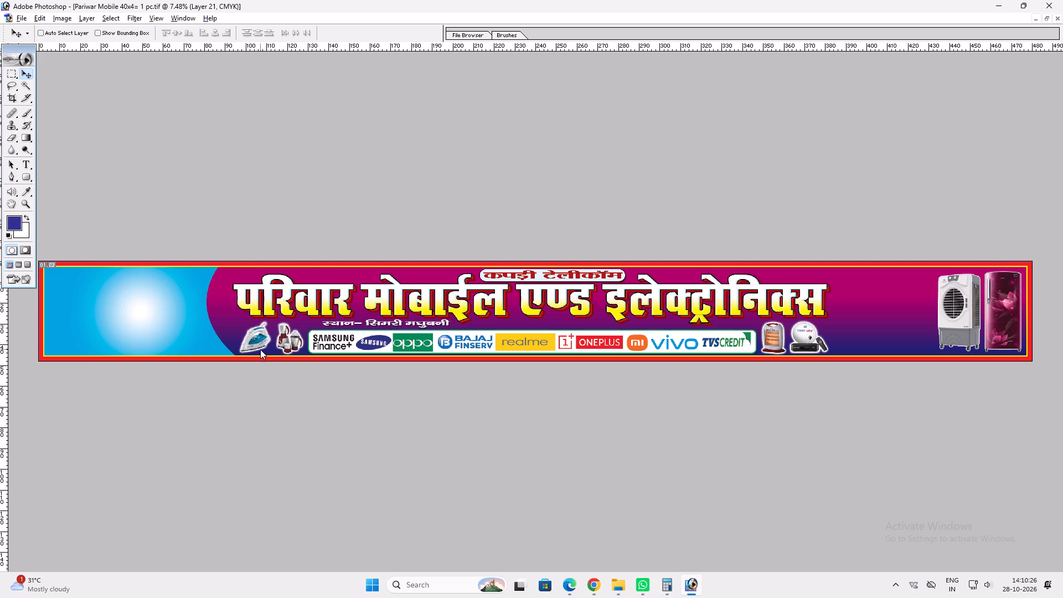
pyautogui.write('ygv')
# In the left panel's gradient overlay, move the blue stop to 100% and the white stop to about 30%, and apply it.
pyautogui.hotkey('alt', 'l')
pyautogui.write('yg')
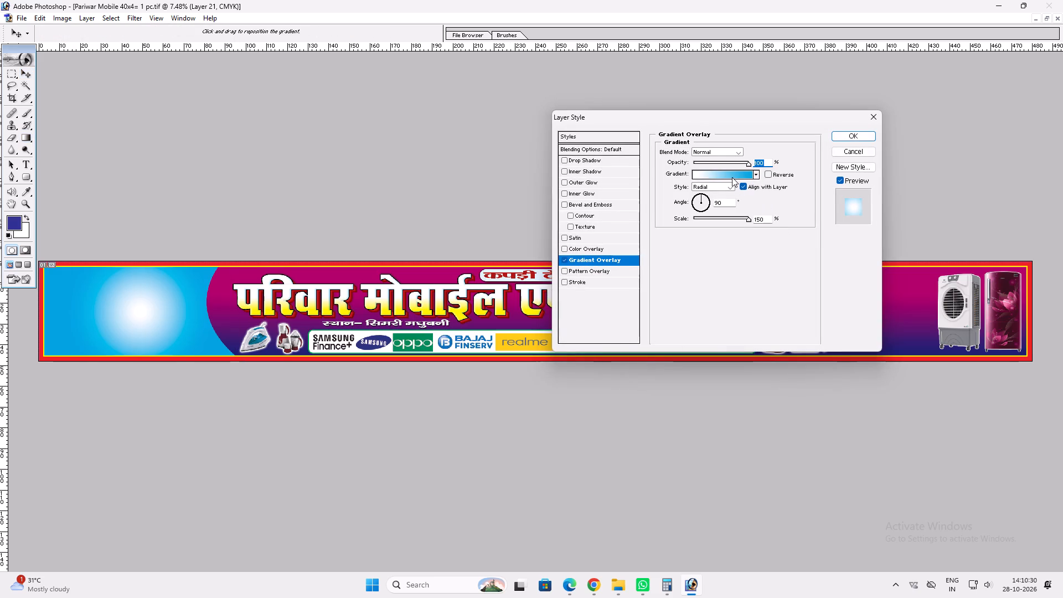
pyautogui.click(732, 177)
pyautogui.moveTo(625, 348); pyautogui.dragTo(638, 348)
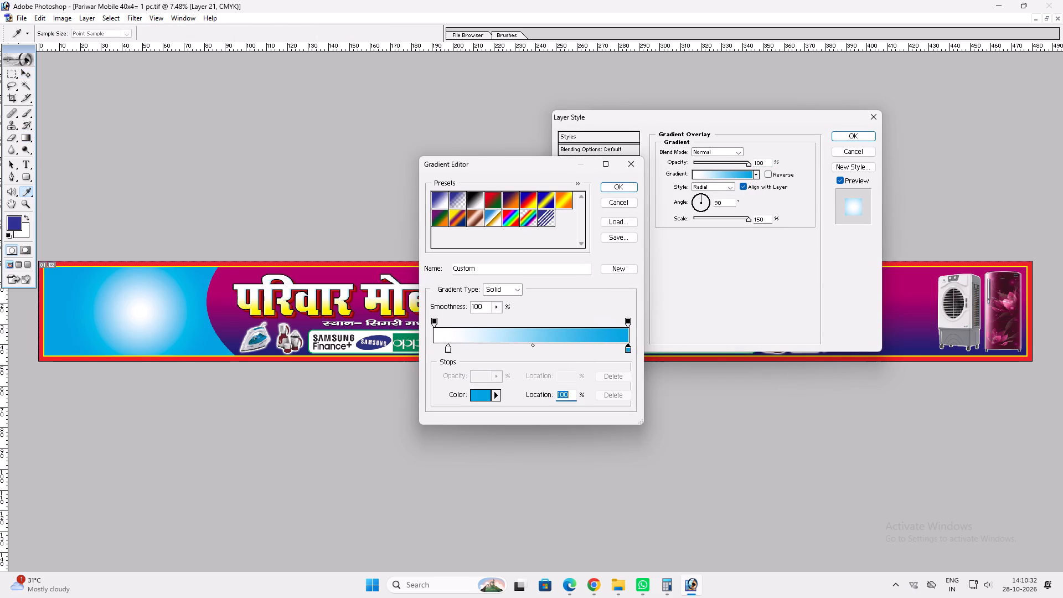
pyautogui.moveTo(450, 353); pyautogui.dragTo(483, 353)
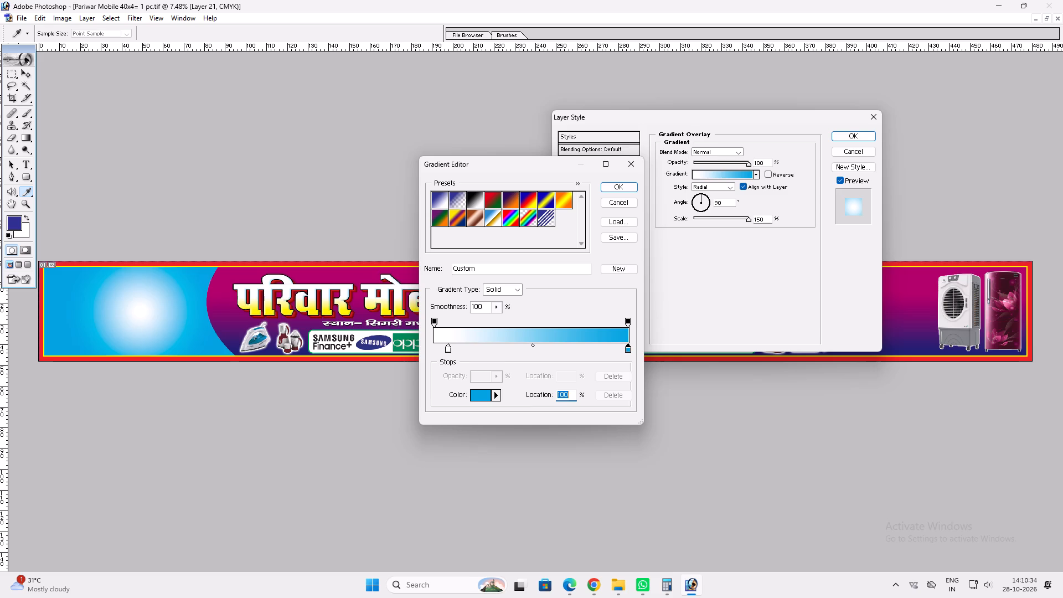
pyautogui.click(487, 349)
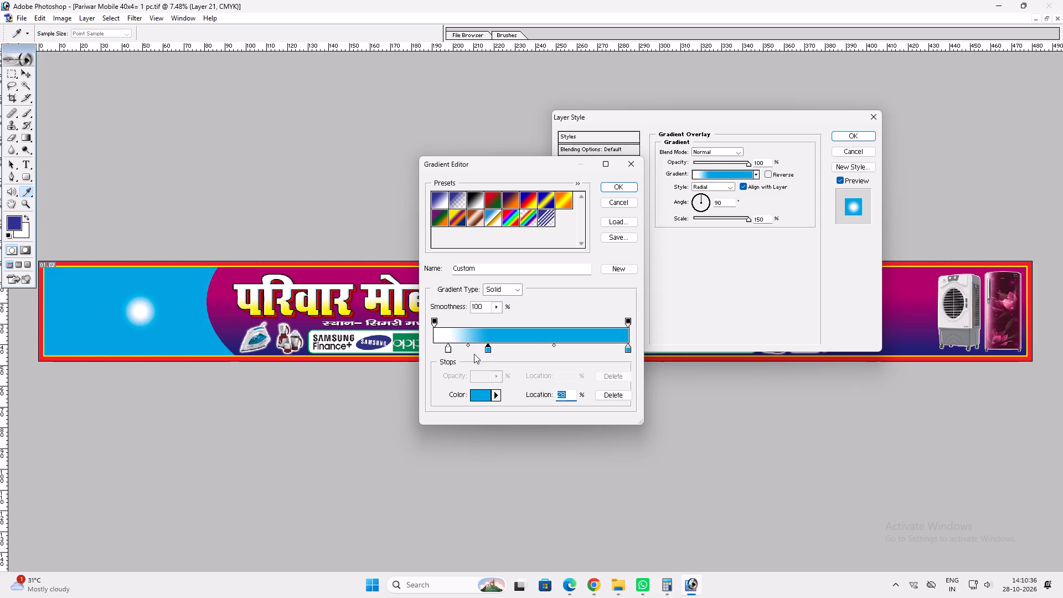
pyautogui.moveTo(489, 348); pyautogui.dragTo(492, 324)
pyautogui.moveTo(450, 349); pyautogui.dragTo(494, 349)
pyautogui.press('Return')
pyautogui.press('Return')
# Duplicate the curved left panel, flip the copy horizontally and place it at the banner's right end behind the appliances.
pyautogui.write('vv')
pyautogui.keyDown('alt'); pyautogui.keyDown('shift'); pyautogui.moveTo(155, 322); pyautogui.dragTo(603, 301); pyautogui.keyUp('shift'); pyautogui.keyUp('alt')
pyautogui.hotkey('ctrl', 't')
pyautogui.keyDown('ctrl'); pyautogui.rightClick(590, 296); pyautogui.keyUp('ctrl')
pyautogui.click(649, 427)
pyautogui.press('Return')
pyautogui.press('v')
pyautogui.press('v')
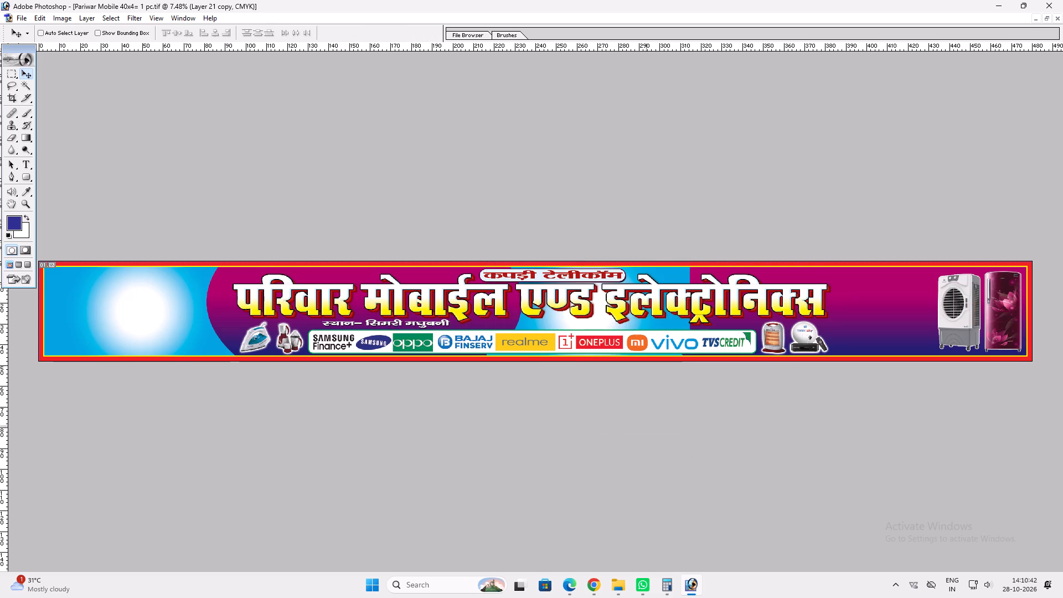
pyautogui.keyDown('shift'); pyautogui.moveTo(636, 318); pyautogui.dragTo(911, 319); pyautogui.keyUp('shift')
pyautogui.keyDown('shift'); pyautogui.moveTo(881, 318); pyautogui.dragTo(937, 317); pyautogui.keyUp('shift')
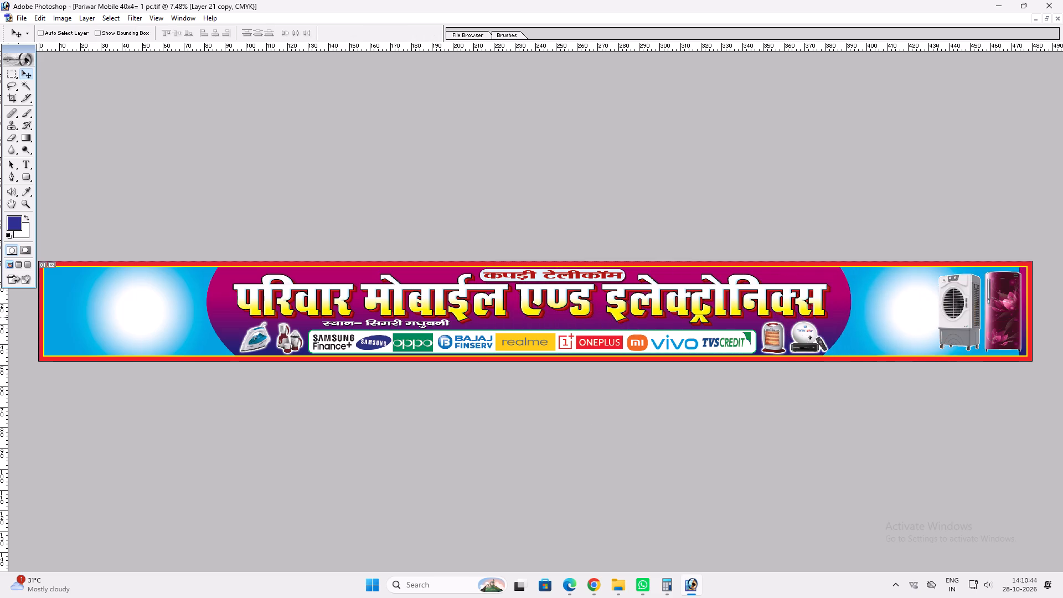
pyautogui.keyDown('shift'); pyautogui.moveTo(937, 317); pyautogui.dragTo(952, 318); pyautogui.keyUp('shift')
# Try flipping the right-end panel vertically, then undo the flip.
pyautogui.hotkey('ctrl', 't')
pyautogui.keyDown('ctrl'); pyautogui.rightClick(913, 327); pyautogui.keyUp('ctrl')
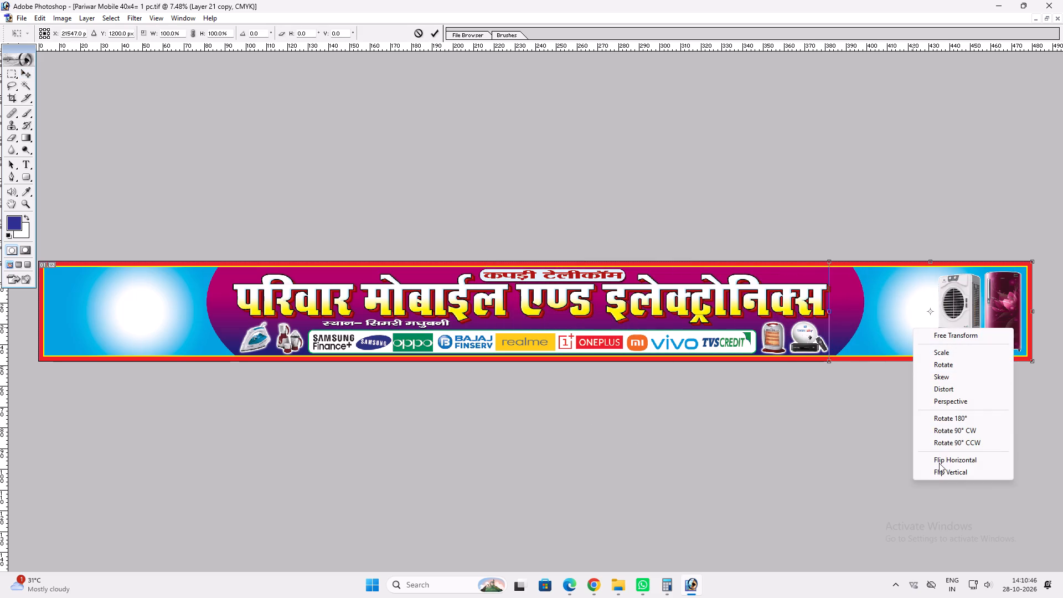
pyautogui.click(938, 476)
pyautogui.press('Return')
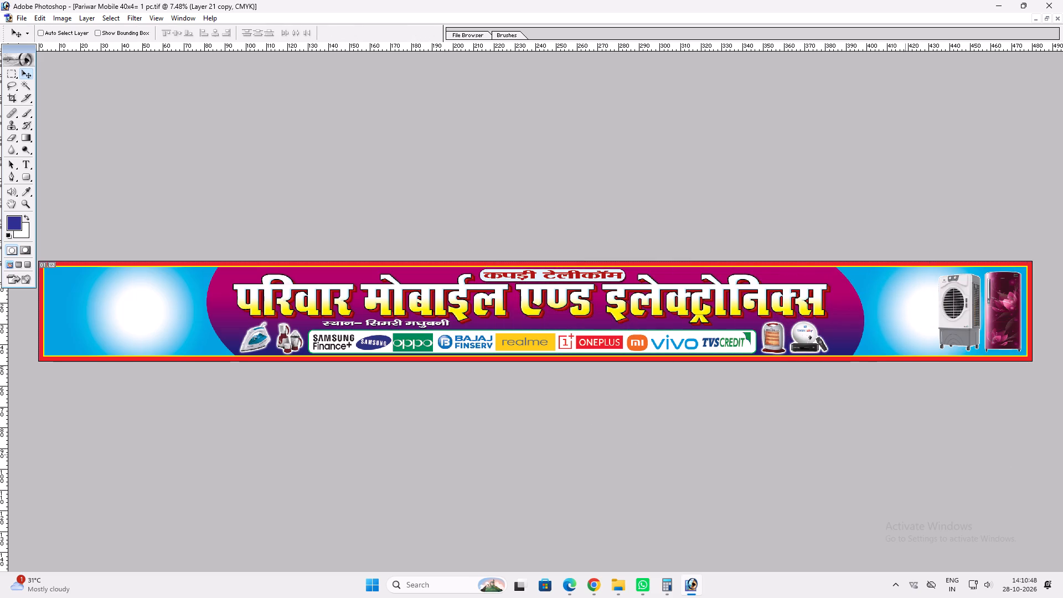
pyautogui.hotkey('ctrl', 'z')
# Select the curved left panel's layer and duplicate it in place.
pyautogui.press('v')
pyautogui.keyDown('ctrl'); pyautogui.click(137, 335); pyautogui.keyUp('ctrl')
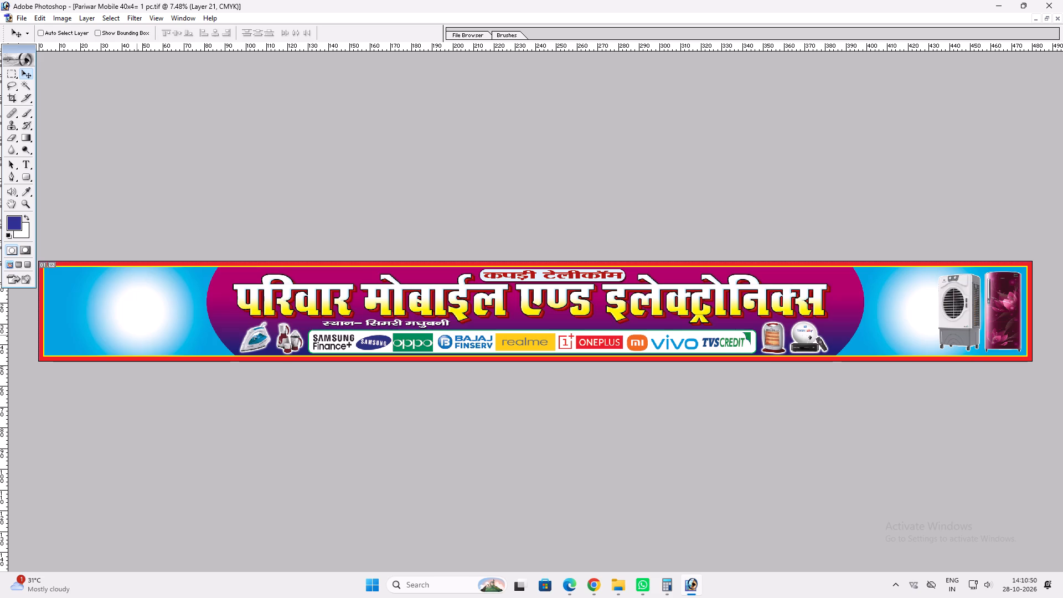
pyautogui.hotkey('ctrl', 'j')
# Change the duplicated left panel's gradient overlay to the black-to-white preset, leaving Color Overlay off.
pyautogui.hotkey('alt', 'l')
pyautogui.hotkey('alt', 'y')
pyautogui.press('n')
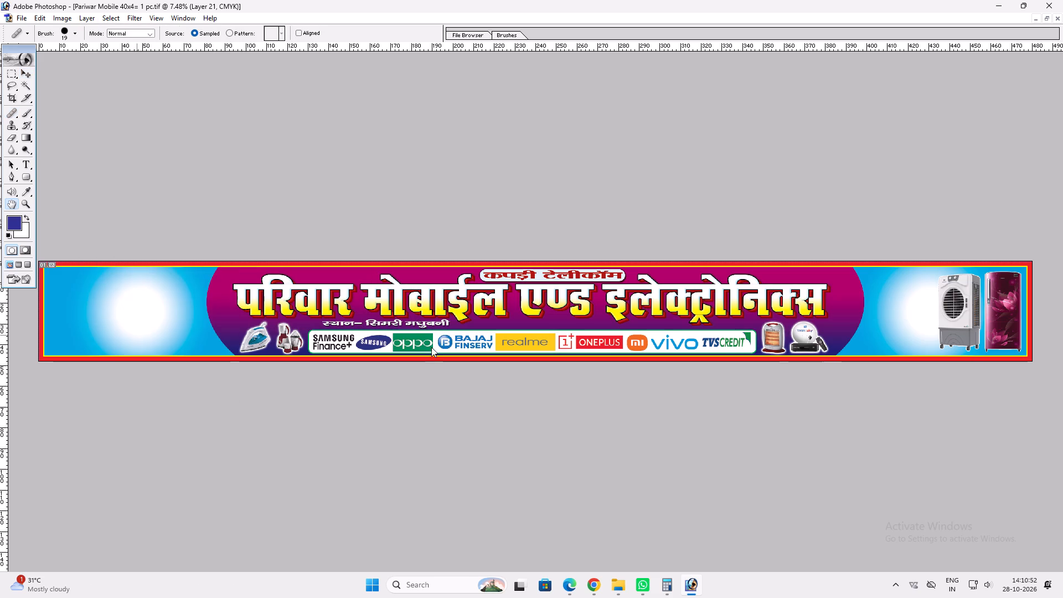
pyautogui.click(600, 246)
pyautogui.click(595, 261)
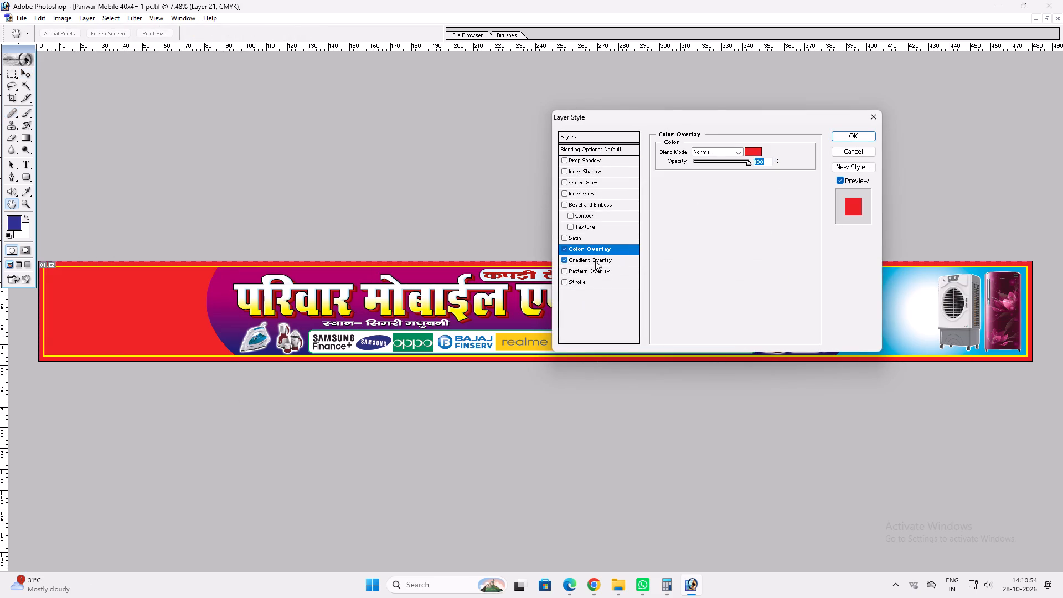
pyautogui.click(565, 246)
pyautogui.click(725, 177)
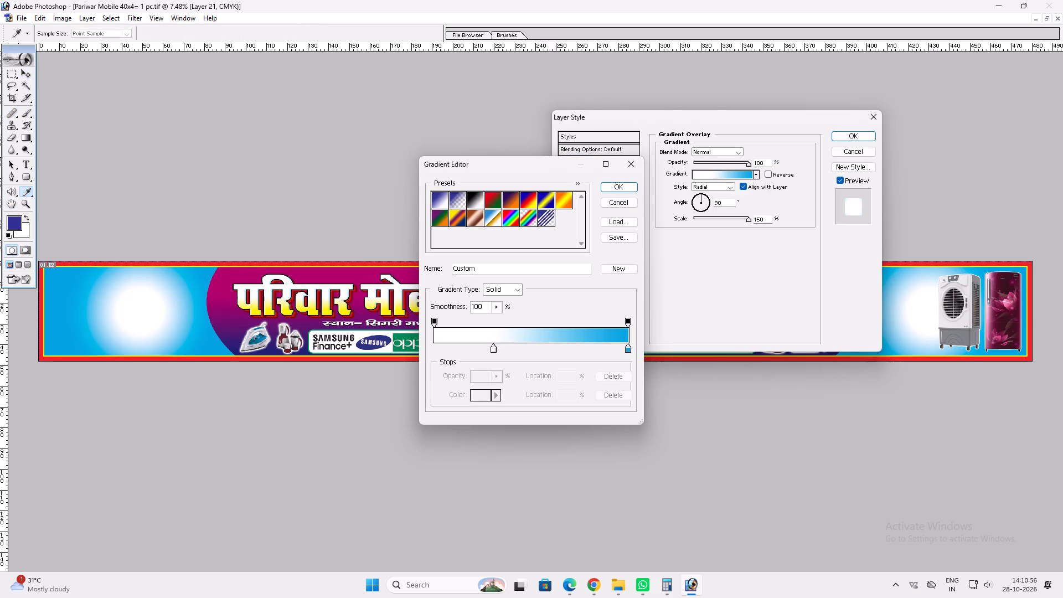
pyautogui.click(478, 203)
pyautogui.press('Return')
pyautogui.press('Return')
# Set the duplicated left panel's gradient overlay style to Linear.
pyautogui.hotkey('alt', 'l')
pyautogui.write('yg')
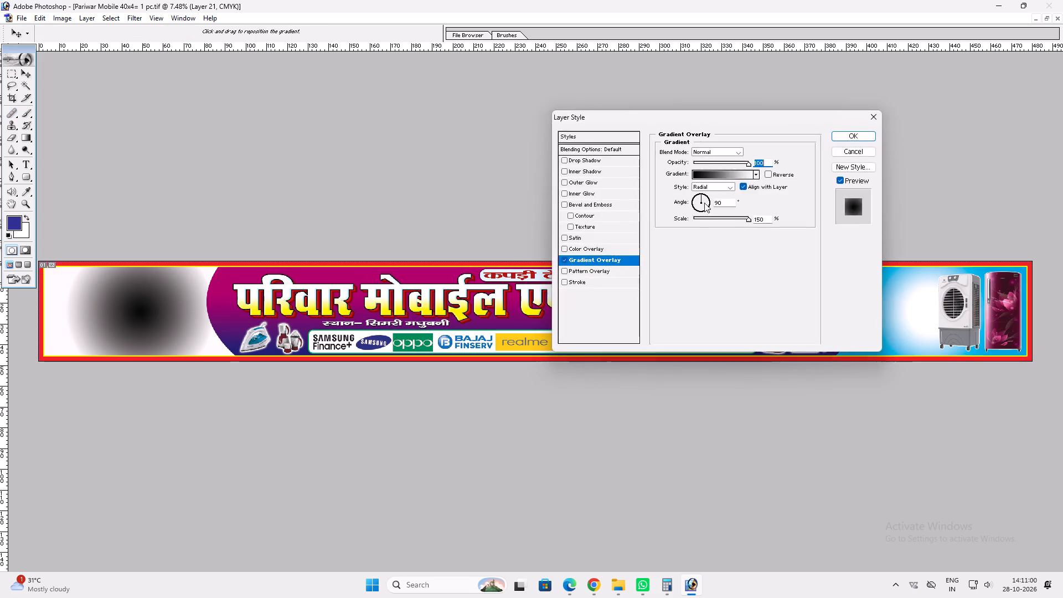
pyautogui.click(727, 187)
pyautogui.click(705, 194)
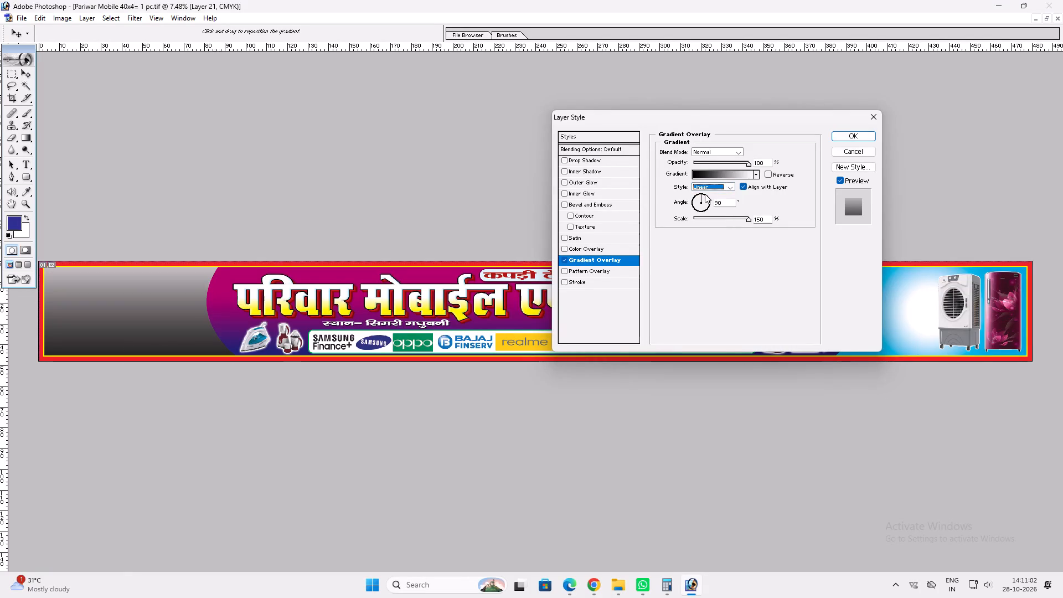
# Move the black-to-white gradient's white stop to about 70% and its black stop to about 10%.
pyautogui.click(707, 170)
pyautogui.doubleClick(711, 176)
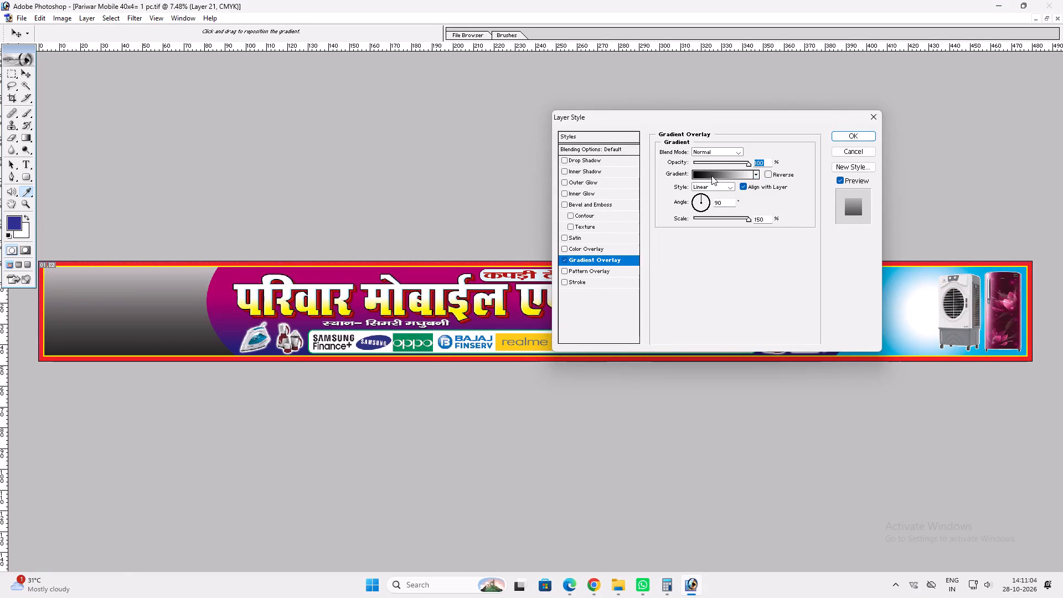
pyautogui.moveTo(629, 348); pyautogui.dragTo(568, 351)
pyautogui.moveTo(432, 349); pyautogui.dragTo(451, 351)
pyautogui.press('Return')
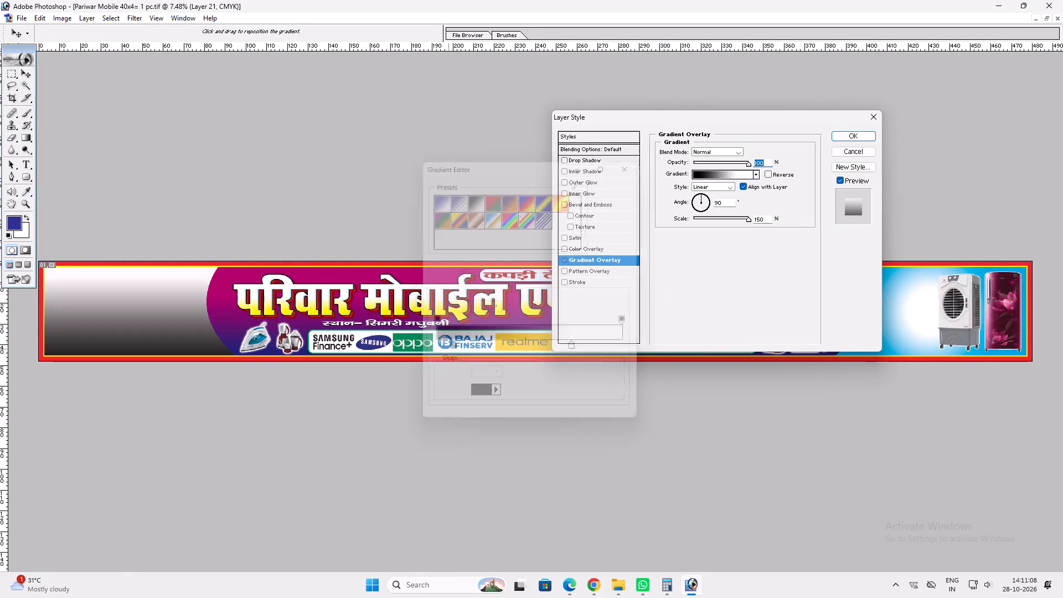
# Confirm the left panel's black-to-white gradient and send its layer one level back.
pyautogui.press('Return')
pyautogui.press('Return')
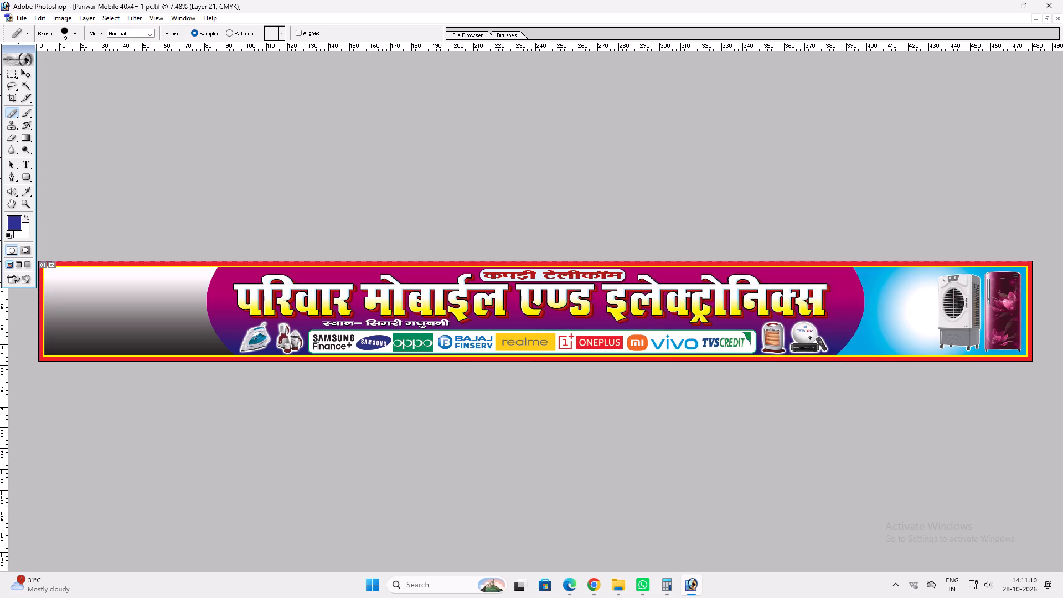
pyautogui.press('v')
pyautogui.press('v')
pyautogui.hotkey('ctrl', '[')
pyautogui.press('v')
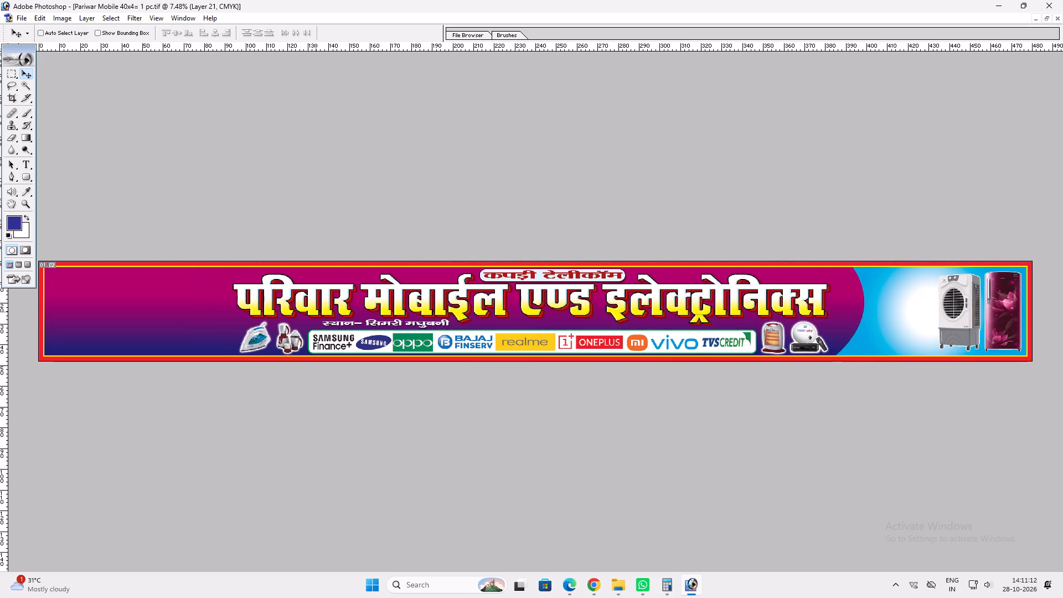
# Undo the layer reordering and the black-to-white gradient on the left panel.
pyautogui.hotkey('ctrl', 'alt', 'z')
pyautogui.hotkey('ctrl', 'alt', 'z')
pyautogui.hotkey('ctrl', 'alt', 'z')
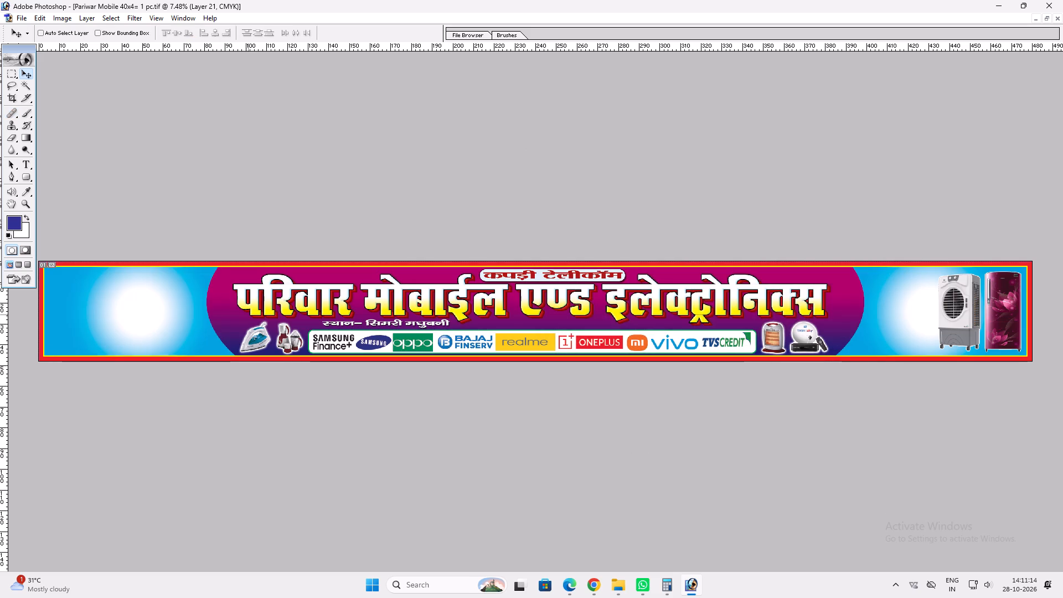
# Duplicate the blue left panel's layer again and change the copy's gradient overlay to the black-to-white preset.
pyautogui.hotkey('ctrl', 'j')
pyautogui.hotkey('alt', 'y')
pyautogui.hotkey('alt', 'l')
pyautogui.press('n')
pyautogui.hotkey('alt', 'l')
pyautogui.hotkey('alt', 'y')
pyautogui.press('n')
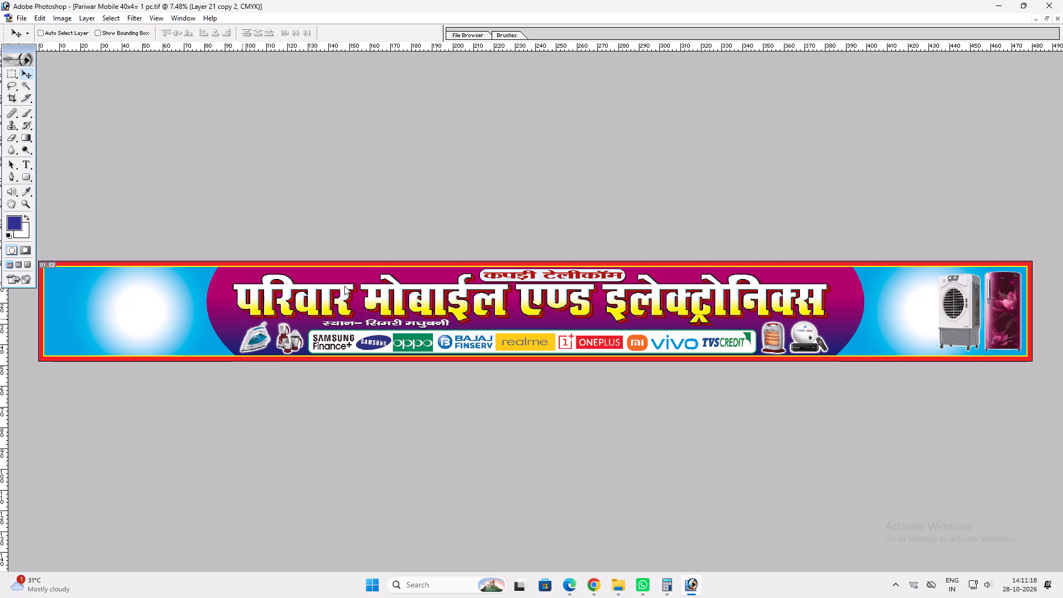
pyautogui.click(565, 259)
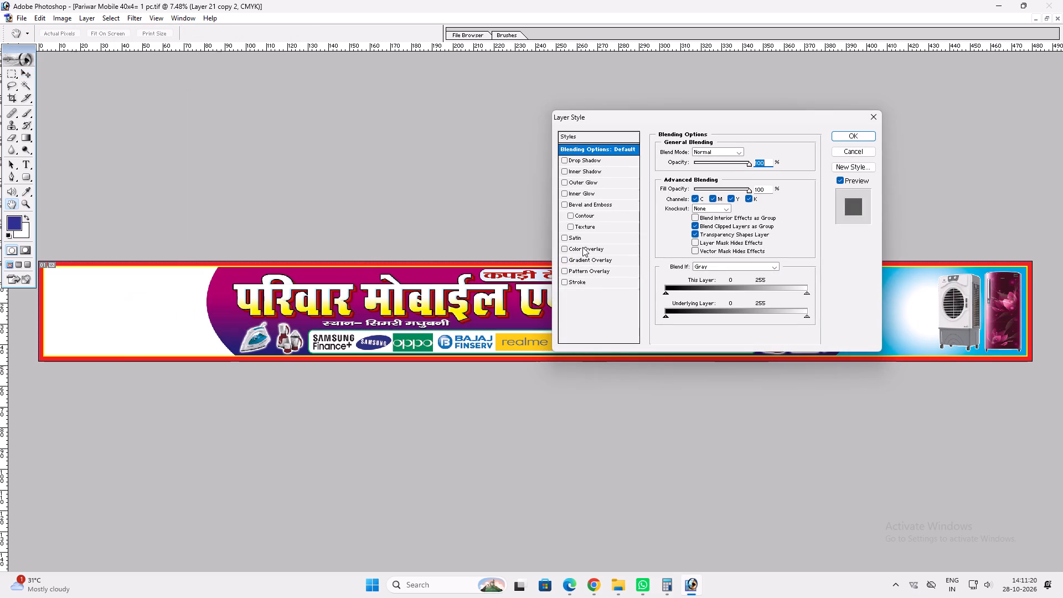
pyautogui.click(582, 247)
pyautogui.click(580, 255)
pyautogui.click(566, 250)
pyautogui.click(572, 260)
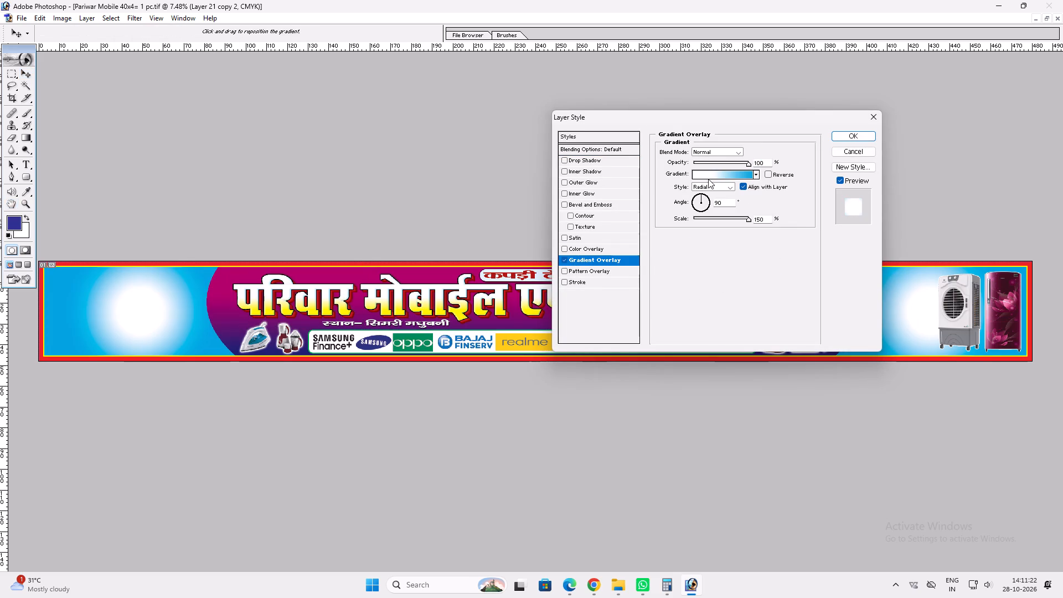
pyautogui.click(708, 179)
pyautogui.click(708, 192)
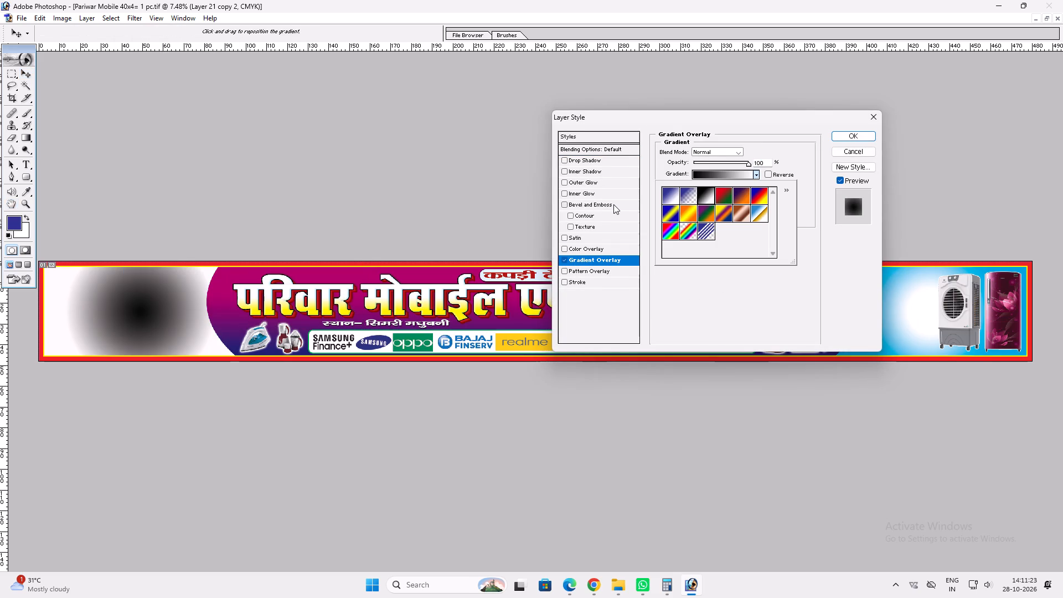
pyautogui.press('Return')
# Set the duplicated left panel's gradient overlay style to Linear.
pyautogui.click(731, 185)
pyautogui.click(713, 195)
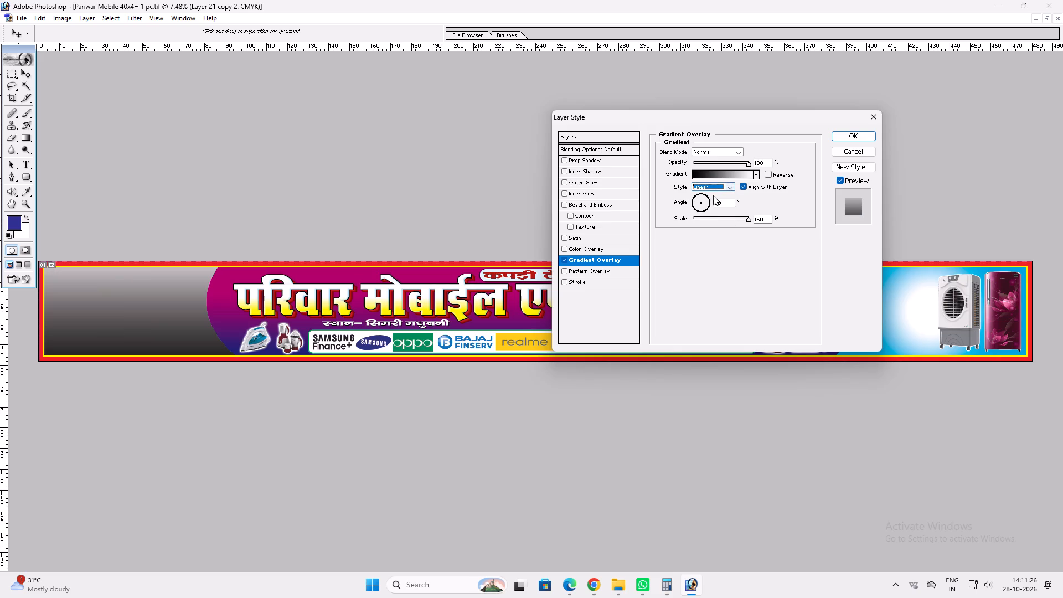
# Move the overlay gradient's white stop to about 58% and its black stop slightly inward, and apply the layer style.
pyautogui.click(710, 177)
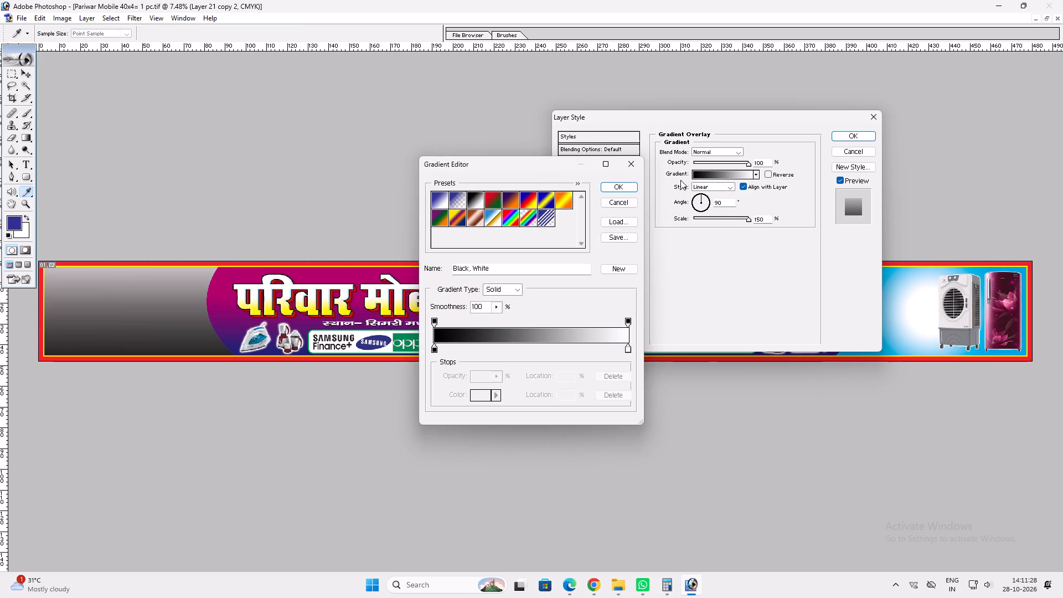
pyautogui.moveTo(629, 347); pyautogui.dragTo(547, 353)
pyautogui.moveTo(436, 352); pyautogui.dragTo(442, 352)
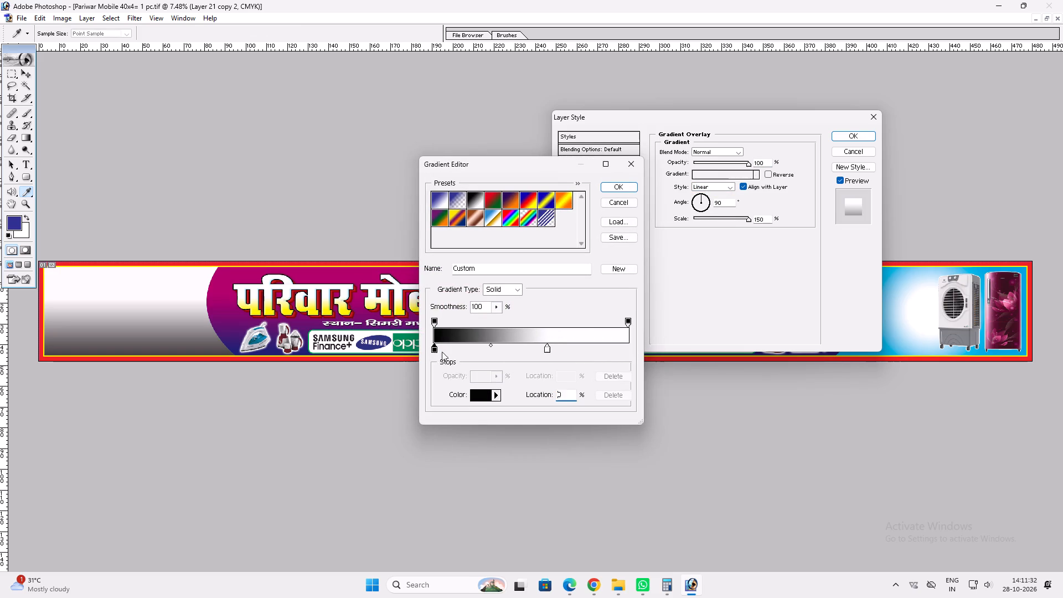
pyautogui.moveTo(442, 352); pyautogui.dragTo(457, 352)
pyautogui.press('Return')
pyautogui.press('Return')
# Send the black-to-white copy one layer behind the blue panel and shift it slightly right as a thin curved rim.
pyautogui.hotkey('ctrl', '[')
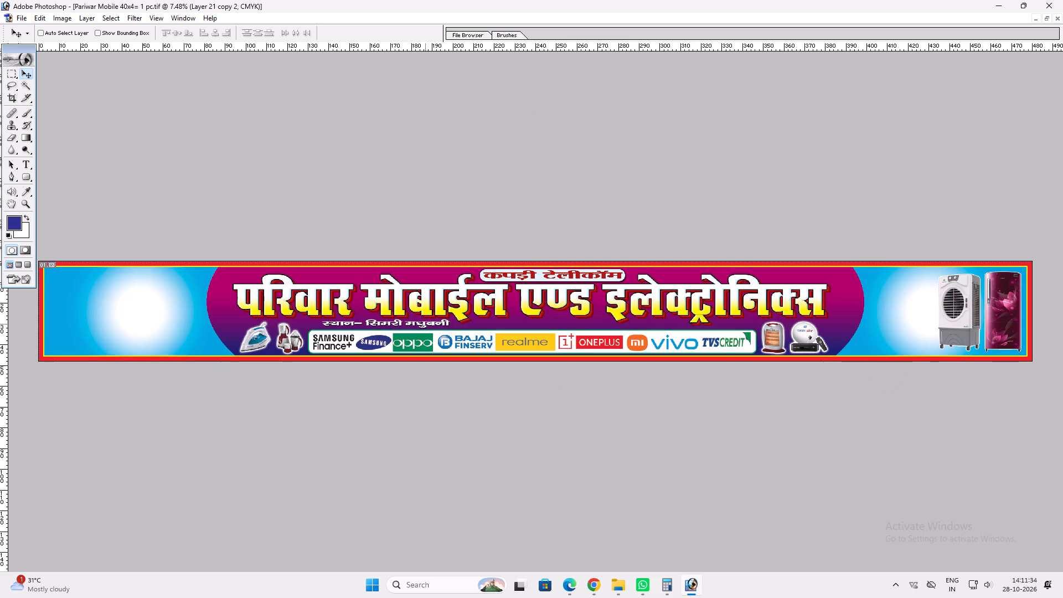
pyautogui.press('v')
pyautogui.keyDown('shift'); pyautogui.moveTo(225, 314); pyautogui.dragTo(231, 313); pyautogui.keyUp('shift')
# Free-transform the black-to-white rim, skewing its upper corner inward so the rim is slimmer at the top.
pyautogui.hotkey('ctrl', 't')
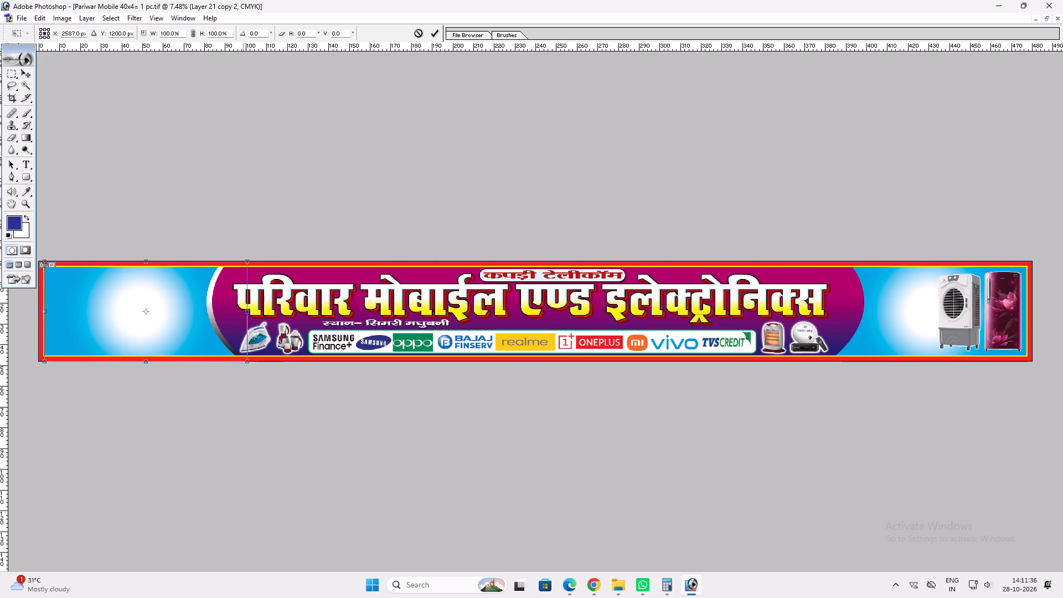
pyautogui.keyDown('ctrl'); pyautogui.moveTo(248, 262); pyautogui.dragTo(242, 262); pyautogui.keyUp('ctrl')
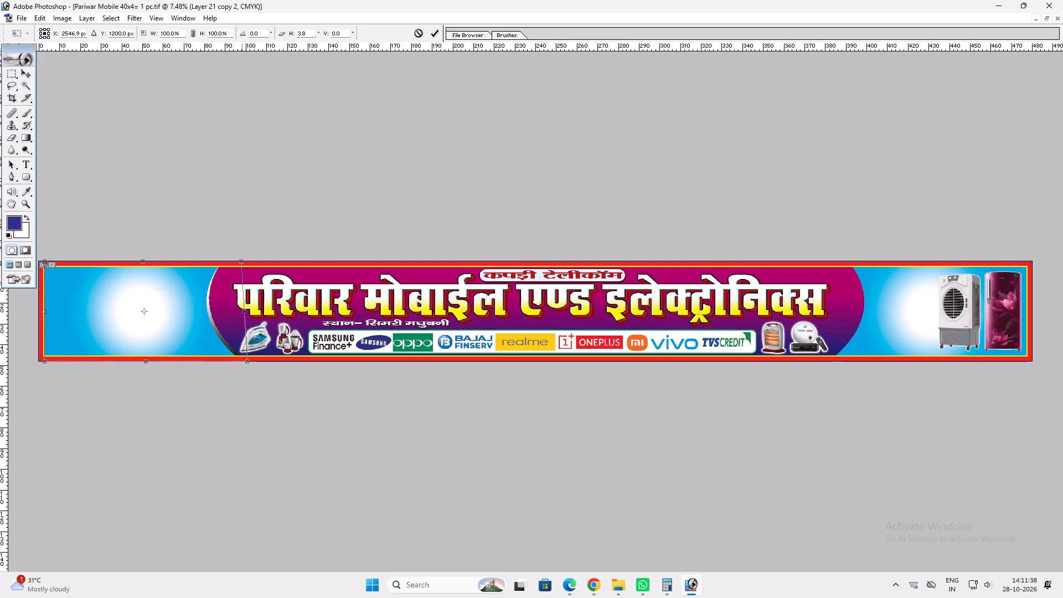
pyautogui.keyDown('ctrl'); pyautogui.moveTo(242, 262); pyautogui.dragTo(243, 262); pyautogui.keyUp('ctrl')
pyautogui.press('Return')
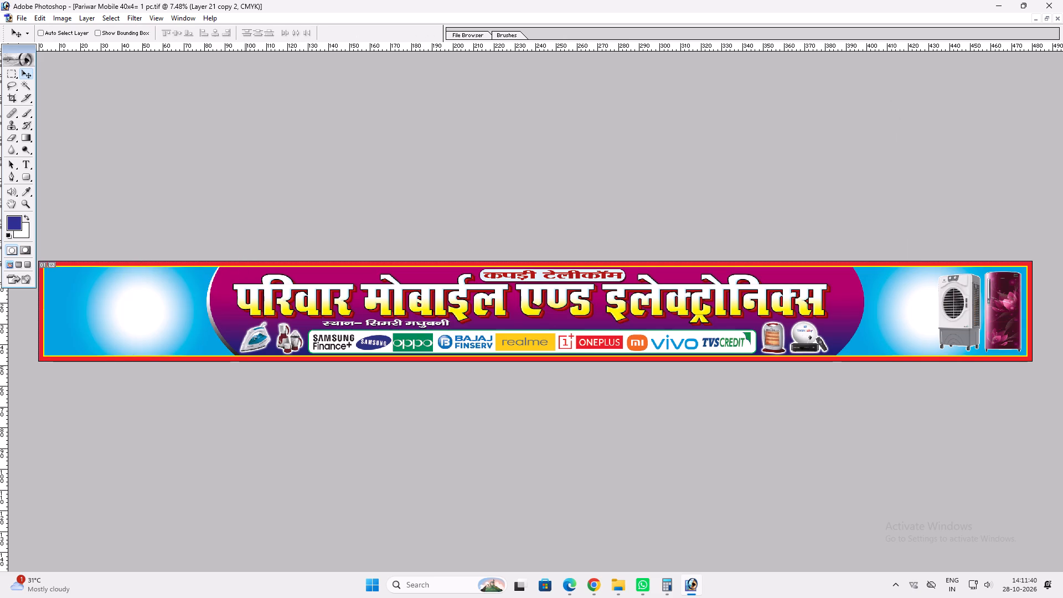
pyautogui.hotkey('ctrl', 't')
pyautogui.keyDown('ctrl'); pyautogui.click(250, 362); pyautogui.keyUp('ctrl')
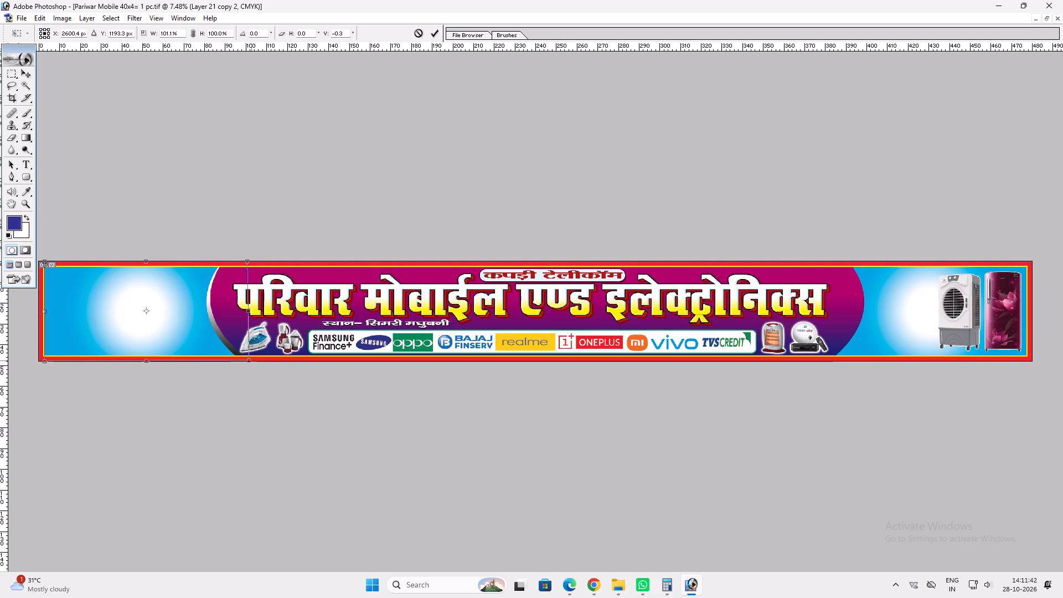
pyautogui.keyDown('ctrl'); pyautogui.click(250, 262); pyautogui.keyUp('ctrl')
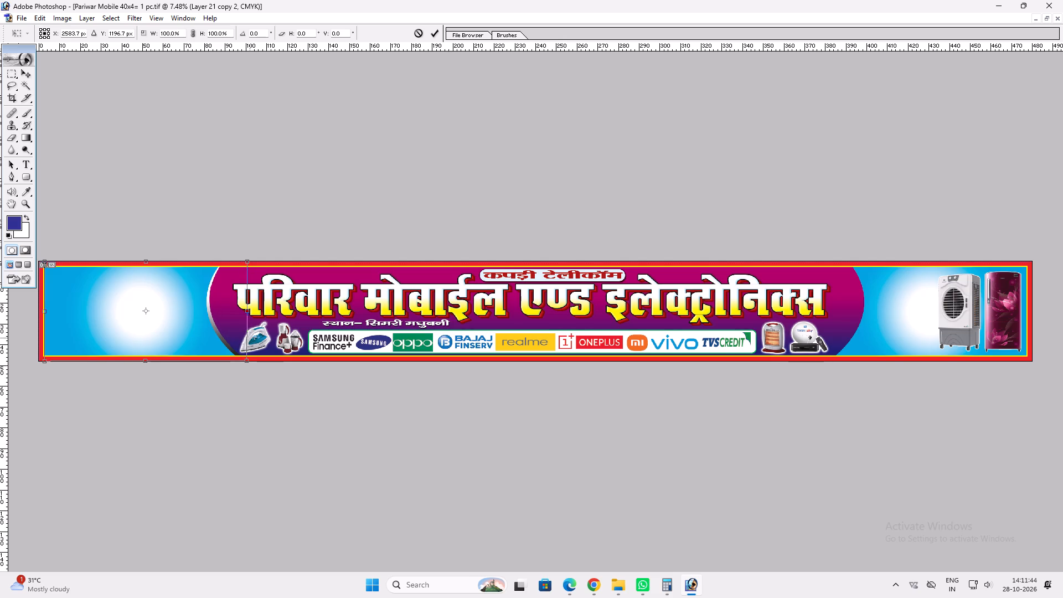
pyautogui.keyDown('ctrl'); pyautogui.click(245, 359); pyautogui.keyUp('ctrl')
pyautogui.press('Return')
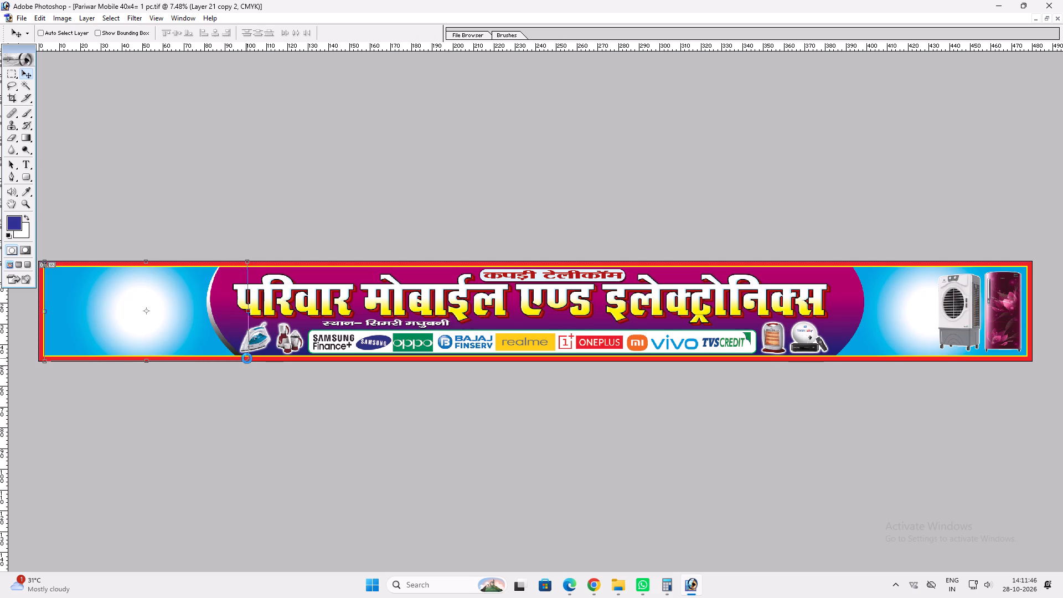
# Duplicate the black-to-white rim layer and give the copy a magenta Color Overlay with M 100 and Y 0.
pyautogui.press('v')
pyautogui.hotkey('ctrl', '+')
pyautogui.hotkey('ctrl', '+')
pyautogui.press('space')
pyautogui.press('space')
pyautogui.press('space')
pyautogui.press('space')
pyautogui.press('space')
pyautogui.press('space')
pyautogui.press('space')
pyautogui.press('space')
pyautogui.press('space')
pyautogui.press('space')
pyautogui.moveTo(241, 322); pyautogui.dragTo(503, 326)
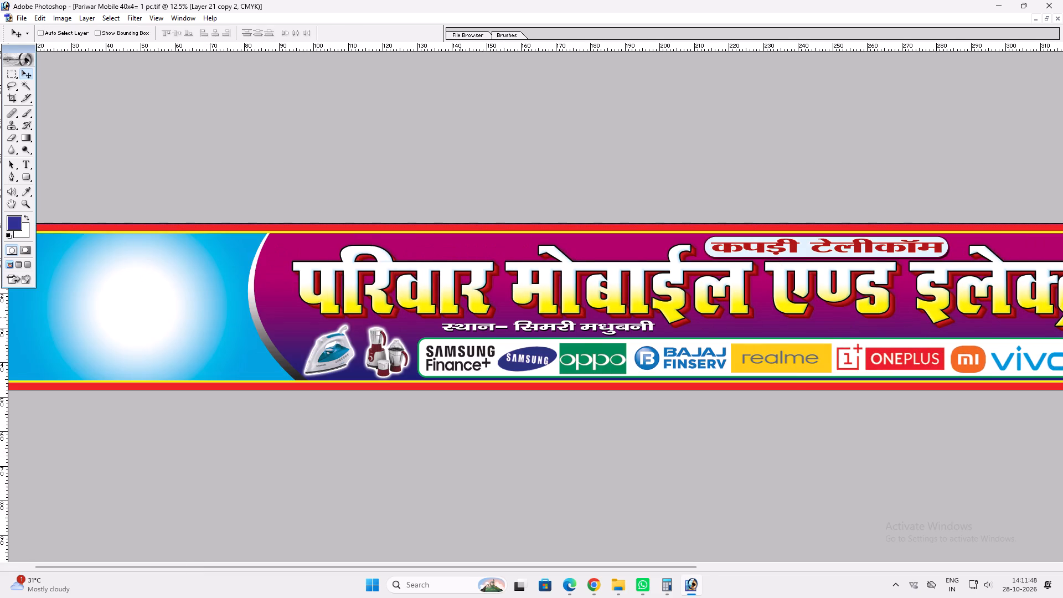
pyautogui.hotkey('ctrl', 'j')
pyautogui.hotkey('alt', 'l')
pyautogui.hotkey('alt', 'y')
pyautogui.press('n')
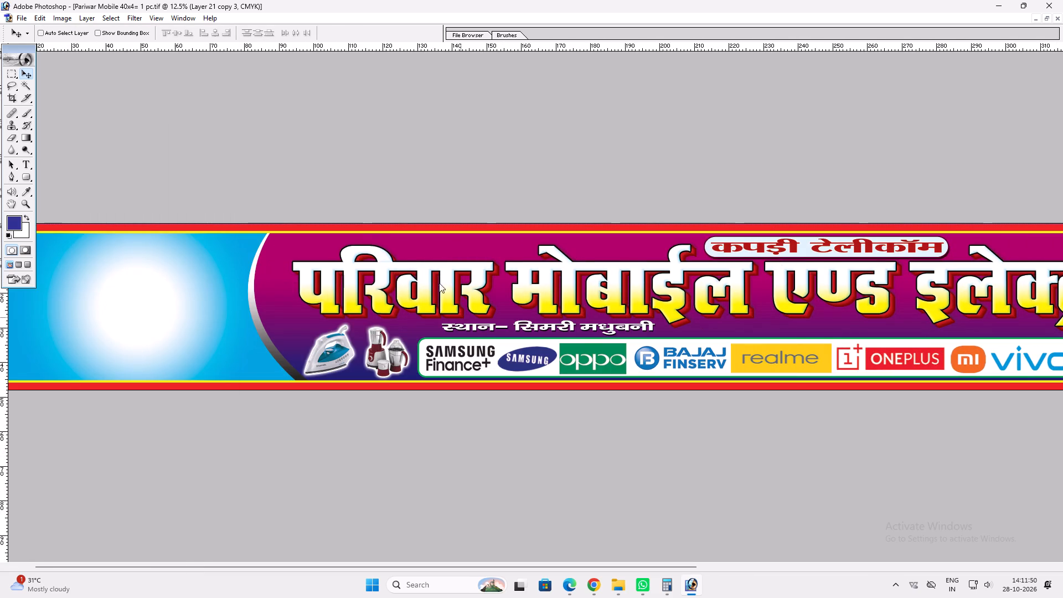
pyautogui.click(611, 250)
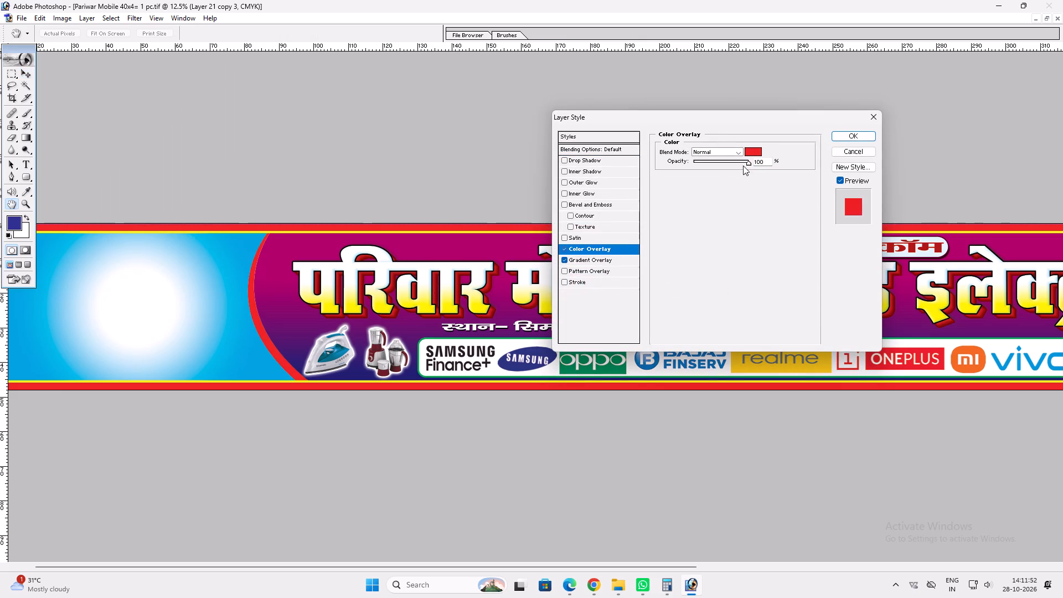
pyautogui.click(752, 154)
pyautogui.press('Tab')
pyautogui.write('100')
pyautogui.press('Tab')
pyautogui.press('0')
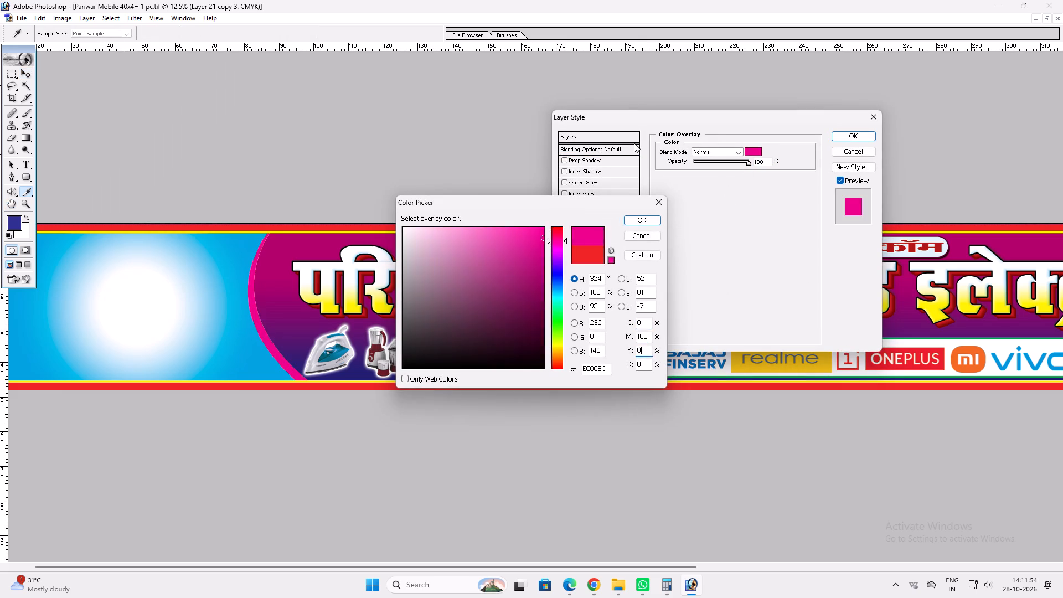
pyautogui.press('Return')
pyautogui.press('Return')
# Send the magenta copy one layer behind the black-to-white rim and shift it slightly right as a second rim.
pyautogui.hotkey('ctrl', '[')
pyautogui.press('v')
pyautogui.click(318, 271)
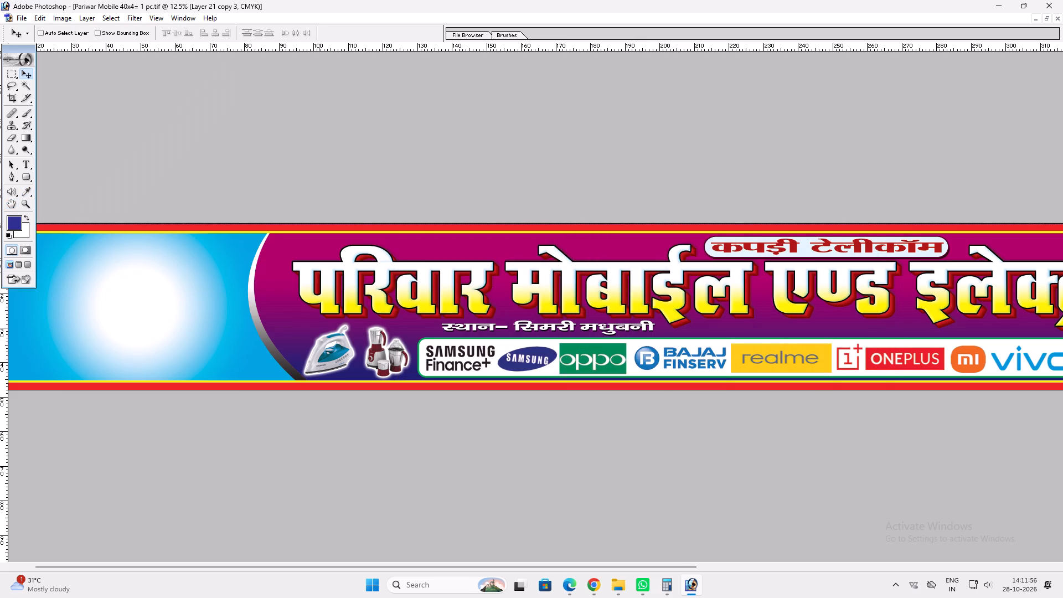
# Free-transform the magenta rim, pulling its lower corner inward and upper corner outward so it tapers toward the bottom.
pyautogui.hotkey('ctrl', 't')
pyautogui.keyDown('ctrl'); pyautogui.moveTo(321, 389); pyautogui.dragTo(321, 390); pyautogui.keyUp('ctrl')
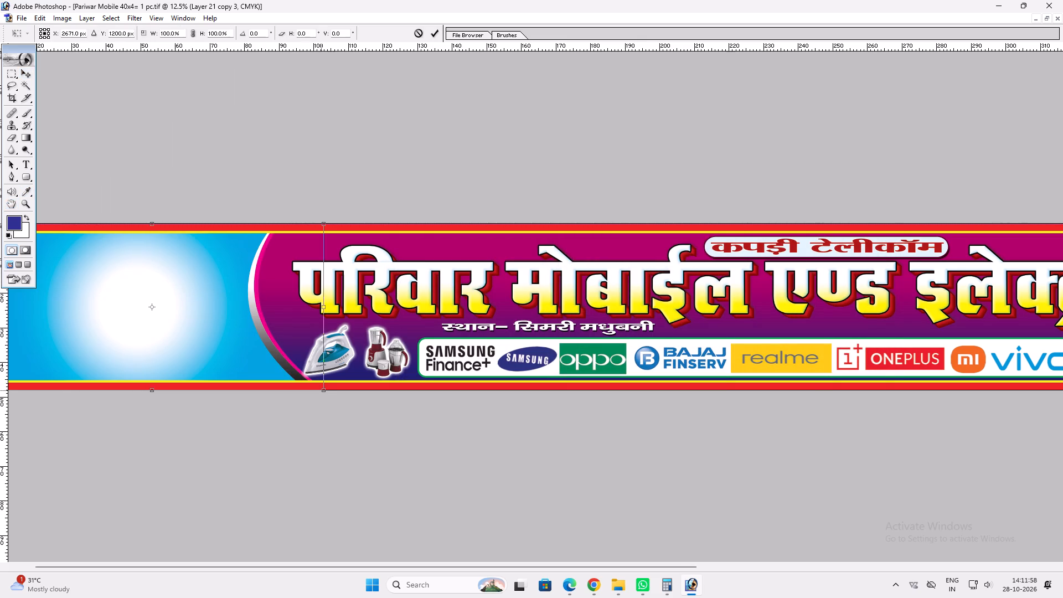
pyautogui.keyDown('ctrl'); pyautogui.moveTo(321, 390); pyautogui.dragTo(316, 391); pyautogui.keyUp('ctrl')
pyautogui.keyDown('ctrl'); pyautogui.click(323, 224); pyautogui.keyUp('ctrl')
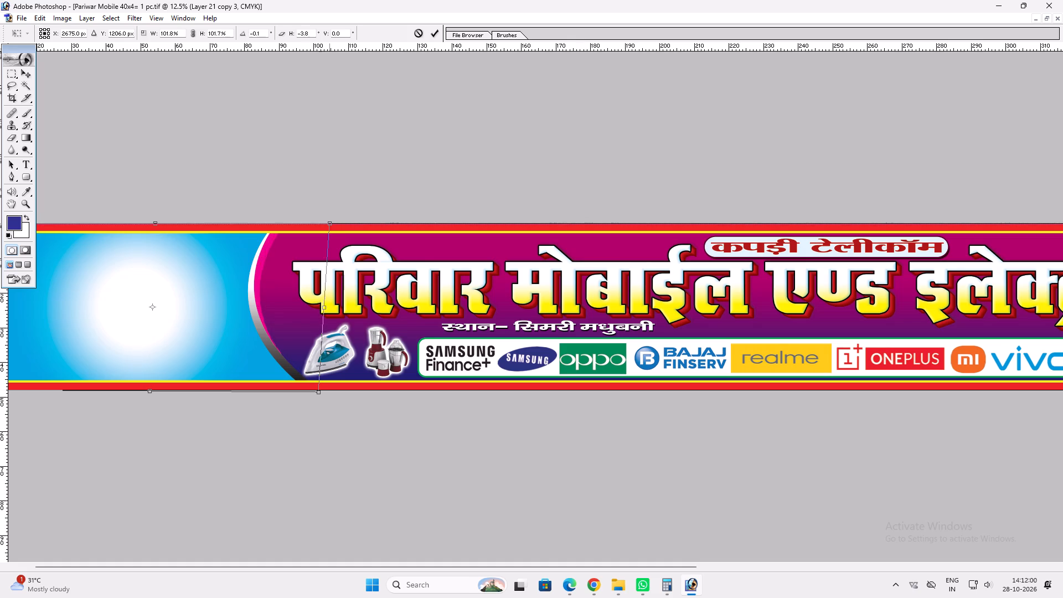
pyautogui.press('Return')
pyautogui.press('v')
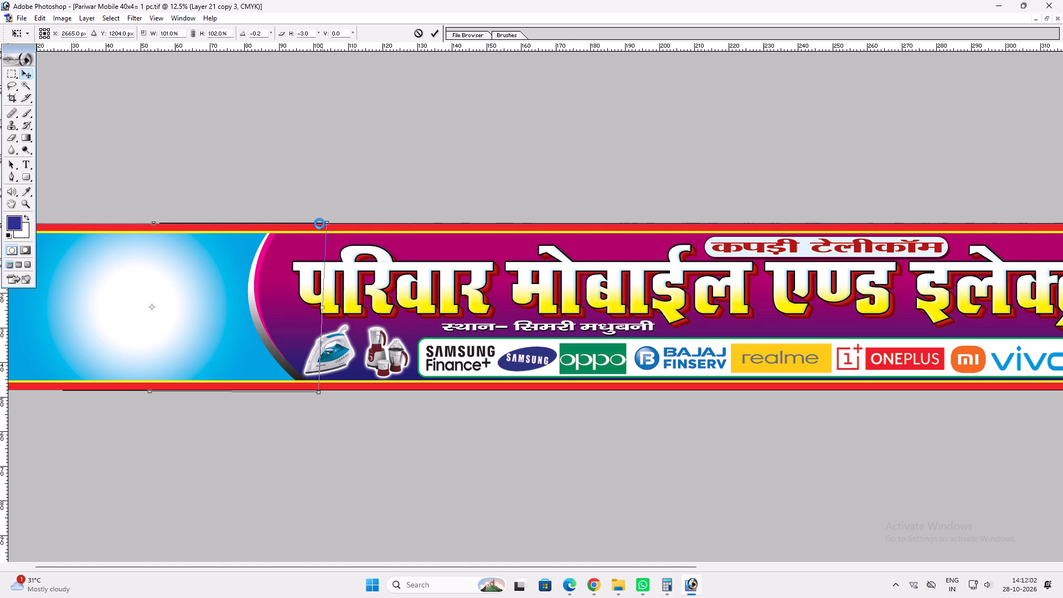
pyautogui.hotkey('ctrl', 't')
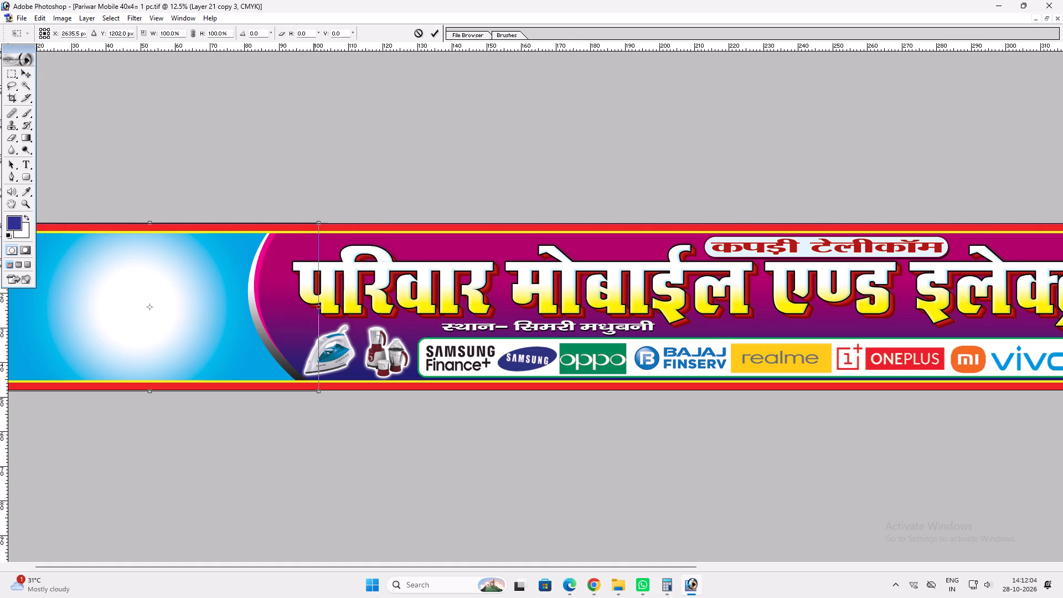
pyautogui.keyDown('ctrl'); pyautogui.click(320, 223); pyautogui.keyUp('ctrl')
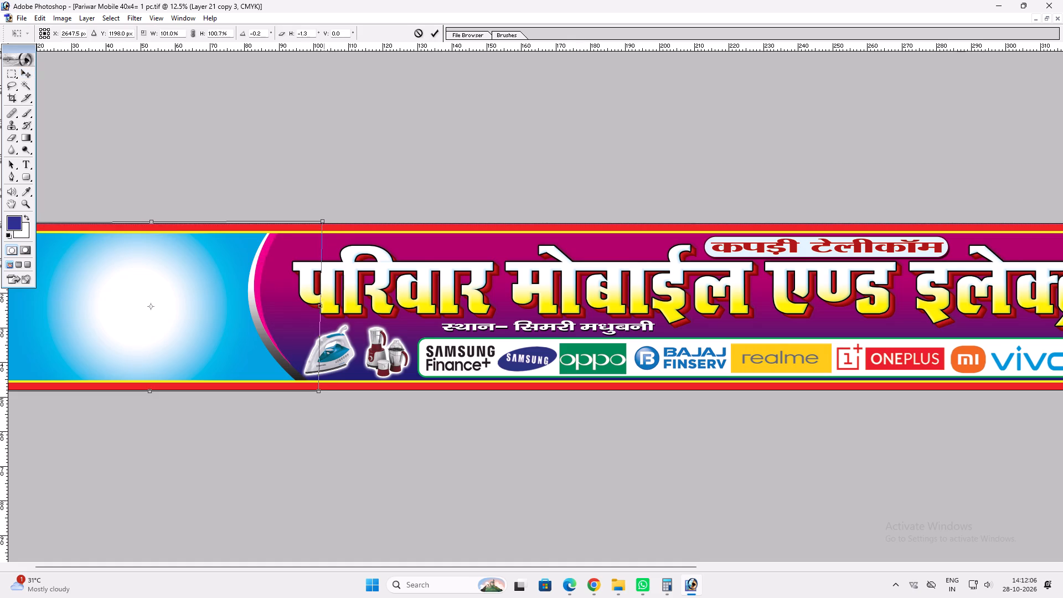
pyautogui.press('Return')
pyautogui.press('v')
# Add a Drop Shadow to the left magenta rim with opacity 51%, distance about 38 px, spread 15% and size 8 px.
pyautogui.hotkey('alt', 'l')
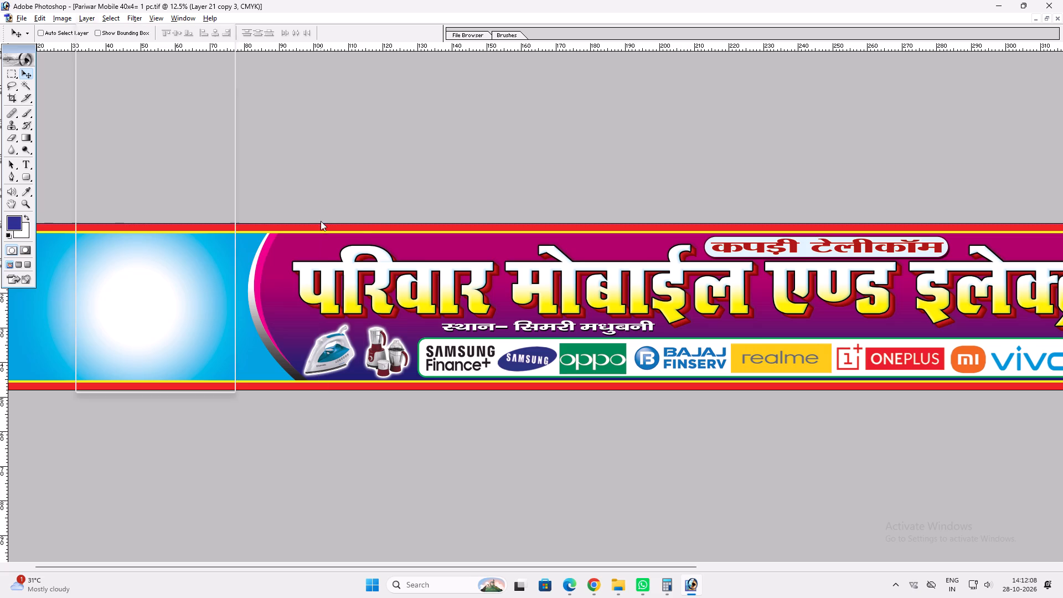
pyautogui.write('yd')
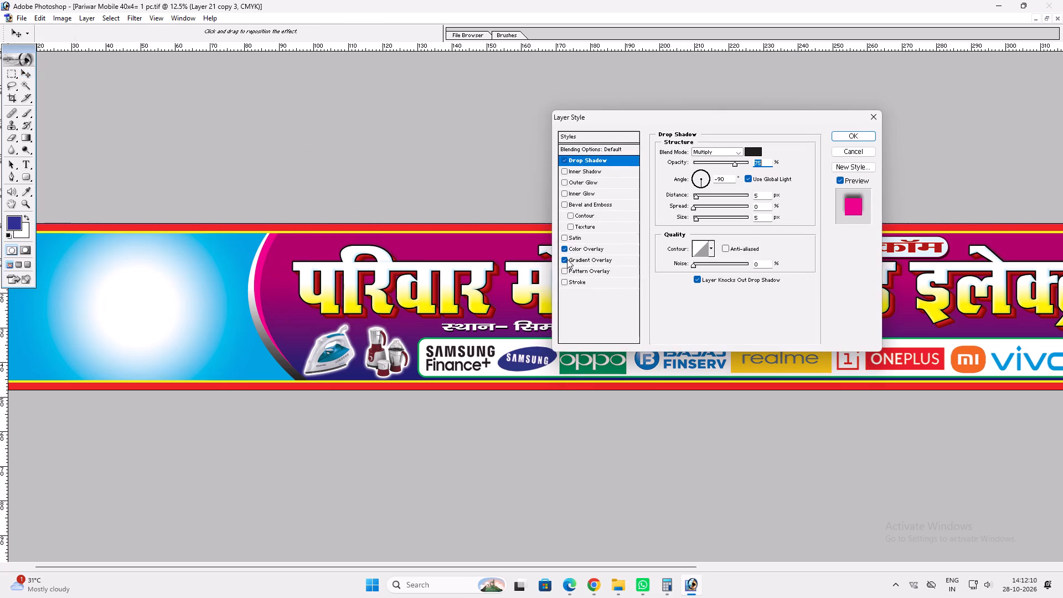
pyautogui.moveTo(737, 162); pyautogui.dragTo(755, 162)
pyautogui.moveTo(704, 194); pyautogui.dragTo(704, 194)
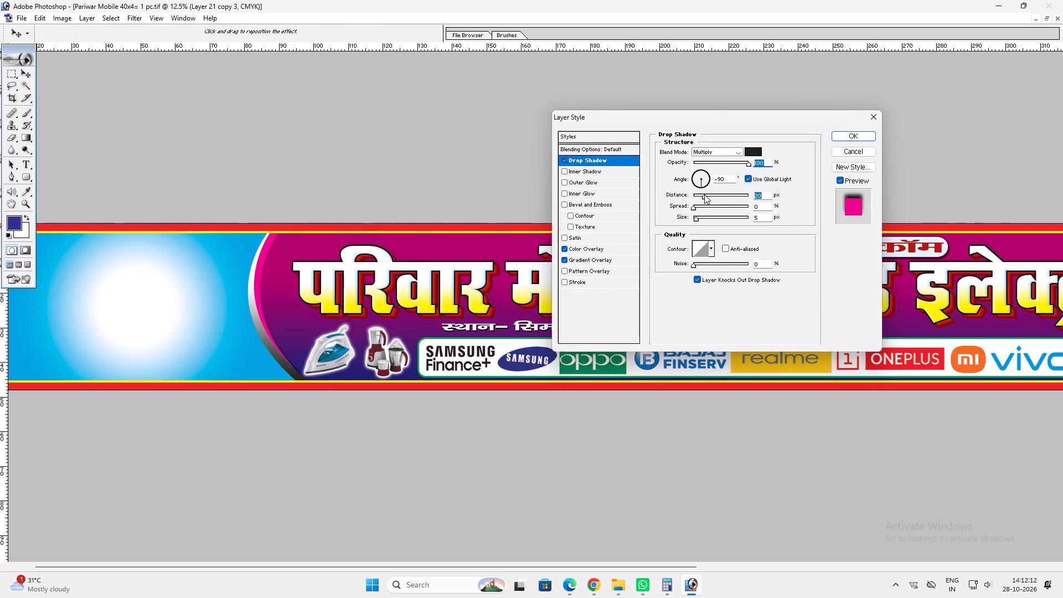
pyautogui.moveTo(704, 194); pyautogui.dragTo(710, 193)
pyautogui.click(698, 218)
pyautogui.click(700, 207)
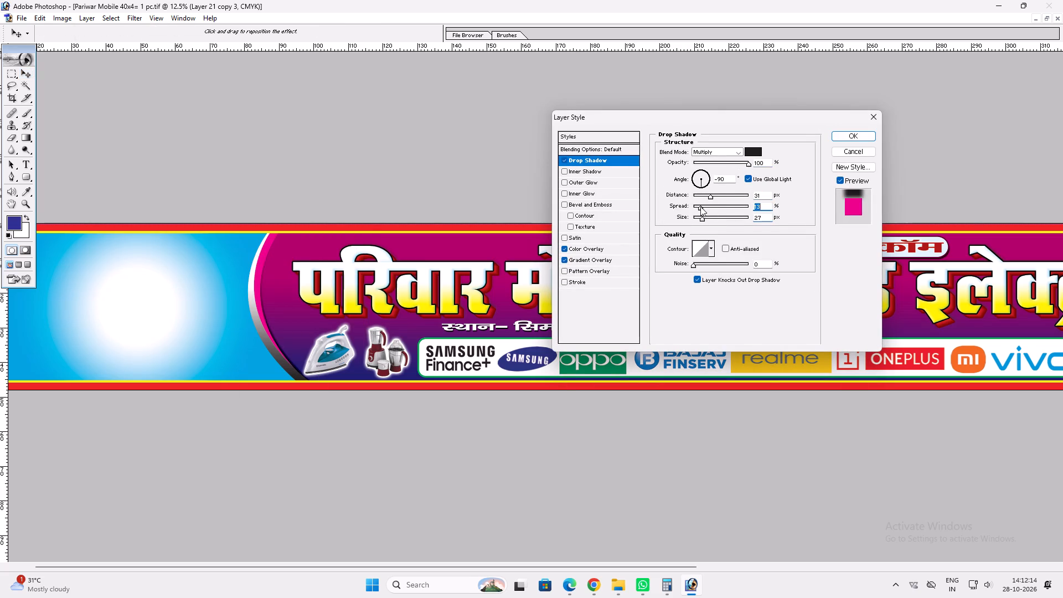
pyautogui.click(700, 206)
pyautogui.moveTo(709, 195); pyautogui.dragTo(701, 198)
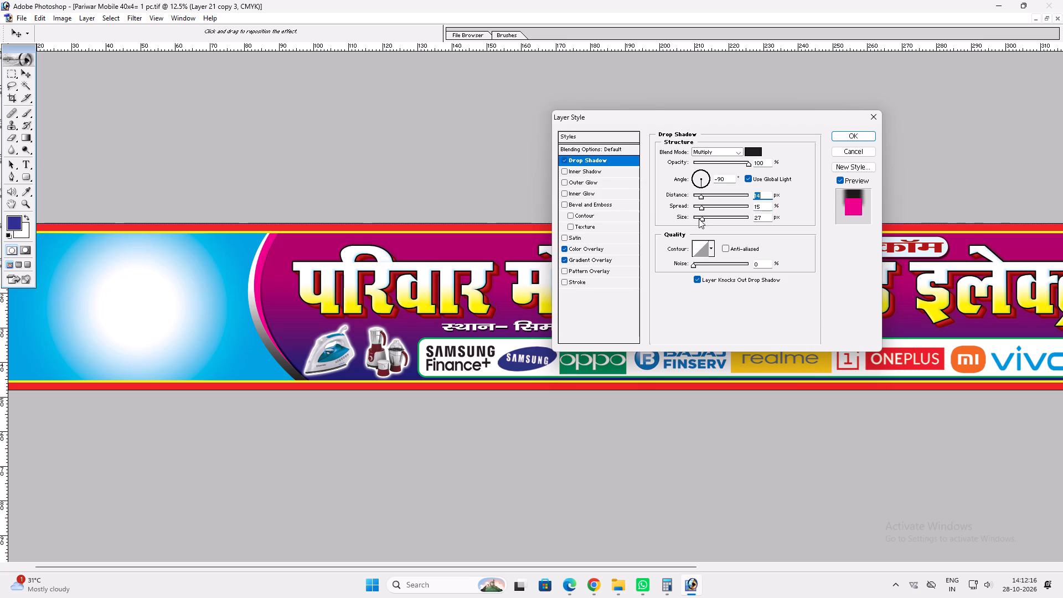
pyautogui.moveTo(700, 221); pyautogui.dragTo(709, 219)
pyautogui.moveTo(708, 198); pyautogui.dragTo(714, 198)
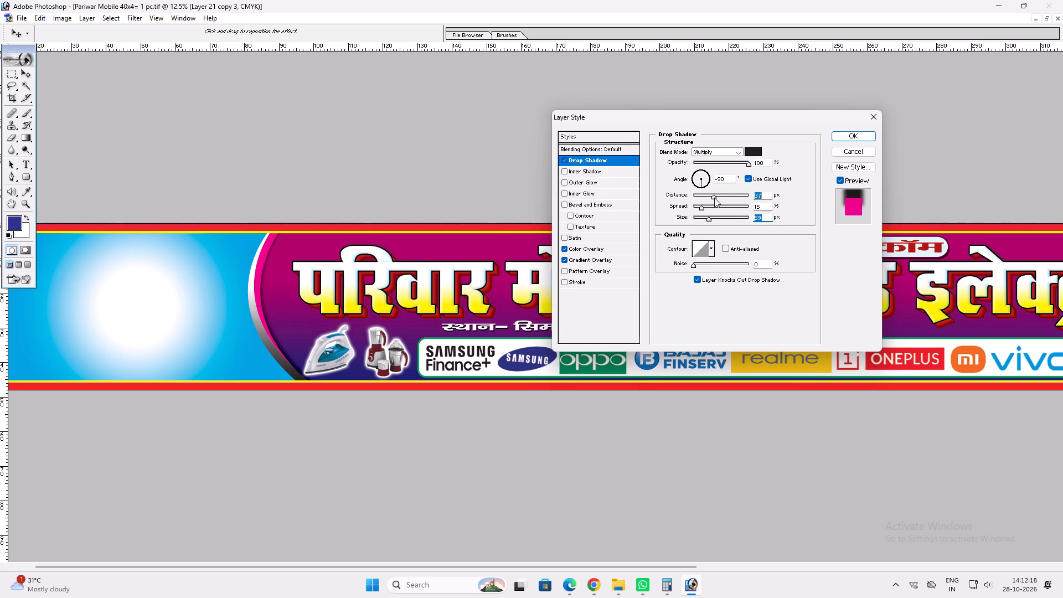
pyautogui.moveTo(714, 198); pyautogui.dragTo(715, 198)
pyautogui.moveTo(704, 220); pyautogui.dragTo(699, 223)
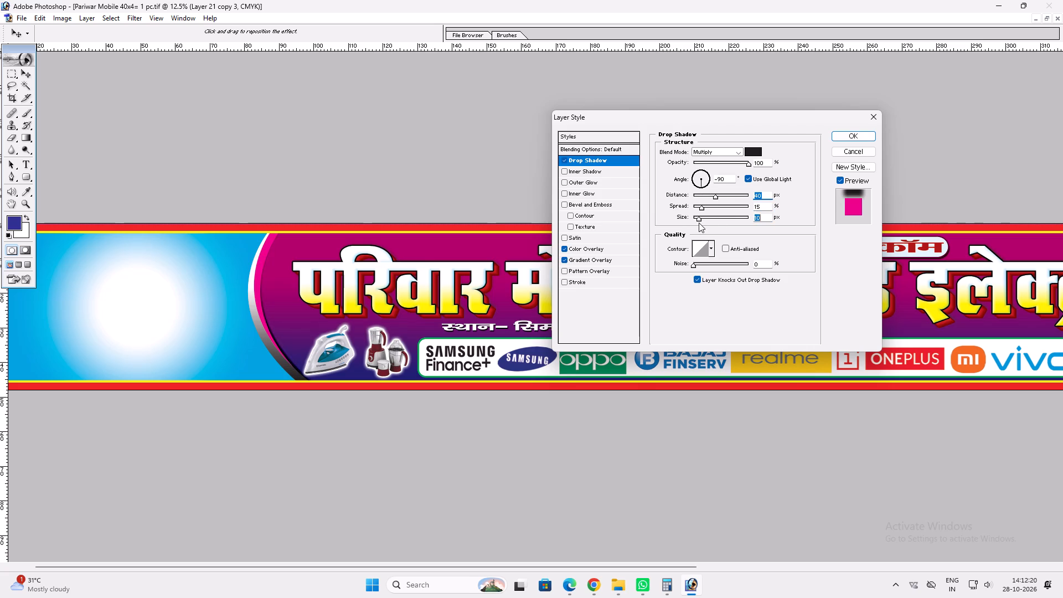
pyautogui.moveTo(699, 223); pyautogui.dragTo(698, 223)
pyautogui.click(735, 163)
pyautogui.moveTo(732, 162); pyautogui.dragTo(727, 163)
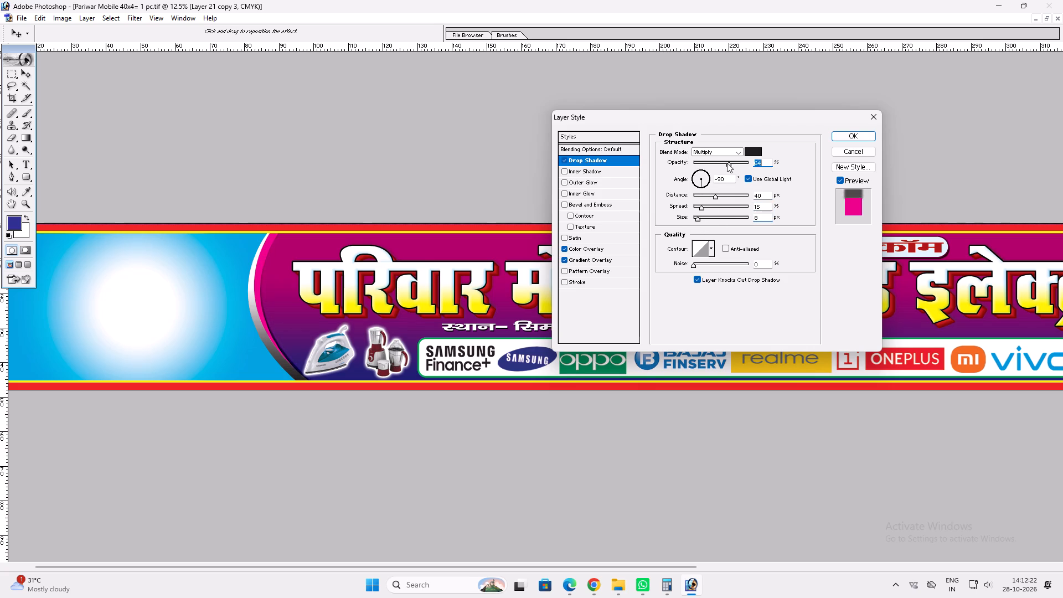
pyautogui.moveTo(727, 163); pyautogui.dragTo(725, 163)
pyautogui.click(725, 163)
pyautogui.click(721, 163)
pyautogui.click(709, 198)
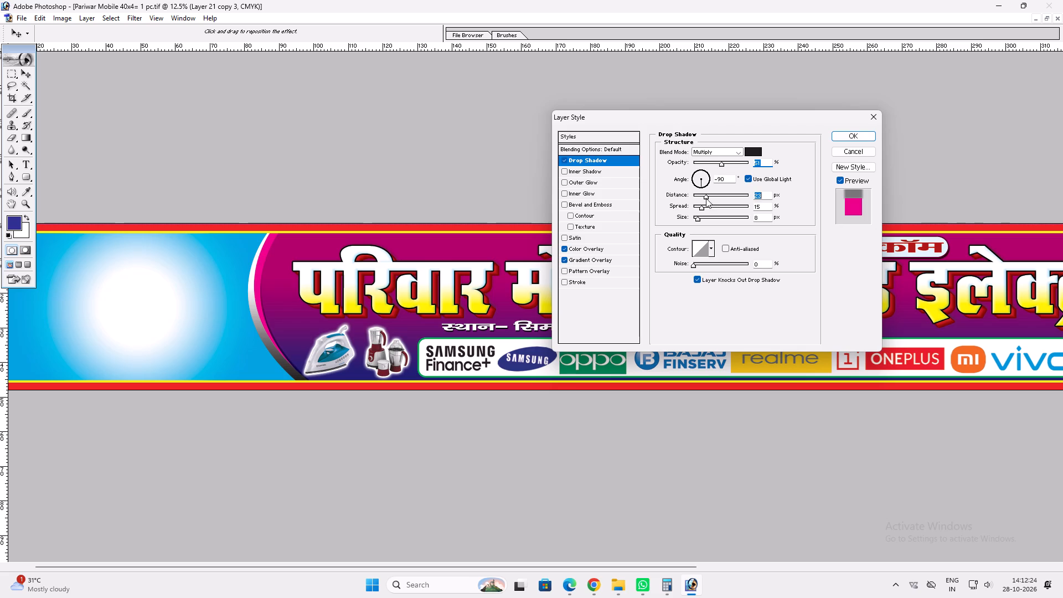
pyautogui.doubleClick(709, 196)
pyautogui.press('Return')
pyautogui.press('Return')
# Duplicate the left black-to-white rim, flip the copy horizontally and place it along the edge of the right blue panel.
pyautogui.press('v')
pyautogui.press('space')
pyautogui.press('space')
pyautogui.press('space')
pyautogui.press('space')
pyautogui.press('space')
pyautogui.press('space')
pyautogui.press('space')
pyautogui.press('space')
pyautogui.rightClick(324, 290)
pyautogui.moveTo(342, 295); pyautogui.dragTo(348, 296)
pyautogui.press('v')
pyautogui.press('v')
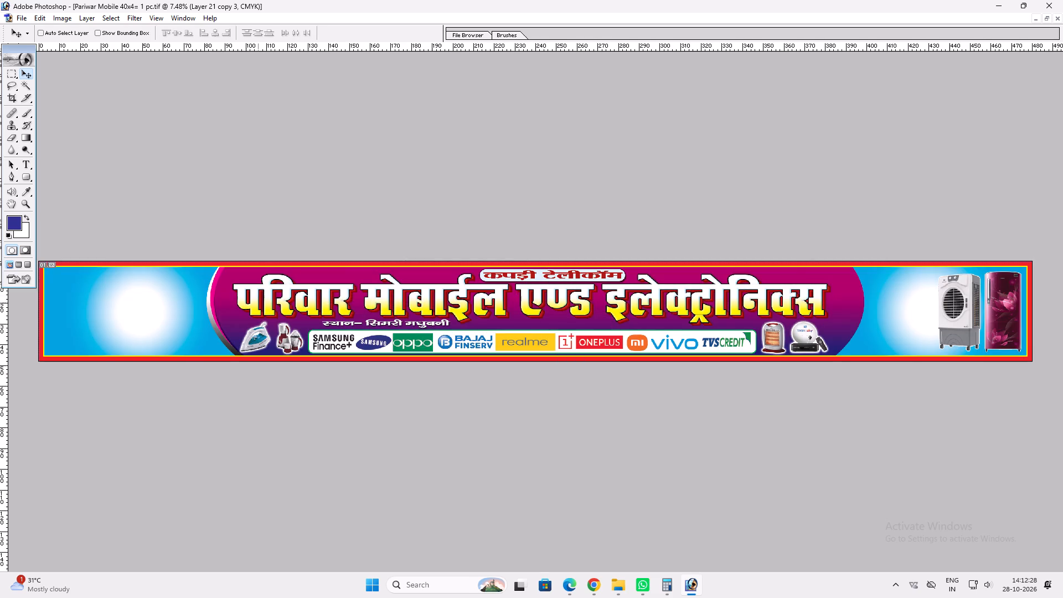
pyautogui.rightClick(186, 312)
pyautogui.click(215, 331)
pyautogui.keyDown('alt'); pyautogui.keyDown('shift'); pyautogui.moveTo(191, 326); pyautogui.dragTo(516, 317); pyautogui.keyUp('shift'); pyautogui.keyUp('alt')
pyautogui.hotkey('ctrl', 't')
pyautogui.rightClick(508, 312)
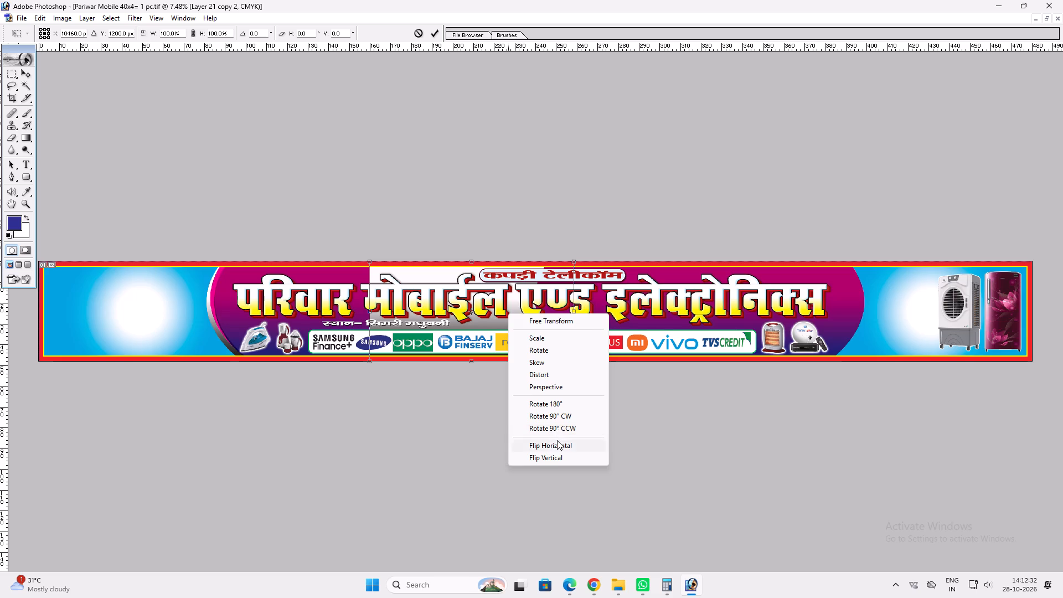
pyautogui.click(557, 440)
pyautogui.press('Return')
pyautogui.press('v')
pyautogui.press('v')
pyautogui.keyDown('shift'); pyautogui.moveTo(544, 301); pyautogui.dragTo(948, 301); pyautogui.keyUp('shift')
pyautogui.keyDown('shift'); pyautogui.moveTo(819, 313); pyautogui.dragTo(833, 313); pyautogui.keyUp('shift')
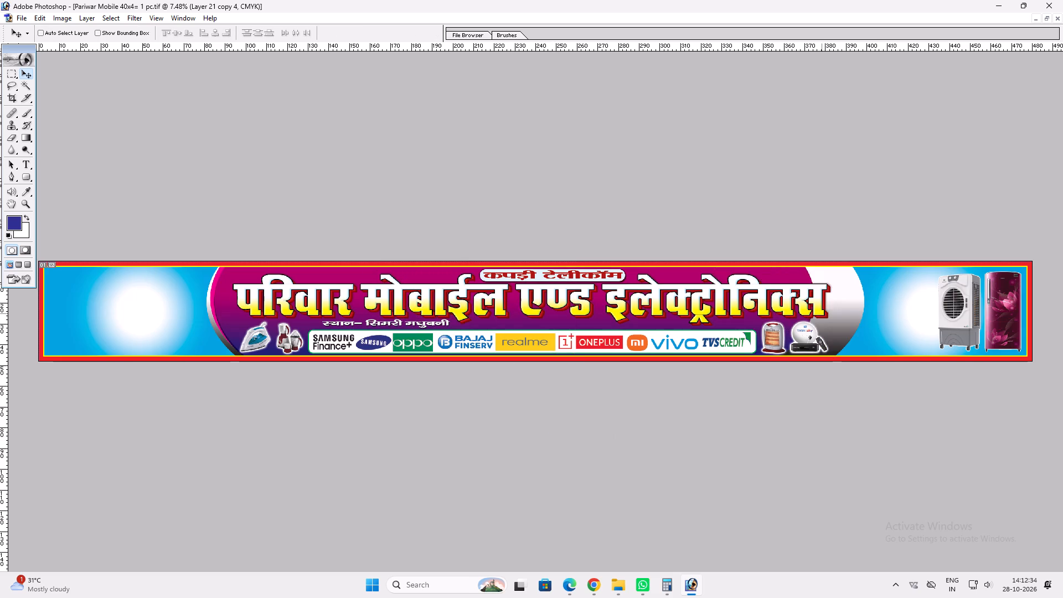
pyautogui.keyDown('shift'); pyautogui.moveTo(833, 313); pyautogui.dragTo(869, 314); pyautogui.keyUp('shift')
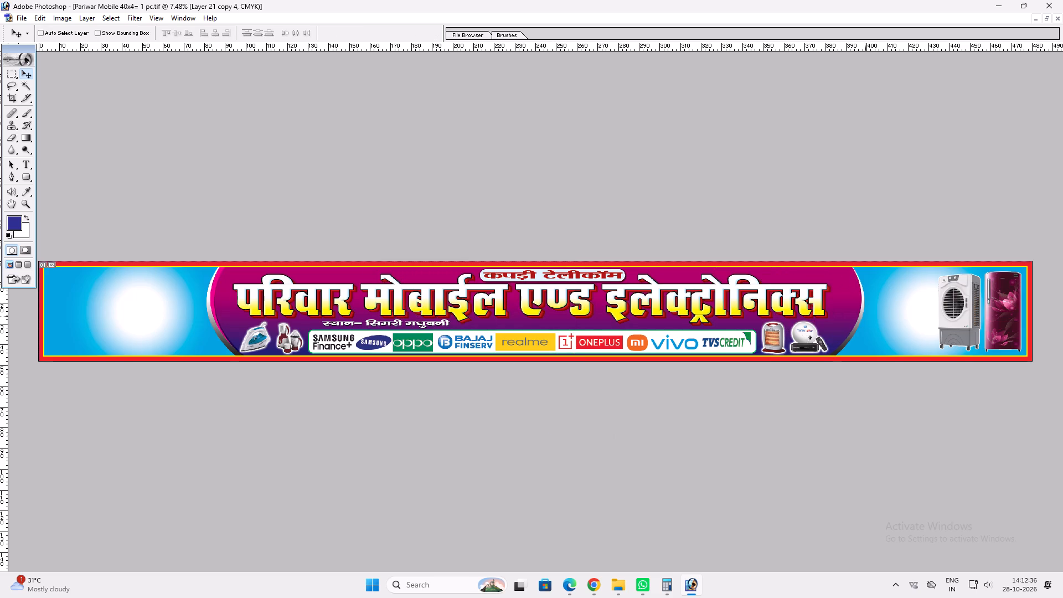
pyautogui.press('v')
# Duplicate the right black-to-white rim and give the copy a Color Overlay in the left rim's magenta, EC008C.
pyautogui.hotkey('ctrl', 'j')
pyautogui.hotkey('alt', 'l')
pyautogui.hotkey('alt', 'y')
pyautogui.press('n')
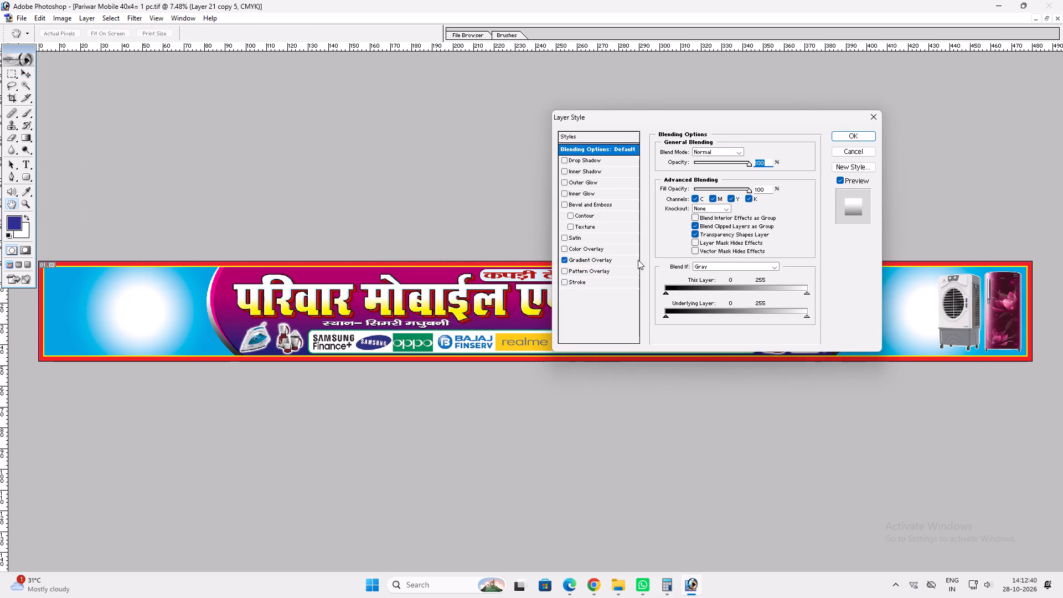
pyautogui.click(620, 249)
pyautogui.click(754, 152)
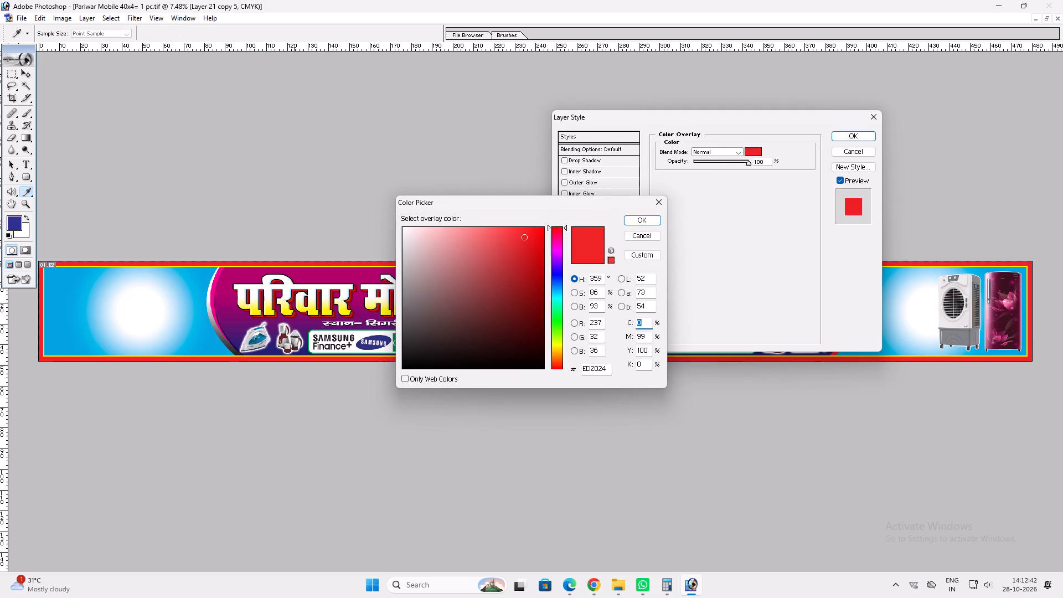
pyautogui.click(220, 270)
pyautogui.press('Return')
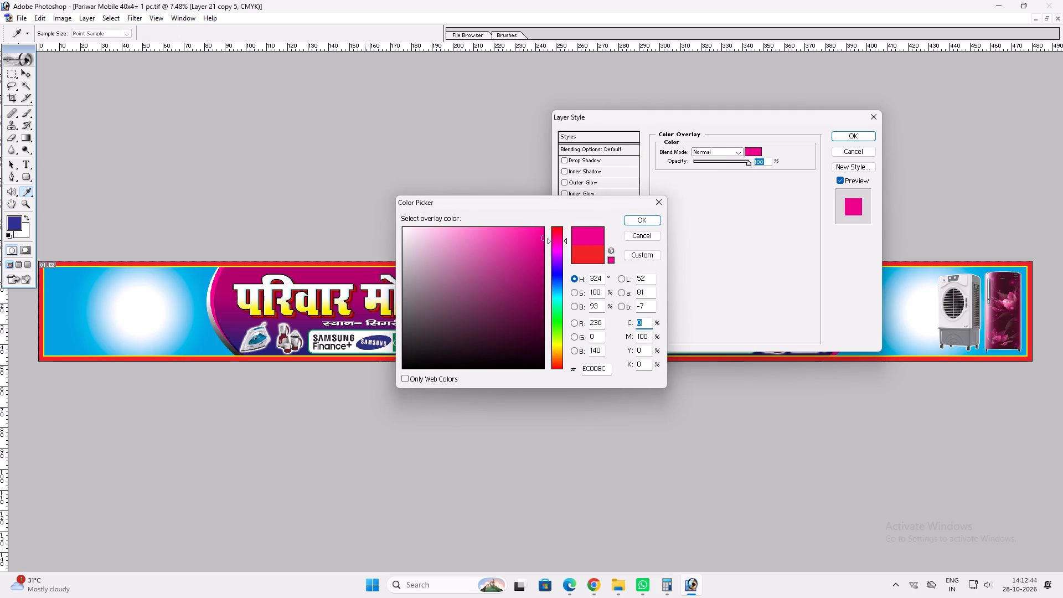
pyautogui.press('Return')
# Send the right magenta copy one layer behind the black-to-white rim and shift it slightly inward as a second rim.
pyautogui.click(842, 308)
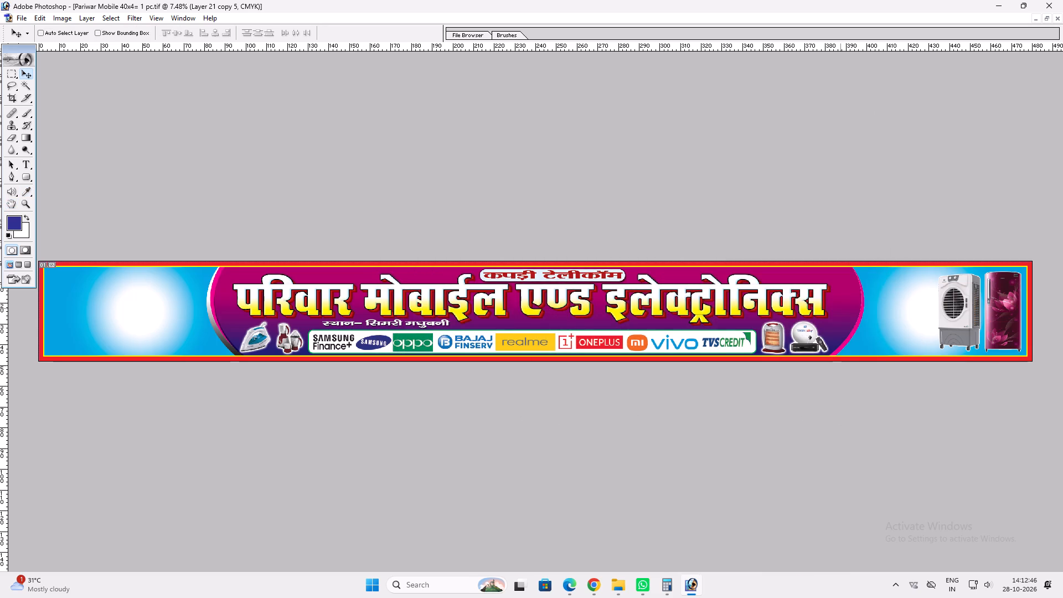
pyautogui.hotkey('ctrl', '[')
pyautogui.press('v')
pyautogui.keyDown('shift'); pyautogui.click(884, 310); pyautogui.keyUp('shift')
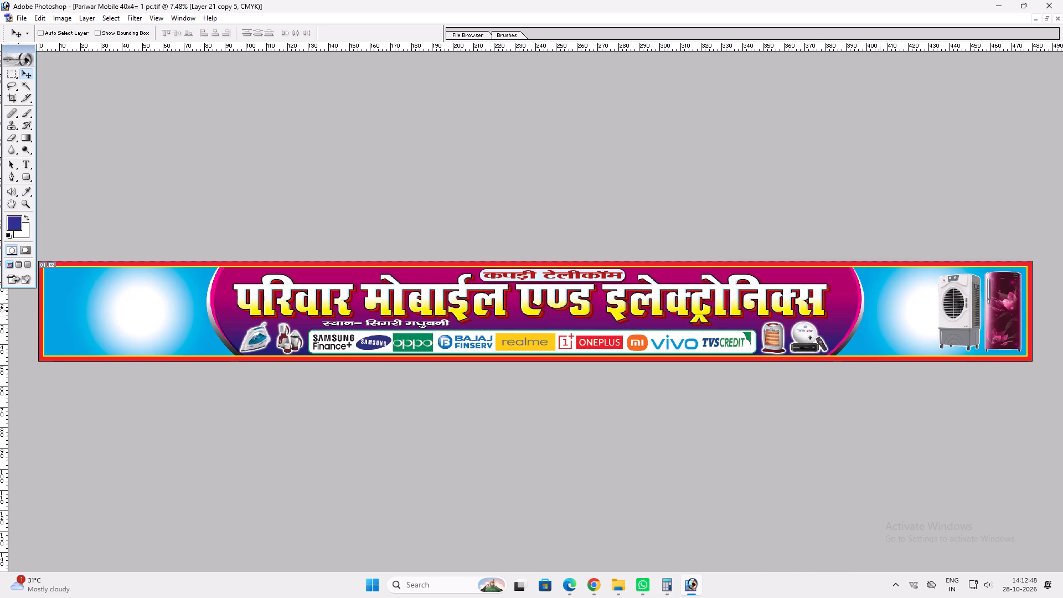
# Free-transform the right magenta rim, adjusting its lower and upper inner corners so it tapers toward the bottom.
pyautogui.hotkey('ctrl', 't')
pyautogui.keyDown('ctrl'); pyautogui.moveTo(822, 359); pyautogui.dragTo(832, 358); pyautogui.keyUp('ctrl')
pyautogui.keyDown('ctrl'); pyautogui.click(821, 265); pyautogui.keyUp('ctrl')
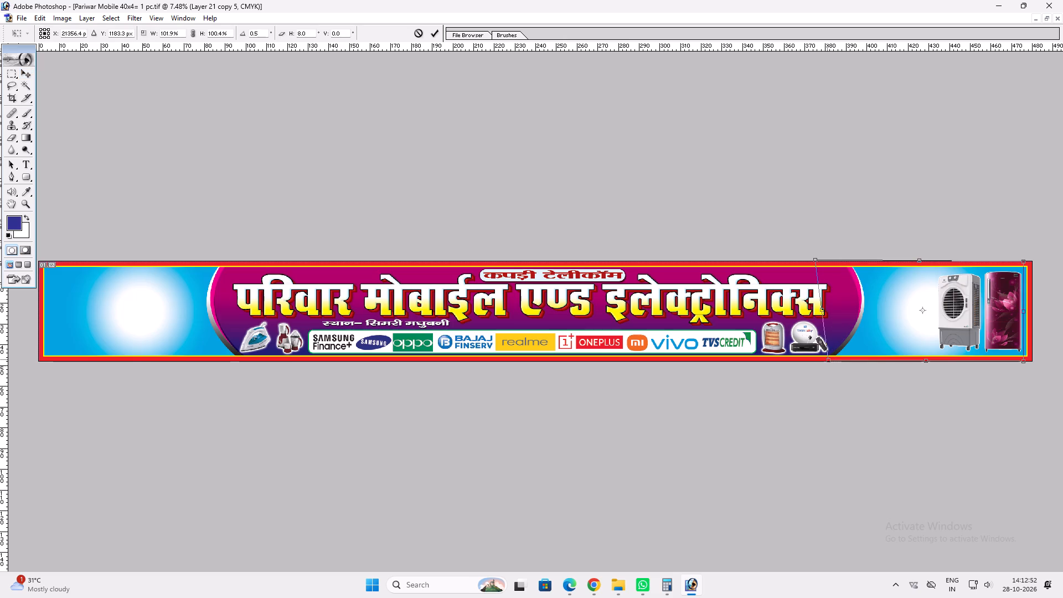
pyautogui.keyDown('ctrl'); pyautogui.click(826, 359); pyautogui.keyUp('ctrl')
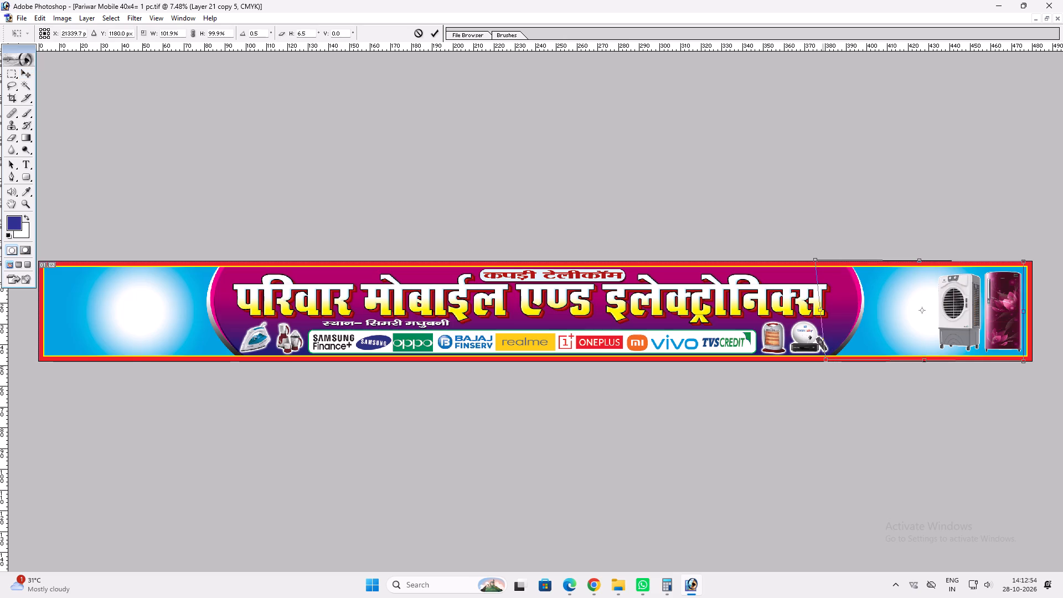
pyautogui.keyDown('ctrl'); pyautogui.click(816, 257); pyautogui.keyUp('ctrl')
pyautogui.press('Return')
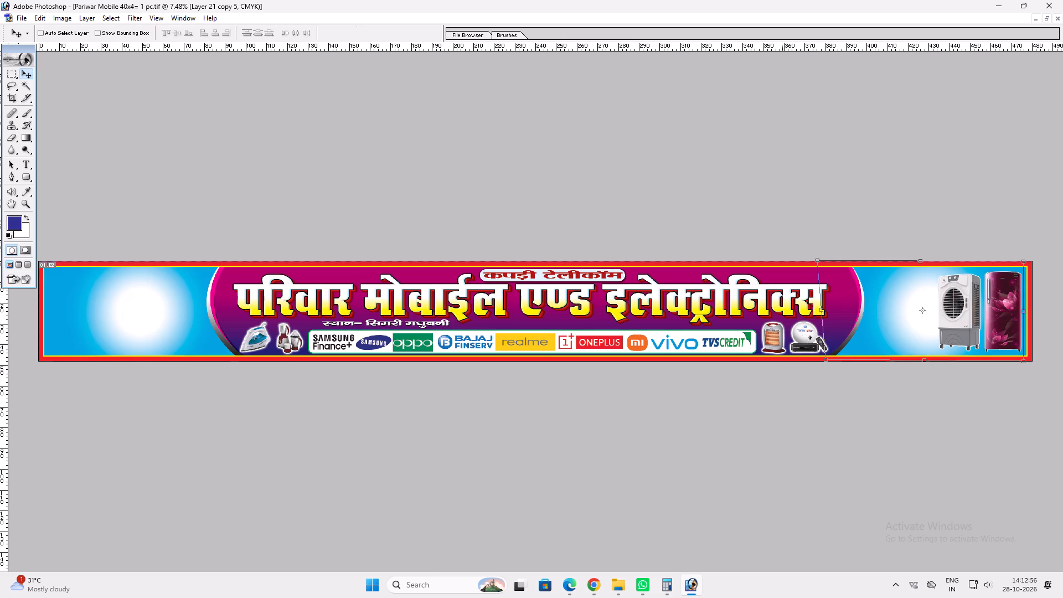
pyautogui.press('v')
# Add a Drop Shadow to the right magenta rim without global light, angle 73°, opacity 65%, distance 24 px, and enlarge its size.
pyautogui.hotkey('alt', 'l')
pyautogui.write('yd')
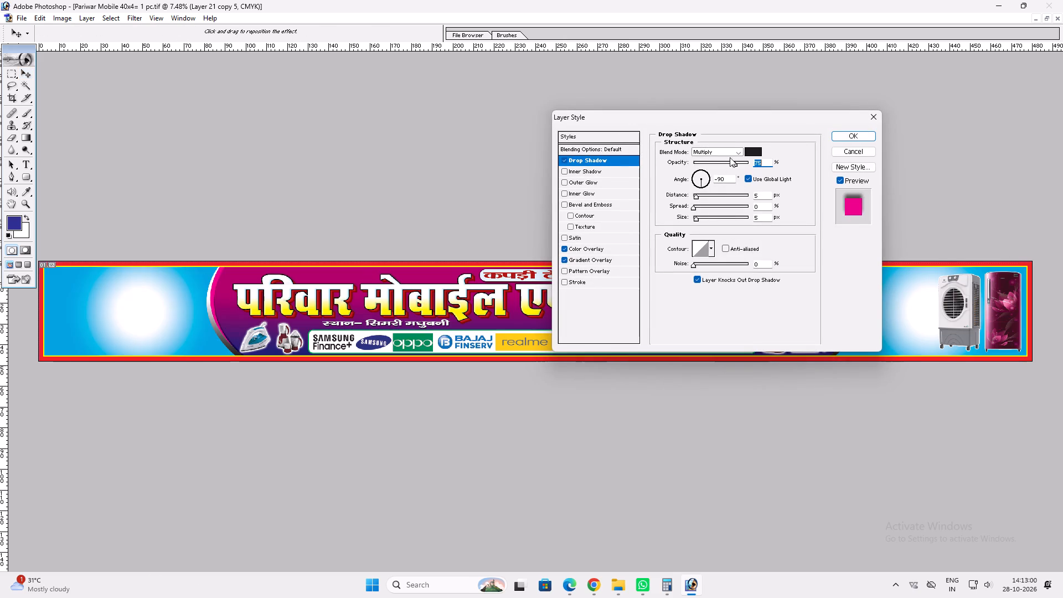
pyautogui.moveTo(739, 166); pyautogui.dragTo(764, 166)
pyautogui.click(698, 198)
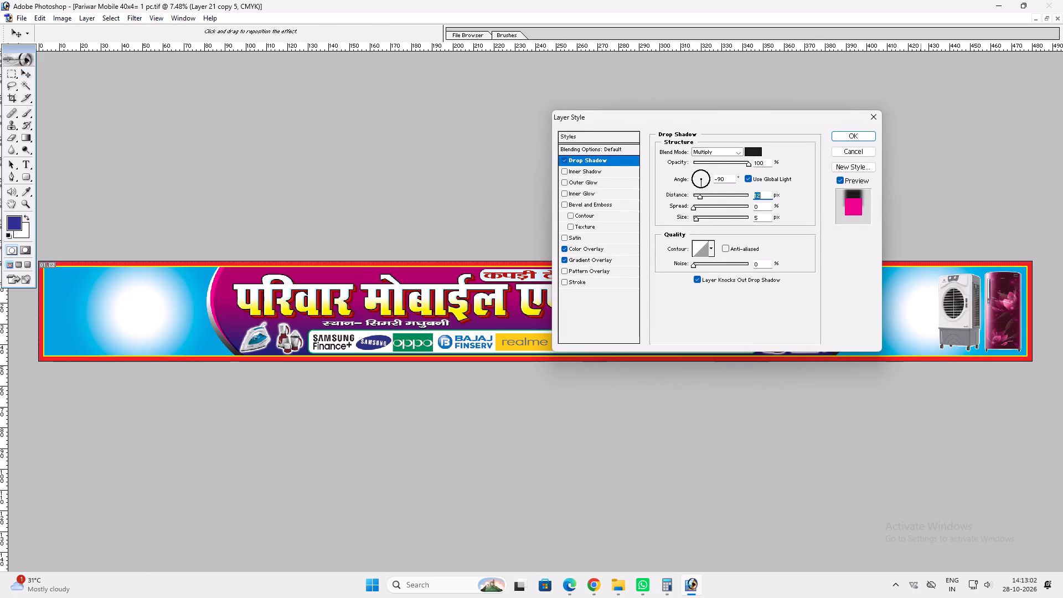
pyautogui.moveTo(841, 121); pyautogui.dragTo(723, 104)
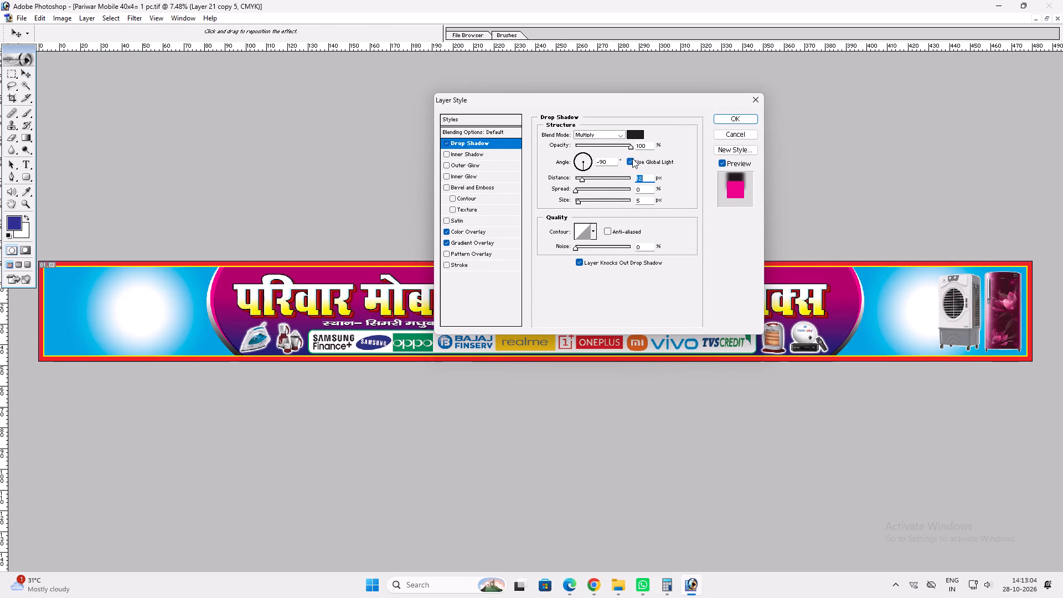
pyautogui.click(632, 158)
pyautogui.click(837, 282)
pyautogui.click(843, 283)
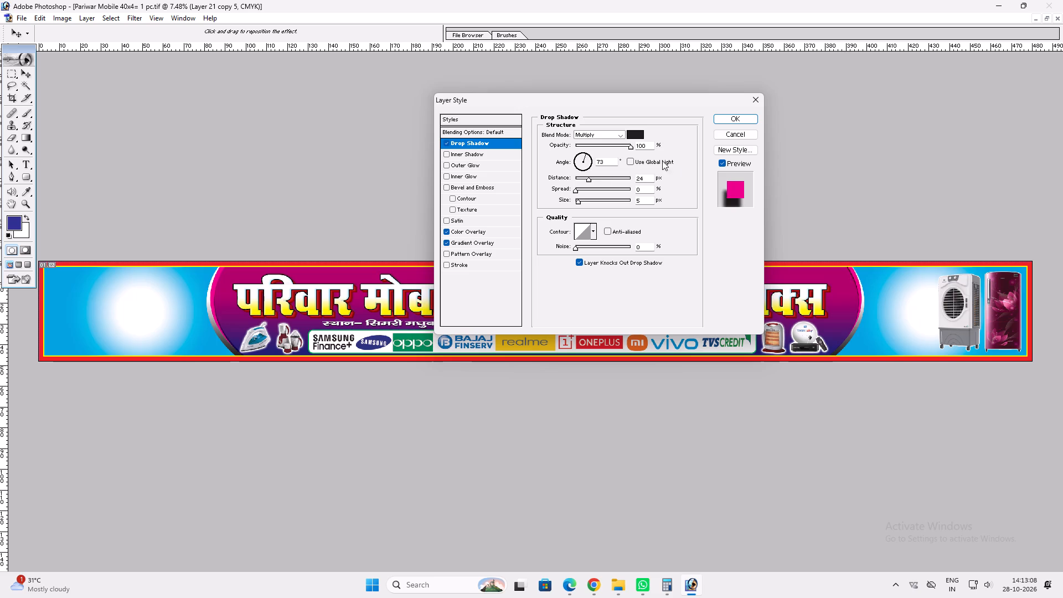
pyautogui.moveTo(624, 147); pyautogui.dragTo(611, 147)
pyautogui.doubleClick(582, 200)
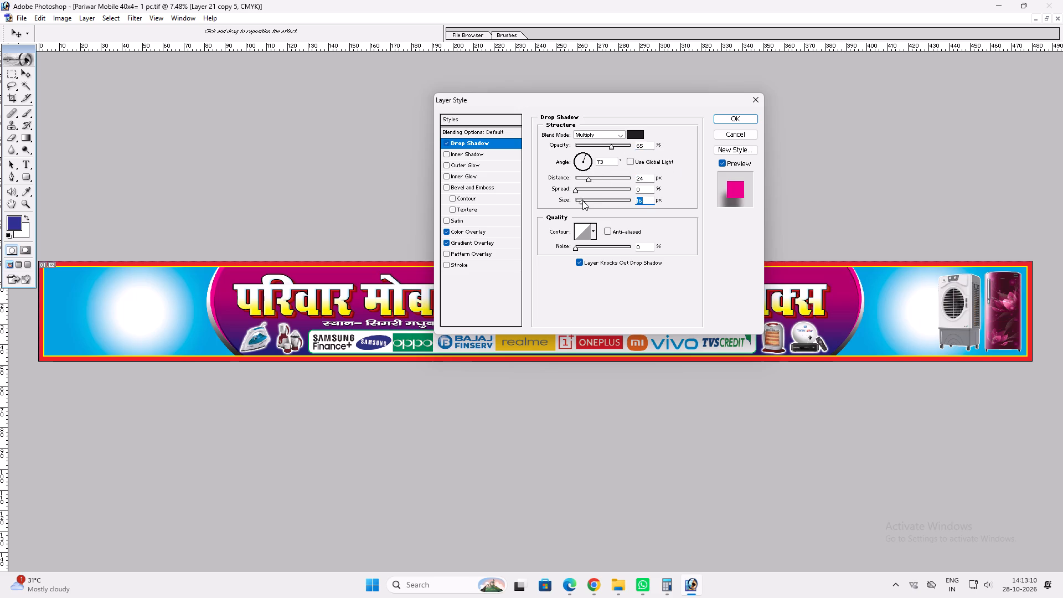
pyautogui.click(585, 201)
pyautogui.click(590, 202)
pyautogui.press('Return')
pyautogui.press('v')
# Examine the whole banner and the rims on both end panels.
pyautogui.hotkey('ctrl', '+')
pyautogui.press('space')
pyautogui.press('space')
pyautogui.press('space')
pyautogui.press('space')
pyautogui.press('space')
pyautogui.press('space')
pyautogui.press('space')
pyautogui.press('space')
pyautogui.press('space')
pyautogui.press('space')
pyautogui.press('space')
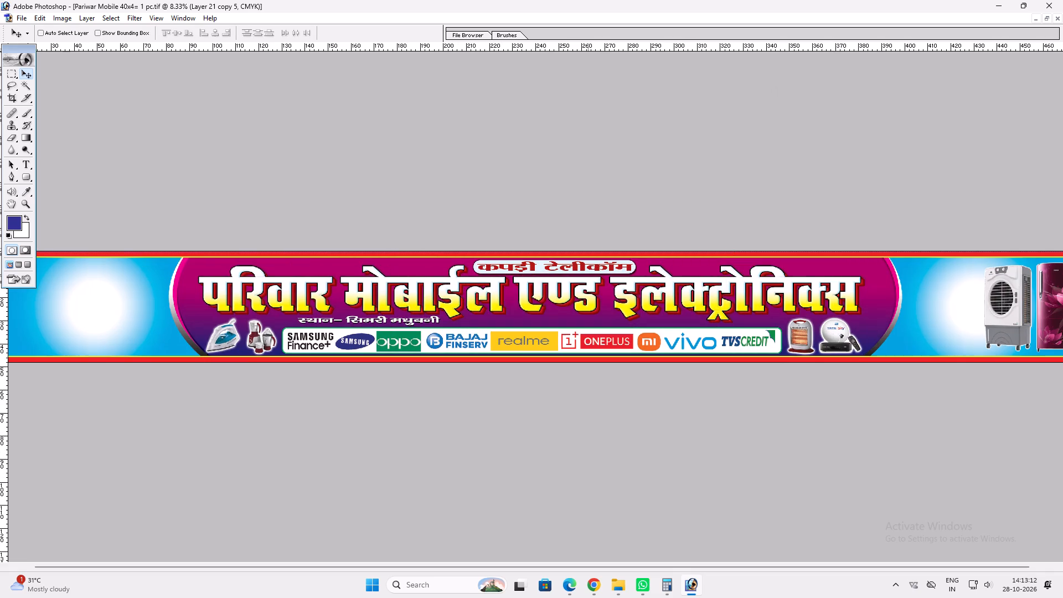
pyautogui.rightClick(605, 280)
pyautogui.moveTo(623, 287); pyautogui.dragTo(634, 287)
pyautogui.press('v')
pyautogui.hotkey('ctrl', '+')
pyautogui.press('space')
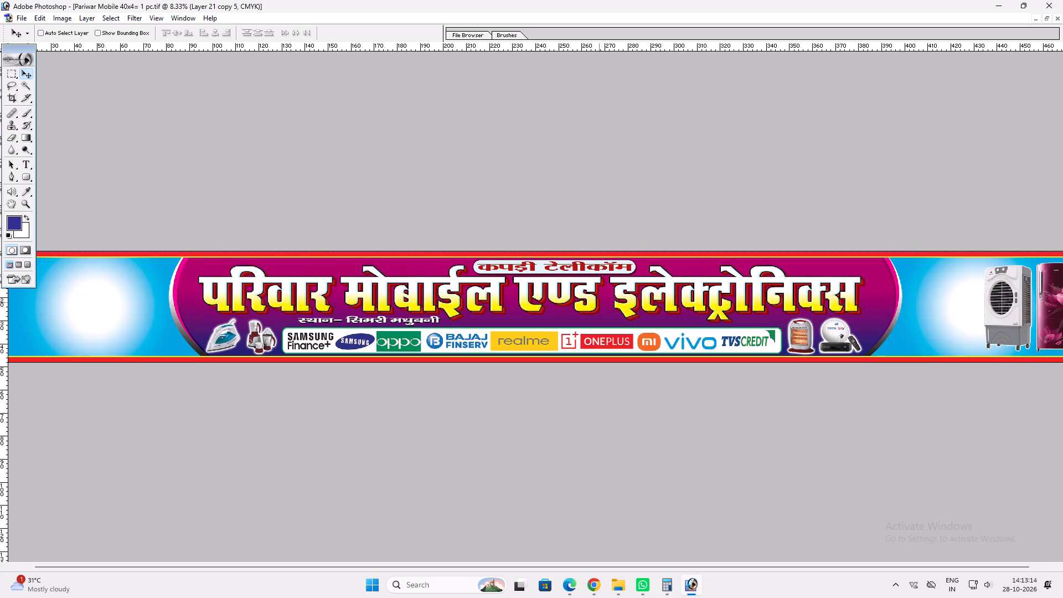
pyautogui.press('space')
pyautogui.press('space')
pyautogui.press('space')
pyautogui.press('space')
pyautogui.press('space')
pyautogui.press('space')
pyautogui.press('space')
pyautogui.press('space')
pyautogui.press('space')
pyautogui.press('space')
pyautogui.press('space')
pyautogui.press('space')
pyautogui.press('space')
pyautogui.press('space')
pyautogui.press('space')
pyautogui.press('space')
pyautogui.press('space')
pyautogui.press('space')
pyautogui.press('space')
pyautogui.press('space')
pyautogui.moveTo(586, 308); pyautogui.dragTo(600, 312)
pyautogui.rightClick(587, 308)
pyautogui.click(602, 313)
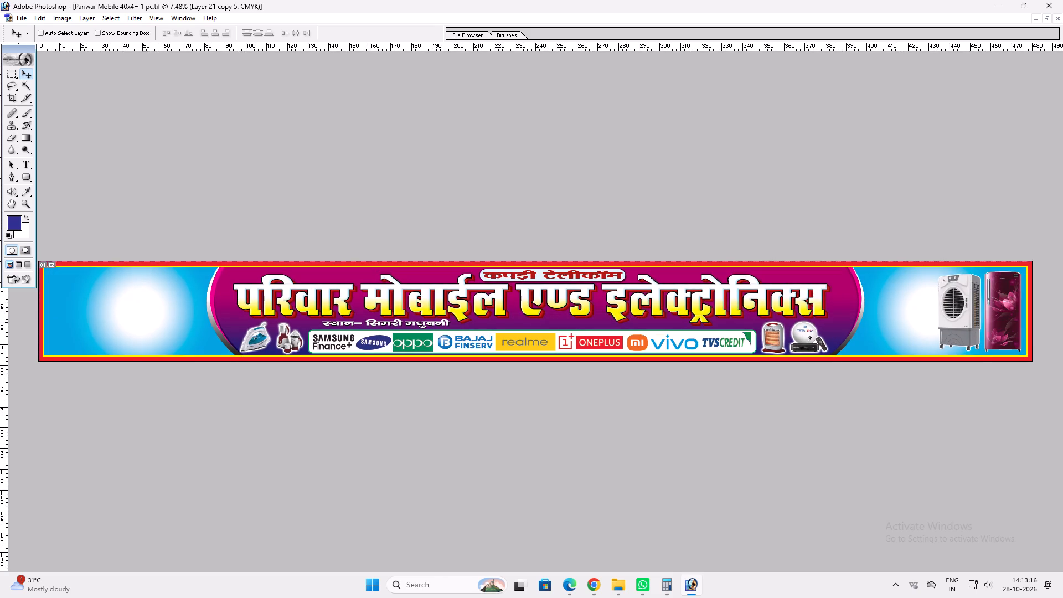
pyautogui.hotkey('ctrl', '+')
pyautogui.press('space')
pyautogui.press('space')
pyautogui.press('space')
pyautogui.press('space')
pyautogui.press('space')
pyautogui.press('space')
pyautogui.moveTo(318, 336); pyautogui.dragTo(447, 331)
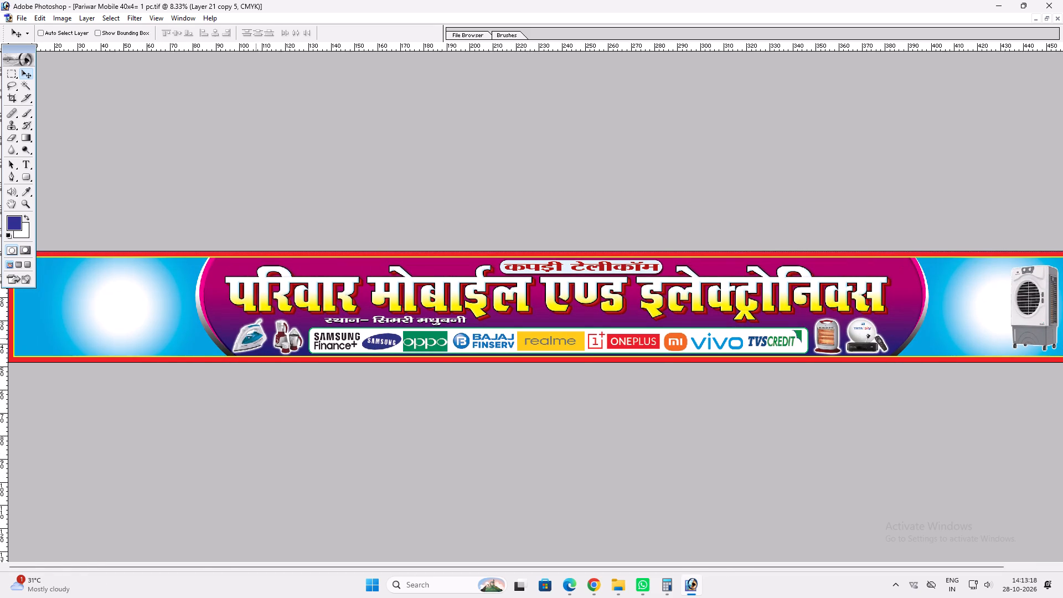
# Copy the washing machine picture from the Pariwar Mobile 7x5 poster into the 40x4 banner and move it onto the left blue panel.
pyautogui.press('f')
pyautogui.press('f')
pyautogui.press('f')
pyautogui.click(283, 330)
pyautogui.press('v')
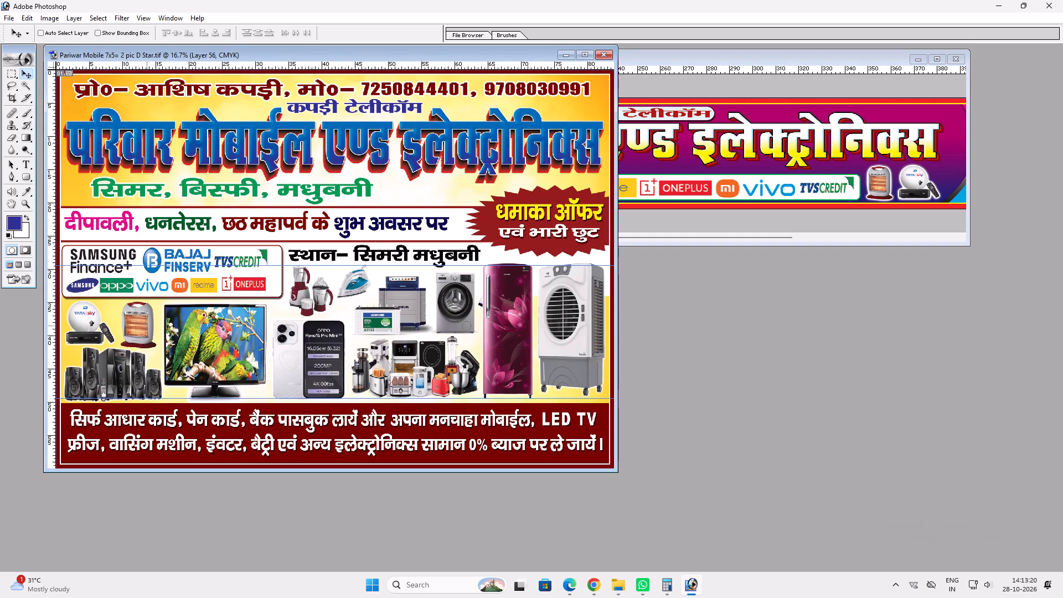
pyautogui.keyDown('ctrl'); pyautogui.click(514, 317); pyautogui.keyUp('ctrl')
pyautogui.keyDown('ctrl'); pyautogui.click(452, 297); pyautogui.keyUp('ctrl')
pyautogui.moveTo(452, 296); pyautogui.dragTo(670, 163)
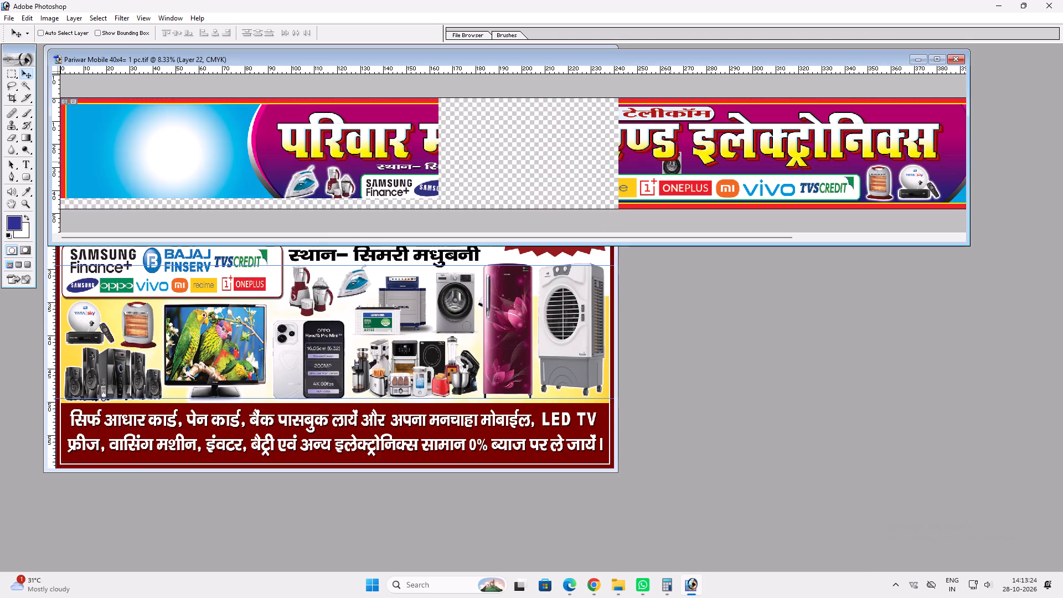
pyautogui.press('v')
pyautogui.doubleClick(564, 60)
pyautogui.press('v')
pyautogui.moveTo(652, 312); pyautogui.dragTo(123, 298)
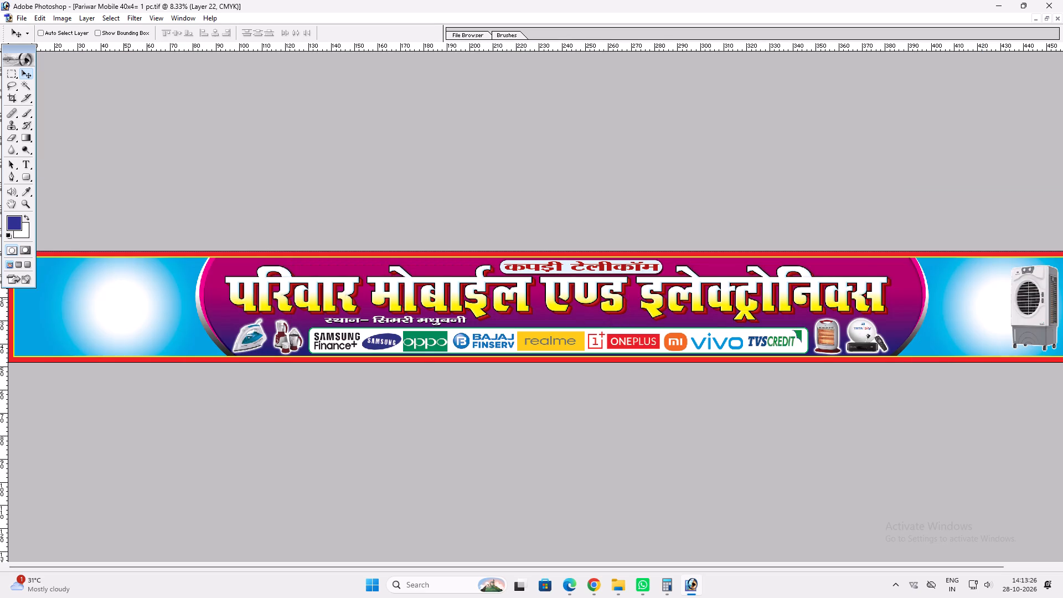
# Bring the washing machine picture to the front and enlarge it, placed over the white glow of the left blue panel.
pyautogui.hotkey('ctrl', 'shift', ']')
pyautogui.press('v')
pyautogui.press('space')
pyautogui.press('space')
pyautogui.rightClick(113, 297)
pyautogui.moveTo(123, 298); pyautogui.dragTo(132, 301)
pyautogui.moveTo(141, 316); pyautogui.dragTo(92, 303)
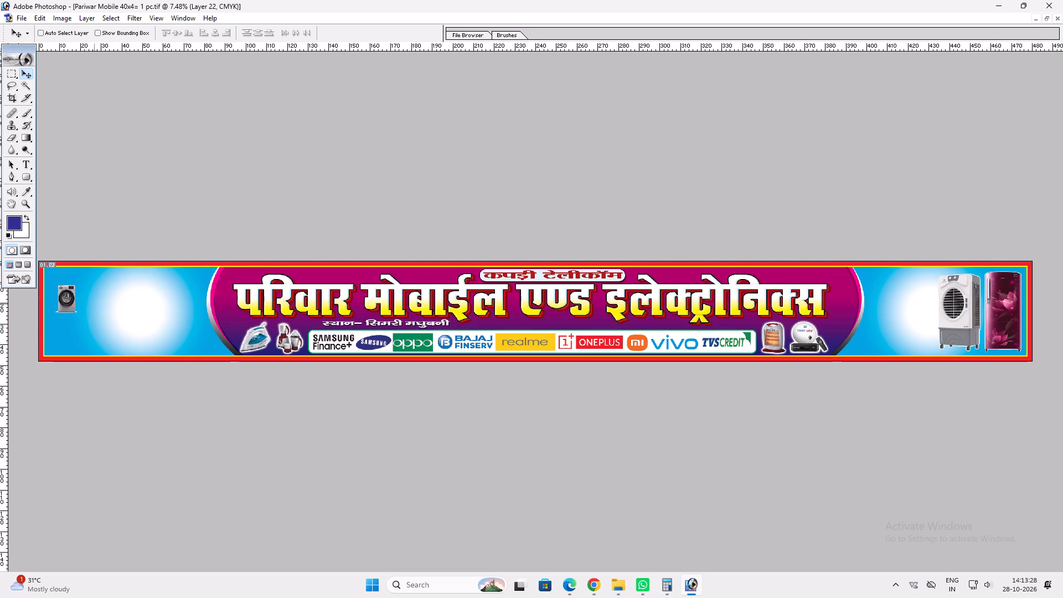
pyautogui.moveTo(92, 303); pyautogui.dragTo(84, 290)
pyautogui.hotkey('ctrl', 't')
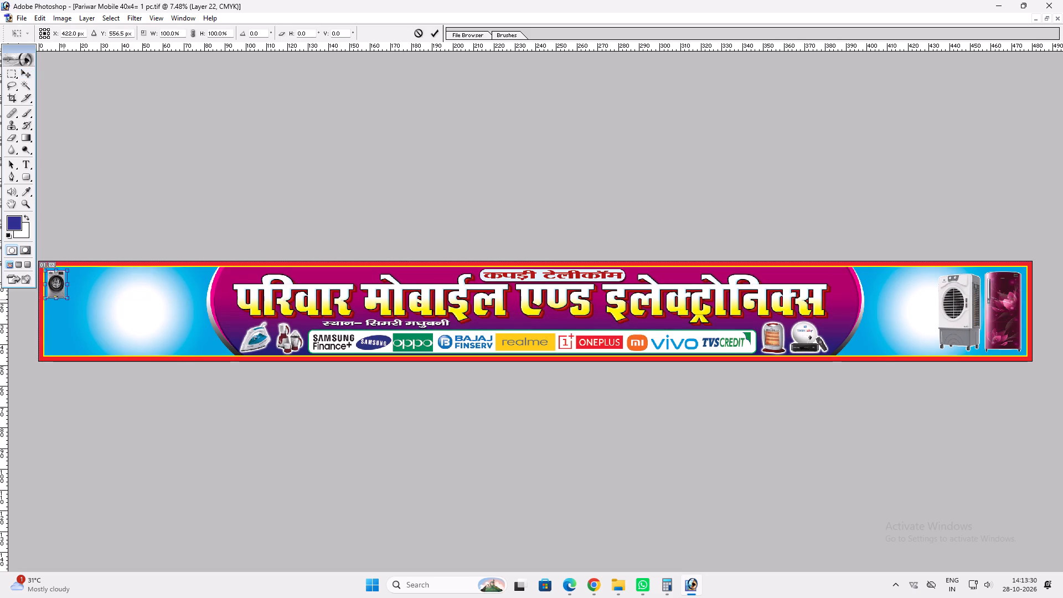
pyautogui.keyDown('shift'); pyautogui.moveTo(64, 299); pyautogui.dragTo(87, 312); pyautogui.keyUp('shift')
pyautogui.press('Return')
pyautogui.press('v')
pyautogui.moveTo(71, 307); pyautogui.dragTo(141, 305)
# Copy the kitchen appliances group picture from the 7x5 poster into the 40x4 banner, at the left panel's lower outer corner.
pyautogui.write('ff')
pyautogui.press('f')
pyautogui.click(425, 370)
pyautogui.keyDown('ctrl'); pyautogui.click(434, 370); pyautogui.keyUp('ctrl')
pyautogui.moveTo(427, 367); pyautogui.dragTo(724, 176)
pyautogui.moveTo(721, 176); pyautogui.dragTo(634, 193)
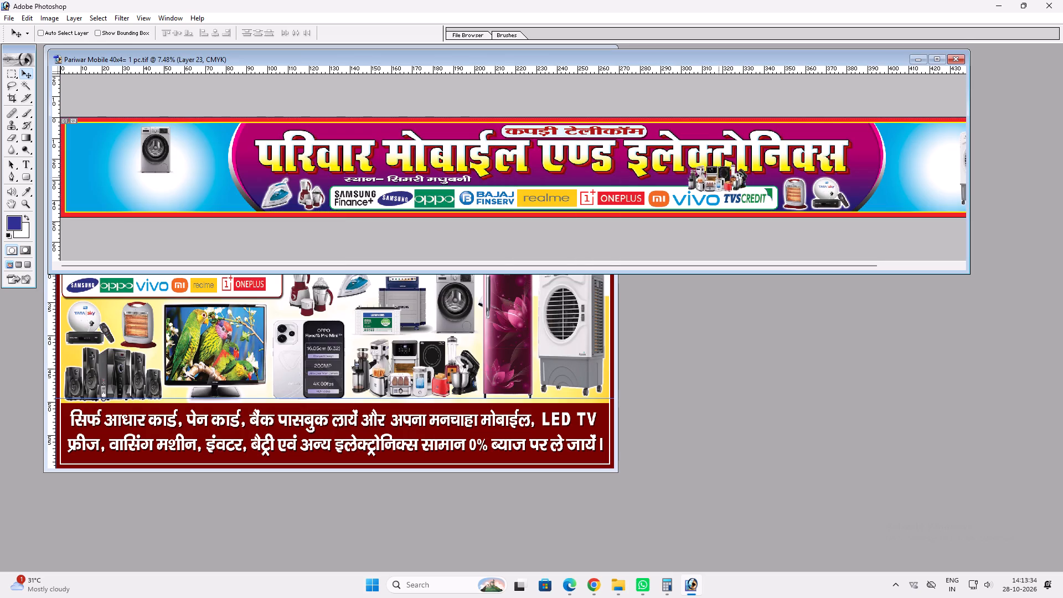
pyautogui.moveTo(634, 193); pyautogui.dragTo(100, 193)
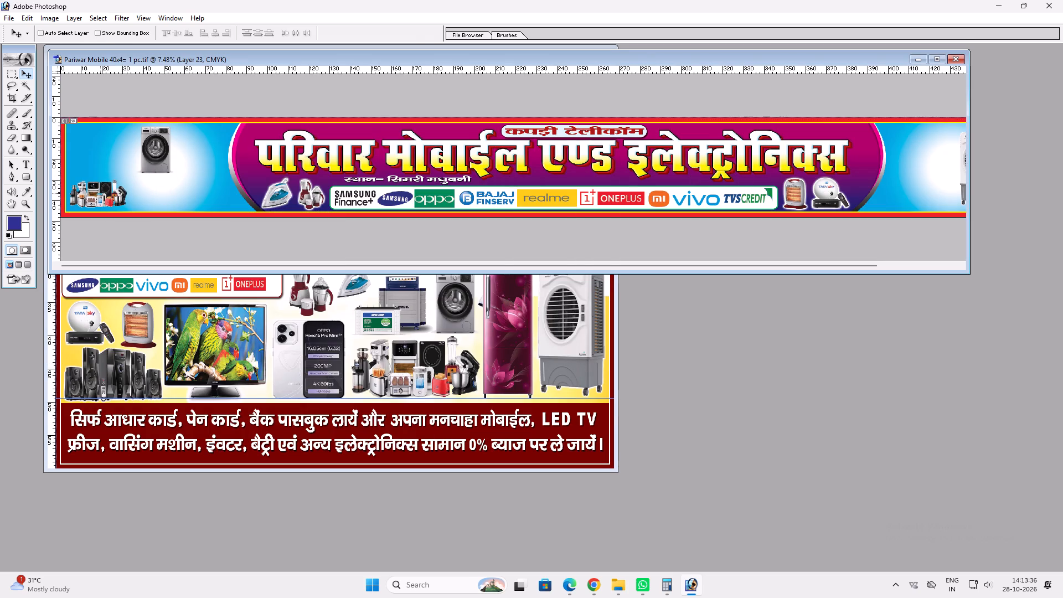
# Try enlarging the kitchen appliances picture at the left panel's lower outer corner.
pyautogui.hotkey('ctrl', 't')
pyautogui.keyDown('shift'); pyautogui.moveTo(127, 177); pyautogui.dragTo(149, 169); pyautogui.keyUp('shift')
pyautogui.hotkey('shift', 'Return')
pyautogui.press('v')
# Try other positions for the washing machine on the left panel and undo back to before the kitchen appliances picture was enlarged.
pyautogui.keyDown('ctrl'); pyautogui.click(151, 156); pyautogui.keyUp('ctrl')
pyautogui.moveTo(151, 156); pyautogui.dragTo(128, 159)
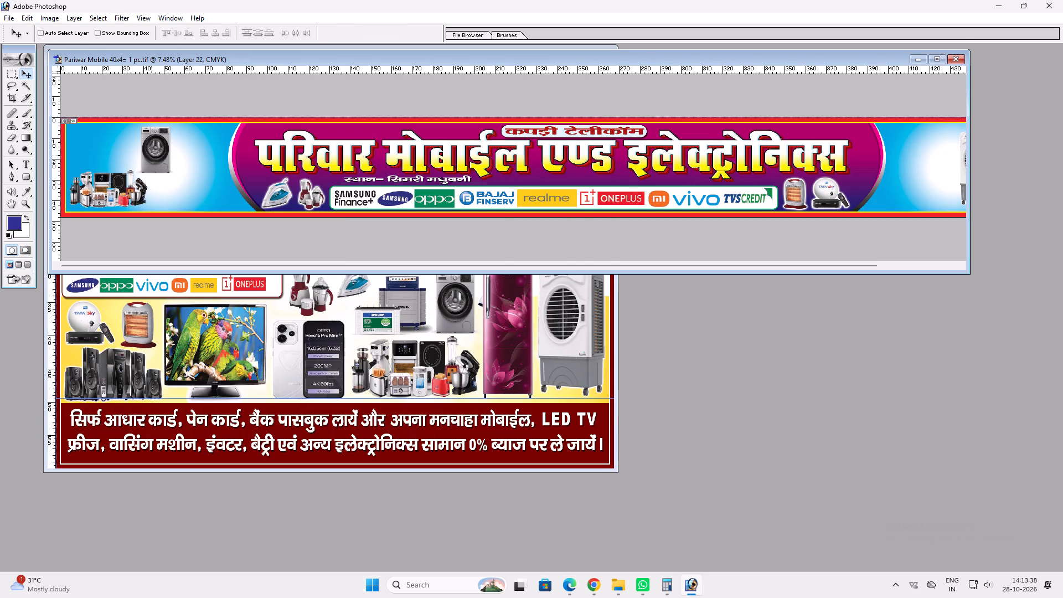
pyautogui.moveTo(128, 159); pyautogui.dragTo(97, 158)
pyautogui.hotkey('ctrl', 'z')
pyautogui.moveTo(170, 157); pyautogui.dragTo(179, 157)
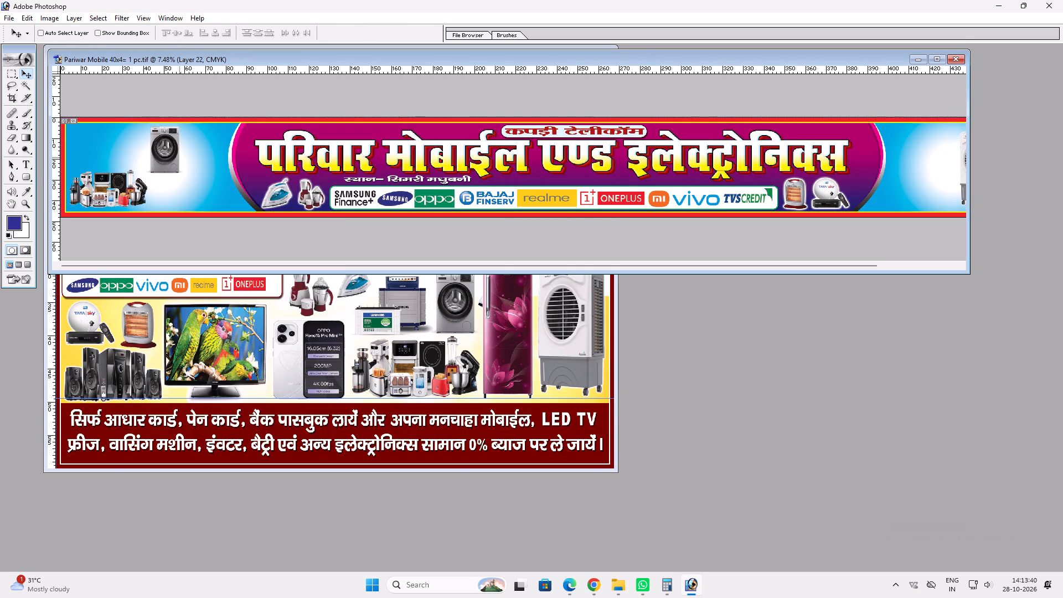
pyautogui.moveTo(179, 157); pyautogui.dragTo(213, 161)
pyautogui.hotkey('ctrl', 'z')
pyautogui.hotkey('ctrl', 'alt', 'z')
# Move the washing machine to the outer end of the left panel and scale it to about 166% to fill the panel height.
pyautogui.moveTo(97, 196); pyautogui.dragTo(177, 199)
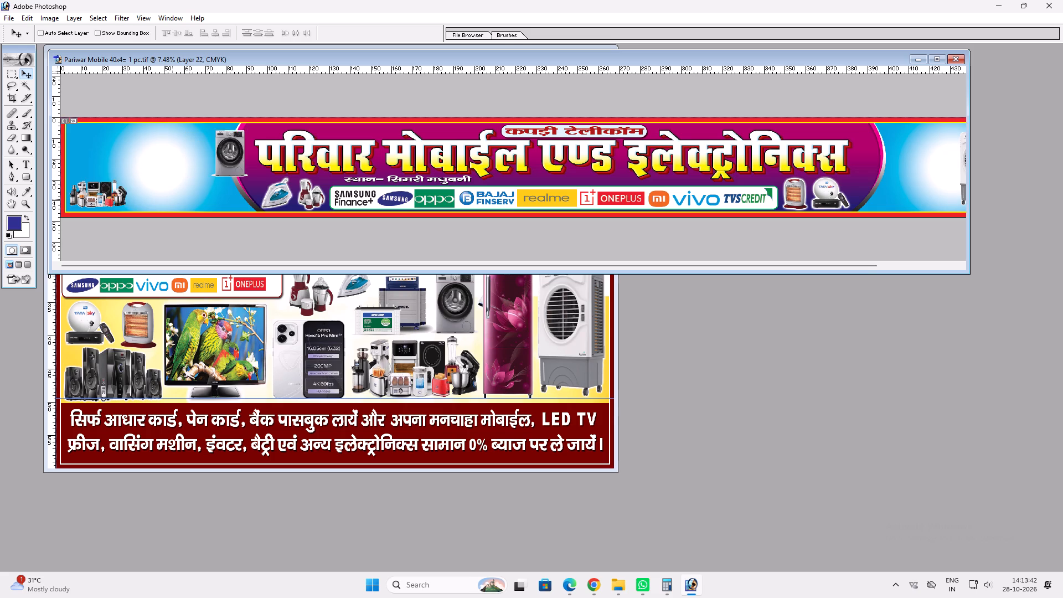
pyautogui.moveTo(177, 199); pyautogui.dragTo(33, 204)
pyautogui.moveTo(141, 167); pyautogui.dragTo(70, 169)
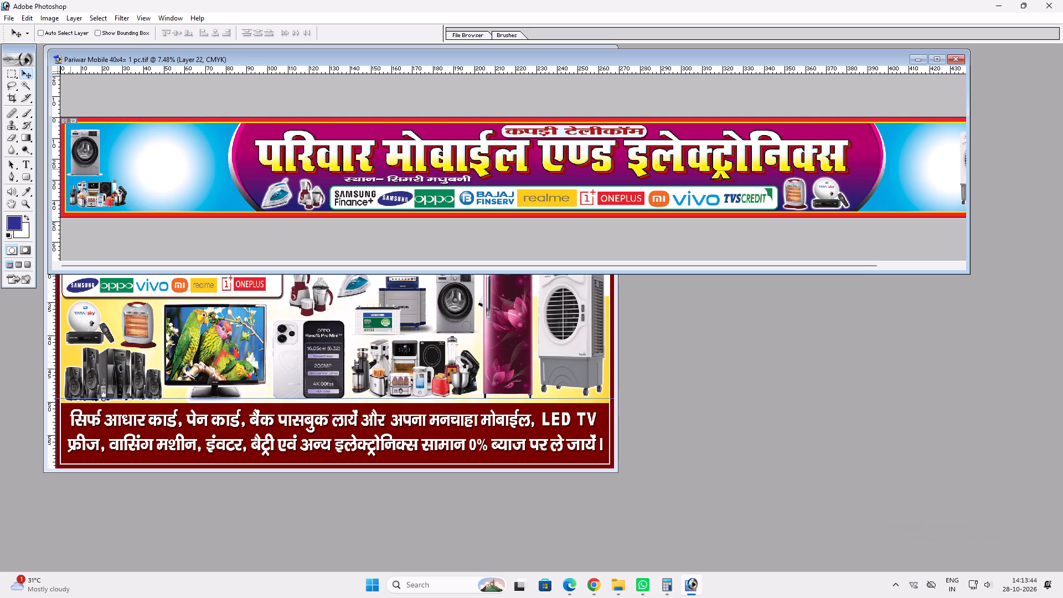
pyautogui.moveTo(70, 169); pyautogui.dragTo(70, 168)
pyautogui.hotkey('ctrl', 't')
pyautogui.keyDown('shift'); pyautogui.moveTo(100, 176); pyautogui.dragTo(142, 197); pyautogui.keyUp('shift')
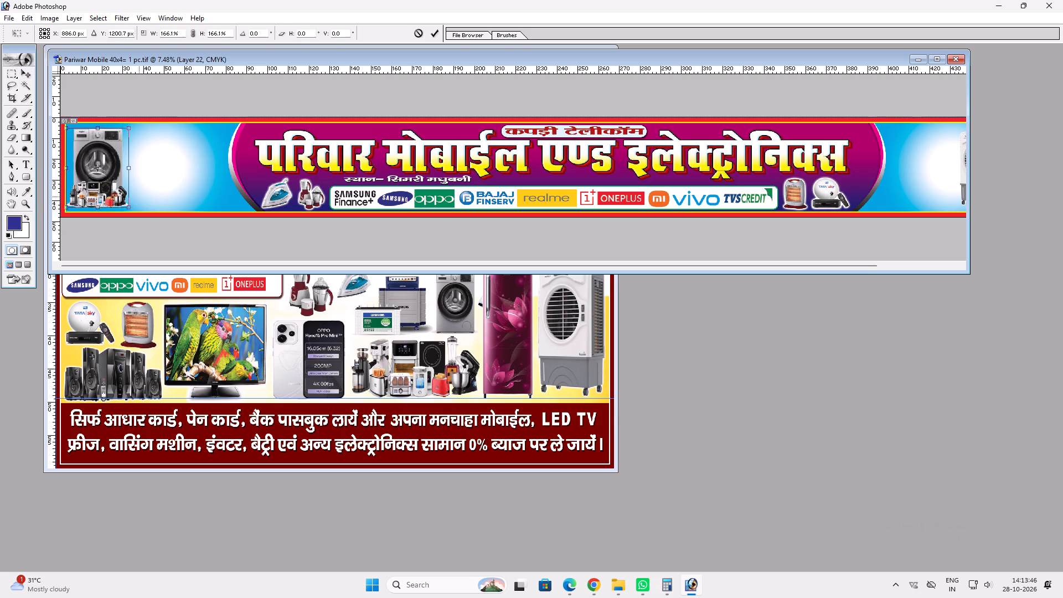
pyautogui.keyDown('shift'); pyautogui.moveTo(142, 197); pyautogui.dragTo(143, 198); pyautogui.keyUp('shift')
pyautogui.press('Return')
pyautogui.press('v')
# Move the kitchen appliances picture beside the top of the washing machine and enlarge it across the upper left panel.
pyautogui.keyDown('ctrl'); pyautogui.click(95, 192); pyautogui.keyUp('ctrl')
pyautogui.moveTo(95, 192); pyautogui.dragTo(152, 143)
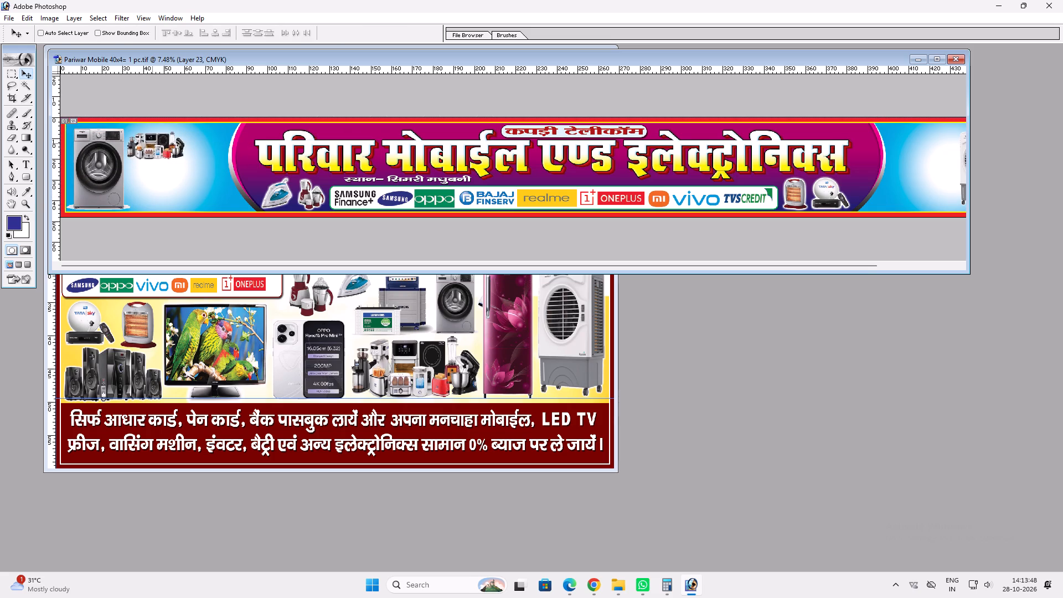
pyautogui.moveTo(152, 143); pyautogui.dragTo(153, 140)
pyautogui.hotkey('ctrl', 't')
pyautogui.moveTo(186, 154); pyautogui.dragTo(211, 158)
pyautogui.keyDown('shift'); pyautogui.moveTo(179, 126); pyautogui.dragTo(184, 125); pyautogui.keyUp('shift')
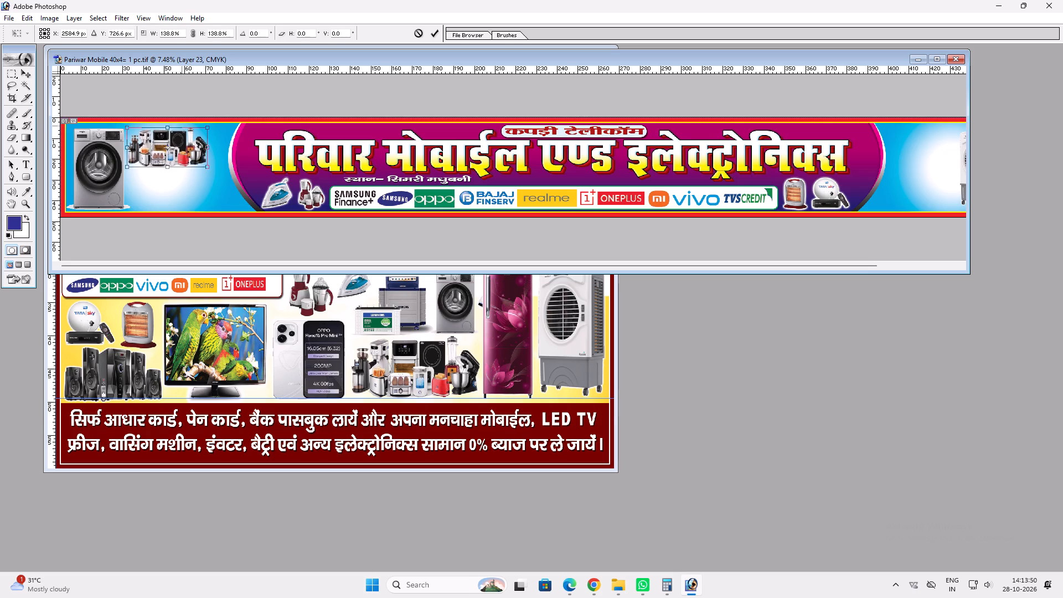
pyautogui.keyDown('shift'); pyautogui.moveTo(184, 125); pyautogui.dragTo(189, 123); pyautogui.keyUp('shift')
pyautogui.press('Return')
pyautogui.press('v')
pyautogui.keyDown('shift'); pyautogui.click(163, 146); pyautogui.keyUp('shift')
# Free-transform the washing machine, adjusting its upper edge.
pyautogui.keyDown('ctrl'); pyautogui.click(100, 145); pyautogui.keyUp('ctrl')
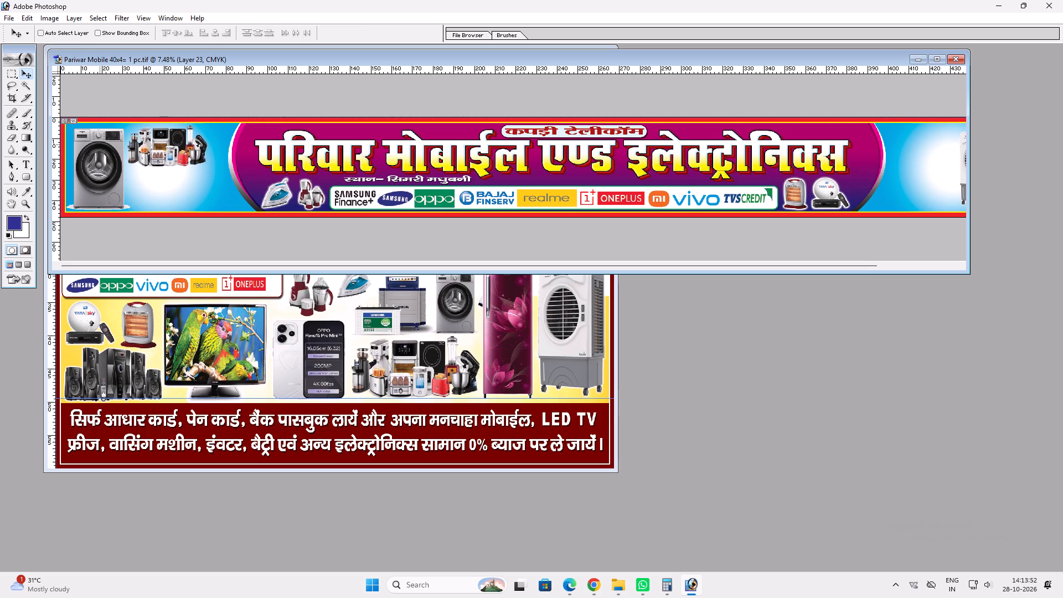
pyautogui.hotkey('ctrl', 't')
pyautogui.keyDown('shift'); pyautogui.click(104, 126); pyautogui.keyUp('shift')
pyautogui.hotkey('shift', 'Return')
pyautogui.press('v')
# Copy the parrot-screen LED TV picture from the 7x5 poster into the banner, below the kitchen appliances on the left panel.
pyautogui.click(212, 346)
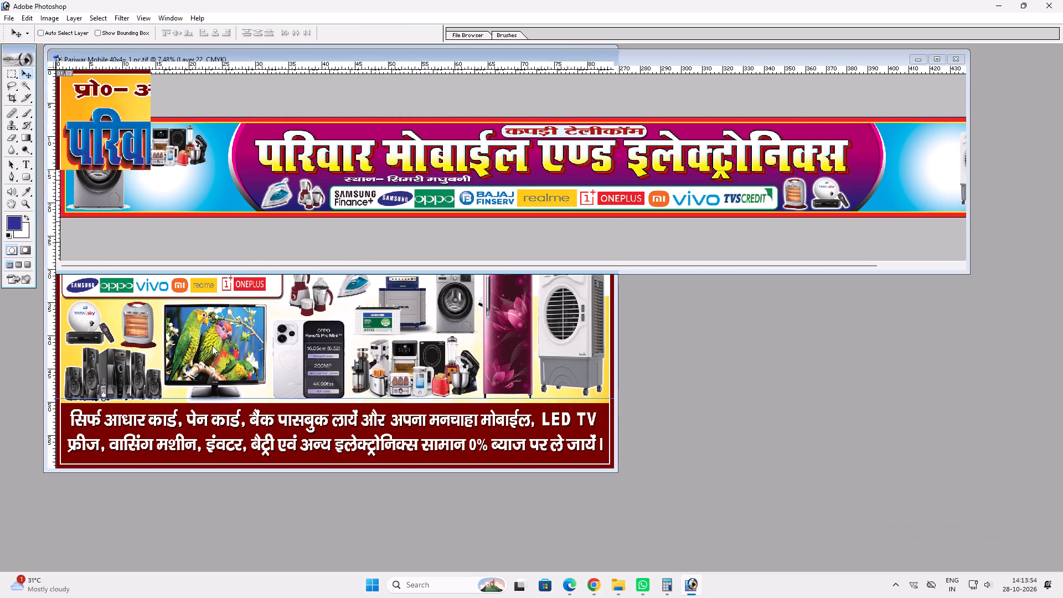
pyautogui.press('v')
pyautogui.press('v')
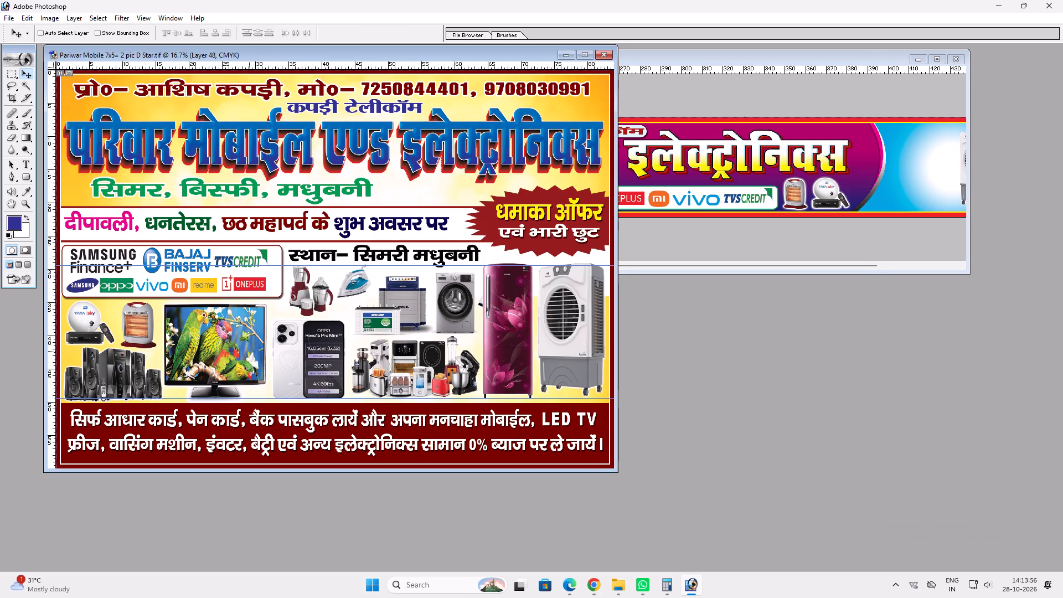
pyautogui.keyDown('ctrl'); pyautogui.click(213, 348); pyautogui.keyUp('ctrl')
pyautogui.moveTo(213, 344); pyautogui.dragTo(652, 185)
pyautogui.moveTo(651, 186); pyautogui.dragTo(162, 183)
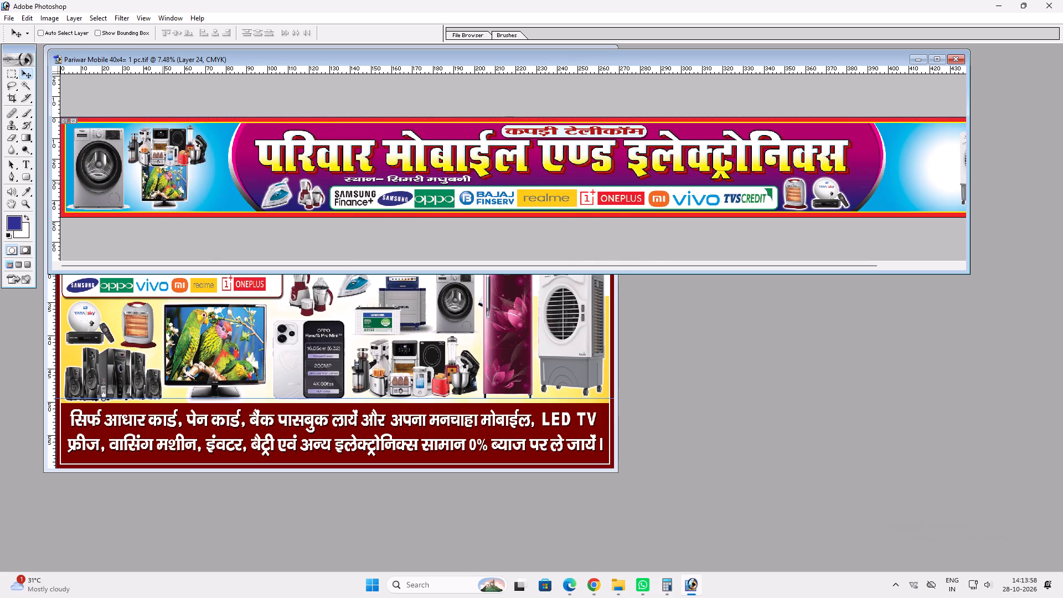
pyautogui.moveTo(162, 183); pyautogui.dragTo(153, 181)
# Reduce the TV picture's height to about 79%, and scale the whole picture to about 108% to fit beside the washing machine.
pyautogui.hotkey('ctrl', 't')
pyautogui.keyDown('shift'); pyautogui.moveTo(166, 163); pyautogui.dragTo(164, 173); pyautogui.keyUp('shift')
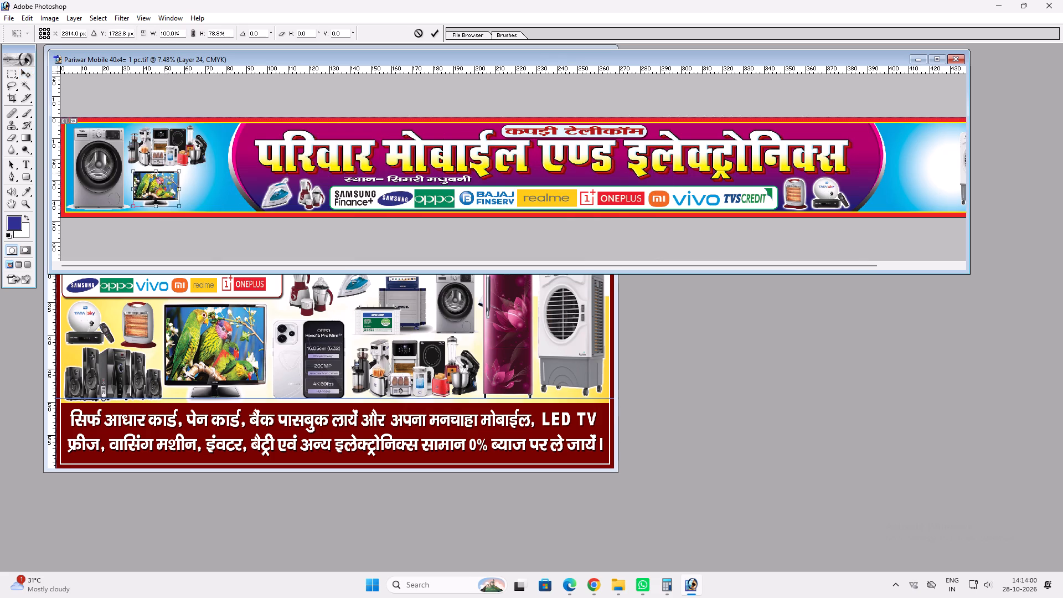
pyautogui.press('Return')
pyautogui.press('v')
pyautogui.click(164, 189)
pyautogui.hotkey('ctrl', 't')
pyautogui.keyDown('shift'); pyautogui.click(174, 173); pyautogui.keyUp('shift')
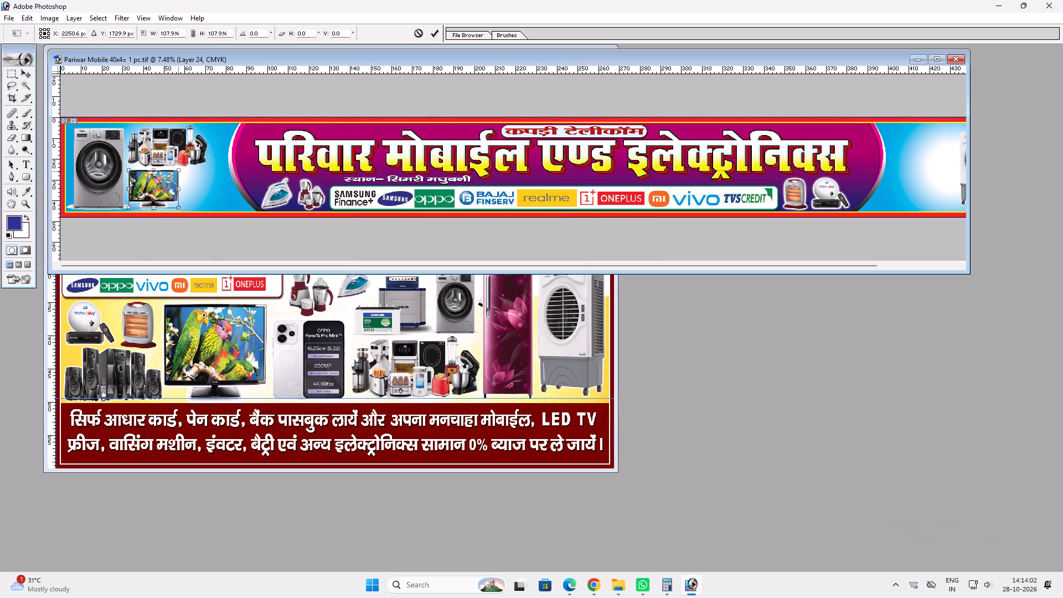
pyautogui.hotkey('shift', 'Return')
pyautogui.press('v')
# Copy the Oppo phone picture from the 7x5 poster into the banner, beside the TV on the left panel, and enlarge it.
pyautogui.keyDown('ctrl'); pyautogui.doubleClick(320, 360); pyautogui.keyUp('ctrl')
pyautogui.moveTo(313, 359); pyautogui.dragTo(686, 187)
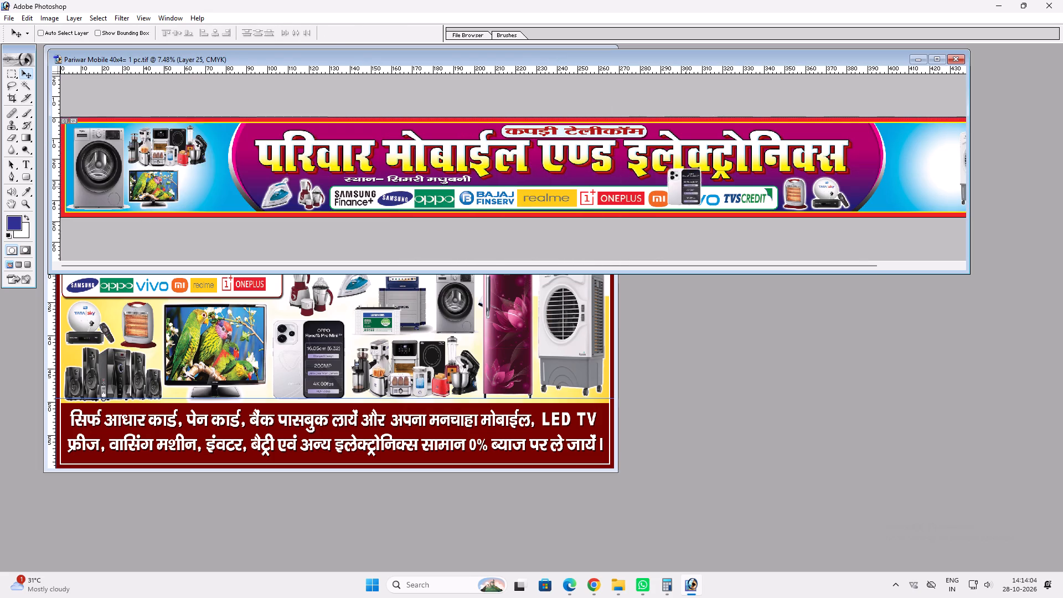
pyautogui.moveTo(685, 188); pyautogui.dragTo(200, 191)
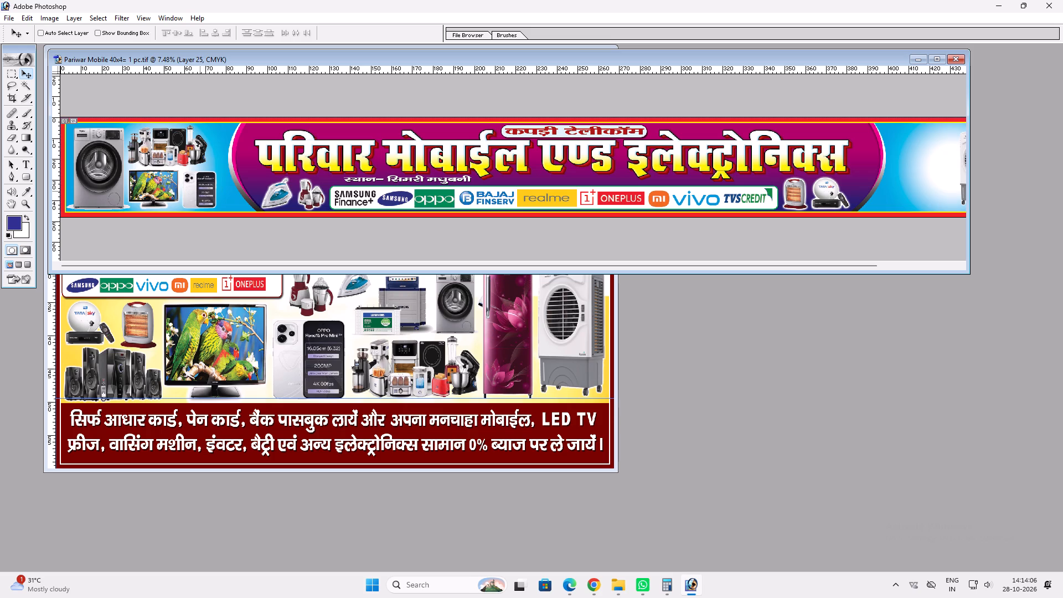
pyautogui.moveTo(200, 191); pyautogui.dragTo(198, 192)
pyautogui.hotkey('ctrl', 't')
pyautogui.keyDown('shift'); pyautogui.click(213, 172); pyautogui.keyUp('shift')
pyautogui.press('Return')
pyautogui.press('v')
pyautogui.click(211, 178)
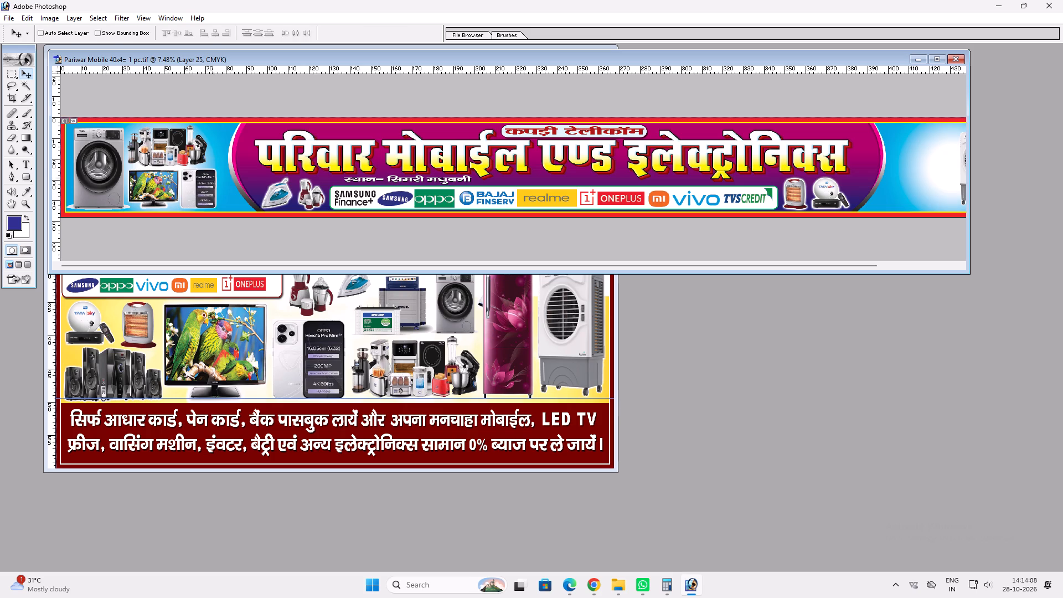
# Copy the inverter and battery picture from the 7x5 poster into the banner, at the inner edge of the right blue panel.
pyautogui.press('v')
pyautogui.click(410, 302)
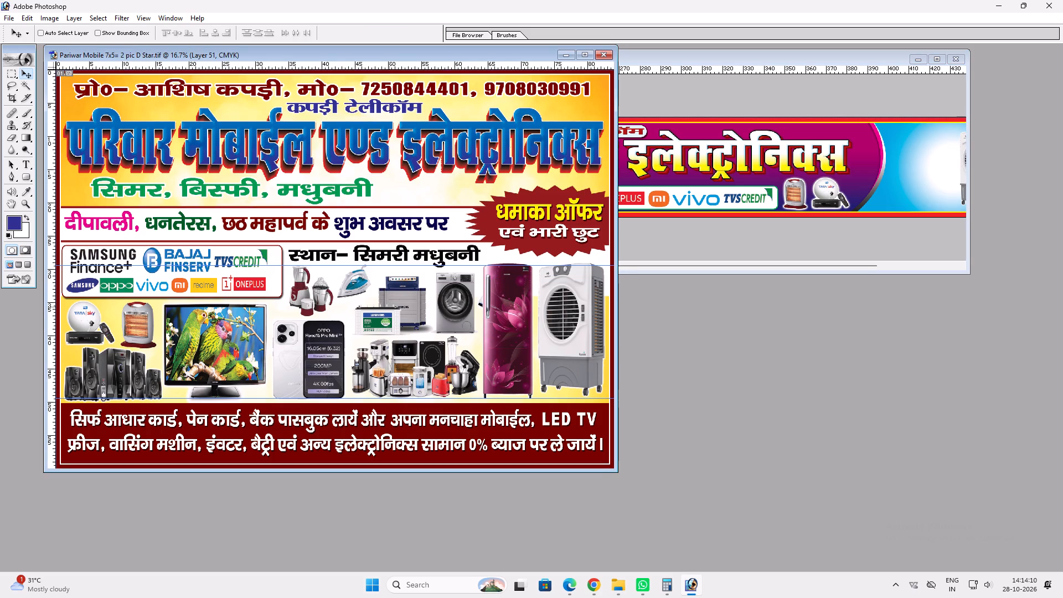
pyautogui.keyDown('ctrl'); pyautogui.click(390, 307); pyautogui.keyUp('ctrl')
pyautogui.moveTo(390, 307); pyautogui.dragTo(727, 172)
pyautogui.moveTo(727, 183); pyautogui.dragTo(884, 195)
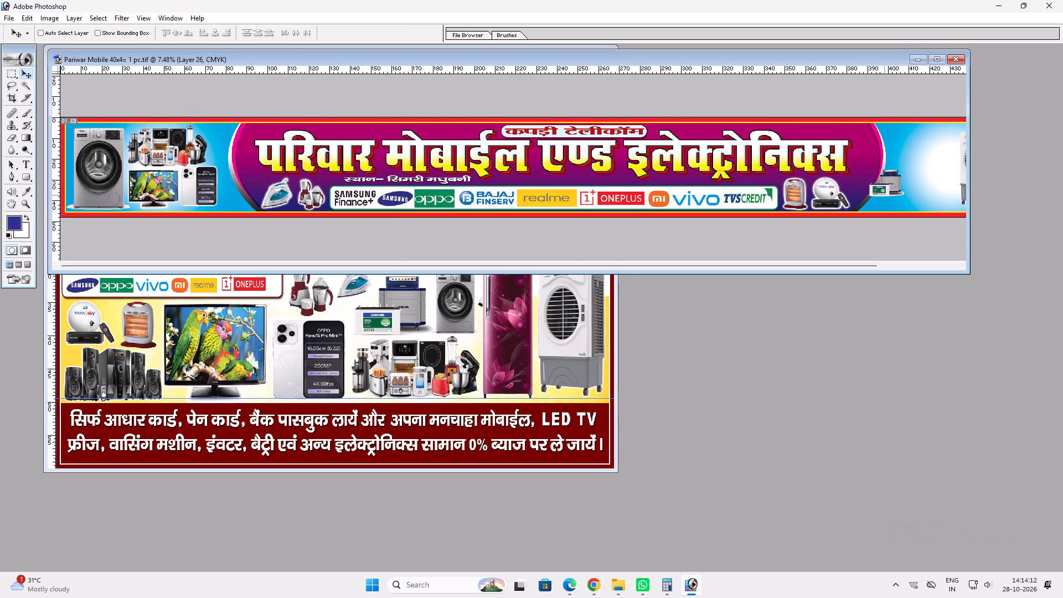
# Enlarge the kitchen appliances picture toward the curved rim of the left panel.
pyautogui.keyDown('ctrl'); pyautogui.click(169, 152); pyautogui.keyUp('ctrl')
pyautogui.hotkey('ctrl', 't')
pyautogui.keyDown('shift'); pyautogui.moveTo(207, 140); pyautogui.dragTo(223, 137); pyautogui.keyUp('shift')
pyautogui.keyDown('shift'); pyautogui.click(204, 163); pyautogui.keyUp('shift')
pyautogui.press('Return')
pyautogui.press('v')
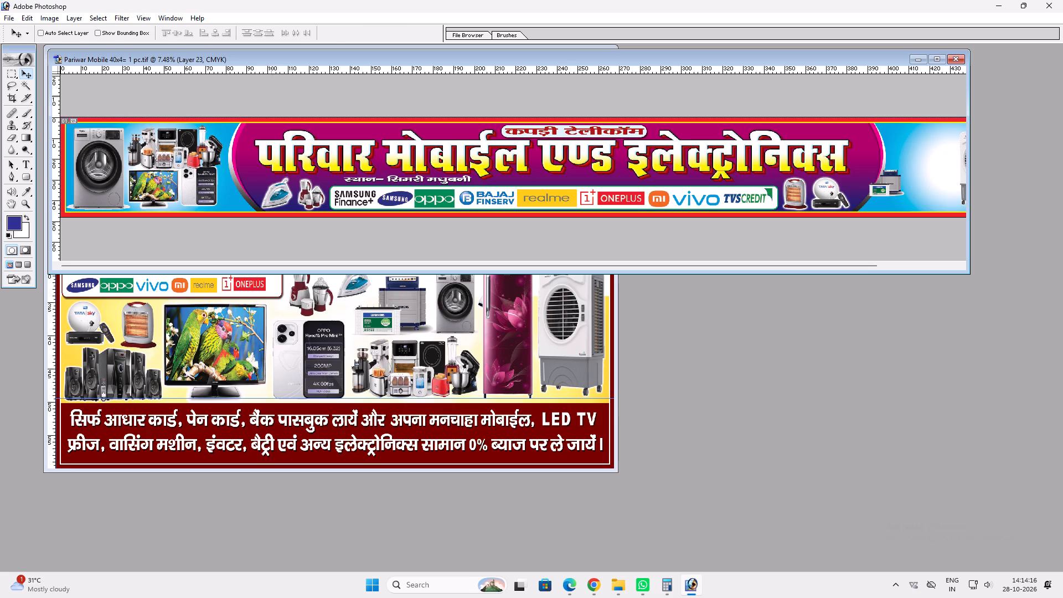
# Copy the speaker system picture from the 7x5 poster into the banner, above the inverter on the right blue panel.
pyautogui.keyDown('ctrl'); pyautogui.click(467, 369); pyautogui.keyUp('ctrl')
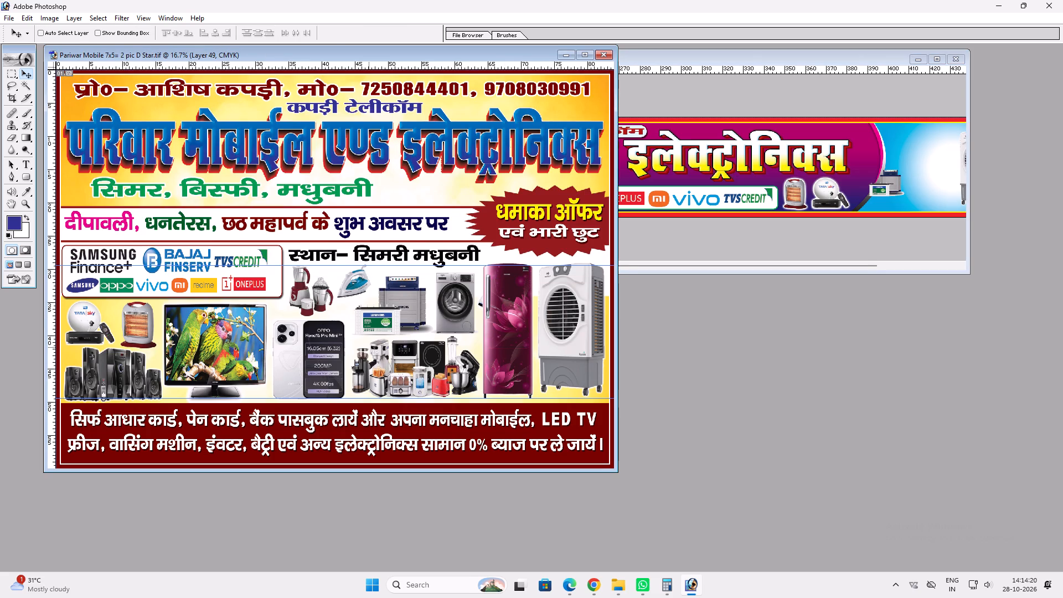
pyautogui.keyDown('ctrl'); pyautogui.doubleClick(119, 354); pyautogui.keyUp('ctrl')
pyautogui.moveTo(117, 357); pyautogui.dragTo(787, 167)
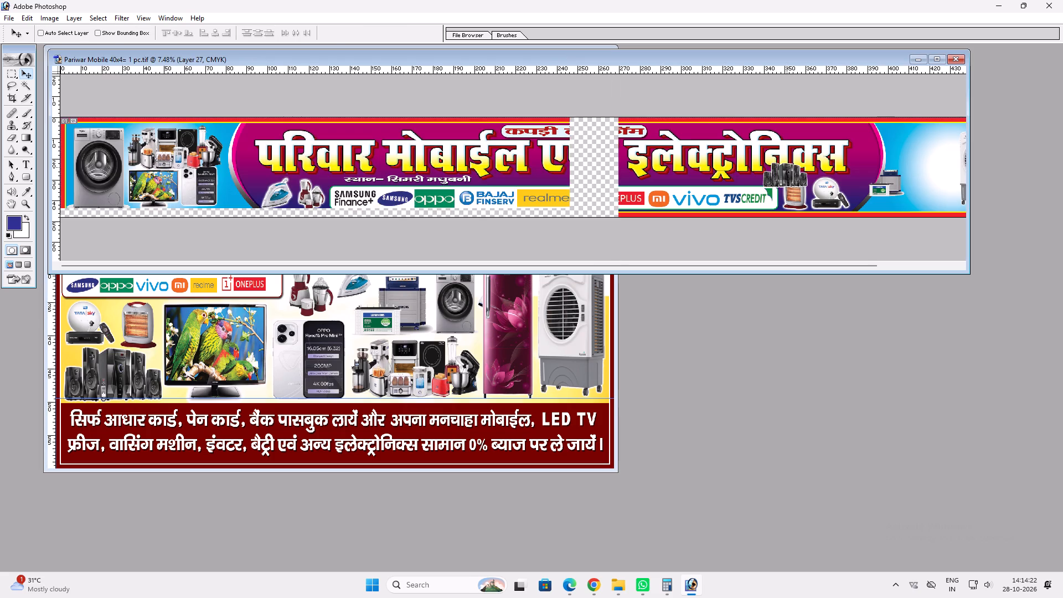
pyautogui.moveTo(780, 176); pyautogui.dragTo(902, 158)
pyautogui.click(595, 192)
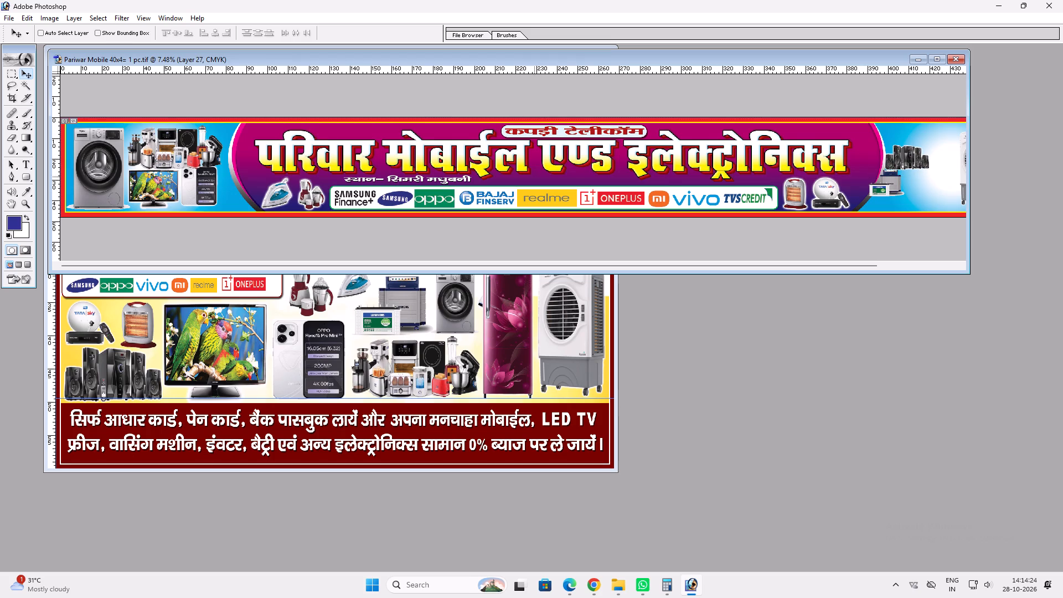
# Maximize the banner and copy the layer style of the TV picture on the left panel.
pyautogui.click(469, 59)
pyautogui.moveTo(469, 59); pyautogui.dragTo(490, 68)
pyautogui.hotkey('ctrl', '+')
pyautogui.hotkey('ctrl', '+')
pyautogui.press('space')
pyautogui.press('space')
pyautogui.press('space')
pyautogui.press('space')
pyautogui.press('space')
pyautogui.press('space')
pyautogui.press('space')
pyautogui.press('space')
pyautogui.press('space')
pyautogui.press('space')
pyautogui.press('space')
pyautogui.press('space')
pyautogui.press('space')
pyautogui.press('space')
pyautogui.press('space')
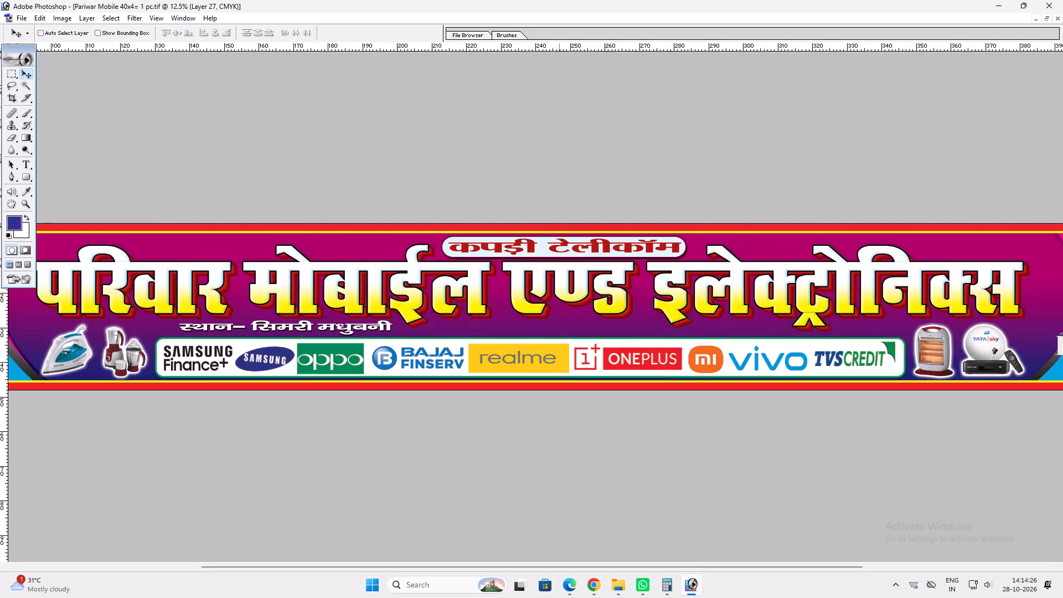
pyautogui.moveTo(262, 267); pyautogui.dragTo(814, 248)
pyautogui.keyDown('ctrl'); pyautogui.doubleClick(180, 331); pyautogui.keyUp('ctrl')
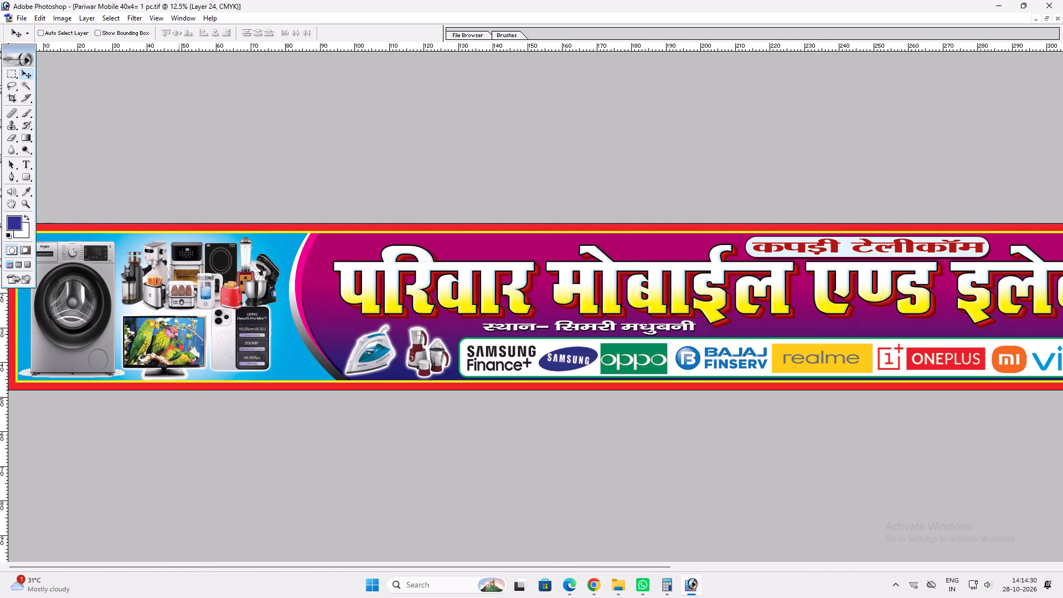
pyautogui.hotkey('alt', 'l')
pyautogui.hotkey('alt', 'y')
pyautogui.hotkey('alt', 'c')
# Shift the Oppo phone picture slightly down beside the TV and free-transform it to extend its upper and inner edges.
pyautogui.keyDown('ctrl'); pyautogui.click(216, 343); pyautogui.keyUp('ctrl')
pyautogui.moveTo(218, 341); pyautogui.dragTo(217, 350)
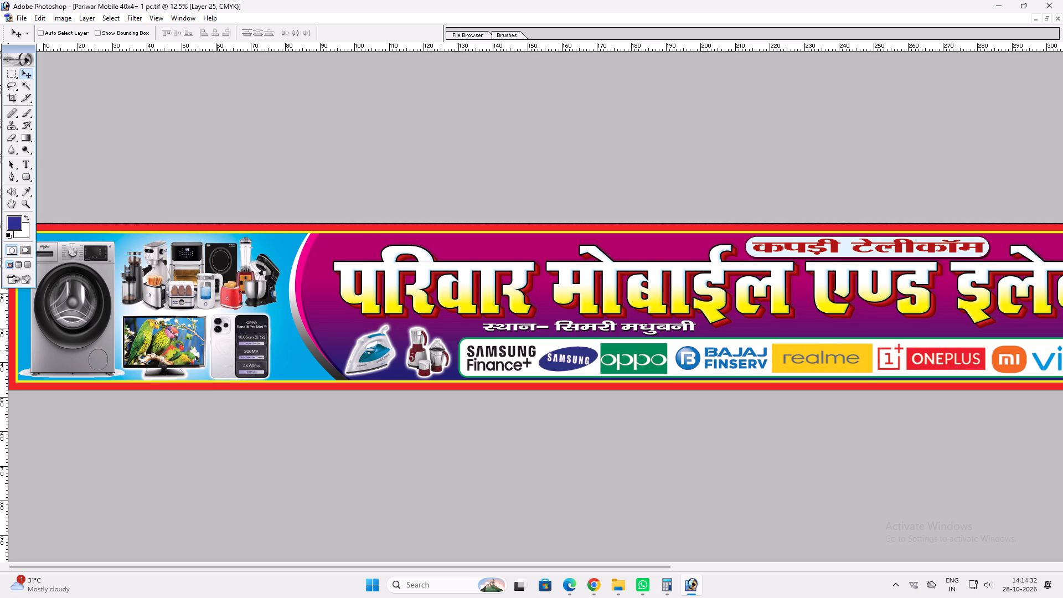
pyautogui.moveTo(217, 350); pyautogui.dragTo(220, 348)
pyautogui.hotkey('ctrl', 't')
pyautogui.click(261, 313)
pyautogui.keyDown('shift'); pyautogui.moveTo(274, 329); pyautogui.dragTo(279, 329); pyautogui.keyUp('shift')
pyautogui.hotkey('shift', 'Return')
pyautogui.press('v')
# Widen the TV and phone pictures together toward the curved rim of the left panel.
pyautogui.keyDown('ctrl'); pyautogui.keyDown('shift'); pyautogui.click(171, 326); pyautogui.keyUp('shift'); pyautogui.keyUp('ctrl')
pyautogui.hotkey('ctrl', 't')
pyautogui.keyDown('shift'); pyautogui.moveTo(279, 338); pyautogui.dragTo(284, 337); pyautogui.keyUp('shift')
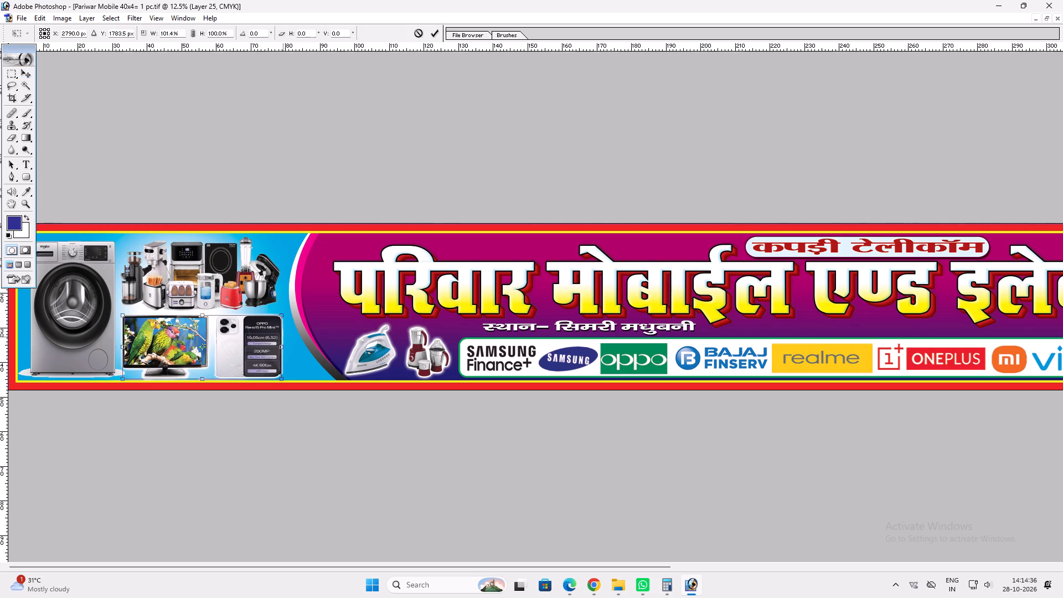
pyautogui.keyDown('shift'); pyautogui.moveTo(284, 337); pyautogui.dragTo(288, 336); pyautogui.keyUp('shift')
pyautogui.hotkey('shift', 'Return')
pyautogui.press('v')
# Paste the copied layer style onto the kitchen appliances picture and widen it to about 102%.
pyautogui.keyDown('ctrl'); pyautogui.click(236, 295); pyautogui.keyUp('ctrl')
pyautogui.hotkey('alt', 'l')
pyautogui.hotkey('alt', 'y')
pyautogui.press('p')
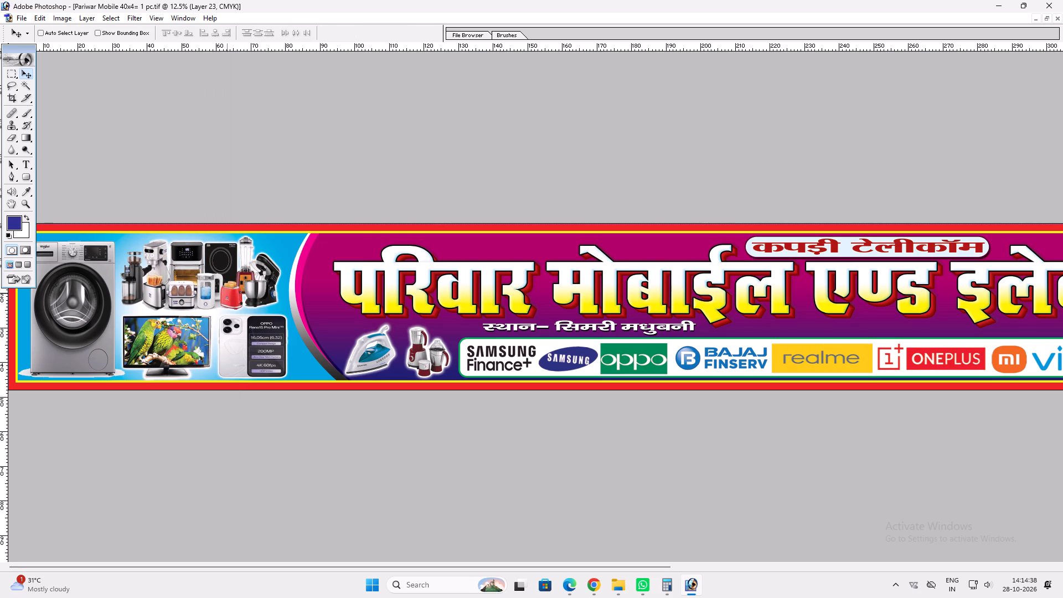
pyautogui.hotkey('ctrl', 't')
pyautogui.keyDown('shift'); pyautogui.click(276, 277); pyautogui.keyUp('shift')
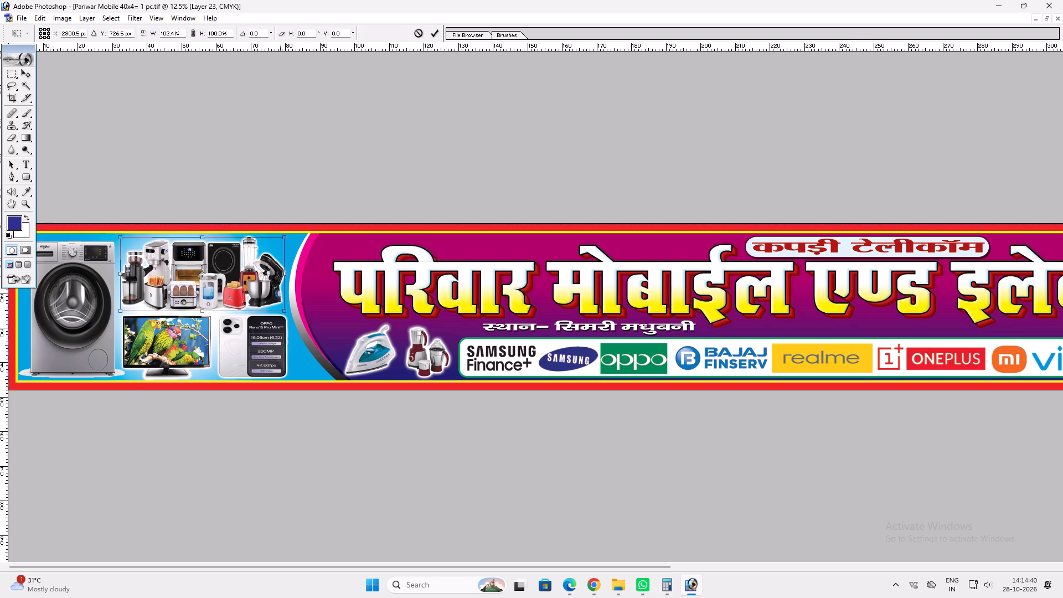
pyautogui.press('Return')
pyautogui.press('space')
# Paste the copied layer style onto the washing machine picture and stretch its upper edge slightly upward.
pyautogui.keyDown('ctrl'); pyautogui.click(96, 288); pyautogui.keyUp('ctrl')
pyautogui.hotkey('alt', 'l')
pyautogui.hotkey('alt', 'y')
pyautogui.press('p')
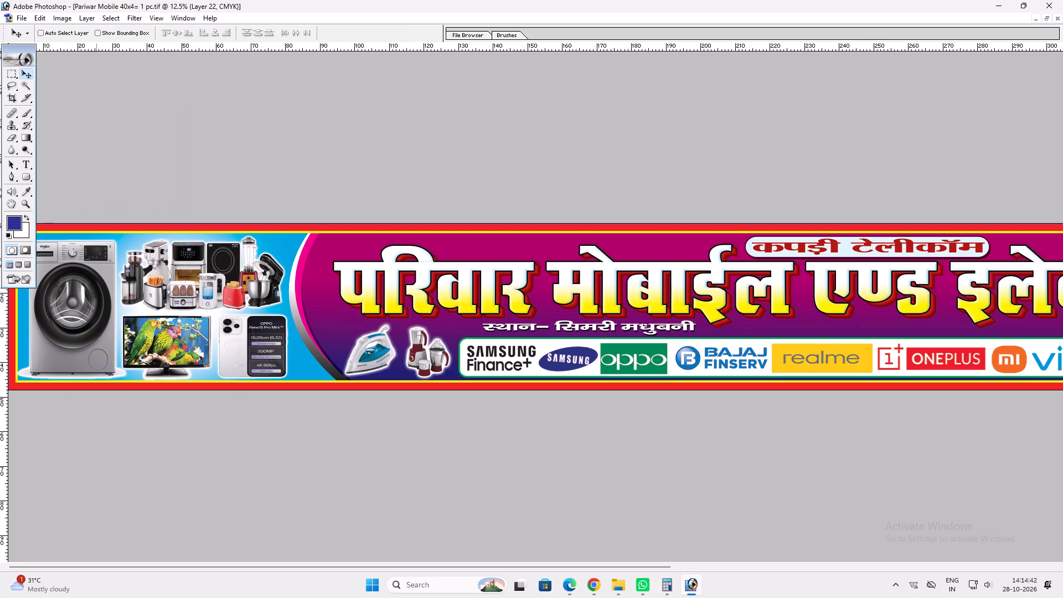
pyautogui.hotkey('ctrl', 't')
pyautogui.keyDown('shift'); pyautogui.click(105, 248); pyautogui.keyUp('shift')
pyautogui.hotkey('shift', 'Return')
pyautogui.press('v')
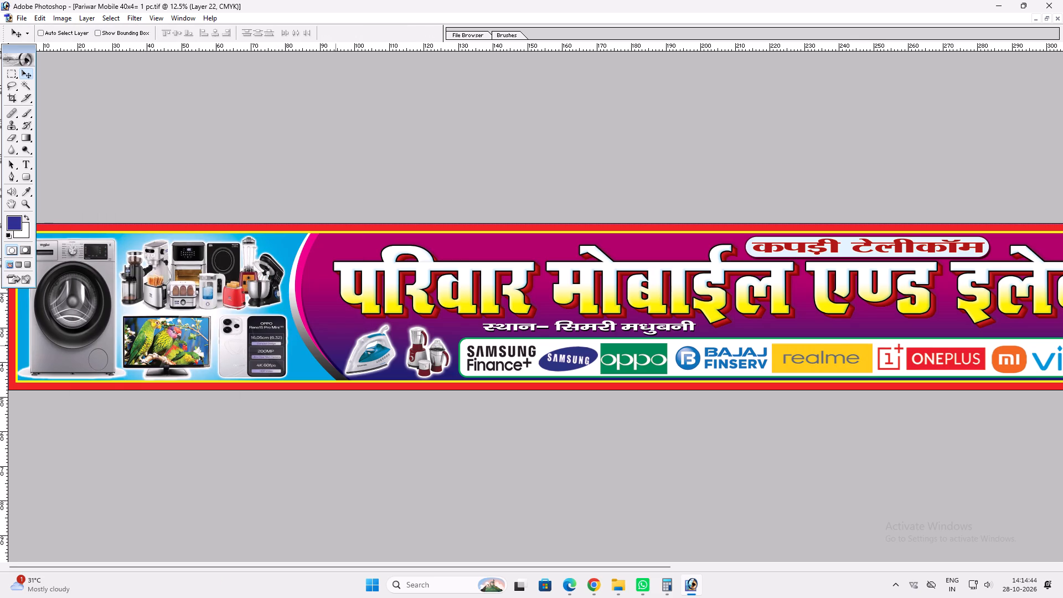
# Flip the steam iron picture horizontally and shift it slightly toward the mixer grinder picture.
pyautogui.rightClick(357, 366)
pyautogui.click(369, 369)
pyautogui.keyDown('ctrl'); pyautogui.keyDown('shift'); pyautogui.rightClick(359, 364); pyautogui.keyUp('shift'); pyautogui.keyUp('ctrl')
pyautogui.keyDown('ctrl'); pyautogui.keyDown('shift'); pyautogui.click(369, 367); pyautogui.keyUp('shift'); pyautogui.keyUp('ctrl')
pyautogui.hotkey('ctrl', 't')
pyautogui.keyDown('ctrl'); pyautogui.rightClick(363, 349); pyautogui.keyUp('ctrl')
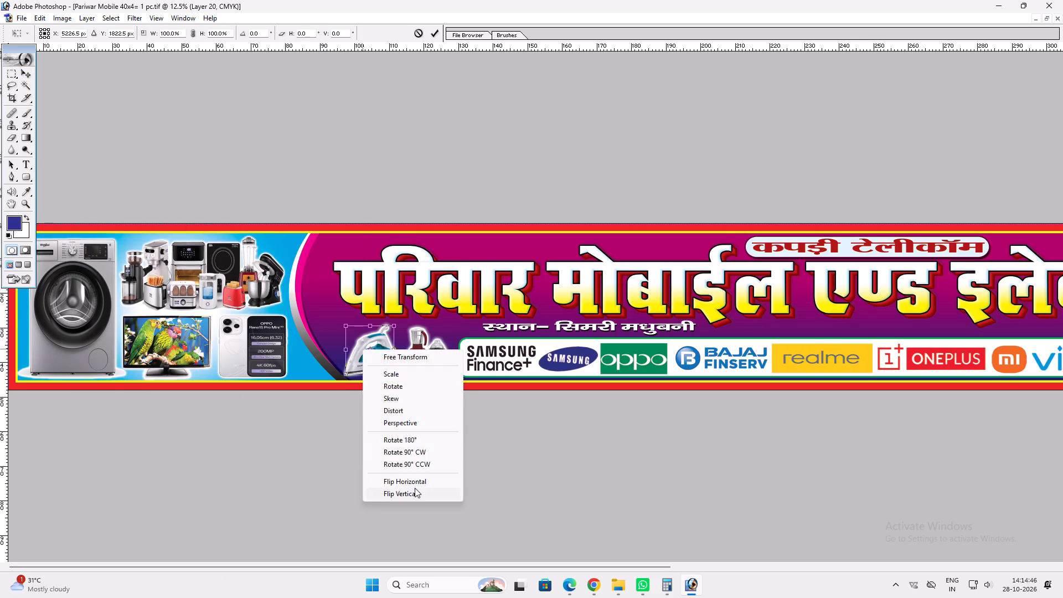
pyautogui.click(414, 482)
pyautogui.press('Return')
pyautogui.press('v')
pyautogui.press('v')
pyautogui.moveTo(371, 334); pyautogui.dragTo(376, 334)
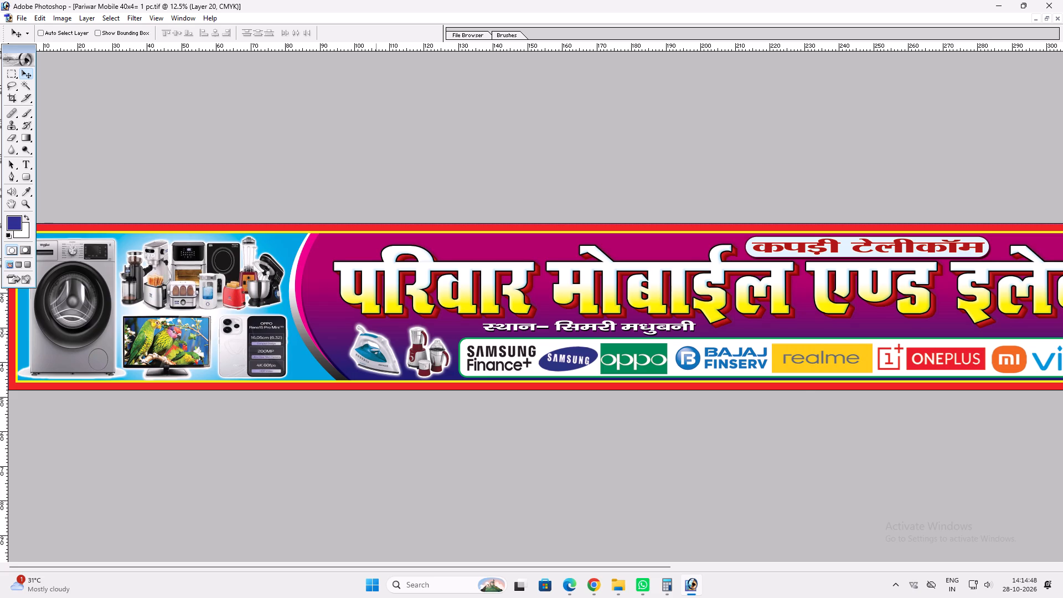
# Shift the Tata Sky dish picture slightly away from the room heater, toward the right blue panel.
pyautogui.press('space')
pyautogui.press('space')
pyautogui.press('space')
pyautogui.press('space')
pyautogui.press('space')
pyautogui.press('space')
pyautogui.press('space')
pyautogui.press('space')
pyautogui.press('space')
pyautogui.press('space')
pyautogui.press('space')
pyautogui.press('space')
pyautogui.press('space')
pyautogui.press('space')
pyautogui.press('space')
pyautogui.press('space')
pyautogui.press('space')
pyautogui.press('space')
pyautogui.press('space')
pyautogui.press('space')
pyautogui.moveTo(554, 372); pyautogui.dragTo(155, 360)
pyautogui.moveTo(645, 377); pyautogui.dragTo(600, 368)
pyautogui.moveTo(647, 352); pyautogui.dragTo(449, 330)
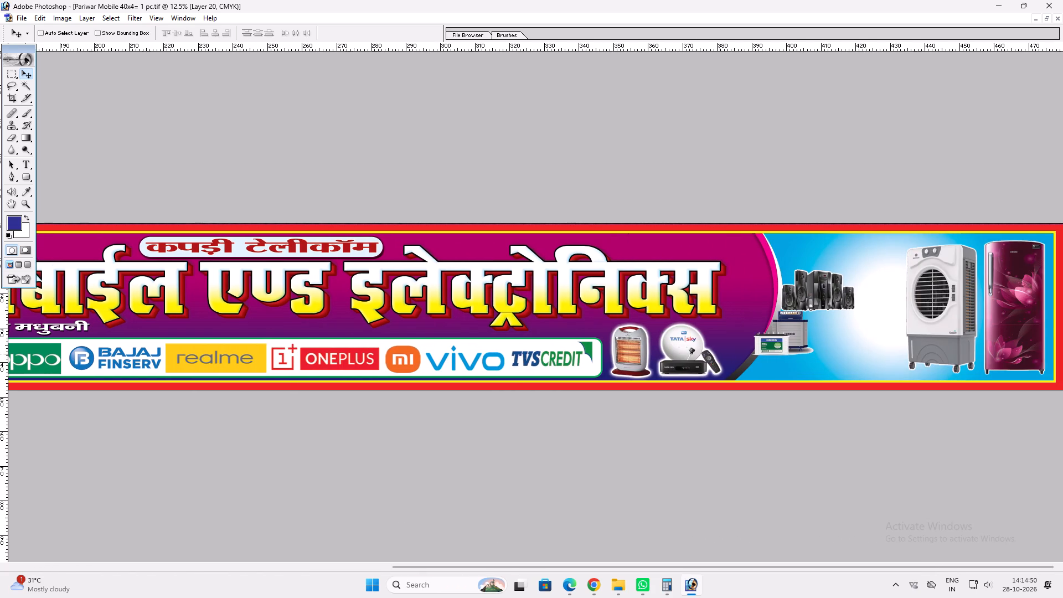
pyautogui.keyDown('ctrl'); pyautogui.doubleClick(688, 351); pyautogui.keyUp('ctrl')
pyautogui.press('space')
pyautogui.moveTo(871, 375); pyautogui.dragTo(603, 337)
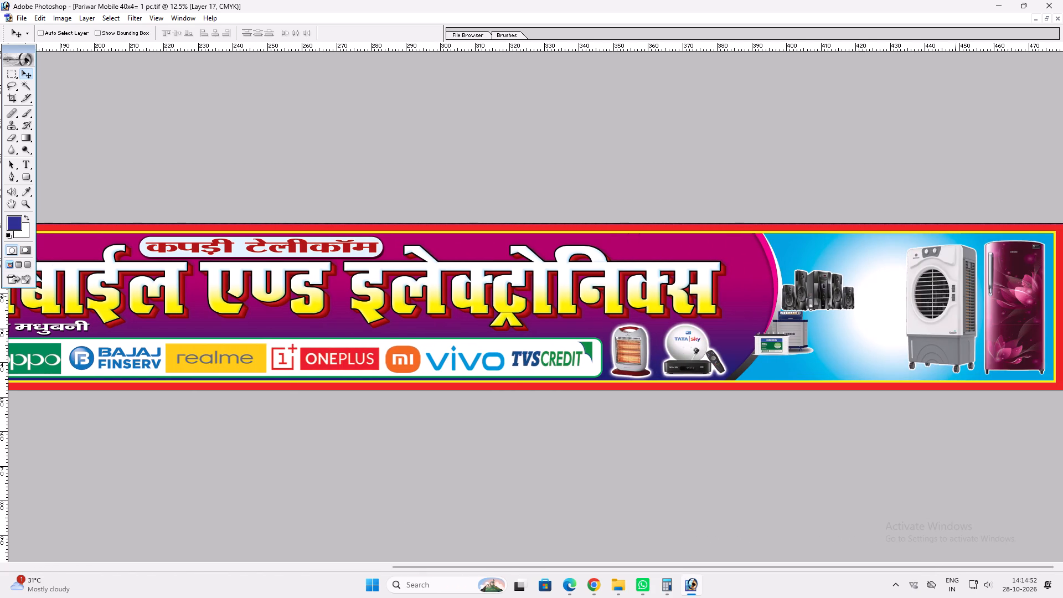
# Widen the maroon refrigerator picture in the right blue panel to about 109%.
pyautogui.keyDown('ctrl'); pyautogui.click(1017, 300); pyautogui.keyUp('ctrl')
pyautogui.hotkey('ctrl', 't')
pyautogui.keyDown('shift'); pyautogui.moveTo(1045, 270); pyautogui.dragTo(1051, 270); pyautogui.keyUp('shift')
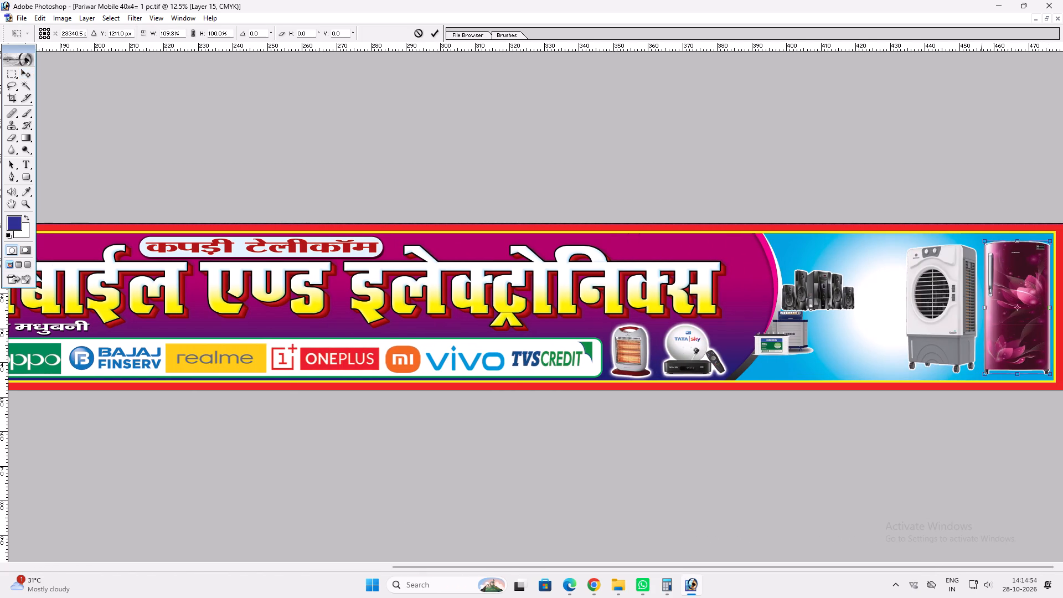
pyautogui.hotkey('shift', 'Return')
pyautogui.press('v')
# Widen the air cooler picture by extending its inner edge toward the speakers.
pyautogui.keyDown('ctrl'); pyautogui.click(963, 255); pyautogui.keyUp('ctrl')
pyautogui.hotkey('ctrl', 't')
pyautogui.keyDown('shift'); pyautogui.moveTo(907, 272); pyautogui.dragTo(902, 272); pyautogui.keyUp('shift')
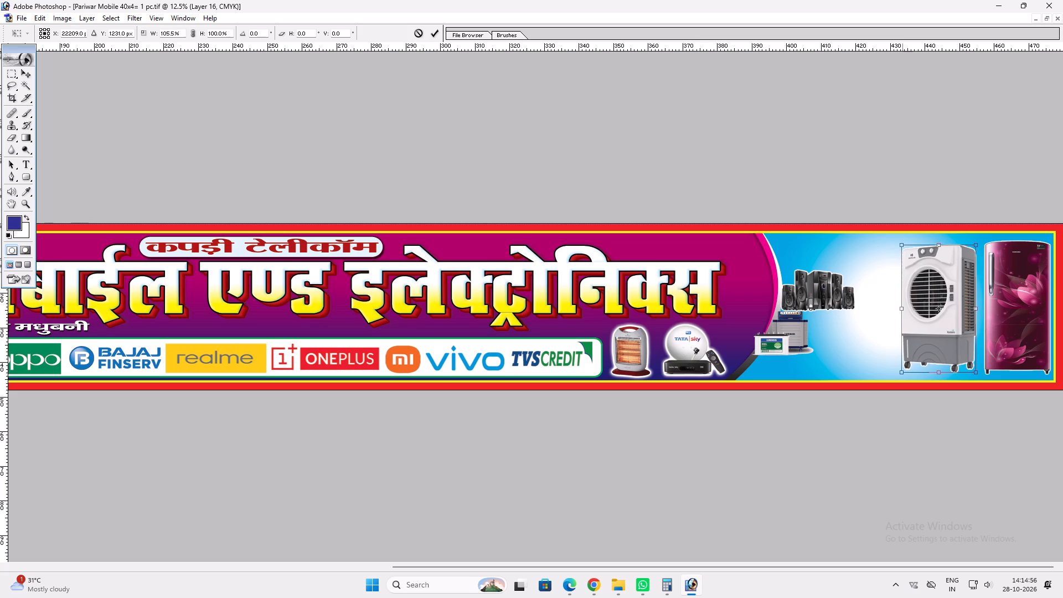
pyautogui.keyDown('shift'); pyautogui.moveTo(902, 272); pyautogui.dragTo(894, 271); pyautogui.keyUp('shift')
pyautogui.hotkey('shift', 'Return')
pyautogui.press('v')
# Move the speaker set to the top of the right blue panel and enlarge it toward the air cooler.
pyautogui.keyDown('ctrl'); pyautogui.click(807, 288); pyautogui.keyUp('ctrl')
pyautogui.moveTo(812, 287); pyautogui.dragTo(814, 270)
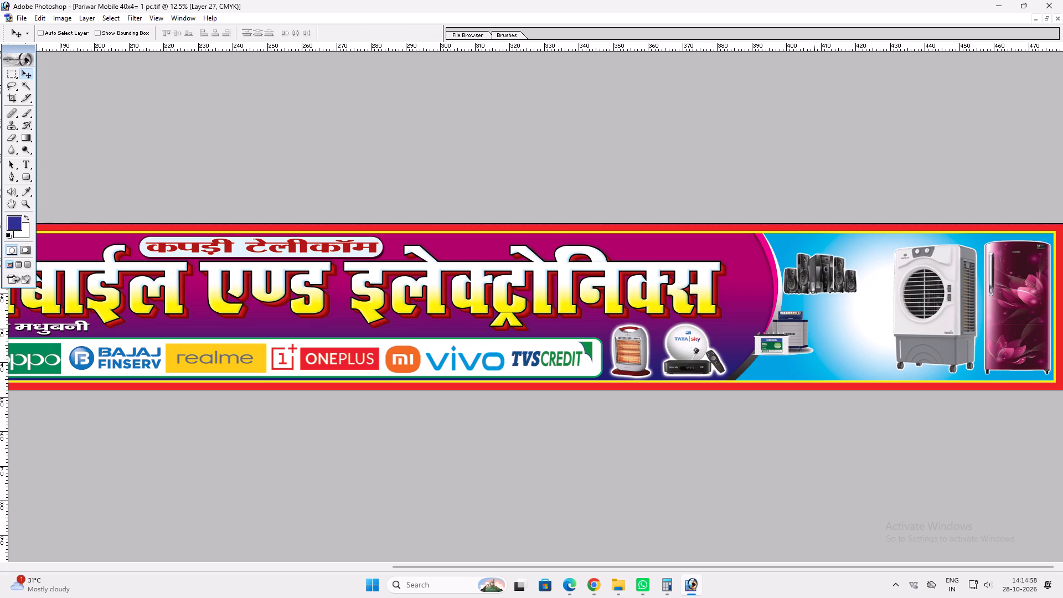
pyautogui.moveTo(814, 270); pyautogui.dragTo(818, 254)
pyautogui.hotkey('ctrl', 't')
pyautogui.keyDown('shift'); pyautogui.moveTo(862, 277); pyautogui.dragTo(890, 286); pyautogui.keyUp('shift')
pyautogui.hotkey('shift', 'Return')
pyautogui.press('v')
# Move the inverter and battery picture below the speakers and enlarge it proportionally to about 171%.
pyautogui.keyDown('ctrl'); pyautogui.click(793, 334); pyautogui.keyUp('ctrl')
pyautogui.moveTo(793, 334); pyautogui.dragTo(807, 348)
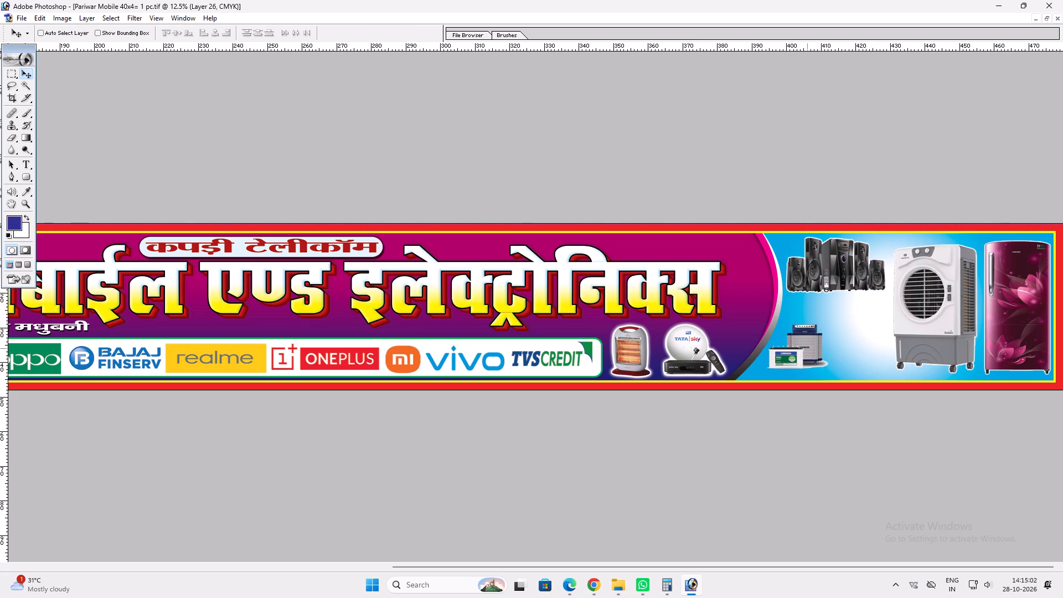
pyautogui.moveTo(807, 348); pyautogui.dragTo(803, 353)
pyautogui.hotkey('ctrl', 't')
pyautogui.keyDown('shift'); pyautogui.click(820, 333); pyautogui.keyUp('shift')
pyautogui.keyDown('shift'); pyautogui.moveTo(825, 329); pyautogui.dragTo(876, 308); pyautogui.keyUp('shift')
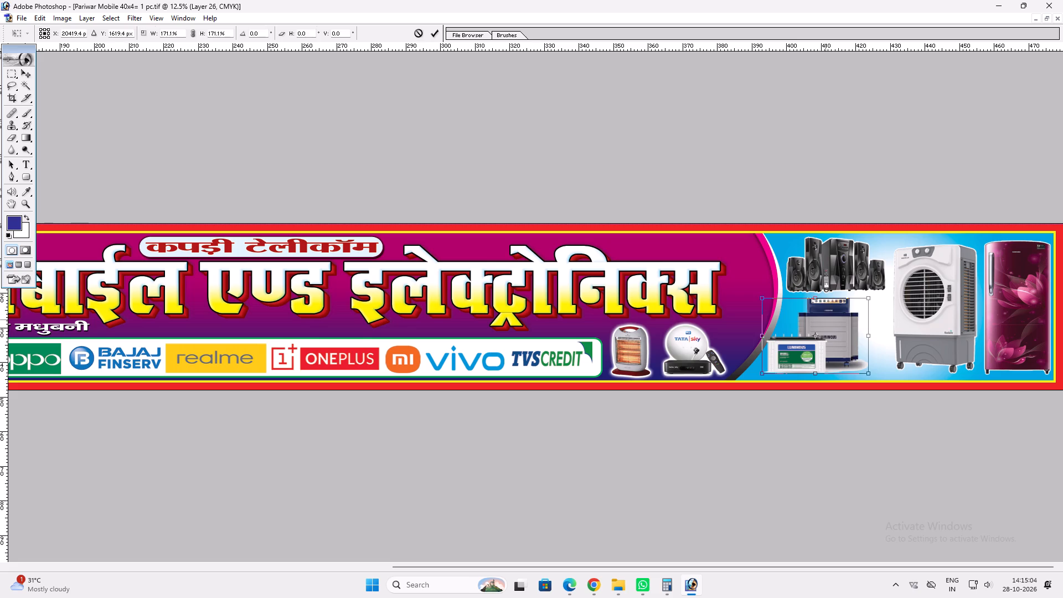
pyautogui.hotkey('shift', 'Return')
pyautogui.press('v')
# Widen the inverter and battery picture to about 110% toward the cooler and stretch its upper edge slightly.
pyautogui.click(834, 342)
pyautogui.hotkey('ctrl', 't')
pyautogui.keyDown('shift'); pyautogui.moveTo(869, 328); pyautogui.dragTo(879, 324); pyautogui.keyUp('shift')
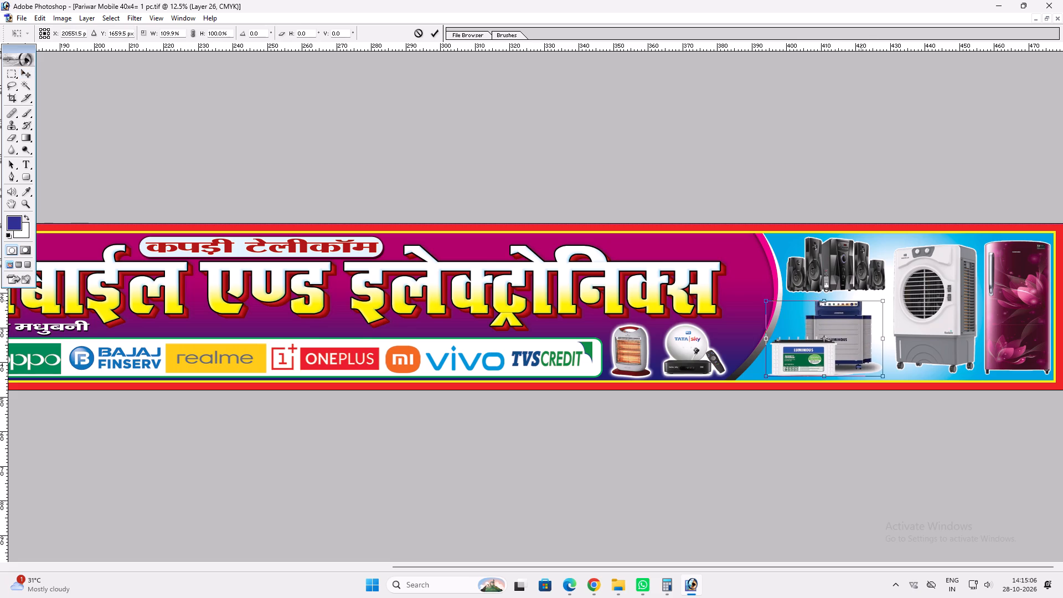
pyautogui.keyDown('shift'); pyautogui.moveTo(864, 300); pyautogui.dragTo(870, 298); pyautogui.keyUp('shift')
pyautogui.hotkey('shift', 'Return')
# Paste the copied layer style onto the inverter and battery, speaker set, refrigerator and air cooler pictures.
pyautogui.hotkey('alt', 'l')
pyautogui.hotkey('alt', 'y')
pyautogui.write('pv')
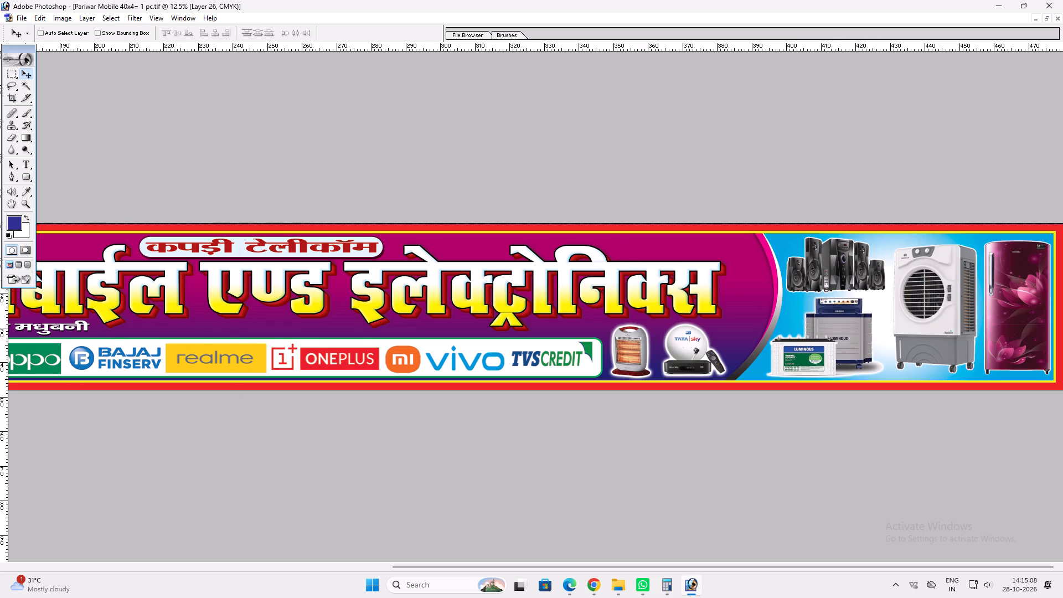
pyautogui.keyDown('ctrl'); pyautogui.click(837, 274); pyautogui.keyUp('ctrl')
pyautogui.hotkey('alt', 'l')
pyautogui.write('yp')
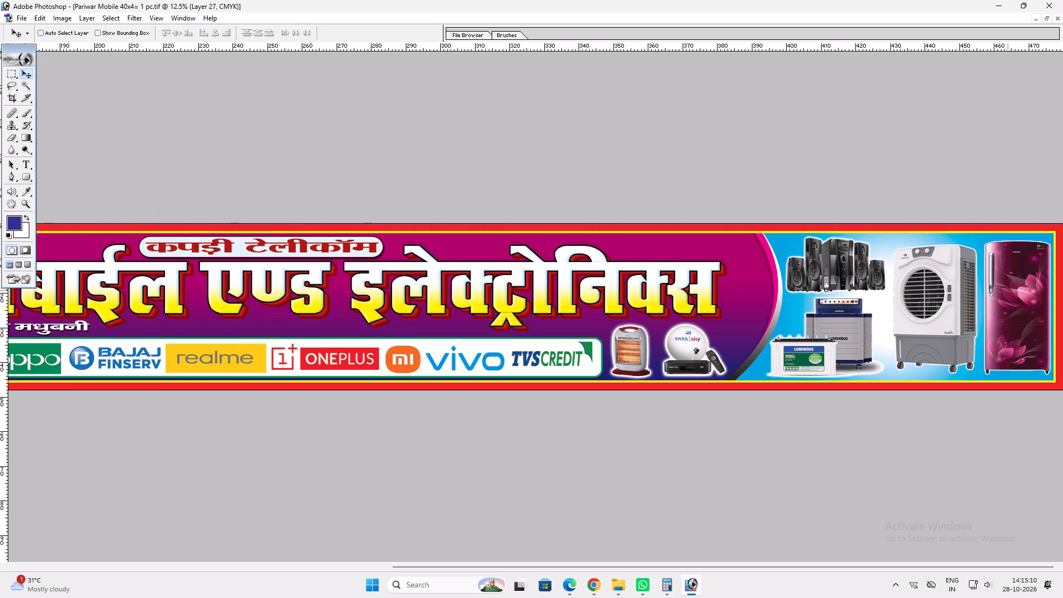
pyautogui.keyDown('ctrl'); pyautogui.click(1012, 287); pyautogui.keyUp('ctrl')
pyautogui.hotkey('alt', 'l')
pyautogui.hotkey('alt', 'y')
pyautogui.press('p')
pyautogui.keyDown('ctrl'); pyautogui.click(935, 290); pyautogui.keyUp('ctrl')
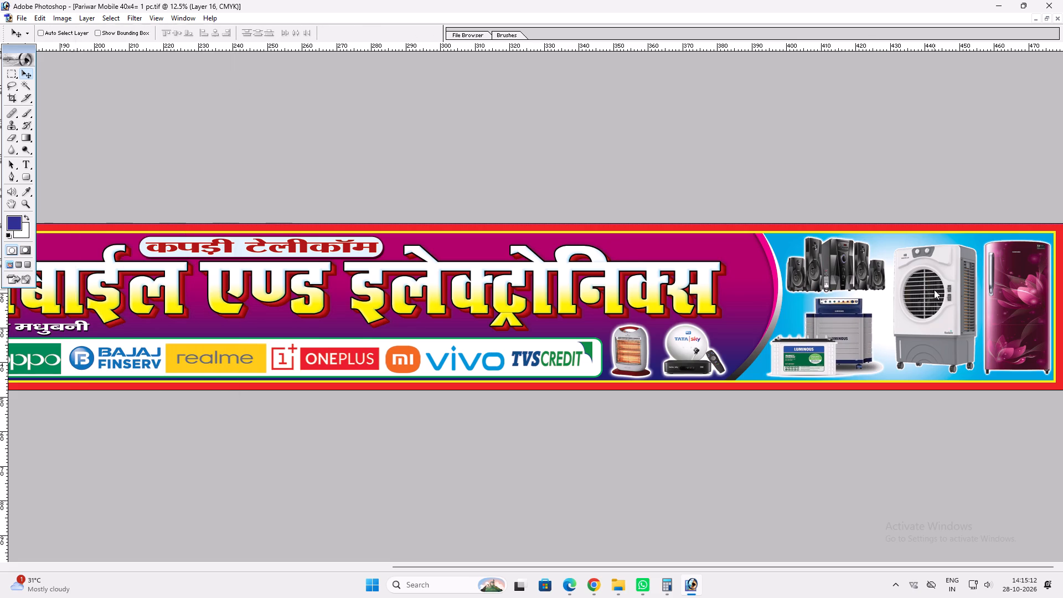
pyautogui.hotkey('alt', 'l')
pyautogui.hotkey('alt', 'y')
pyautogui.write('p')
pyautogui.press('space')
pyautogui.rightClick(924, 287)
pyautogui.click(932, 291)
pyautogui.press('v')
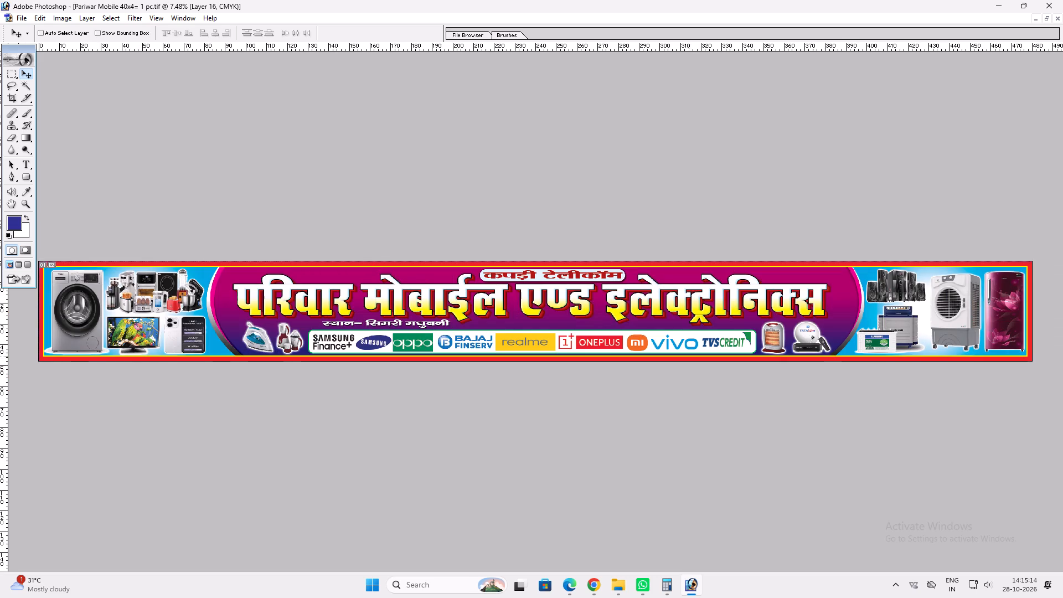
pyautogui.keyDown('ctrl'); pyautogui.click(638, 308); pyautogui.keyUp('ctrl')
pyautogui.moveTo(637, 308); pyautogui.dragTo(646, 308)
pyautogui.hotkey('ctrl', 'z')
# Widen the main परिवार मोबाईल एण्ड इलेक्ट्रोनिक्स title evenly toward both curved edges of the magenta panel.
pyautogui.keyDown('ctrl'); pyautogui.keyDown('shift'); pyautogui.rightClick(634, 306); pyautogui.keyUp('shift'); pyautogui.keyUp('ctrl')
pyautogui.keyDown('ctrl'); pyautogui.keyDown('shift'); pyautogui.click(650, 312); pyautogui.keyUp('shift'); pyautogui.keyUp('ctrl')
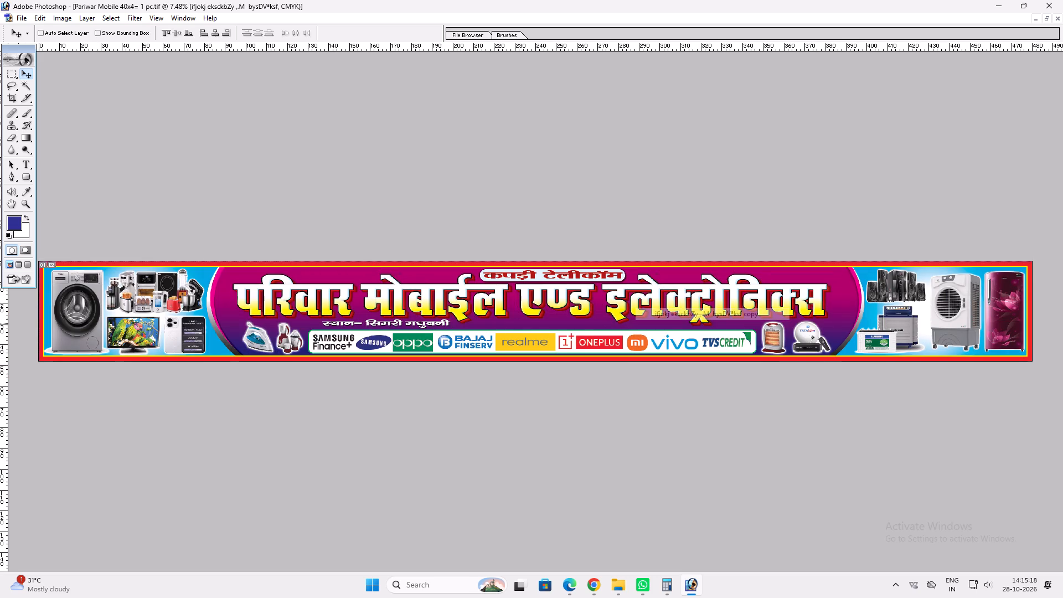
pyautogui.hotkey('ctrl', 't')
pyautogui.keyDown('alt'); pyautogui.keyDown('shift'); pyautogui.moveTo(830, 296); pyautogui.dragTo(842, 292); pyautogui.keyUp('shift'); pyautogui.keyUp('alt')
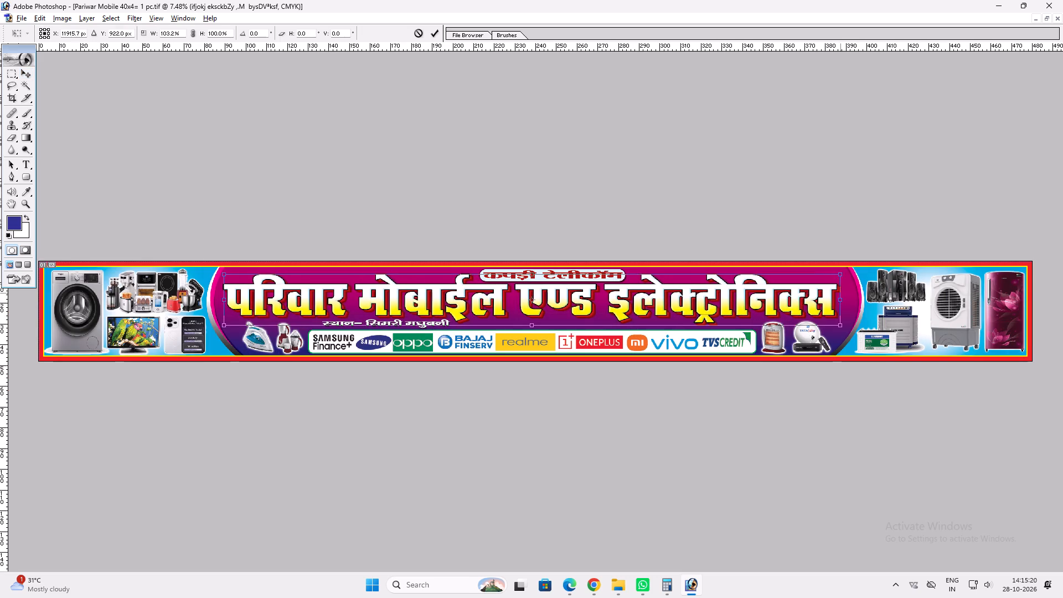
pyautogui.keyDown('alt'); pyautogui.keyDown('shift'); pyautogui.moveTo(842, 292); pyautogui.dragTo(845, 291); pyautogui.keyUp('shift'); pyautogui.keyUp('alt')
pyautogui.press('Return')
pyautogui.press('v')
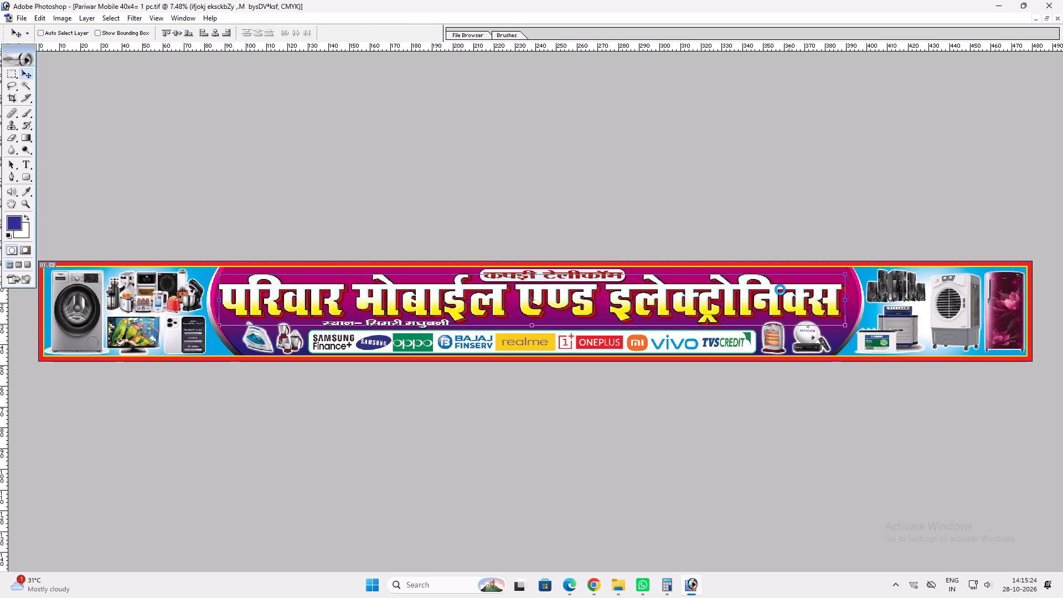
# Free-transform the main title again to pull its starting edge slightly inward from the left curve.
pyautogui.hotkey('ctrl', '+')
pyautogui.hotkey('ctrl', '+')
pyautogui.press('space')
pyautogui.press('space')
pyautogui.press('space')
pyautogui.press('space')
pyautogui.press('space')
pyautogui.press('space')
pyautogui.press('space')
pyautogui.press('space')
pyautogui.press('space')
pyautogui.press('space')
pyautogui.press('space')
pyautogui.press('space')
pyautogui.press('space')
pyautogui.press('space')
pyautogui.press('space')
pyautogui.press('space')
pyautogui.press('space')
pyautogui.press('space')
pyautogui.press('space')
pyautogui.press('space')
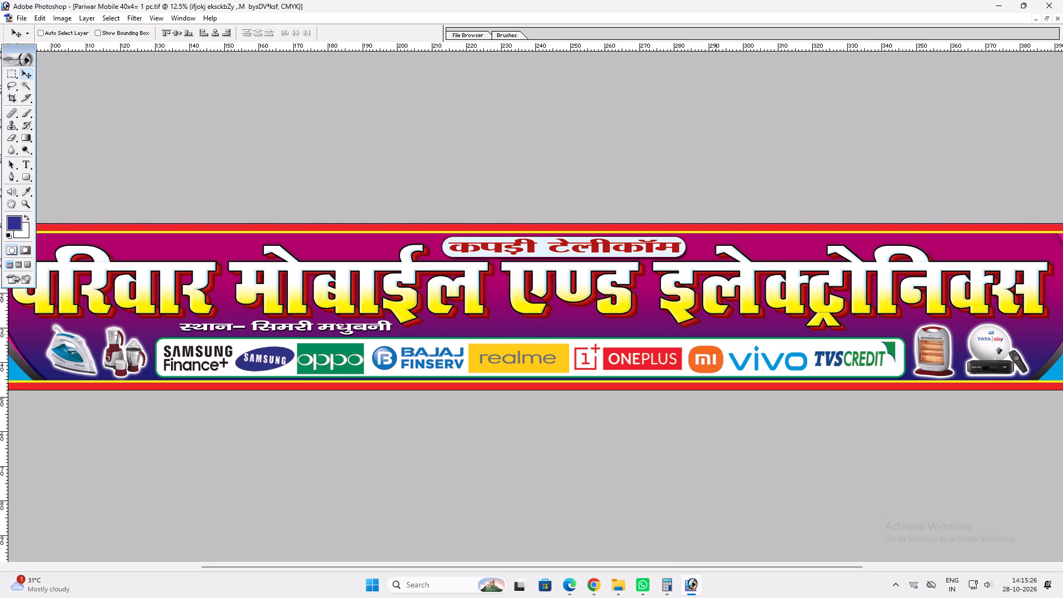
pyautogui.rightClick(706, 336)
pyautogui.moveTo(727, 340); pyautogui.dragTo(734, 342)
pyautogui.hotkey('ctrl', '+')
pyautogui.press('space')
pyautogui.press('space')
pyautogui.press('space')
pyautogui.press('space')
pyautogui.press('space')
pyautogui.press('space')
pyautogui.press('space')
pyautogui.press('space')
pyautogui.press('space')
pyautogui.press('space')
pyautogui.press('space')
pyautogui.press('space')
pyautogui.press('space')
pyautogui.rightClick(669, 315)
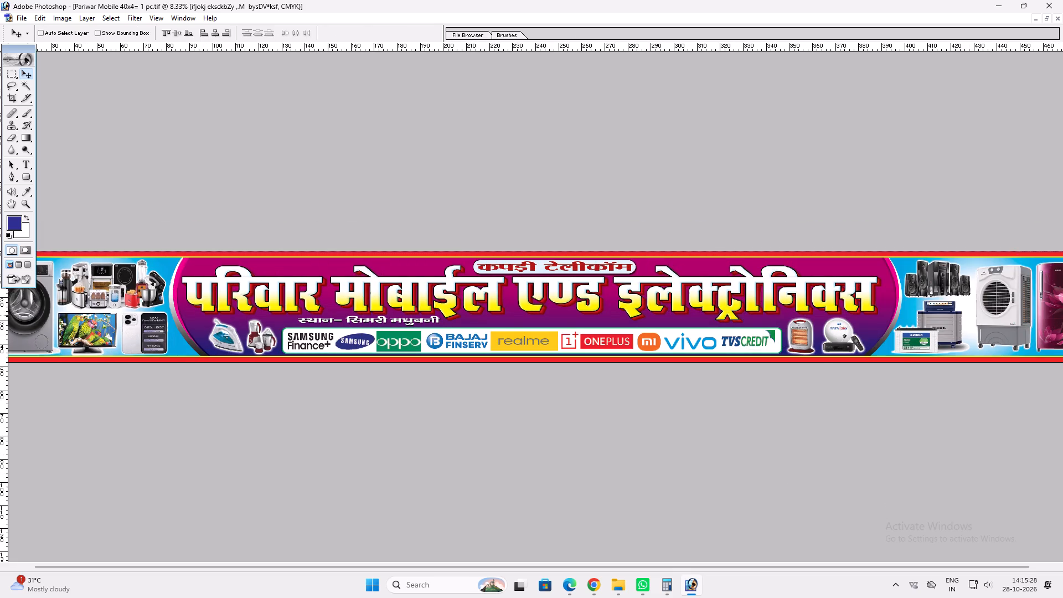
pyautogui.moveTo(673, 316); pyautogui.dragTo(683, 318)
pyautogui.hotkey('ctrl', 't')
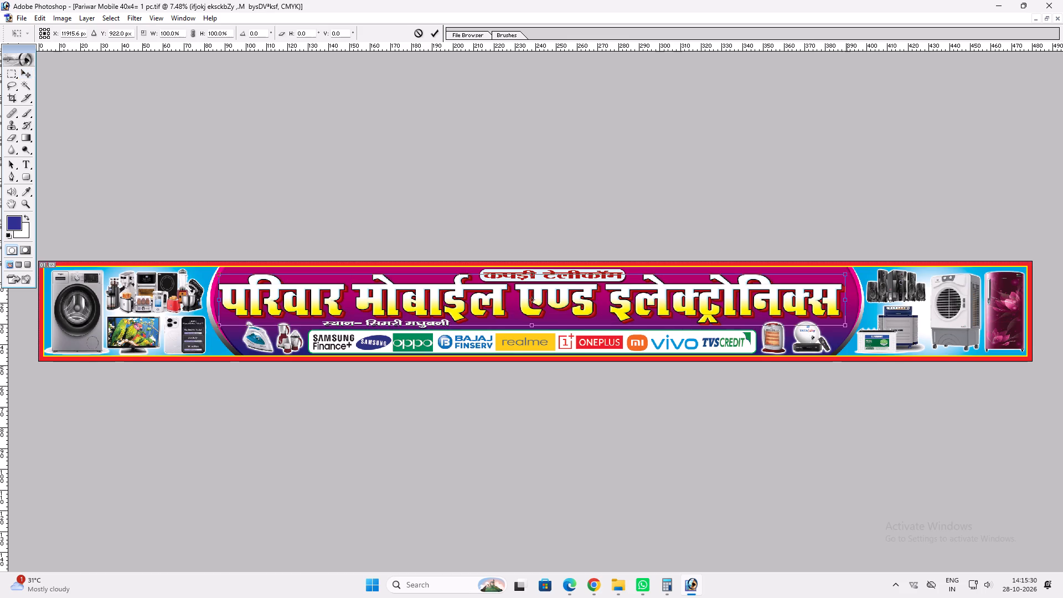
pyautogui.keyDown('shift'); pyautogui.click(218, 294); pyautogui.keyUp('shift')
pyautogui.press('Return')
# Copy the proprietor and phone number line from the 7x5 poster into the banner, above the title's first half beside the कपड़ी टेलीकॉम label.
pyautogui.write('ff')
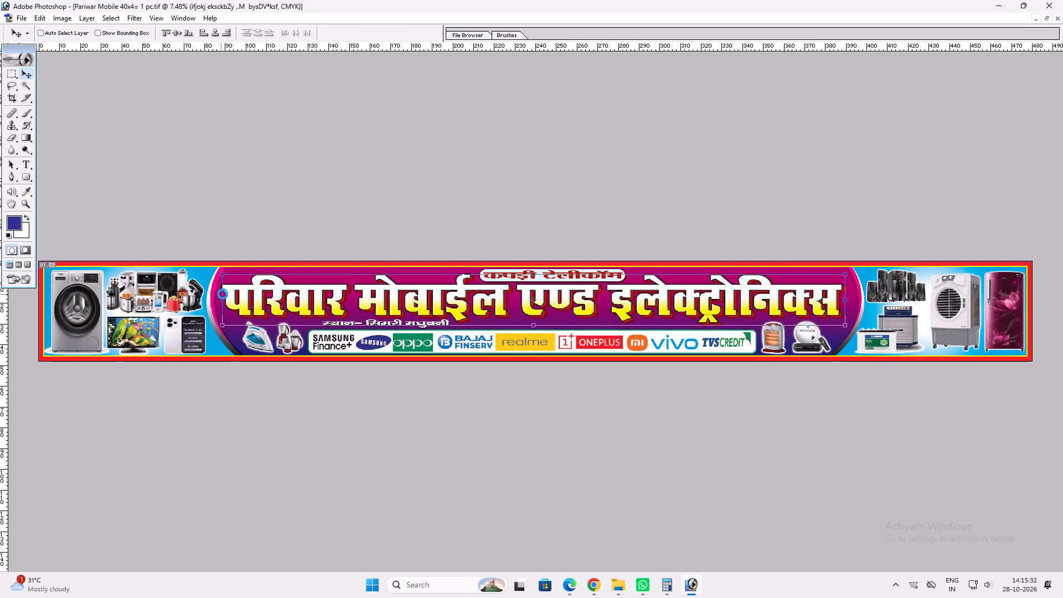
pyautogui.press('f')
pyautogui.press('f')
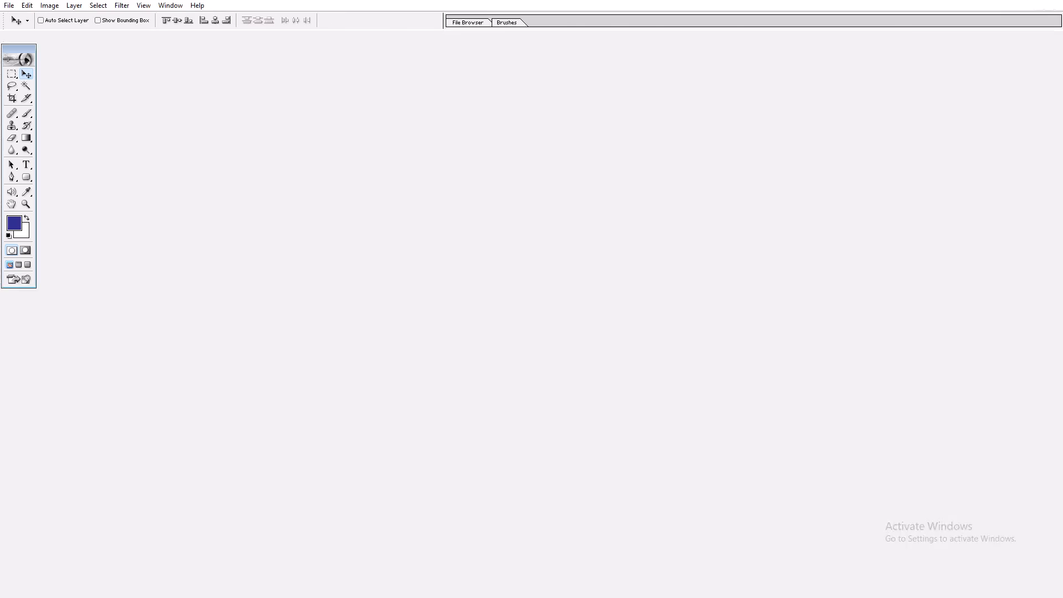
pyautogui.press('f')
pyautogui.press('f')
pyautogui.click(334, 367)
pyautogui.press('v')
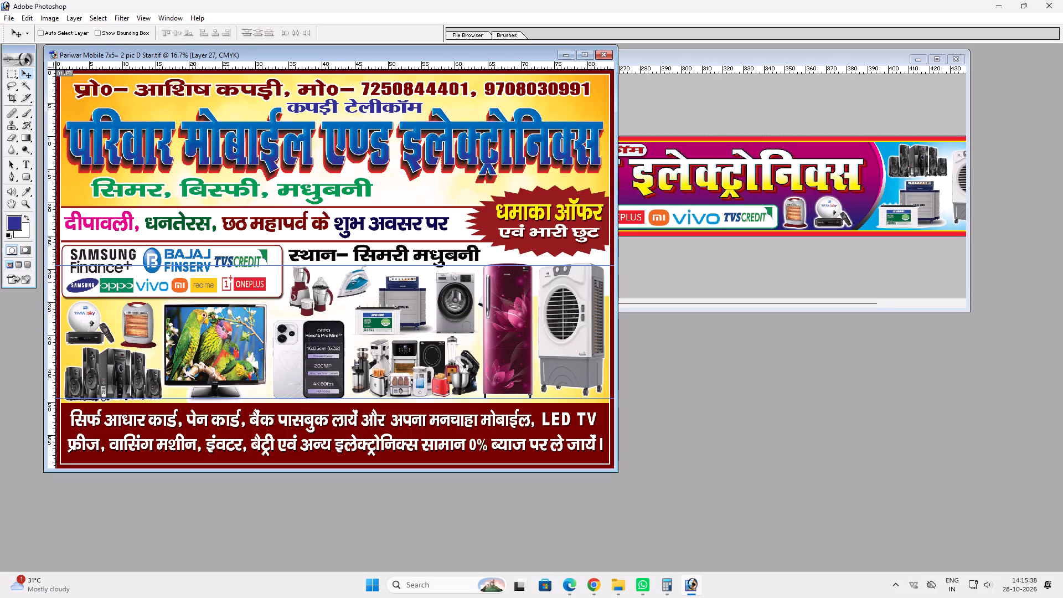
pyautogui.click(321, 243)
pyautogui.keyDown('ctrl'); pyautogui.click(377, 85); pyautogui.keyUp('ctrl')
pyautogui.moveTo(376, 85); pyautogui.dragTo(555, 127)
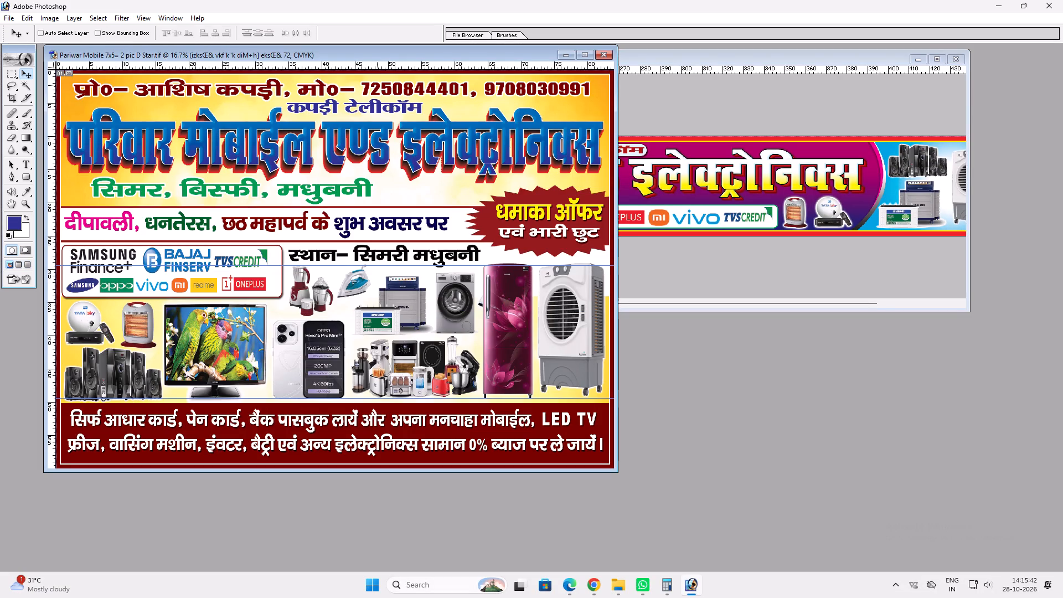
pyautogui.moveTo(555, 127); pyautogui.dragTo(672, 144)
pyautogui.moveTo(673, 145); pyautogui.dragTo(409, 146)
pyautogui.doubleClick(408, 59)
pyautogui.hotkey('ctrl', '+')
pyautogui.hotkey('ctrl', '+')
pyautogui.press('space')
pyautogui.press('space')
pyautogui.press('space')
pyautogui.press('space')
pyautogui.press('space')
pyautogui.moveTo(283, 239); pyautogui.dragTo(435, 240)
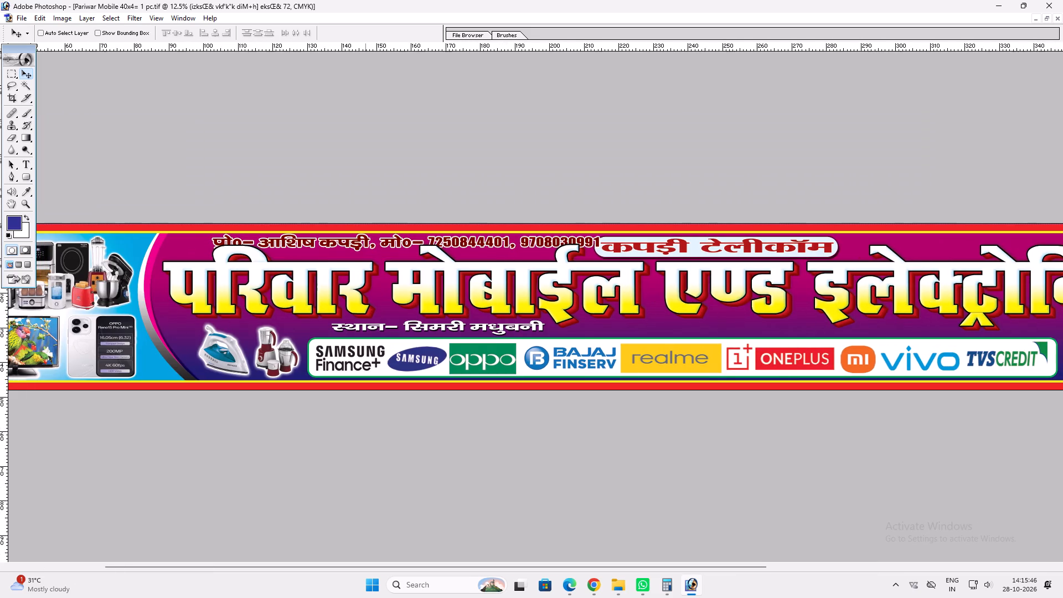
# Shift the contact line slightly toward the panel's start, remove the comma after the proprietor's name and cut out the mobile number portion.
pyautogui.press('v')
pyautogui.press('v')
pyautogui.moveTo(365, 246); pyautogui.dragTo(351, 249)
pyautogui.press('t')
pyautogui.click(358, 249)
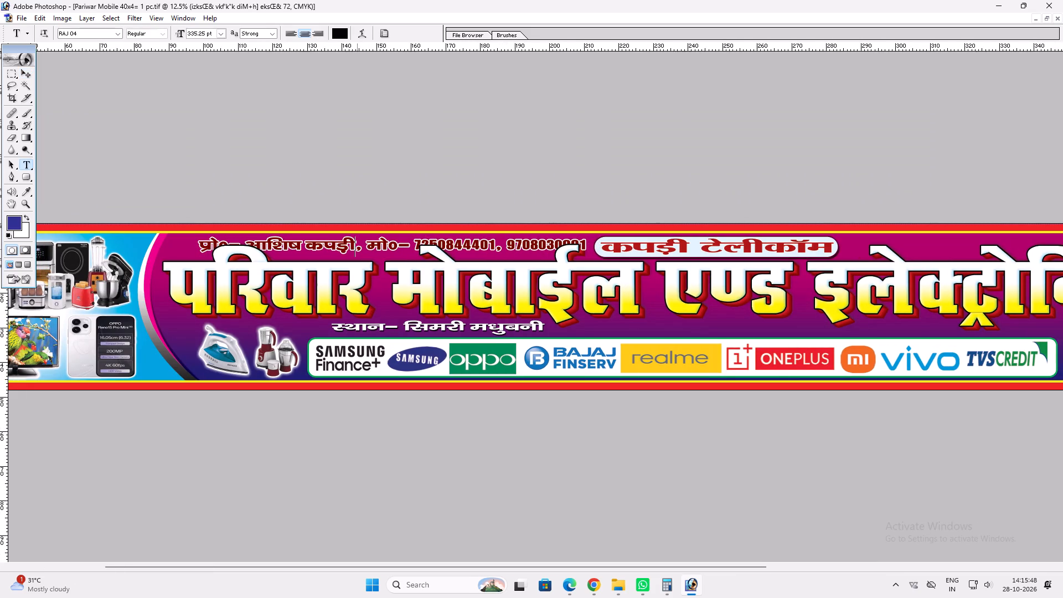
pyautogui.press('BackSpace')
pyautogui.hotkey('shift', 'End')
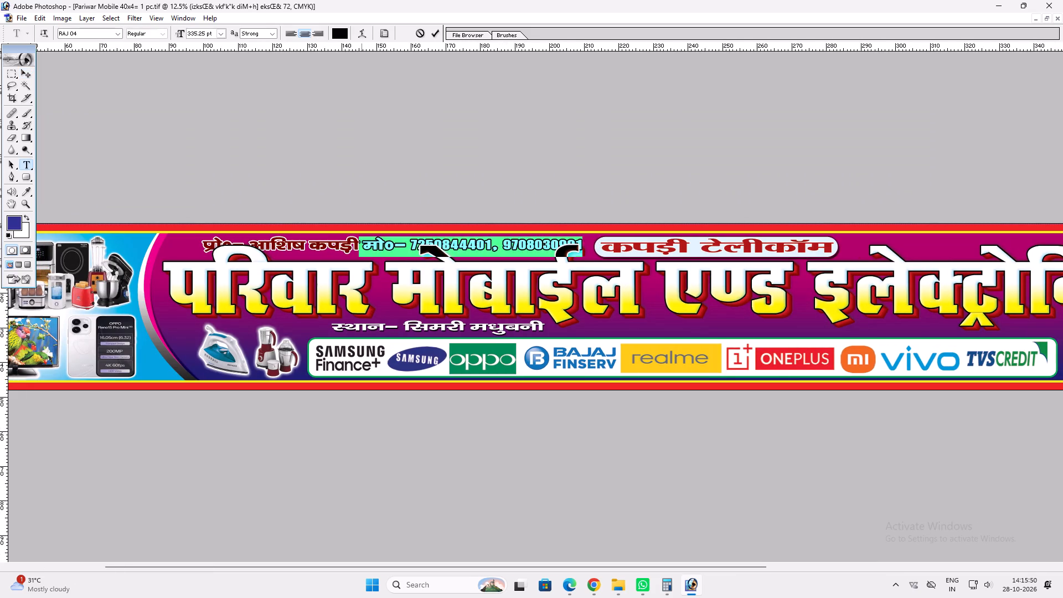
pyautogui.hotkey('ctrl', 'x')
pyautogui.hotkey('ctrl', 'Return')
pyautogui.write('vvvv')
# Move the remaining proprietor line above the title's start and narrow it with Free Transform to fit the gap.
pyautogui.moveTo(371, 246); pyautogui.dragTo(342, 249)
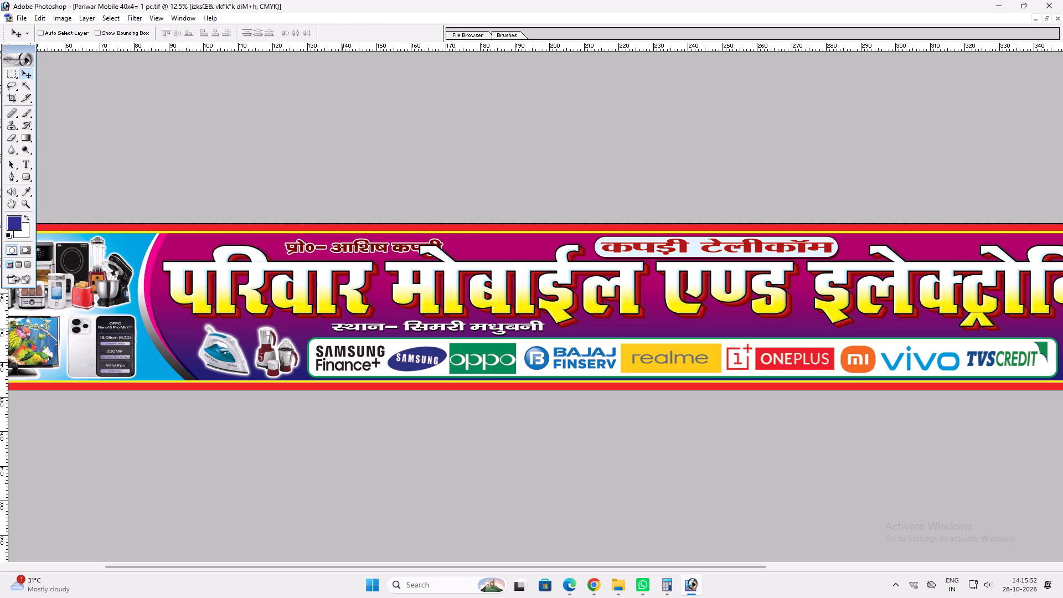
pyautogui.moveTo(342, 249); pyautogui.dragTo(338, 250)
pyautogui.hotkey('ctrl', 't')
pyautogui.keyDown('shift'); pyautogui.moveTo(438, 249); pyautogui.dragTo(407, 254); pyautogui.keyUp('shift')
pyautogui.hotkey('shift', 'Return')
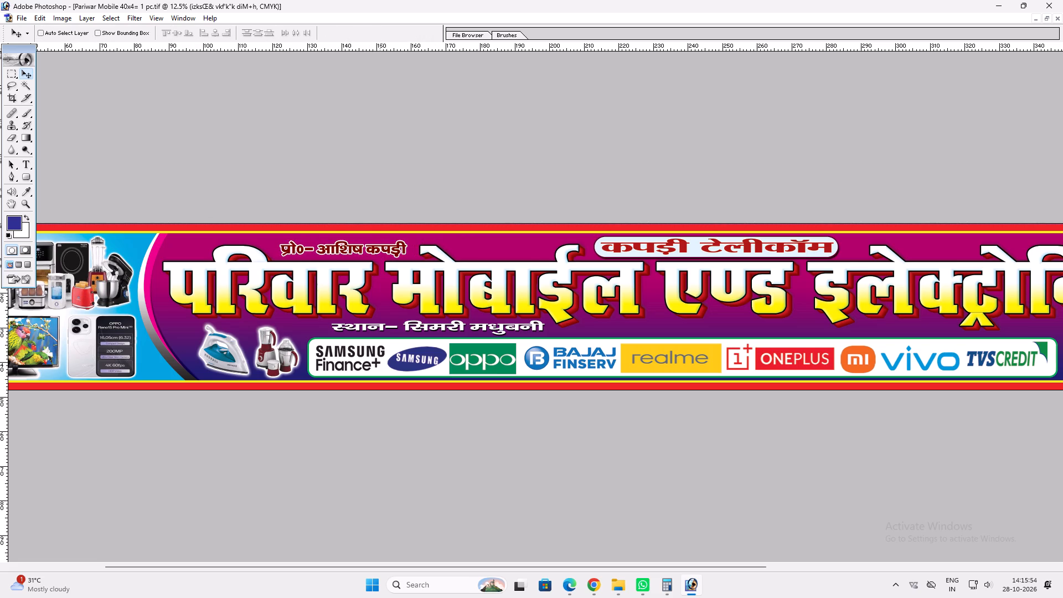
pyautogui.press('v')
pyautogui.click(359, 248)
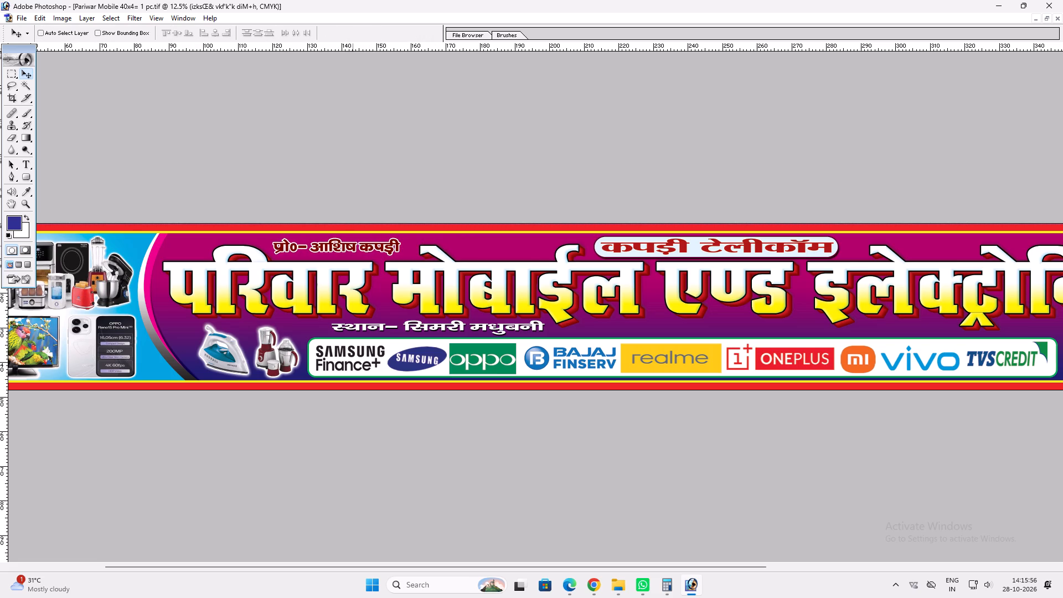
# Change the proprietor line's Color Overlay to pure yellow with M 0, Y 100 and K 0.
pyautogui.hotkey('alt', 'l')
pyautogui.hotkey('alt', 'y')
pyautogui.hotkey('alt', 'k')
pyautogui.hotkey('alt', 'l')
pyautogui.hotkey('alt', 'y')
pyautogui.press('k')
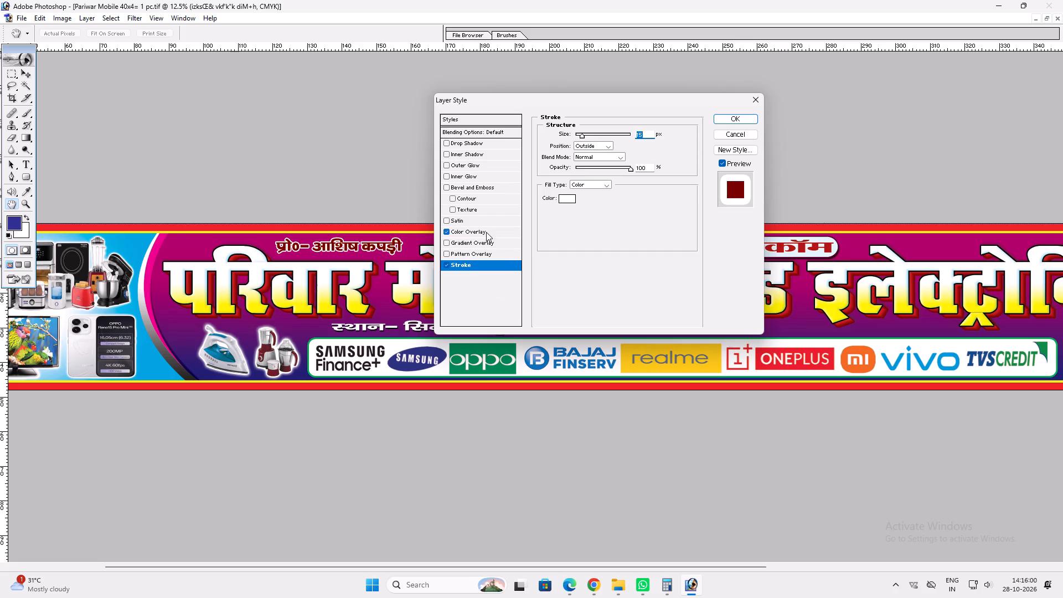
pyautogui.click(486, 229)
pyautogui.click(632, 137)
pyautogui.press('Tab')
pyautogui.press('0')
pyautogui.press('Return')
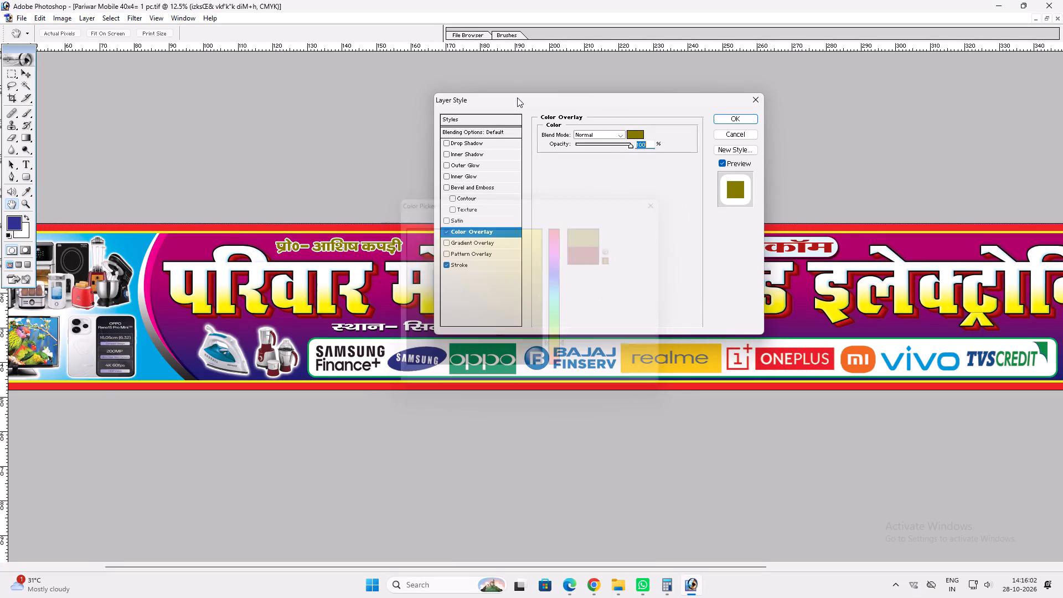
pyautogui.click(642, 130)
pyautogui.click(636, 133)
pyautogui.press('Tab')
pyautogui.press('Tab')
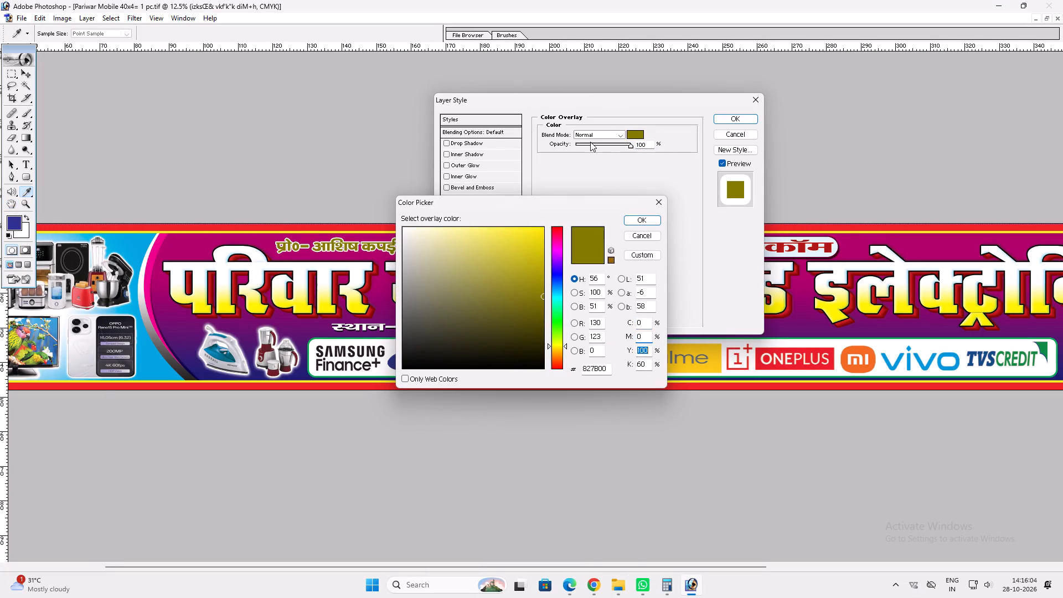
pyautogui.press('Tab')
pyautogui.press('0')
pyautogui.press('Return')
# Recolour the proprietor line's outside stroke black and make it slightly thicker, completing the layer style.
pyautogui.click(469, 266)
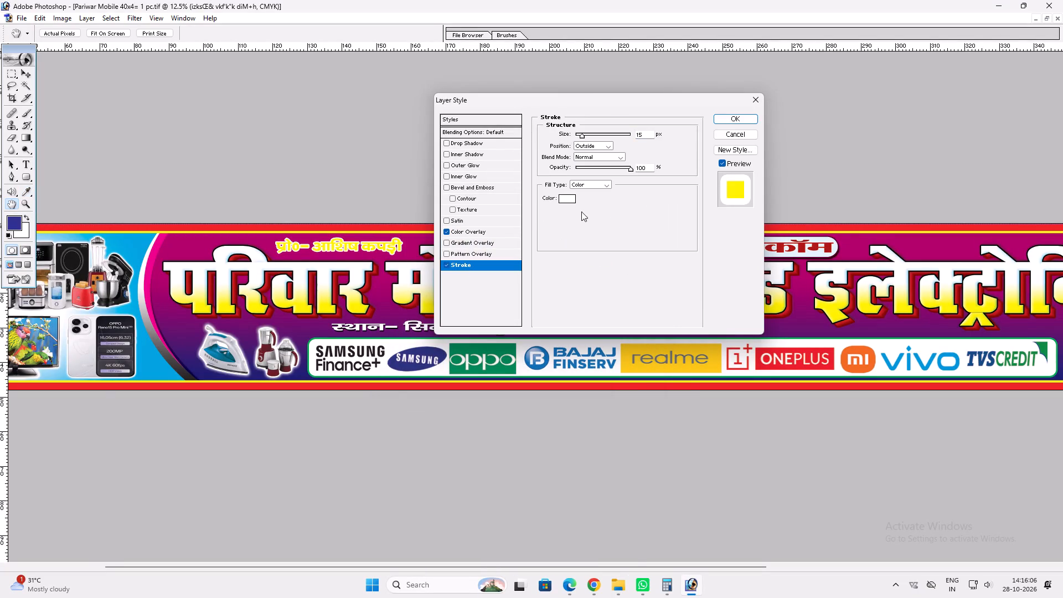
pyautogui.click(569, 200)
pyautogui.moveTo(498, 318); pyautogui.dragTo(672, 446)
pyautogui.press('Return')
pyautogui.scroll(2, 665, 264)
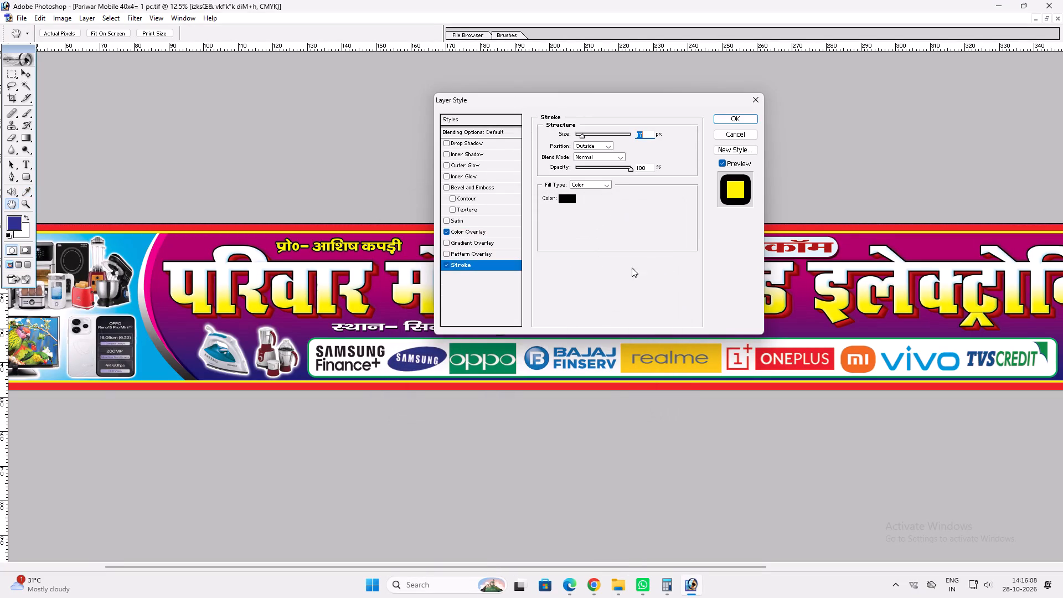
pyautogui.press('Return')
# Scale the proprietor line to about 106% and nudge it slightly above the title.
pyautogui.hotkey('ctrl', 't')
pyautogui.keyDown('shift'); pyautogui.moveTo(403, 252); pyautogui.dragTo(411, 251); pyautogui.keyUp('shift')
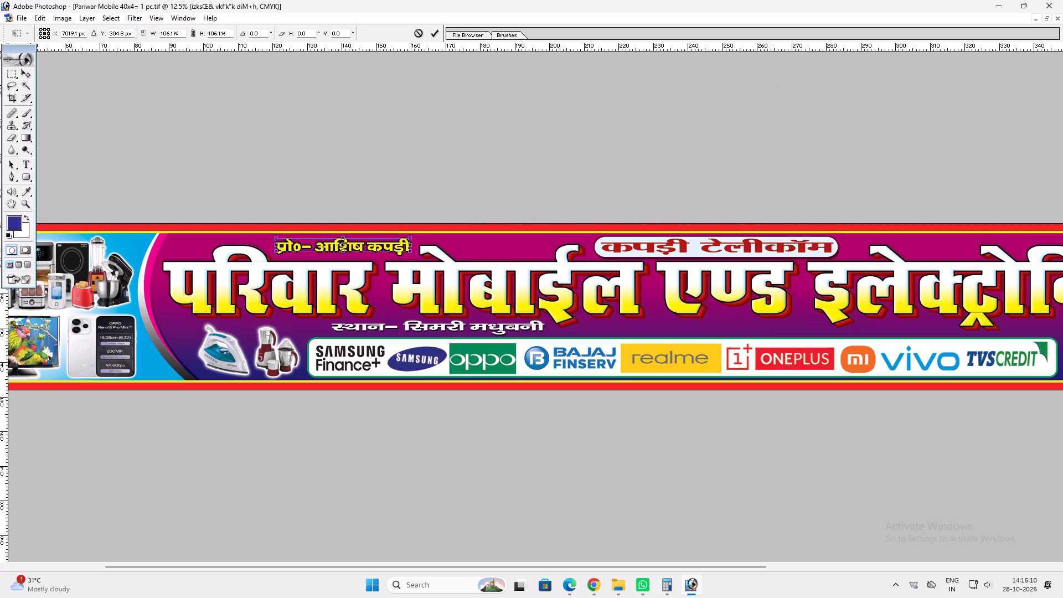
pyautogui.hotkey('shift', 'Return')
pyautogui.press('v')
pyautogui.click(398, 257)
# Lower the baseline of the dot beneath the last letter of the proprietor line, undoing the final adjustment.
pyautogui.press('t')
pyautogui.click(400, 254)
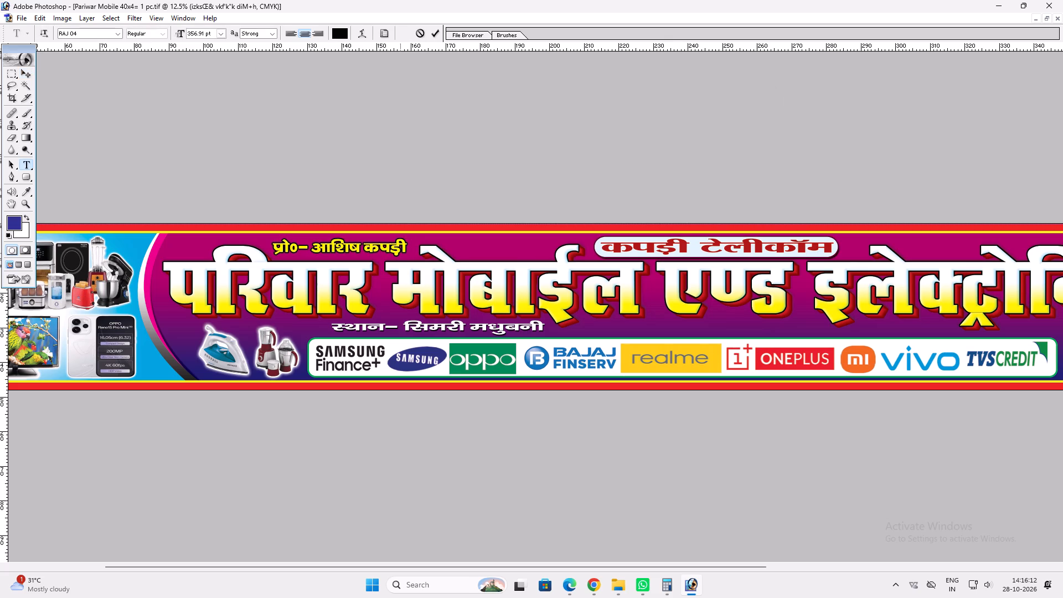
pyautogui.click(401, 253)
pyautogui.hotkey('alt', 'shift', 'Down')
pyautogui.hotkey('alt', 'shift', 'Down')
pyautogui.hotkey('alt', 'shift', 'Down')
pyautogui.hotkey('alt', 'shift', 'Down')
pyautogui.hotkey('alt', 'shift', 'Down')
pyautogui.hotkey('alt', 'shift', 'Down')
pyautogui.hotkey('alt', 'shift', 'Down')
pyautogui.hotkey('alt', 'shift', 'Down')
pyautogui.hotkey('alt', 'shift', 'Down')
pyautogui.hotkey('alt', 'shift', 'Down')
pyautogui.hotkey('alt', 'shift', 'Down')
pyautogui.hotkey('alt', 'shift', 'Down')
pyautogui.hotkey('alt', 'shift', 'Down')
pyautogui.hotkey('alt', 'shift', 'Down')
pyautogui.hotkey('alt', 'shift', 'Down')
pyautogui.hotkey('alt', 'shift', 'Down')
pyautogui.hotkey('alt', 'shift', 'Down')
pyautogui.hotkey('alt', 'shift', 'Down')
pyautogui.hotkey('alt', 'shift', 'Down')
pyautogui.hotkey('alt', 'shift', 'Down')
pyautogui.hotkey('alt', 'shift', 'Down')
pyautogui.hotkey('alt', 'shift', 'Down')
pyautogui.hotkey('alt', 'shift', 'Down')
pyautogui.hotkey('alt', 'shift', 'Down')
pyautogui.hotkey('alt', 'shift', 'Down')
pyautogui.hotkey('alt', 'shift', 'Down')
pyautogui.hotkey('ctrl', 'z')
# Resize the proprietor line slightly with Free Transform and fine-tune its position above the title.
pyautogui.hotkey('ctrl', 'Return')
pyautogui.hotkey('ctrl', 't')
pyautogui.keyDown('shift'); pyautogui.click(408, 242); pyautogui.keyUp('shift')
pyautogui.keyDown('shift'); pyautogui.click(399, 238); pyautogui.keyUp('shift')
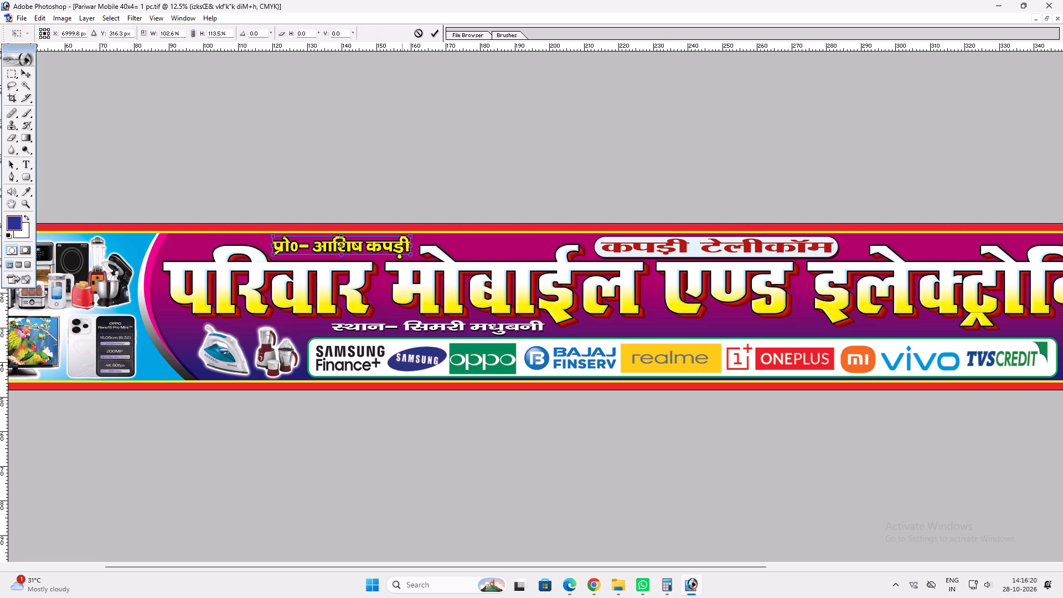
pyautogui.hotkey('shift', 'Return')
pyautogui.press('v')
pyautogui.hotkey('ctrl', 'z')
pyautogui.hotkey('ctrl', 't')
pyautogui.keyDown('shift'); pyautogui.click(391, 236); pyautogui.keyUp('shift')
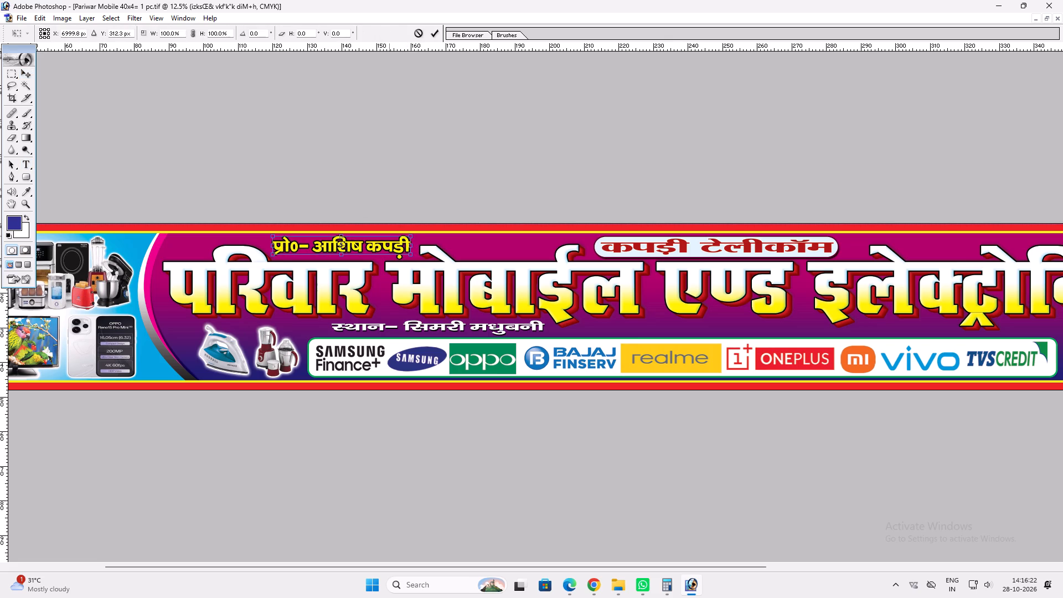
pyautogui.hotkey('shift', 'Return')
pyautogui.press('v')
# Duplicate the yellow proprietor line into the space after the कपड़ी टेलीकॉम label, above इलेक्ट्रोनिक्स.
pyautogui.press('v')
pyautogui.press('space')
pyautogui.press('space')
pyautogui.press('space')
pyautogui.press('space')
pyautogui.press('space')
pyautogui.press('space')
pyautogui.press('space')
pyautogui.press('space')
pyautogui.moveTo(524, 266); pyautogui.dragTo(319, 239)
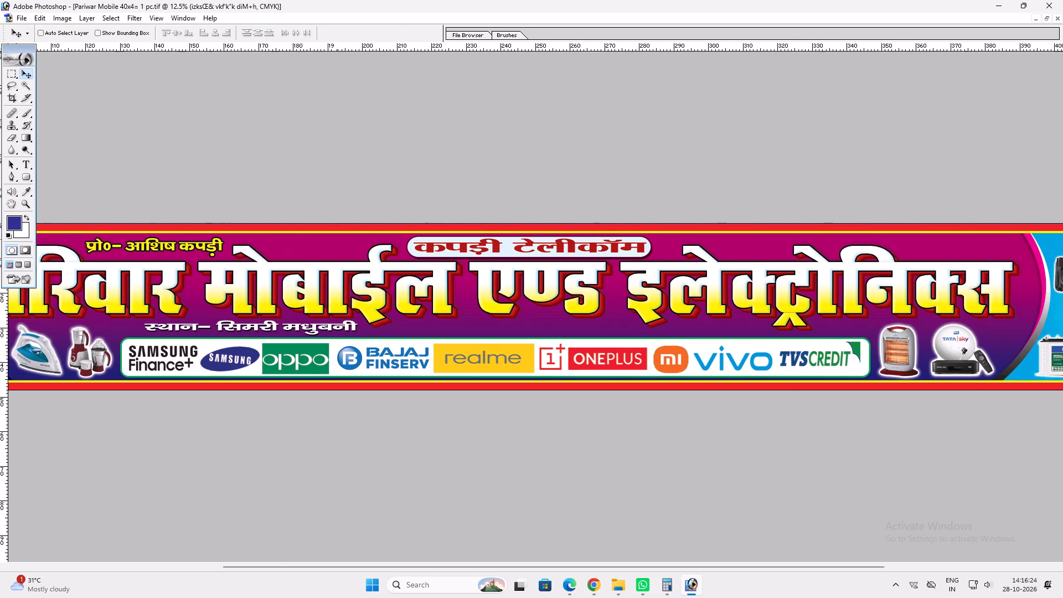
pyautogui.moveTo(319, 239); pyautogui.dragTo(210, 244)
pyautogui.keyDown('alt'); pyautogui.keyDown('shift'); pyautogui.moveTo(136, 239); pyautogui.dragTo(710, 236); pyautogui.keyUp('shift'); pyautogui.keyUp('alt')
# Replace the duplicate's text with the cut mobile number line and move it to the magenta panel's far end.
pyautogui.press('t')
pyautogui.click(591, 255)
pyautogui.hotkey('ctrl', 'a')
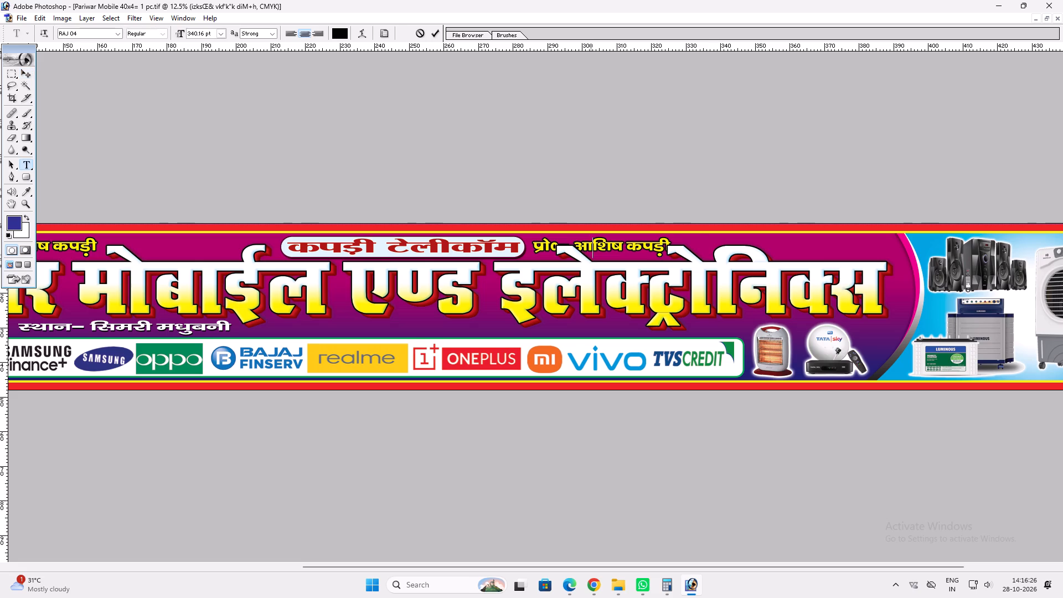
pyautogui.hotkey('ctrl', 'v')
pyautogui.press('Return')
pyautogui.write('vvv')
pyautogui.moveTo(620, 248); pyautogui.dragTo(812, 245)
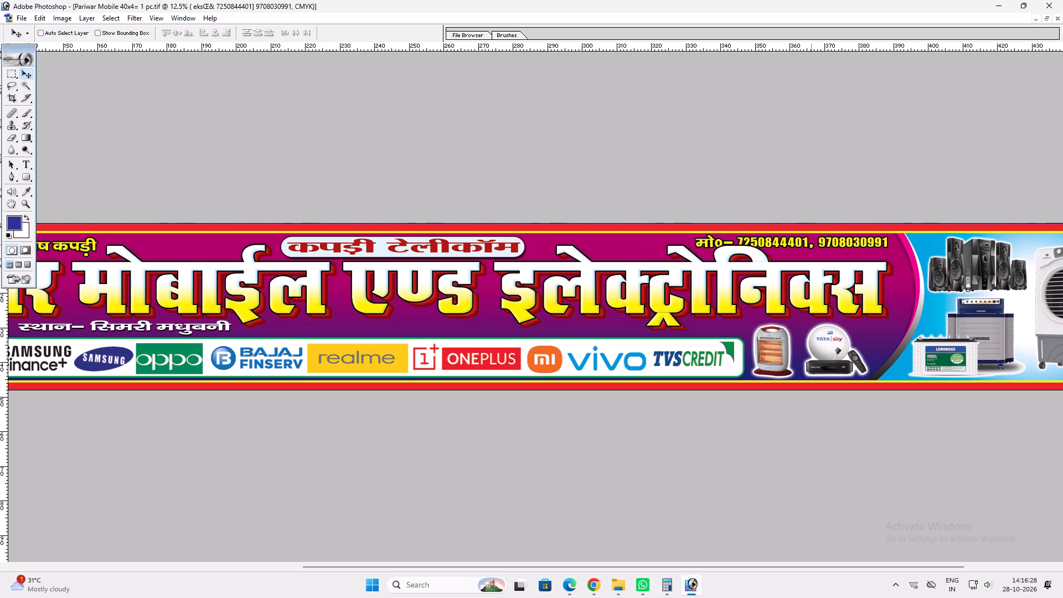
pyautogui.moveTo(812, 245); pyautogui.dragTo(815, 247)
# Examine how the proprietor line, the label and the mobile number line are spaced along the banner.
pyautogui.press('space')
pyautogui.press('space')
pyautogui.press('space')
pyautogui.press('space')
pyautogui.press('space')
pyautogui.press('space')
pyautogui.press('space')
pyautogui.press('space')
pyautogui.press('space')
pyautogui.press('space')
pyautogui.press('space')
pyautogui.press('space')
pyautogui.press('space')
pyautogui.press('space')
pyautogui.press('space')
pyautogui.press('space')
pyautogui.press('space')
pyautogui.press('space')
pyautogui.press('space')
pyautogui.press('space')
pyautogui.moveTo(785, 272); pyautogui.dragTo(853, 255)
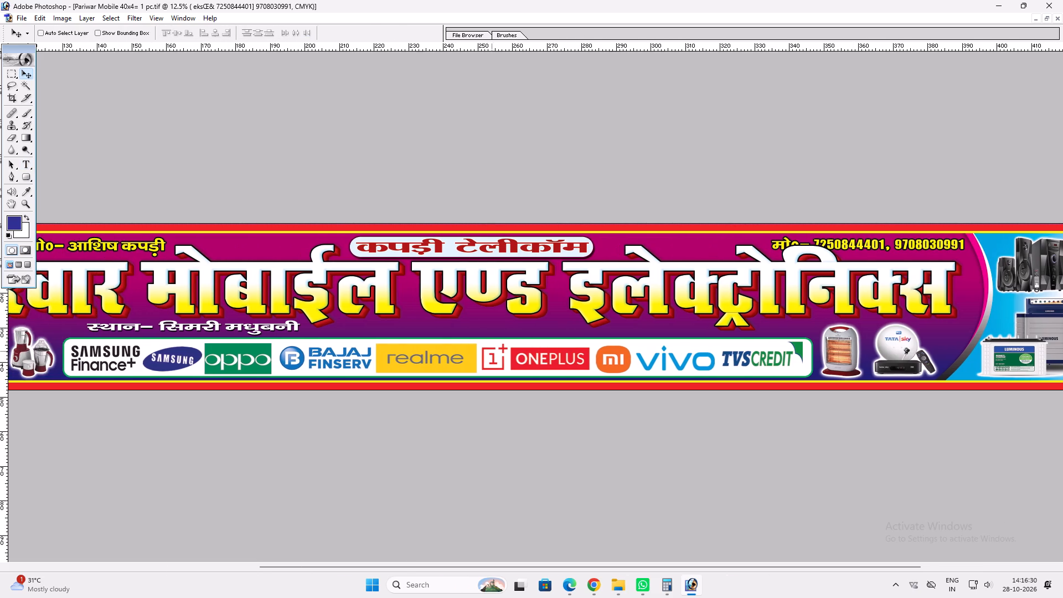
pyautogui.moveTo(491, 351); pyautogui.dragTo(809, 314)
pyautogui.moveTo(456, 357); pyautogui.dragTo(596, 349)
pyautogui.moveTo(711, 354); pyautogui.dragTo(371, 345)
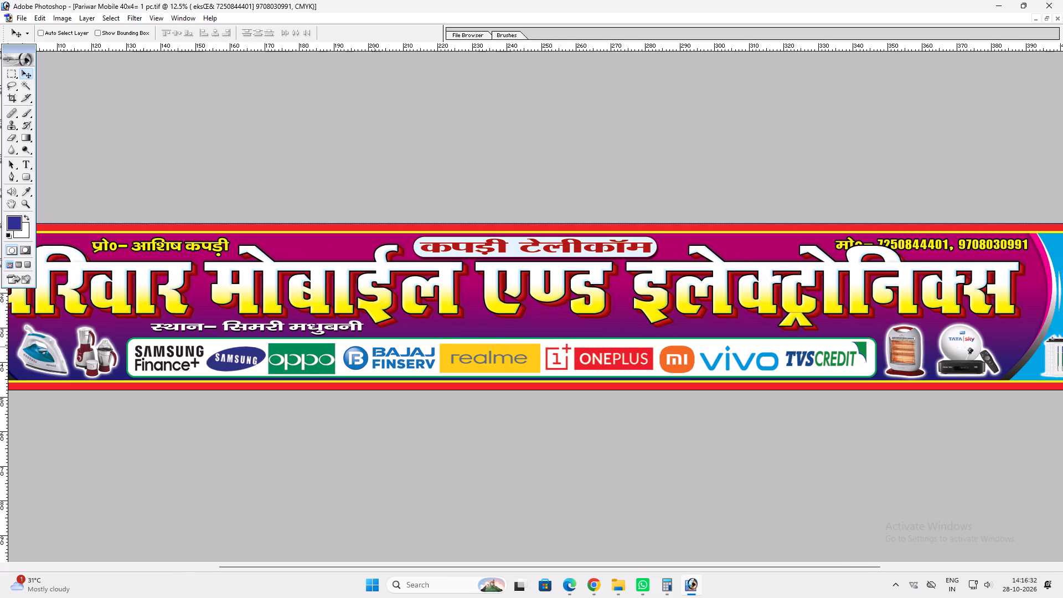
pyautogui.moveTo(371, 345); pyautogui.dragTo(358, 340)
pyautogui.moveTo(615, 332); pyautogui.dragTo(514, 323)
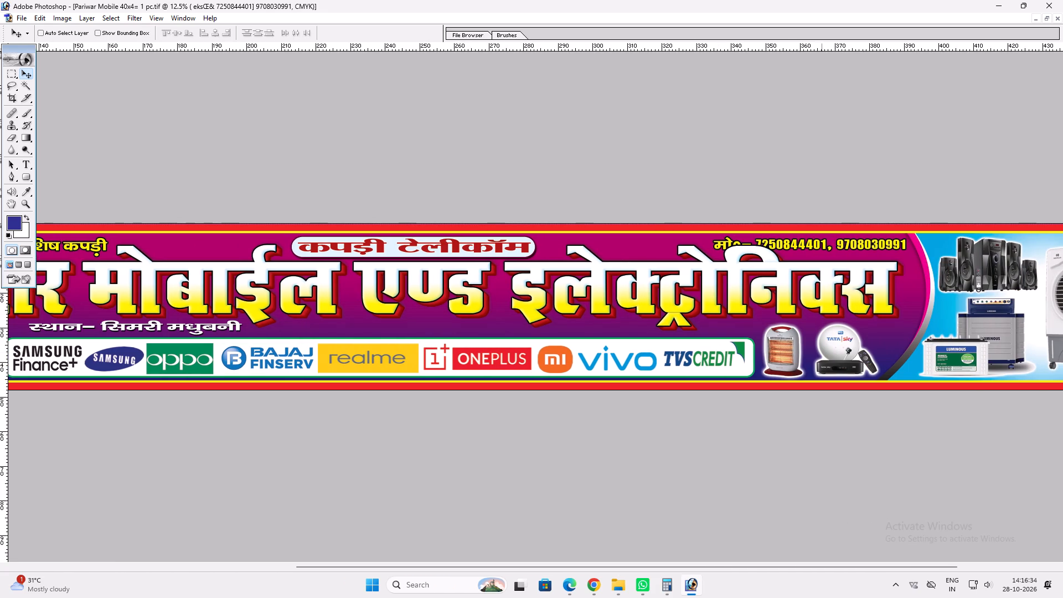
# Stretch and enlarge the mobile number line toward the कपड़ी टेलीकॉम label with Free Transform, keeping its far end in place.
pyautogui.hotkey('ctrl', 't')
pyautogui.keyDown('shift'); pyautogui.moveTo(714, 243); pyautogui.dragTo(622, 245); pyautogui.keyUp('shift')
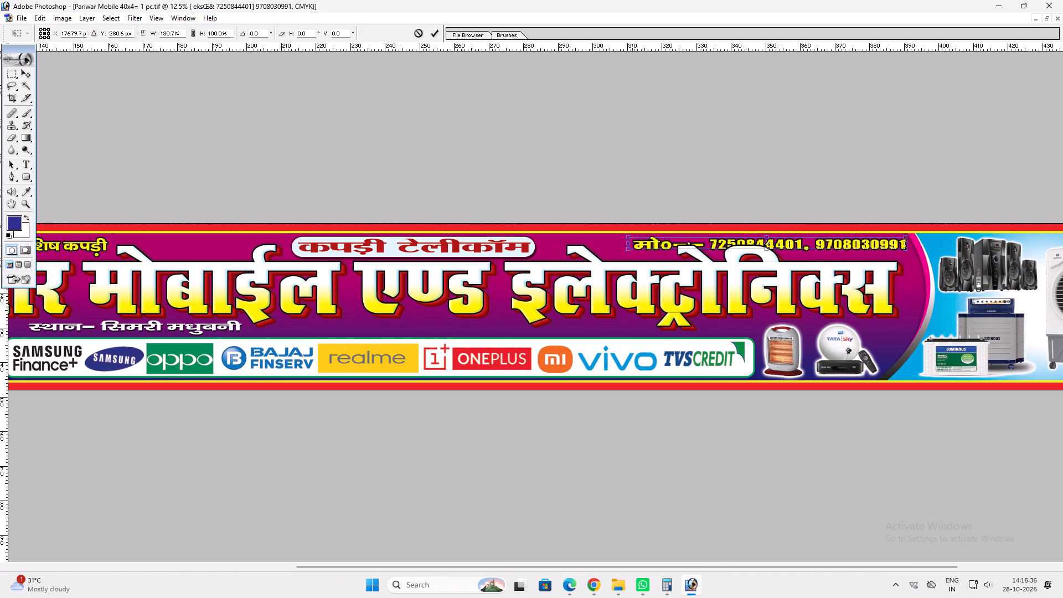
pyautogui.keyDown('shift'); pyautogui.moveTo(622, 245); pyautogui.dragTo(620, 245); pyautogui.keyUp('shift')
pyautogui.keyDown('shift'); pyautogui.moveTo(623, 248); pyautogui.dragTo(593, 252); pyautogui.keyUp('shift')
pyautogui.press('Return')
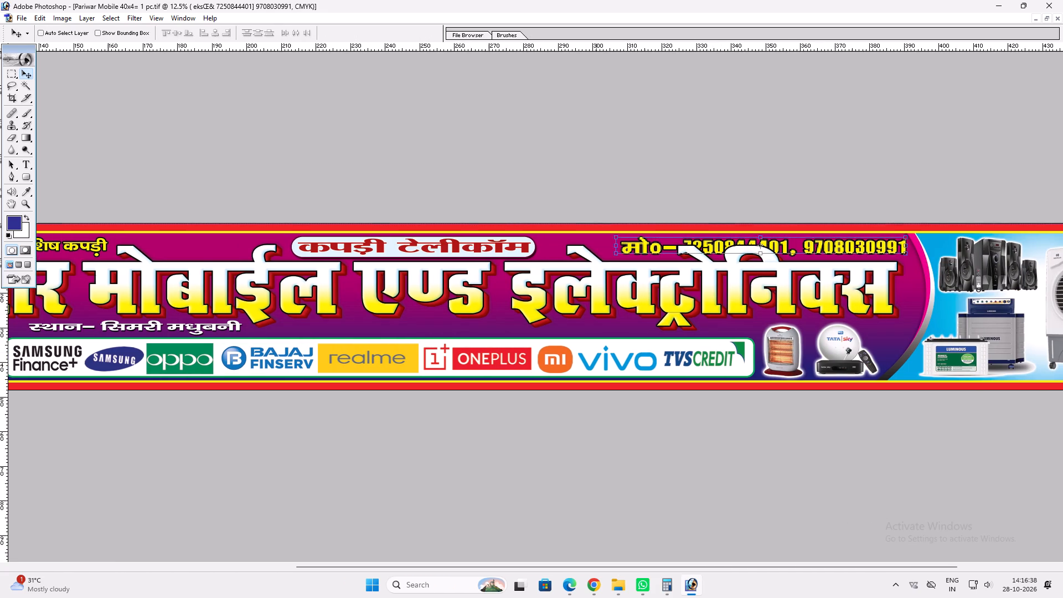
# Examine the enlarged mobile number line against the proprietor line and label above the title.
pyautogui.press('space')
pyautogui.press('space')
pyautogui.press('space')
pyautogui.press('space')
pyautogui.press('space')
pyautogui.press('space')
pyautogui.press('space')
pyautogui.press('space')
pyautogui.press('space')
pyautogui.press('space')
pyautogui.press('space')
pyautogui.press('space')
pyautogui.press('space')
pyautogui.press('space')
pyautogui.press('space')
pyautogui.press('space')
pyautogui.press('space')
pyautogui.press('space')
pyautogui.press('space')
pyautogui.press('space')
pyautogui.moveTo(560, 271); pyautogui.dragTo(699, 265)
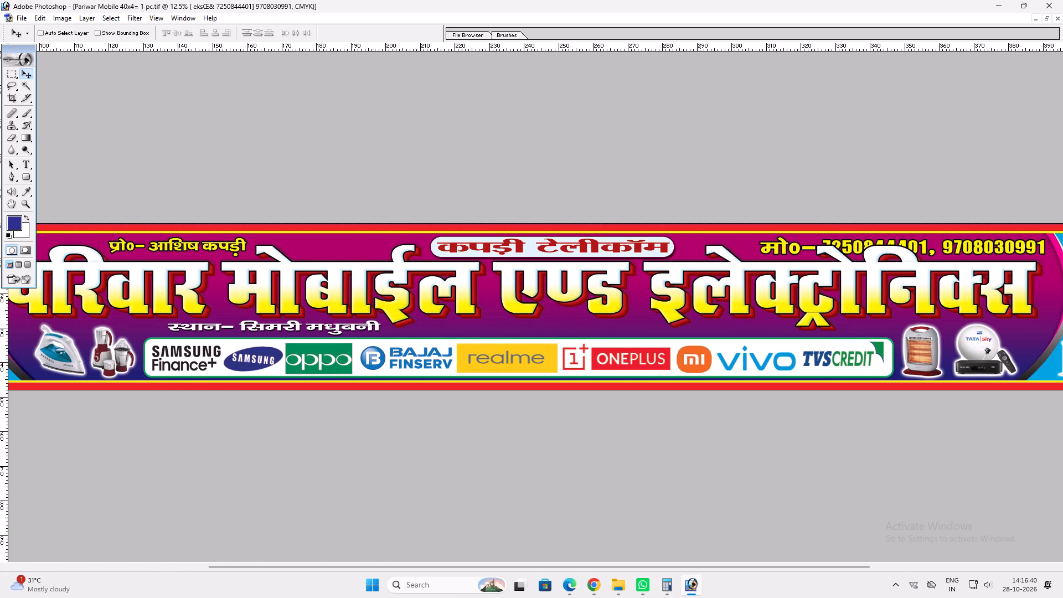
# Stretch the कपड़ी टेलीकॉम label slightly toward the mobile number line with Free Transform.
pyautogui.keyDown('ctrl'); pyautogui.click(671, 247); pyautogui.keyUp('ctrl')
pyautogui.hotkey('ctrl', 't')
pyautogui.keyDown('shift'); pyautogui.moveTo(677, 244); pyautogui.dragTo(693, 241); pyautogui.keyUp('shift')
pyautogui.hotkey('shift', 'Return')
pyautogui.press('v')
# Examine the widened label, the mobile number line and the appliance end of the banner, and the whole layout.
pyautogui.press('space')
pyautogui.press('space')
pyautogui.press('space')
pyautogui.press('space')
pyautogui.press('space')
pyautogui.press('space')
pyautogui.press('space')
pyautogui.press('space')
pyautogui.press('space')
pyautogui.press('space')
pyautogui.press('space')
pyautogui.press('space')
pyautogui.press('space')
pyautogui.press('space')
pyautogui.press('space')
pyautogui.press('space')
pyautogui.press('space')
pyautogui.press('space')
pyautogui.press('space')
pyautogui.press('space')
pyautogui.moveTo(792, 273); pyautogui.dragTo(474, 240)
pyautogui.rightClick(598, 254)
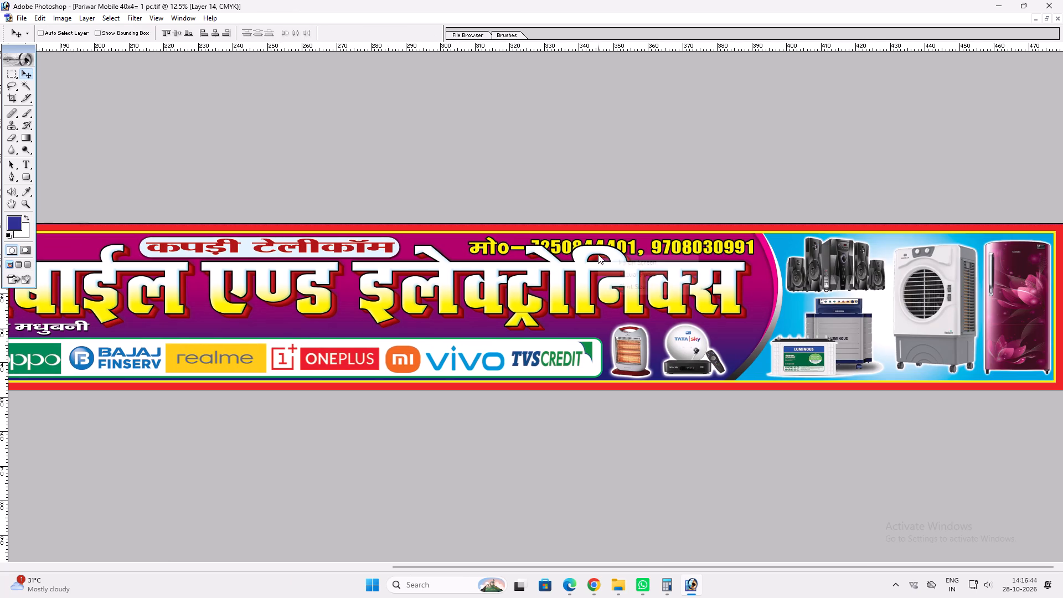
pyautogui.click(617, 264)
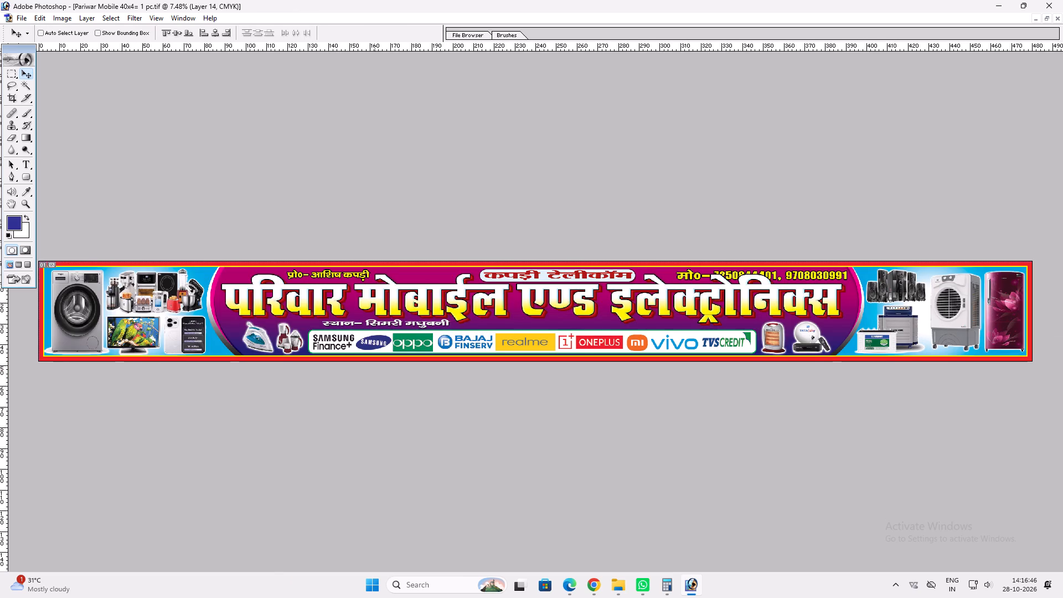
# Select the brand logo strip's white backing and link the TVS Credit logo to it, undoing each trial move.
pyautogui.hotkey('ctrl', '+')
pyautogui.press('space')
pyautogui.press('space')
pyautogui.press('space')
pyautogui.press('space')
pyautogui.press('space')
pyautogui.press('space')
pyautogui.press('space')
pyautogui.press('space')
pyautogui.press('space')
pyautogui.moveTo(358, 299); pyautogui.dragTo(534, 290)
pyautogui.keyDown('ctrl'); pyautogui.click(587, 341); pyautogui.keyUp('ctrl')
pyautogui.moveTo(592, 341); pyautogui.dragTo(572, 349)
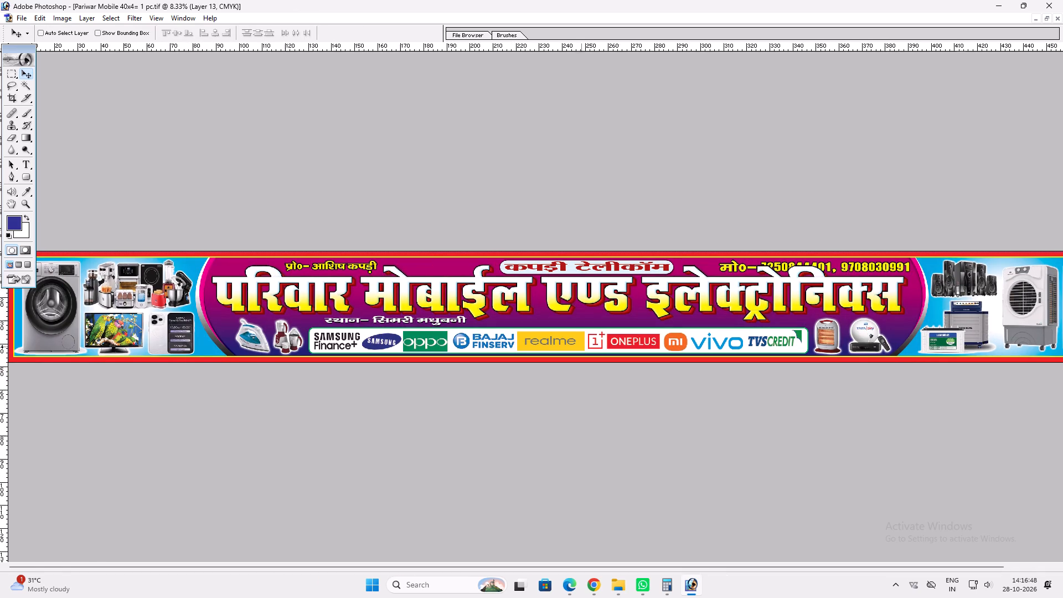
pyautogui.moveTo(572, 349); pyautogui.dragTo(549, 347)
pyautogui.hotkey('ctrl', 'z')
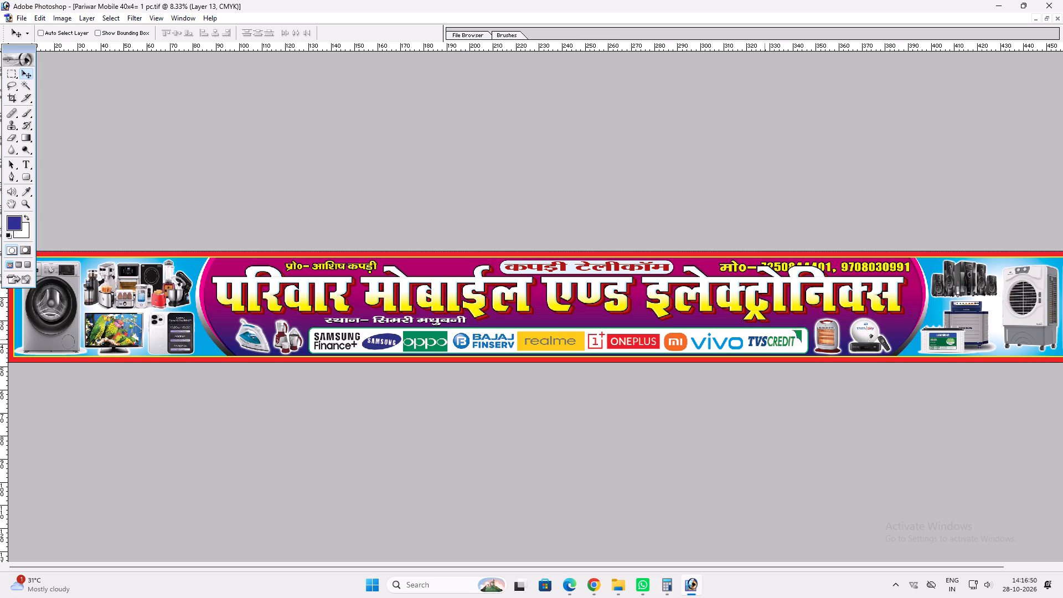
pyautogui.keyDown('ctrl'); pyautogui.keyDown('shift'); pyautogui.click(765, 339); pyautogui.keyUp('shift'); pyautogui.keyUp('ctrl')
pyautogui.moveTo(765, 339); pyautogui.dragTo(777, 343)
pyautogui.hotkey('ctrl', 'z')
pyautogui.keyDown('ctrl'); pyautogui.keyDown('shift'); pyautogui.click(758, 341); pyautogui.keyUp('shift'); pyautogui.keyUp('ctrl')
pyautogui.moveTo(758, 341); pyautogui.dragTo(767, 344)
pyautogui.hotkey('ctrl', 'z')
pyautogui.keyDown('ctrl'); pyautogui.keyDown('shift'); pyautogui.click(756, 343); pyautogui.keyUp('shift'); pyautogui.keyUp('ctrl')
pyautogui.moveTo(756, 342); pyautogui.dragTo(768, 352)
pyautogui.hotkey('ctrl', 'z')
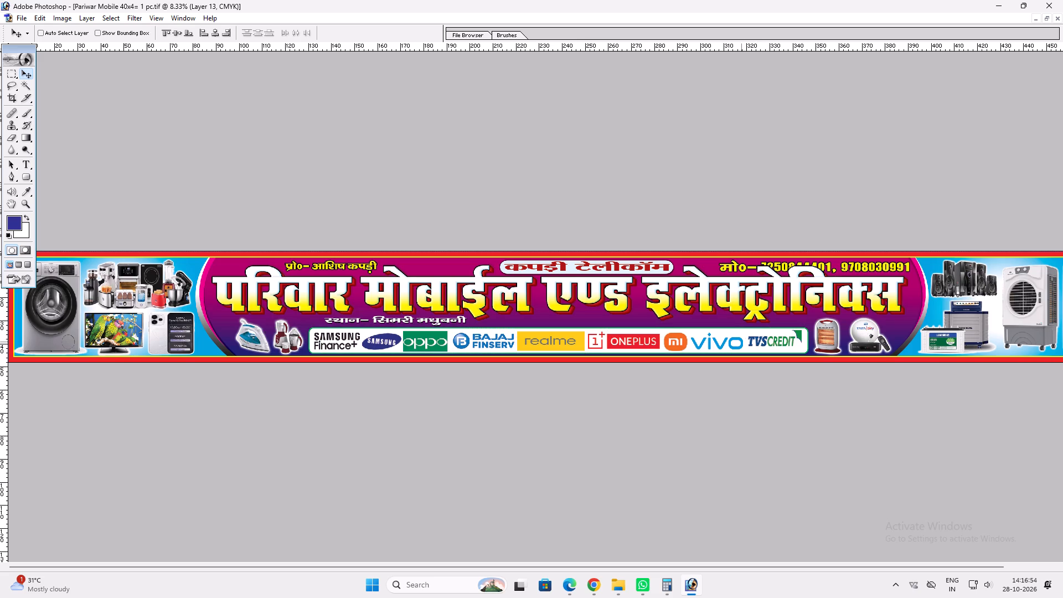
# Link the vivo, Mi and OnePlus logos to the white strip, undoing each trial move.
pyautogui.keyDown('ctrl'); pyautogui.keyDown('shift'); pyautogui.click(741, 342); pyautogui.keyUp('shift'); pyautogui.keyUp('ctrl')
pyautogui.moveTo(742, 342); pyautogui.dragTo(754, 344)
pyautogui.hotkey('ctrl', 'z')
pyautogui.keyDown('ctrl'); pyautogui.keyDown('shift'); pyautogui.click(680, 341); pyautogui.keyUp('shift'); pyautogui.keyUp('ctrl')
pyautogui.moveTo(673, 336); pyautogui.dragTo(689, 340)
pyautogui.hotkey('ctrl', 'z')
pyautogui.keyDown('ctrl'); pyautogui.keyDown('shift'); pyautogui.click(620, 339); pyautogui.keyUp('shift'); pyautogui.keyUp('ctrl')
pyautogui.moveTo(620, 339); pyautogui.dragTo(639, 342)
pyautogui.hotkey('ctrl', 'z')
# Link the realme and Bajaj Finserv logos to the white strip, and undo the trial moves.
pyautogui.keyDown('ctrl'); pyautogui.keyDown('shift'); pyautogui.click(548, 339); pyautogui.keyUp('shift'); pyautogui.keyUp('ctrl')
pyautogui.moveTo(548, 339); pyautogui.dragTo(567, 344)
pyautogui.hotkey('ctrl', 'z')
pyautogui.keyDown('ctrl'); pyautogui.keyDown('shift'); pyautogui.click(463, 343); pyautogui.keyUp('shift'); pyautogui.keyUp('ctrl')
pyautogui.moveTo(464, 342); pyautogui.dragTo(484, 349)
pyautogui.keyDown('ctrl'); pyautogui.keyDown('shift'); pyautogui.click(431, 343); pyautogui.keyUp('shift'); pyautogui.keyUp('ctrl')
pyautogui.hotkey('ctrl', 'z')
pyautogui.hotkey('ctrl', 'z')
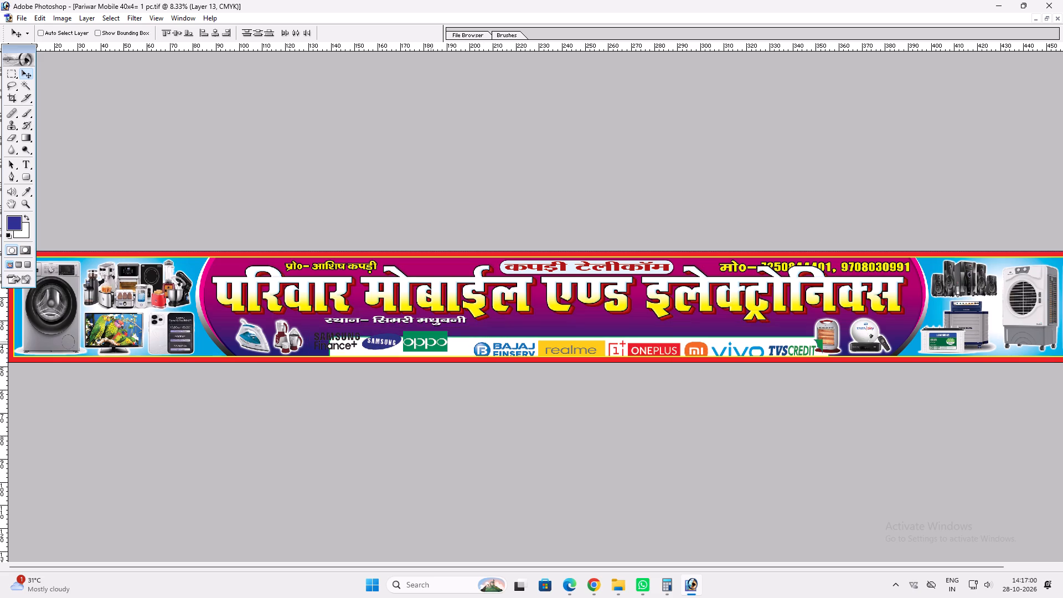
pyautogui.hotkey('ctrl', 'z')
pyautogui.press('v')
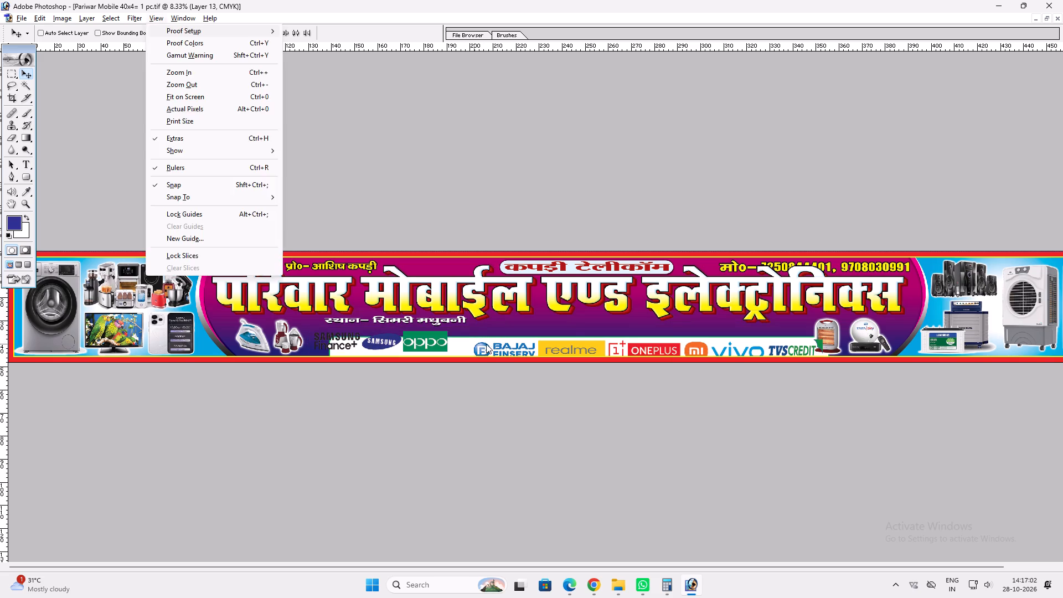
pyautogui.click(486, 344)
pyautogui.hotkey('ctrl', 'alt', 'z')
pyautogui.moveTo(486, 344); pyautogui.dragTo(522, 353)
pyautogui.hotkey('ctrl', 'z')
# Recheck the strip's links with the Mi, TVS Credit, vivo, OnePlus and realme logos, undoing each trial move.
pyautogui.moveTo(695, 338); pyautogui.dragTo(696, 338)
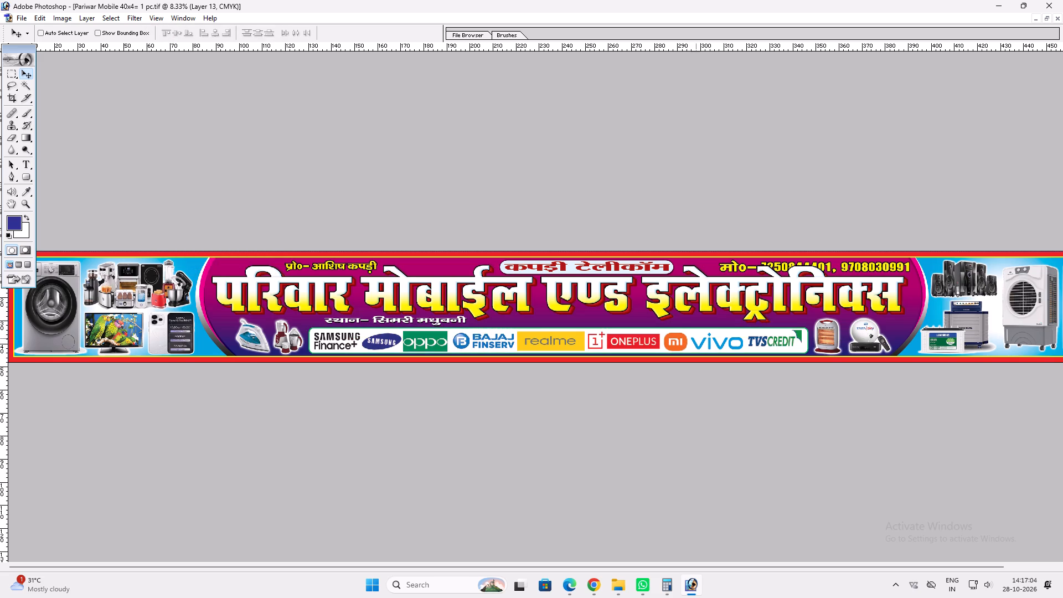
pyautogui.moveTo(696, 338); pyautogui.dragTo(719, 353)
pyautogui.hotkey('ctrl', 'z')
pyautogui.keyDown('ctrl'); pyautogui.keyDown('shift'); pyautogui.click(798, 333); pyautogui.keyUp('shift'); pyautogui.keyUp('ctrl')
pyautogui.moveTo(798, 333); pyautogui.dragTo(806, 351)
pyautogui.hotkey('ctrl', 'z')
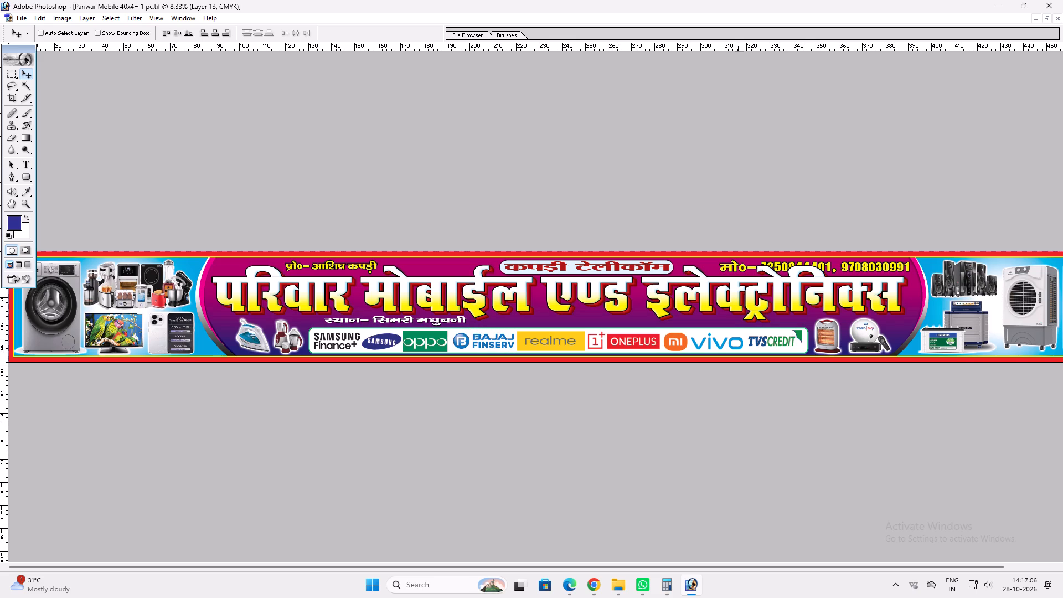
pyautogui.keyDown('ctrl'); pyautogui.keyDown('shift'); pyautogui.click(736, 339); pyautogui.keyUp('shift'); pyautogui.keyUp('ctrl')
pyautogui.moveTo(735, 337); pyautogui.dragTo(763, 350)
pyautogui.hotkey('ctrl', 'z')
pyautogui.keyDown('ctrl'); pyautogui.keyDown('shift'); pyautogui.click(673, 340); pyautogui.keyUp('shift'); pyautogui.keyUp('ctrl')
pyautogui.keyDown('ctrl'); pyautogui.keyDown('shift'); pyautogui.click(625, 337); pyautogui.keyUp('shift'); pyautogui.keyUp('ctrl')
pyautogui.keyDown('ctrl'); pyautogui.keyDown('shift'); pyautogui.click(564, 337); pyautogui.keyUp('shift'); pyautogui.keyUp('ctrl')
pyautogui.moveTo(529, 346); pyautogui.dragTo(552, 356)
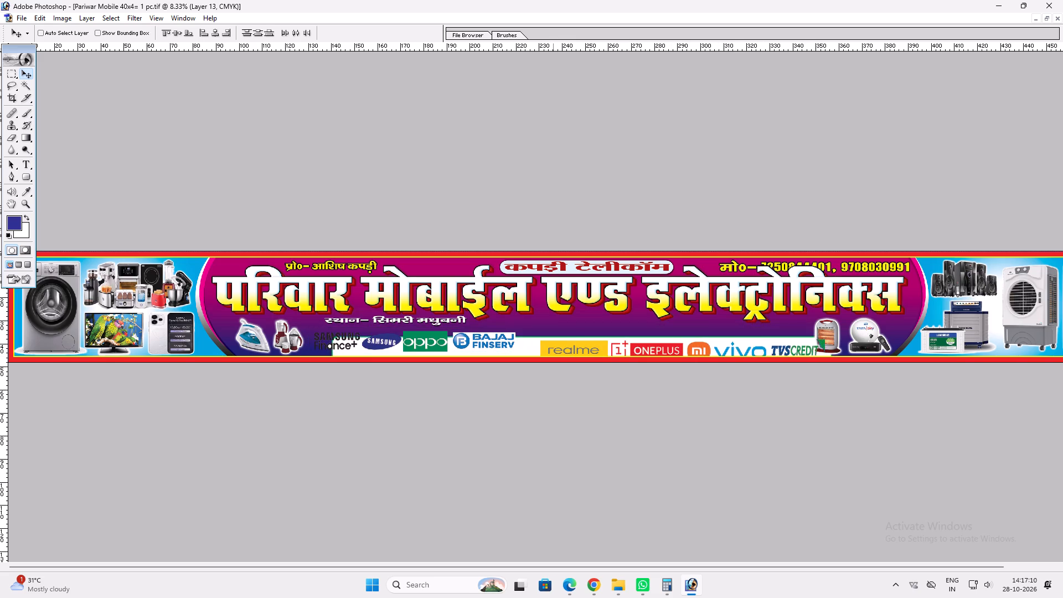
pyautogui.hotkey('ctrl', 'z')
# Link the Bajaj Finserv, oppo, Samsung and Samsung Finance+ logos to the white strip, undoing each trial move.
pyautogui.keyDown('ctrl'); pyautogui.keyDown('shift'); pyautogui.click(476, 341); pyautogui.keyUp('shift'); pyautogui.keyUp('ctrl')
pyautogui.moveTo(476, 339); pyautogui.dragTo(498, 354)
pyautogui.hotkey('ctrl', 'z')
pyautogui.keyDown('ctrl'); pyautogui.keyDown('shift'); pyautogui.click(422, 337); pyautogui.keyUp('shift'); pyautogui.keyUp('ctrl')
pyautogui.moveTo(422, 337); pyautogui.dragTo(438, 347)
pyautogui.hotkey('ctrl', 'z')
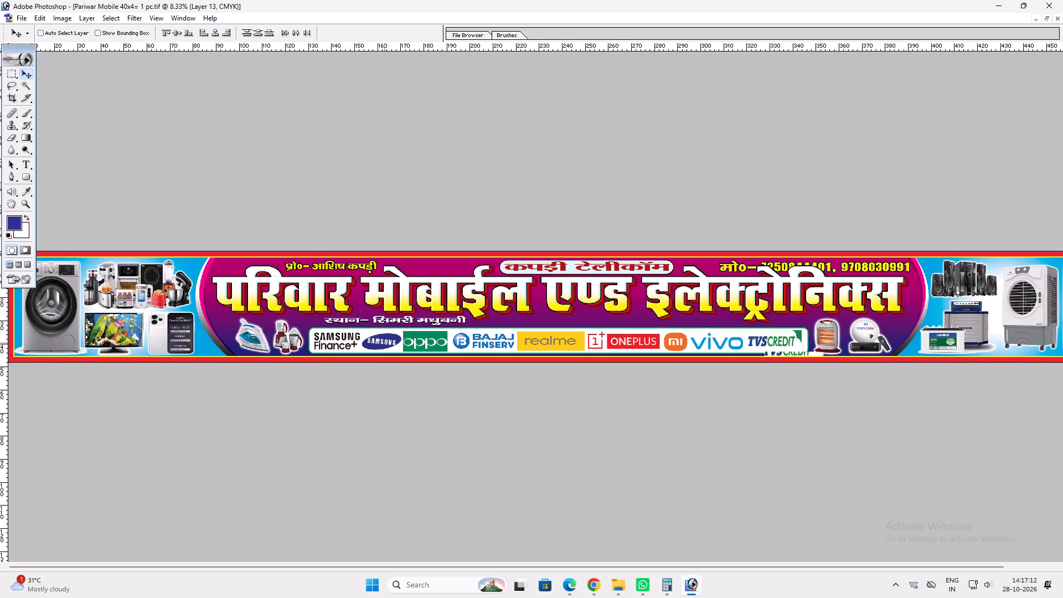
pyautogui.keyDown('ctrl'); pyautogui.keyDown('shift'); pyautogui.click(384, 343); pyautogui.keyUp('shift'); pyautogui.keyUp('ctrl')
pyautogui.moveTo(383, 341); pyautogui.dragTo(404, 353)
pyautogui.hotkey('ctrl', 'z')
pyautogui.keyDown('ctrl'); pyautogui.keyDown('shift'); pyautogui.click(354, 345); pyautogui.keyUp('shift'); pyautogui.keyUp('ctrl')
pyautogui.moveTo(354, 344); pyautogui.dragTo(368, 346)
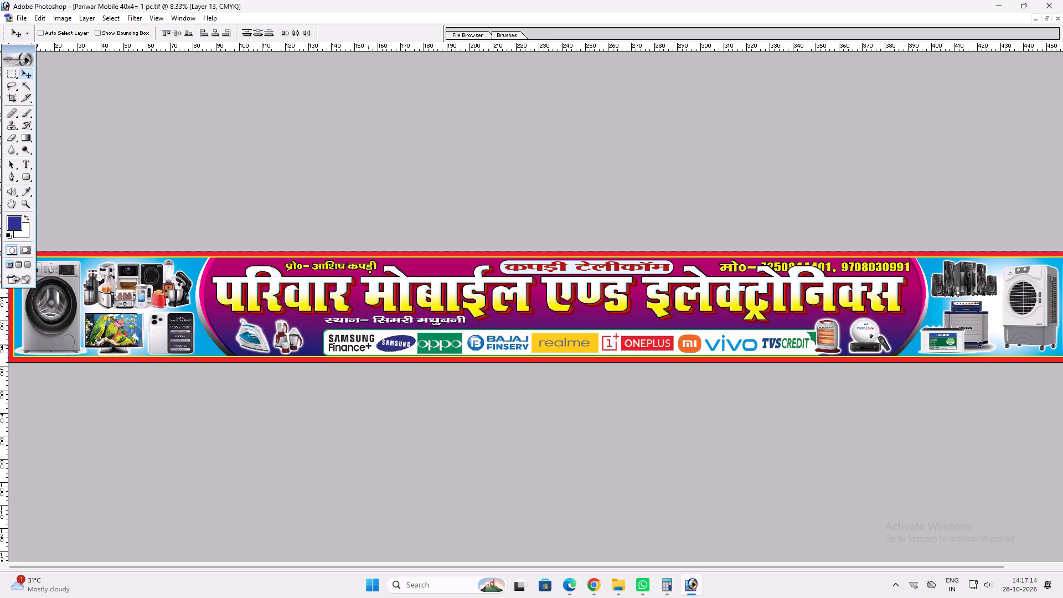
pyautogui.moveTo(368, 346); pyautogui.dragTo(370, 345)
pyautogui.hotkey('ctrl', 'z')
# Shrink the linked brand logo strip with Free Transform and shift it along the panel over the iron and mixer pictures.
pyautogui.hotkey('ctrl', 't')
pyautogui.keyDown('shift'); pyautogui.moveTo(808, 331); pyautogui.dragTo(723, 338); pyautogui.keyUp('shift')
pyautogui.press('Return')
pyautogui.write('vv')
pyautogui.moveTo(690, 343); pyautogui.dragTo(672, 345)
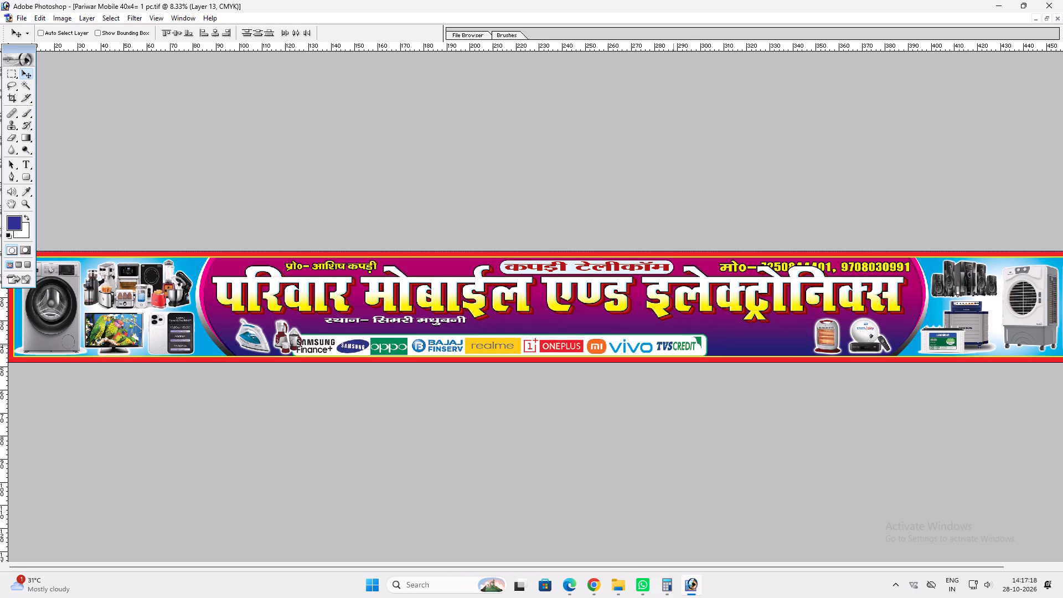
pyautogui.moveTo(672, 345); pyautogui.dragTo(621, 342)
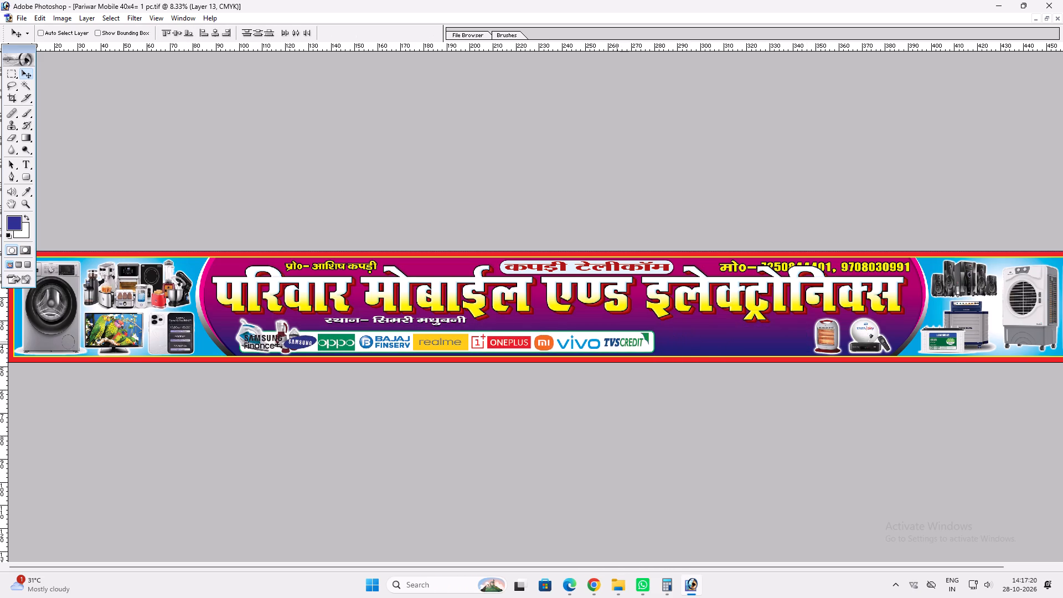
pyautogui.hotkey('ctrl', 't')
pyautogui.keyDown('shift'); pyautogui.moveTo(652, 349); pyautogui.dragTo(629, 347); pyautogui.keyUp('shift')
pyautogui.press('Return')
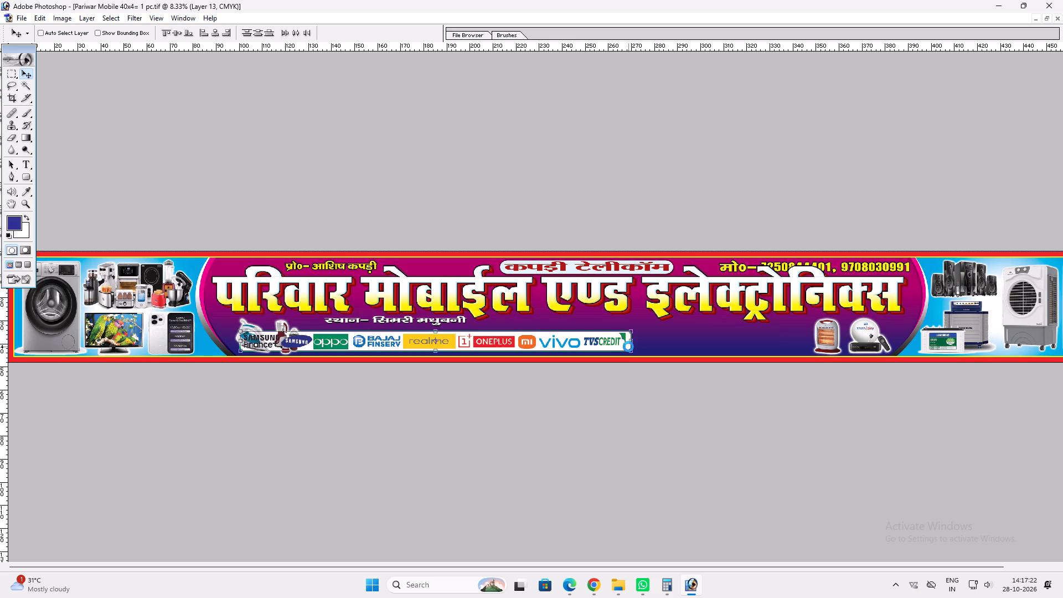
pyautogui.click(617, 347)
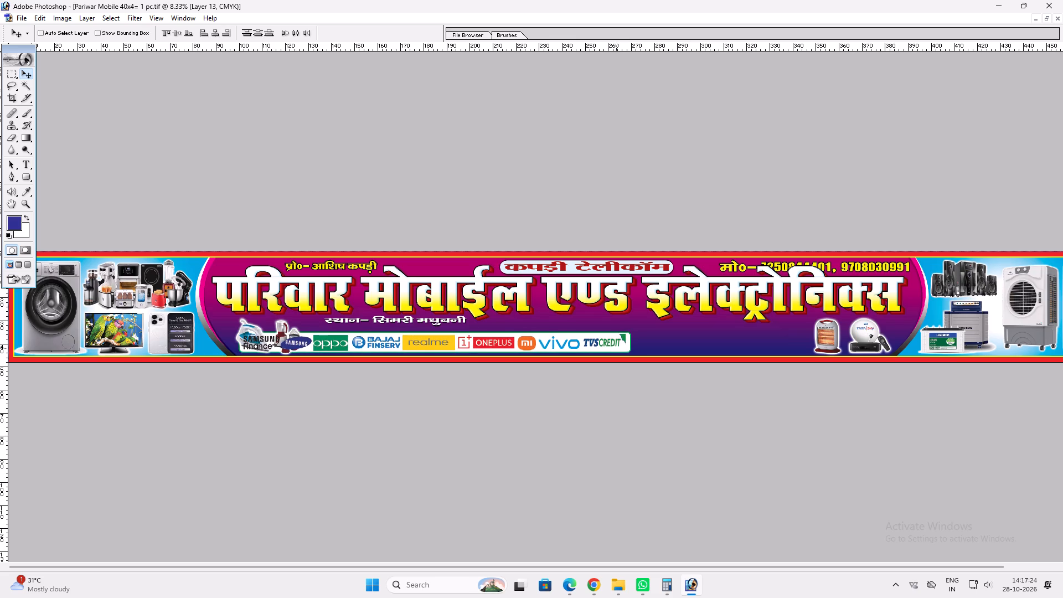
# Move the large Hindi title down slightly, clear of the mobile number line above it.
pyautogui.keyDown('ctrl'); pyautogui.click(654, 305); pyautogui.keyUp('ctrl')
pyautogui.moveTo(654, 305); pyautogui.dragTo(652, 311)
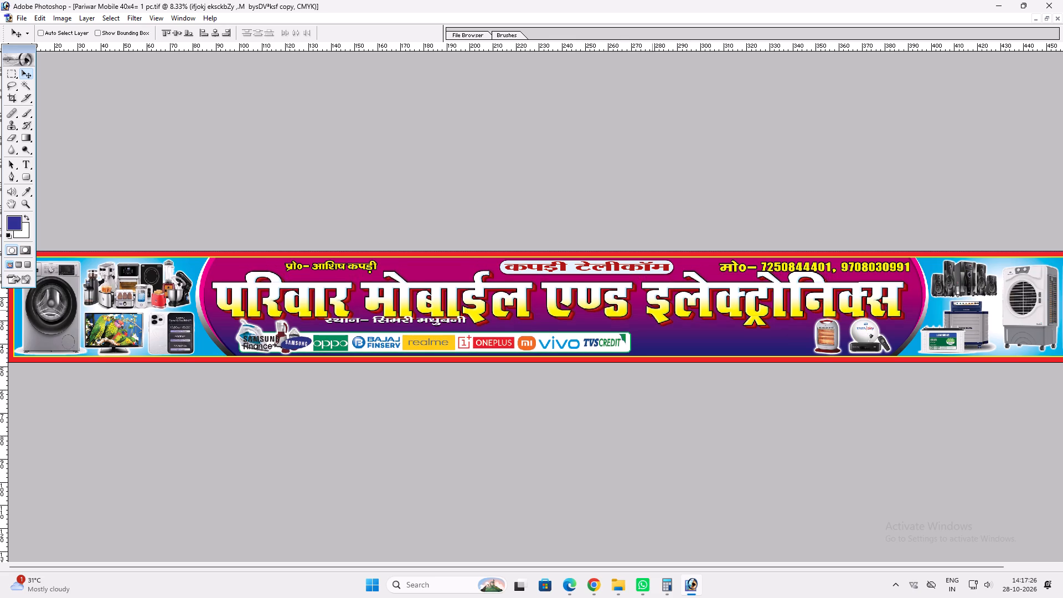
pyautogui.moveTo(652, 311); pyautogui.dragTo(652, 312)
pyautogui.hotkey('ctrl', 't')
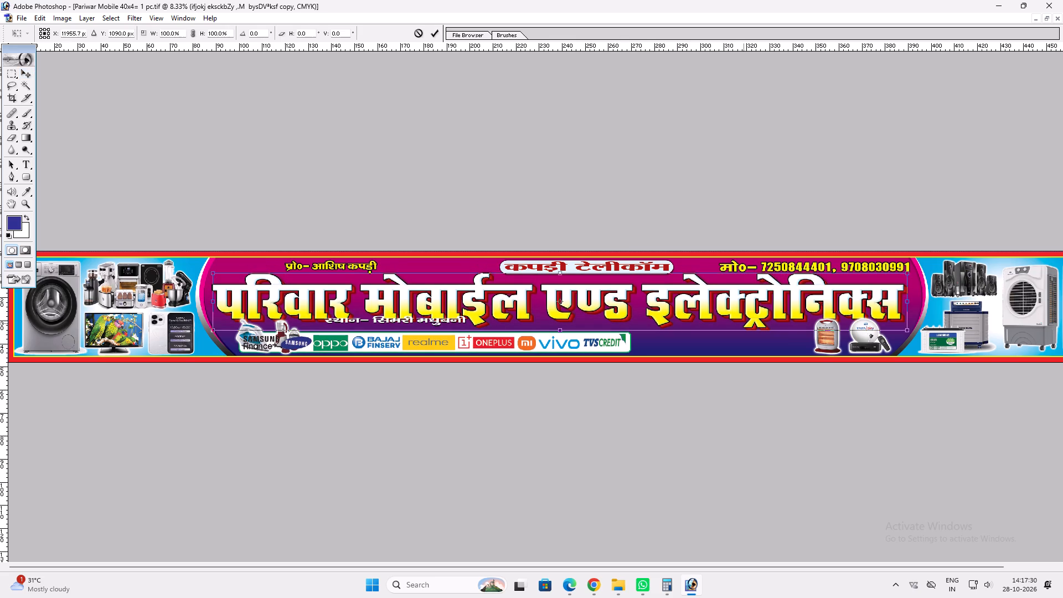
pyautogui.keyDown('shift'); pyautogui.moveTo(730, 326); pyautogui.dragTo(725, 328); pyautogui.keyUp('shift')
pyautogui.hotkey('shift', 'Return')
pyautogui.press('v')
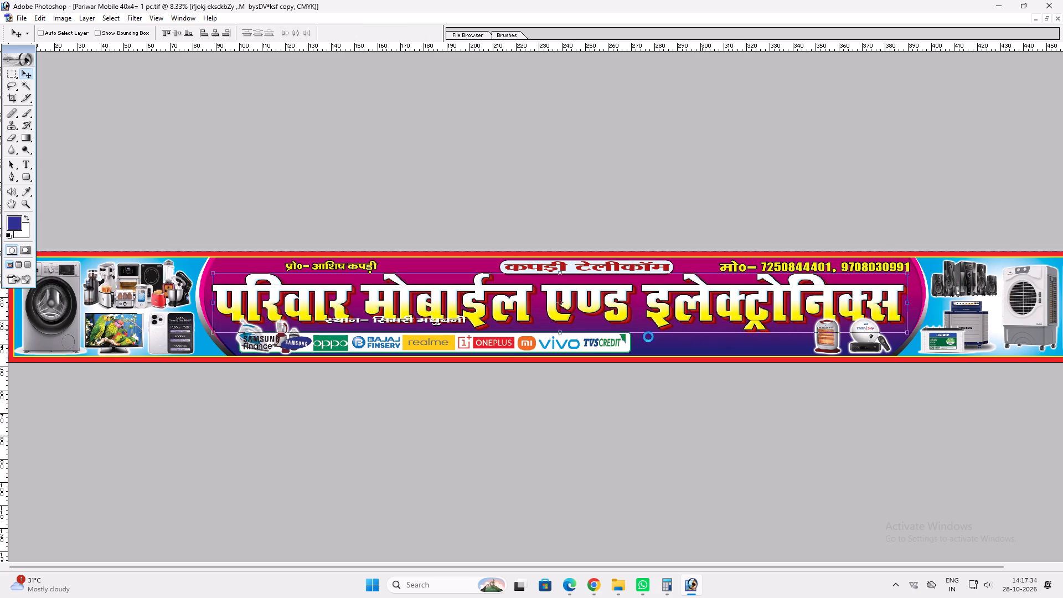
# Move the white स्थान– address line into the free space between the brand logo strip and the heater picture.
pyautogui.keyDown('ctrl'); pyautogui.click(446, 321); pyautogui.keyUp('ctrl')
pyautogui.moveTo(446, 321); pyautogui.dragTo(773, 341)
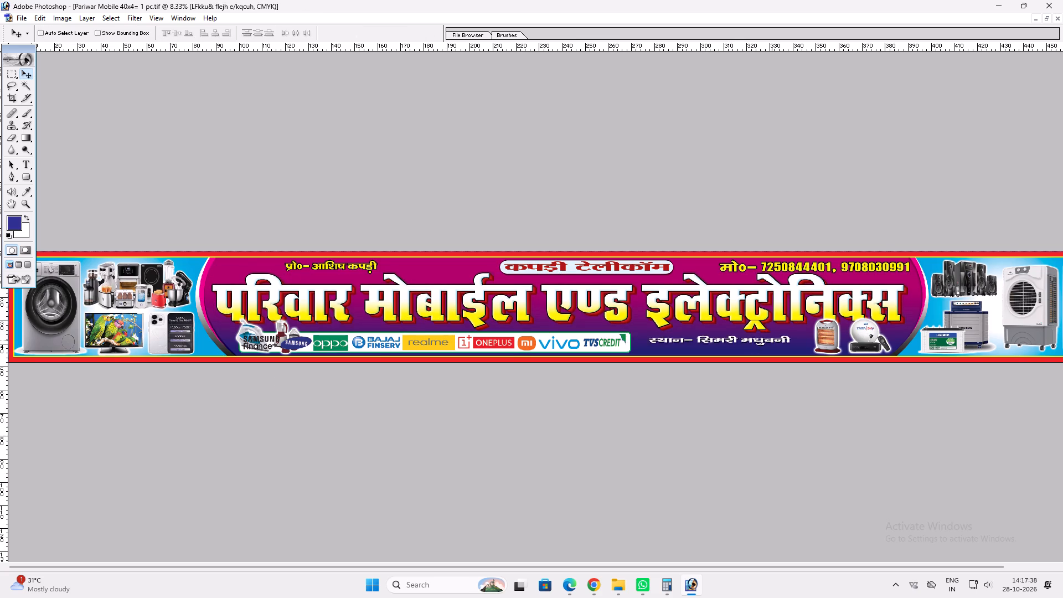
pyautogui.moveTo(773, 341); pyautogui.dragTo(770, 339)
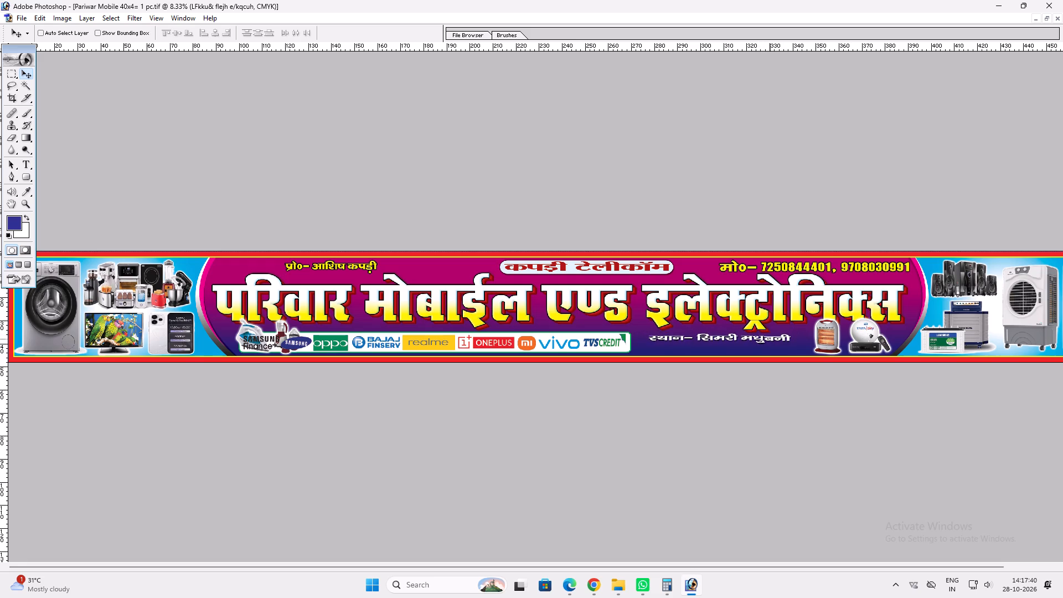
pyautogui.moveTo(770, 339); pyautogui.dragTo(766, 339)
# Enlarge the address line to about 153.8% with Free Transform and adjust its height beside the logo strip.
pyautogui.hotkey('ctrl', 't')
pyautogui.keyDown('shift'); pyautogui.moveTo(786, 345); pyautogui.dragTo(863, 350); pyautogui.keyUp('shift')
pyautogui.keyDown('shift'); pyautogui.moveTo(840, 345); pyautogui.dragTo(837, 346); pyautogui.keyUp('shift')
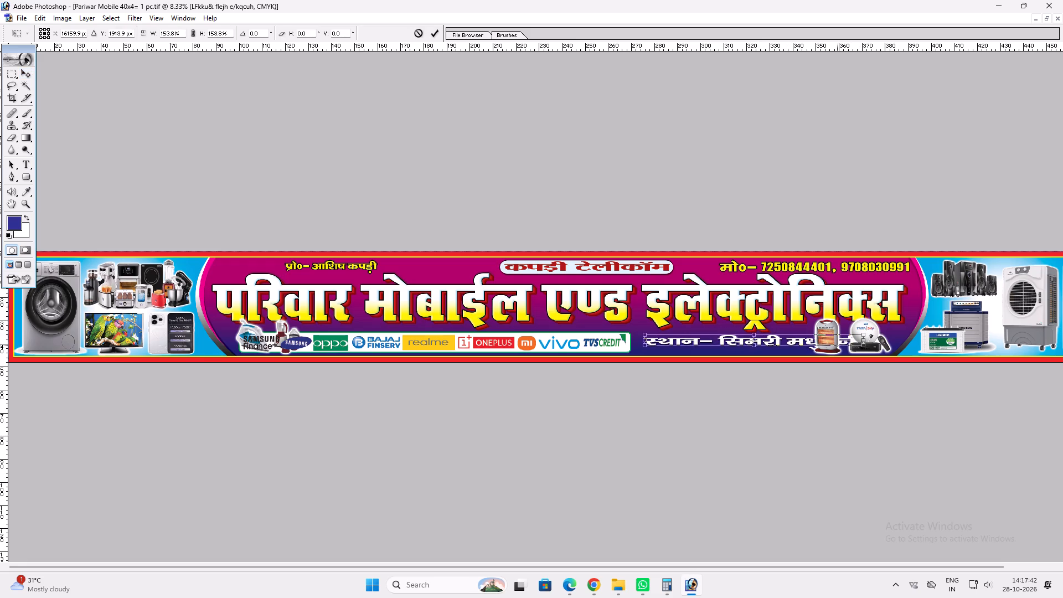
pyautogui.keyDown('shift'); pyautogui.moveTo(837, 346); pyautogui.dragTo(833, 348); pyautogui.keyUp('shift')
pyautogui.hotkey('shift', 'Return')
pyautogui.press('v')
pyautogui.hotkey('ctrl', 't')
pyautogui.moveTo(825, 348); pyautogui.dragTo(823, 348)
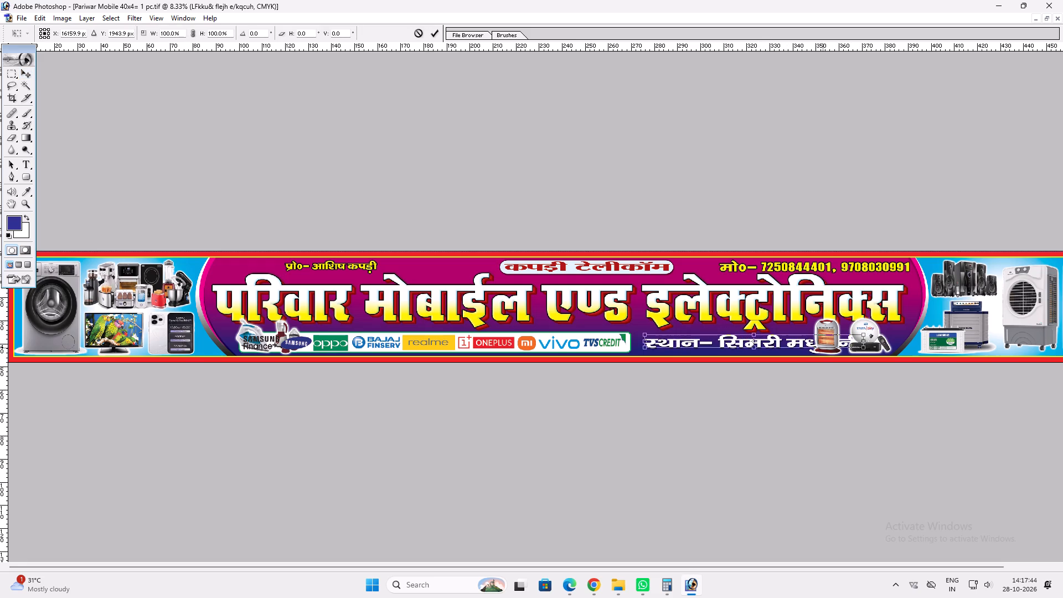
pyautogui.moveTo(823, 348); pyautogui.dragTo(819, 349)
pyautogui.hotkey('shift', 'Return')
pyautogui.press('v')
# Examine the shortened logo strip up close, including its overlap with the iron and mixer pictures.
pyautogui.hotkey('ctrl', '+')
pyautogui.hotkey('ctrl', '+')
pyautogui.press('space')
pyautogui.press('space')
pyautogui.press('space')
pyautogui.press('space')
pyautogui.press('space')
pyautogui.press('space')
pyautogui.press('space')
pyautogui.press('space')
pyautogui.press('space')
pyautogui.press('space')
pyautogui.press('space')
pyautogui.press('space')
pyautogui.press('space')
pyautogui.press('space')
pyautogui.press('space')
pyautogui.press('space')
pyautogui.press('space')
pyautogui.press('space')
pyautogui.press('space')
pyautogui.press('space')
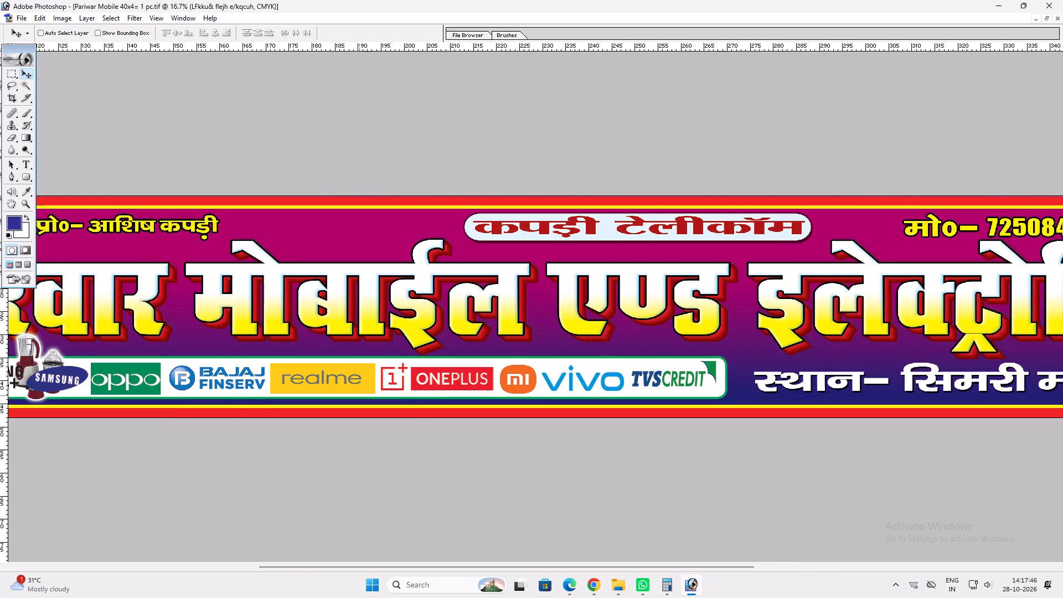
pyautogui.moveTo(334, 391); pyautogui.dragTo(820, 383)
pyautogui.moveTo(309, 376); pyautogui.dragTo(762, 373)
pyautogui.keyDown('ctrl'); pyautogui.rightClick(225, 341); pyautogui.keyUp('ctrl')
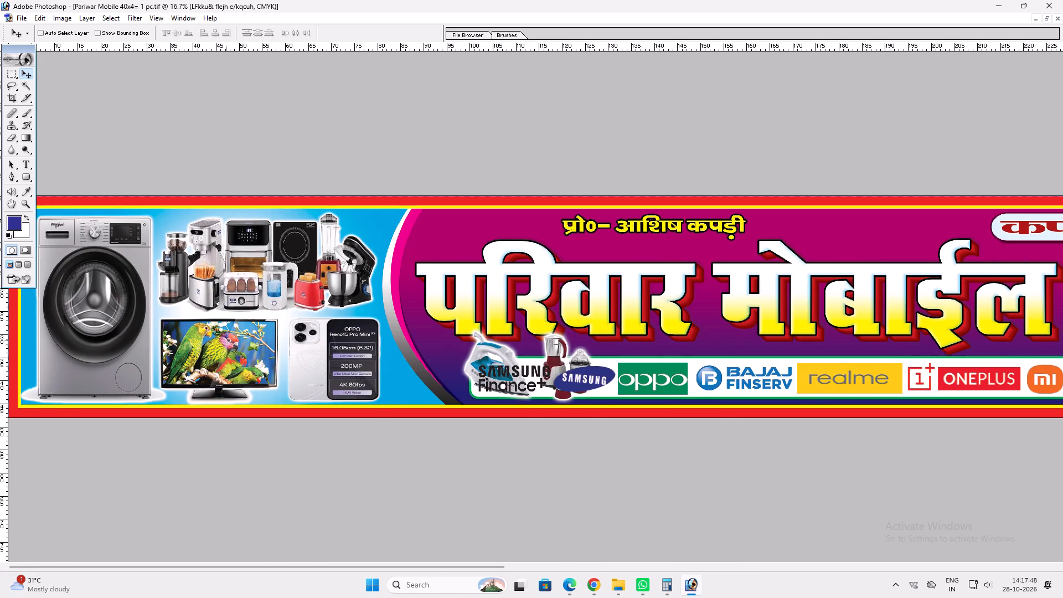
# Narrow the television and phones picture with Free Transform to free space before the banner's curved divider.
pyautogui.keyDown('ctrl'); pyautogui.click(260, 348); pyautogui.keyUp('ctrl')
pyautogui.keyDown('ctrl'); pyautogui.click(374, 350); pyautogui.keyUp('ctrl')
pyautogui.hotkey('ctrl', 't')
pyautogui.keyDown('shift'); pyautogui.moveTo(381, 347); pyautogui.dragTo(343, 348); pyautogui.keyUp('shift')
pyautogui.hotkey('shift', 'Return')
pyautogui.press('v')
# Narrow the washing machine picture from its inner side with Free Transform.
pyautogui.keyDown('ctrl'); pyautogui.click(138, 317); pyautogui.keyUp('ctrl')
pyautogui.hotkey('ctrl', 't')
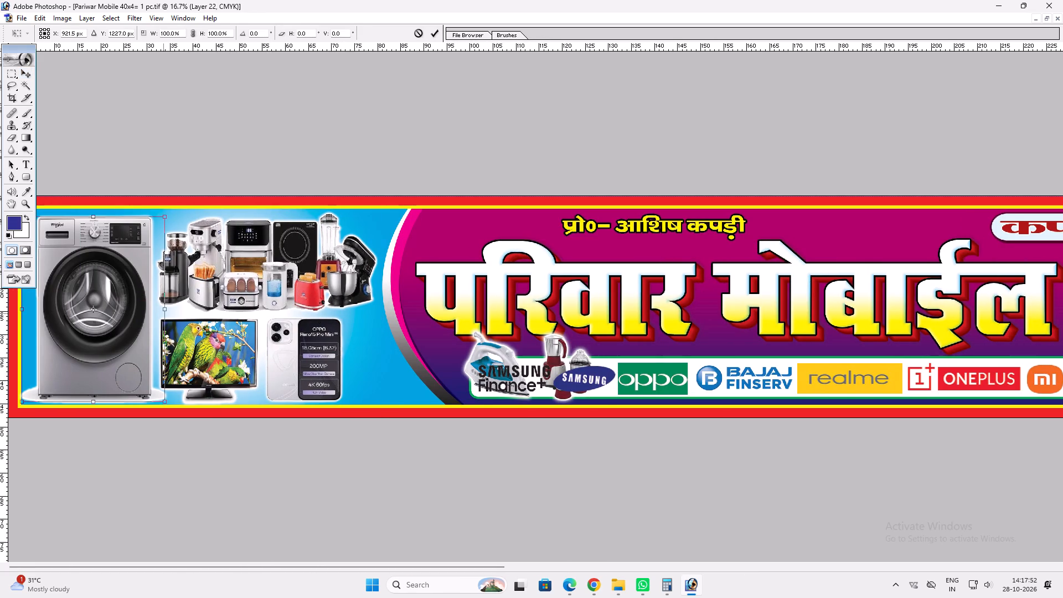
pyautogui.keyDown('shift'); pyautogui.moveTo(163, 313); pyautogui.dragTo(145, 315); pyautogui.keyUp('shift')
pyautogui.hotkey('shift', 'Return')
pyautogui.press('v')
# Move the kitchen appliances picture closer to the washing machine and widen it towards the curved divider.
pyautogui.keyDown('ctrl'); pyautogui.click(257, 243); pyautogui.keyUp('ctrl')
pyautogui.keyDown('shift'); pyautogui.moveTo(257, 243); pyautogui.dragTo(243, 241); pyautogui.keyUp('shift')
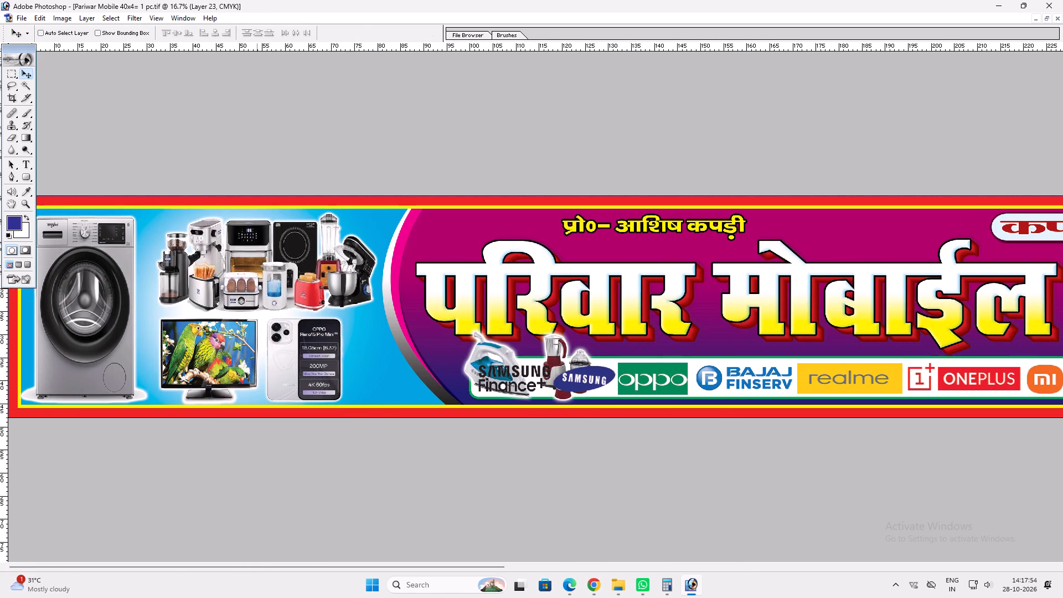
pyautogui.keyDown('shift'); pyautogui.moveTo(243, 241); pyautogui.dragTo(242, 241); pyautogui.keyUp('shift')
pyautogui.hotkey('ctrl', 't')
pyautogui.keyDown('shift'); pyautogui.moveTo(364, 235); pyautogui.dragTo(383, 231); pyautogui.keyUp('shift')
pyautogui.hotkey('shift', 'Return')
pyautogui.press('v')
# Move the iron picture off the logo strip to beside the phones and fit it there with Free Transform, about 87.7% wide.
pyautogui.keyDown('ctrl'); pyautogui.click(481, 357); pyautogui.keyUp('ctrl')
pyautogui.moveTo(477, 357); pyautogui.dragTo(355, 352)
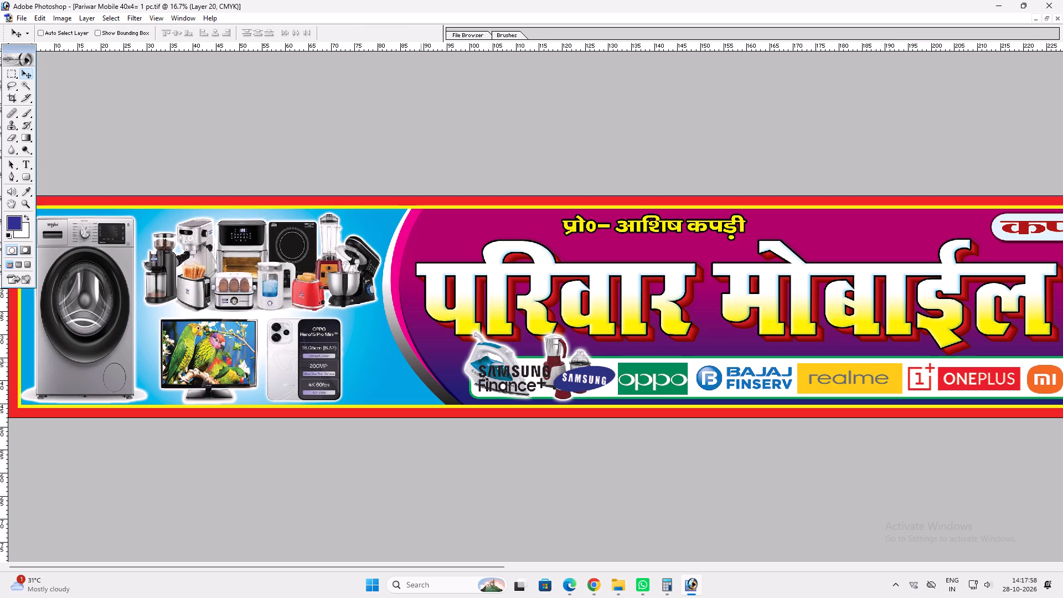
pyautogui.moveTo(355, 352); pyautogui.dragTo(352, 355)
pyautogui.hotkey('ctrl', 't')
pyautogui.keyDown('shift'); pyautogui.moveTo(373, 328); pyautogui.dragTo(373, 321); pyautogui.keyUp('shift')
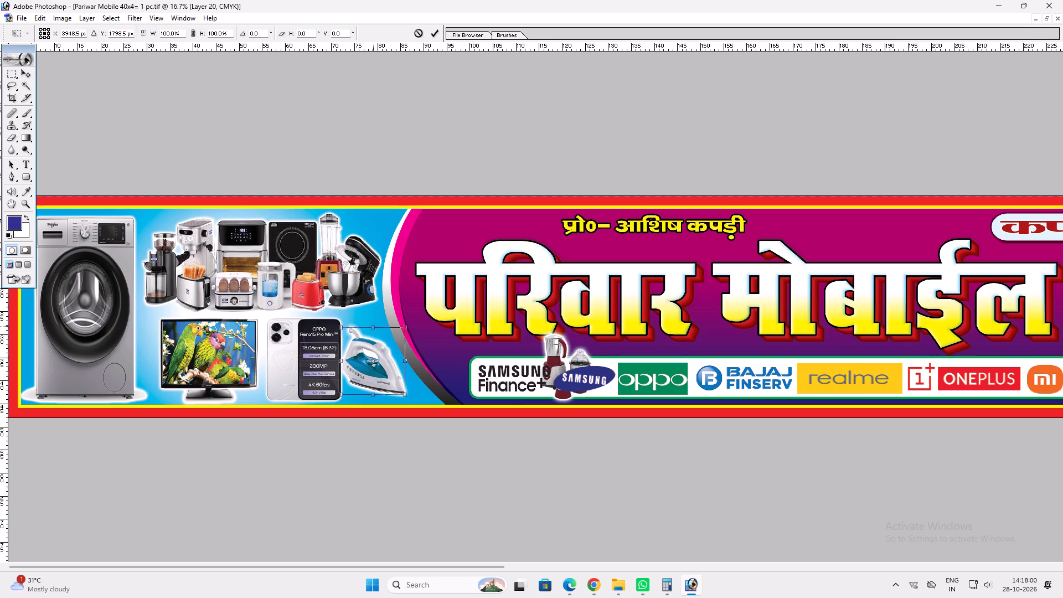
pyautogui.keyDown('shift'); pyautogui.moveTo(373, 321); pyautogui.dragTo(373, 316); pyautogui.keyUp('shift')
pyautogui.keyDown('alt'); pyautogui.keyDown('shift'); pyautogui.moveTo(410, 316); pyautogui.dragTo(401, 317); pyautogui.keyUp('shift'); pyautogui.keyUp('alt')
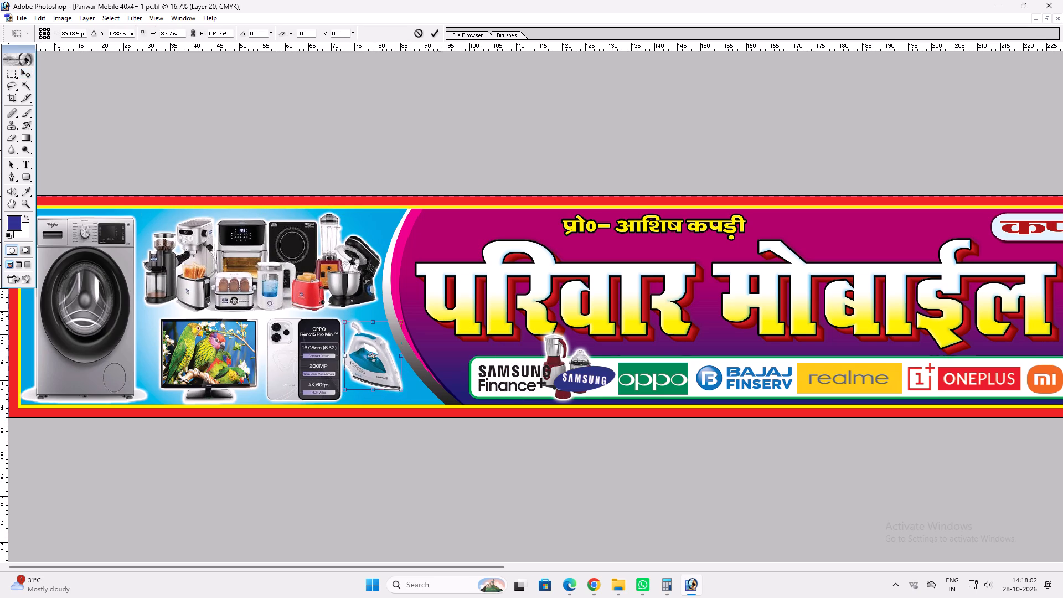
pyautogui.keyDown('shift'); pyautogui.moveTo(380, 320); pyautogui.dragTo(379, 311); pyautogui.keyUp('shift')
pyautogui.hotkey('shift', 'Return')
pyautogui.press('v')
pyautogui.moveTo(370, 331); pyautogui.dragTo(372, 336)
# Carry the mixer picture from the logo strip across the banner into the right-end product area near the speakers.
pyautogui.press('v')
pyautogui.press('space')
pyautogui.press('space')
pyautogui.press('space')
pyautogui.press('space')
pyautogui.press('space')
pyautogui.press('space')
pyautogui.moveTo(460, 346); pyautogui.dragTo(380, 313)
pyautogui.keyDown('ctrl'); pyautogui.doubleClick(467, 347); pyautogui.keyUp('ctrl')
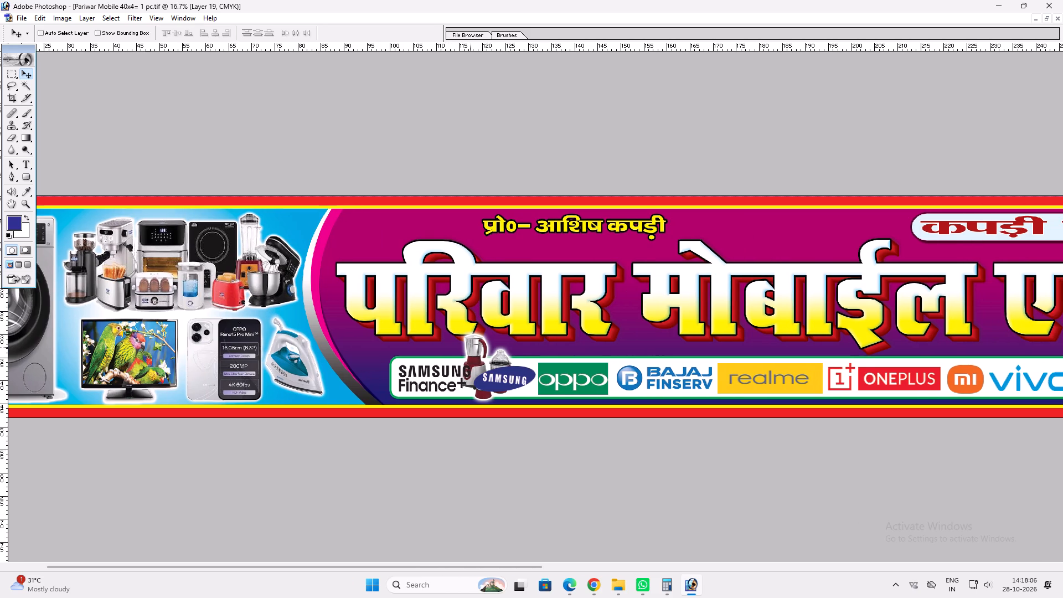
pyautogui.moveTo(470, 347); pyautogui.dragTo(745, 321)
pyautogui.press('space')
pyautogui.press('space')
pyautogui.press('space')
pyautogui.press('space')
pyautogui.press('space')
pyautogui.press('space')
pyautogui.press('space')
pyautogui.press('space')
pyautogui.press('space')
pyautogui.press('space')
pyautogui.press('space')
pyautogui.press('space')
pyautogui.press('space')
pyautogui.moveTo(835, 350); pyautogui.dragTo(232, 256)
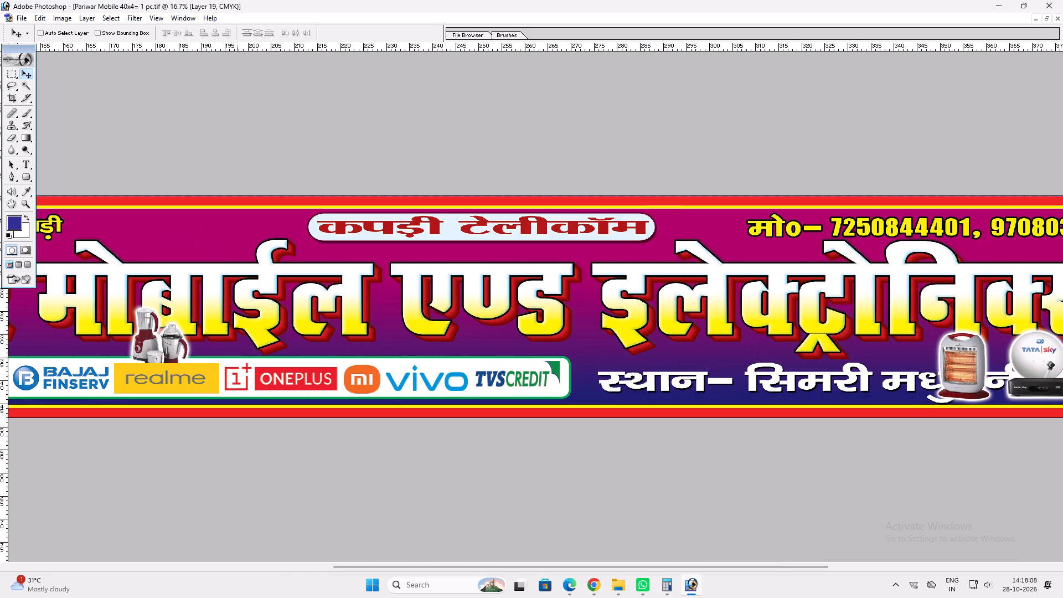
pyautogui.moveTo(228, 337); pyautogui.dragTo(745, 322)
pyautogui.press('space')
pyautogui.press('space')
pyautogui.press('space')
pyautogui.press('space')
pyautogui.press('space')
pyautogui.press('space')
pyautogui.press('space')
pyautogui.press('space')
pyautogui.press('space')
pyautogui.moveTo(803, 327); pyautogui.dragTo(138, 285)
pyautogui.moveTo(189, 315); pyautogui.dragTo(767, 278)
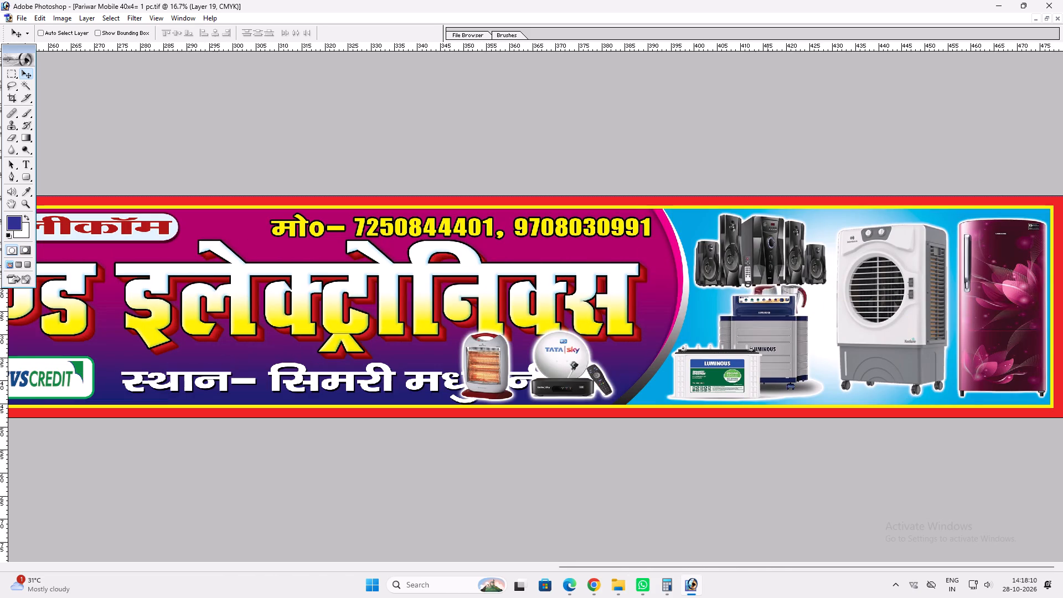
pyautogui.moveTo(767, 278); pyautogui.dragTo(758, 257)
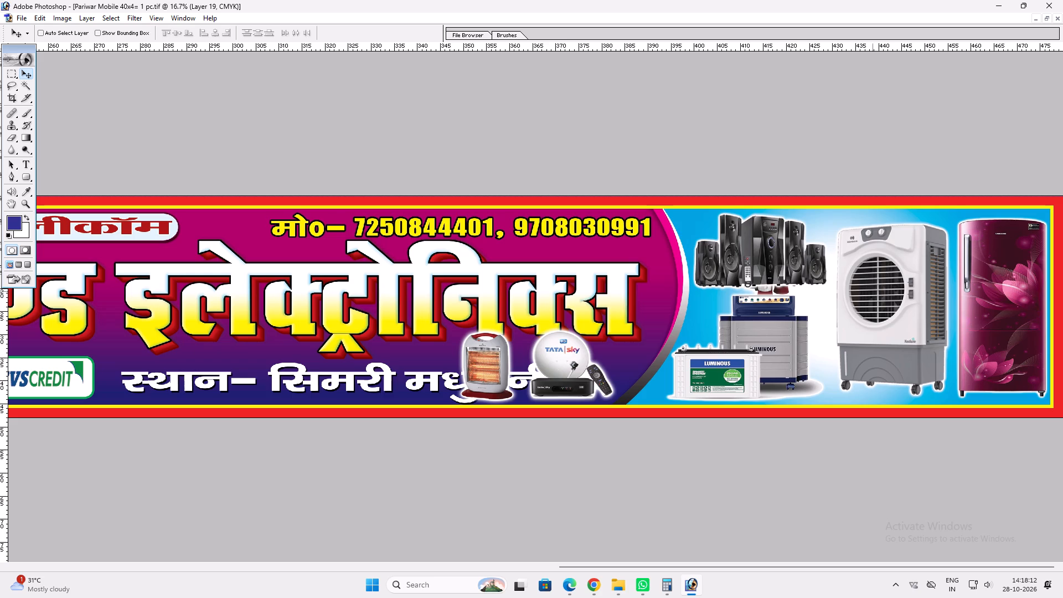
# Narrow the refrigerator picture from its cooler-facing side with Free Transform.
pyautogui.keyDown('ctrl'); pyautogui.click(1004, 271); pyautogui.keyUp('ctrl')
pyautogui.hotkey('ctrl', 't')
pyautogui.keyDown('shift'); pyautogui.moveTo(959, 256); pyautogui.dragTo(968, 254); pyautogui.keyUp('shift')
pyautogui.hotkey('shift', 'Return')
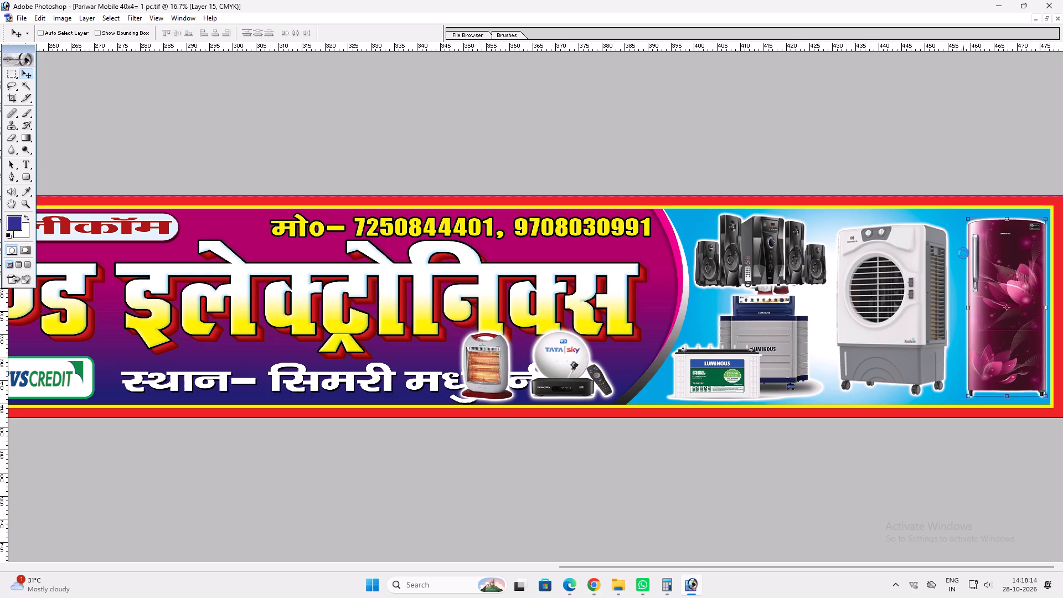
pyautogui.press('v')
# Move the air cooler picture next to the refrigerator and make it slightly narrower and taller.
pyautogui.keyDown('ctrl'); pyautogui.click(923, 265); pyautogui.keyUp('ctrl')
pyautogui.keyDown('shift'); pyautogui.moveTo(923, 265); pyautogui.dragTo(936, 261); pyautogui.keyUp('shift')
pyautogui.hotkey('ctrl', 't')
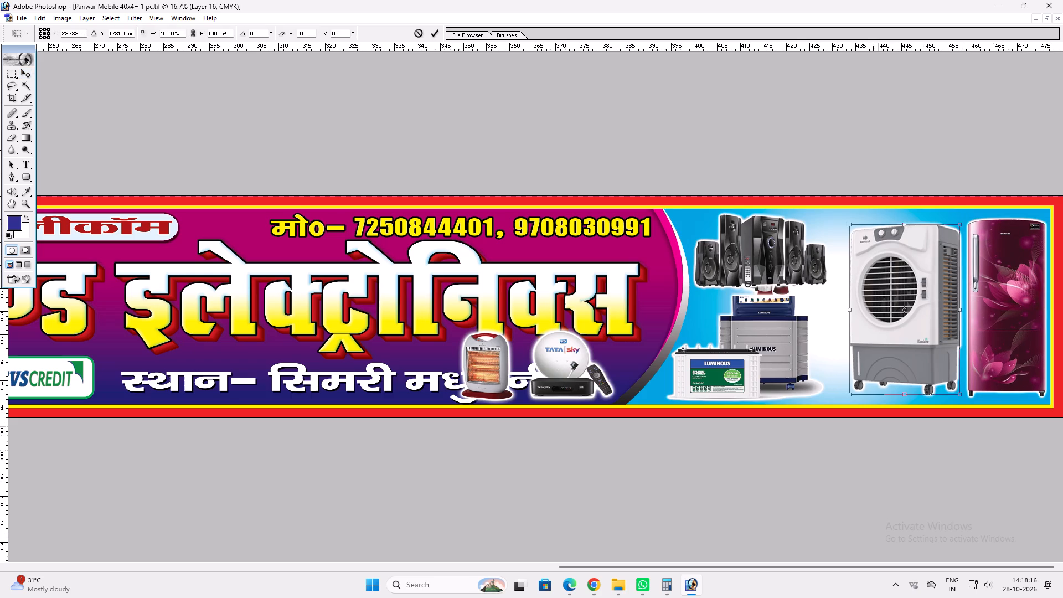
pyautogui.keyDown('shift'); pyautogui.moveTo(880, 230); pyautogui.dragTo(896, 225); pyautogui.keyUp('shift')
pyautogui.keyDown('shift'); pyautogui.moveTo(854, 261); pyautogui.dragTo(870, 259); pyautogui.keyUp('shift')
pyautogui.hotkey('shift', 'Return')
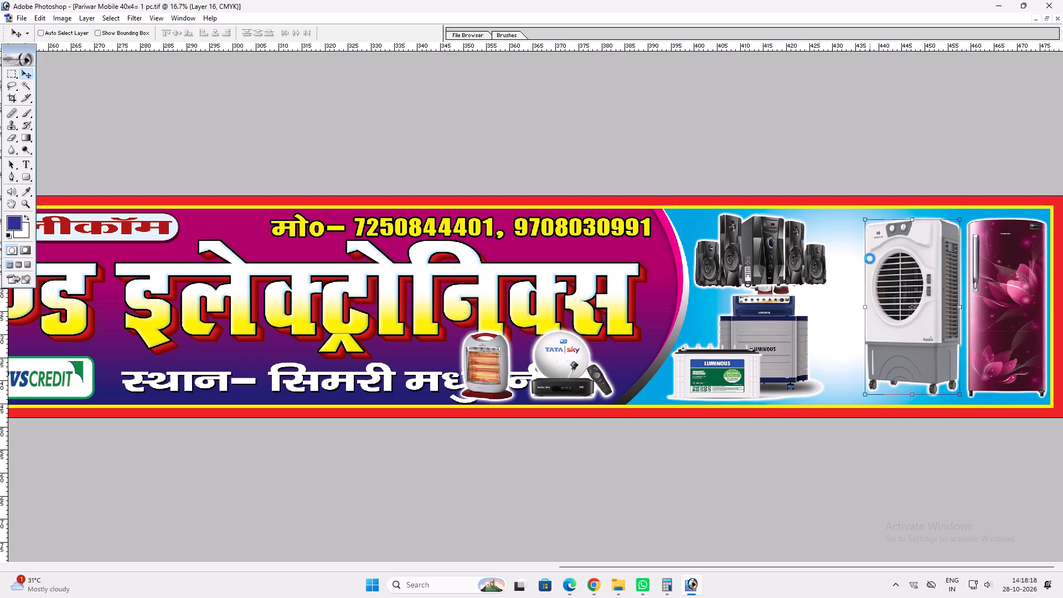
pyautogui.press('v')
pyautogui.click(883, 274)
pyautogui.press('v')
# Shrink the speaker set picture, keeping it at the top of the right-end product area.
pyautogui.keyDown('ctrl'); pyautogui.click(792, 250); pyautogui.keyUp('ctrl')
pyautogui.hotkey('ctrl', 't')
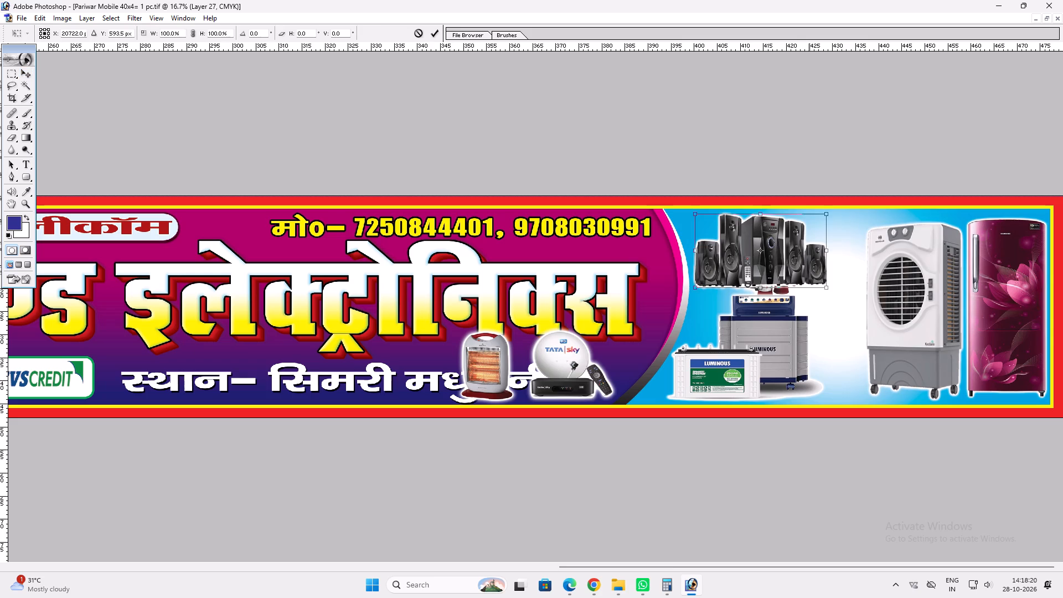
pyautogui.keyDown('shift'); pyautogui.moveTo(827, 282); pyautogui.dragTo(798, 263); pyautogui.keyUp('shift')
pyautogui.keyDown('shift'); pyautogui.moveTo(799, 250); pyautogui.dragTo(812, 248); pyautogui.keyUp('shift')
pyautogui.hotkey('shift', 'Return')
pyautogui.press('v')
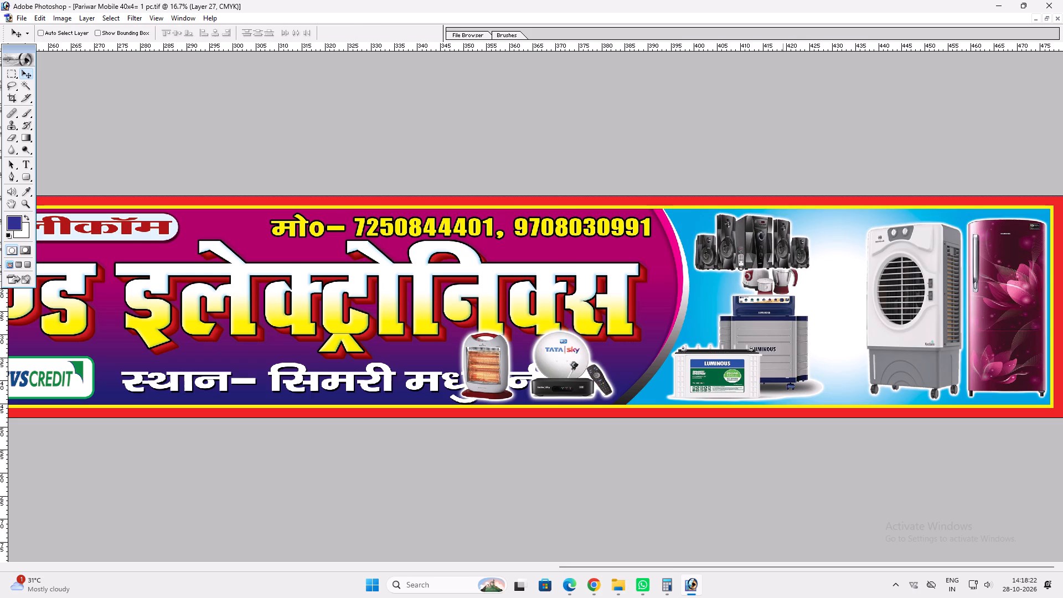
# Place the mixer picture between the speakers and the air cooler and scale it down to fit the gap.
pyautogui.keyDown('ctrl'); pyautogui.click(781, 282); pyautogui.keyUp('ctrl')
pyautogui.moveTo(781, 282); pyautogui.dragTo(849, 256)
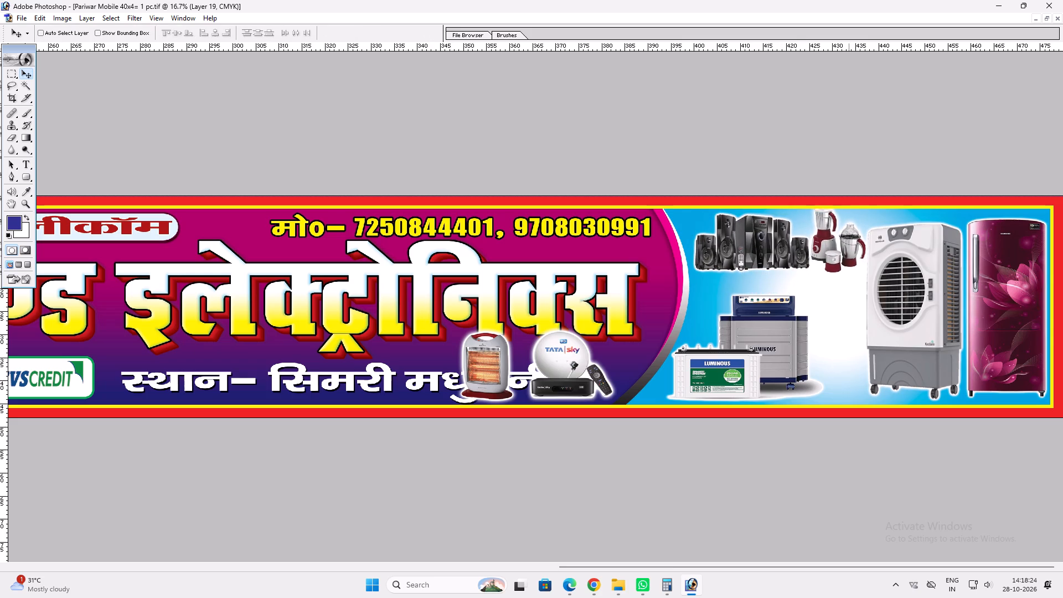
pyautogui.moveTo(849, 256); pyautogui.dragTo(849, 260)
pyautogui.hotkey('ctrl', 't')
pyautogui.keyDown('shift'); pyautogui.moveTo(854, 275); pyautogui.dragTo(855, 267); pyautogui.keyUp('shift')
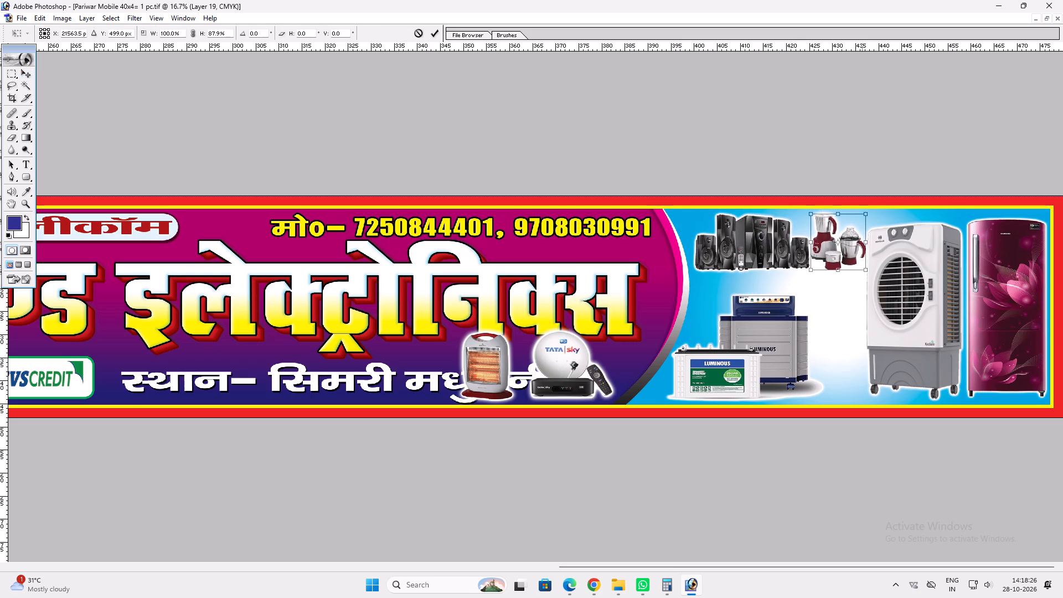
pyautogui.keyDown('alt'); pyautogui.keyDown('shift'); pyautogui.click(865, 271); pyautogui.keyUp('shift'); pyautogui.keyUp('alt')
pyautogui.hotkey('shift', 'Return')
pyautogui.hotkey('ctrl', 't')
pyautogui.keyDown('shift'); pyautogui.click(854, 223); pyautogui.keyUp('shift')
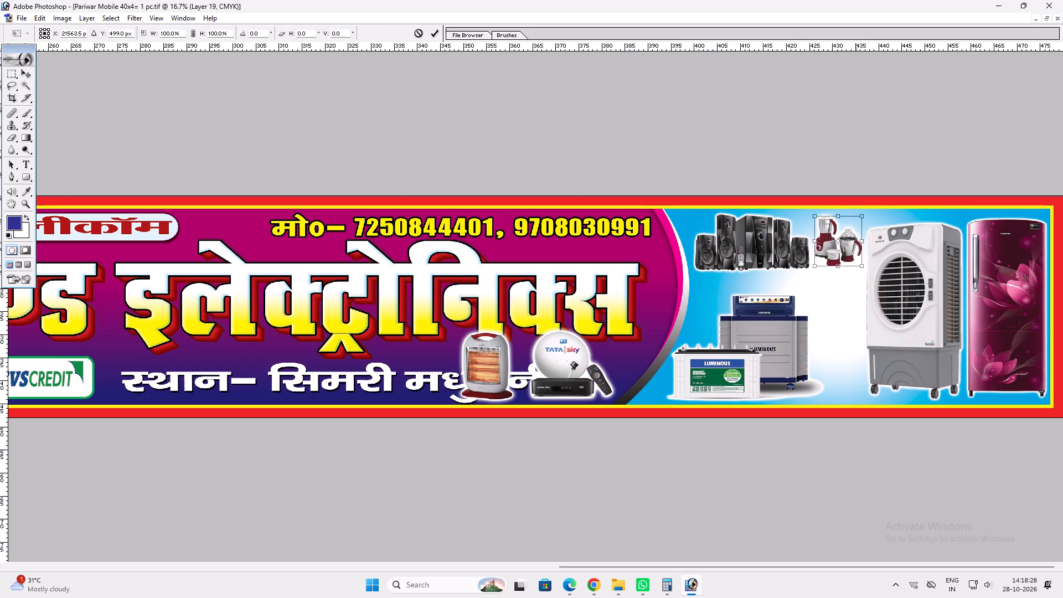
pyautogui.hotkey('shift', 'Return')
pyautogui.press('v')
# Stretch the air cooler picture slightly upward with Free Transform.
pyautogui.keyDown('ctrl'); pyautogui.click(889, 256); pyautogui.keyUp('ctrl')
pyautogui.hotkey('ctrl', 't')
pyautogui.keyDown('shift'); pyautogui.moveTo(910, 225); pyautogui.dragTo(911, 220); pyautogui.keyUp('shift')
pyautogui.hotkey('shift', 'Return')
pyautogui.press('v')
# Make the Luminous inverter and battery picture slightly taller and narrower with Free Transform.
pyautogui.keyDown('ctrl'); pyautogui.click(783, 318); pyautogui.keyUp('ctrl')
pyautogui.hotkey('ctrl', 't')
pyautogui.keyDown('shift'); pyautogui.moveTo(794, 294); pyautogui.dragTo(782, 284); pyautogui.keyUp('shift')
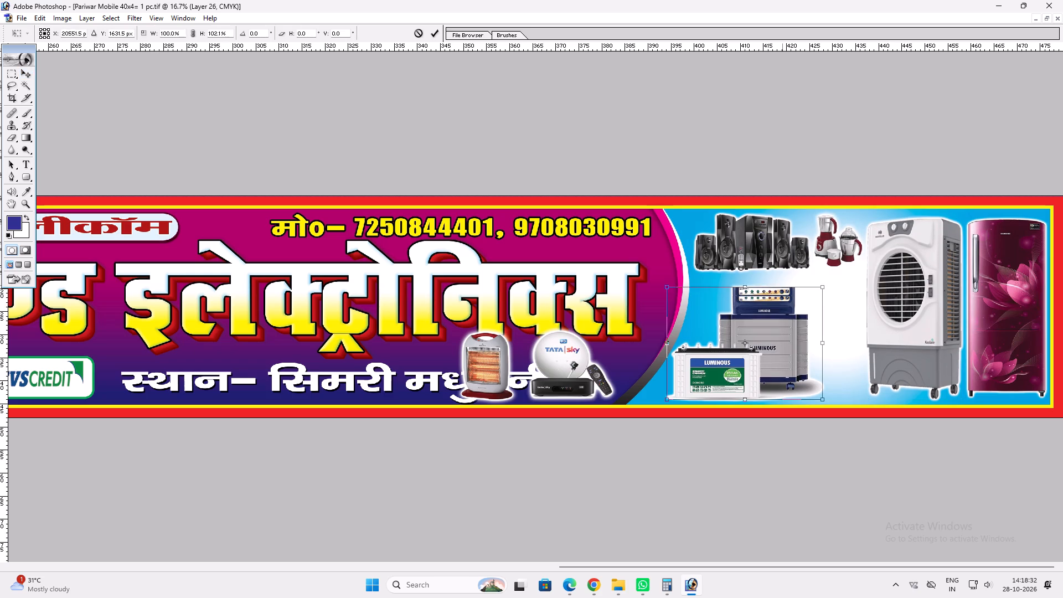
pyautogui.keyDown('shift'); pyautogui.moveTo(782, 284); pyautogui.dragTo(783, 280); pyautogui.keyUp('shift')
pyautogui.keyDown('shift'); pyautogui.moveTo(828, 306); pyautogui.dragTo(806, 308); pyautogui.keyUp('shift')
pyautogui.hotkey('shift', 'Return')
pyautogui.press('v')
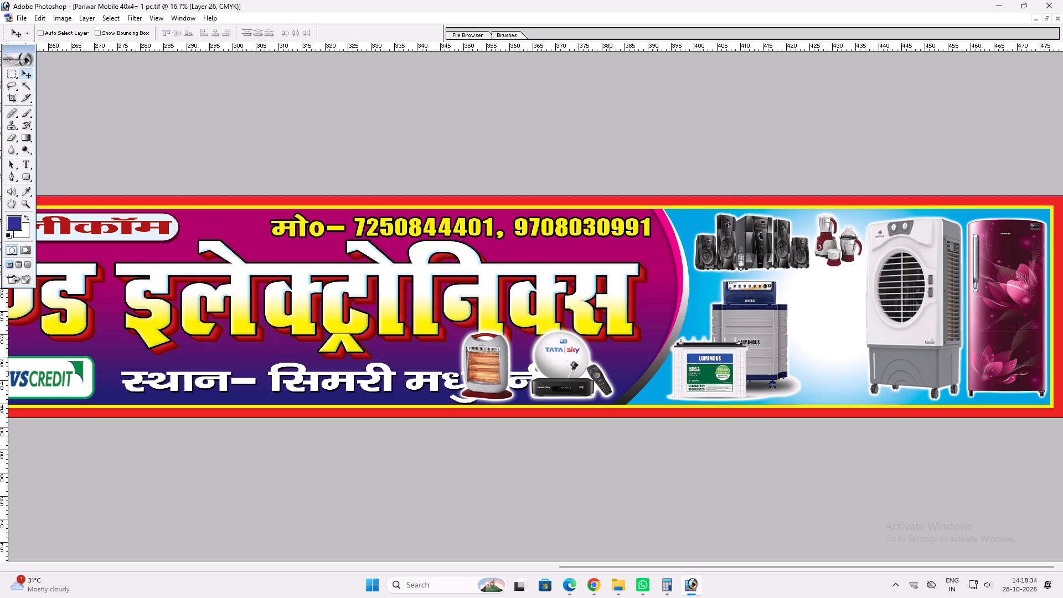
# Move the Tata Sky dish picture into the product area, narrow it, and place it below the speakers beside the curved divider.
pyautogui.keyDown('ctrl'); pyautogui.click(579, 351); pyautogui.keyUp('ctrl')
pyautogui.moveTo(572, 348); pyautogui.dragTo(830, 287)
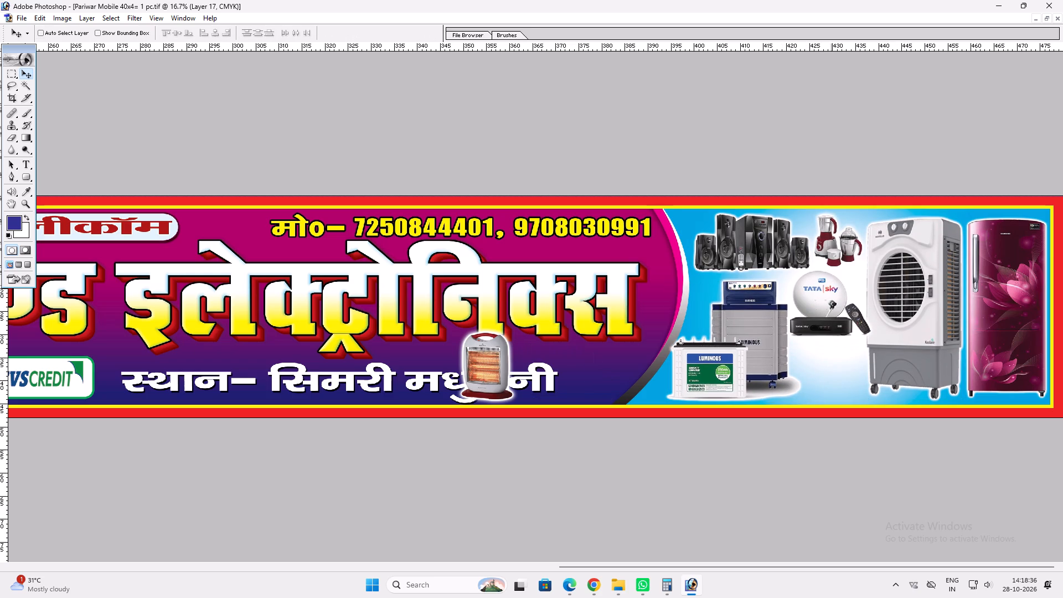
pyautogui.hotkey('ctrl', 't')
pyautogui.keyDown('shift'); pyautogui.moveTo(871, 336); pyautogui.dragTo(853, 334); pyautogui.keyUp('shift')
pyautogui.hotkey('shift', 'Return')
pyautogui.press('v')
pyautogui.moveTo(829, 313); pyautogui.dragTo(723, 316)
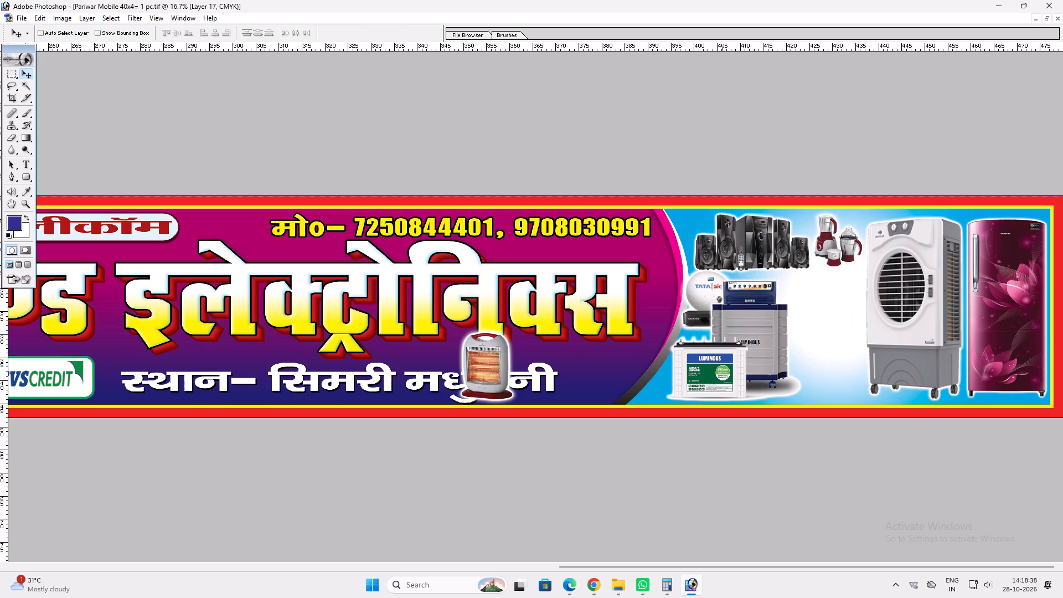
# Move the Luminous inverter and battery picture across to sit beside the air cooler and adjust its fit.
pyautogui.keyDown('ctrl'); pyautogui.click(750, 319); pyautogui.keyUp('ctrl')
pyautogui.keyDown('shift'); pyautogui.moveTo(751, 319); pyautogui.dragTo(820, 316); pyautogui.keyUp('shift')
pyautogui.hotkey('ctrl', 't')
pyautogui.keyDown('shift'); pyautogui.click(828, 277); pyautogui.keyUp('shift')
pyautogui.hotkey('shift', 'Return')
pyautogui.press('v')
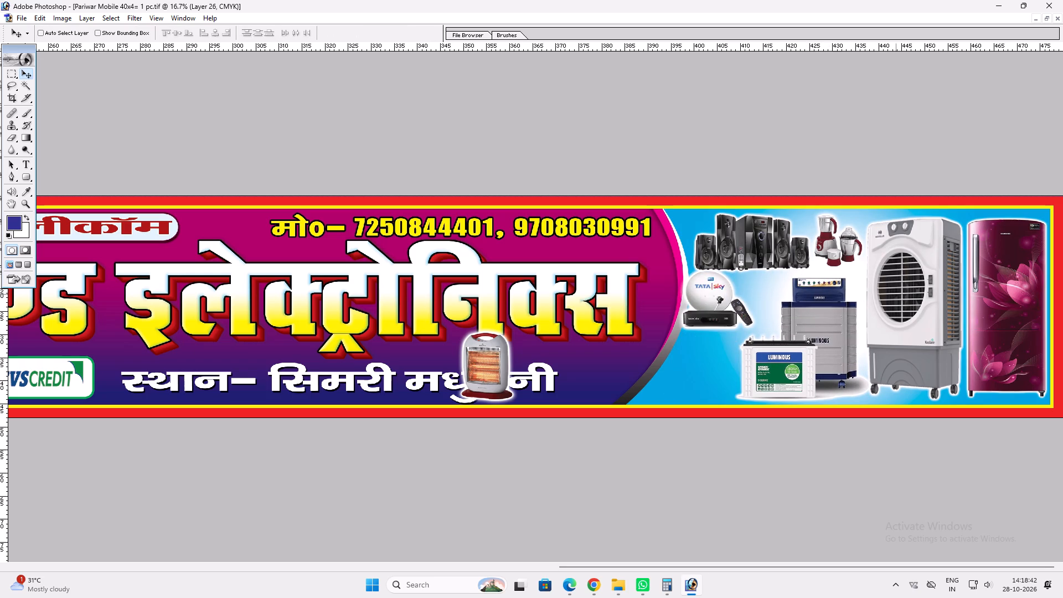
# Select the air cooler and refrigerator pictures together and make them slightly taller and narrower with Free Transform.
pyautogui.keyDown('ctrl'); pyautogui.click(897, 294); pyautogui.keyUp('ctrl')
pyautogui.hotkey('ctrl', 't')
pyautogui.hotkey('shift', 'Return')
pyautogui.press('v')
pyautogui.keyDown('ctrl'); pyautogui.keyDown('shift'); pyautogui.click(1002, 275); pyautogui.keyUp('shift'); pyautogui.keyUp('ctrl')
pyautogui.hotkey('ctrl', 't')
pyautogui.keyDown('shift'); pyautogui.moveTo(981, 219); pyautogui.dragTo(987, 215); pyautogui.keyUp('shift')
pyautogui.keyDown('shift'); pyautogui.moveTo(870, 261); pyautogui.dragTo(878, 260); pyautogui.keyUp('shift')
pyautogui.press('Return')
pyautogui.write('vv')
# Enlarge the Luminous inverter and battery picture slightly towards the air cooler.
pyautogui.keyDown('ctrl'); pyautogui.click(828, 307); pyautogui.keyUp('ctrl')
pyautogui.hotkey('ctrl', 't')
pyautogui.keyDown('shift'); pyautogui.moveTo(866, 278); pyautogui.dragTo(871, 276); pyautogui.keyUp('shift')
pyautogui.hotkey('shift', 'Return')
pyautogui.press('v')
# Move the Tata Sky dish picture closer to the inverter and adjust its height to fit between the speakers and battery.
pyautogui.keyDown('ctrl'); pyautogui.click(733, 307); pyautogui.keyUp('ctrl')
pyautogui.moveTo(734, 306); pyautogui.dragTo(750, 305)
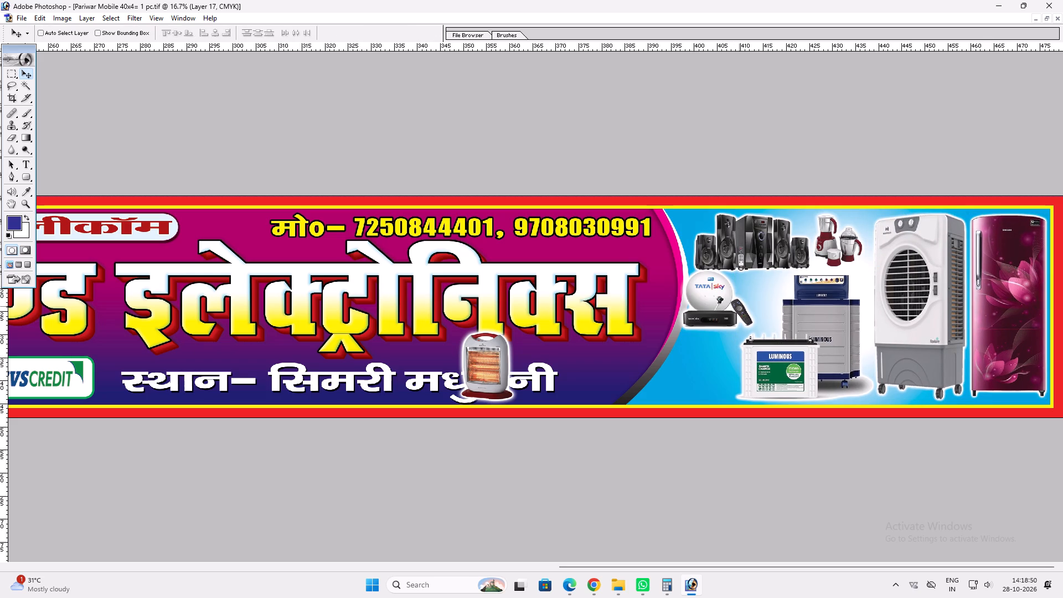
pyautogui.moveTo(750, 305); pyautogui.dragTo(757, 304)
pyautogui.hotkey('ctrl', 't')
pyautogui.keyDown('shift'); pyautogui.moveTo(724, 272); pyautogui.dragTo(724, 280); pyautogui.keyUp('shift')
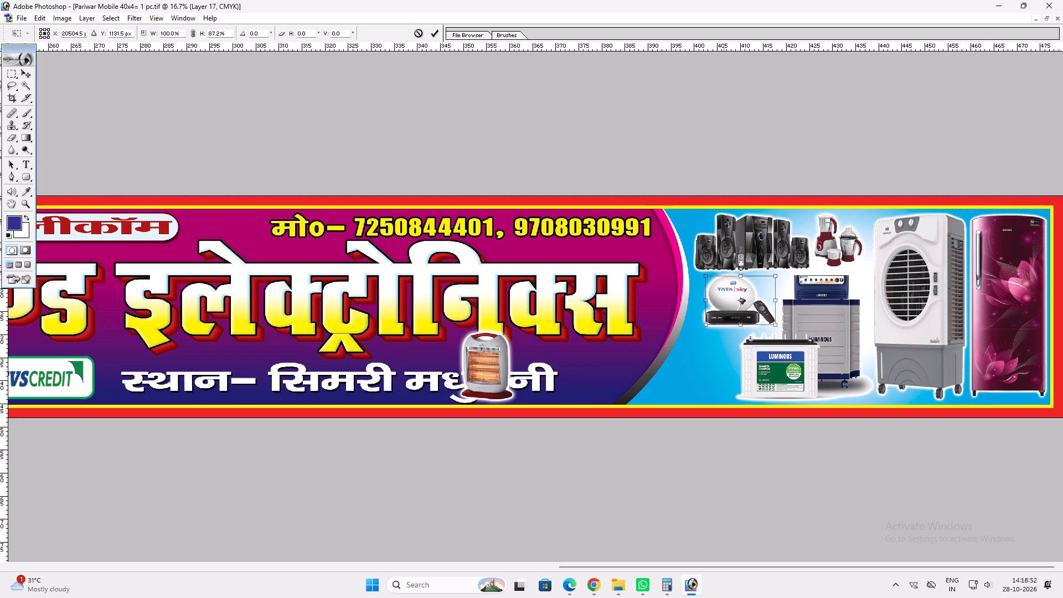
pyautogui.hotkey('shift', 'Return')
pyautogui.press('v')
pyautogui.moveTo(726, 288); pyautogui.dragTo(726, 293)
pyautogui.hotkey('ctrl', 't')
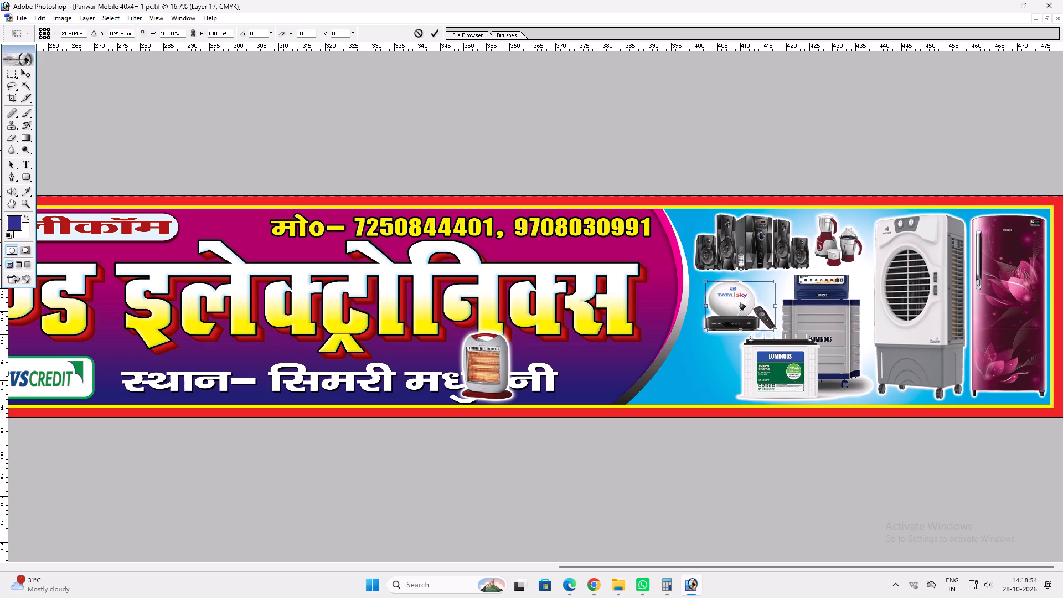
pyautogui.keyDown('shift'); pyautogui.moveTo(755, 277); pyautogui.dragTo(760, 272); pyautogui.keyUp('shift')
pyautogui.hotkey('shift', 'Return')
pyautogui.press('v')
# Move the room heater picture off the address text to below the Tata Sky dish beside the battery and shrink it slightly.
pyautogui.keyDown('ctrl'); pyautogui.click(500, 359); pyautogui.keyUp('ctrl')
pyautogui.moveTo(499, 355); pyautogui.dragTo(684, 358)
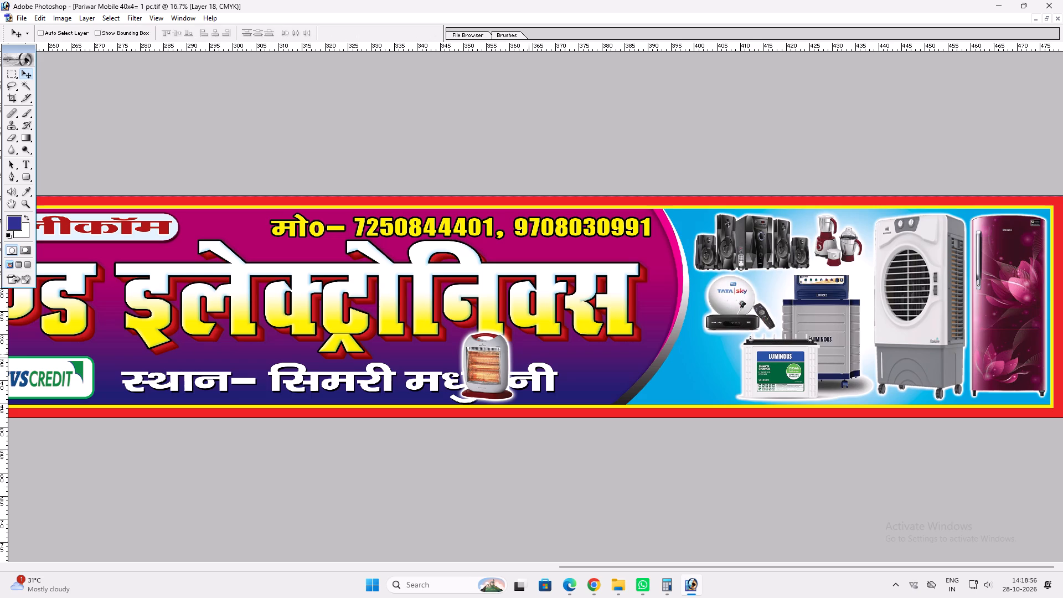
pyautogui.moveTo(684, 358); pyautogui.dragTo(717, 358)
pyautogui.hotkey('ctrl', 't')
pyautogui.keyDown('alt'); pyautogui.keyDown('shift'); pyautogui.click(730, 337); pyautogui.keyUp('shift'); pyautogui.keyUp('alt')
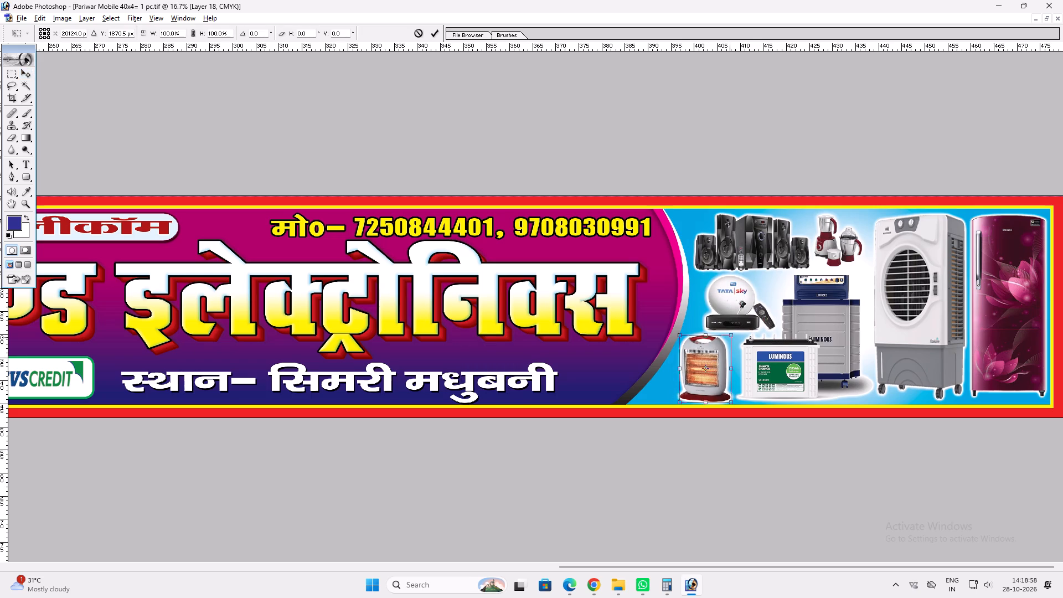
pyautogui.press('Return')
pyautogui.write('vv')
# Widen the स्थान– सिमरी मधुबनी address line with Free Transform to fill the space towards the curved edge.
pyautogui.press('space')
pyautogui.press('space')
pyautogui.press('space')
pyautogui.press('space')
pyautogui.press('space')
pyautogui.press('space')
pyautogui.moveTo(653, 351); pyautogui.dragTo(678, 351)
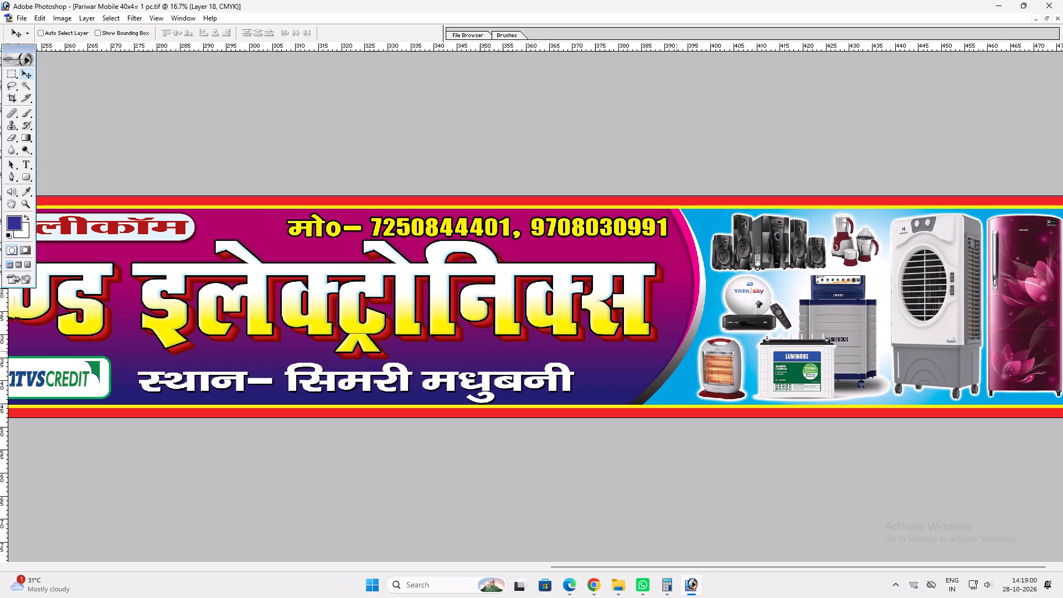
pyautogui.moveTo(678, 351); pyautogui.dragTo(963, 339)
pyautogui.press('v')
pyautogui.keyDown('ctrl'); pyautogui.click(697, 374); pyautogui.keyUp('ctrl')
pyautogui.hotkey('ctrl', 't')
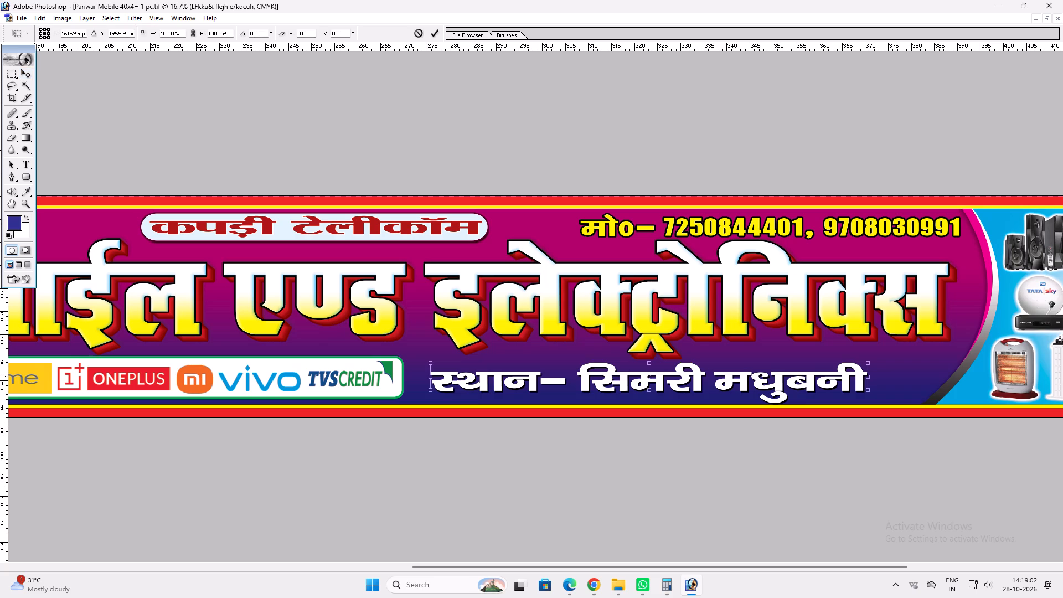
pyautogui.keyDown('shift'); pyautogui.moveTo(870, 377); pyautogui.dragTo(917, 367); pyautogui.keyUp('shift')
pyautogui.hotkey('shift', 'Return')
pyautogui.press('v')
pyautogui.moveTo(891, 368); pyautogui.dragTo(889, 368)
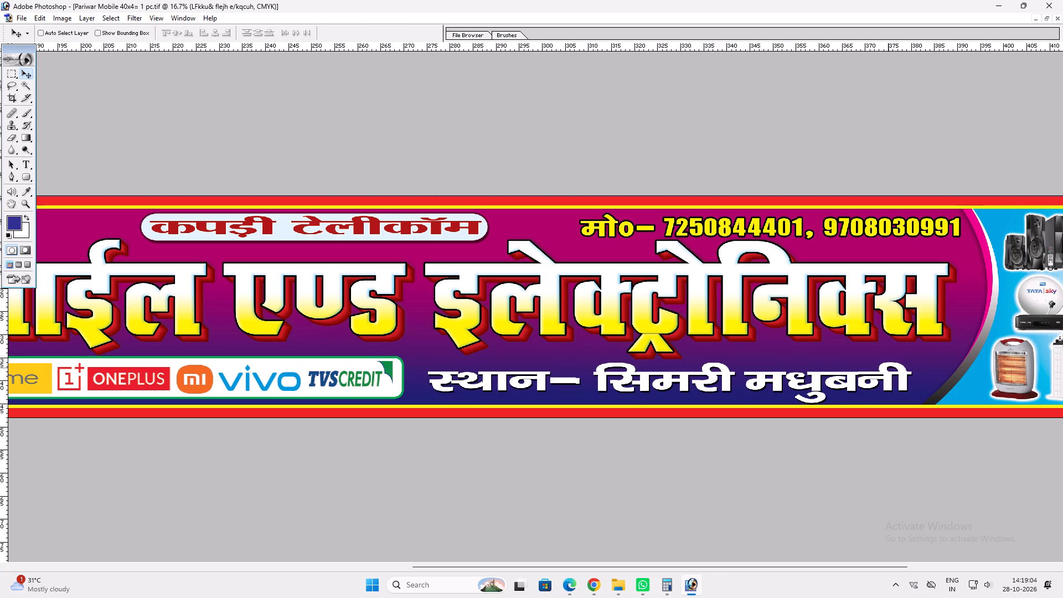
pyautogui.moveTo(889, 368); pyautogui.dragTo(886, 368)
# Shift the कपड़ी टेलीकॉम label and its rounded background slightly lower, closer to the main shop title.
pyautogui.press('space')
pyautogui.press('space')
pyautogui.press('space')
pyautogui.press('space')
pyautogui.press('space')
pyautogui.press('space')
pyautogui.press('space')
pyautogui.press('space')
pyautogui.press('space')
pyautogui.press('space')
pyautogui.press('space')
pyautogui.press('space')
pyautogui.press('space')
pyautogui.press('space')
pyautogui.press('space')
pyautogui.press('space')
pyautogui.press('space')
pyautogui.press('space')
pyautogui.press('space')
pyautogui.press('space')
pyautogui.moveTo(763, 386); pyautogui.dragTo(911, 365)
pyautogui.moveTo(591, 395); pyautogui.dragTo(733, 395)
pyautogui.moveTo(658, 361); pyautogui.dragTo(667, 362, button='right')
pyautogui.moveTo(690, 368); pyautogui.dragTo(698, 370)
pyautogui.write('vv')
pyautogui.keyDown('ctrl'); pyautogui.doubleClick(535, 275); pyautogui.keyUp('ctrl')
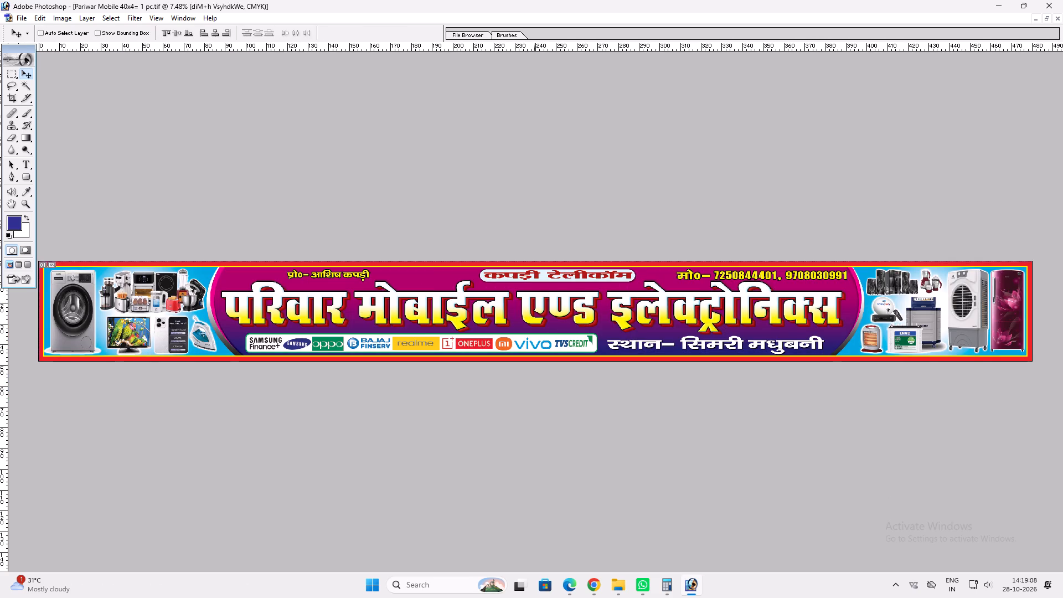
pyautogui.hotkey('ctrl', 't')
pyautogui.click(545, 273)
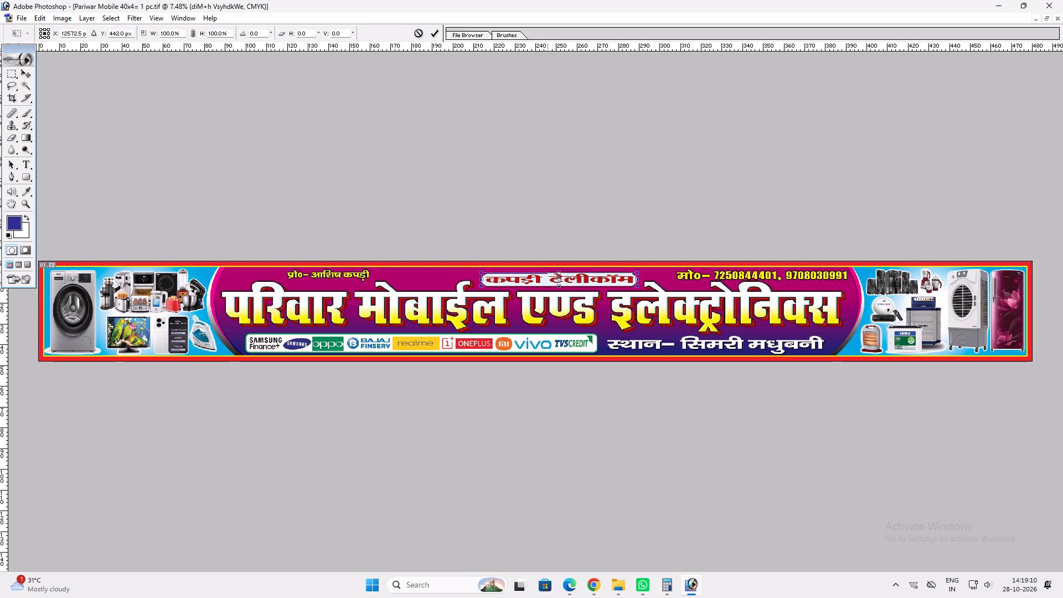
pyautogui.hotkey('shift', 'Return')
pyautogui.press('v')
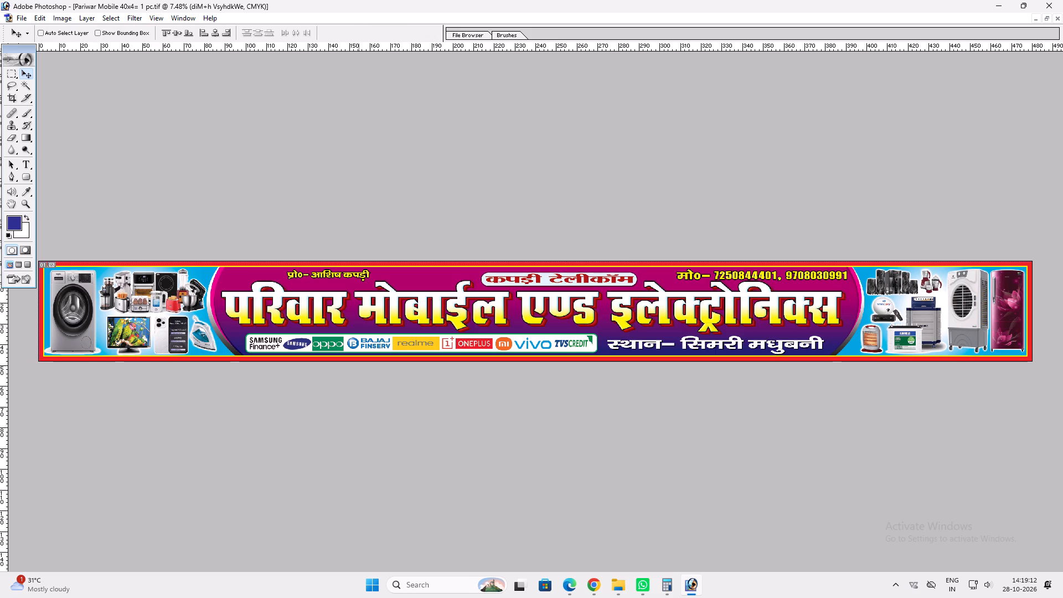
# Move the proprietor line slightly lower above the main title and make it a little taller with Free Transform.
pyautogui.keyDown('ctrl'); pyautogui.click(358, 275); pyautogui.keyUp('ctrl')
pyautogui.keyDown('ctrl'); pyautogui.click(356, 275); pyautogui.keyUp('ctrl')
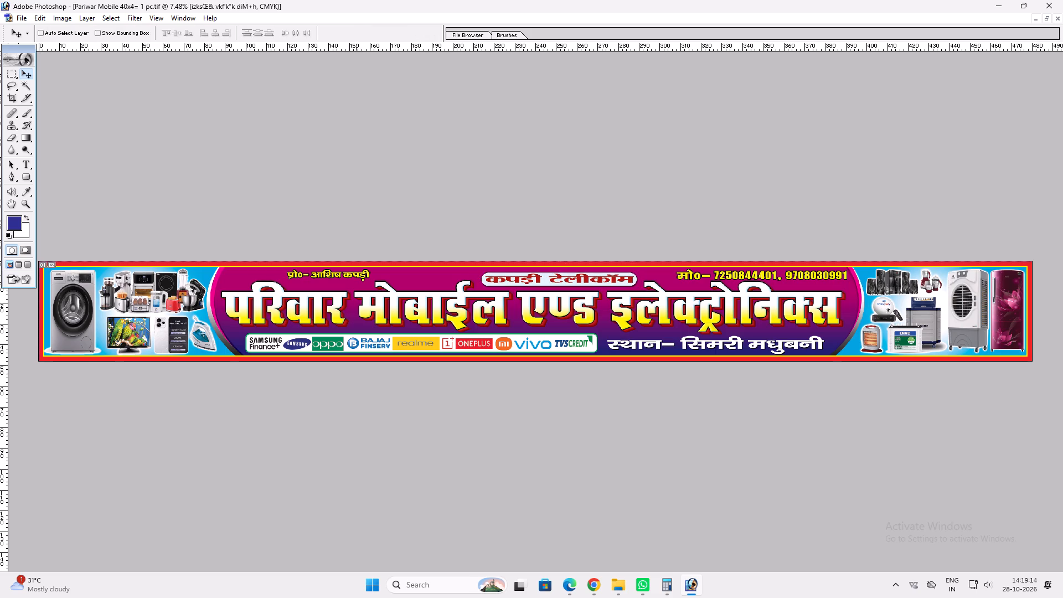
pyautogui.keyDown('ctrl'); pyautogui.click(355, 276); pyautogui.keyUp('ctrl')
pyautogui.moveTo(355, 276); pyautogui.dragTo(354, 283)
pyautogui.hotkey('ctrl', 't')
pyautogui.moveTo(352, 277); pyautogui.dragTo(357, 274)
pyautogui.press('Return')
pyautogui.press('v')
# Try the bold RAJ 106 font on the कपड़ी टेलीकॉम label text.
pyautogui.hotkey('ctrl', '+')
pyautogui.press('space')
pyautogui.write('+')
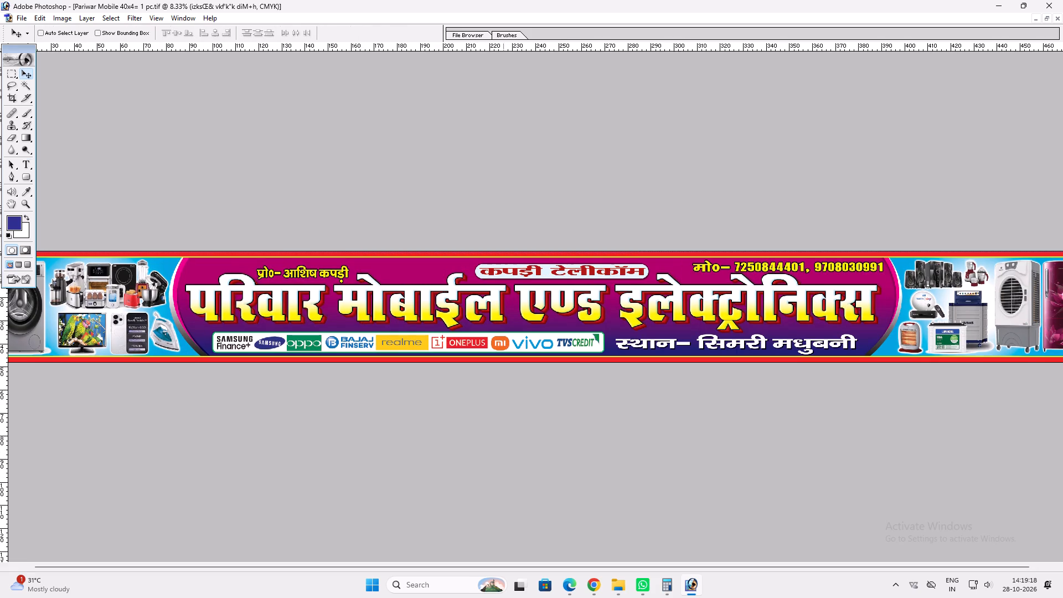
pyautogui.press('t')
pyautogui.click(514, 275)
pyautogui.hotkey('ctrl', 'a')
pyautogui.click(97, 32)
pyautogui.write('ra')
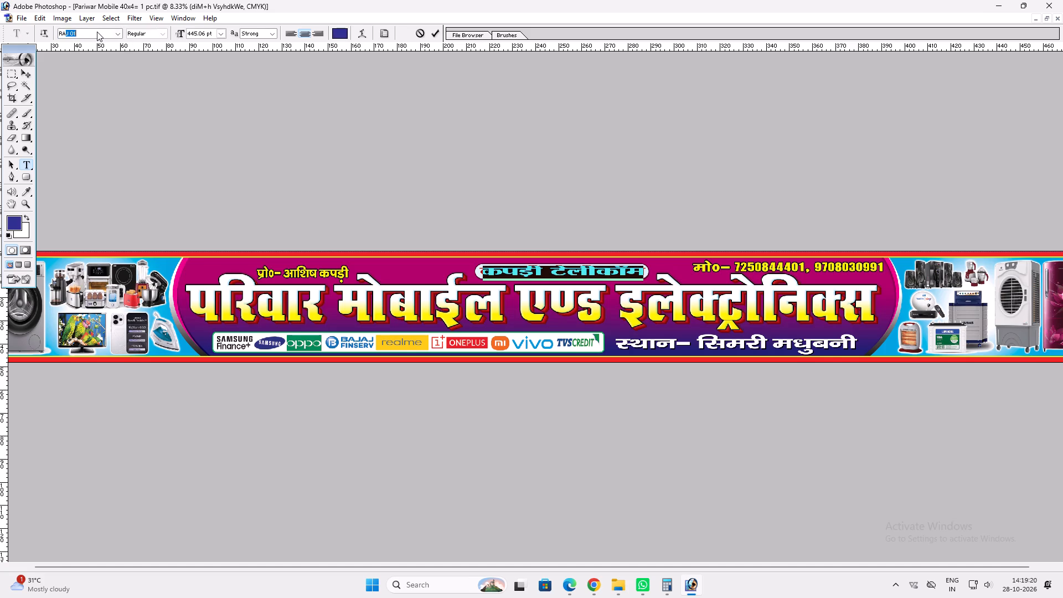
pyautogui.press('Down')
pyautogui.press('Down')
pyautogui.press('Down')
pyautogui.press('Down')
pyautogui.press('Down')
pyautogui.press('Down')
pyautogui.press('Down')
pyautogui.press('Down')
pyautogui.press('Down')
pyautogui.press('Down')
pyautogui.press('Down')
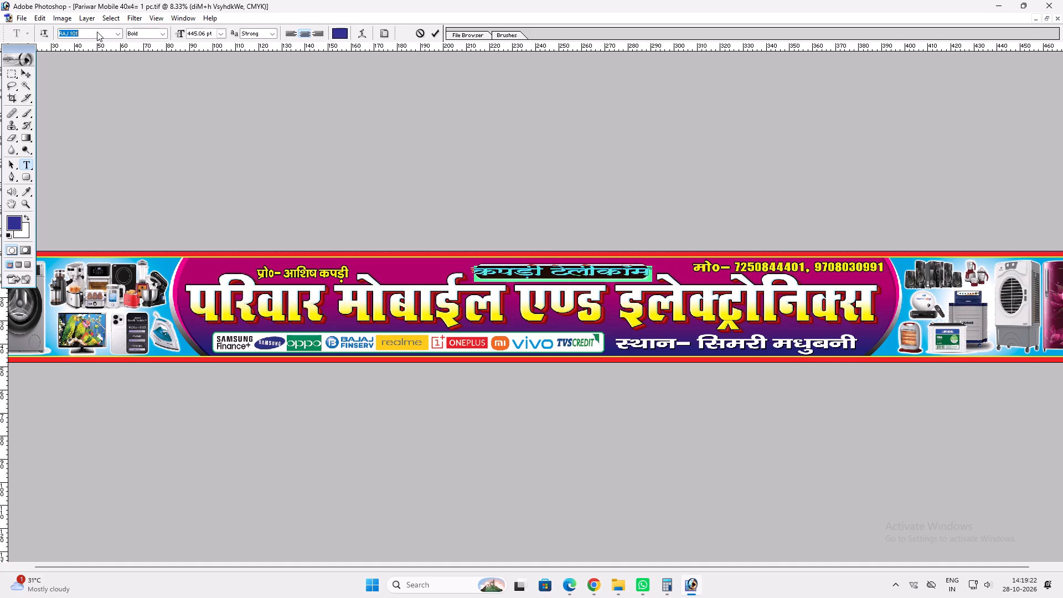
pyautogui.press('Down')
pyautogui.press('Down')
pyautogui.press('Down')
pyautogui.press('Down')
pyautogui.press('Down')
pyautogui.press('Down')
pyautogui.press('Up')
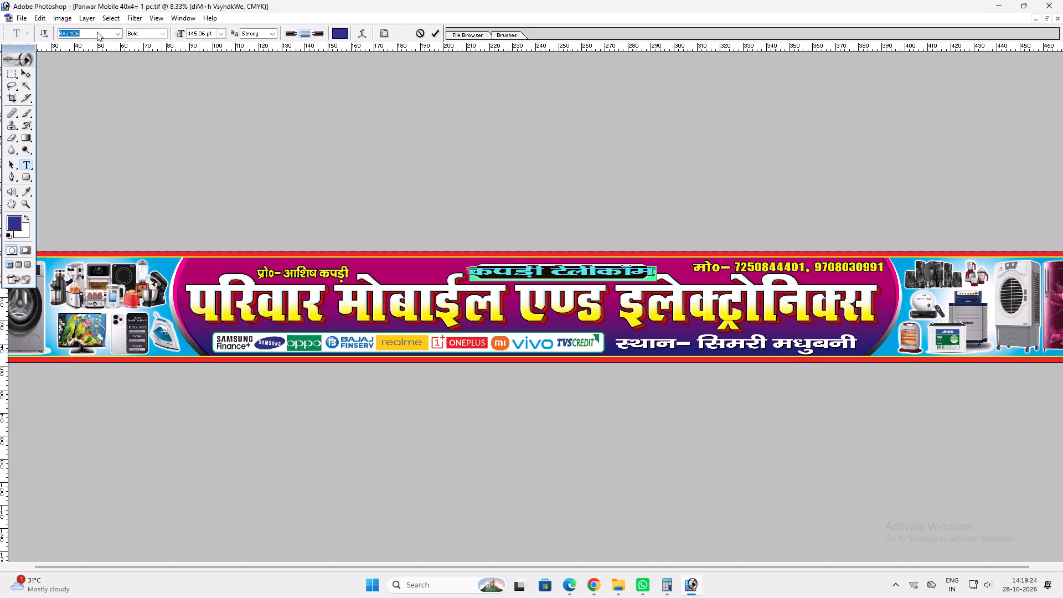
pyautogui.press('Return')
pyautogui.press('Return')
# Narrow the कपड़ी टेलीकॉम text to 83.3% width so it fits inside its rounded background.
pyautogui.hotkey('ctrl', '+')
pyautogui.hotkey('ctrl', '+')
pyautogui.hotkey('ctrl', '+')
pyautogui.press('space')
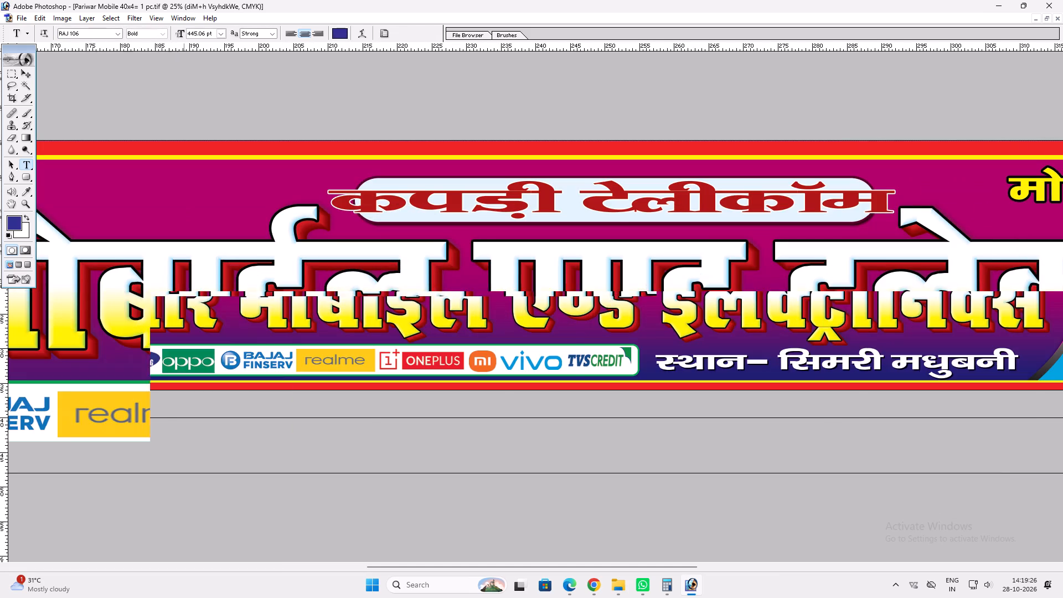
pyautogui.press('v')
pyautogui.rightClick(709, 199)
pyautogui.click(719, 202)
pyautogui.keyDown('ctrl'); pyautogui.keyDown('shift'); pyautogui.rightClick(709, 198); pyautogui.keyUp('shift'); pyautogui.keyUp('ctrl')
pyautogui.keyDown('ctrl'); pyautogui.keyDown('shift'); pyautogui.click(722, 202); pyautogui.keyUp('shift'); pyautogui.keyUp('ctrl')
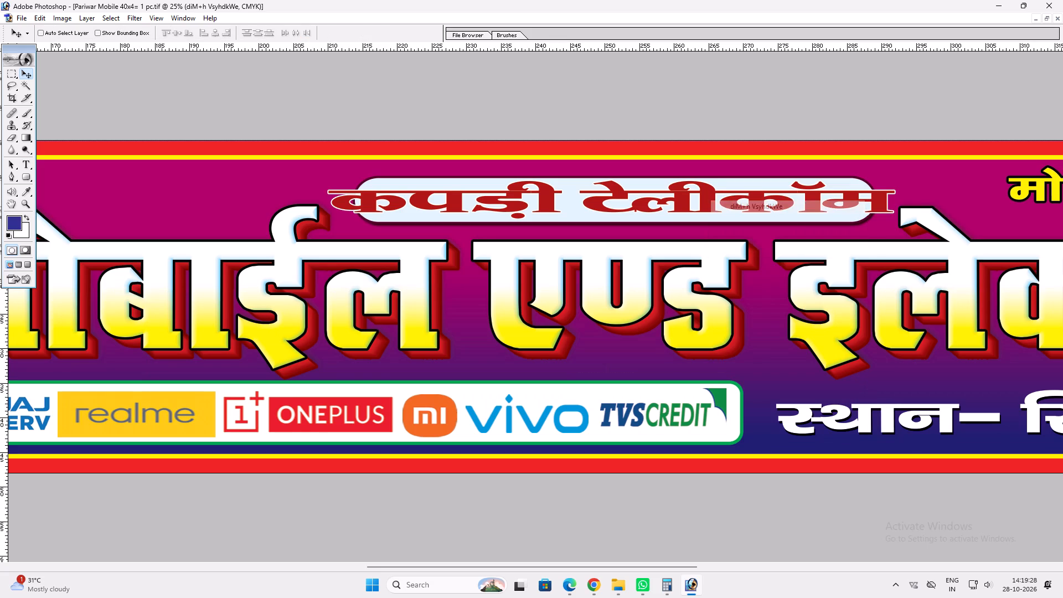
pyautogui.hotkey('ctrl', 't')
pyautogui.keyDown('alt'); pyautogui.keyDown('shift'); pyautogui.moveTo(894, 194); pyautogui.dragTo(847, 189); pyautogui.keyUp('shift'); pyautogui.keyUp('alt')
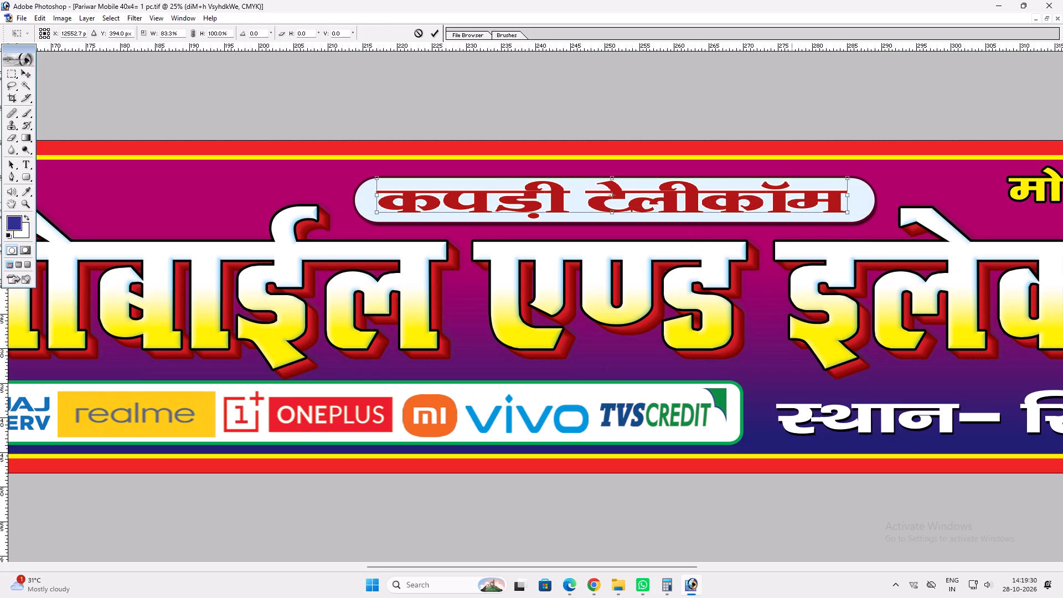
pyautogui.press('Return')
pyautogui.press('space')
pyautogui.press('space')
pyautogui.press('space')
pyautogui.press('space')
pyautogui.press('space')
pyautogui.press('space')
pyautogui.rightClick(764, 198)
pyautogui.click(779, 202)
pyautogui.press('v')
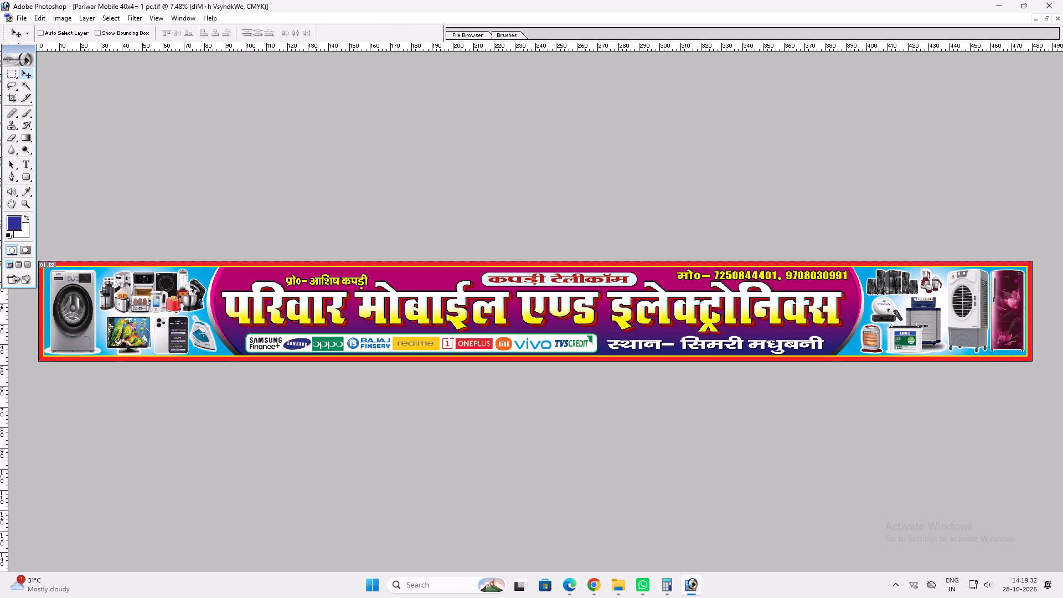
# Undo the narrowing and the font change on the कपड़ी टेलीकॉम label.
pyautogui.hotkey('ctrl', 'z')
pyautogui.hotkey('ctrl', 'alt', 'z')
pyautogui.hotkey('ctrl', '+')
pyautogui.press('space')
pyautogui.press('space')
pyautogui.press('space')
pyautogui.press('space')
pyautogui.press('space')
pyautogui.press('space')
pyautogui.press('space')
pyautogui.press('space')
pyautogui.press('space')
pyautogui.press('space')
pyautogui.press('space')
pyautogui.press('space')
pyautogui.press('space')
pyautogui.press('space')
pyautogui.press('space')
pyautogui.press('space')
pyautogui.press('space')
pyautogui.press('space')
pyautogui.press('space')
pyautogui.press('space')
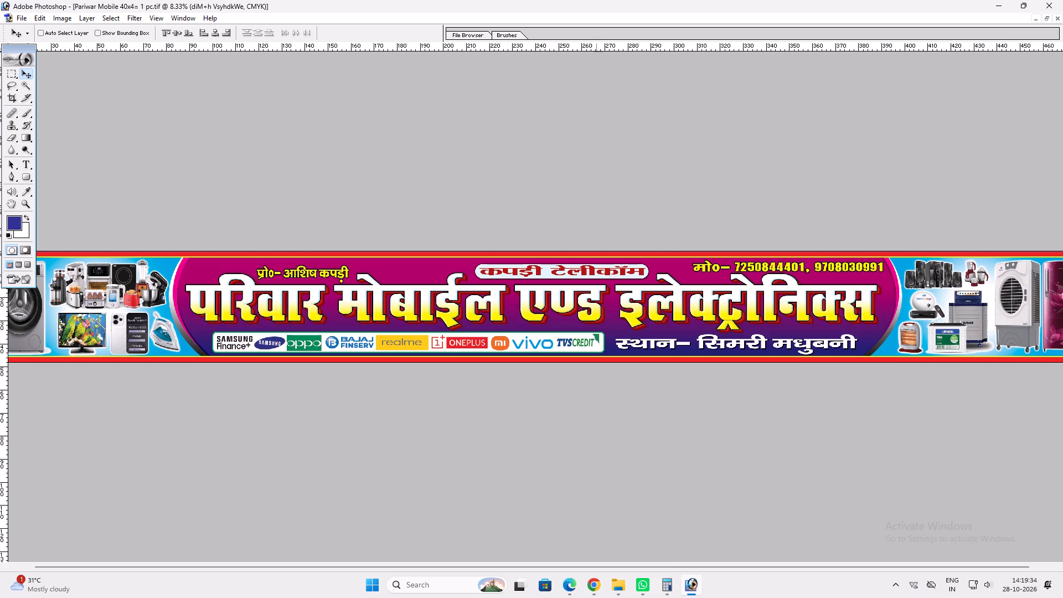
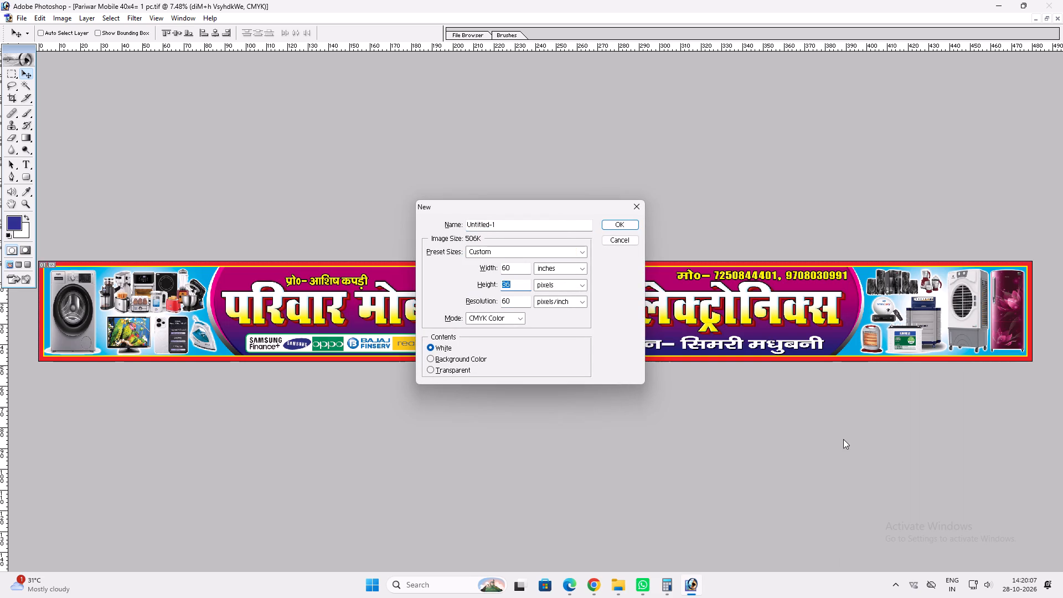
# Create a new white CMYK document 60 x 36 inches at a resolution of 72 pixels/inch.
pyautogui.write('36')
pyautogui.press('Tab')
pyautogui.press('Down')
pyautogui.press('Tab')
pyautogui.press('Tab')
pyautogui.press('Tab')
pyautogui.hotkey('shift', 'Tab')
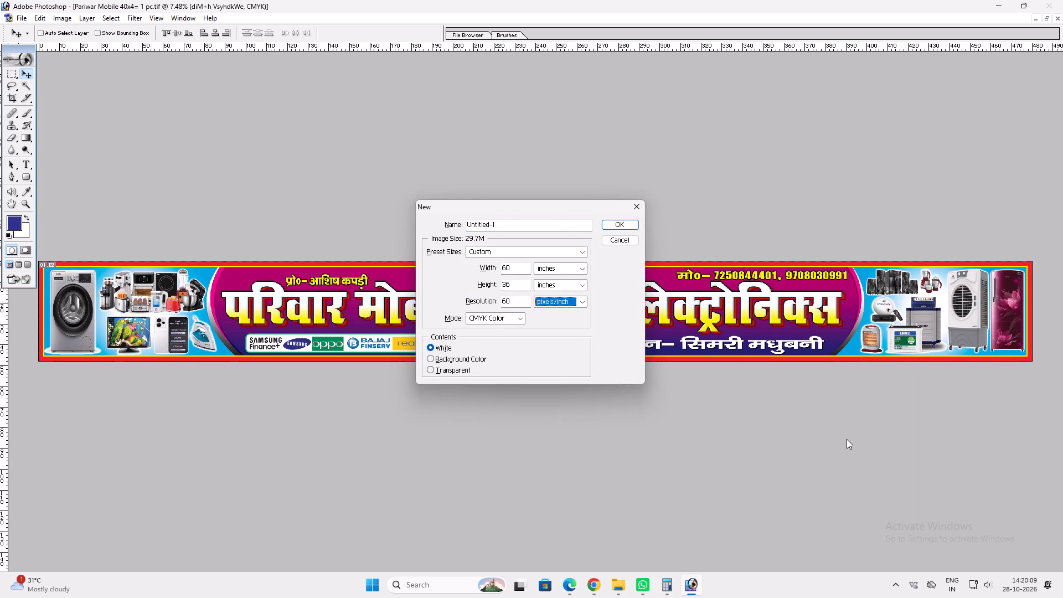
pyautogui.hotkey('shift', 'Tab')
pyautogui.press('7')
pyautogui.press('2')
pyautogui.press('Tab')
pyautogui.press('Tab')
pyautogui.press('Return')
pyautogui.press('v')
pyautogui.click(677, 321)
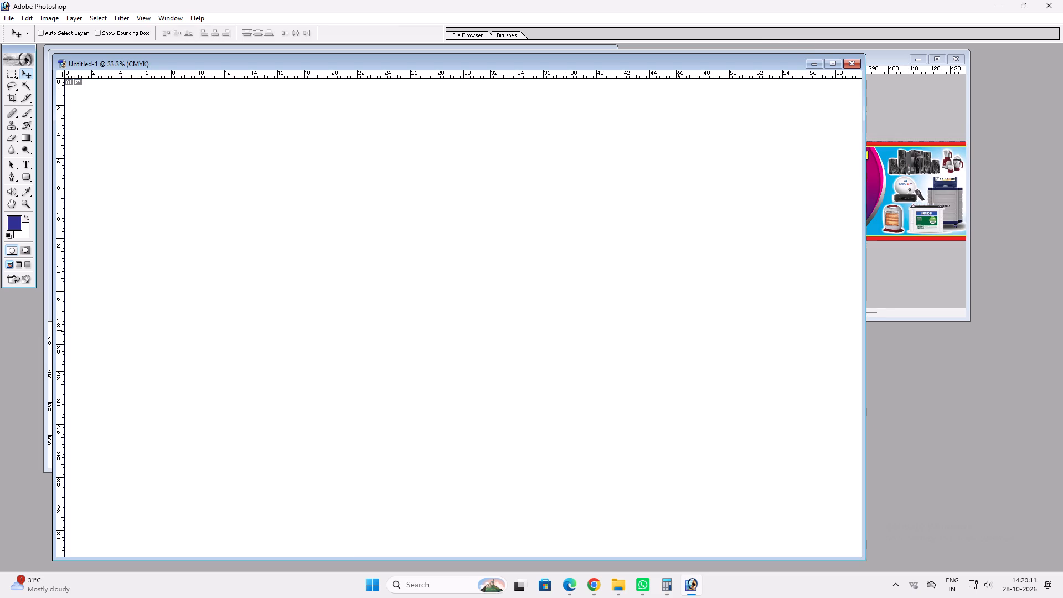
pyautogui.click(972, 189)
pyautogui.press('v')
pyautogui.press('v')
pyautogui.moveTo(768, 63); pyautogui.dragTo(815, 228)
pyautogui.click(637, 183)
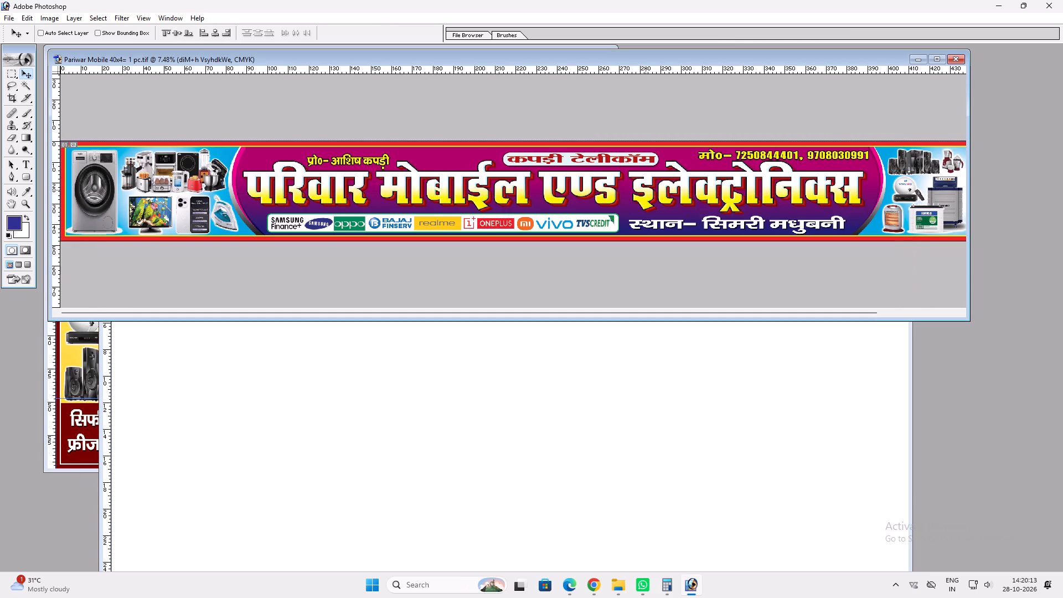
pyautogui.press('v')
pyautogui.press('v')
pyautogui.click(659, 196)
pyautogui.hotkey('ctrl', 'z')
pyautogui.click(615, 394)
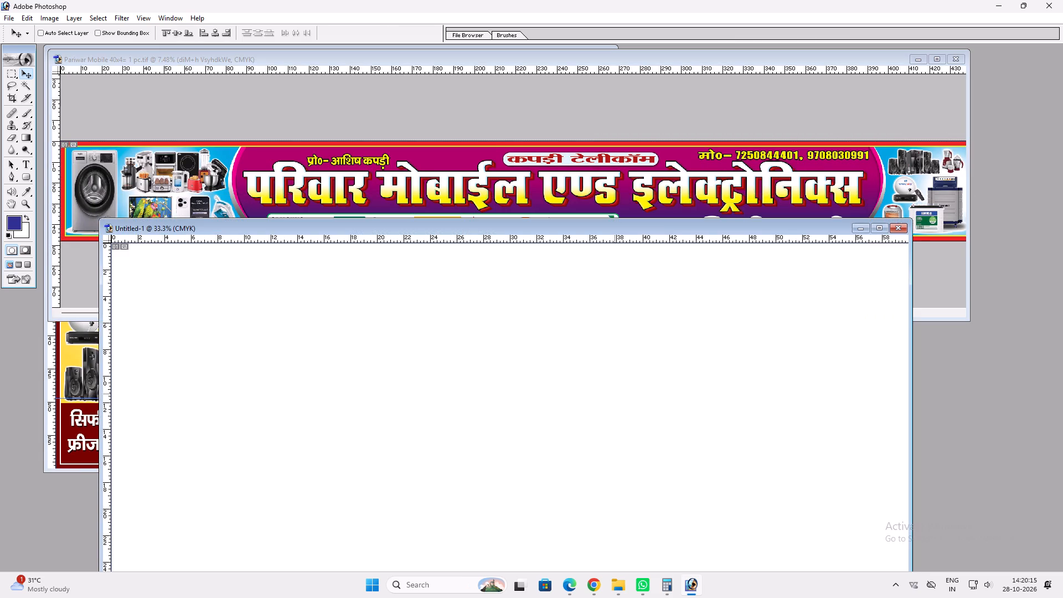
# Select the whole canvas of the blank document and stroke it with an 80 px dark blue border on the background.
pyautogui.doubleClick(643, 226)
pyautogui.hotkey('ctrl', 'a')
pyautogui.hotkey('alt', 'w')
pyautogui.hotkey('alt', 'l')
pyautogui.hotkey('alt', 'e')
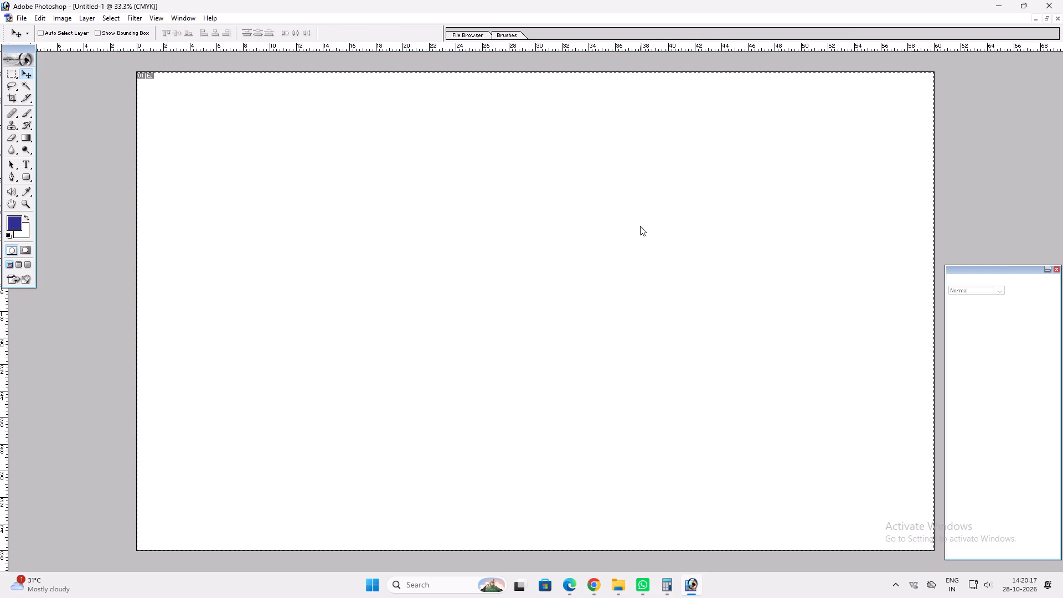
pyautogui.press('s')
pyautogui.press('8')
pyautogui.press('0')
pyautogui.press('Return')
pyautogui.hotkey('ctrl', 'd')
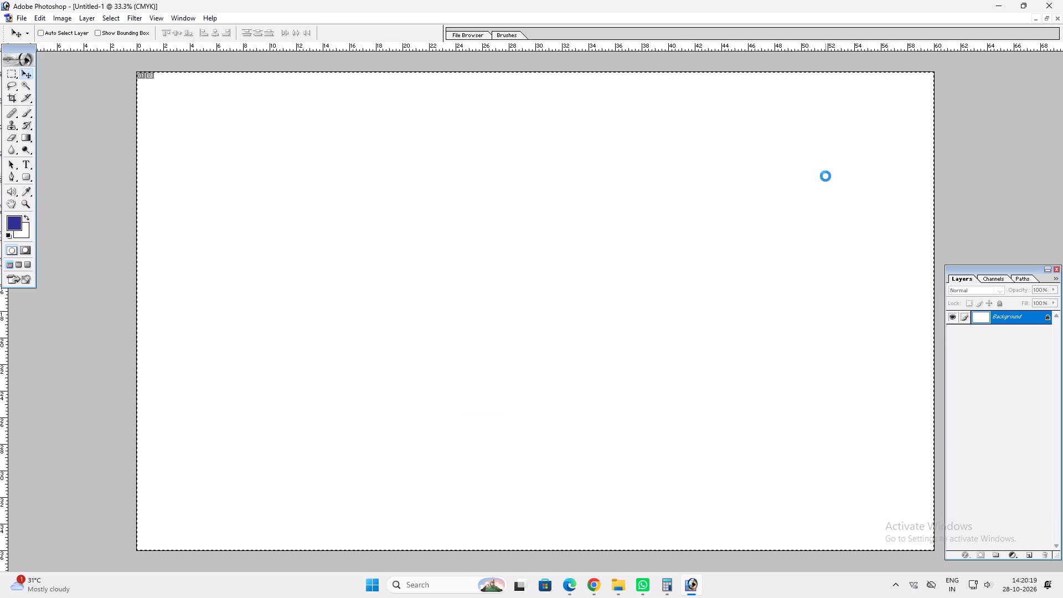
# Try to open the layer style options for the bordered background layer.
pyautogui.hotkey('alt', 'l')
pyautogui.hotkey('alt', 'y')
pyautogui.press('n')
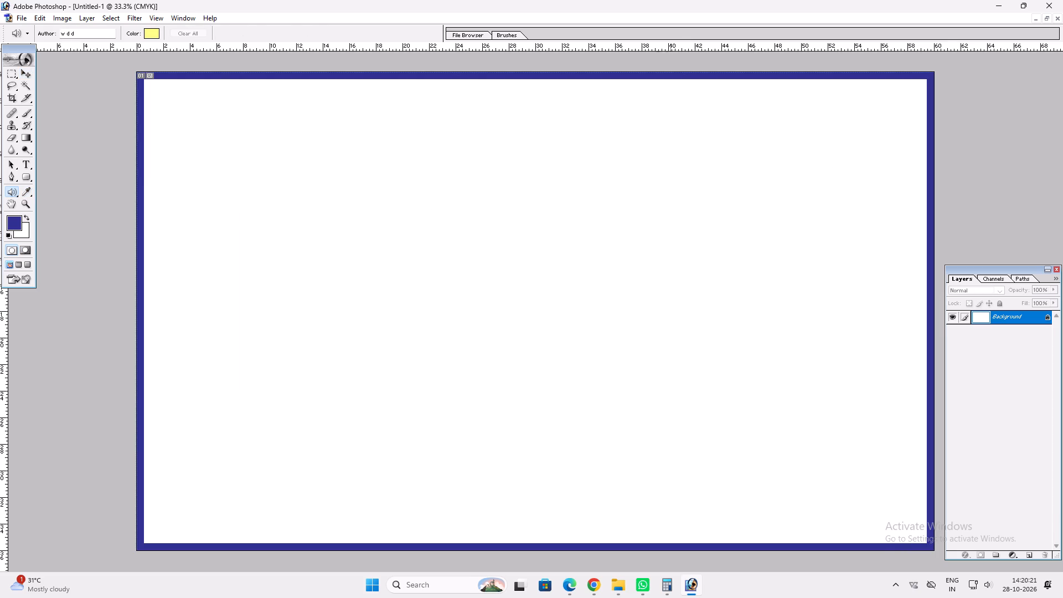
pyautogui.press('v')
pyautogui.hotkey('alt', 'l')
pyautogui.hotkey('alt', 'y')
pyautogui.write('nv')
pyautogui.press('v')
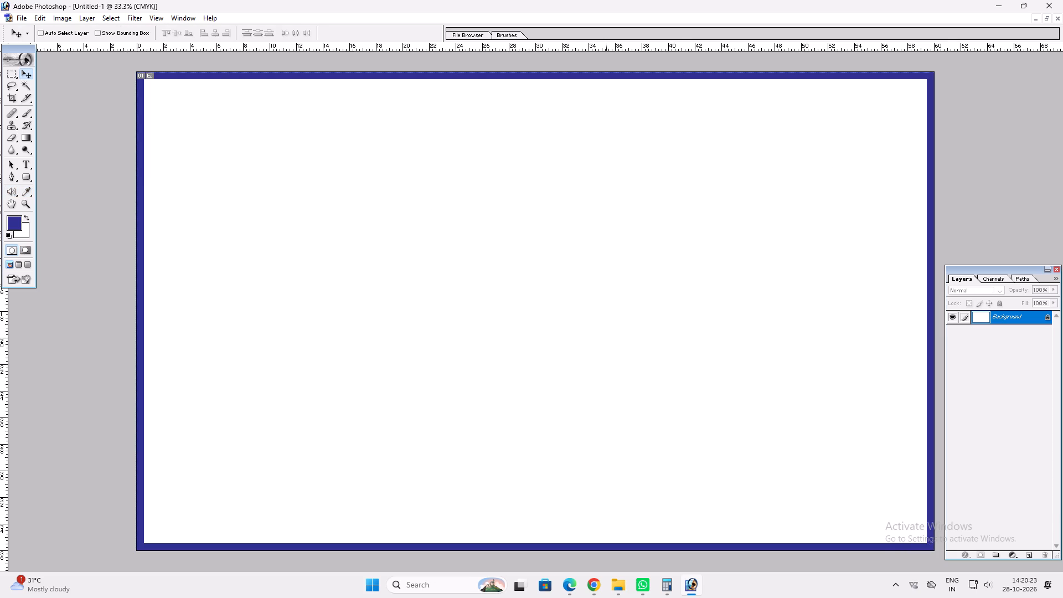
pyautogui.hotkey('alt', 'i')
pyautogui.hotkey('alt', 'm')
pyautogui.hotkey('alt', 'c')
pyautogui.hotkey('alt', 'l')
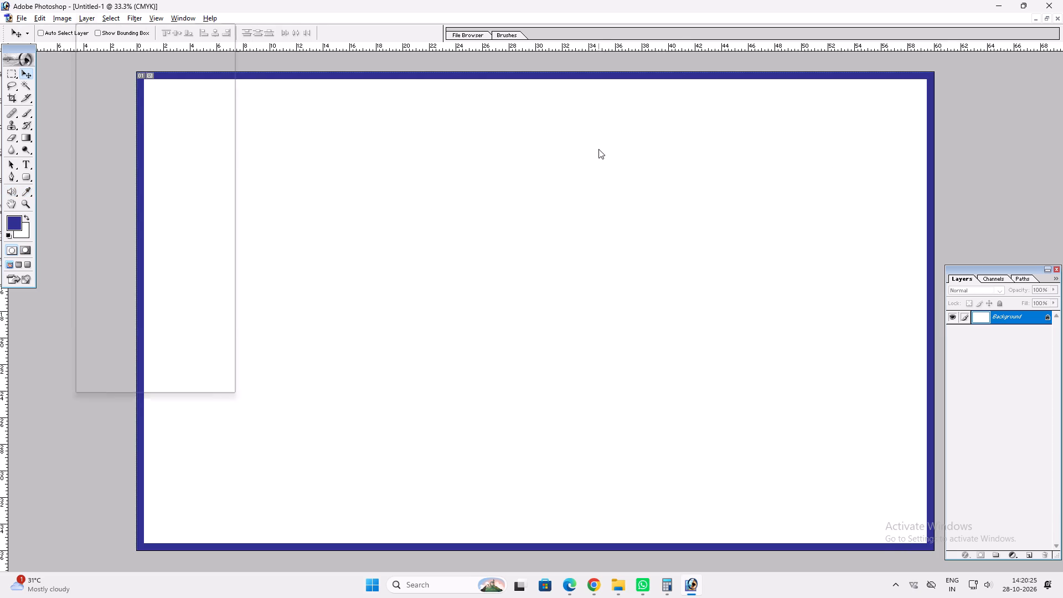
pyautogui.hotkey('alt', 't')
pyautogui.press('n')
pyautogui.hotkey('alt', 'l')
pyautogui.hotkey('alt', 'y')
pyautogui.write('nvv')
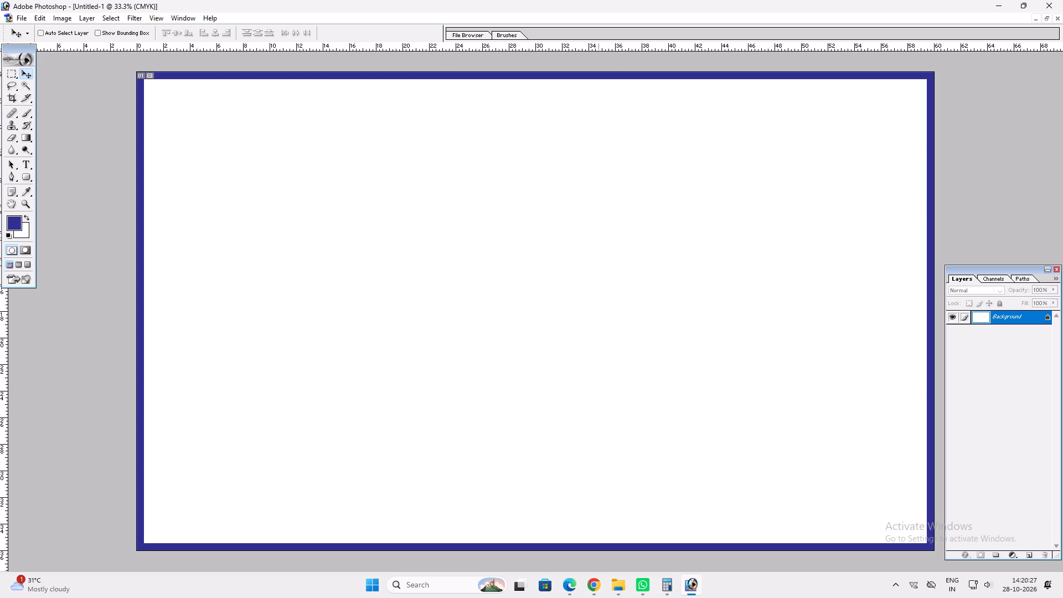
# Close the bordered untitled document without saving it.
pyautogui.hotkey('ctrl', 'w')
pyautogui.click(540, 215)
# Create a fresh white CMYK document 60 x 36 inches at 72 pixels/inch.
pyautogui.hotkey('ctrl', 'n')
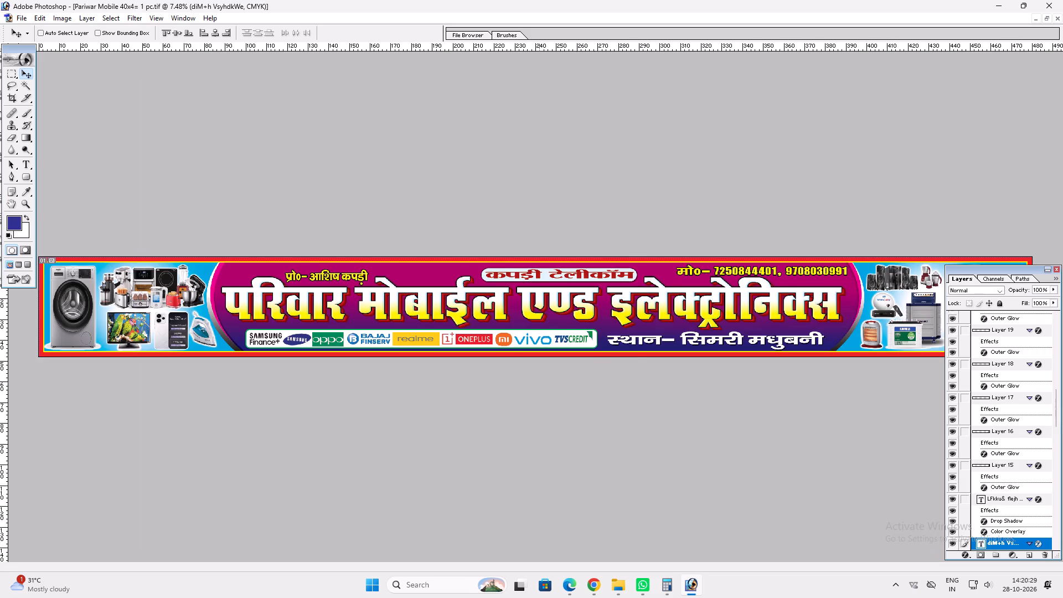
pyautogui.press('Tab')
pyautogui.press('Tab')
pyautogui.press('Tab')
pyautogui.press('Return')
pyautogui.press('v')
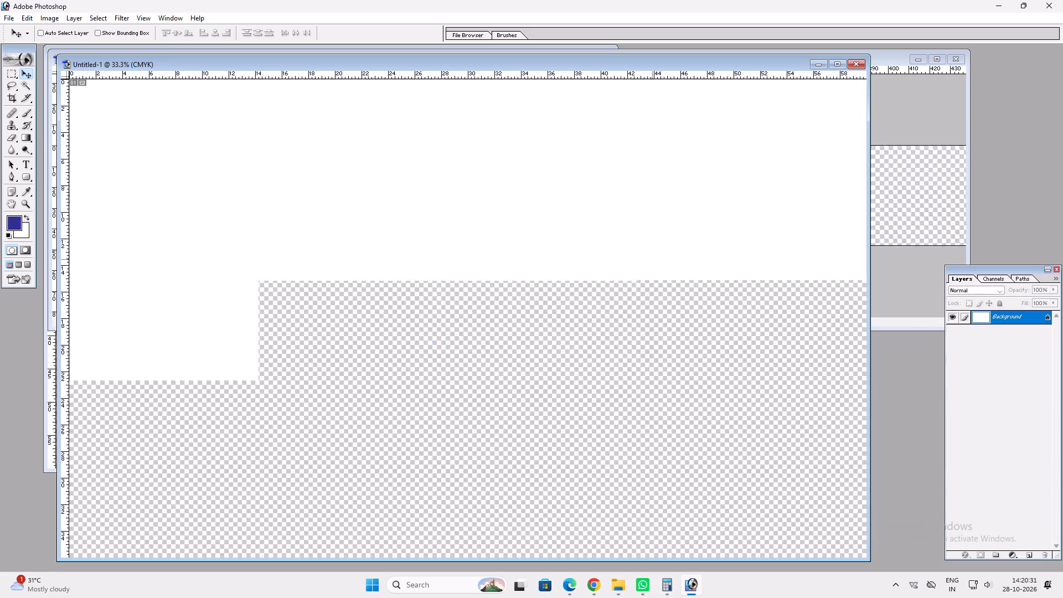
# Add a new layer and stroke the full canvas selection on it with an 80 px dark blue border.
pyautogui.hotkey('ctrl', 'a')
pyautogui.hotkey('alt', 'l')
pyautogui.hotkey('alt', 'w')
pyautogui.hotkey('alt', 'l')
pyautogui.hotkey('alt', 'e')
pyautogui.press('s')
pyautogui.press('Return')
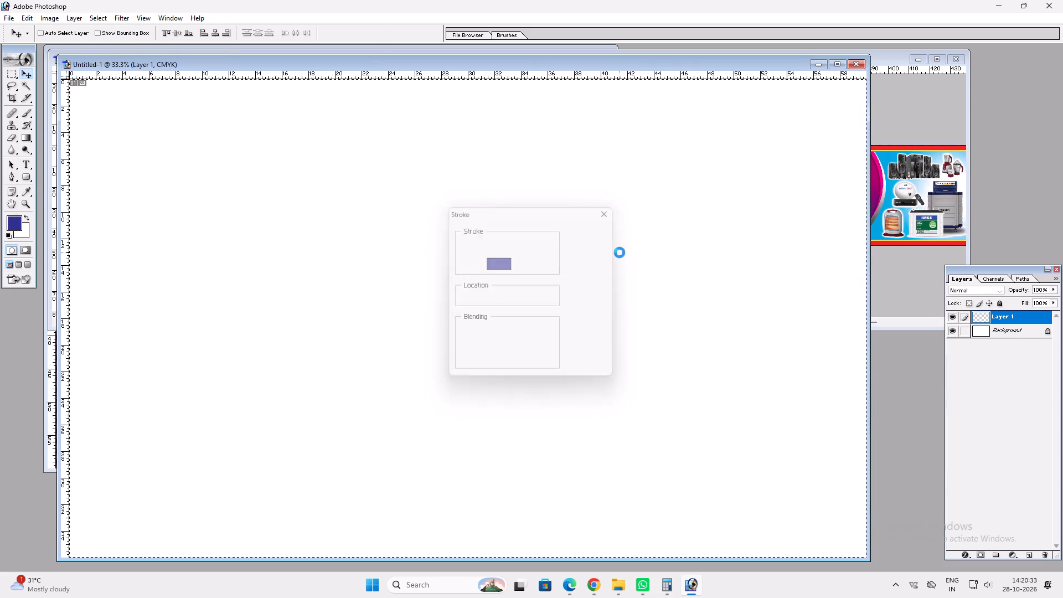
pyautogui.hotkey('ctrl', 'd')
# Add a Stroke layer style in white to the dark blue border layer.
pyautogui.hotkey('alt', 'l')
pyautogui.hotkey('alt', 'y')
pyautogui.press('n')
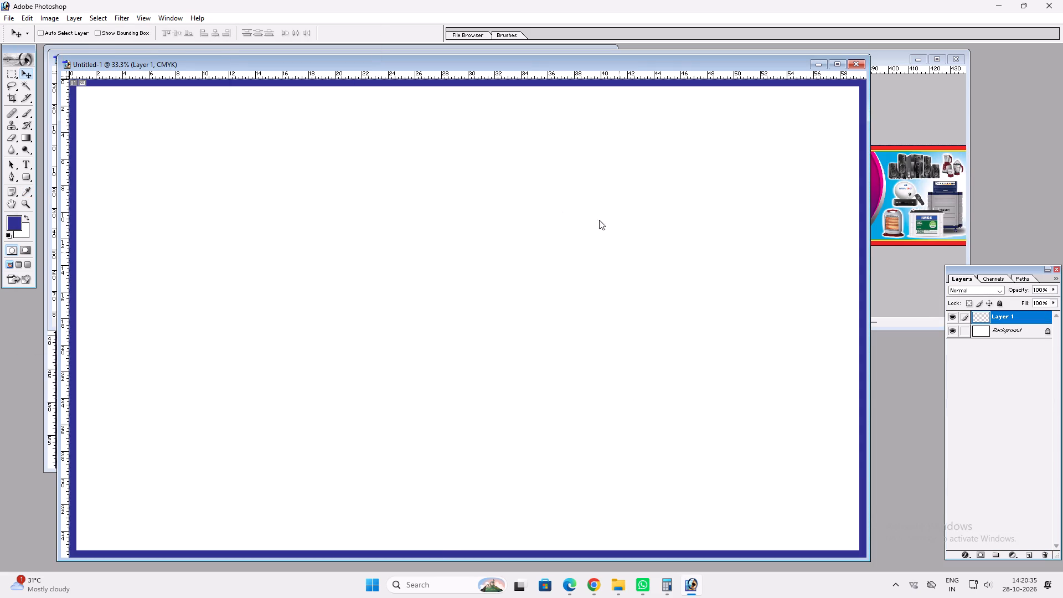
pyautogui.click(460, 266)
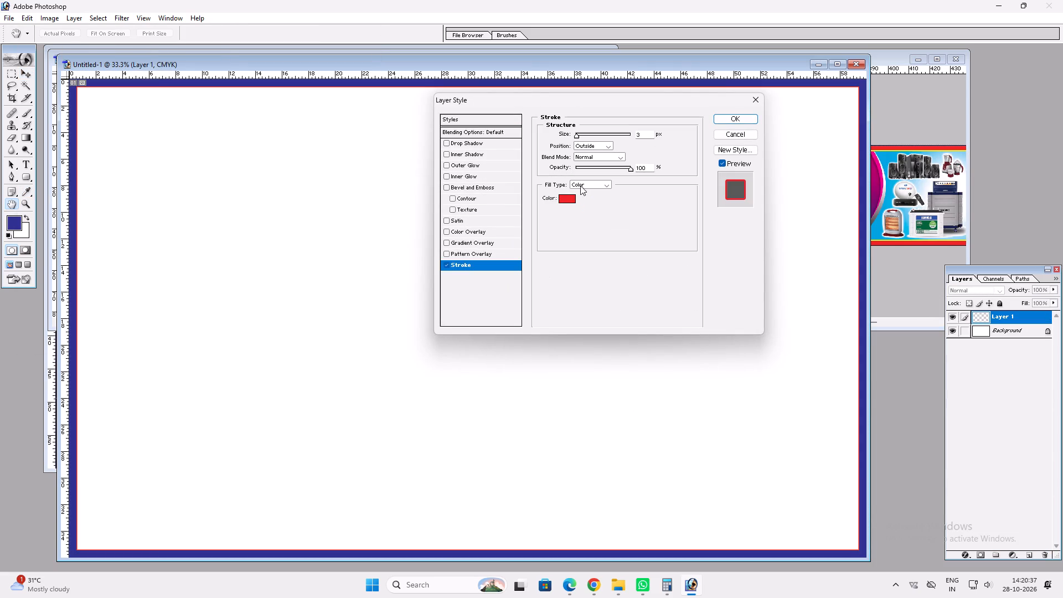
pyautogui.click(569, 199)
pyautogui.moveTo(482, 298); pyautogui.dragTo(303, 115)
pyautogui.press('Return')
pyautogui.scroll(5, 507, 250)
pyautogui.press('Return')
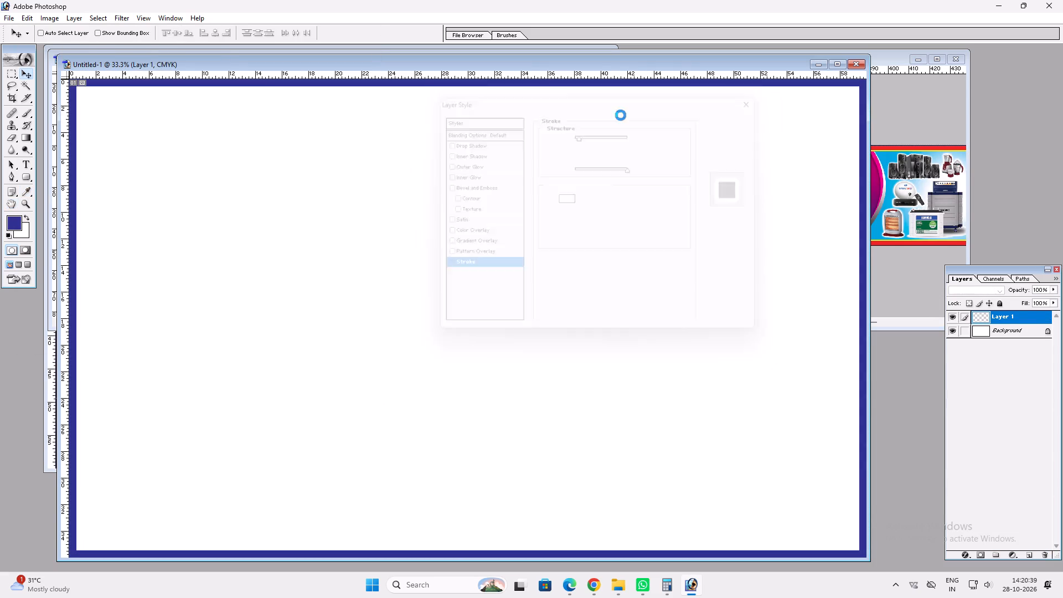
# Cut the entire white background and paste it as a separate layer beneath the border layer.
pyautogui.press('v')
pyautogui.doubleClick(610, 60)
pyautogui.rightClick(573, 271)
pyautogui.click(594, 274)
pyautogui.hotkey('ctrl', 'a')
pyautogui.hotkey('ctrl', 'x')
pyautogui.hotkey('ctrl', 'v')
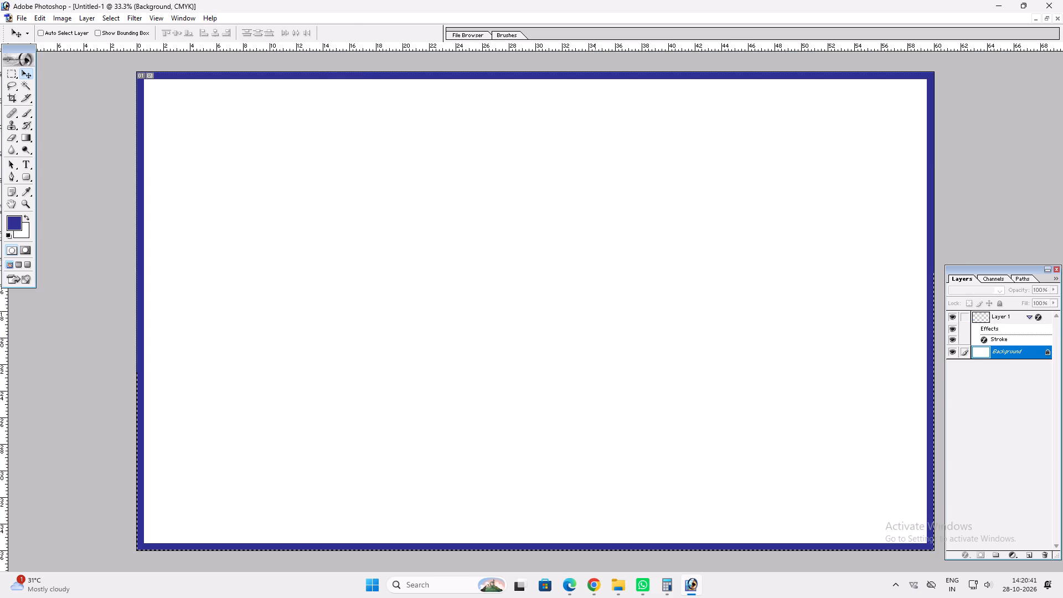
# Give the pasted background layer a light blue Color Overlay with C 20, M 0, Y 0.
pyautogui.hotkey('alt', 'l')
pyautogui.hotkey('alt', 'y')
pyautogui.press('n')
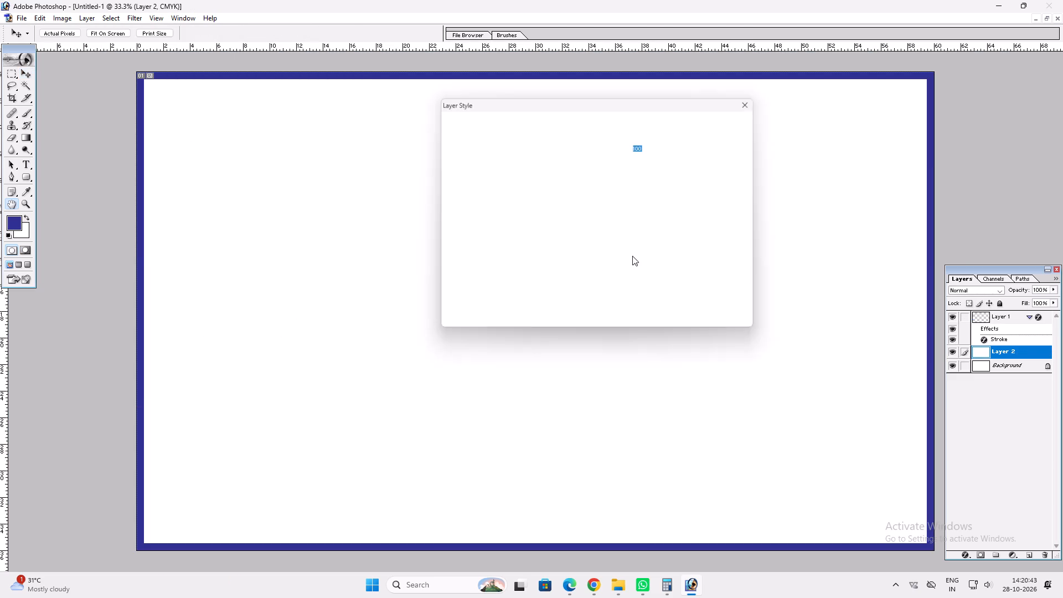
pyautogui.click(487, 235)
pyautogui.click(638, 137)
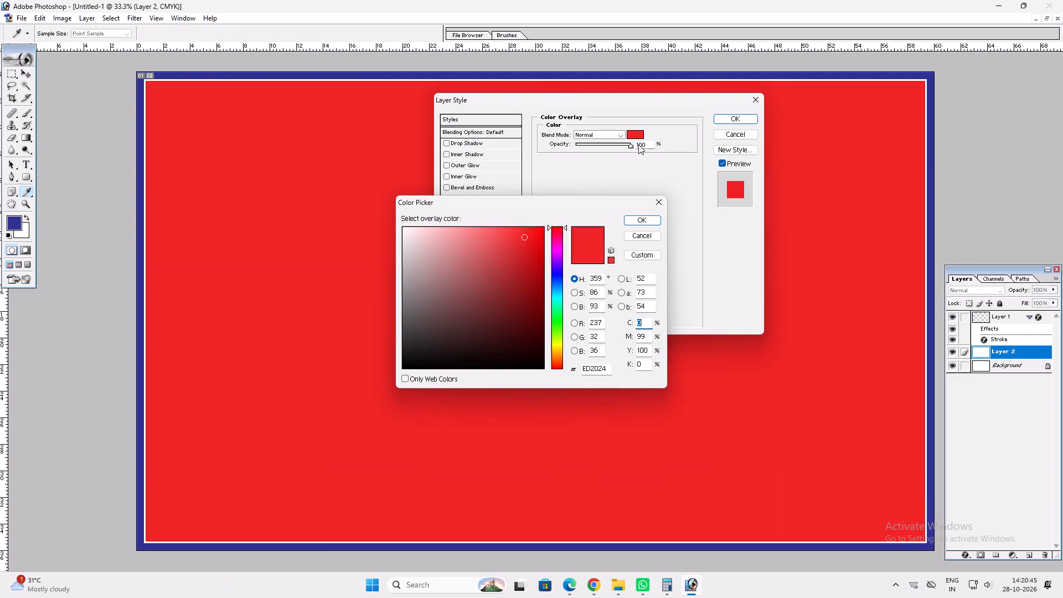
pyautogui.press('2')
pyautogui.press('0')
pyautogui.press('Tab')
pyautogui.press('0')
pyautogui.press('Tab')
pyautogui.press('0')
pyautogui.press('Tab')
pyautogui.press('Return')
pyautogui.press('Return')
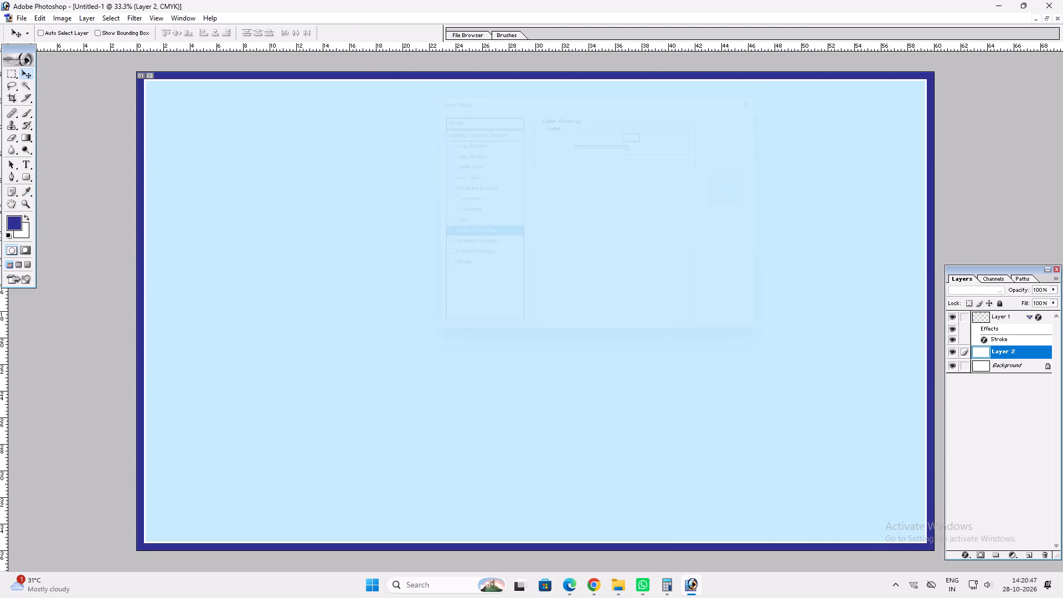
# Lighten the background layer's Color Overlay by setting its cyan to 10%.
pyautogui.hotkey('alt', 'l')
pyautogui.hotkey('alt', 'y')
pyautogui.press('n')
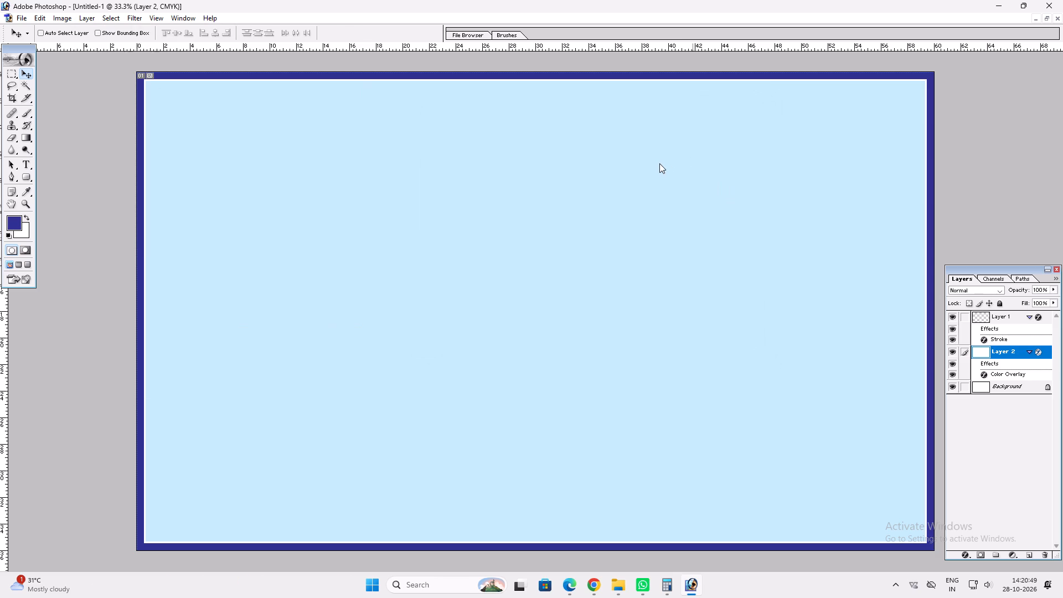
pyautogui.click(472, 235)
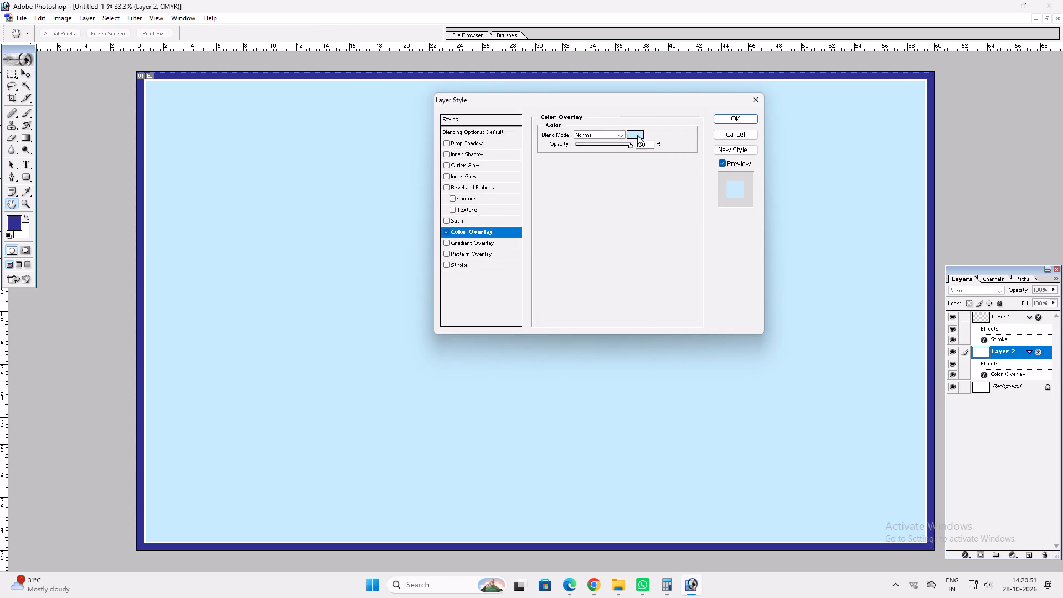
pyautogui.click(637, 135)
pyautogui.press('1')
pyautogui.press('0')
pyautogui.press('Return')
pyautogui.press('Return')
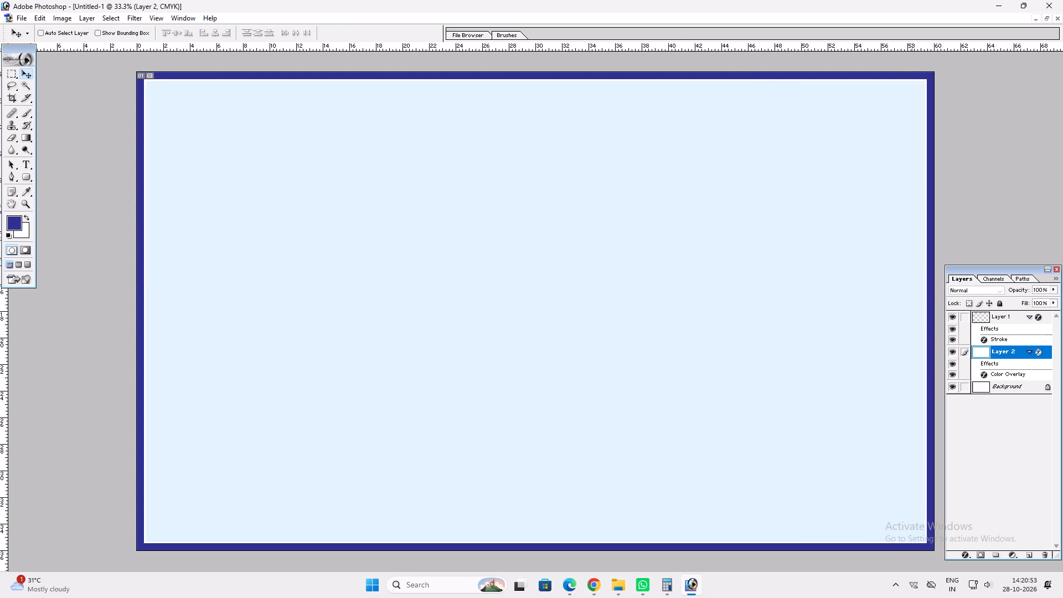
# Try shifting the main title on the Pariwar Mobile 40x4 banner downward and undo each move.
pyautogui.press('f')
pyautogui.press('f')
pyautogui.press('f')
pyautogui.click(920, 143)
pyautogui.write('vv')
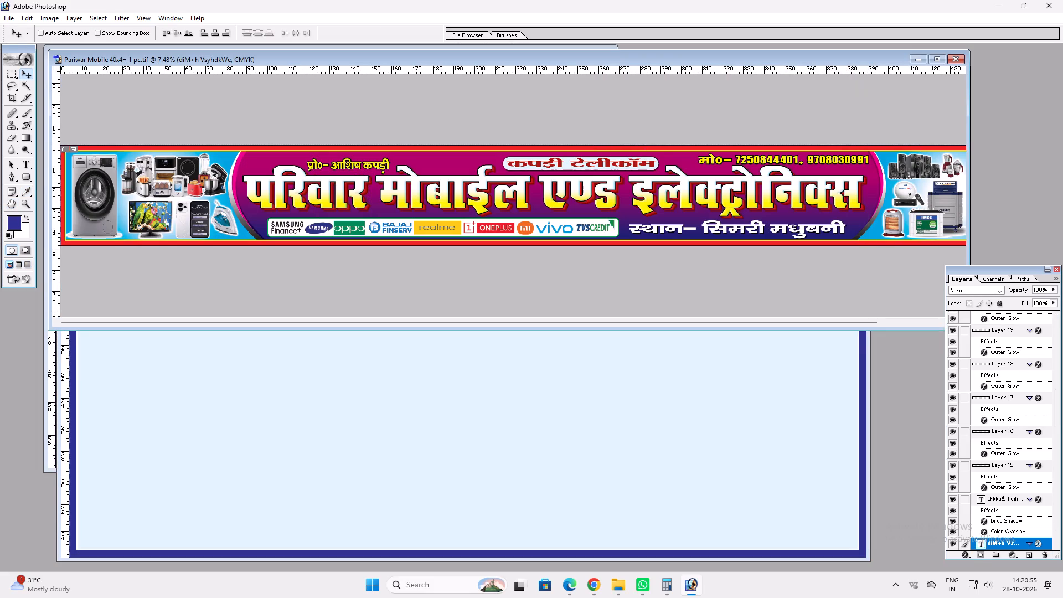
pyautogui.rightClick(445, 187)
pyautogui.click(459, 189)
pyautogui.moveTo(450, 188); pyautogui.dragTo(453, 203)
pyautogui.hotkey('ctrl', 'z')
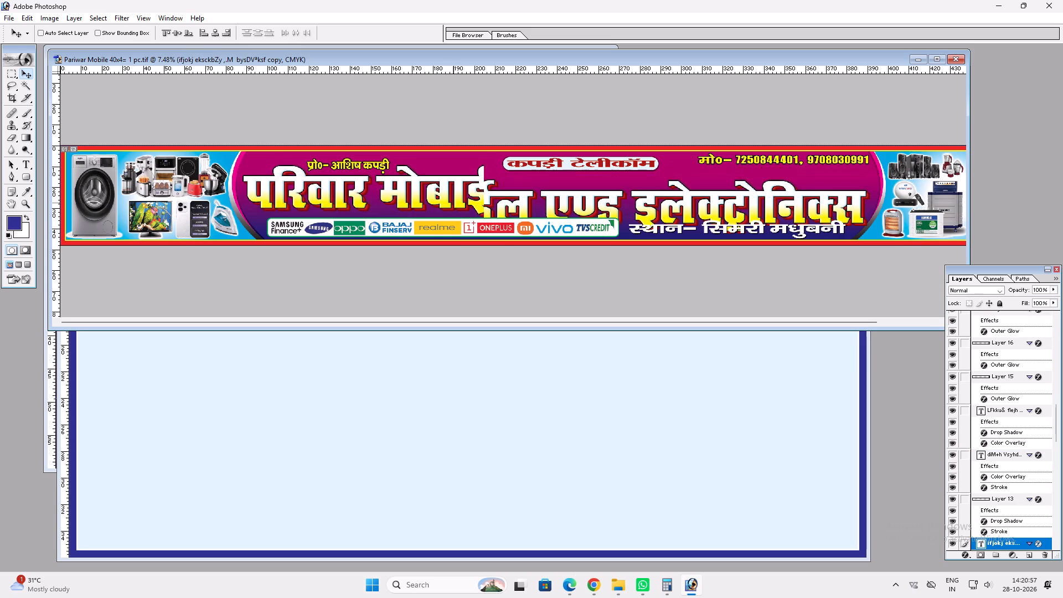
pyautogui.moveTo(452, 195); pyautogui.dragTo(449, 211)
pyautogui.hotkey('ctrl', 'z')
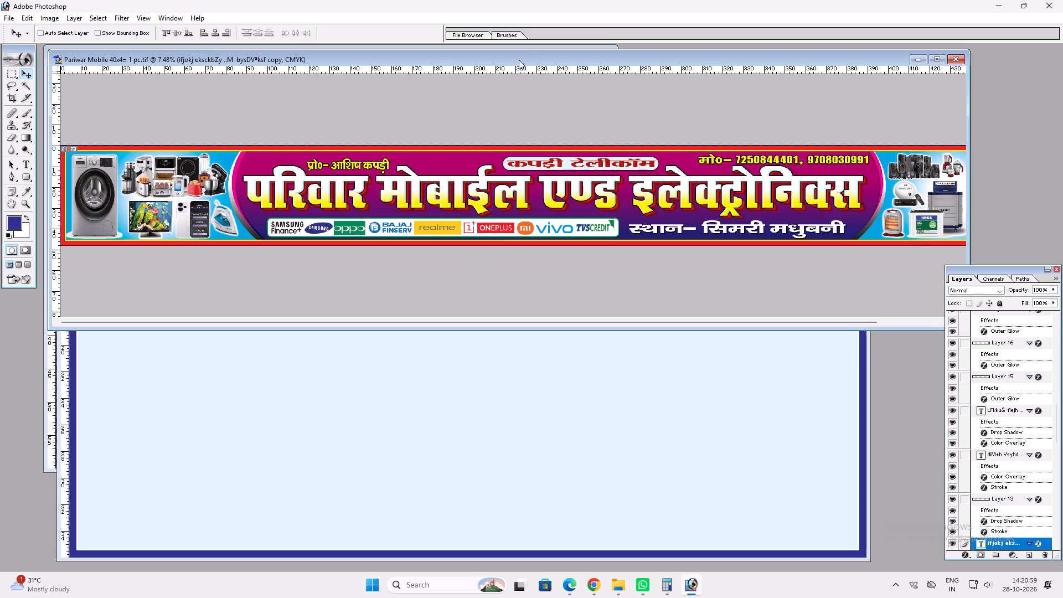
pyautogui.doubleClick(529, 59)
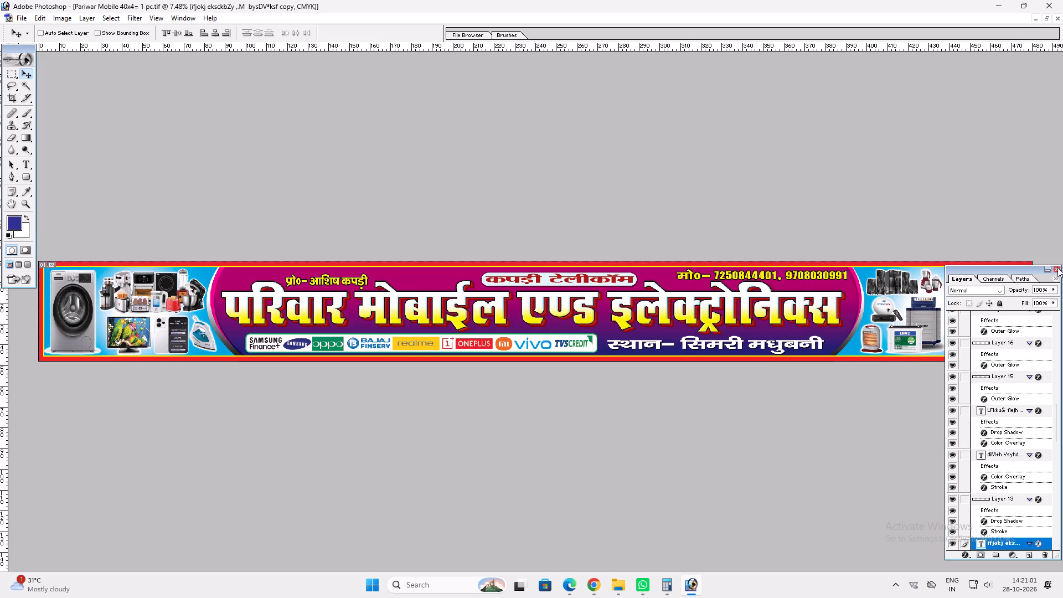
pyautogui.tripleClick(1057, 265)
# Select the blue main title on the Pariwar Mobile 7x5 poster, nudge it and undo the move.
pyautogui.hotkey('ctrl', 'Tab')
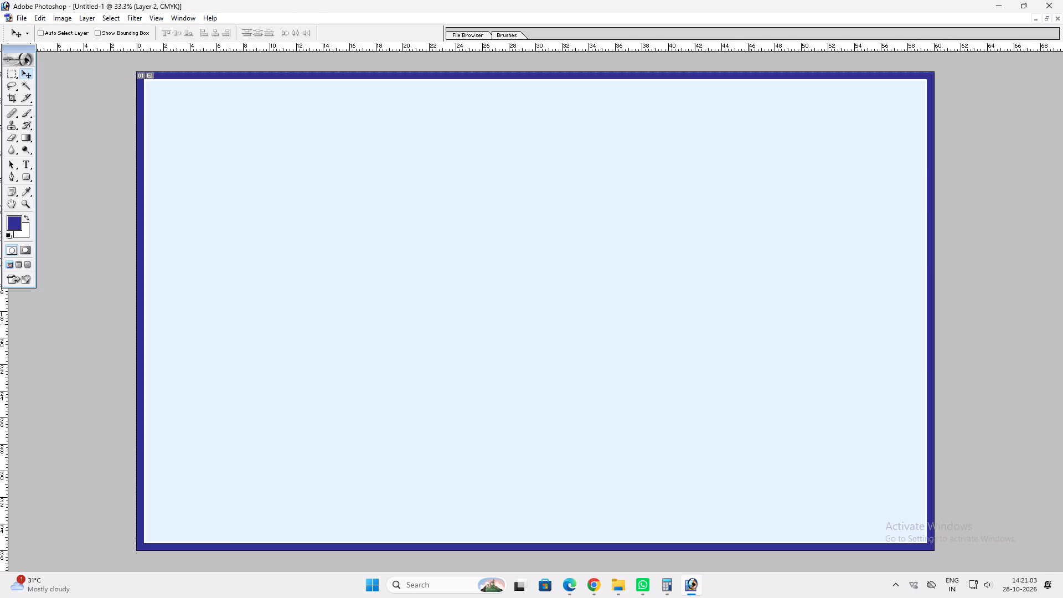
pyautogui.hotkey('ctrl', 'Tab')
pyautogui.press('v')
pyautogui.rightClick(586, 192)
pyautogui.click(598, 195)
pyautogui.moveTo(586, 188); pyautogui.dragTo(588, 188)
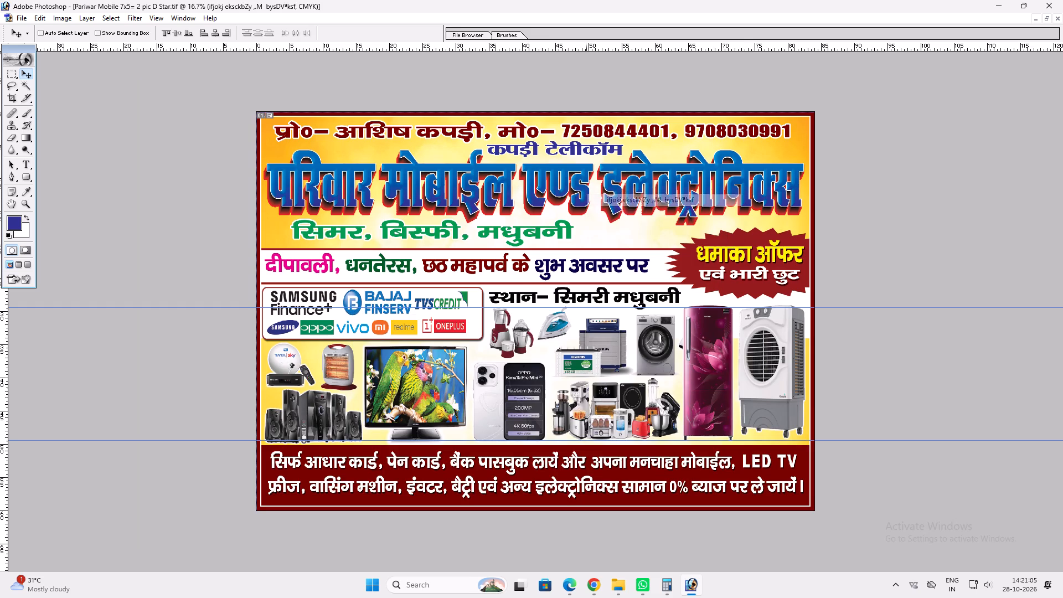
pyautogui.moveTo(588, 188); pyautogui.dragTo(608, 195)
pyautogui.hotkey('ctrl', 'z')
# Copy the blue परिवार मोबाईल एण्ड इलेक्ट्रोनिक्स title from the 7x5 poster into the new document and place it near the canvas's upper edge.
pyautogui.write('fff')
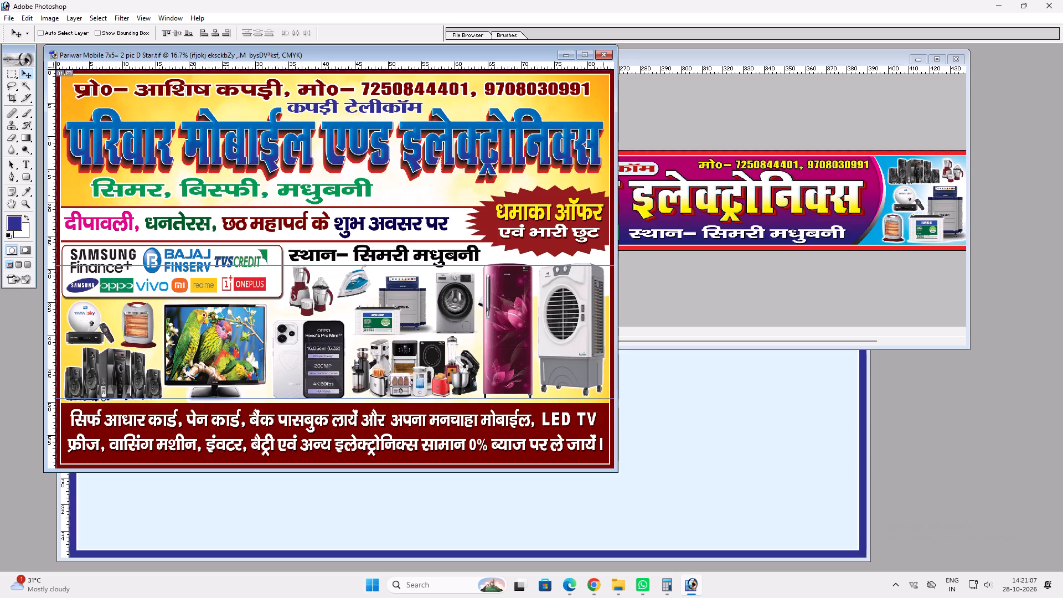
pyautogui.rightClick(584, 159)
pyautogui.click(594, 162)
pyautogui.keyDown('ctrl'); pyautogui.keyDown('shift'); pyautogui.rightClick(584, 157); pyautogui.keyUp('shift'); pyautogui.keyUp('ctrl')
pyautogui.keyDown('shift'); pyautogui.click(595, 161); pyautogui.keyUp('shift')
pyautogui.moveTo(589, 158); pyautogui.dragTo(720, 404)
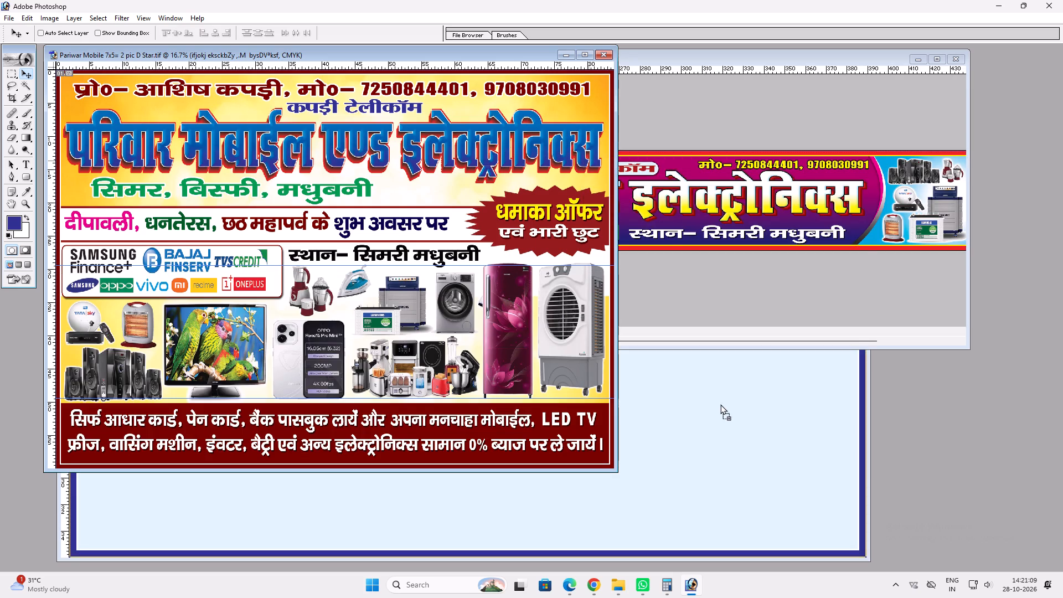
pyautogui.moveTo(720, 404); pyautogui.dragTo(721, 405)
pyautogui.moveTo(717, 396); pyautogui.dragTo(737, 316)
pyautogui.click(839, 66)
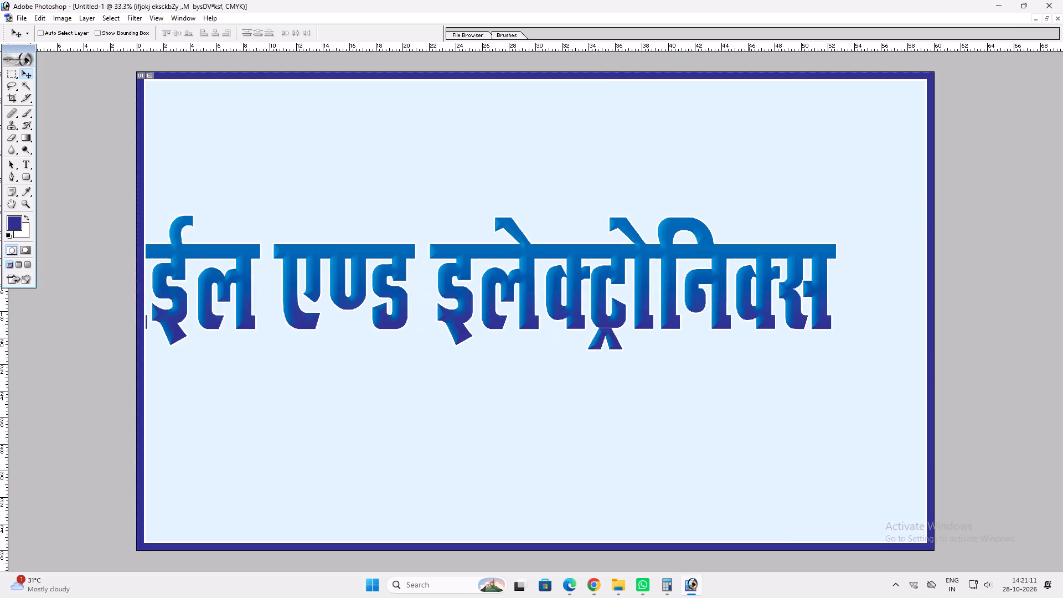
pyautogui.press('v')
pyautogui.moveTo(713, 257); pyautogui.dragTo(785, 172)
# Apply a dark blue Color Overlay to the copied title and reduce its Bevel and Emboss size slightly.
pyautogui.hotkey('alt', 'l')
pyautogui.hotkey('alt', 'y')
pyautogui.press('n')
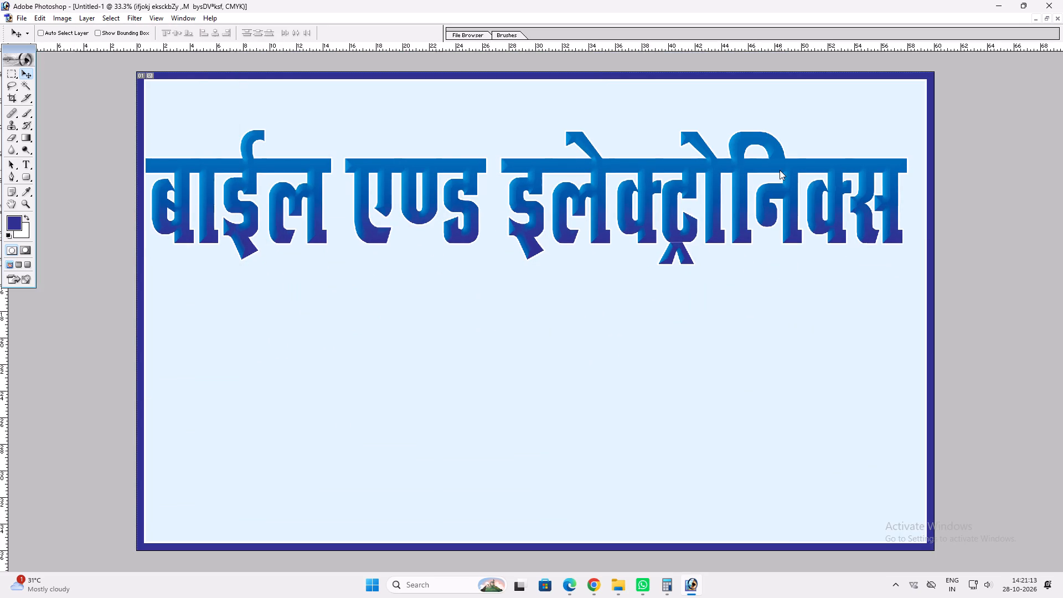
pyautogui.click(506, 239)
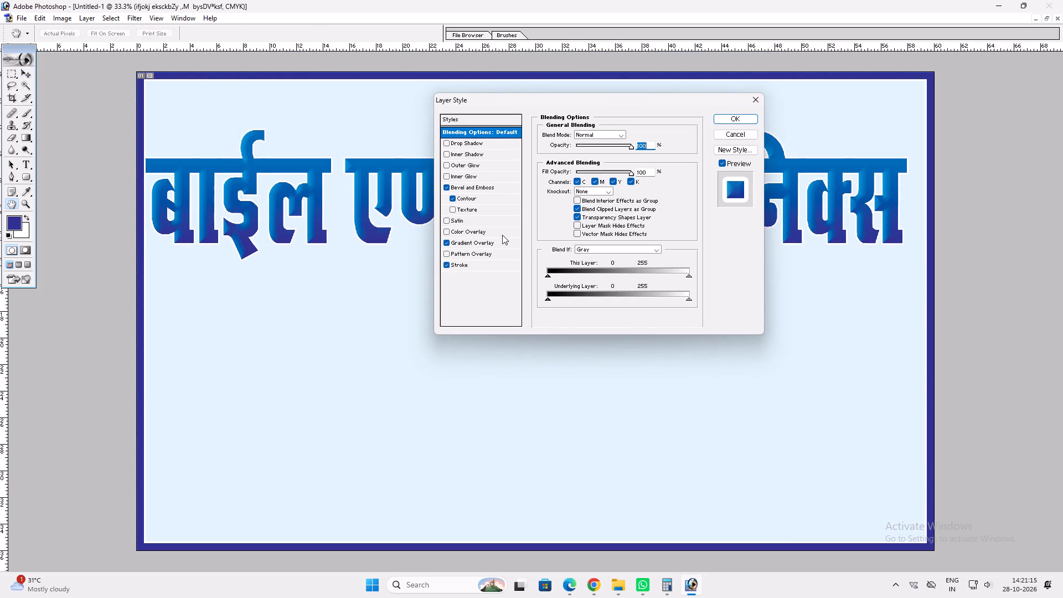
pyautogui.click(502, 235)
pyautogui.click(493, 189)
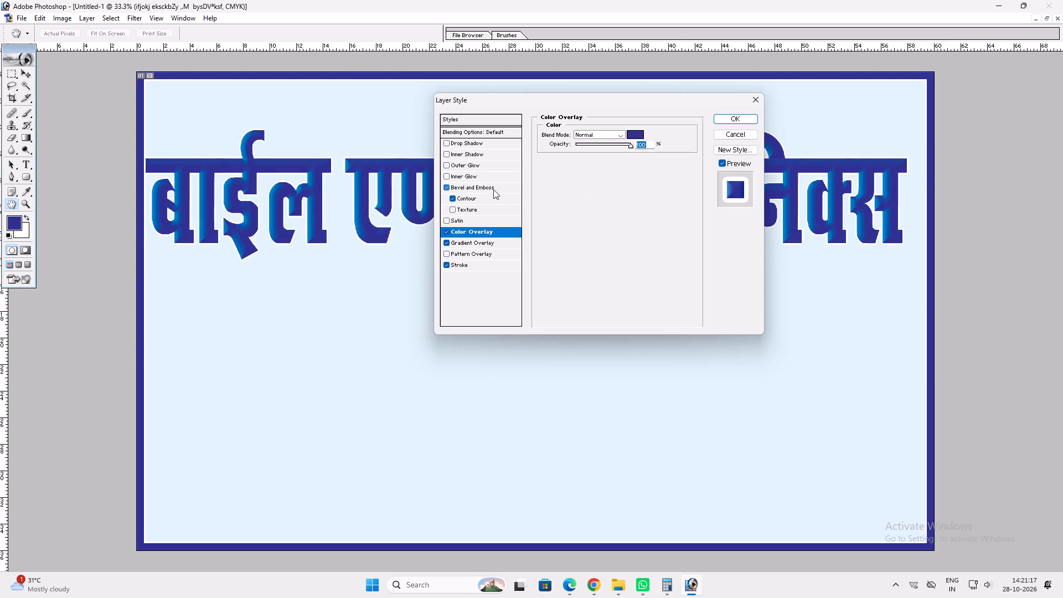
pyautogui.click(623, 276)
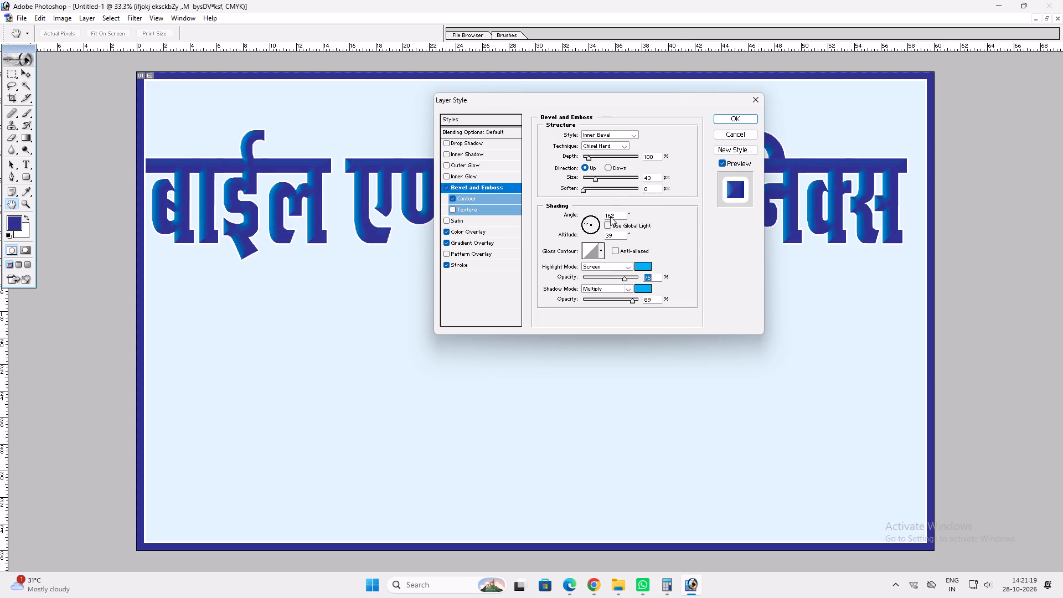
pyautogui.click(596, 180)
pyautogui.click(596, 179)
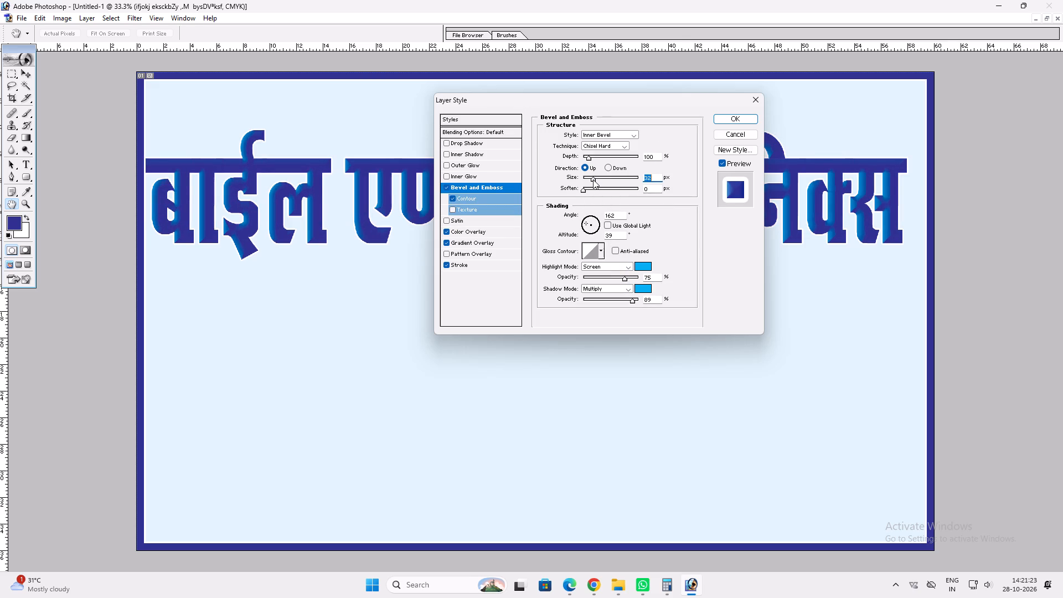
pyautogui.press('Return')
pyautogui.press('Return')
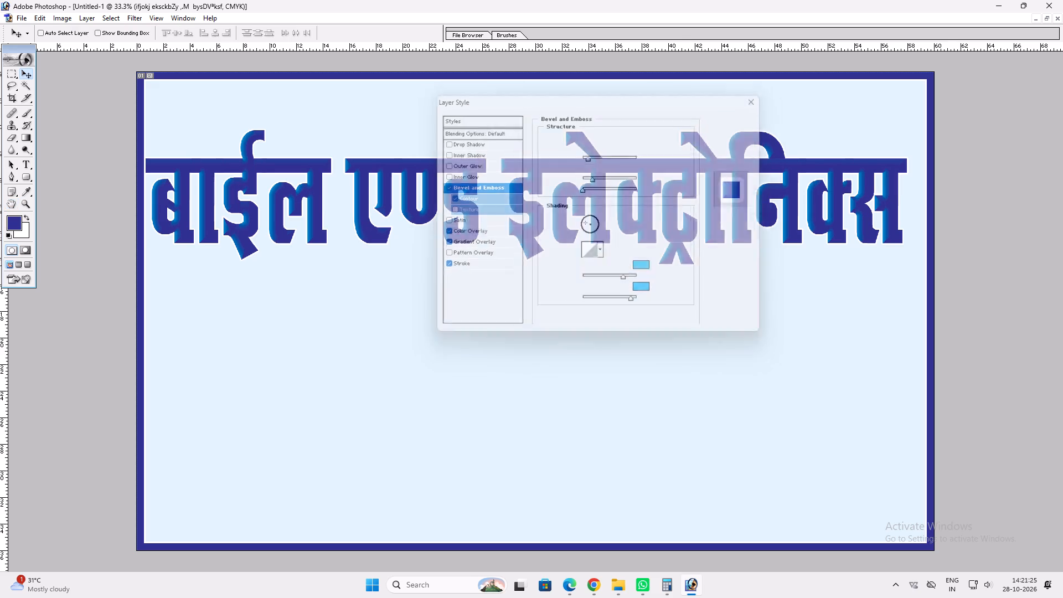
# Scale the main title down proportionally to fit inside the border and position it centrally near the board's upper edge.
pyautogui.hotkey('ctrl', 't')
pyautogui.keyDown('alt'); pyautogui.keyDown('shift'); pyautogui.moveTo(907, 243); pyautogui.dragTo(764, 214); pyautogui.keyUp('shift'); pyautogui.keyUp('alt')
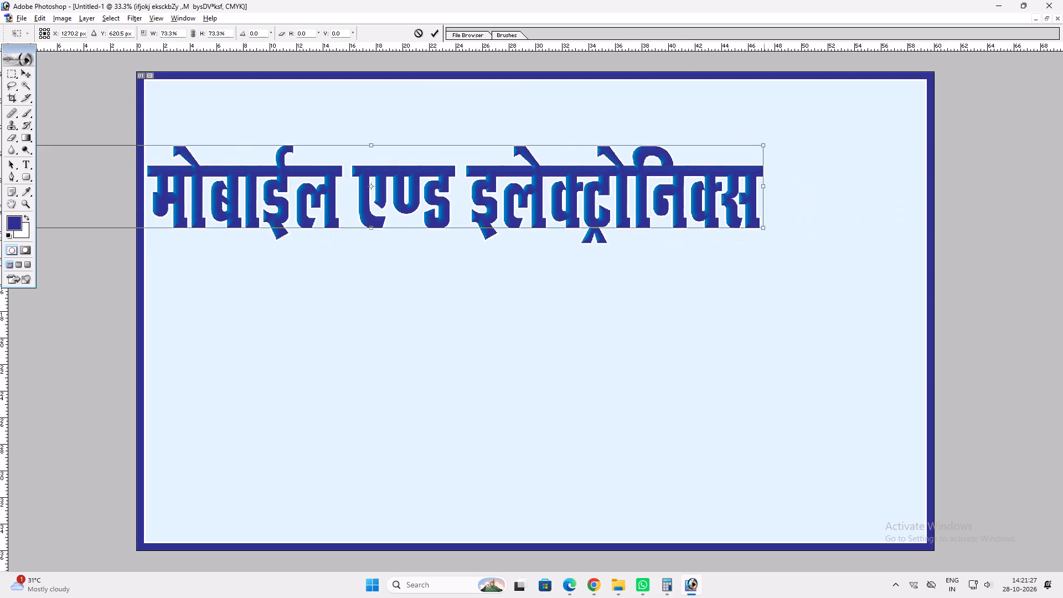
pyautogui.keyDown('alt'); pyautogui.keyDown('shift'); pyautogui.moveTo(764, 214); pyautogui.dragTo(715, 209); pyautogui.keyUp('shift'); pyautogui.keyUp('alt')
pyautogui.hotkey('shift', 'Return')
pyautogui.press('v')
pyautogui.moveTo(623, 223); pyautogui.dragTo(753, 173)
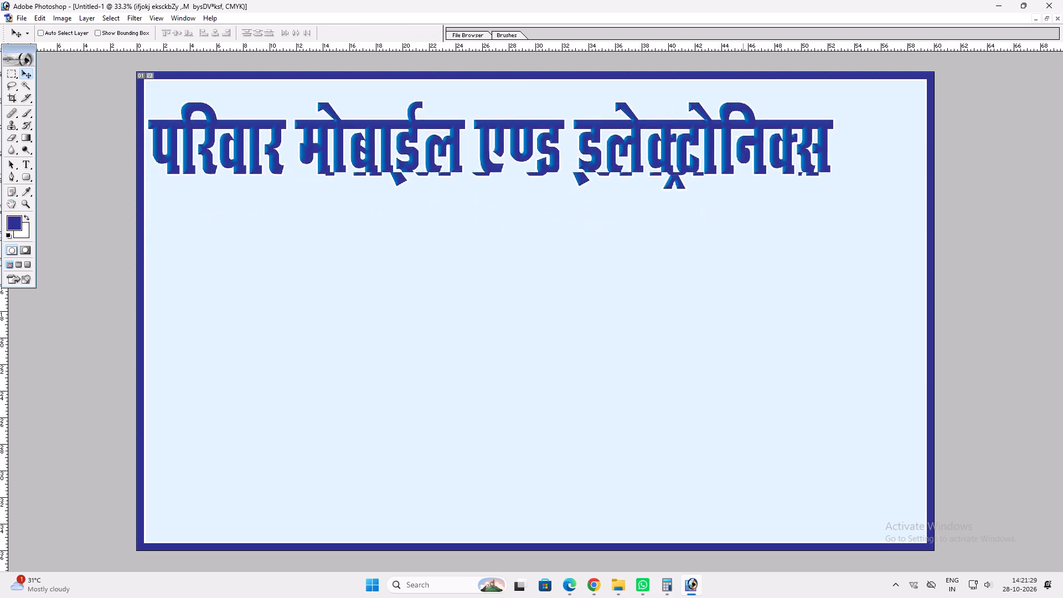
pyautogui.moveTo(753, 173); pyautogui.dragTo(788, 167)
# Reduce the main title's Bevel and Emboss size further for a thinner light blue edge.
pyautogui.hotkey('alt', 'l')
pyautogui.hotkey('alt', 'y')
pyautogui.press('b')
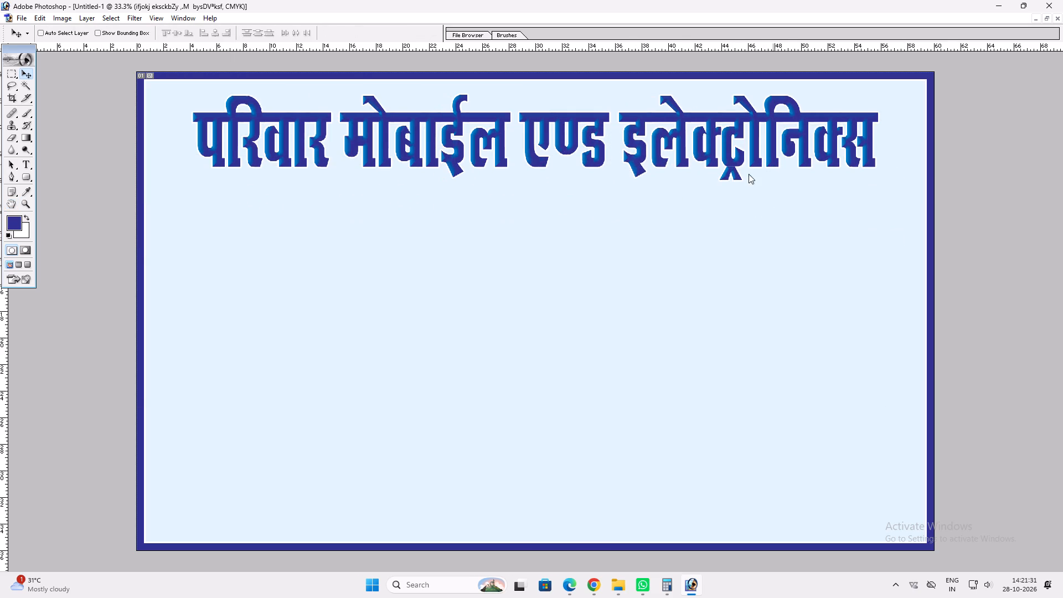
pyautogui.click(593, 178)
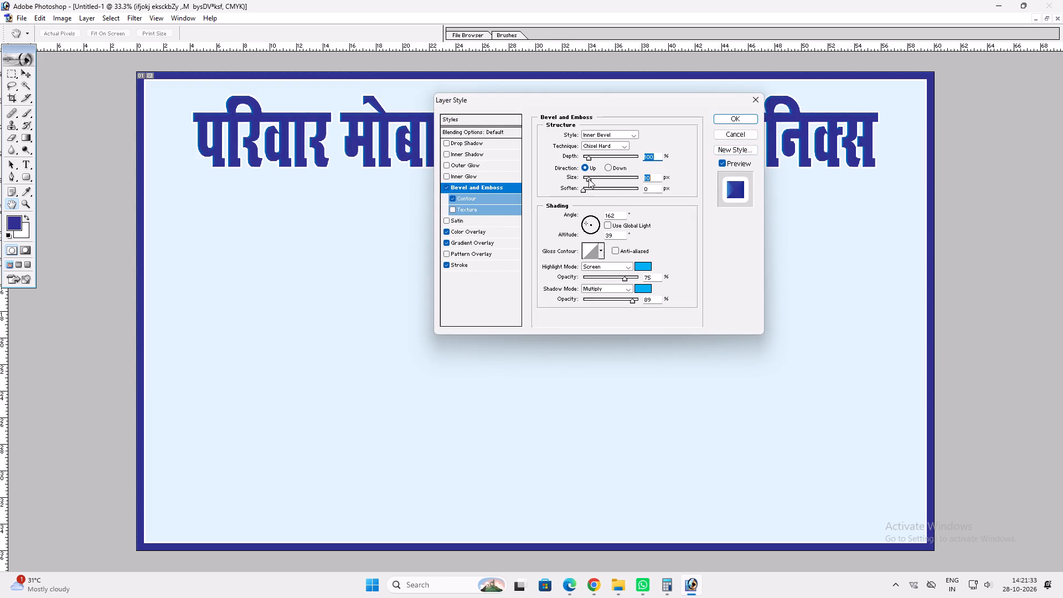
pyautogui.press('Return')
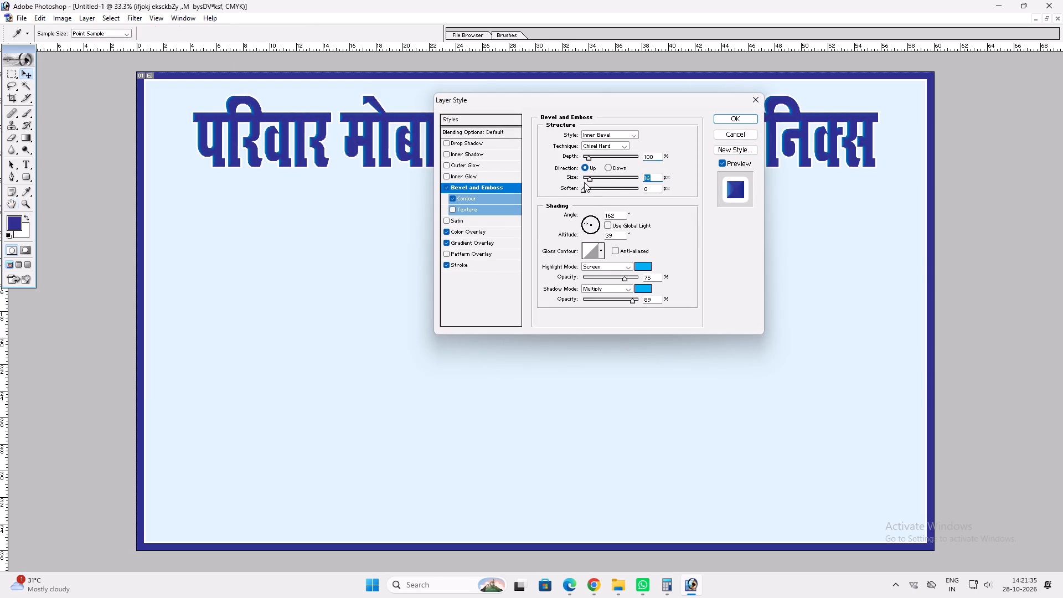
# Stretch the main title horizontally to nearly span the board's inner width, keeping its height, and shift it slightly down.
pyautogui.hotkey('ctrl', 't')
pyautogui.keyDown('alt'); pyautogui.keyDown('shift'); pyautogui.moveTo(876, 114); pyautogui.dragTo(906, 106); pyautogui.keyUp('shift'); pyautogui.keyUp('alt')
pyautogui.press('Return')
pyautogui.press('v')
pyautogui.hotkey('ctrl', 't')
pyautogui.keyDown('shift'); pyautogui.moveTo(910, 118); pyautogui.dragTo(919, 117); pyautogui.keyUp('shift')
pyautogui.hotkey('shift', 'Return')
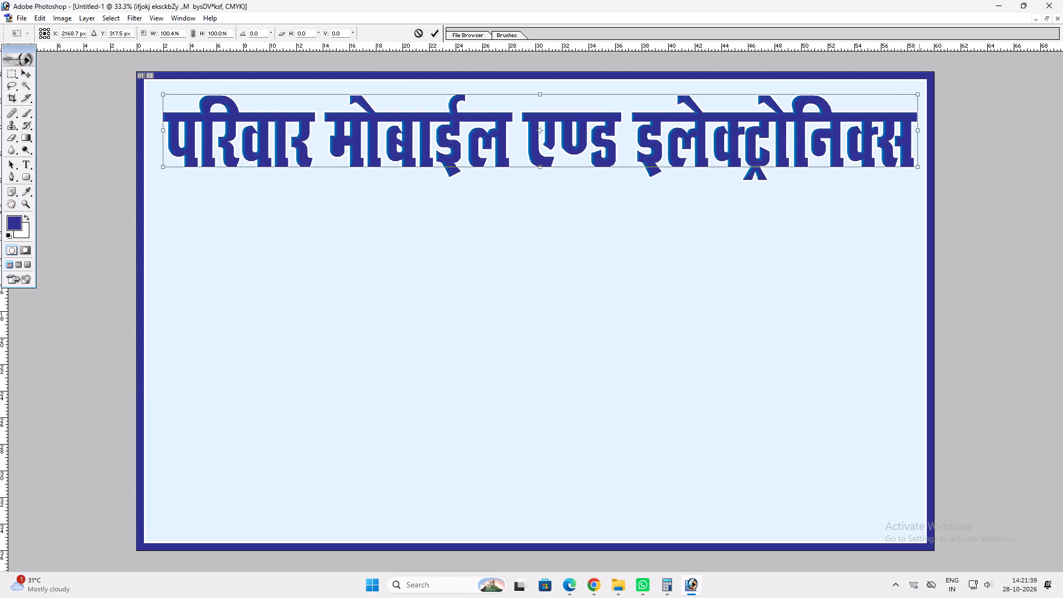
pyautogui.keyDown('shift'); pyautogui.moveTo(844, 133); pyautogui.dragTo(841, 146); pyautogui.keyUp('shift')
# Close the Pariwar Mobile 40x4 banner and arrange the new document beside the 7x5 poster as floating windows.
pyautogui.write('ffff')
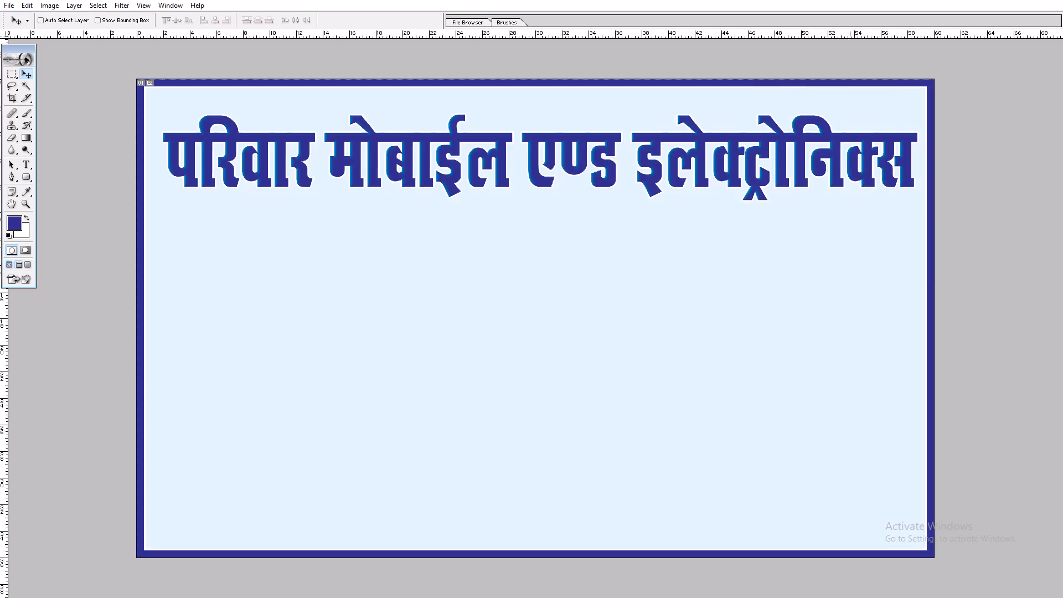
pyautogui.press('f')
pyautogui.press('f')
pyautogui.click(868, 157)
pyautogui.click(889, 157)
pyautogui.press('v')
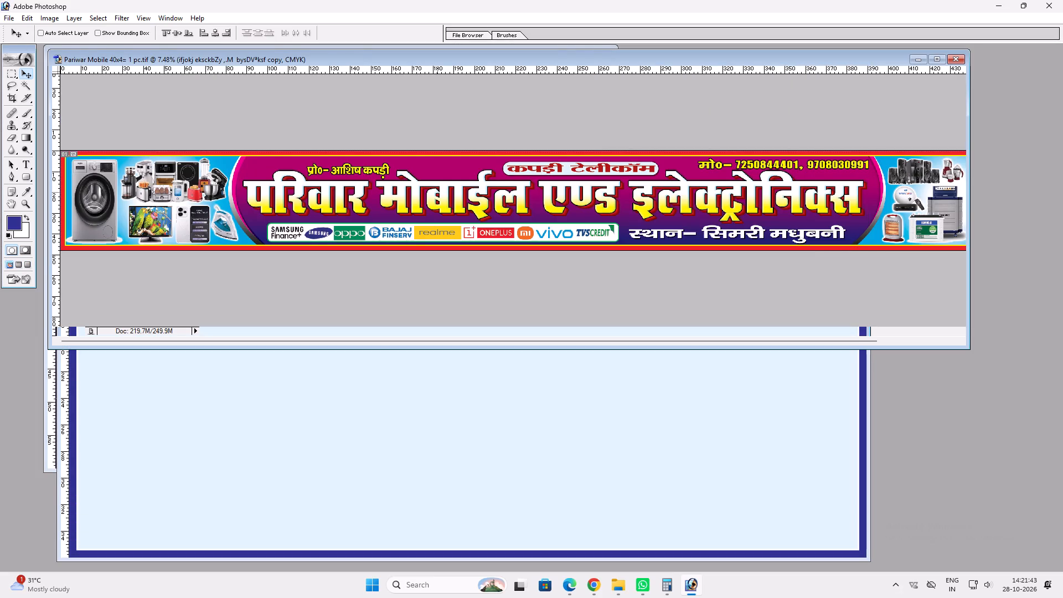
pyautogui.hotkey('ctrl', 'w')
pyautogui.press('v')
pyautogui.moveTo(525, 63); pyautogui.dragTo(604, 198)
pyautogui.click(474, 135)
# Copy the कपड़ी टेलीकॉम line from the 7x5 poster into the new document, centred above the main title.
pyautogui.press('v')
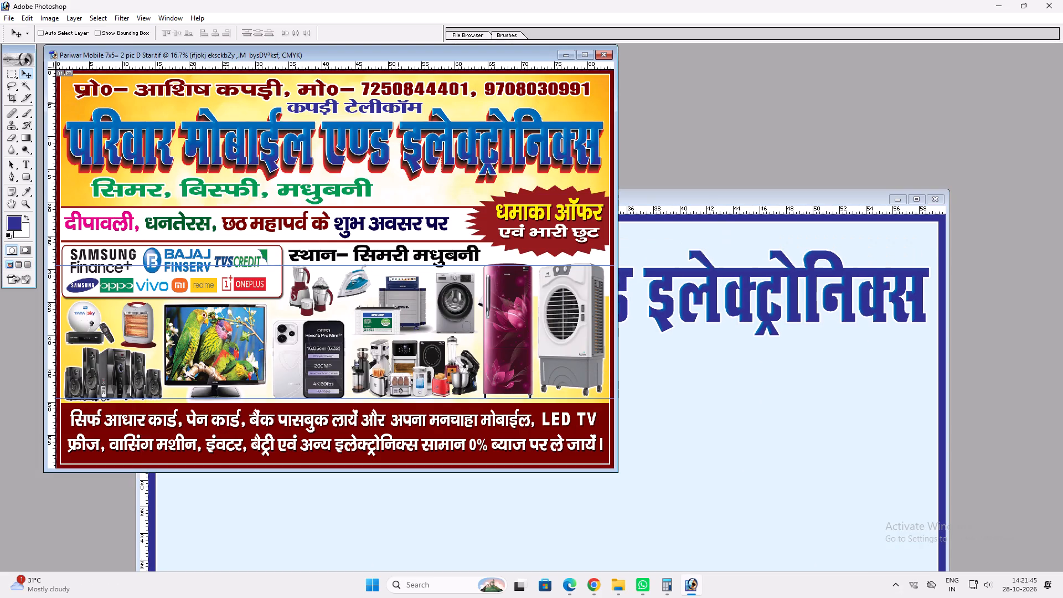
pyautogui.keyDown('ctrl'); pyautogui.click(391, 106); pyautogui.keyUp('ctrl')
pyautogui.moveTo(391, 106); pyautogui.dragTo(651, 233)
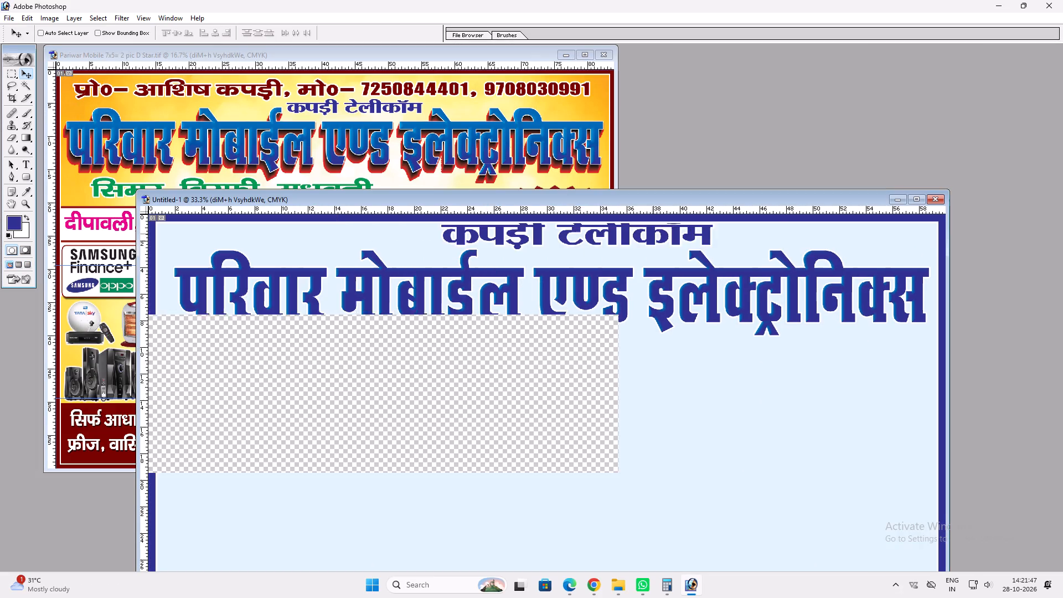
pyautogui.moveTo(653, 234); pyautogui.dragTo(633, 245)
# Move the main title down to leave a clear gap beneath the कपड़ी टेलीकॉम line.
pyautogui.keyDown('ctrl'); pyautogui.click(624, 272); pyautogui.keyUp('ctrl')
pyautogui.hotkey('ctrl', 't')
pyautogui.keyDown('shift'); pyautogui.moveTo(610, 250); pyautogui.dragTo(613, 249); pyautogui.keyUp('shift')
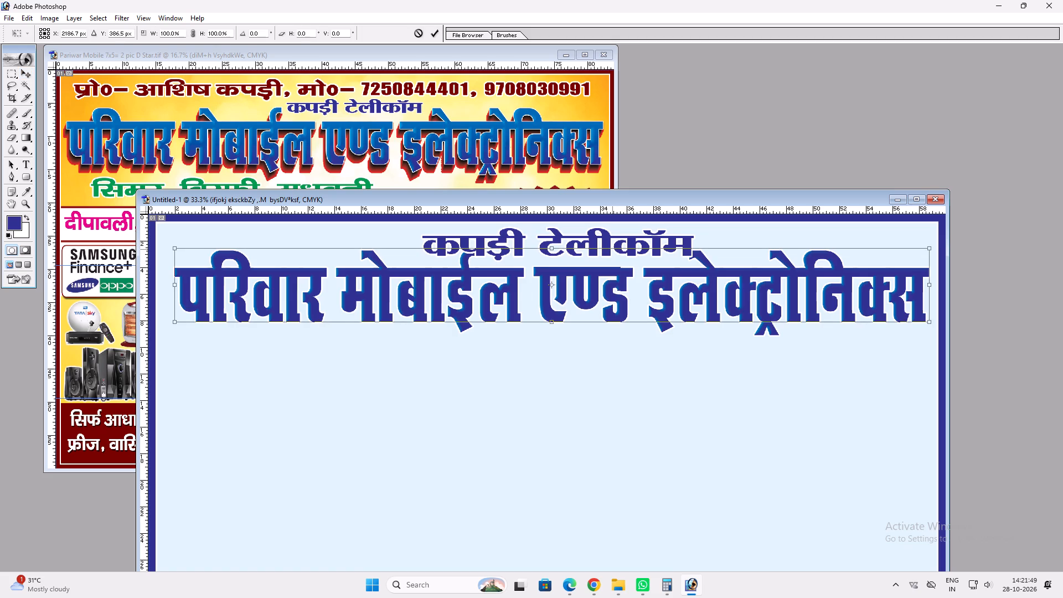
pyautogui.keyDown('shift'); pyautogui.moveTo(613, 249); pyautogui.dragTo(616, 248); pyautogui.keyUp('shift')
pyautogui.hotkey('shift', 'Return')
pyautogui.press('v')
pyautogui.keyDown('shift'); pyautogui.moveTo(591, 255); pyautogui.dragTo(590, 268); pyautogui.keyUp('shift')
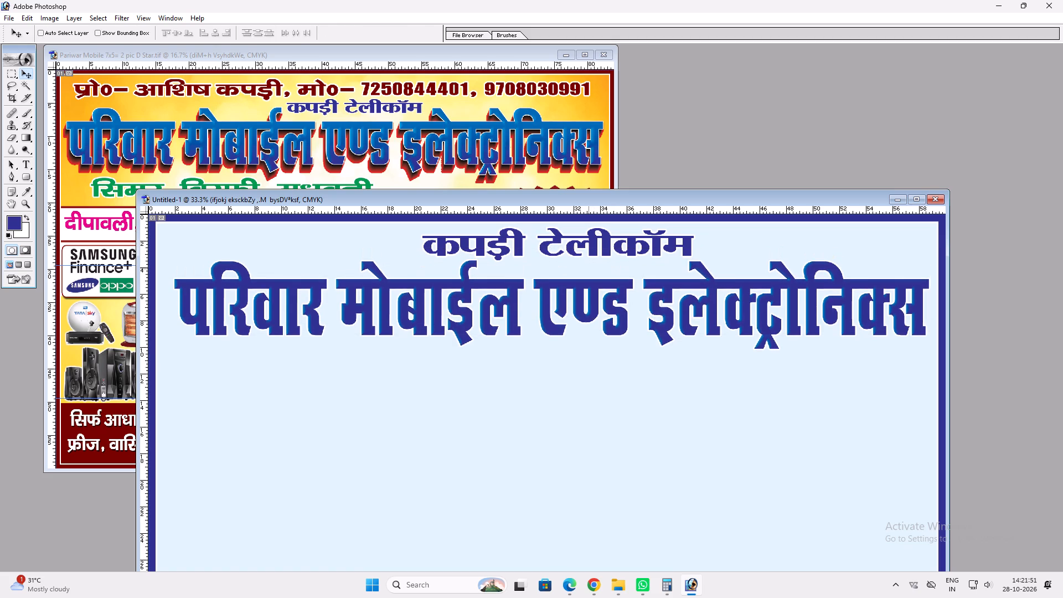
# Copy the dark red proprietor and mobile number line from the 7x5 poster into the new document.
pyautogui.press('v')
pyautogui.click(500, 96)
pyautogui.keyDown('ctrl'); pyautogui.click(500, 92); pyautogui.keyUp('ctrl')
pyautogui.moveTo(500, 90); pyautogui.dragTo(681, 248)
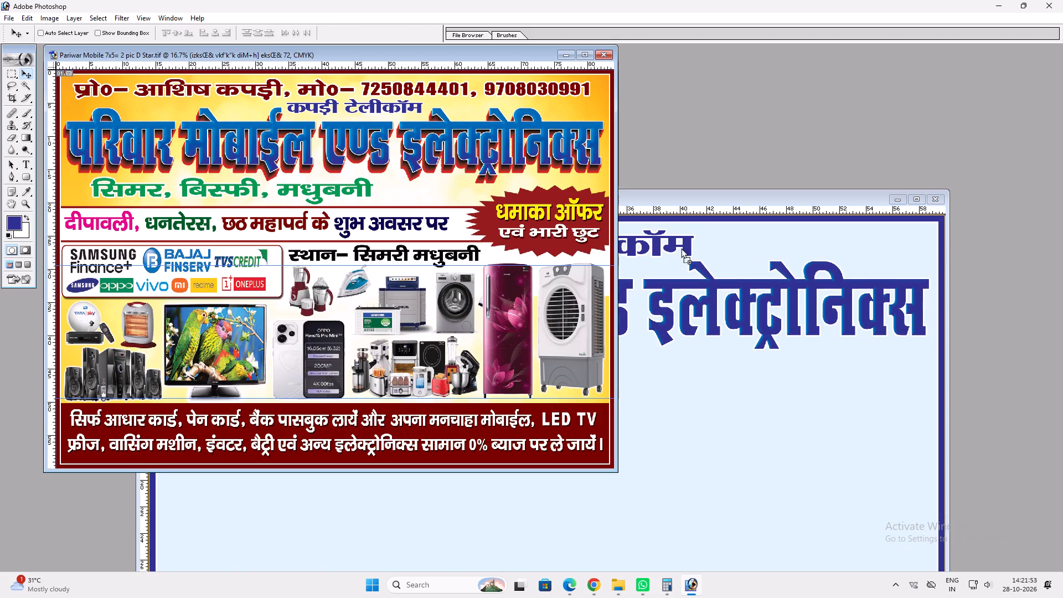
pyautogui.moveTo(681, 248); pyautogui.dragTo(684, 250)
pyautogui.moveTo(684, 250); pyautogui.dragTo(704, 250)
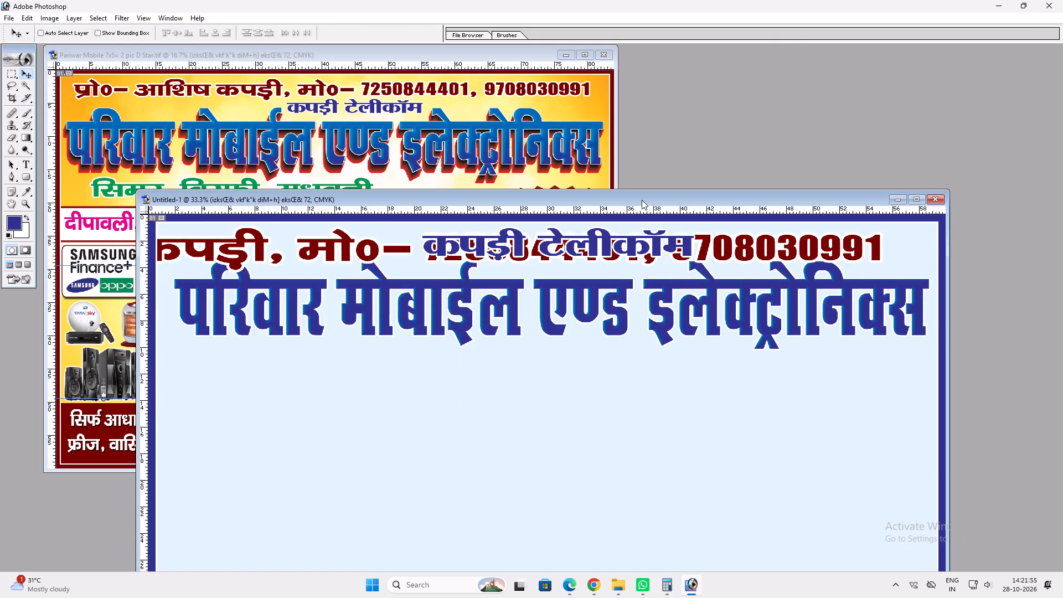
# Compress the proprietor and mobile number line horizontally to fit inside the border and place it below the main title.
pyautogui.doubleClick(642, 200)
pyautogui.scroll(3, 634, 208)
pyautogui.press('v')
pyautogui.moveTo(604, 136); pyautogui.dragTo(632, 283)
pyautogui.hotkey('ctrl', 't')
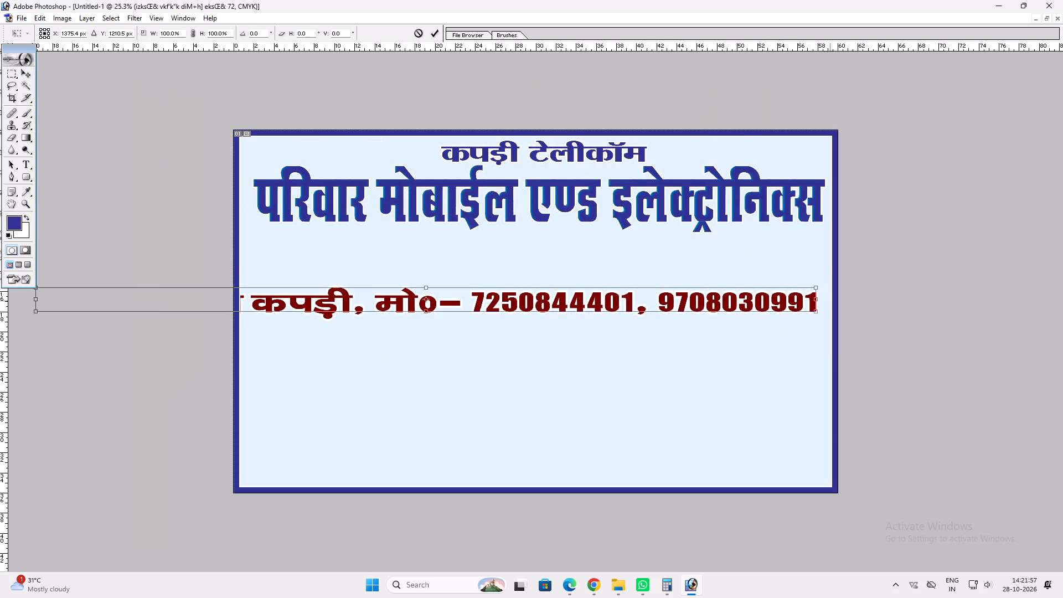
pyautogui.keyDown('alt'); pyautogui.keyDown('shift'); pyautogui.moveTo(814, 300); pyautogui.dragTo(690, 296); pyautogui.keyUp('shift'); pyautogui.keyUp('alt')
pyautogui.hotkey('shift', 'Return')
pyautogui.press('v')
pyautogui.moveTo(617, 297); pyautogui.dragTo(710, 266)
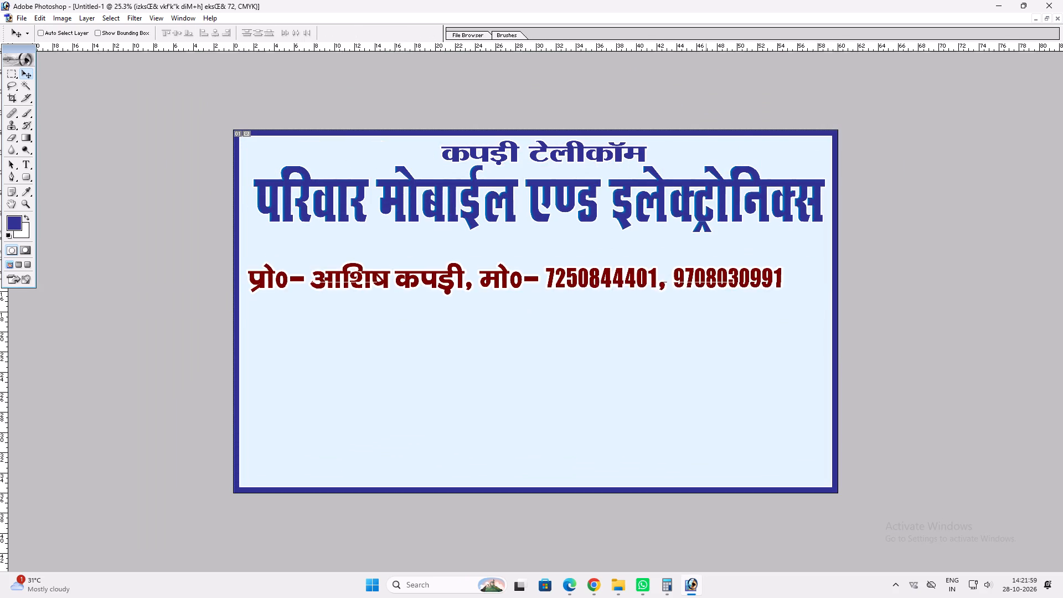
pyautogui.moveTo(710, 266); pyautogui.dragTo(711, 265)
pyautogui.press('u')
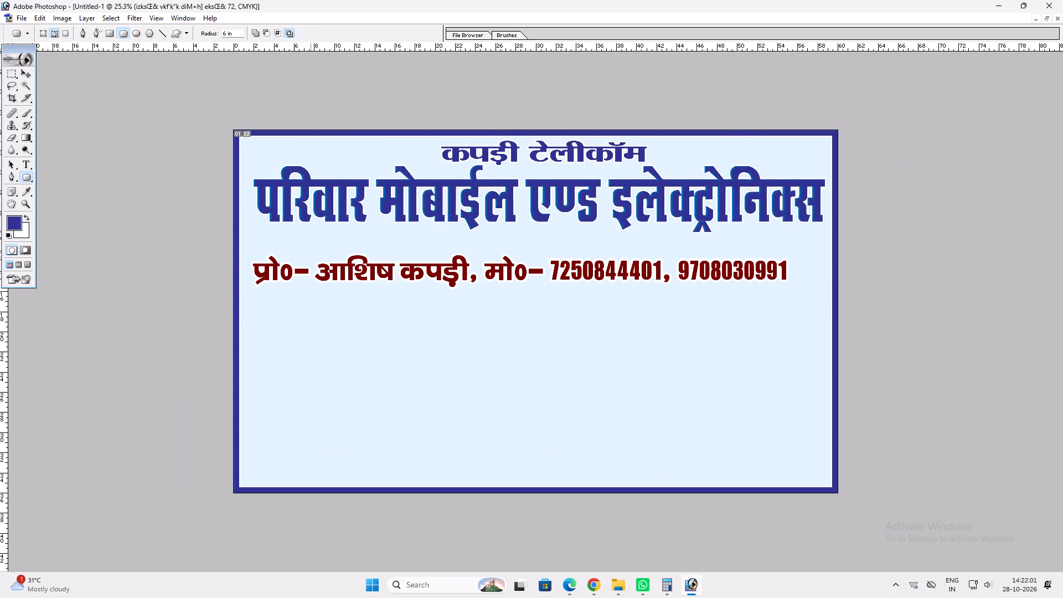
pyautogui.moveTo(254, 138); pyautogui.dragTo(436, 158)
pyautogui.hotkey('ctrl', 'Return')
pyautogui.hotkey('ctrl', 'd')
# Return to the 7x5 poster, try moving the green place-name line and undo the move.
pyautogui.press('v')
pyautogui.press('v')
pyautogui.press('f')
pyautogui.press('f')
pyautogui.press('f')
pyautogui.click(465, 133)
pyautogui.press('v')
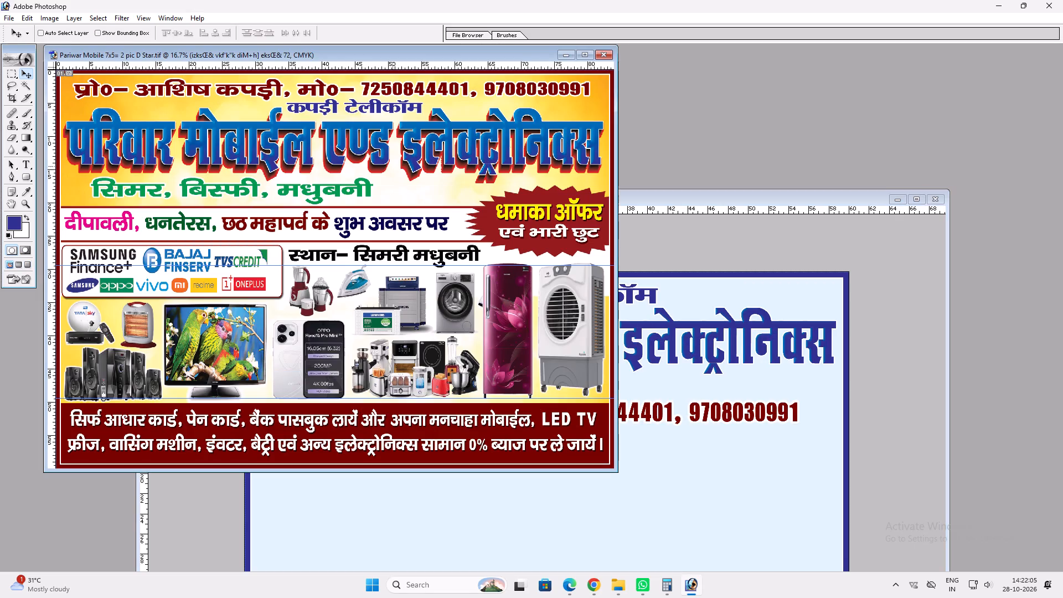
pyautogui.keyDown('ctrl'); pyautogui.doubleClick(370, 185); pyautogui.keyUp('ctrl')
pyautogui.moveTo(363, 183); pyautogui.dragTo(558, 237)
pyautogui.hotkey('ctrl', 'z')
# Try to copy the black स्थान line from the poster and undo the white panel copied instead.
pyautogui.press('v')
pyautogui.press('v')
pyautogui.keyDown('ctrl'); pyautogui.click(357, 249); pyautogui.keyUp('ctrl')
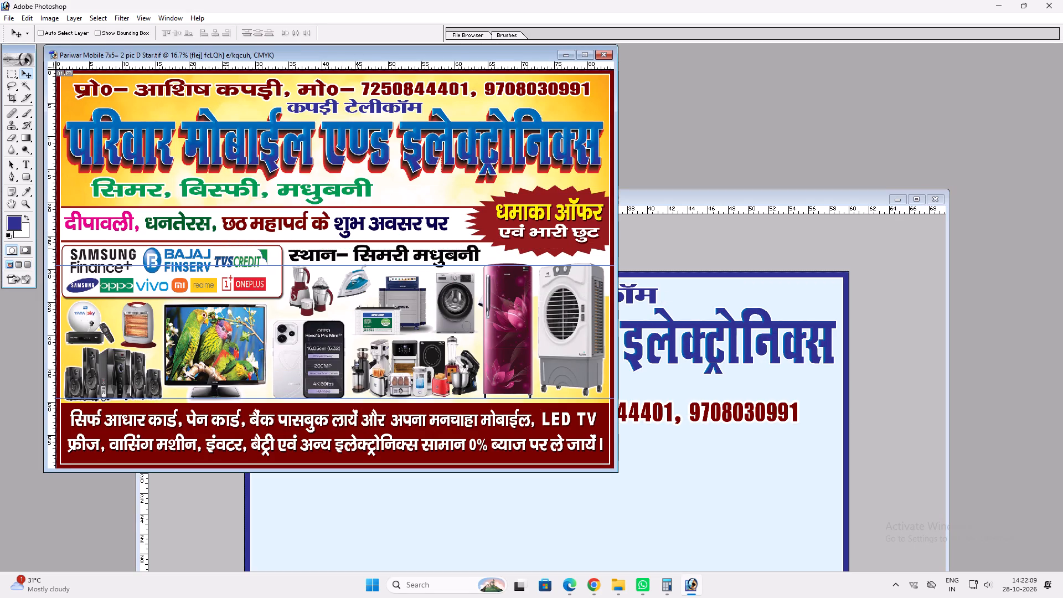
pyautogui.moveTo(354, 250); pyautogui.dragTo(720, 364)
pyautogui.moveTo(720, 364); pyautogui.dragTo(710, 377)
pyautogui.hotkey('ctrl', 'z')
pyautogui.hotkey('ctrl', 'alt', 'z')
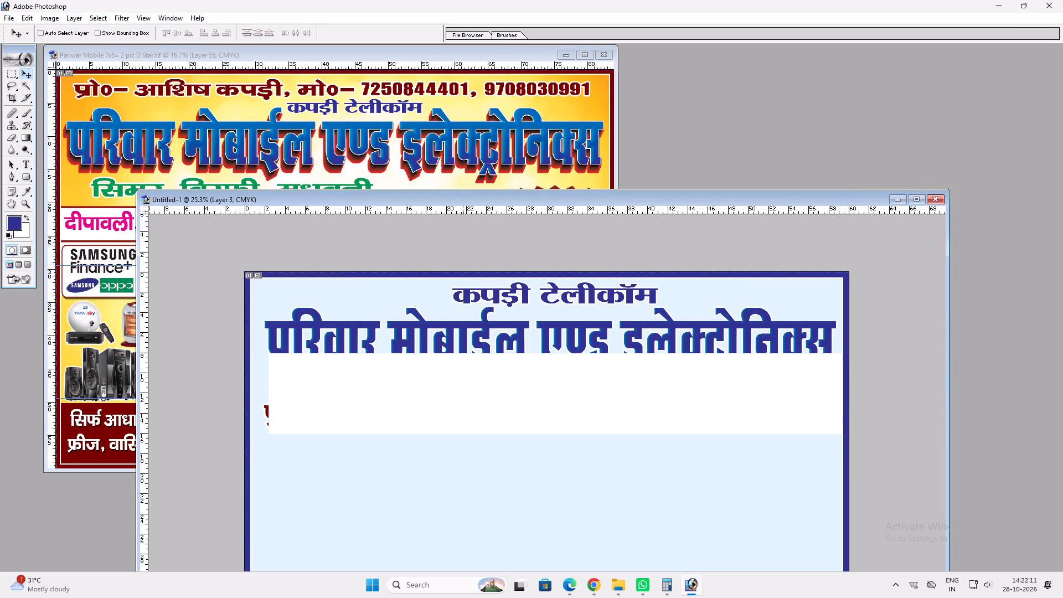
# Copy the black स्थान line from the 7x5 poster into the new document and place it below the mobile number line.
pyautogui.keyDown('ctrl'); pyautogui.click(438, 156); pyautogui.keyUp('ctrl')
pyautogui.press('v')
pyautogui.keyDown('ctrl'); pyautogui.click(389, 255); pyautogui.keyUp('ctrl')
pyautogui.moveTo(389, 255); pyautogui.dragTo(389, 256)
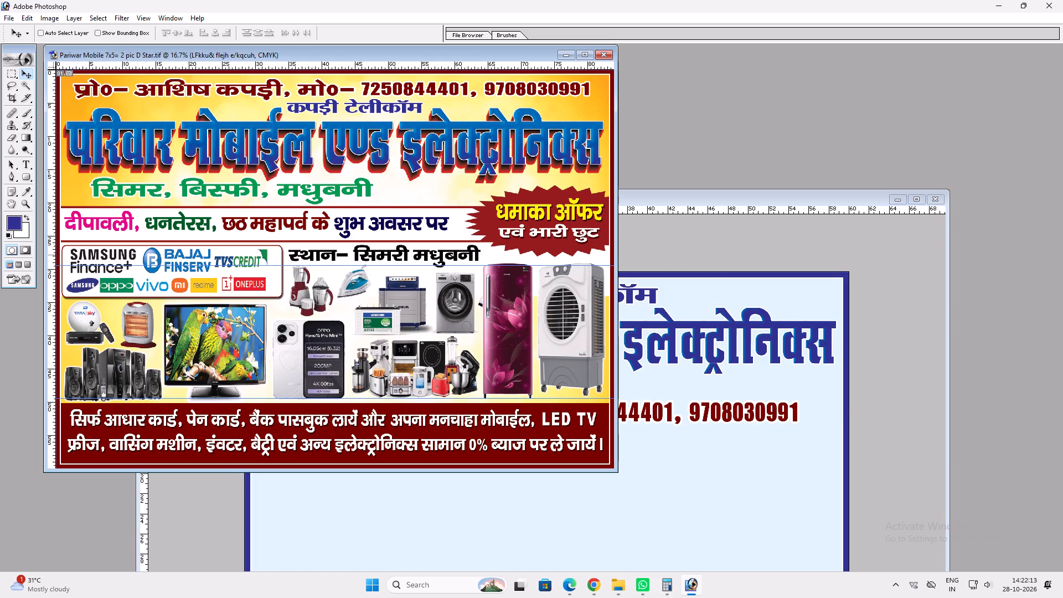
pyautogui.moveTo(389, 256); pyautogui.dragTo(764, 389)
pyautogui.moveTo(771, 388); pyautogui.dragTo(669, 462)
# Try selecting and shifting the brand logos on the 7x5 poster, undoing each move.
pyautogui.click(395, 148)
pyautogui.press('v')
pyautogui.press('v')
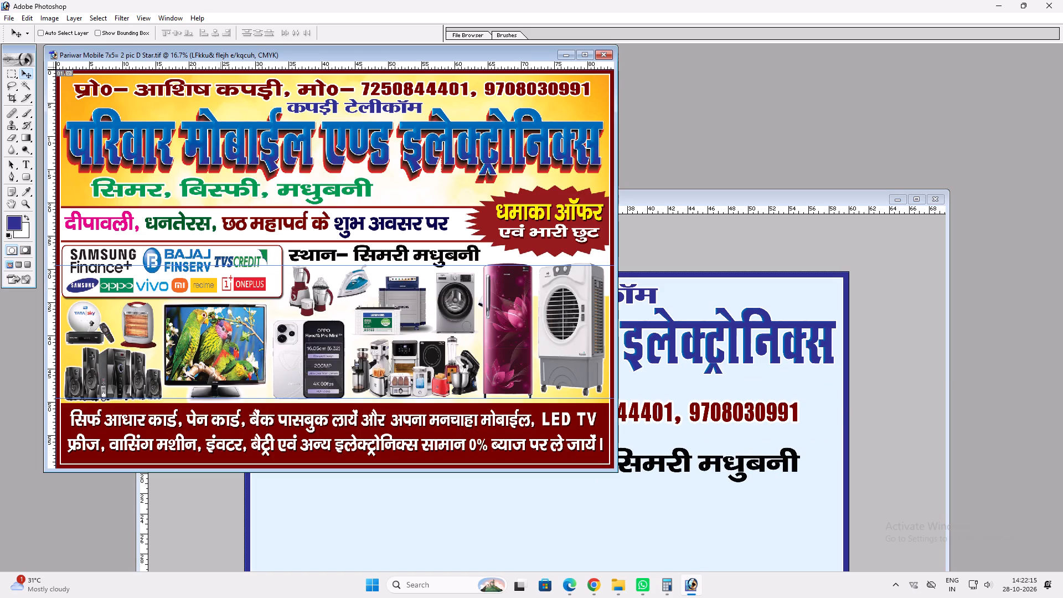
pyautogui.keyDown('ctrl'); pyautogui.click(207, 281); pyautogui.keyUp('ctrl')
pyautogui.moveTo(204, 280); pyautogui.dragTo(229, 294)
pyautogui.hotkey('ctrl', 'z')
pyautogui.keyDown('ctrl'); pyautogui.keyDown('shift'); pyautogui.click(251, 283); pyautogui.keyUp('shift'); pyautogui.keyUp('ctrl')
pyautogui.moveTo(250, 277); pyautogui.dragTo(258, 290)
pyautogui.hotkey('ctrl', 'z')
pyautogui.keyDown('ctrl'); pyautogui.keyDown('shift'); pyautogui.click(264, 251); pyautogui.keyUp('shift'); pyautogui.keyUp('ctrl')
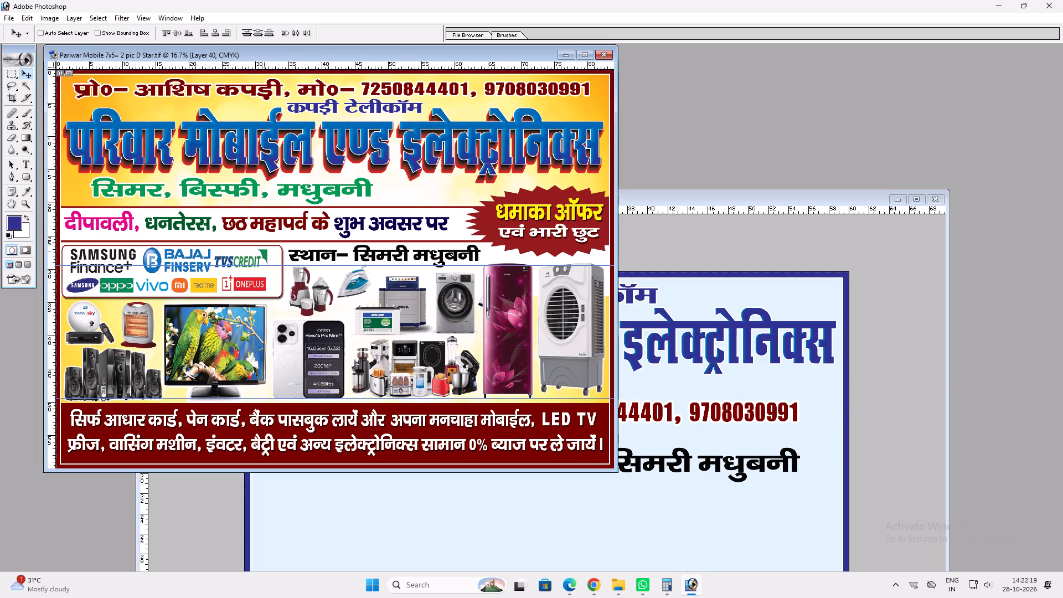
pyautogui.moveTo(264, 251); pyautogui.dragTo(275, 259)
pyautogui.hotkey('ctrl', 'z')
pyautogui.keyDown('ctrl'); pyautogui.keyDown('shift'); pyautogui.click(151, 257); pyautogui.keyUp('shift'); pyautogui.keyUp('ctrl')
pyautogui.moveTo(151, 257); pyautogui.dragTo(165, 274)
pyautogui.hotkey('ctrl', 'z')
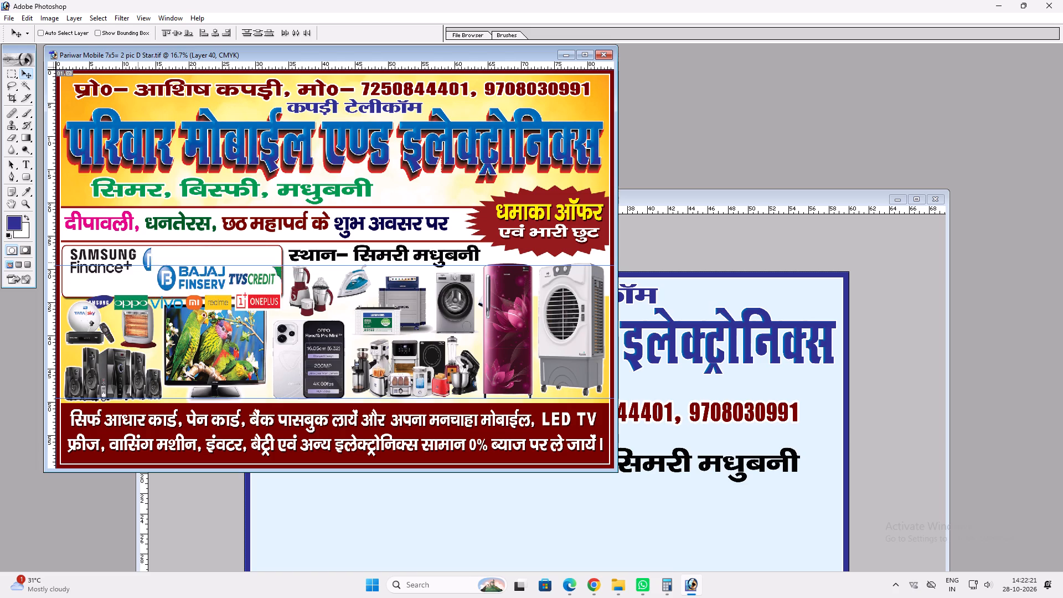
# Move the horizontal guide crossing the brand logos up near the poster's upper edge.
pyautogui.moveTo(128, 265); pyautogui.dragTo(161, 83)
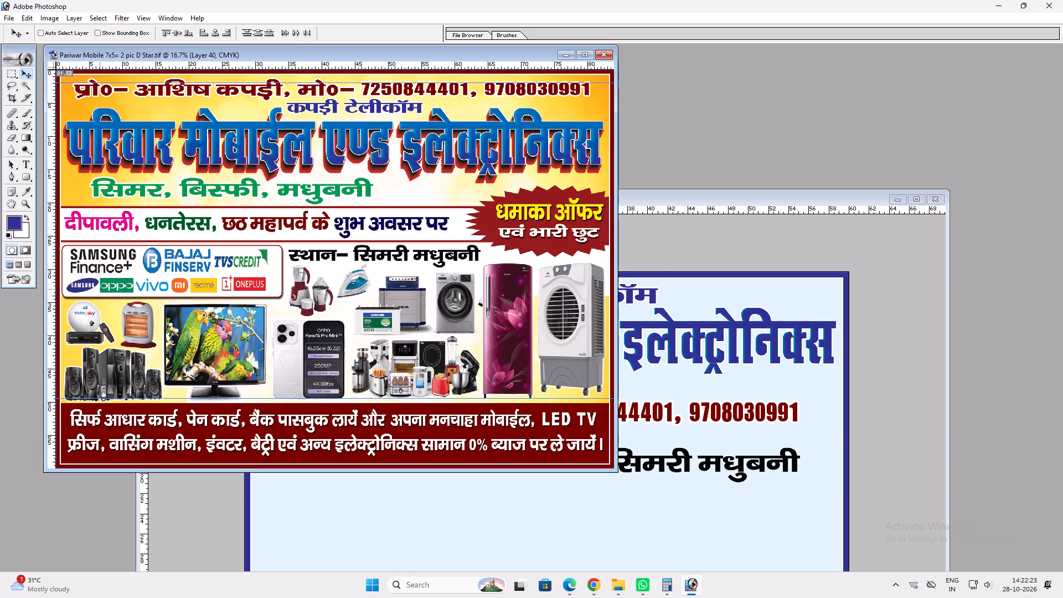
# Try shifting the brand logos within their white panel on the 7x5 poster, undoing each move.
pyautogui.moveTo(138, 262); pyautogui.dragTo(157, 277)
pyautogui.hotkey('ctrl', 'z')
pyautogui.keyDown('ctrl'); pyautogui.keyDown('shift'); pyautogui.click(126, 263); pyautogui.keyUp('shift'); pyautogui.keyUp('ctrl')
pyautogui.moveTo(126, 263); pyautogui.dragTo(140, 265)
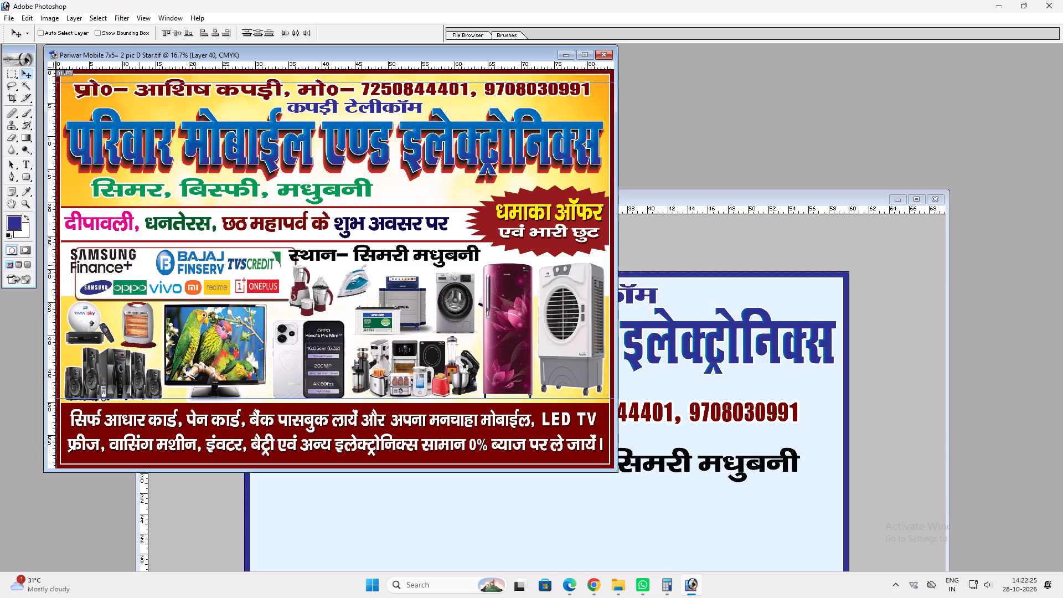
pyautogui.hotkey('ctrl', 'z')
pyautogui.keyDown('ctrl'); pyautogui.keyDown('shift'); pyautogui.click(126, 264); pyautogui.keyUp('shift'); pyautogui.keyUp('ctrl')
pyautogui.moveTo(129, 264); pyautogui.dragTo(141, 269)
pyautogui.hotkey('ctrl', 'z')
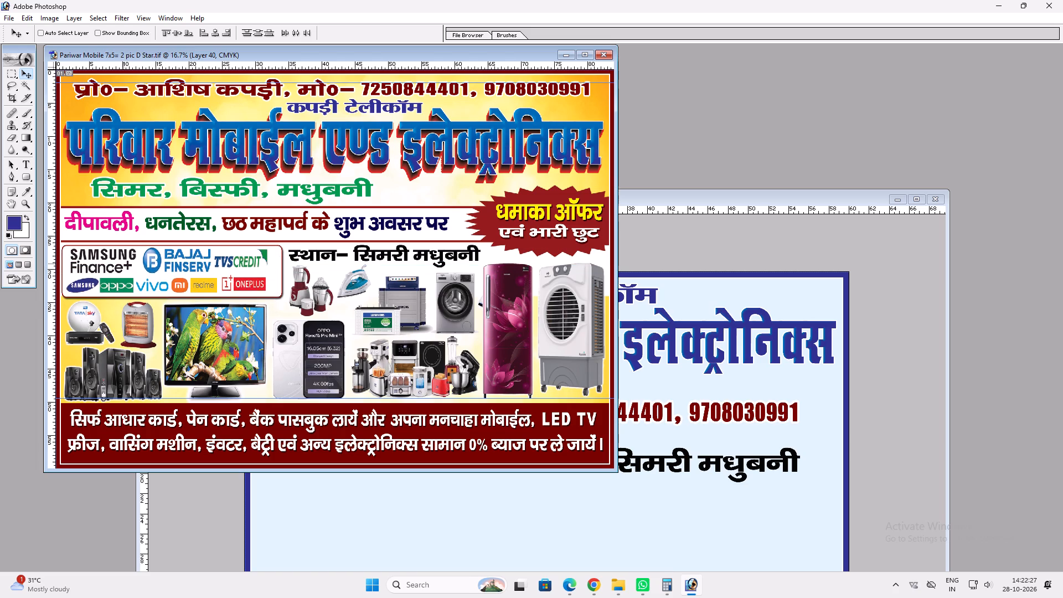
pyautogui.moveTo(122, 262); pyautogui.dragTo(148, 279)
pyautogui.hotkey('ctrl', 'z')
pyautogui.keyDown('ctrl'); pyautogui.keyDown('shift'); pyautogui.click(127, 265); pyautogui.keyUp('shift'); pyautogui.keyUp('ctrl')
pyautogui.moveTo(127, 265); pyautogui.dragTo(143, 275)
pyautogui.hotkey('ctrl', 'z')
# Widen the brand logos on the 7x5 poster to 103.9% horizontally within their white panel.
pyautogui.hotkey('ctrl', 't')
pyautogui.keyDown('shift'); pyautogui.moveTo(264, 259); pyautogui.dragTo(271, 257); pyautogui.keyUp('shift')
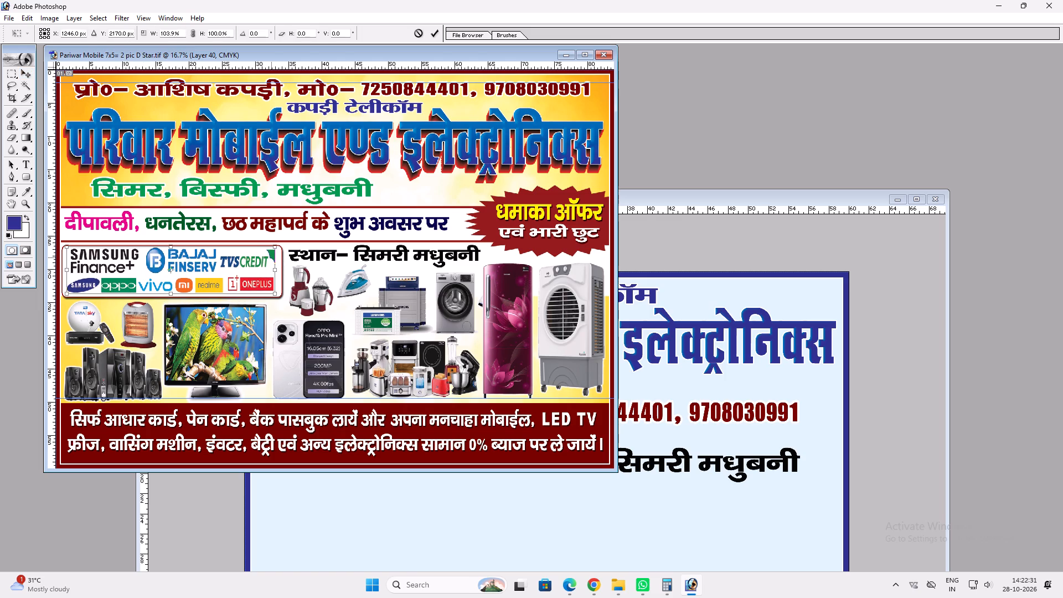
pyautogui.hotkey('shift', 'Return')
# Copy the brand logos with their white panel into the new document and place them below the contact line.
pyautogui.press('v')
pyautogui.keyDown('ctrl'); pyautogui.keyDown('shift'); pyautogui.click(272, 263); pyautogui.keyUp('shift'); pyautogui.keyUp('ctrl')
pyautogui.moveTo(272, 264); pyautogui.dragTo(688, 363)
pyautogui.moveTo(687, 363); pyautogui.dragTo(590, 469)
# Copy the satellite dish, heater, speakers and TV pictures together from the 7x5 poster into the new document.
pyautogui.click(445, 171)
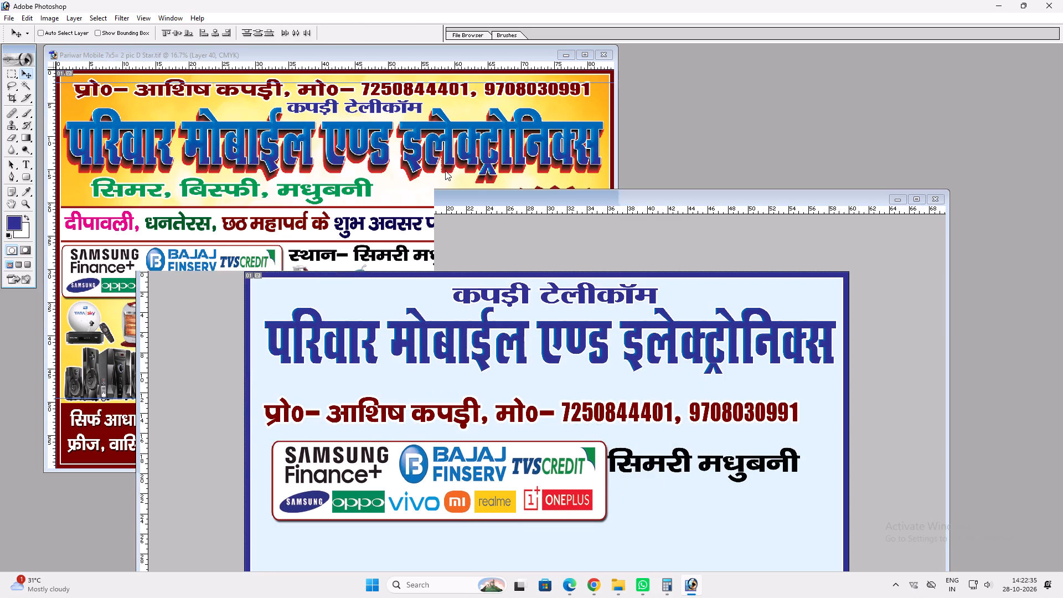
pyautogui.press('v')
pyautogui.press('v')
pyautogui.keyDown('ctrl'); pyautogui.click(114, 355); pyautogui.keyUp('ctrl')
pyautogui.moveTo(114, 355); pyautogui.dragTo(140, 355)
pyautogui.hotkey('ctrl', 'z')
pyautogui.keyDown('ctrl'); pyautogui.keyDown('shift'); pyautogui.click(138, 322); pyautogui.keyUp('shift'); pyautogui.keyUp('ctrl')
pyautogui.keyDown('ctrl'); pyautogui.keyDown('shift'); pyautogui.click(82, 321); pyautogui.keyUp('shift'); pyautogui.keyUp('ctrl')
pyautogui.moveTo(81, 321); pyautogui.dragTo(136, 324)
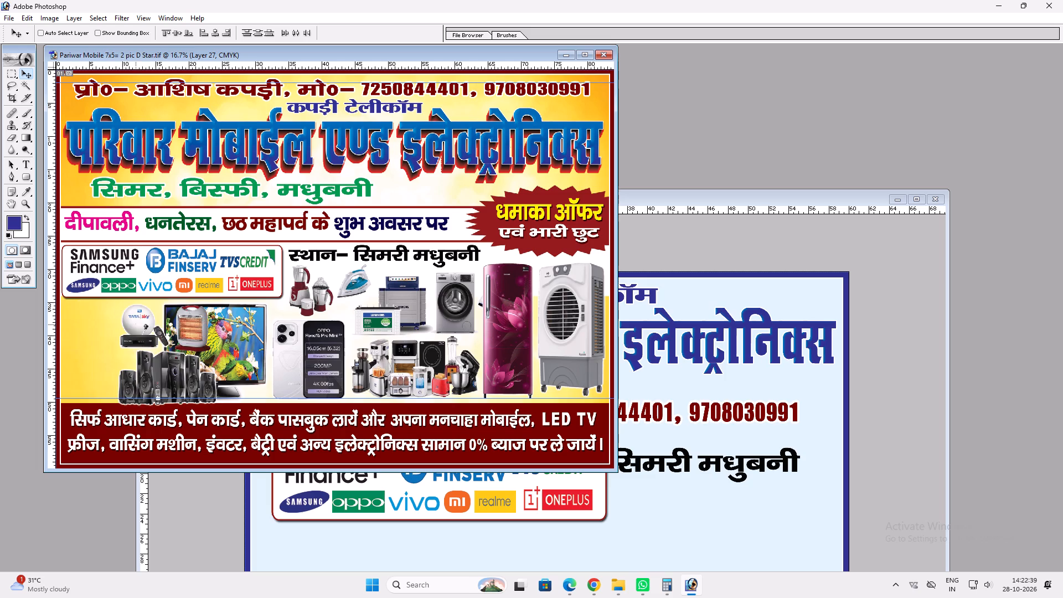
pyautogui.hotkey('ctrl', 'z')
pyautogui.keyDown('ctrl'); pyautogui.keyDown('shift'); pyautogui.click(187, 328); pyautogui.keyUp('shift'); pyautogui.keyUp('ctrl')
pyautogui.moveTo(188, 328); pyautogui.dragTo(737, 386)
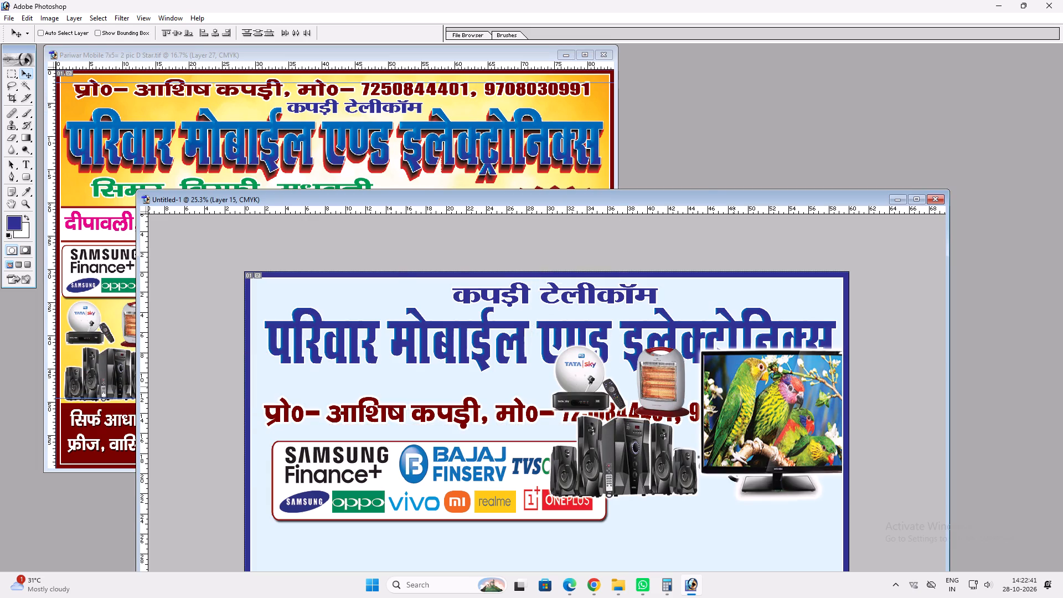
# Maximize the new document and move the copied appliance pictures to the board's lower left, over the brand logos.
pyautogui.doubleClick(570, 201)
pyautogui.press('v')
pyautogui.moveTo(734, 277); pyautogui.dragTo(450, 386)
# Copy a full-width strip about 5 inches tall from the Background's bottom edge onto a new layer raised above the light blue area.
pyautogui.scroll(2, 447, 356)
pyautogui.press('m')
pyautogui.moveTo(276, 418); pyautogui.dragTo(347, 445)
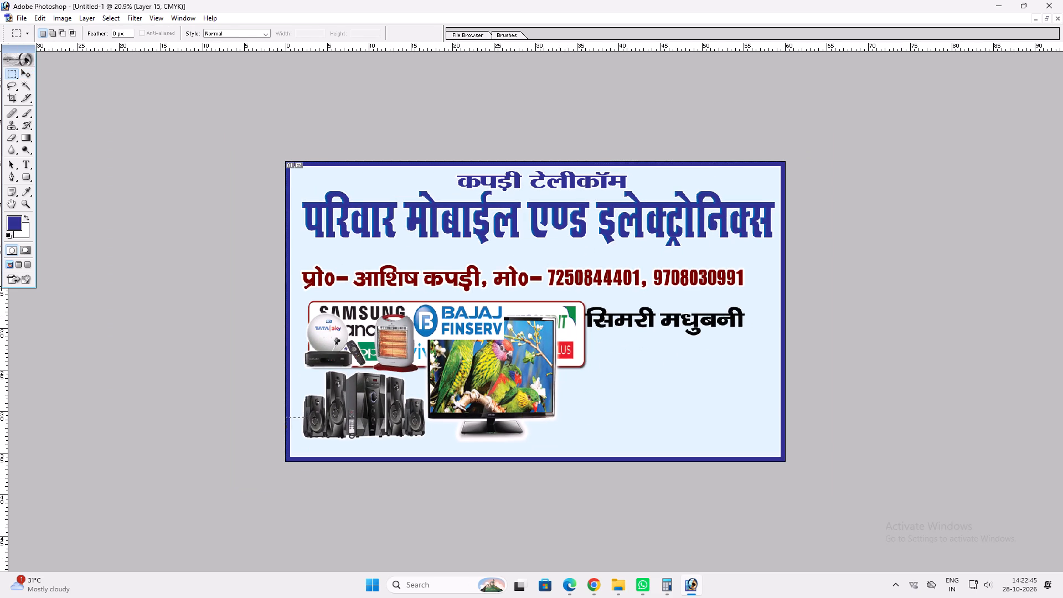
pyautogui.moveTo(347, 445); pyautogui.dragTo(1013, 492)
pyautogui.press('v')
pyautogui.press('v')
pyautogui.rightClick(739, 381)
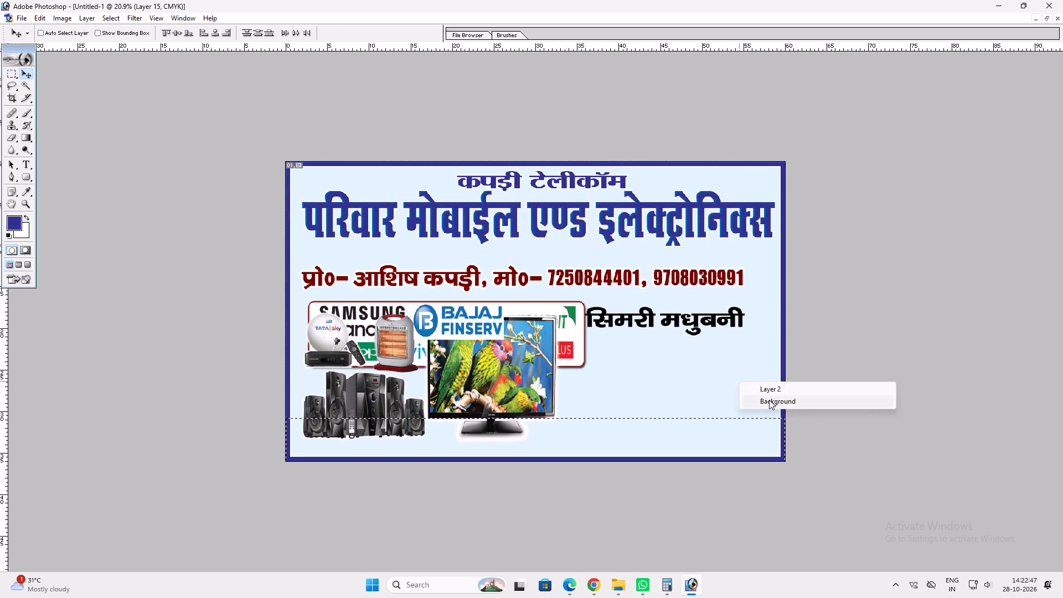
pyautogui.click(769, 400)
pyautogui.hotkey('ctrl', 'c')
pyautogui.hotkey('ctrl', 'v')
pyautogui.hotkey('ctrl', ']')
pyautogui.hotkey('ctrl', ']')
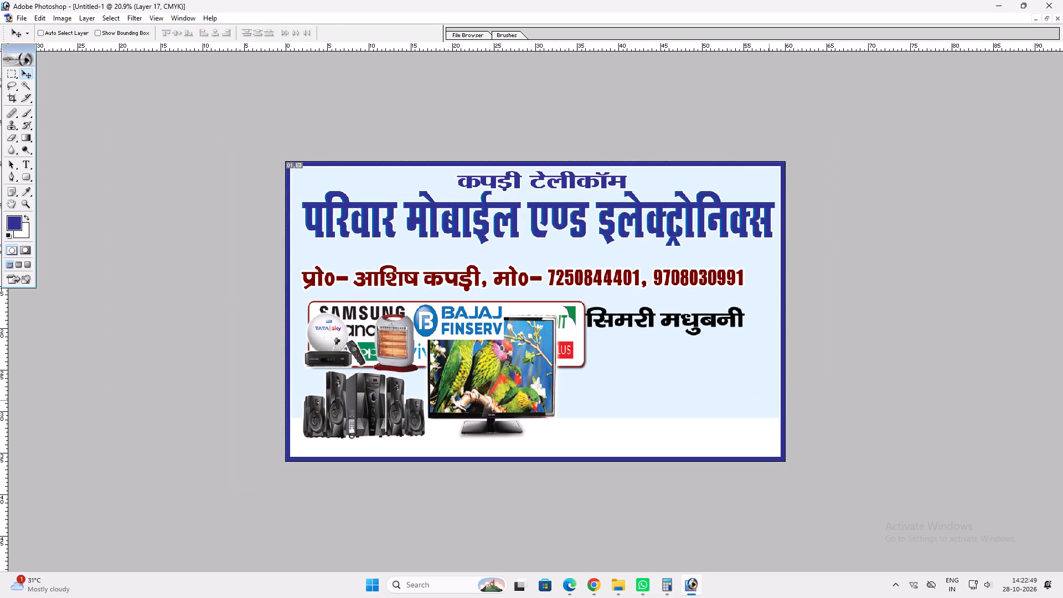
# Give the bottom strip a Color Overlay in the border's dark blue and turn off its Gradient Overlay.
pyautogui.hotkey('alt', 'l')
pyautogui.hotkey('alt', 'y')
pyautogui.press('n')
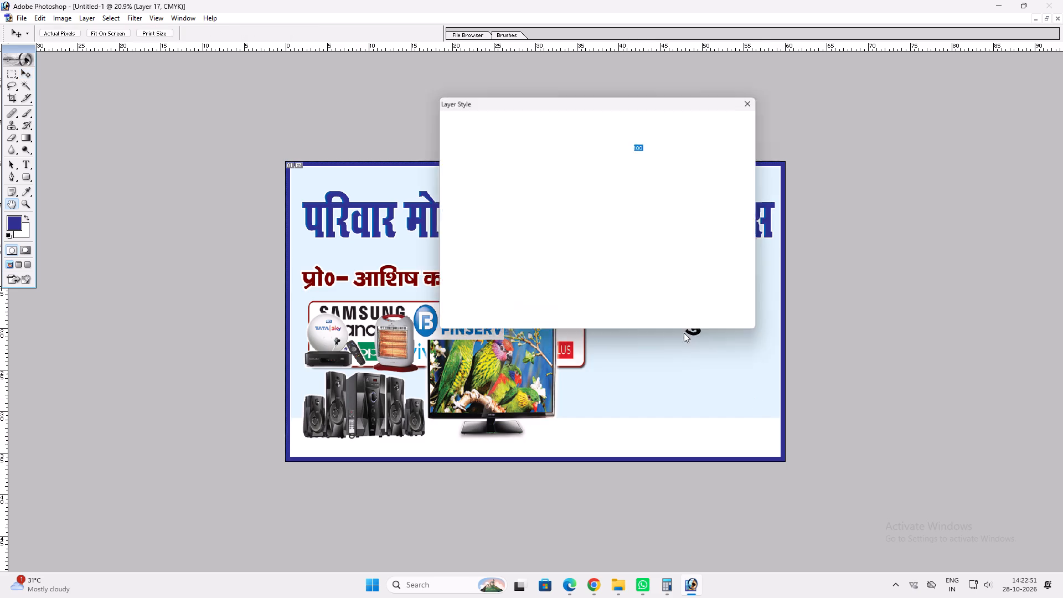
pyautogui.click(489, 239)
pyautogui.click(484, 234)
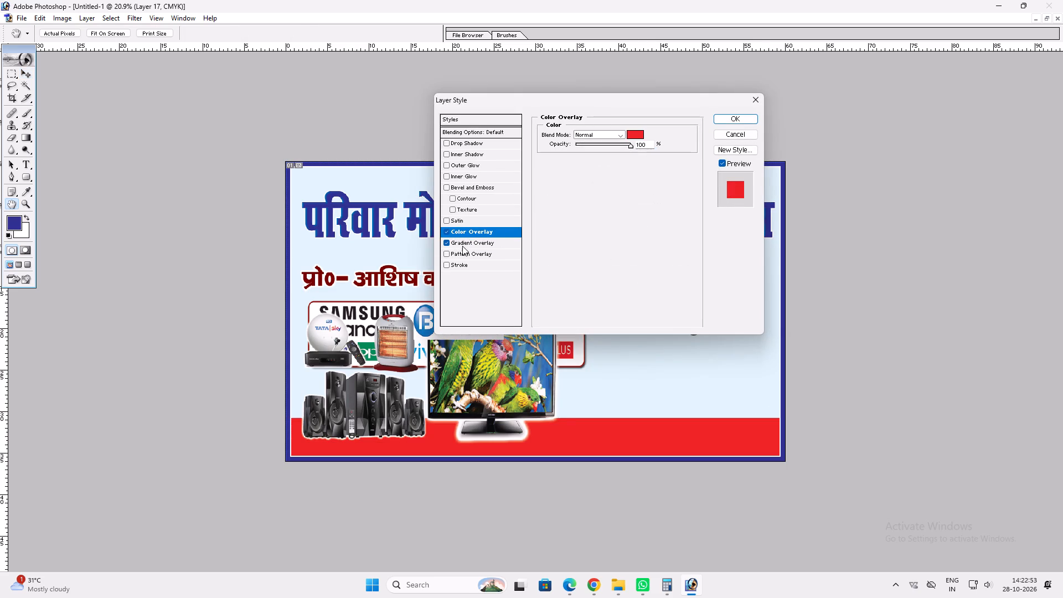
pyautogui.click(447, 245)
pyautogui.click(631, 139)
pyautogui.click(630, 134)
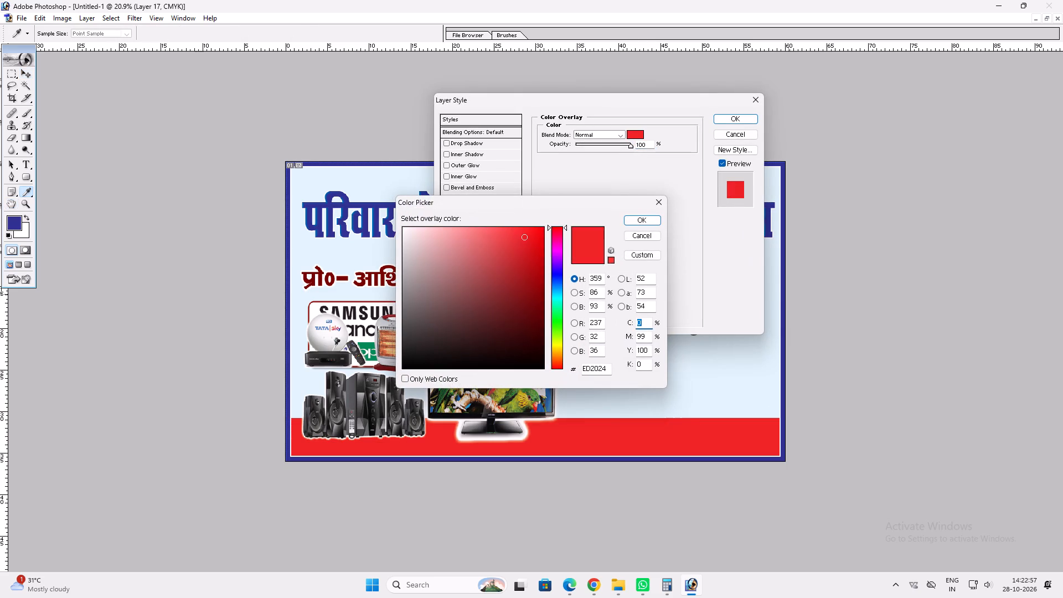
pyautogui.click(783, 293)
pyautogui.press('Return')
pyautogui.press('Return')
# Stretch the blue bottom strip slightly upward.
pyautogui.hotkey('ctrl', 't')
pyautogui.keyDown('shift'); pyautogui.moveTo(667, 415); pyautogui.dragTo(670, 414); pyautogui.keyUp('shift')
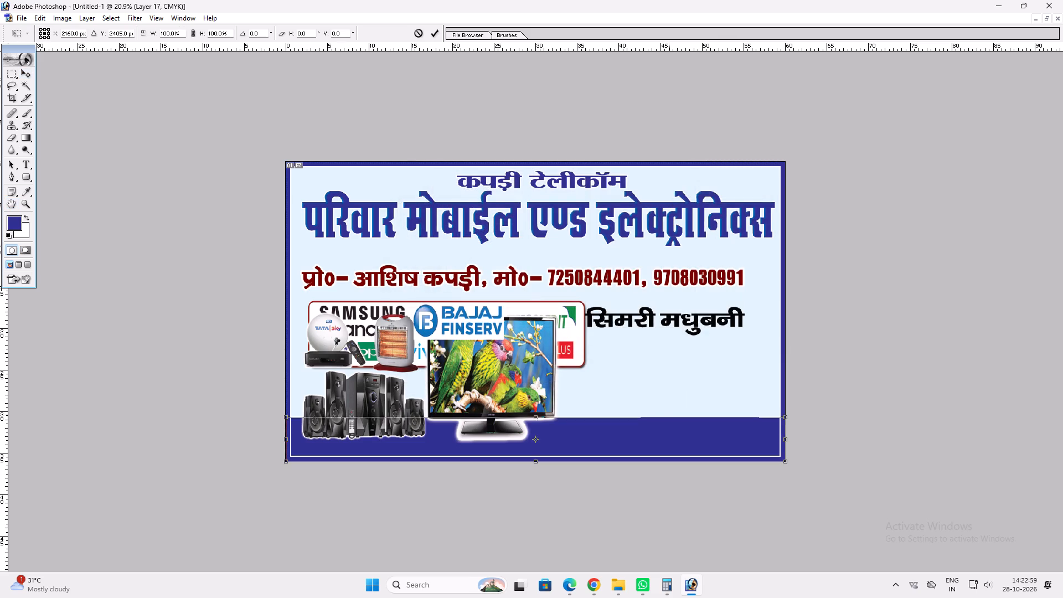
pyautogui.keyDown('shift'); pyautogui.moveTo(670, 414); pyautogui.dragTo(681, 410); pyautogui.keyUp('shift')
pyautogui.press('Return')
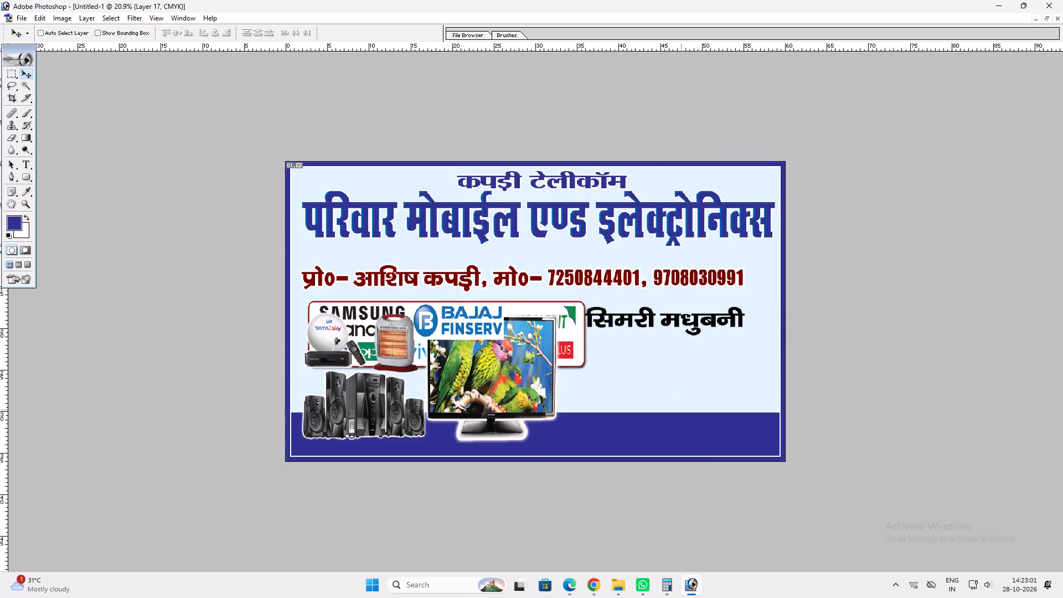
# Copy the two-line white finance offer text from the 7x5 poster's footer and place it over the blue bottom strip.
pyautogui.hotkey('ctrl', '0')
pyautogui.press('v')
pyautogui.press('f')
pyautogui.press('f')
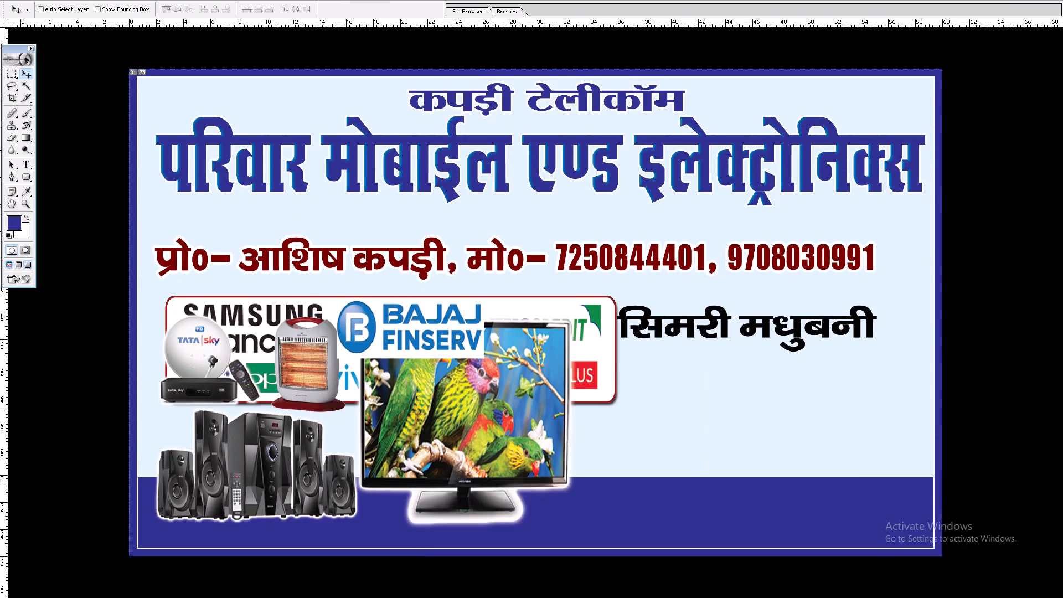
pyautogui.press('f')
pyautogui.click(194, 148)
pyautogui.press('v')
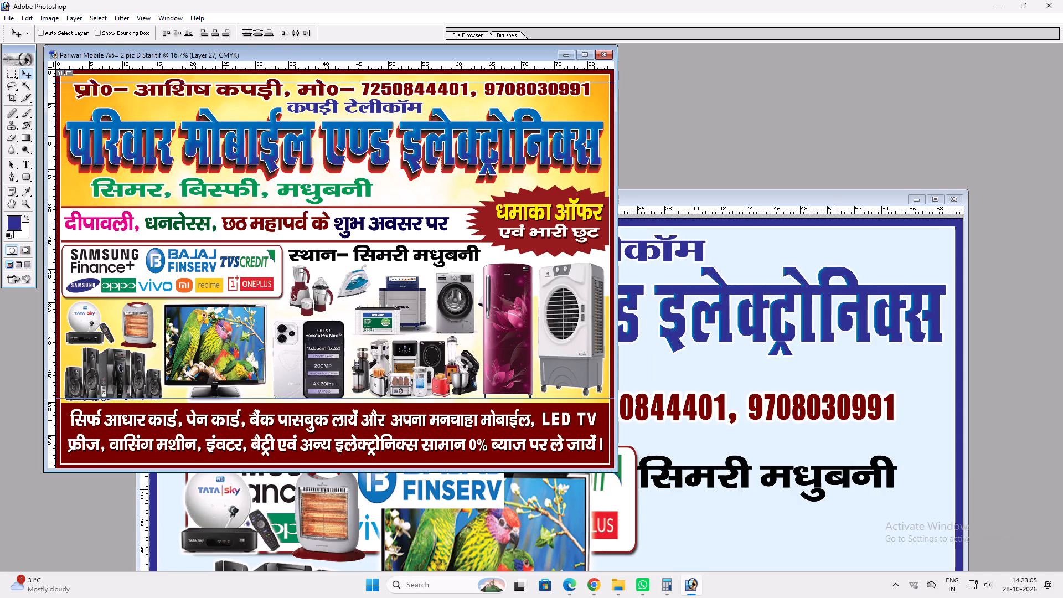
pyautogui.keyDown('ctrl'); pyautogui.click(294, 420); pyautogui.keyUp('ctrl')
pyautogui.moveTo(294, 420); pyautogui.dragTo(740, 448)
pyautogui.press('v')
pyautogui.doubleClick(727, 195)
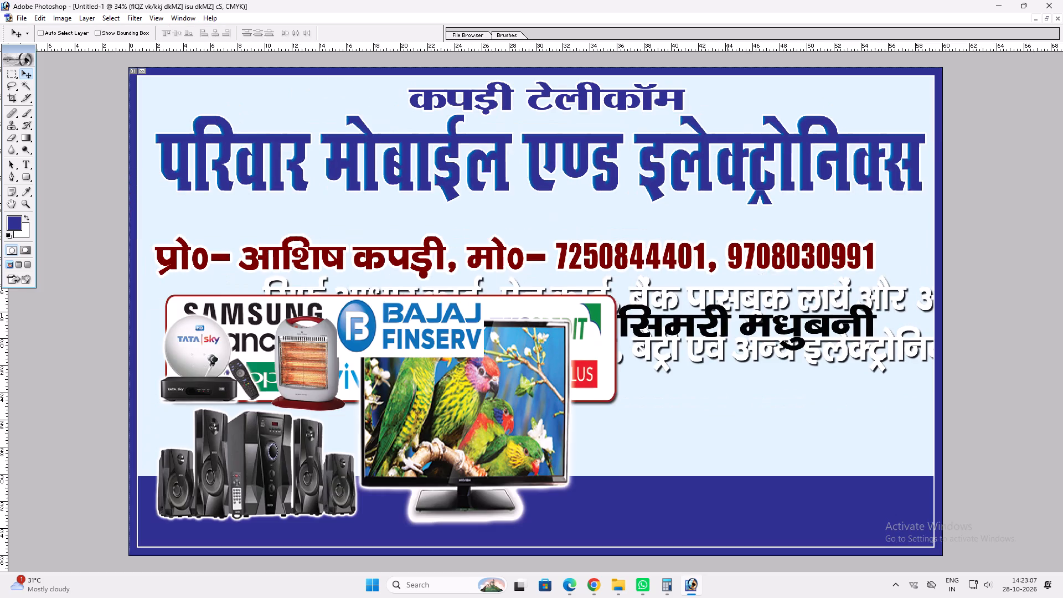
pyautogui.press('v')
pyautogui.moveTo(728, 344); pyautogui.dragTo(641, 519)
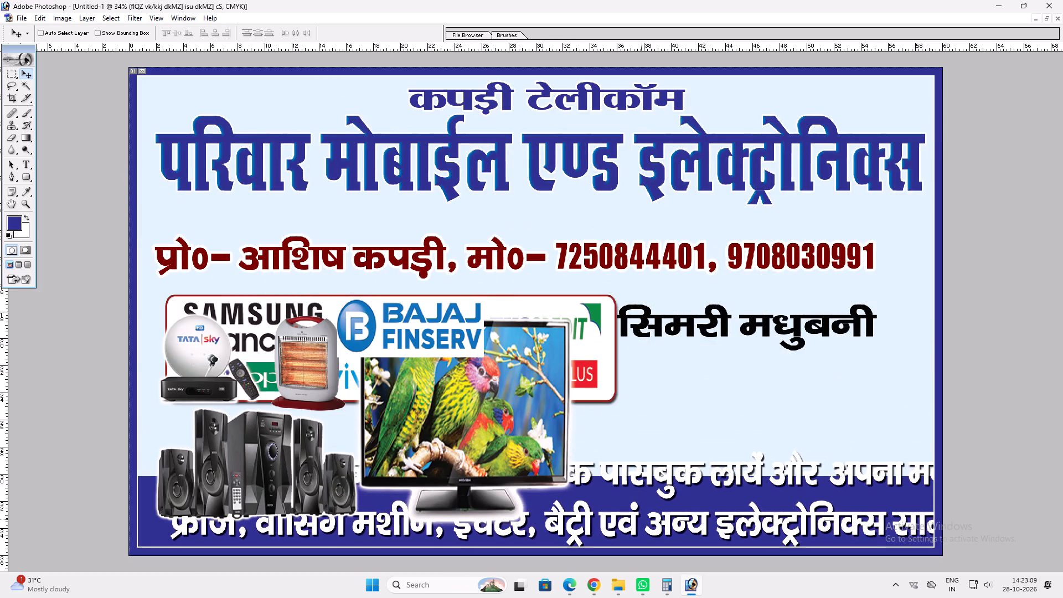
pyautogui.moveTo(641, 519); pyautogui.dragTo(634, 521)
# Tighten the line spacing of the whole two-line finance offer text.
pyautogui.press('t')
pyautogui.click(648, 529)
pyautogui.hotkey('ctrl', 'a')
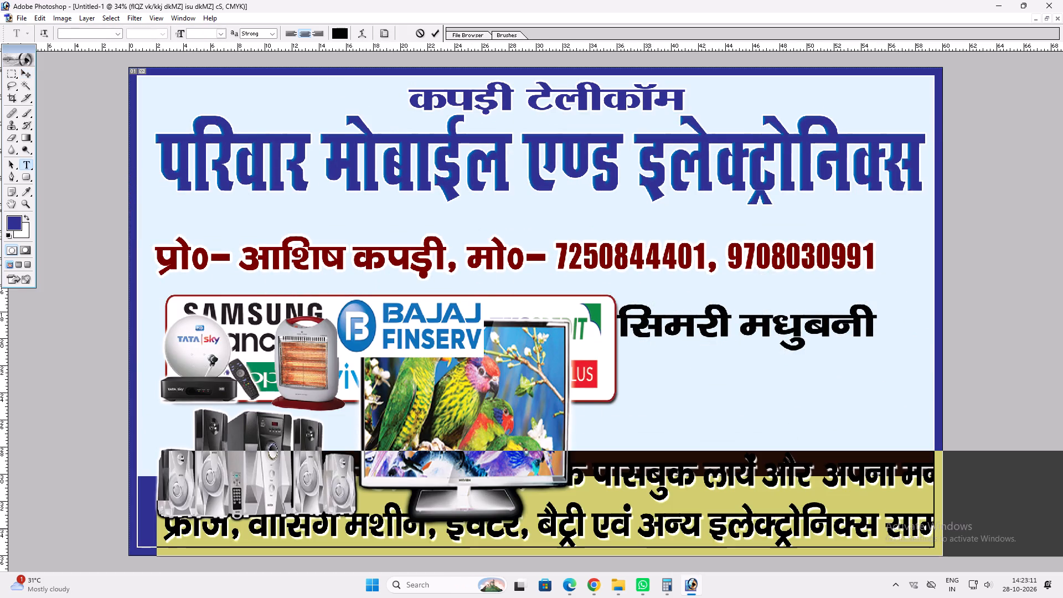
pyautogui.hotkey('alt', 'Up')
pyautogui.hotkey('alt', 'Up')
pyautogui.hotkey('alt', 'Up')
pyautogui.hotkey('ctrl', 'Return')
# Scale the finance offer text to 70.3% width and 58.3% height so it fits inside the blue strip.
pyautogui.hotkey('ctrl', 't')
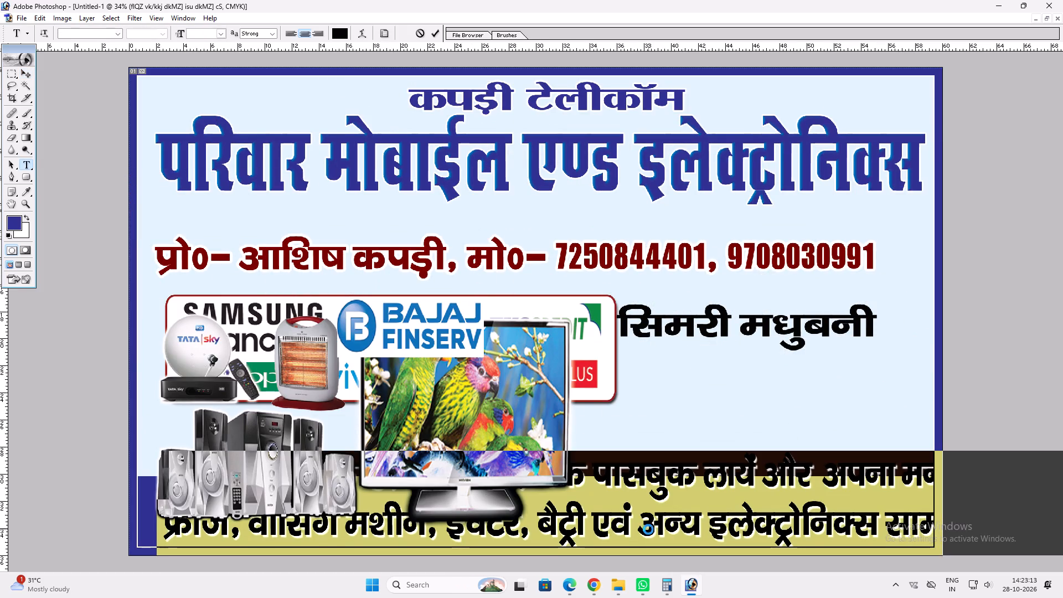
pyautogui.keyDown('shift'); pyautogui.moveTo(657, 453); pyautogui.dragTo(651, 476); pyautogui.keyUp('shift')
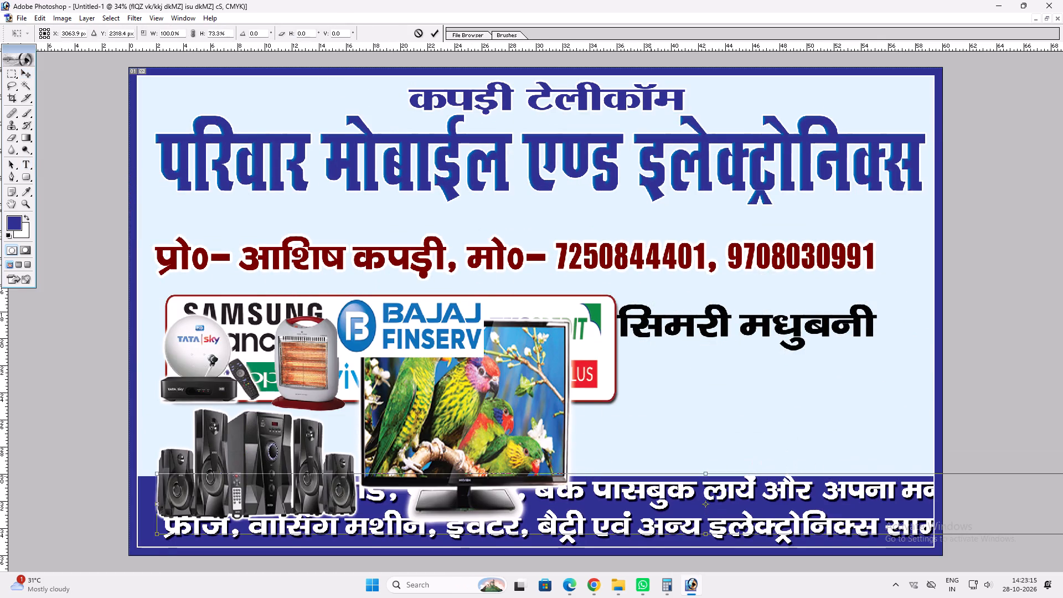
pyautogui.press('space')
pyautogui.press('space')
pyautogui.press('space')
pyautogui.press('space')
pyautogui.rightClick(633, 460)
pyautogui.moveTo(646, 463); pyautogui.dragTo(652, 465)
pyautogui.keyDown('shift'); pyautogui.moveTo(1028, 421); pyautogui.dragTo(845, 427); pyautogui.keyUp('shift')
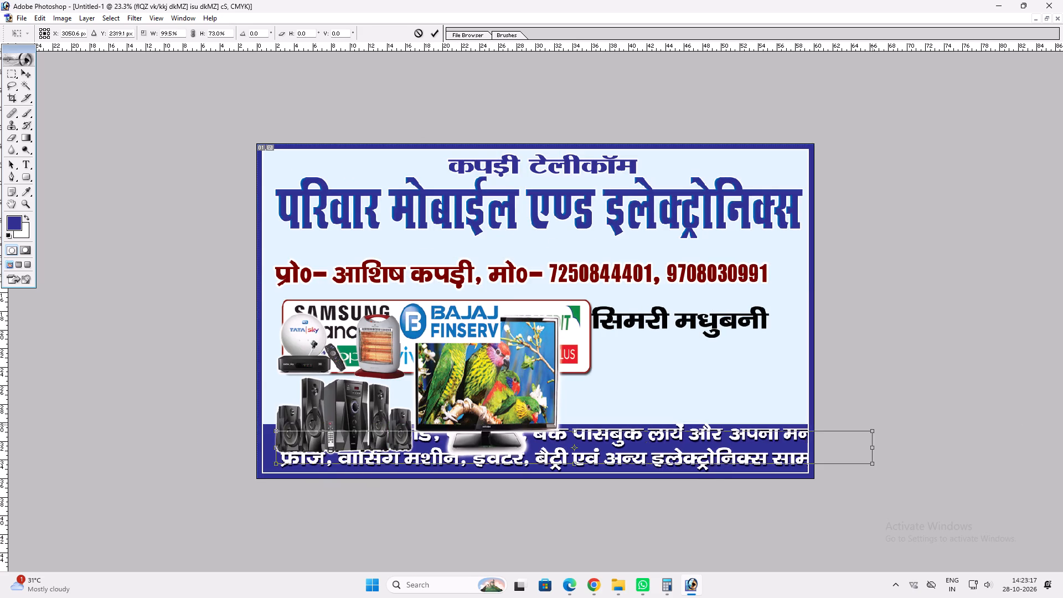
pyautogui.keyDown('shift'); pyautogui.moveTo(845, 427); pyautogui.dragTo(804, 429); pyautogui.keyUp('shift')
pyautogui.keyDown('shift'); pyautogui.click(770, 435); pyautogui.keyUp('shift')
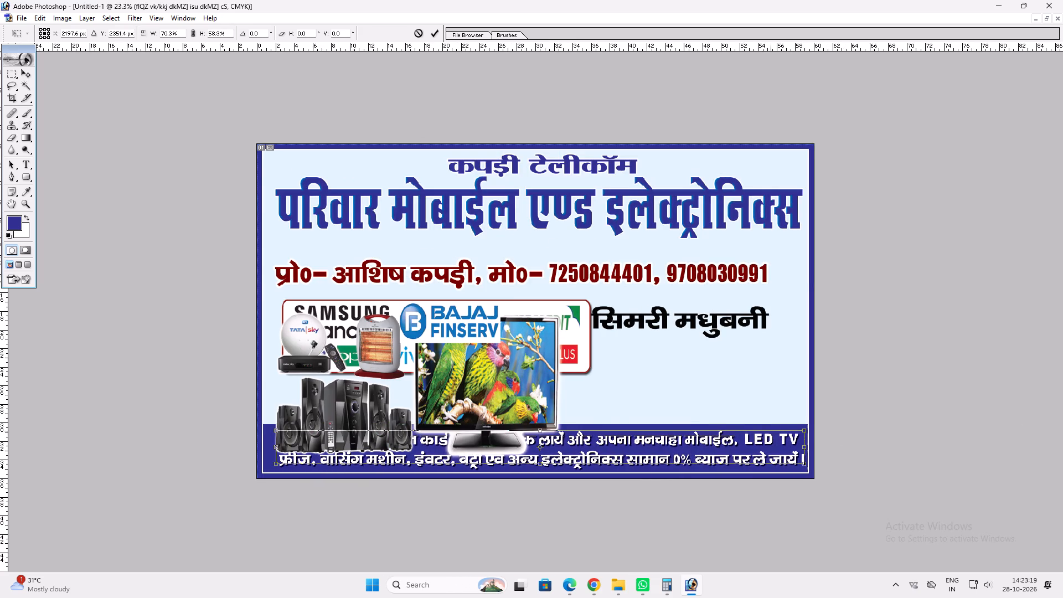
pyautogui.hotkey('shift', 'Return')
# Shift the finance offer text slightly left and enlarge it a little to fill the blue strip.
pyautogui.press('v')
pyautogui.keyDown('shift'); pyautogui.moveTo(750, 469); pyautogui.dragTo(742, 470); pyautogui.keyUp('shift')
pyautogui.hotkey('ctrl', 't')
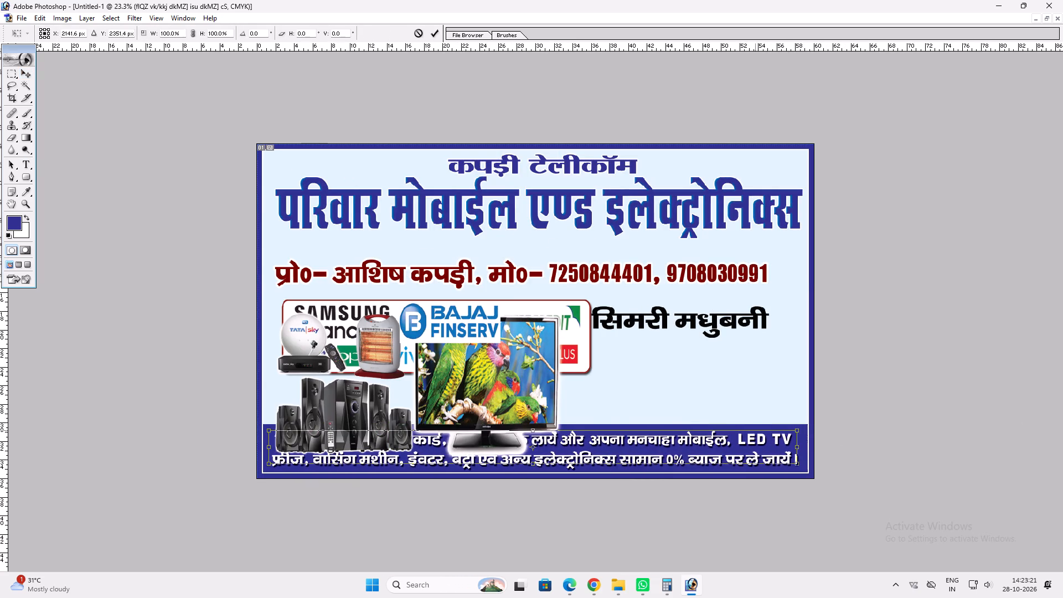
pyautogui.moveTo(756, 430); pyautogui.dragTo(762, 427)
pyautogui.keyDown('shift'); pyautogui.click(798, 440); pyautogui.keyUp('shift')
pyautogui.hotkey('shift', 'Return')
pyautogui.press('v')
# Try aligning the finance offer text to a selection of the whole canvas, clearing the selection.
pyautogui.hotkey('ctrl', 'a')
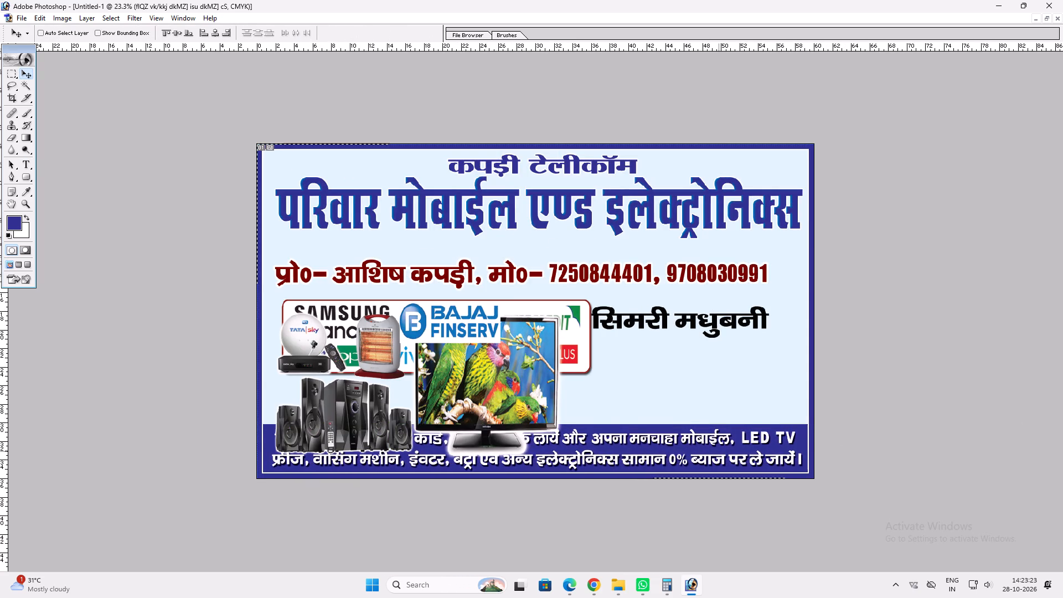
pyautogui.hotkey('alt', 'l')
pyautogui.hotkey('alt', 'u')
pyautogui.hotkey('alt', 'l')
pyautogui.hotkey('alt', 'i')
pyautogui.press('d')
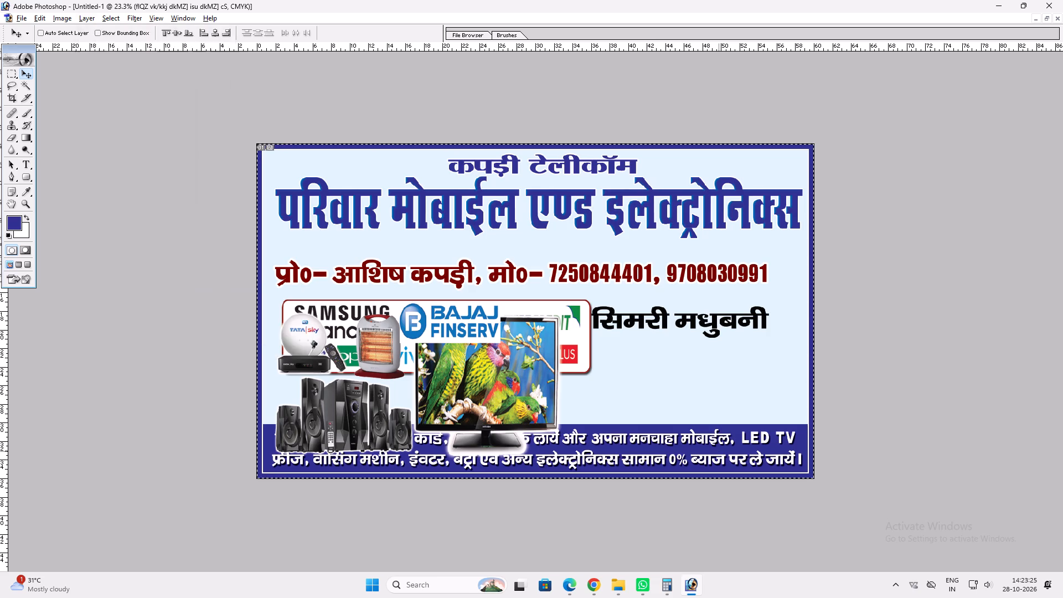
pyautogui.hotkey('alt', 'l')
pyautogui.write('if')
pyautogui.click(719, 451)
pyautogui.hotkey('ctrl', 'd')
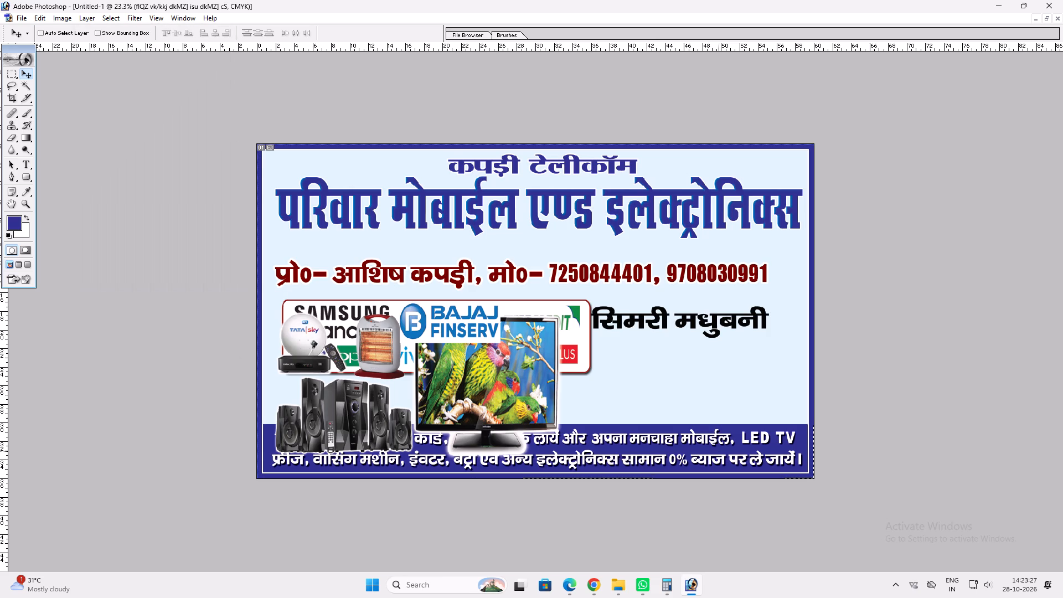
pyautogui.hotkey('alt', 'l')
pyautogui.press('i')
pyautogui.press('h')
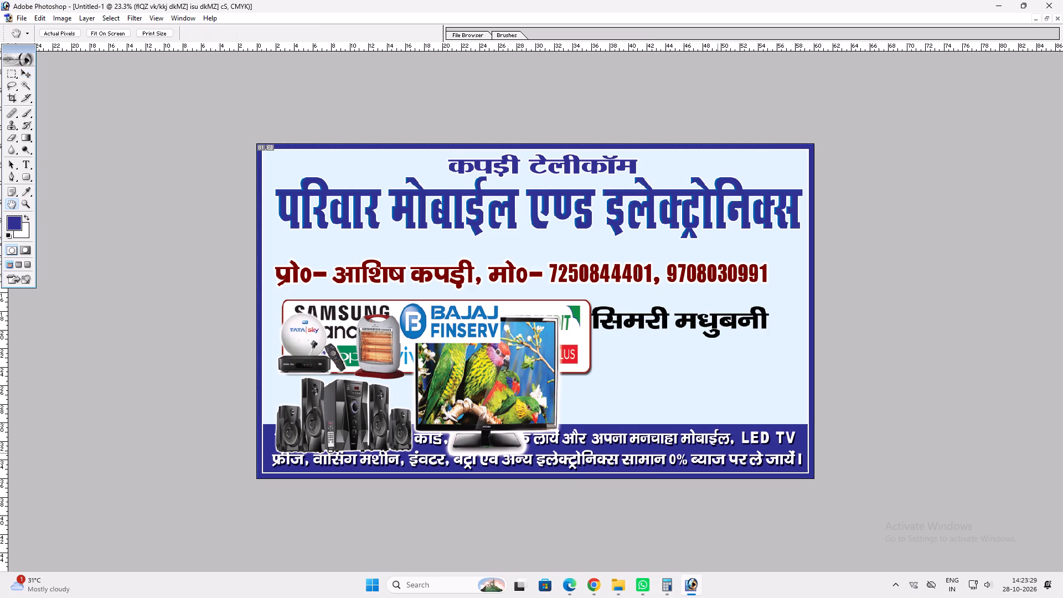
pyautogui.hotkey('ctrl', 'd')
# Slightly adjust the Drop Shadow distance of the finance offer text.
pyautogui.hotkey('alt', 'l')
pyautogui.press('u')
pyautogui.hotkey('alt', 'l')
pyautogui.write('yd')
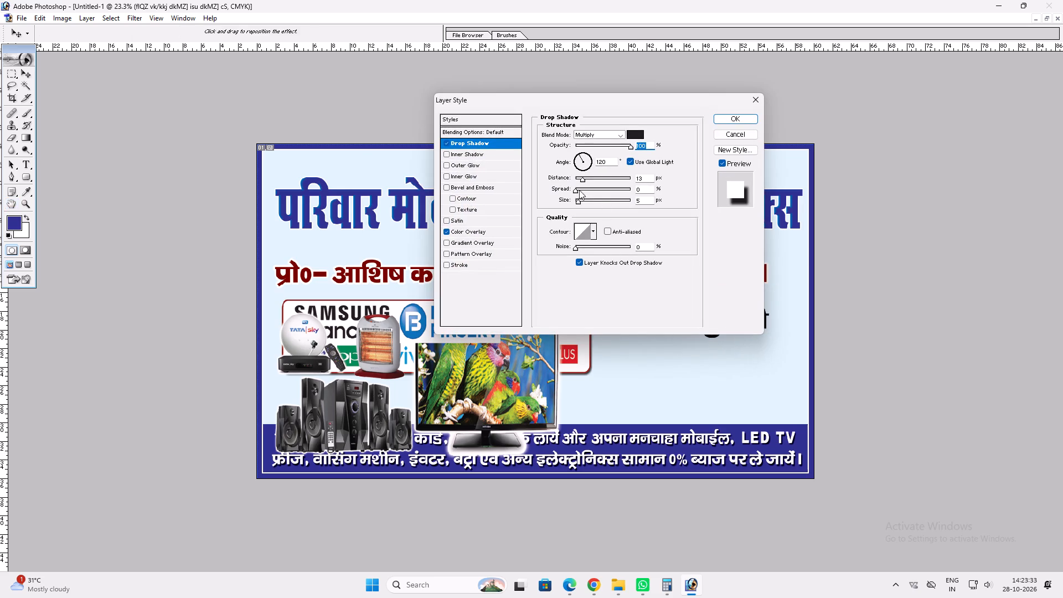
pyautogui.click(581, 179)
pyautogui.press('Return')
# Move the brand logo panel up so it overlaps the lower edge of the contact line.
pyautogui.hotkey('ctrl', '0')
pyautogui.press('v')
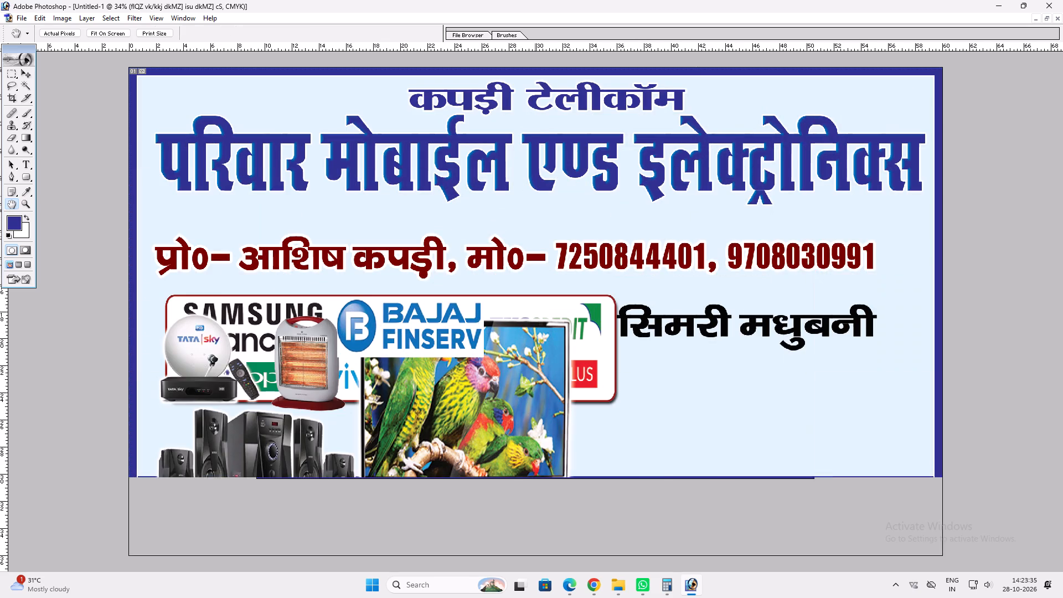
pyautogui.keyDown('ctrl'); pyautogui.click(499, 297); pyautogui.keyUp('ctrl')
pyautogui.moveTo(494, 304); pyautogui.dragTo(499, 272)
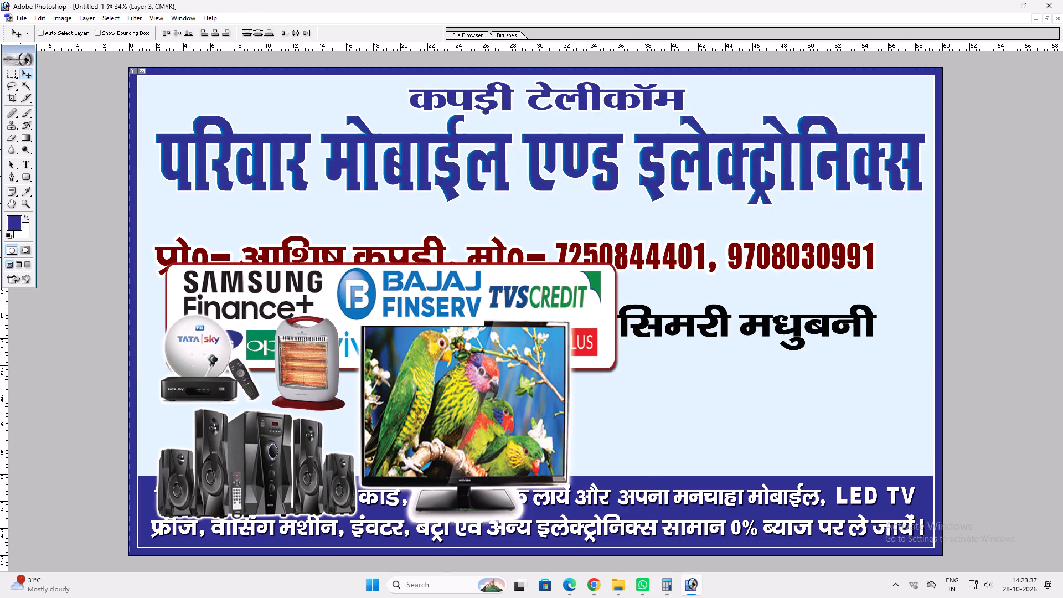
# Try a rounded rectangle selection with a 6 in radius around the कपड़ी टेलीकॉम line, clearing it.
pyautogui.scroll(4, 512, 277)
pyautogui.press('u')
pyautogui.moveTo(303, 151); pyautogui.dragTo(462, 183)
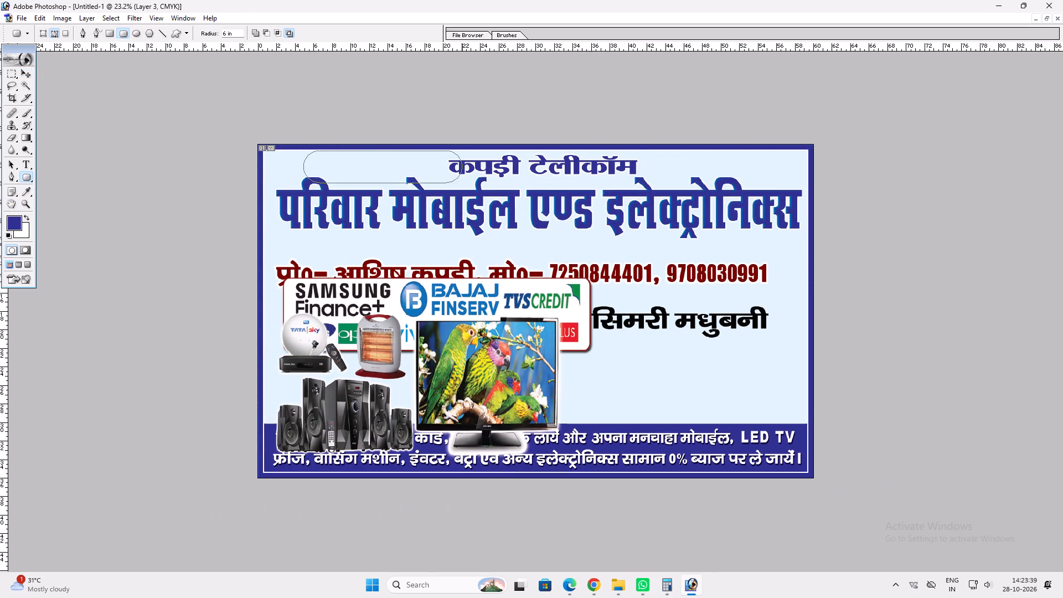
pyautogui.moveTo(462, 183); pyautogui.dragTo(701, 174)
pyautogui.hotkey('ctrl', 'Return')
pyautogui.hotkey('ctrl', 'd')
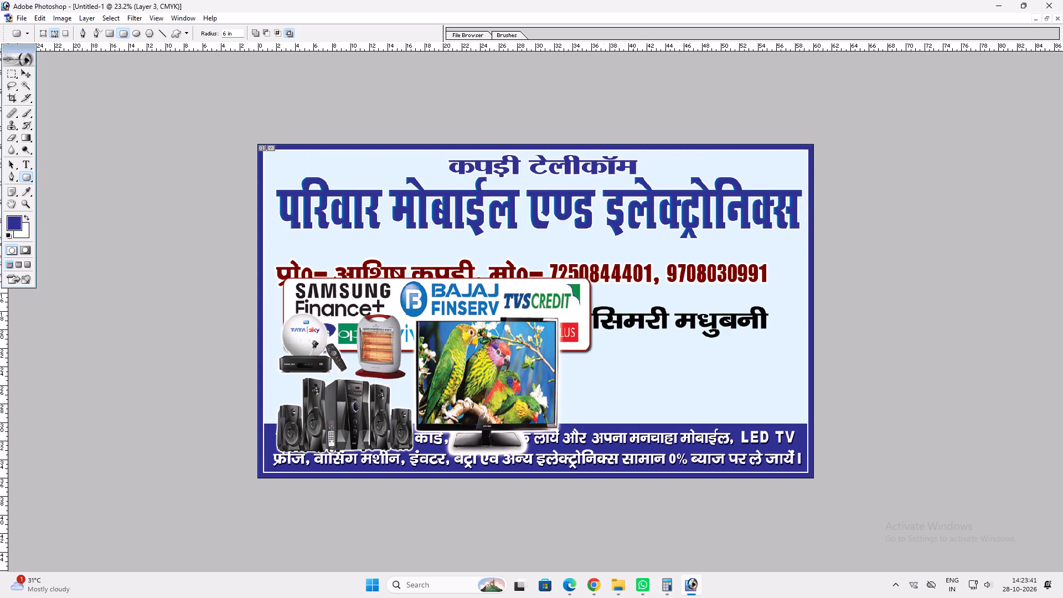
# Enlarge the परिवार मोबाईल एण्ड इलेक्ट्रोनिक्स title slightly and shift it a little toward the board's left edge.
pyautogui.press('v')
pyautogui.press('v')
pyautogui.keyDown('ctrl'); pyautogui.click(479, 192); pyautogui.keyUp('ctrl')
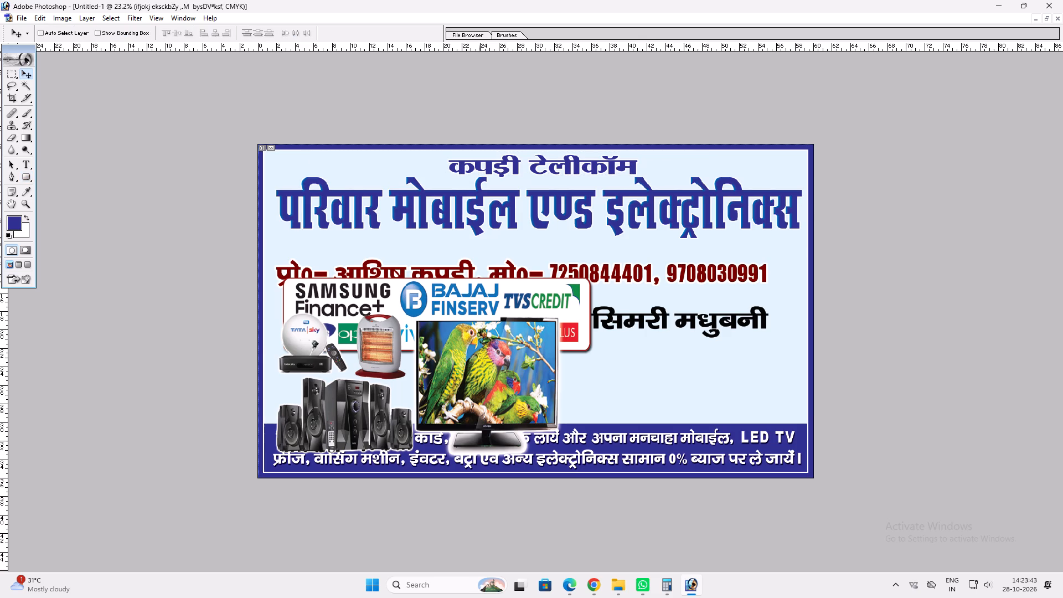
pyautogui.hotkey('ctrl', 't')
pyautogui.keyDown('shift'); pyautogui.click(508, 171); pyautogui.keyUp('shift')
pyautogui.hotkey('shift', 'Return')
pyautogui.press('v')
pyautogui.keyDown('shift'); pyautogui.moveTo(538, 200); pyautogui.dragTo(532, 200); pyautogui.keyUp('shift')
pyautogui.hotkey('ctrl', 't')
pyautogui.keyDown('shift'); pyautogui.click(797, 176); pyautogui.keyUp('shift')
pyautogui.hotkey('shift', 'Return')
pyautogui.press('v')
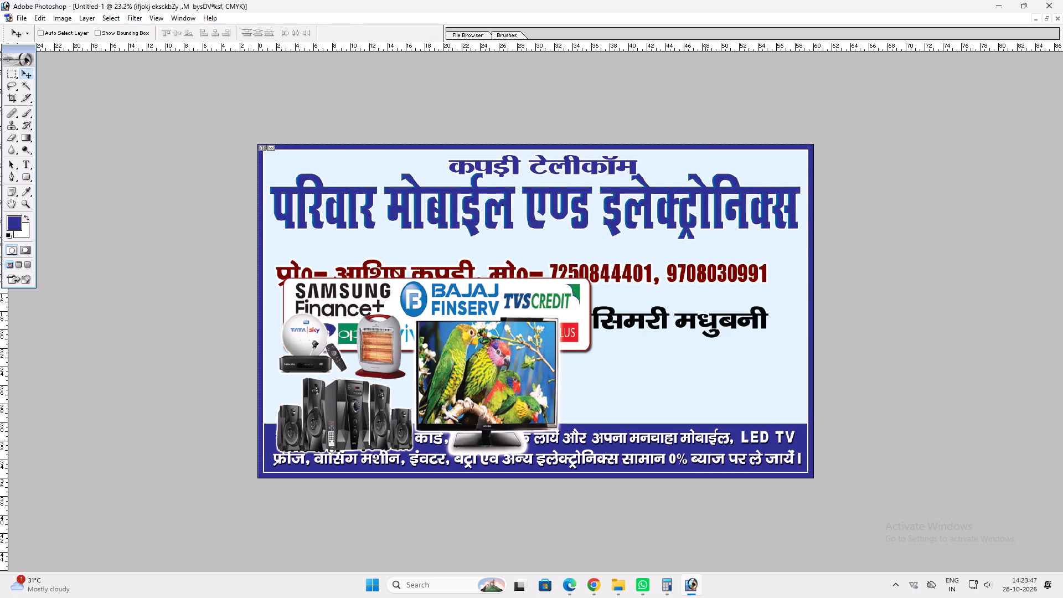
# Apply a Color Overlay to the board's outer border using the dark red sampled from the contact line.
pyautogui.keyDown('ctrl'); pyautogui.click(809, 147); pyautogui.keyUp('ctrl')
pyautogui.hotkey('alt', 'l')
pyautogui.hotkey('alt', 'y')
pyautogui.press('n')
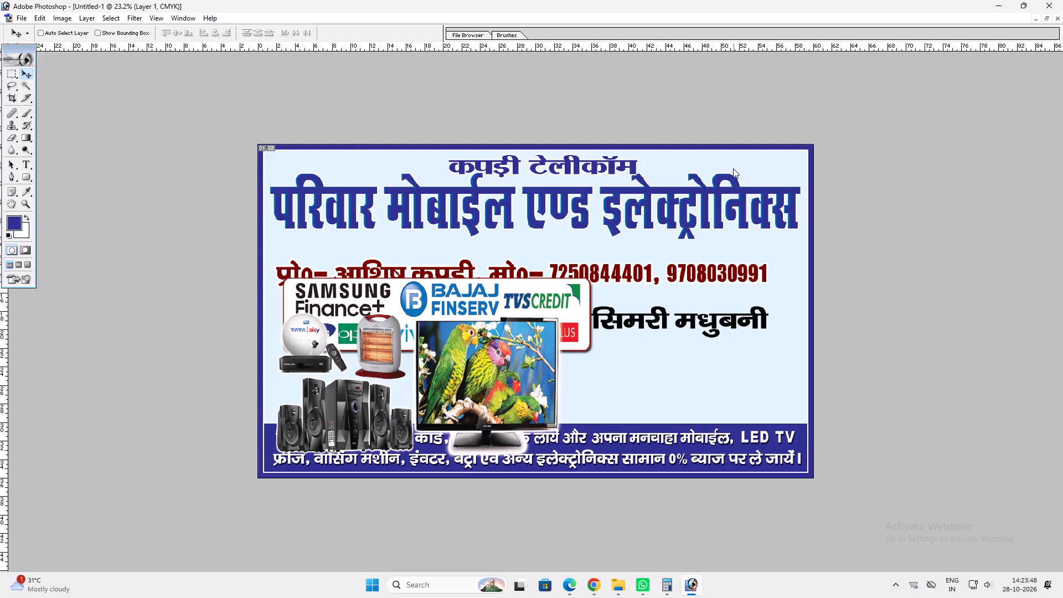
pyautogui.click(485, 231)
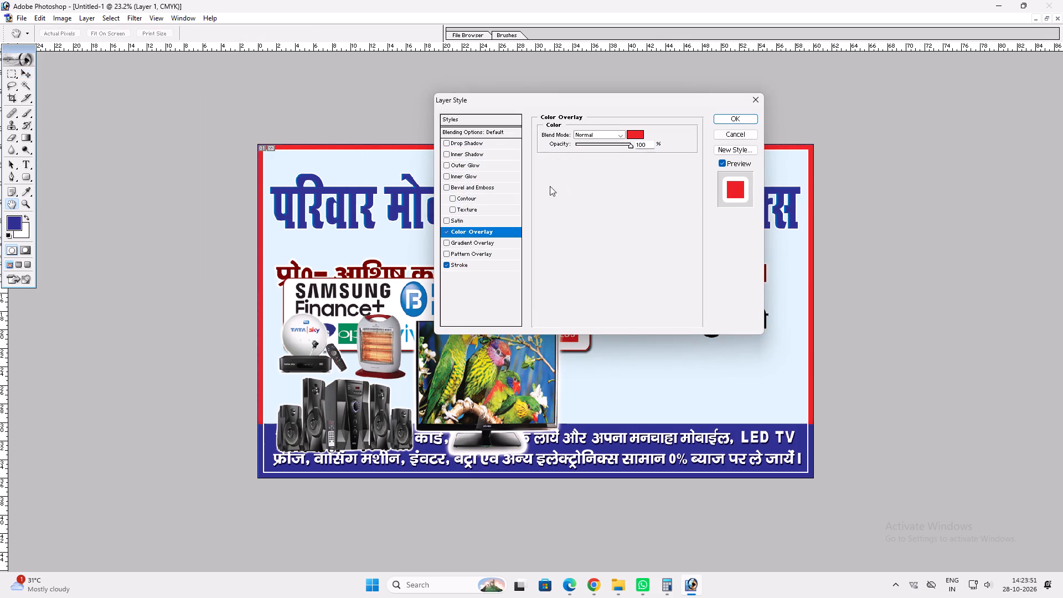
pyautogui.click(633, 134)
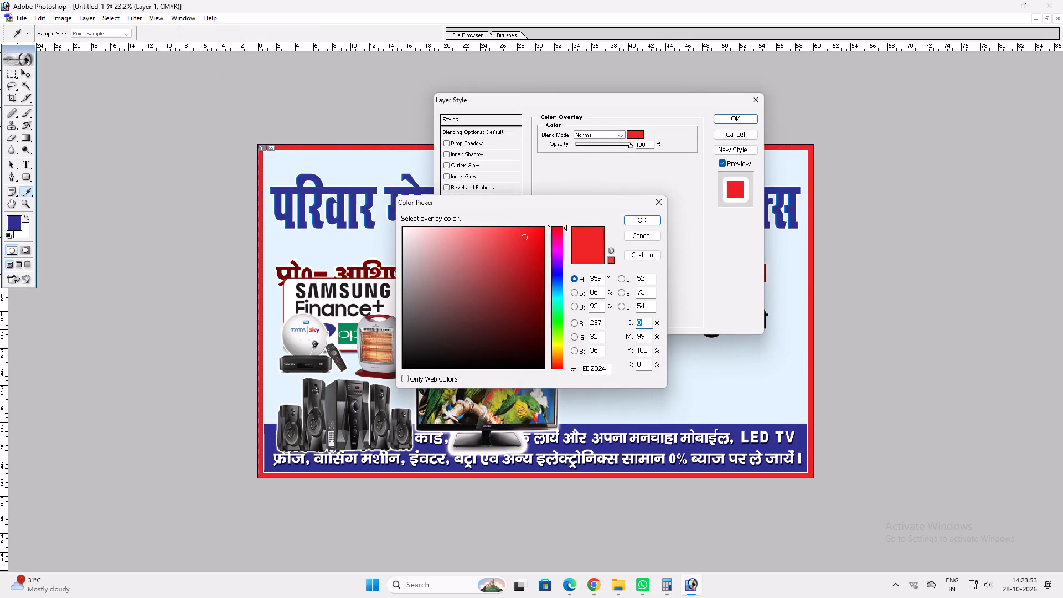
pyautogui.click(350, 269)
pyautogui.press('Return')
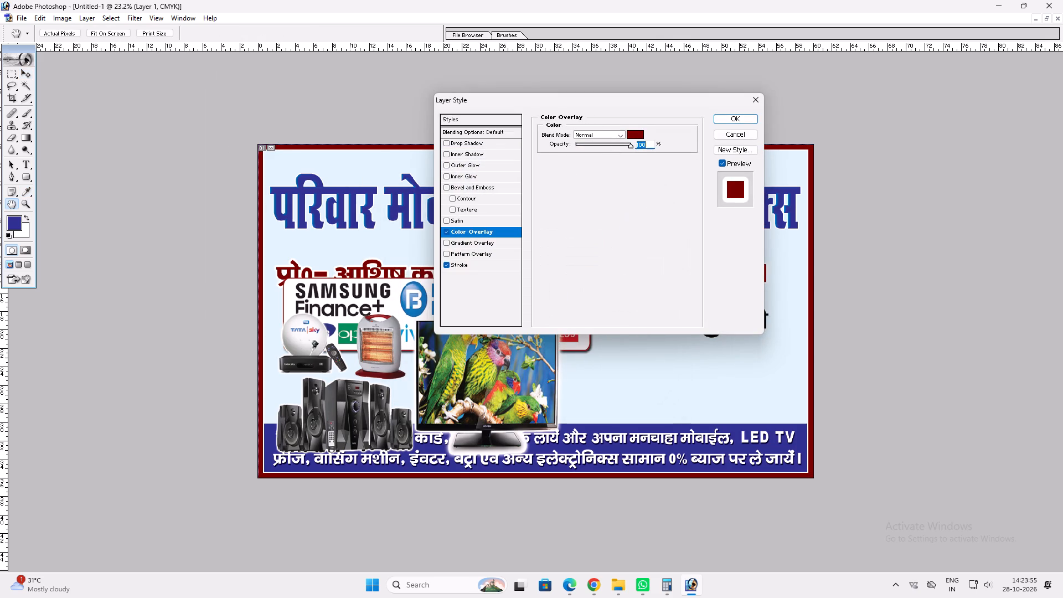
pyautogui.press('Return')
pyautogui.press('Return')
# Copy the border's layer style and paste it onto the footer band behind the finance offer text.
pyautogui.hotkey('alt', 'l')
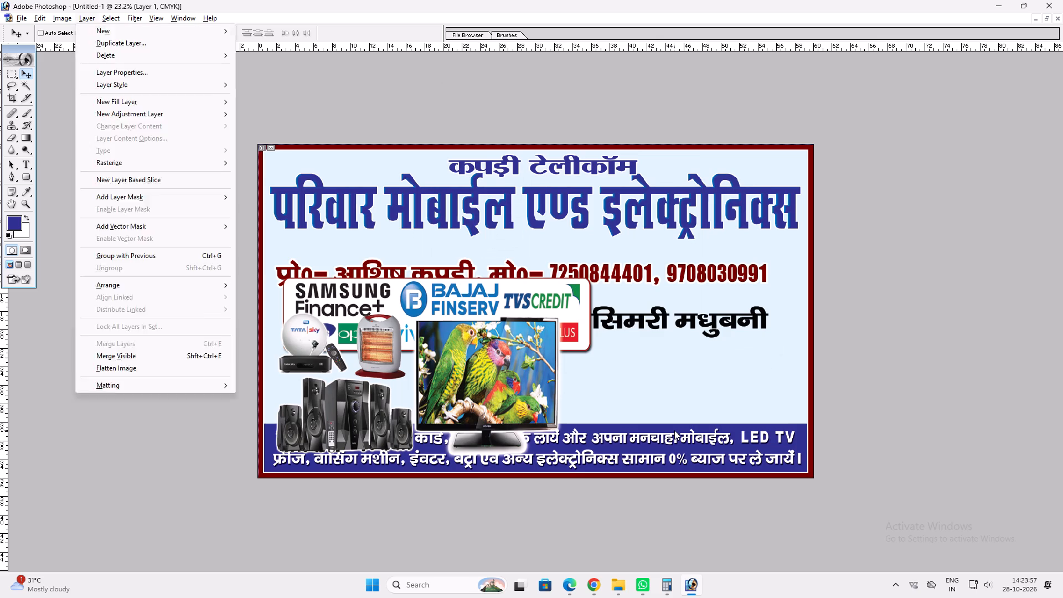
pyautogui.hotkey('alt', 'y')
pyautogui.hotkey('alt', 'c')
pyautogui.keyDown('ctrl'); pyautogui.click(621, 429); pyautogui.keyUp('ctrl')
pyautogui.hotkey('alt', 'l')
pyautogui.hotkey('alt', 'y')
pyautogui.hotkey('alt', 'p')
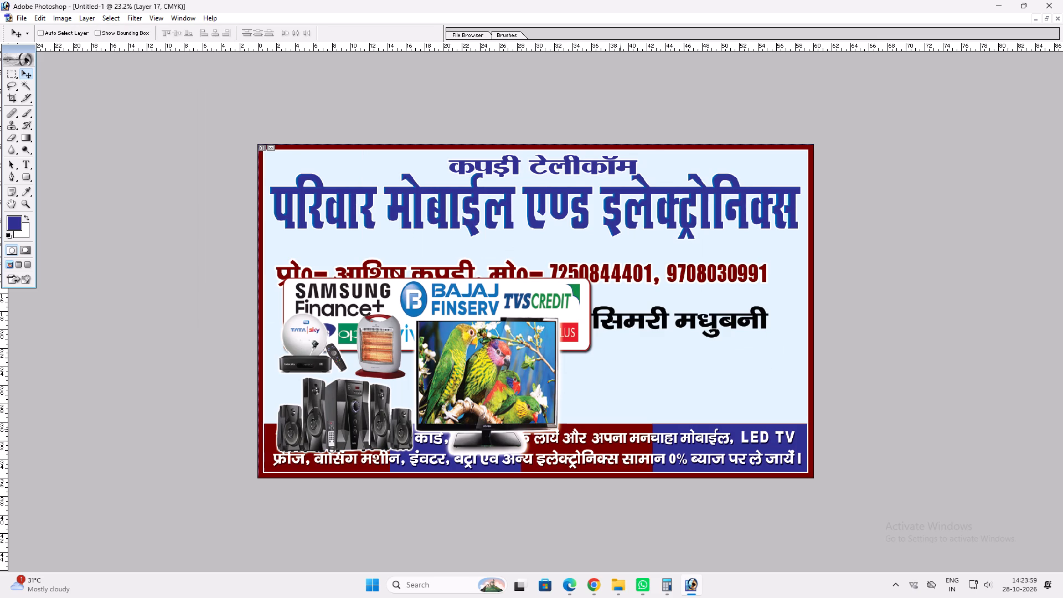
# Move the appliance pictures toward the board's centre, overlapping the brand logo panel and the footer band.
pyautogui.hotkey('ctrl', '0')
pyautogui.press('v')
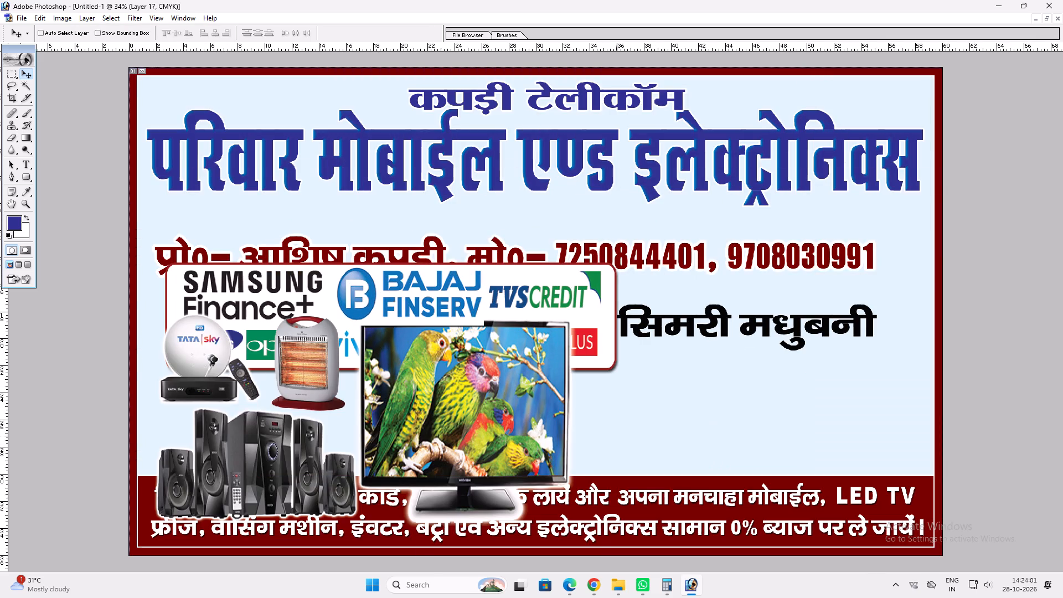
pyautogui.hotkey('alt', 'l')
pyautogui.hotkey('alt', 'k')
pyautogui.hotkey('alt', 'y')
pyautogui.press('v')
pyautogui.press('v')
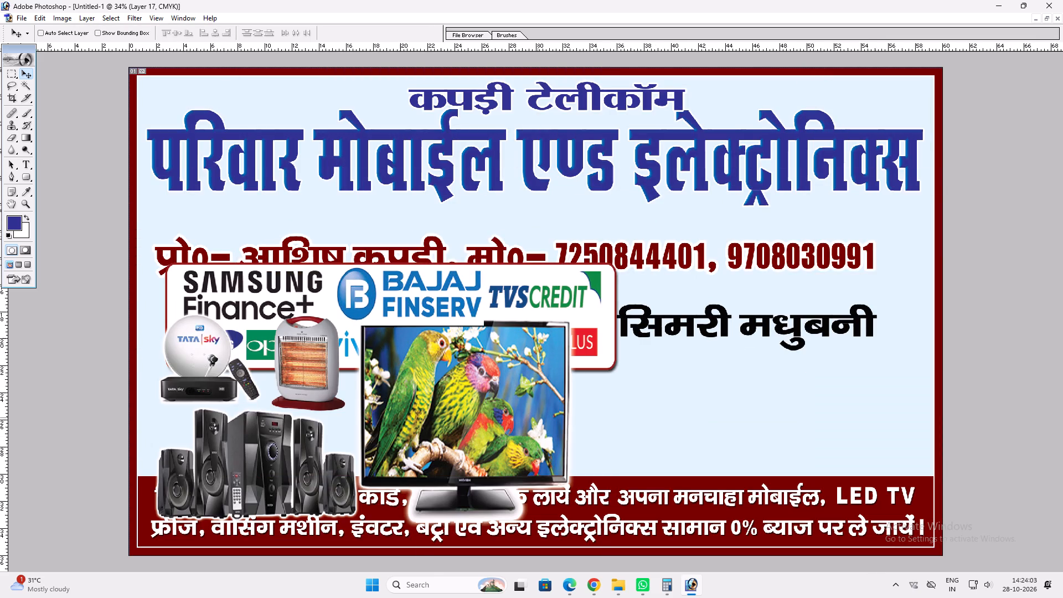
pyautogui.press('v')
pyautogui.rightClick(522, 414)
pyautogui.moveTo(534, 417); pyautogui.dragTo(540, 419)
pyautogui.moveTo(519, 423); pyautogui.dragTo(755, 348)
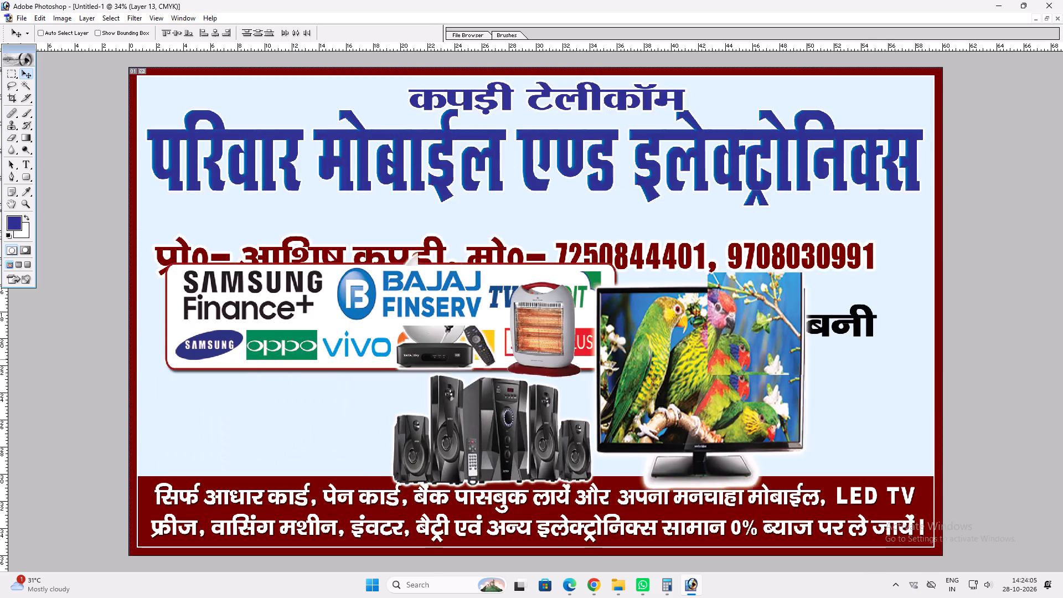
pyautogui.moveTo(755, 348); pyautogui.dragTo(736, 213)
pyautogui.scroll(2, 724, 261)
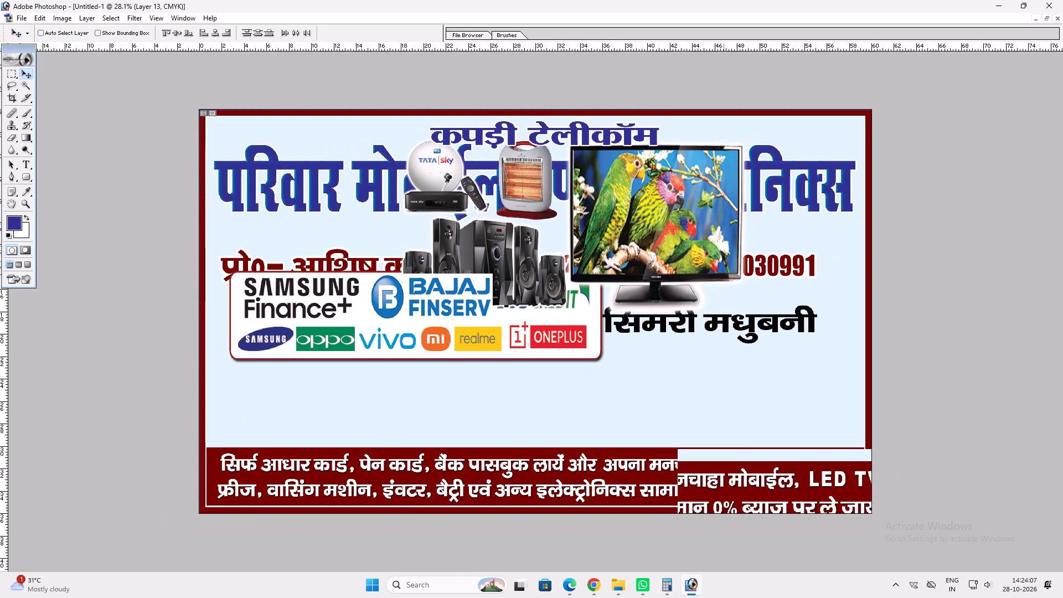
pyautogui.press('v')
pyautogui.press('v')
pyautogui.keyDown('ctrl'); pyautogui.moveTo(629, 193); pyautogui.dragTo(616, 379); pyautogui.keyUp('ctrl')
pyautogui.press('v')
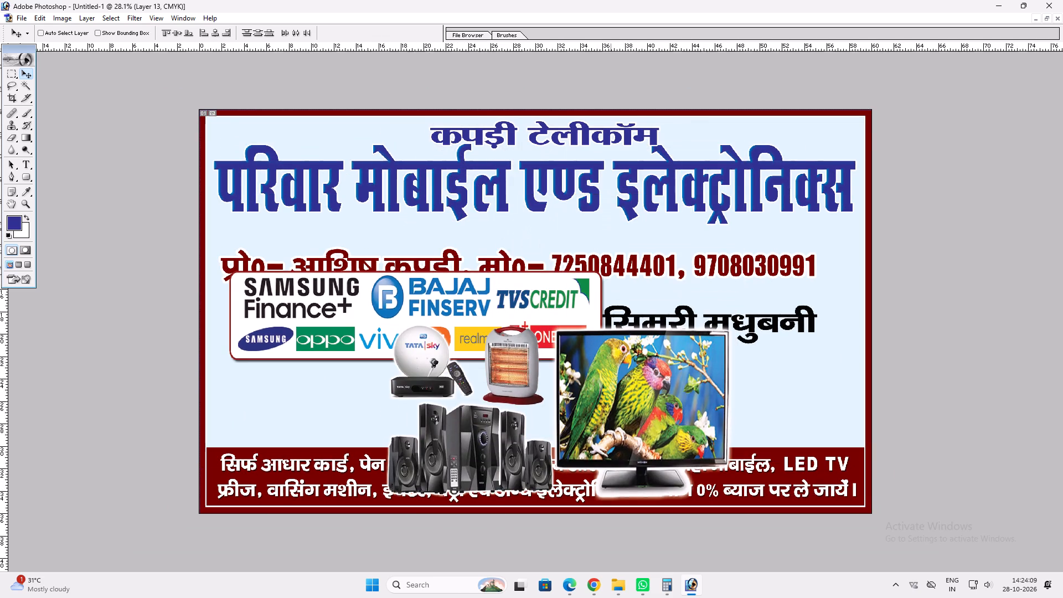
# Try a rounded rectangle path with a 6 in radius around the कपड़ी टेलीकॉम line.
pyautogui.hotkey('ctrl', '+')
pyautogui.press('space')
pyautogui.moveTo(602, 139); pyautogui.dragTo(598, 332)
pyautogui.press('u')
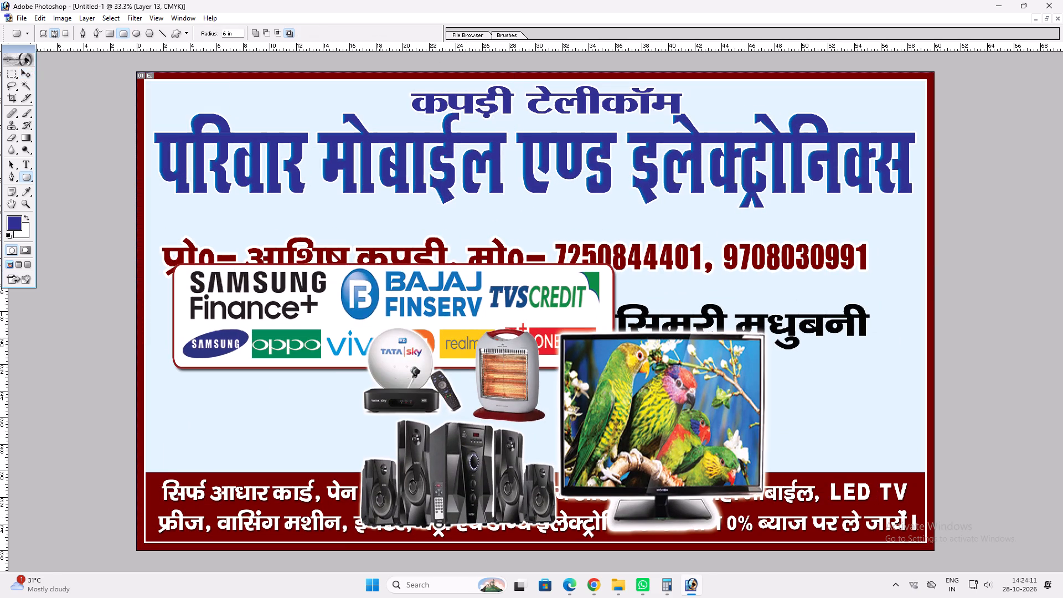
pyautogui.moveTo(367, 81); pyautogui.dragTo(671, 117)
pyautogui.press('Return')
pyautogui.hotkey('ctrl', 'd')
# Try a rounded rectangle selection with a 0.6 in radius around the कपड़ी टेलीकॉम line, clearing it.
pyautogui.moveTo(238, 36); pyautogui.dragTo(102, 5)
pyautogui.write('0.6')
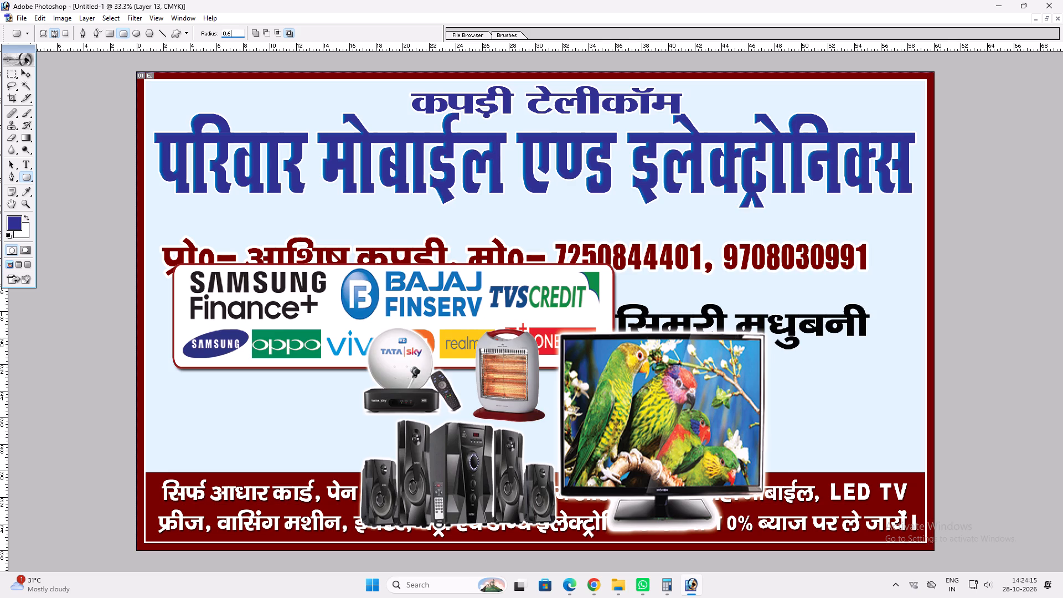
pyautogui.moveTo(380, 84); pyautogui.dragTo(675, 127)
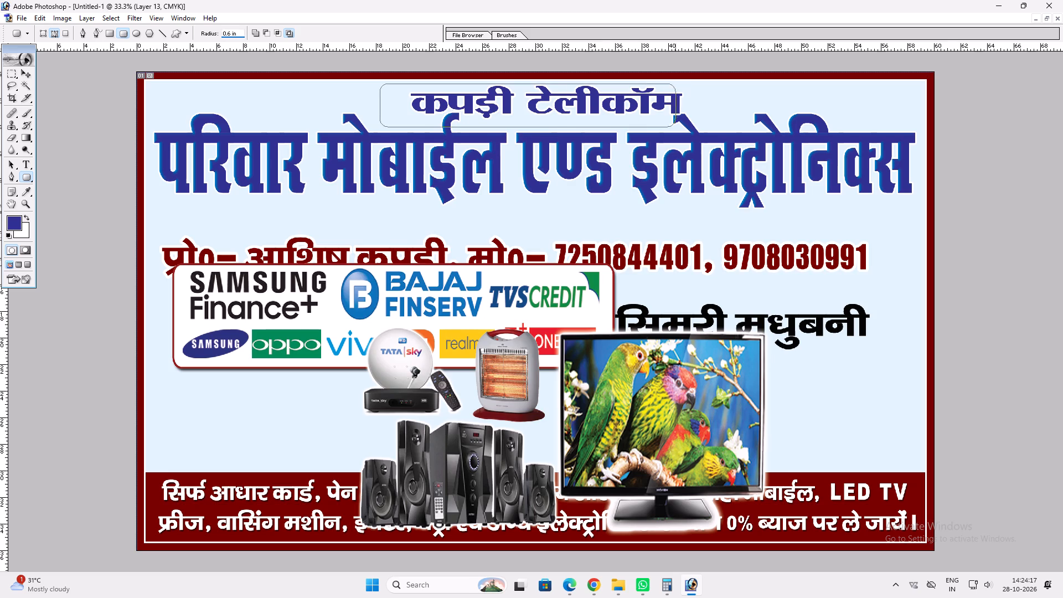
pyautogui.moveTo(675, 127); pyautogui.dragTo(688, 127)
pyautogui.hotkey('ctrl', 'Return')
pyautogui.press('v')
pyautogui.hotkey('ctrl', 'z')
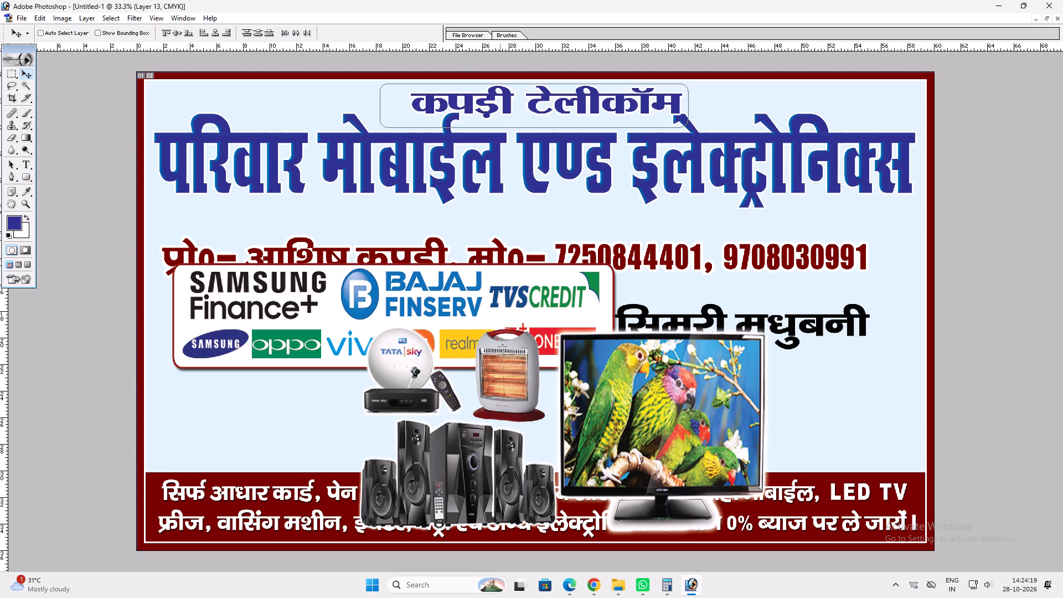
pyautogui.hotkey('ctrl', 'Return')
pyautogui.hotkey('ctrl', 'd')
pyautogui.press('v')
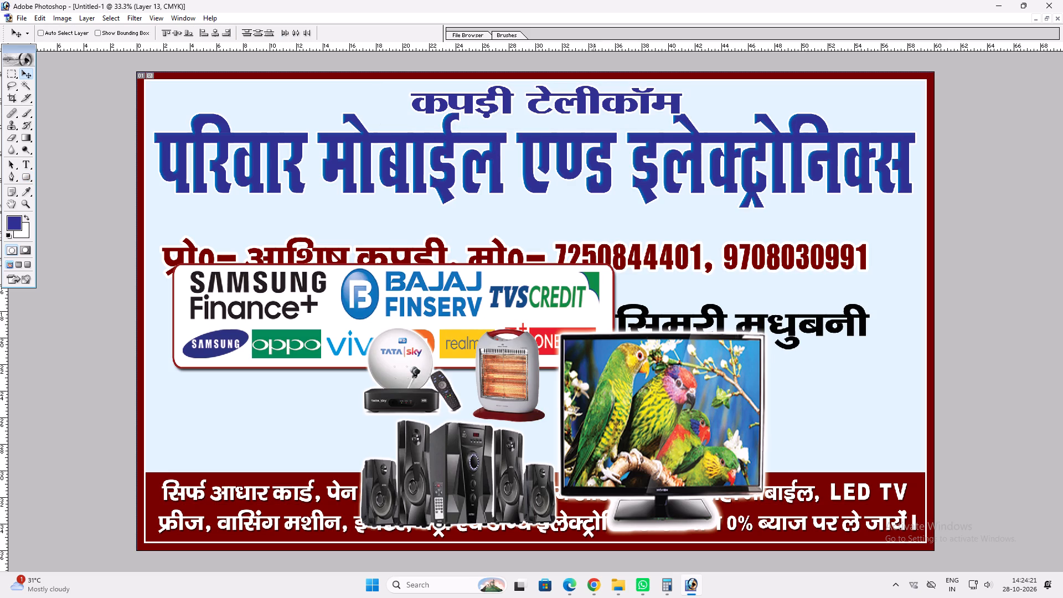
# Scale the कपड़ी टेलीकॉम line to about 73%, narrow it further to about 87% width, and lower it against the title.
pyautogui.keyDown('ctrl'); pyautogui.click(594, 104); pyautogui.keyUp('ctrl')
pyautogui.hotkey('ctrl', 't')
pyautogui.keyDown('alt'); pyautogui.keyDown('shift'); pyautogui.moveTo(683, 85); pyautogui.dragTo(647, 89); pyautogui.keyUp('shift'); pyautogui.keyUp('alt')
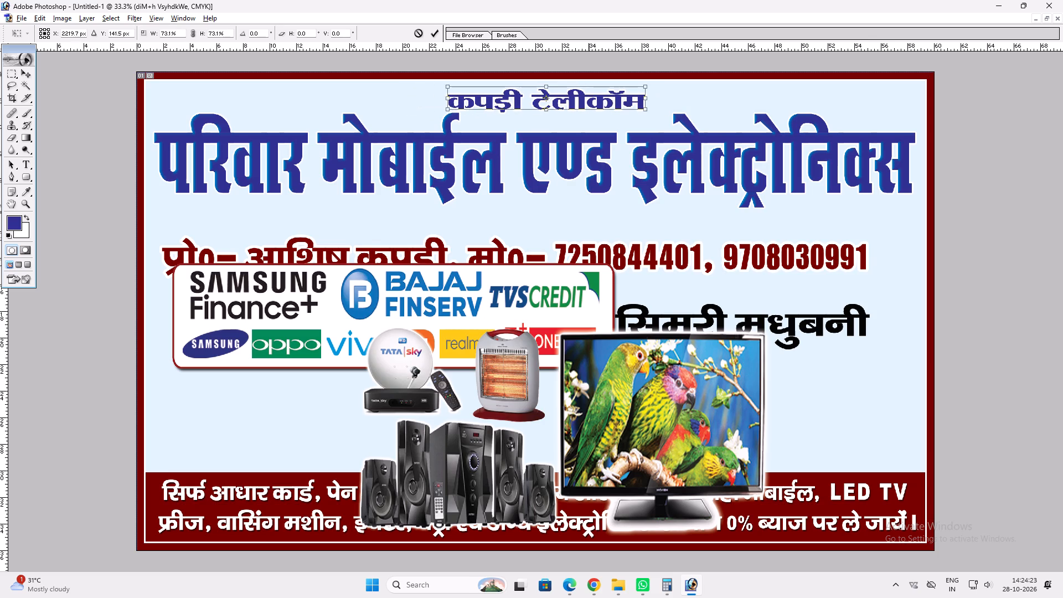
pyautogui.hotkey('shift', 'Return')
pyautogui.press('v')
pyautogui.moveTo(587, 94); pyautogui.dragTo(606, 106)
pyautogui.hotkey('ctrl', 't')
pyautogui.keyDown('shift'); pyautogui.moveTo(667, 110); pyautogui.dragTo(657, 111); pyautogui.keyUp('shift')
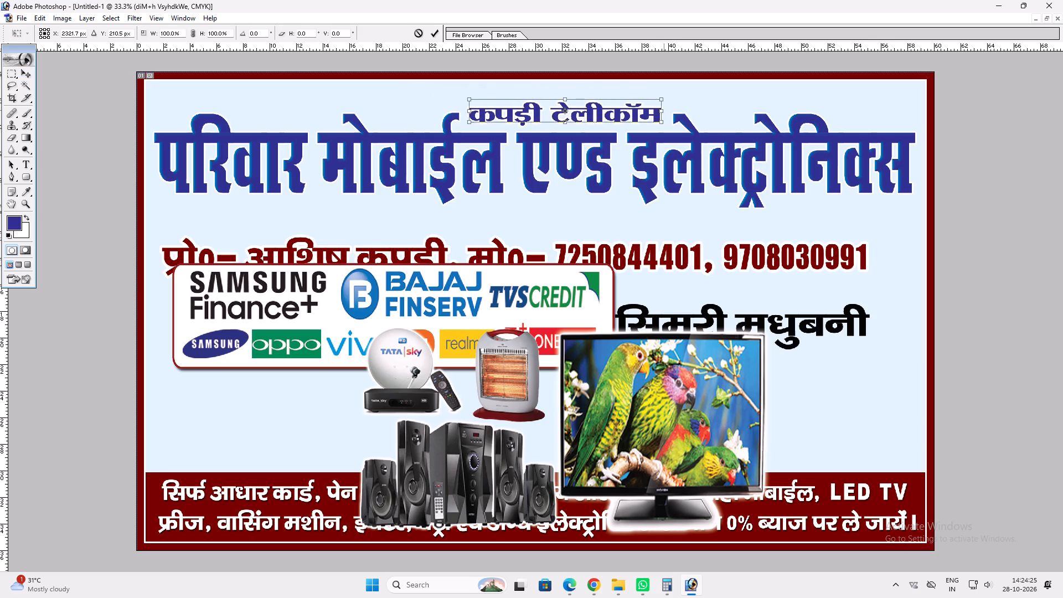
pyautogui.keyDown('shift'); pyautogui.moveTo(657, 111); pyautogui.dragTo(654, 112); pyautogui.keyUp('shift')
pyautogui.keyDown('shift'); pyautogui.moveTo(626, 102); pyautogui.dragTo(632, 100); pyautogui.keyUp('shift')
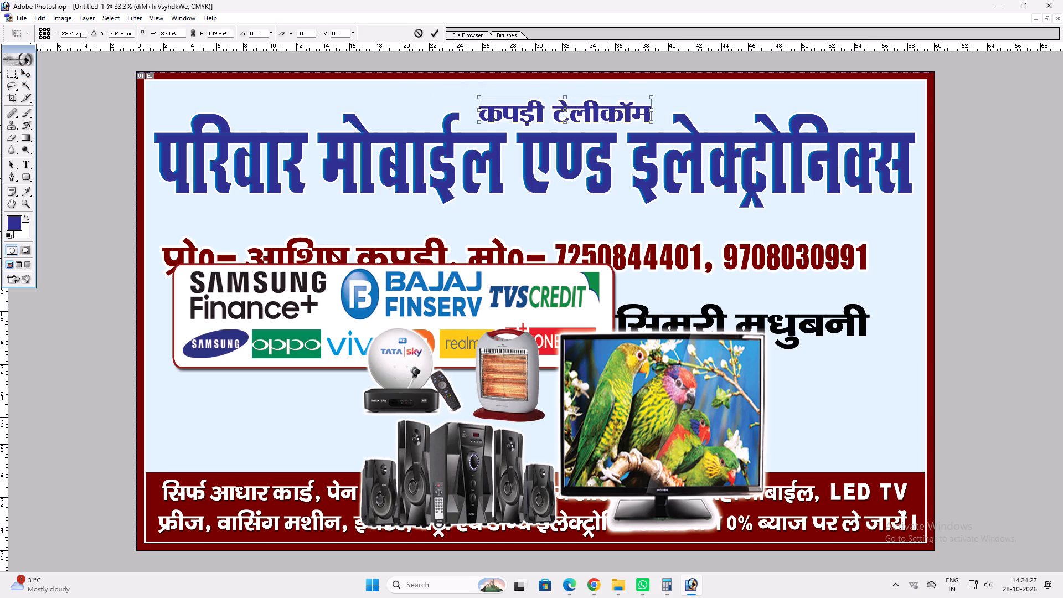
pyautogui.hotkey('shift', 'Return')
pyautogui.press('v')
pyautogui.click(607, 104)
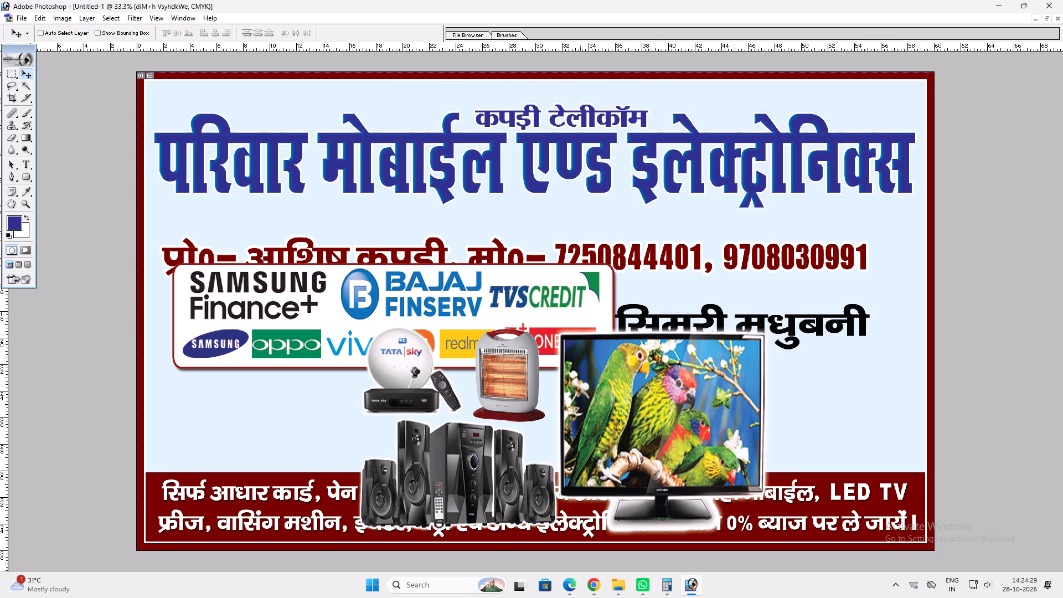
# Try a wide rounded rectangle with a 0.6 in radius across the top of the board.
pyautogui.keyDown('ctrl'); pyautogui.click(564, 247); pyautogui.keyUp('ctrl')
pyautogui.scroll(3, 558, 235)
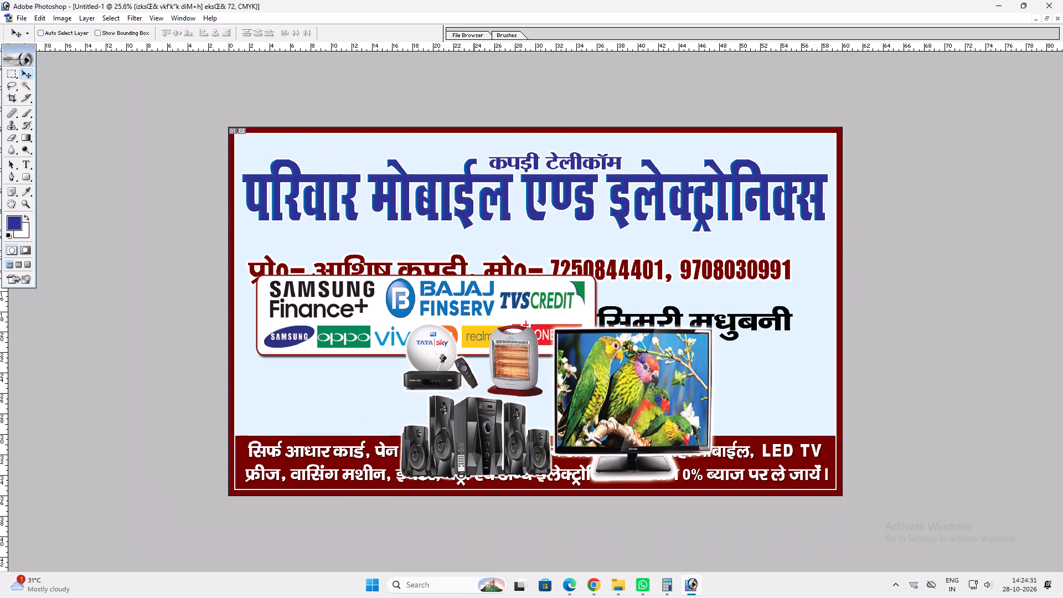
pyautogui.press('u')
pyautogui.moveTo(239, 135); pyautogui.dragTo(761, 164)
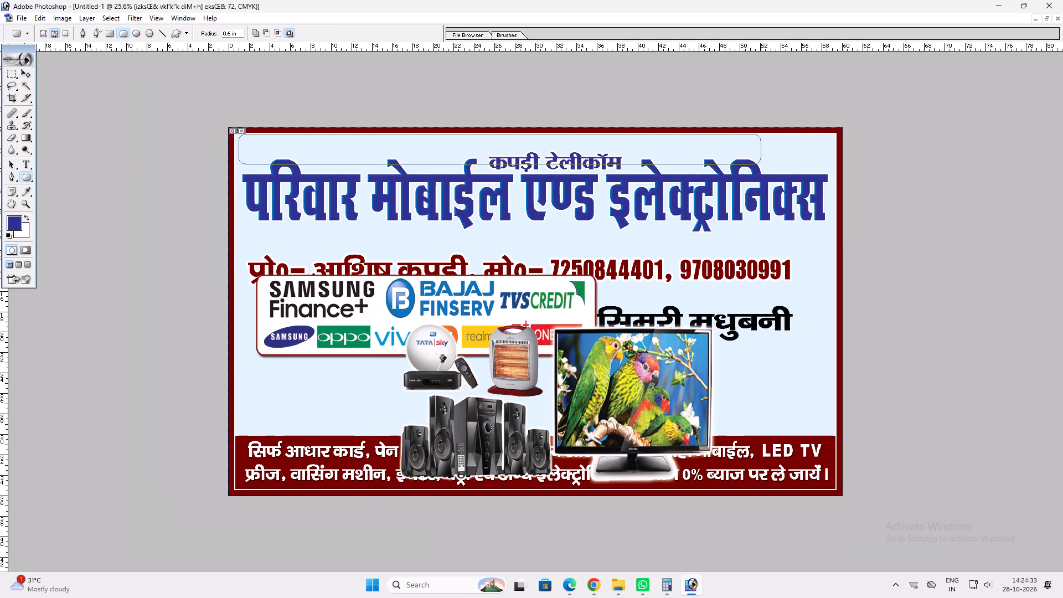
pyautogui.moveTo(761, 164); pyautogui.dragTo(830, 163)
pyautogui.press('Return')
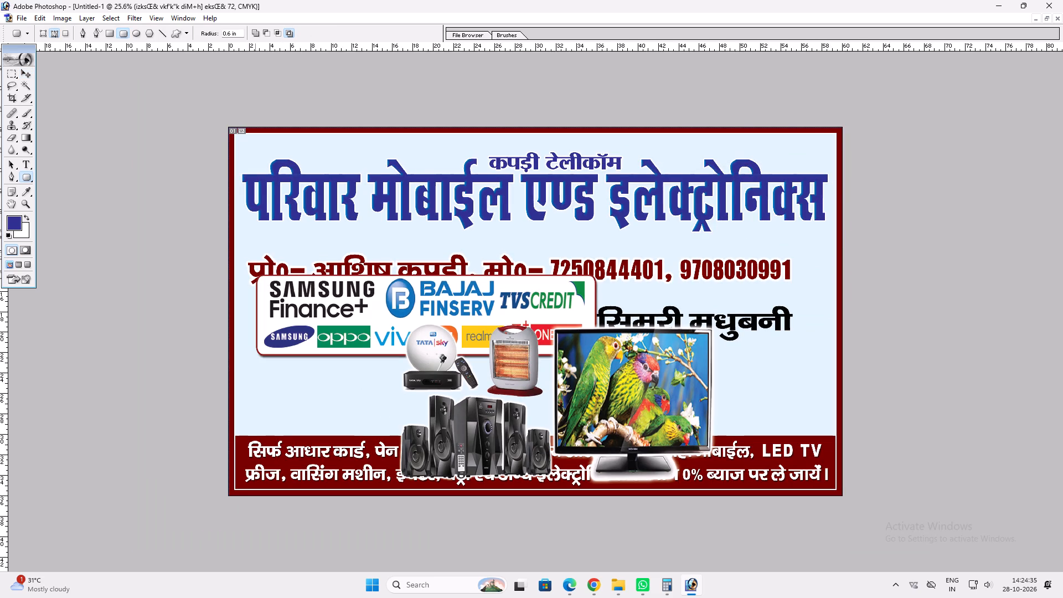
# Create a strip across the board's top from the Background using a 6 in radius rounded selection, bringing its layer to the front.
pyautogui.click(235, 38)
pyautogui.moveTo(239, 33); pyautogui.dragTo(54, 9)
pyautogui.press('6')
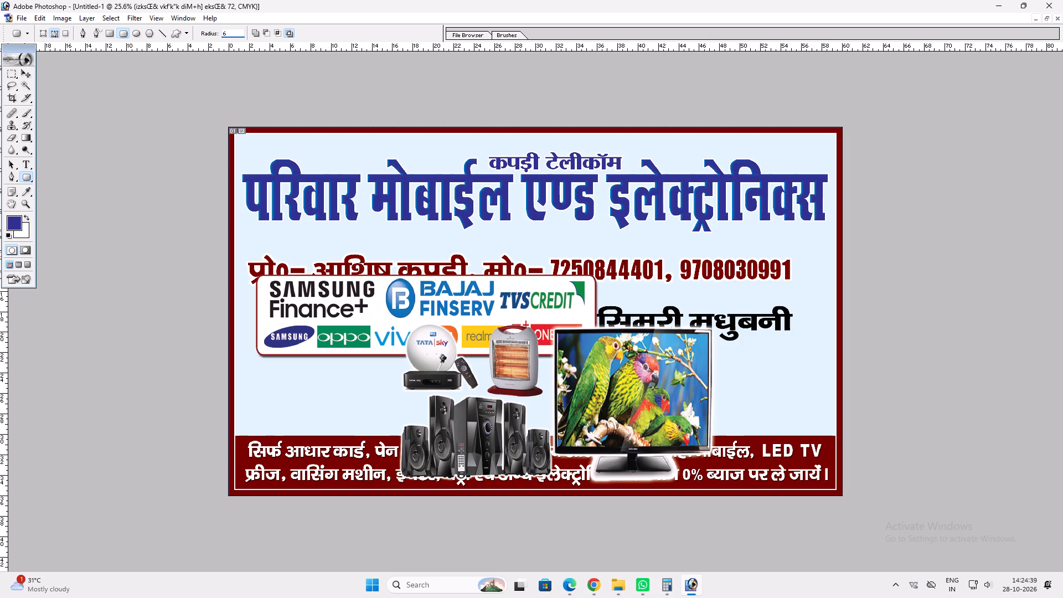
pyautogui.moveTo(251, 139); pyautogui.dragTo(833, 161)
pyautogui.hotkey('ctrl', 'Return')
pyautogui.press('v')
pyautogui.rightClick(808, 288)
pyautogui.click(831, 310)
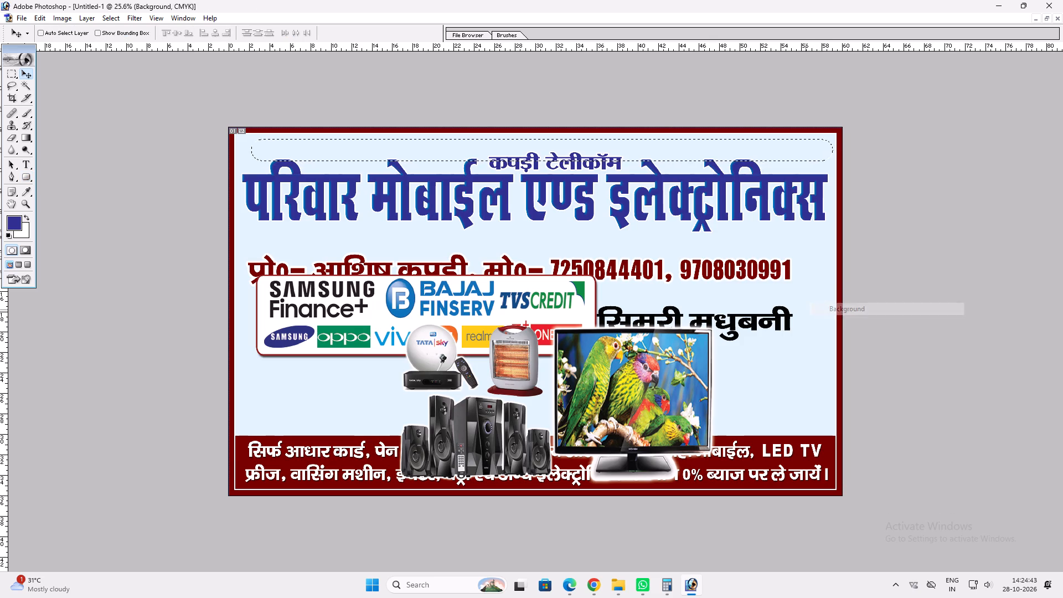
pyautogui.hotkey('ctrl', 'c')
pyautogui.hotkey('ctrl', 'v')
pyautogui.hotkey('ctrl', 'shift', ']')
# Add a Color Overlay of C 60, M 100, Y 0, K 60 to the rounded top strip.
pyautogui.hotkey('alt', 'l')
pyautogui.hotkey('alt', 'y')
pyautogui.press('n')
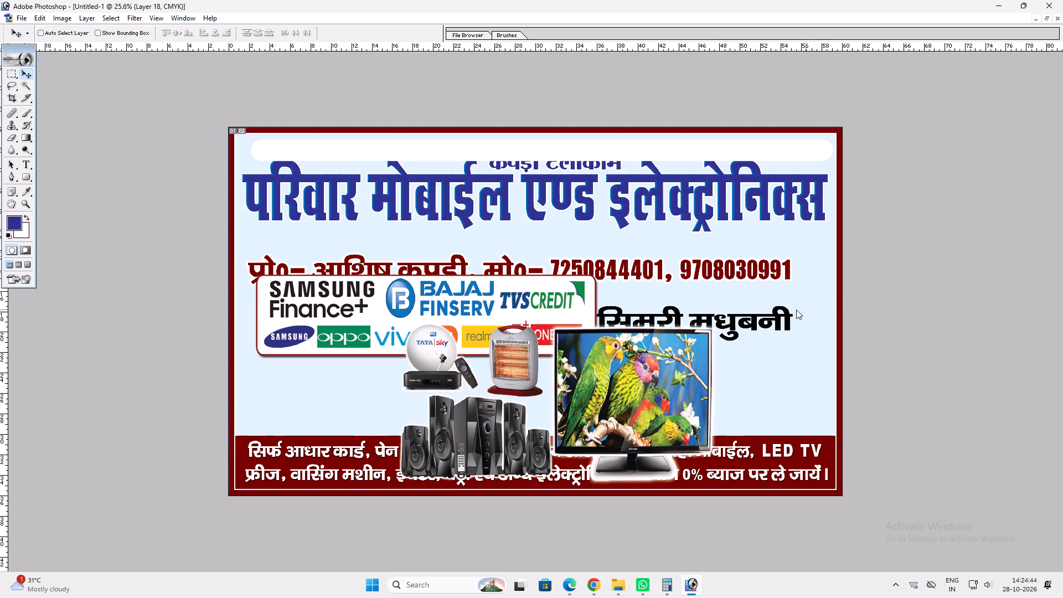
pyautogui.click(486, 233)
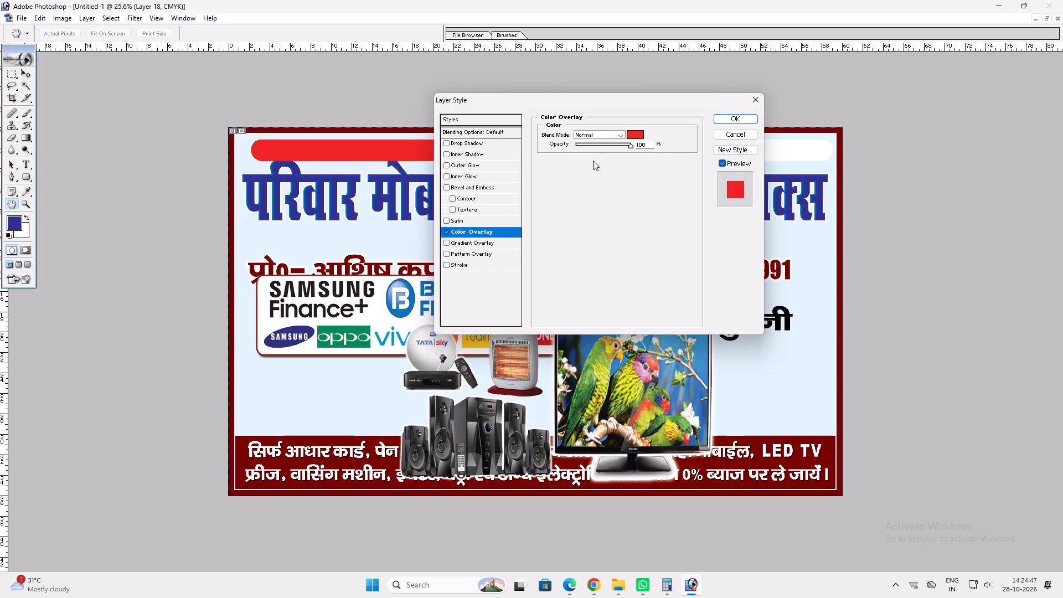
pyautogui.click(634, 135)
pyautogui.press('6')
pyautogui.press('0')
pyautogui.press('Tab')
pyautogui.write('100')
pyautogui.press('Tab')
pyautogui.press('0')
pyautogui.press('Tab')
pyautogui.press('6')
pyautogui.press('0')
pyautogui.press('Return')
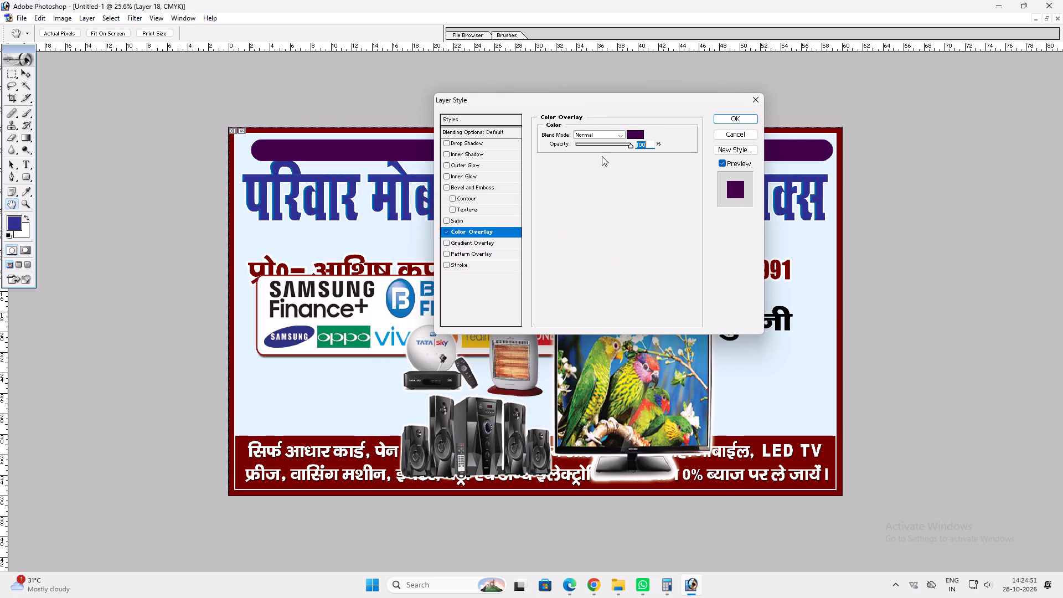
# Set the black component of the top strip's overlay colour to 40%.
pyautogui.click(633, 139)
pyautogui.click(638, 135)
pyautogui.press('Tab')
pyautogui.press('Tab')
pyautogui.press('Tab')
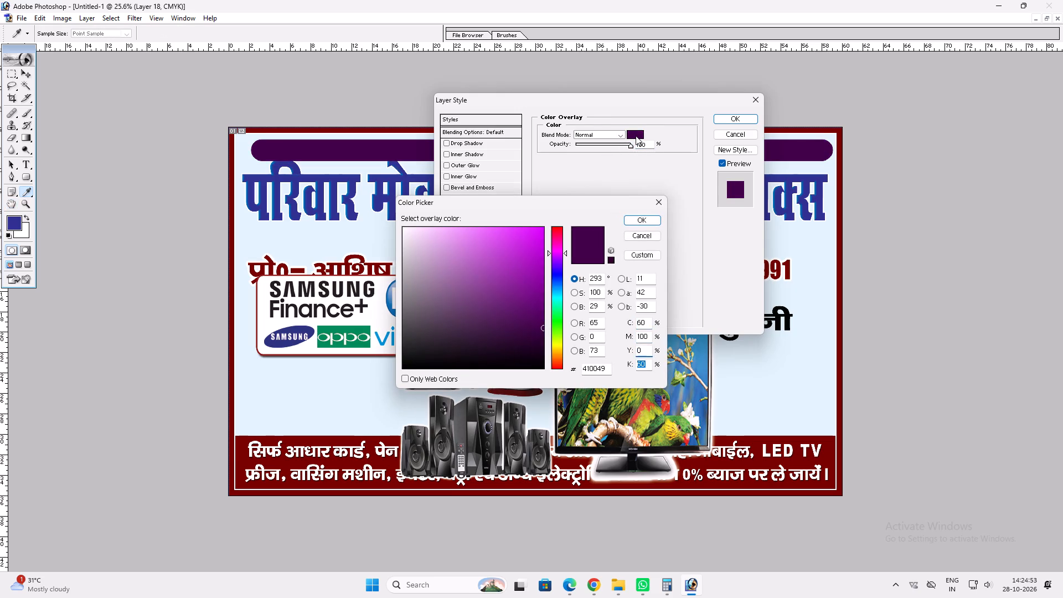
pyautogui.write('40')
pyautogui.press('Return')
# Add an 8 px white outside Stroke to the purple rounded top strip.
pyautogui.click(468, 264)
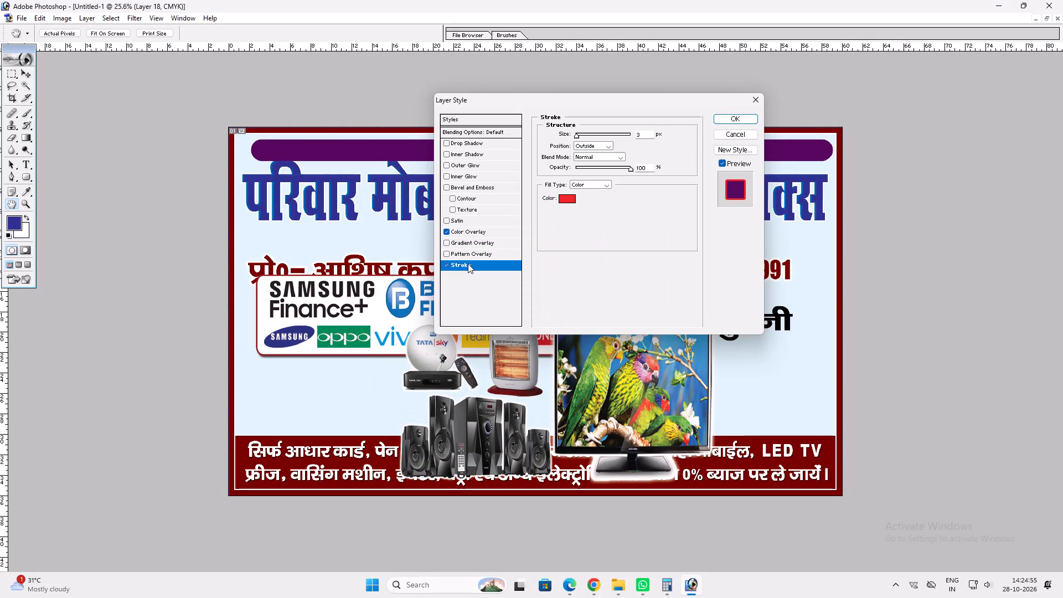
pyautogui.doubleClick(558, 199)
pyautogui.moveTo(448, 259); pyautogui.dragTo(296, 167)
pyautogui.press('Return')
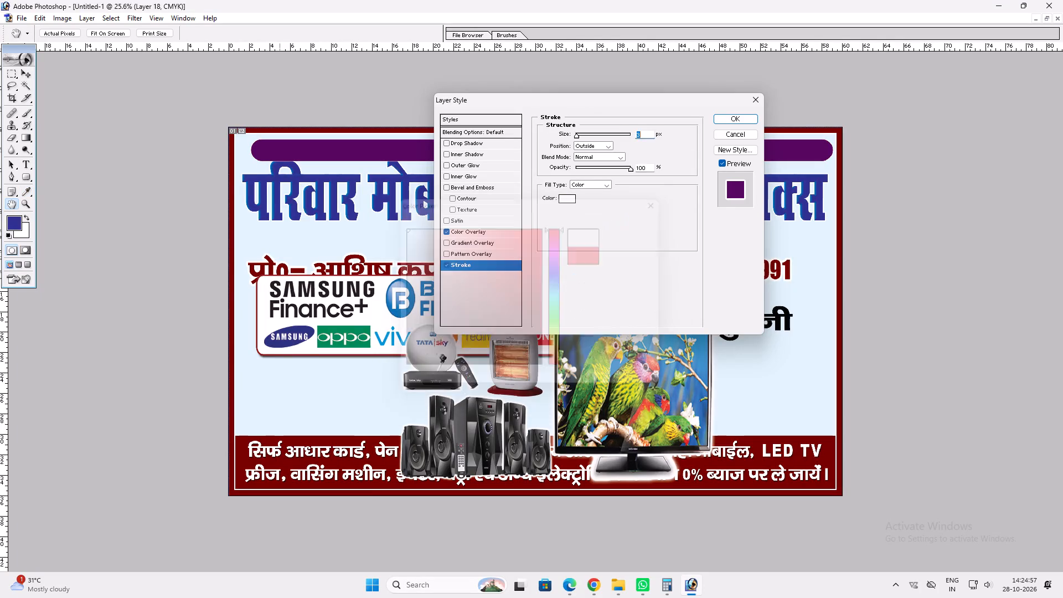
pyautogui.scroll(8, 618, 290)
pyautogui.scroll(2, 674, 298)
pyautogui.press('Return')
# Nudge the rounded top strip up slightly and centre it horizontally on the board.
pyautogui.hotkey('ctrl', 't')
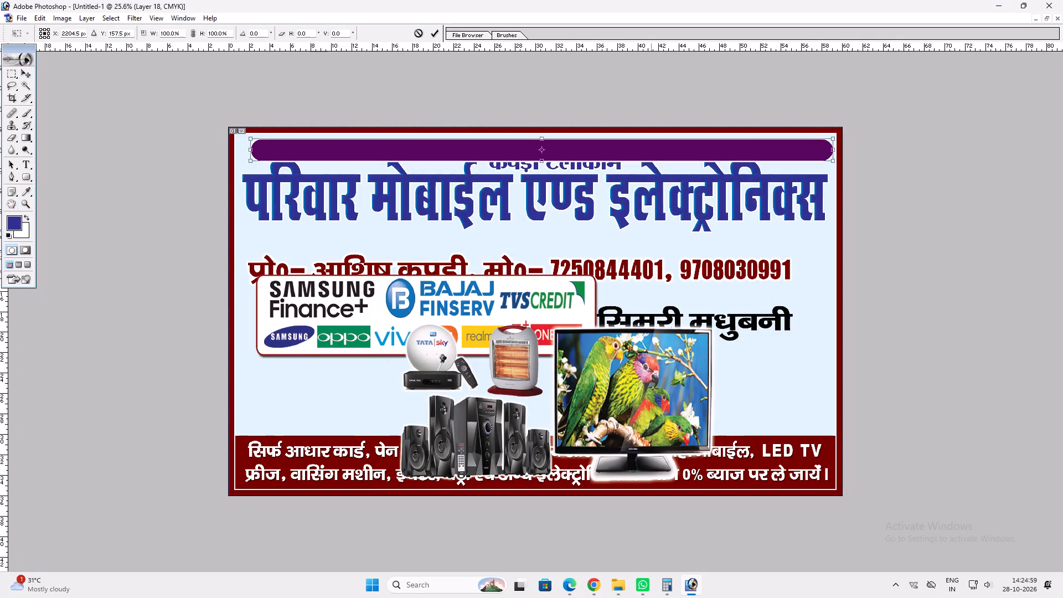
pyautogui.press('Return')
pyautogui.press('v')
pyautogui.press('Up')
pyautogui.press('Up')
pyautogui.hotkey('ctrl', 'a')
pyautogui.hotkey('alt', 'l')
pyautogui.hotkey('alt', 'i')
pyautogui.hotkey('alt', 'h')
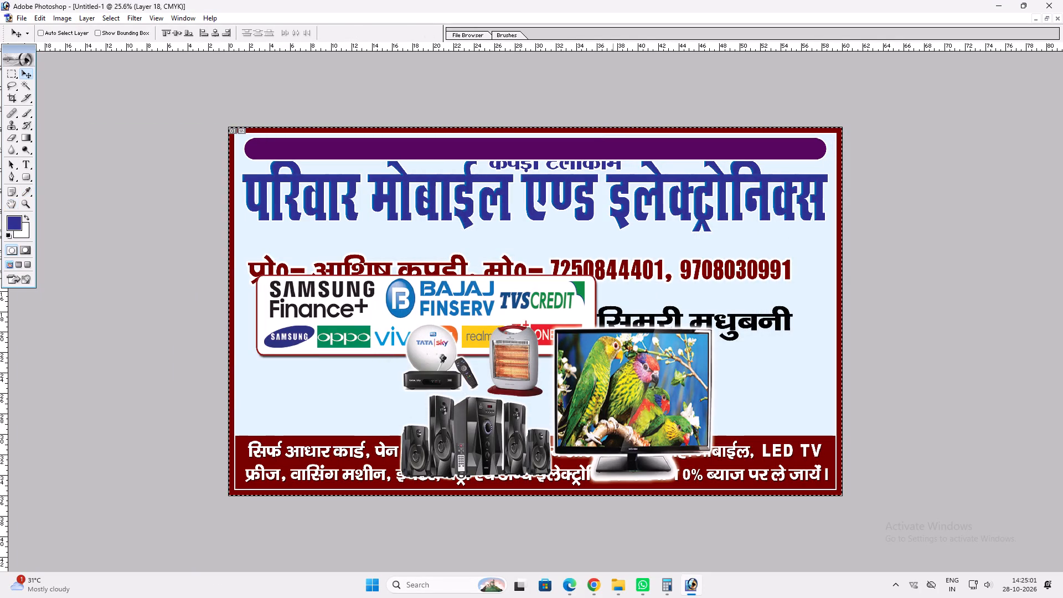
pyautogui.hotkey('ctrl', 'd')
# Change the top strip's stroke colour to yellow with C 0, M 0, Y 100, K 0.
pyautogui.hotkey('alt', 'l')
pyautogui.hotkey('alt', 'y')
pyautogui.press('k')
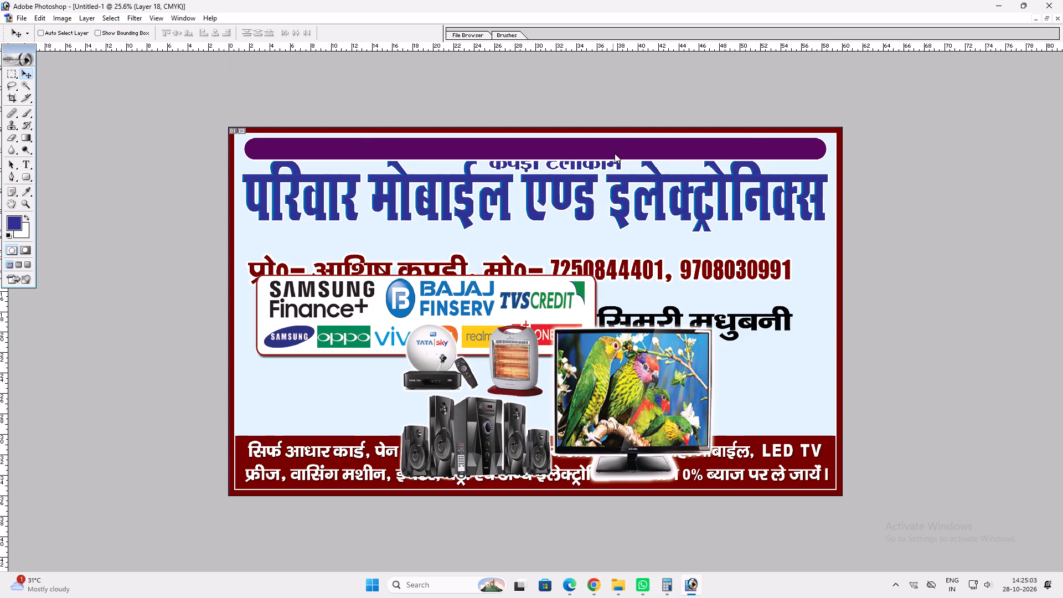
pyautogui.click(572, 198)
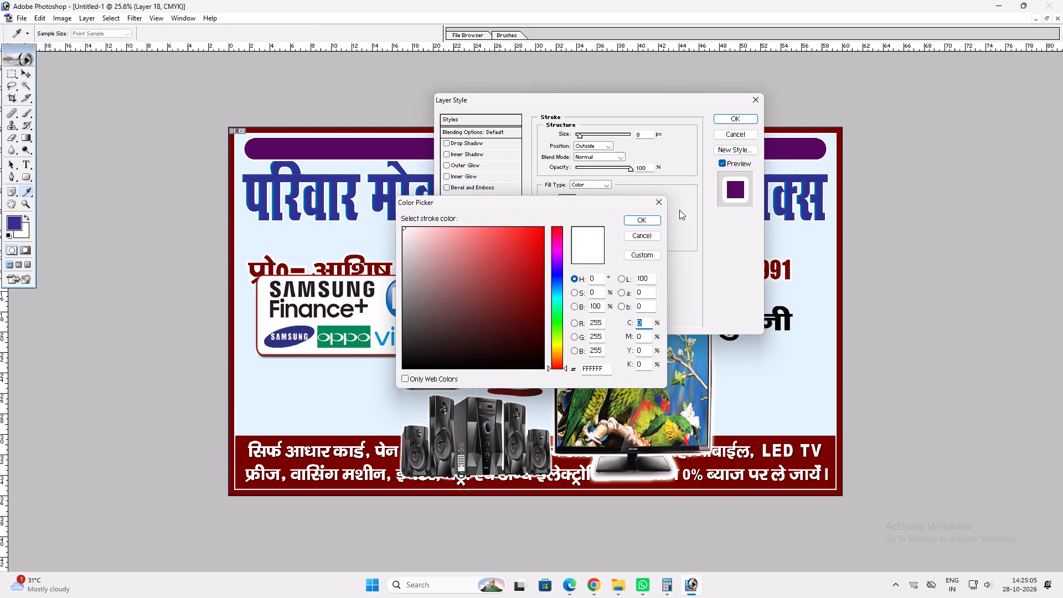
pyautogui.write('100')
pyautogui.press('Tab')
pyautogui.press('Tab')
pyautogui.hotkey('shift', 'Tab')
pyautogui.hotkey('shift', 'Tab')
pyautogui.press('6')
pyautogui.press('0')
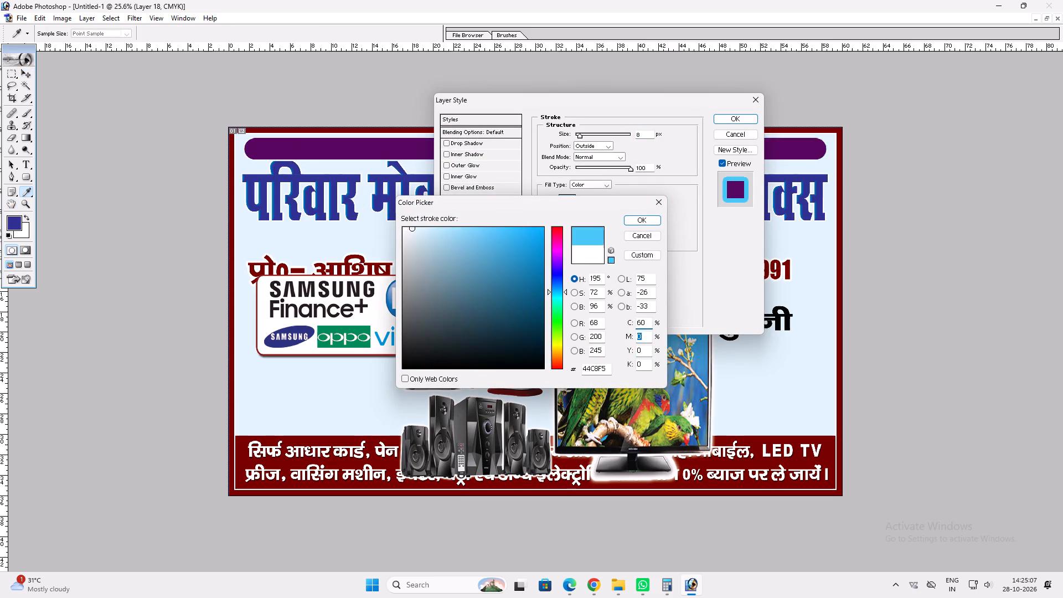
pyautogui.press('Tab')
pyautogui.press('Tab')
pyautogui.write('100')
pyautogui.press('Return')
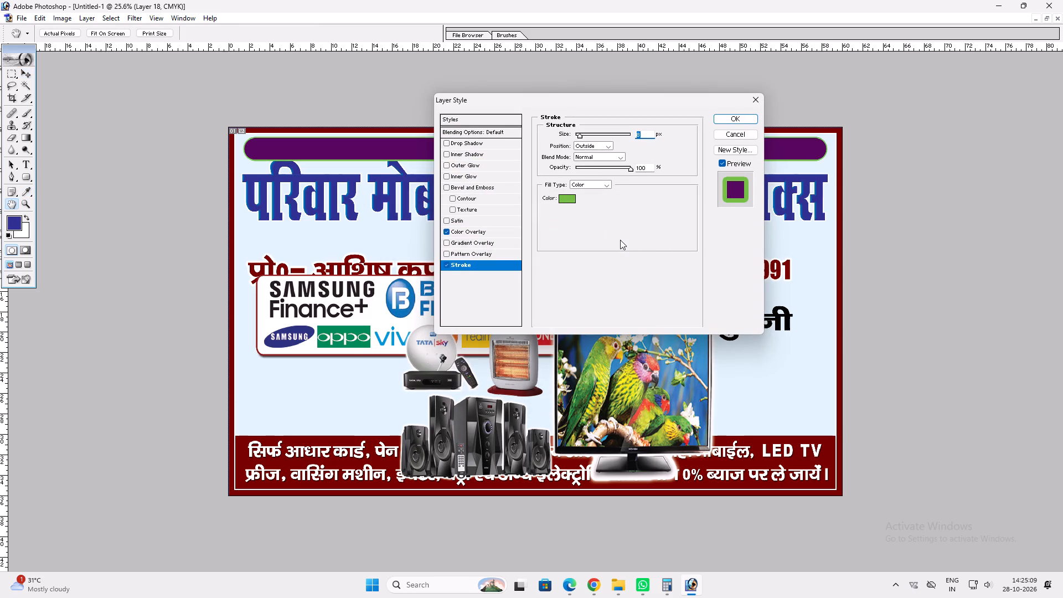
pyautogui.click(562, 196)
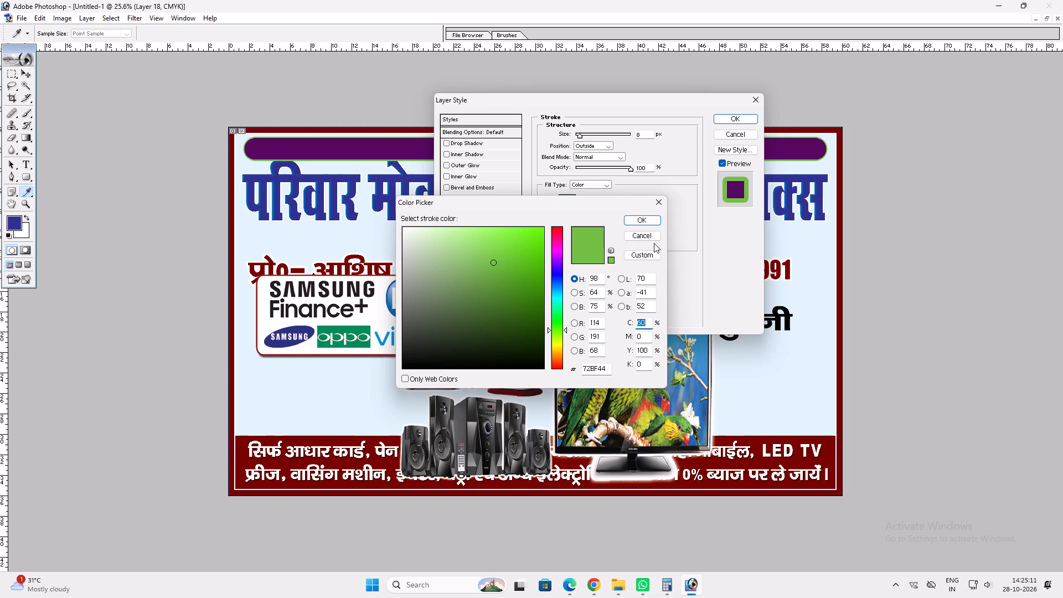
pyautogui.press('0')
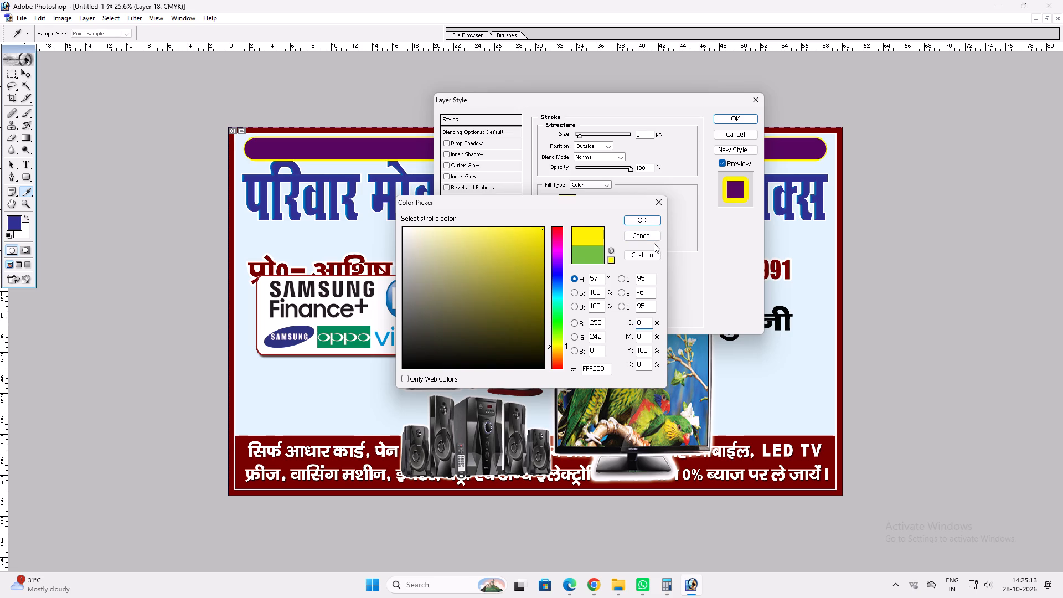
pyautogui.press('Return')
# Add a black Multiply Drop Shadow to the top strip with slightly increased spread and size.
pyautogui.click(485, 140)
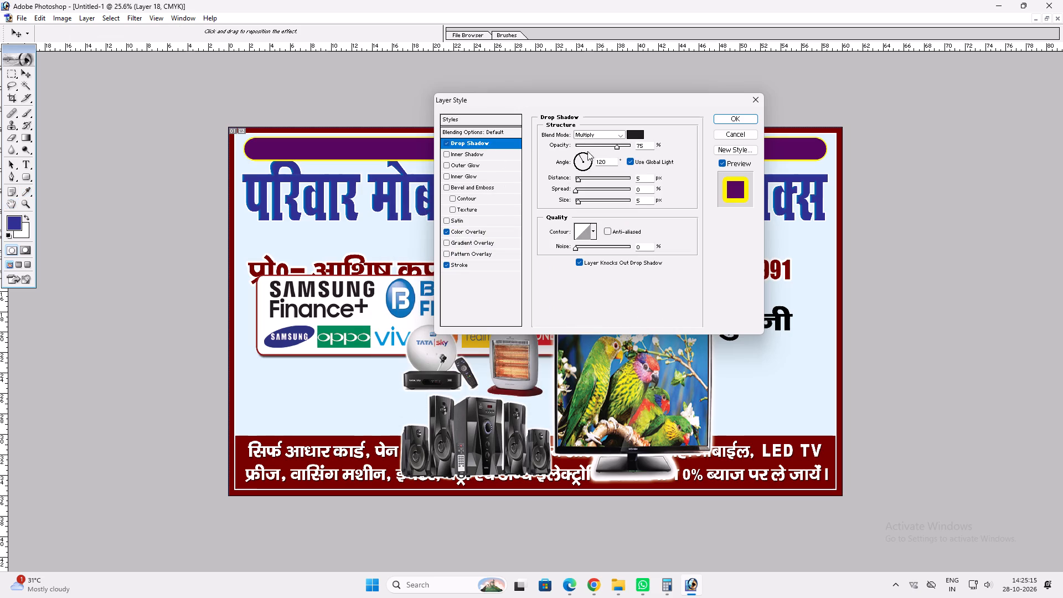
pyautogui.moveTo(623, 144); pyautogui.dragTo(639, 144)
pyautogui.click(582, 202)
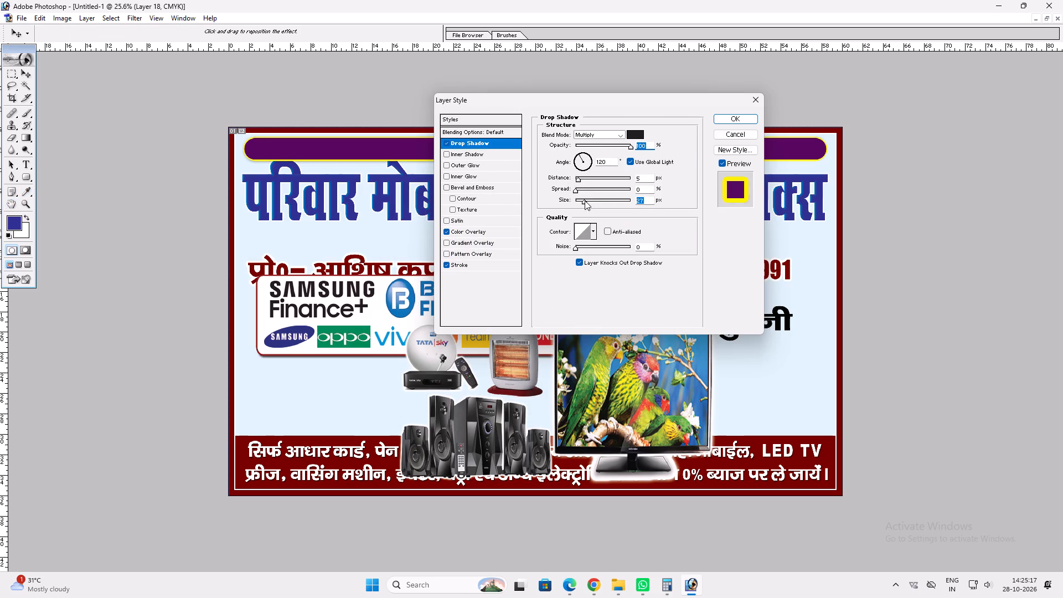
pyautogui.moveTo(575, 192); pyautogui.dragTo(582, 189)
pyautogui.click(584, 203)
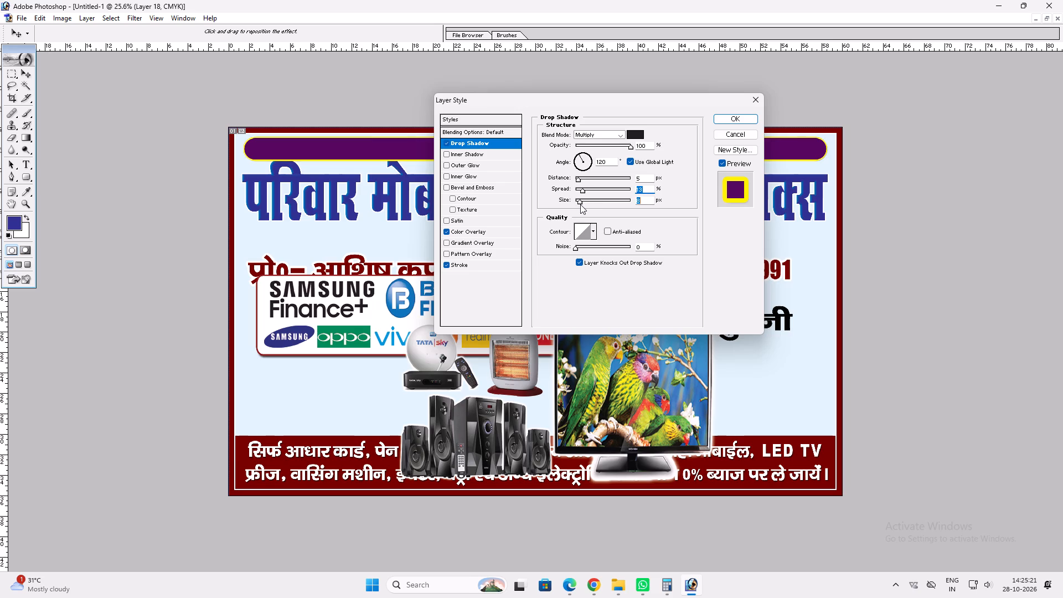
pyautogui.click(619, 147)
pyautogui.press('Return')
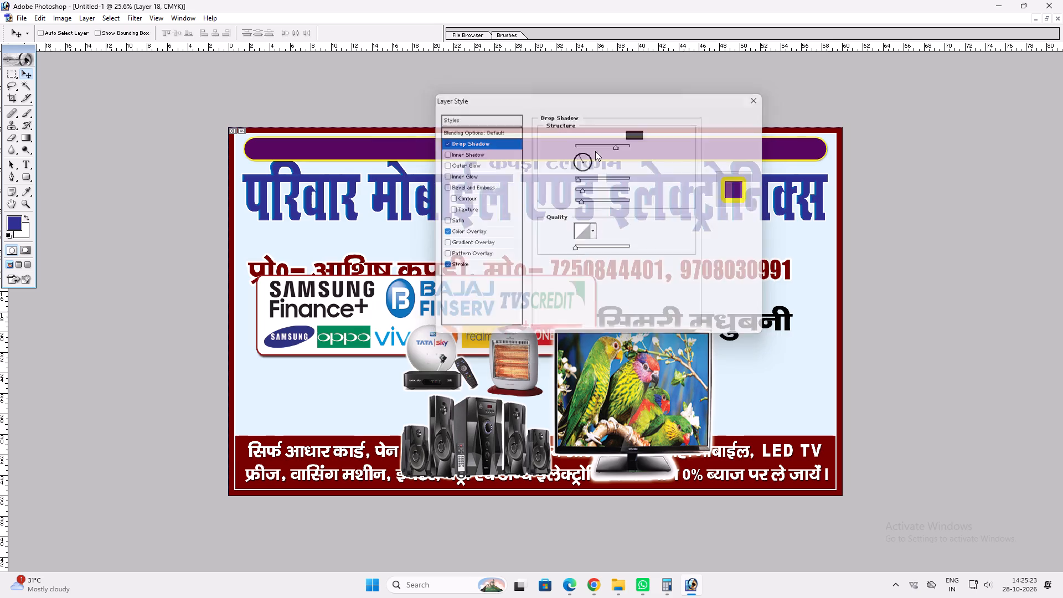
# Shrink the rounded top strip slightly in width and re-centre it horizontally on the board.
pyautogui.press('v')
pyautogui.hotkey('ctrl', 't')
pyautogui.press('Return')
pyautogui.hotkey('ctrl', 't')
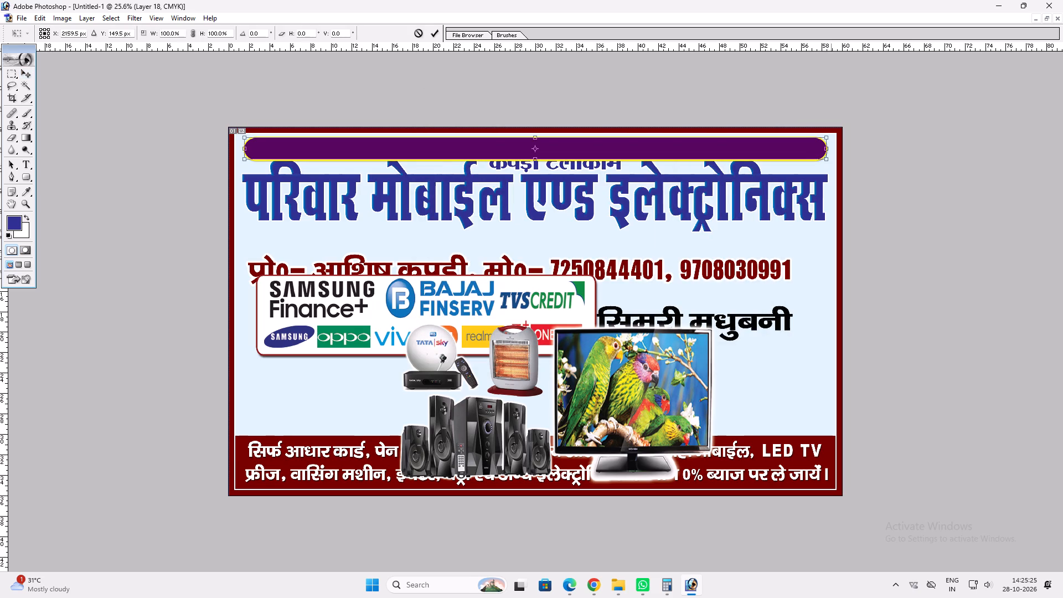
pyautogui.keyDown('alt'); pyautogui.keyDown('shift'); pyautogui.moveTo(825, 162); pyautogui.dragTo(814, 163); pyautogui.keyUp('shift'); pyautogui.keyUp('alt')
pyautogui.keyDown('shift'); pyautogui.click(786, 141); pyautogui.keyUp('shift')
pyautogui.press('Return')
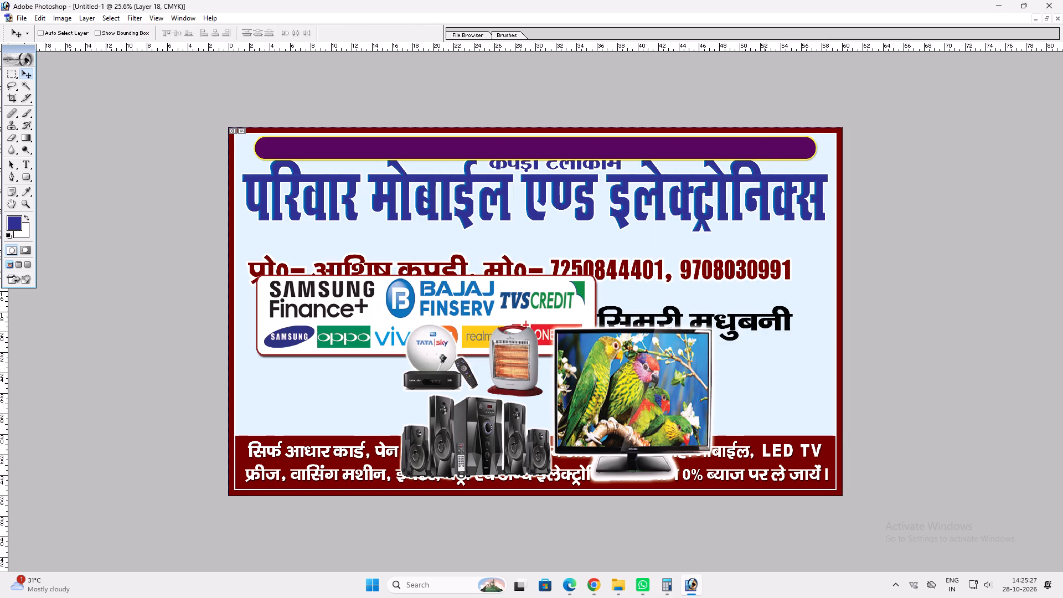
pyautogui.hotkey('ctrl', 'a')
pyautogui.hotkey('alt', 'l')
pyautogui.hotkey('alt', 'i')
pyautogui.hotkey('alt', 'h')
pyautogui.hotkey('ctrl', 'd')
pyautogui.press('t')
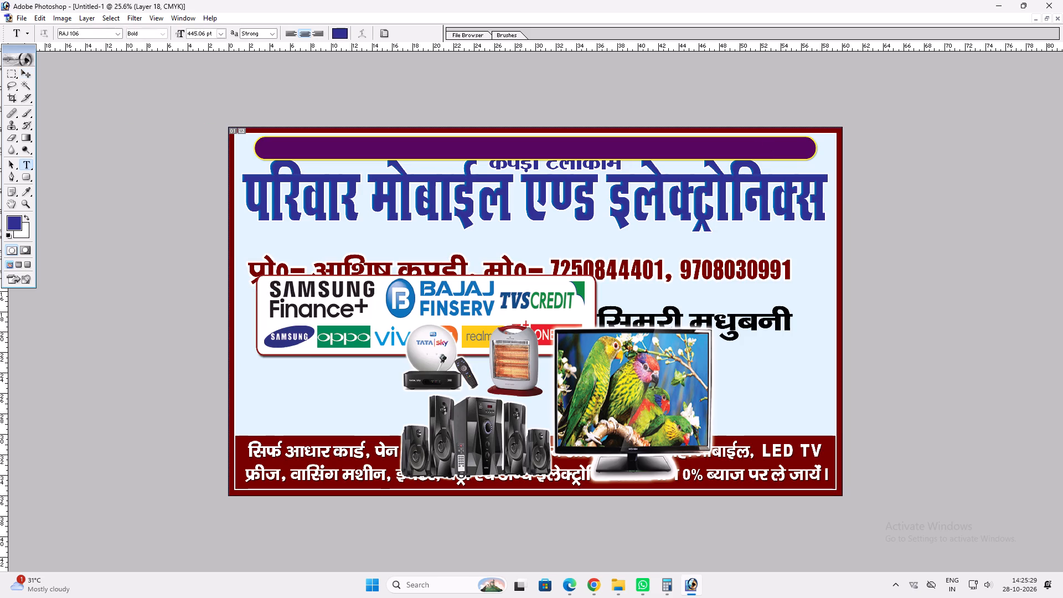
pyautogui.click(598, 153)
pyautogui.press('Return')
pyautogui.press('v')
# Move the proprietor contact line onto the purple top strip, bring it to the front and scale it down to fit.
pyautogui.keyDown('ctrl'); pyautogui.click(579, 266); pyautogui.keyUp('ctrl')
pyautogui.moveTo(579, 266); pyautogui.dragTo(600, 195)
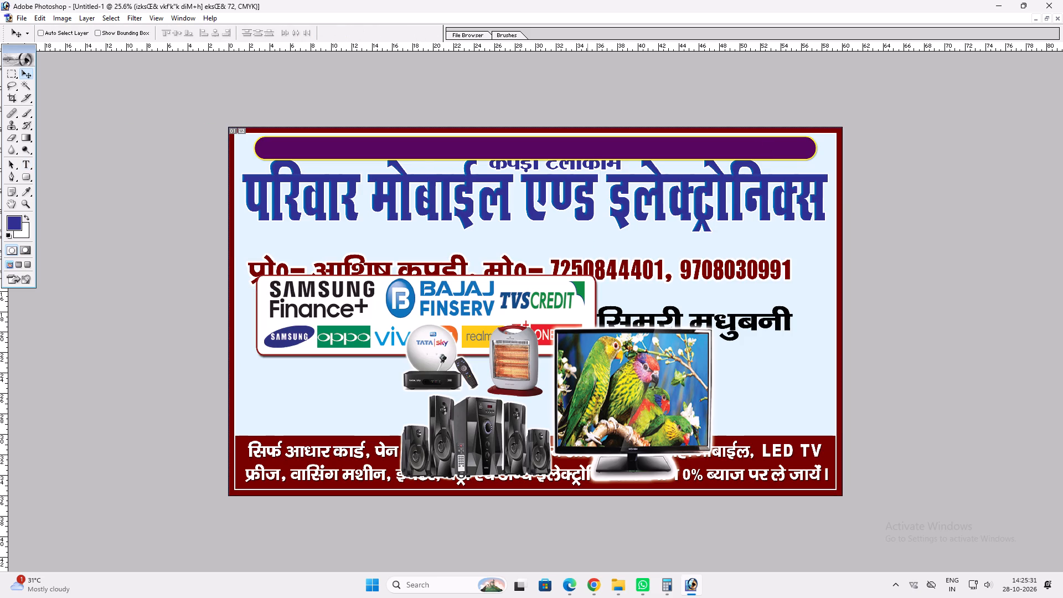
pyautogui.moveTo(600, 195); pyautogui.dragTo(618, 149)
pyautogui.hotkey('ctrl', 'shift', ']')
pyautogui.hotkey('ctrl', 't')
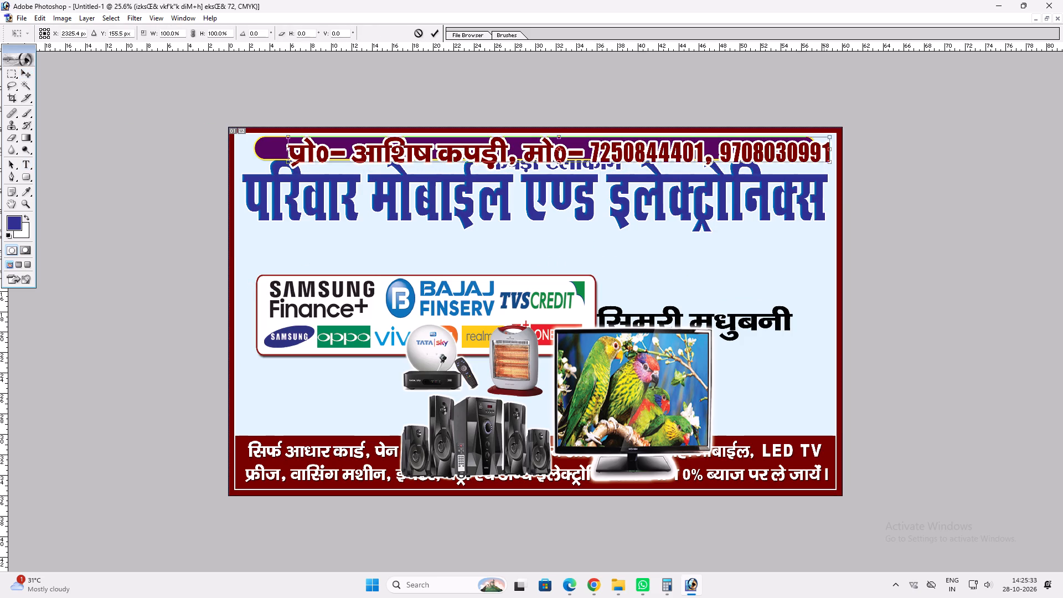
pyautogui.keyDown('alt'); pyautogui.keyDown('shift'); pyautogui.click(827, 155); pyautogui.keyUp('shift'); pyautogui.keyUp('alt')
pyautogui.keyDown('alt'); pyautogui.keyDown('shift'); pyautogui.moveTo(828, 159); pyautogui.dragTo(752, 157); pyautogui.keyUp('shift'); pyautogui.keyUp('alt')
pyautogui.hotkey('shift', 'Return')
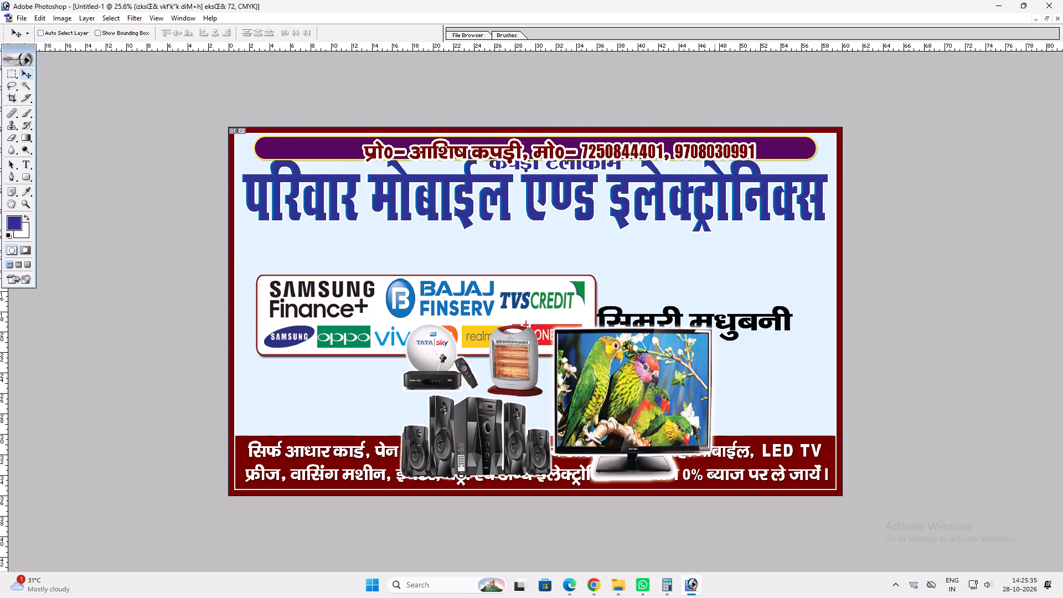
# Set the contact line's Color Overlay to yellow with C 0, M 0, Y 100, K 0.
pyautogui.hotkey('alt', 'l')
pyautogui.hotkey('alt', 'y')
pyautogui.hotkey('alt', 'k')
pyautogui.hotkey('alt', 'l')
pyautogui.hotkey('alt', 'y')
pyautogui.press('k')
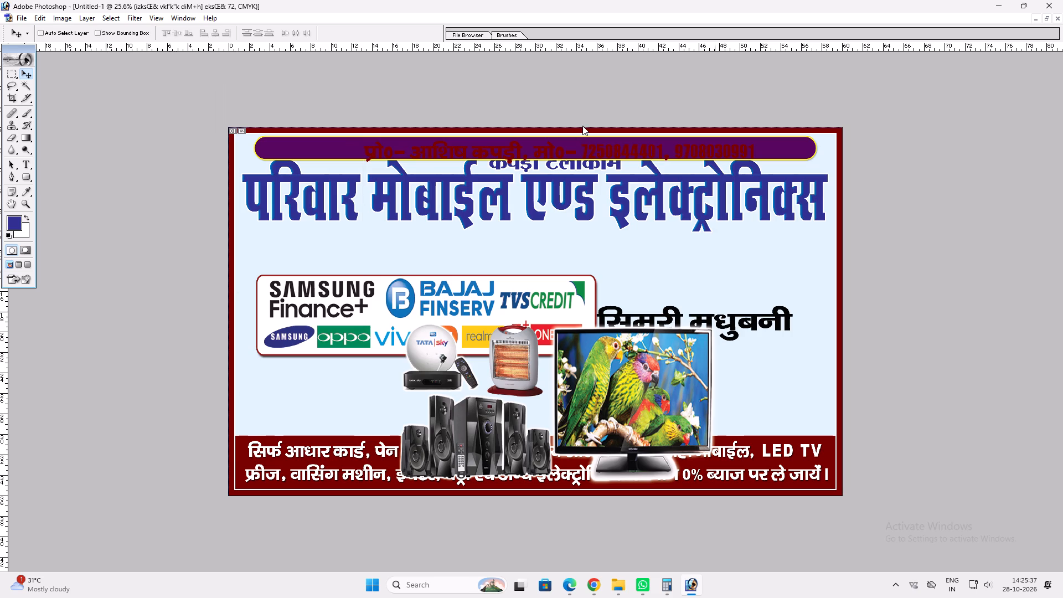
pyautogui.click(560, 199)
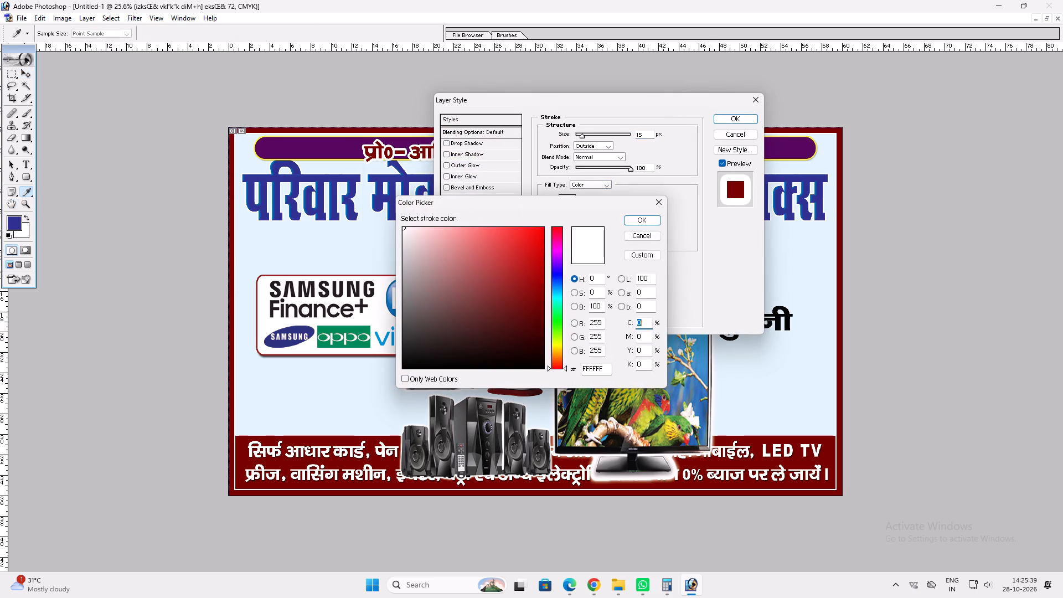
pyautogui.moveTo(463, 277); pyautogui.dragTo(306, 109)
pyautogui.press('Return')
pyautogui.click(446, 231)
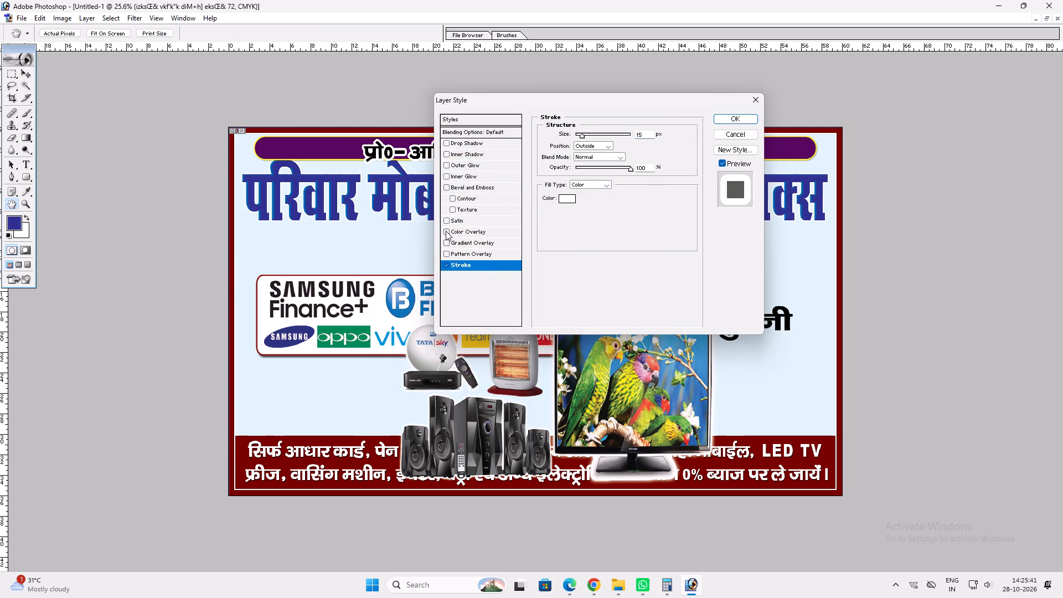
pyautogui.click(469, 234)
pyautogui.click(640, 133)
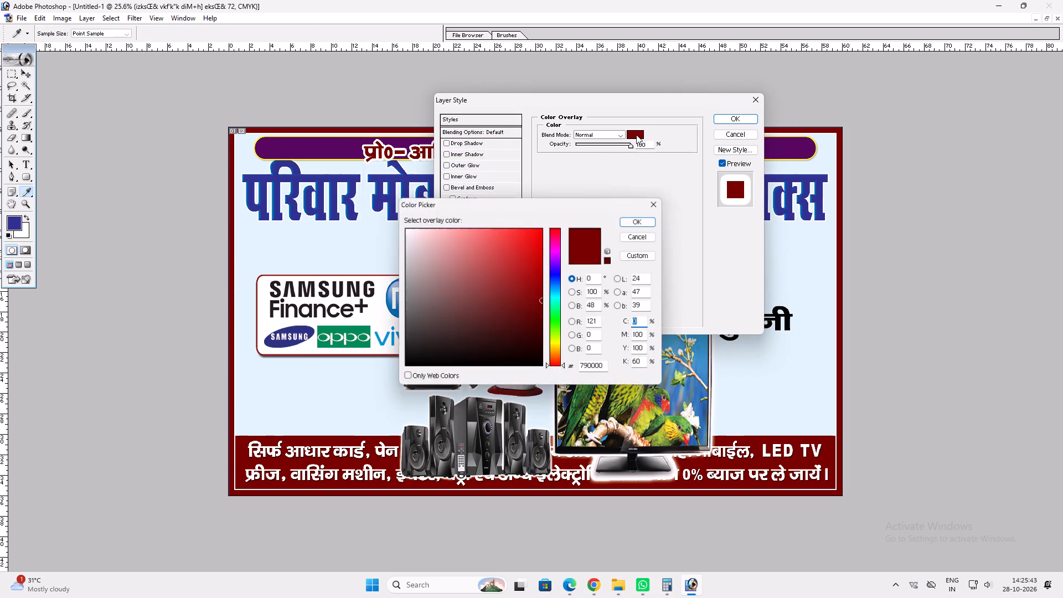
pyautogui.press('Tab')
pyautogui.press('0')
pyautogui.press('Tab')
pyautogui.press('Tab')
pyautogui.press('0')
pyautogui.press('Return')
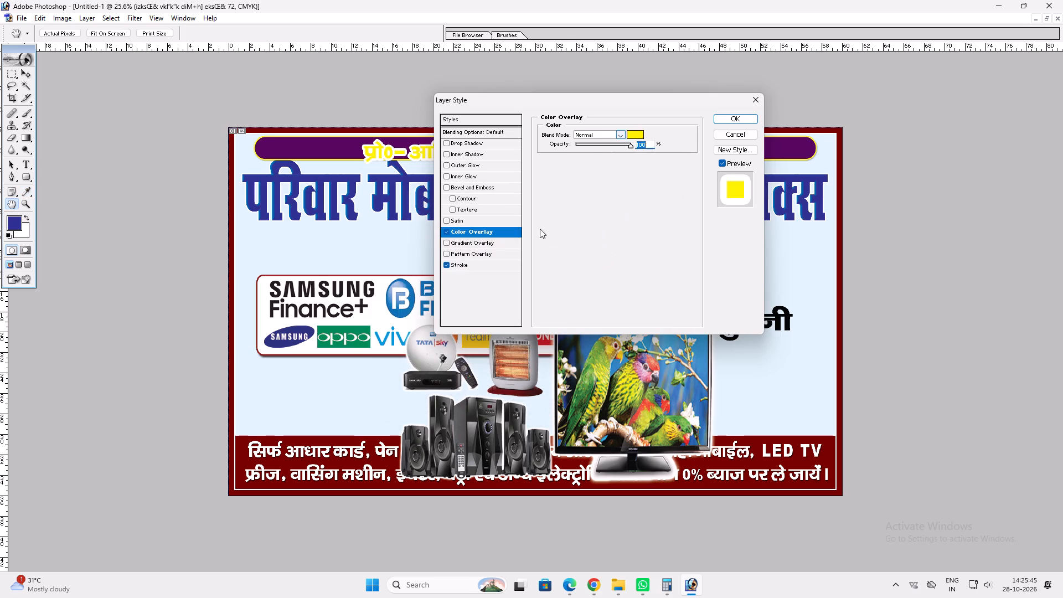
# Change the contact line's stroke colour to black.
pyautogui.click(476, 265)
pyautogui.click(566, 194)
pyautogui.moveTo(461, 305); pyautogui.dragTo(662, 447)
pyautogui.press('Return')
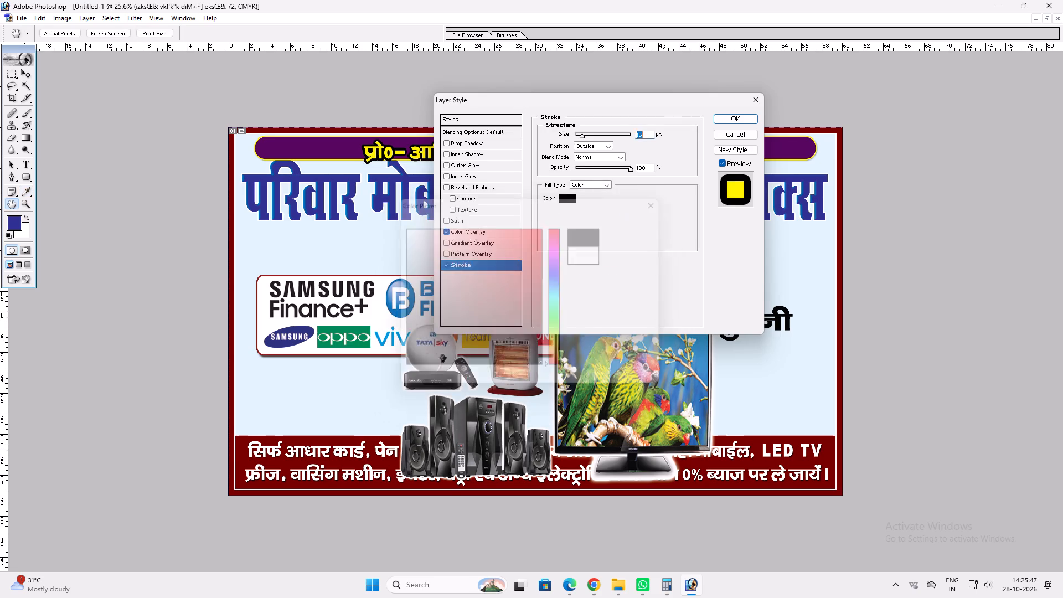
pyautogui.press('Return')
# Scale the contact line down to the strip's height, stretch it wider and shift it left inside the strip.
pyautogui.hotkey('ctrl', 't')
pyautogui.keyDown('shift'); pyautogui.moveTo(753, 158); pyautogui.dragTo(635, 152); pyautogui.keyUp('shift')
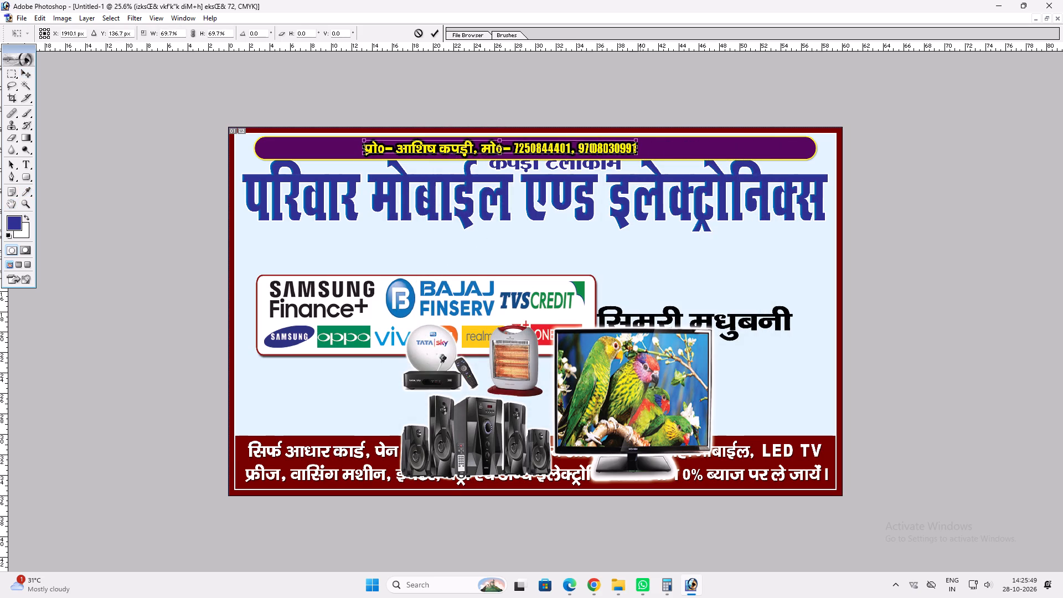
pyautogui.keyDown('shift'); pyautogui.moveTo(638, 146); pyautogui.dragTo(783, 152); pyautogui.keyUp('shift')
pyautogui.hotkey('shift', 'Return')
pyautogui.press('v')
pyautogui.keyDown('shift'); pyautogui.moveTo(756, 151); pyautogui.dragTo(693, 152); pyautogui.keyUp('shift')
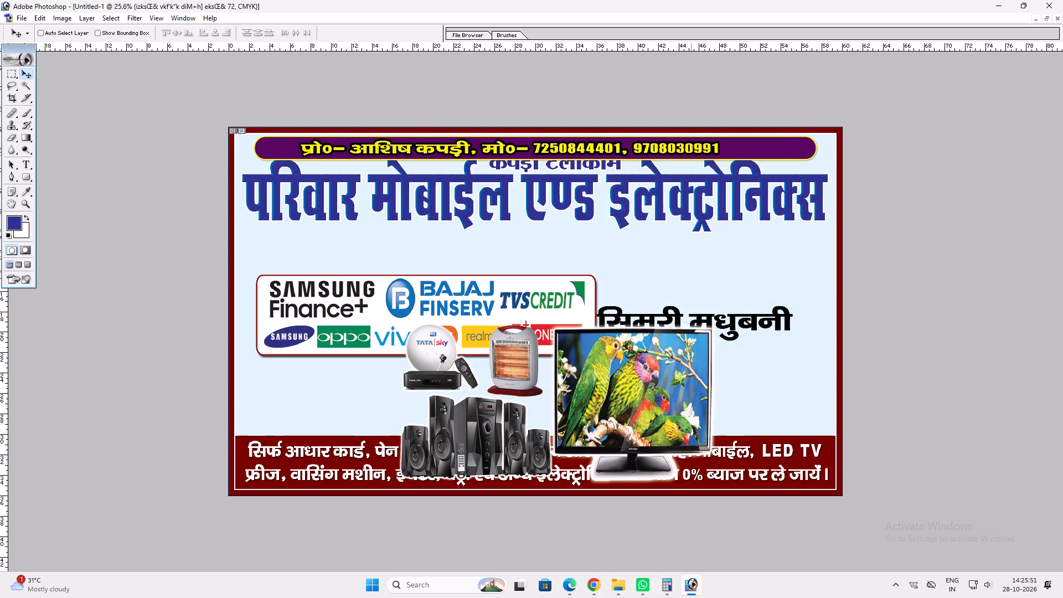
# Set the contact line's Color Overlay to white.
pyautogui.hotkey('alt', 'l')
pyautogui.hotkey('alt', 'y')
pyautogui.hotkey('alt', 'k')
pyautogui.hotkey('alt', 'l')
pyautogui.hotkey('alt', 'y')
pyautogui.press('k')
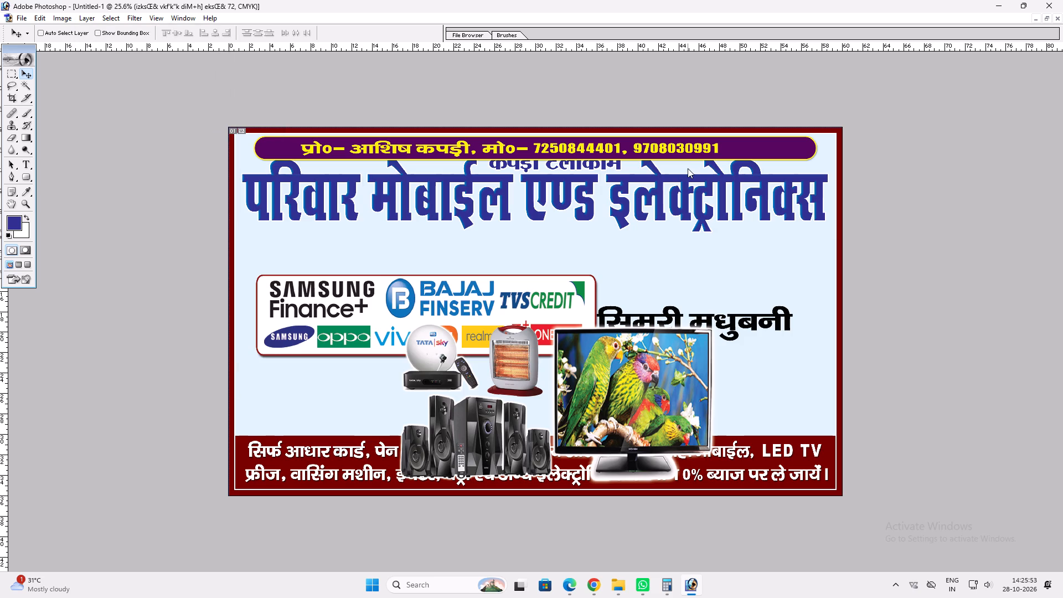
pyautogui.click(495, 229)
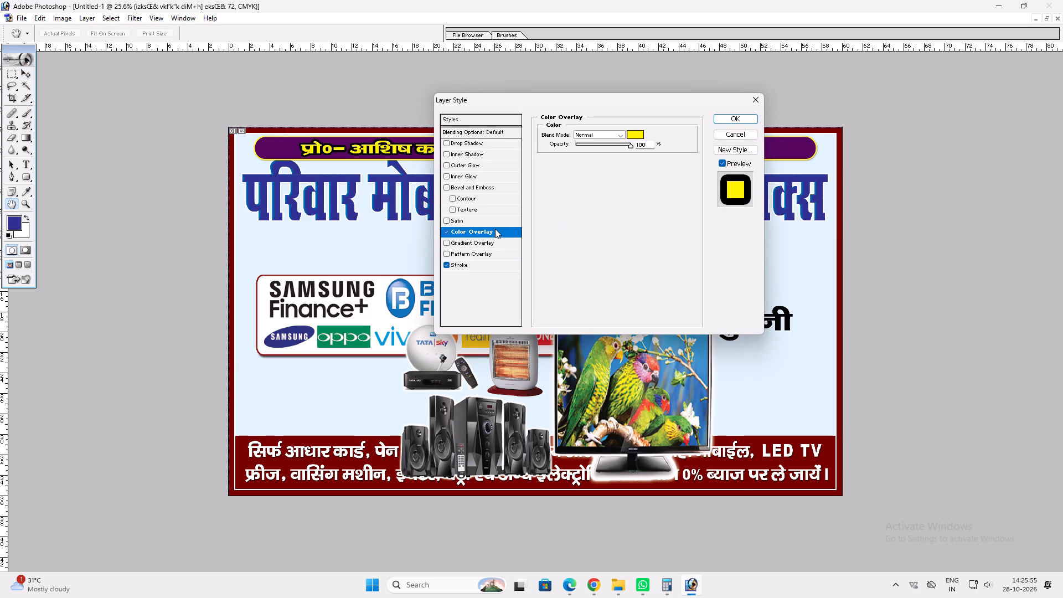
pyautogui.click(636, 131)
pyautogui.moveTo(466, 292); pyautogui.dragTo(412, 189)
pyautogui.press('Return')
pyautogui.press('Return')
pyautogui.press('Return')
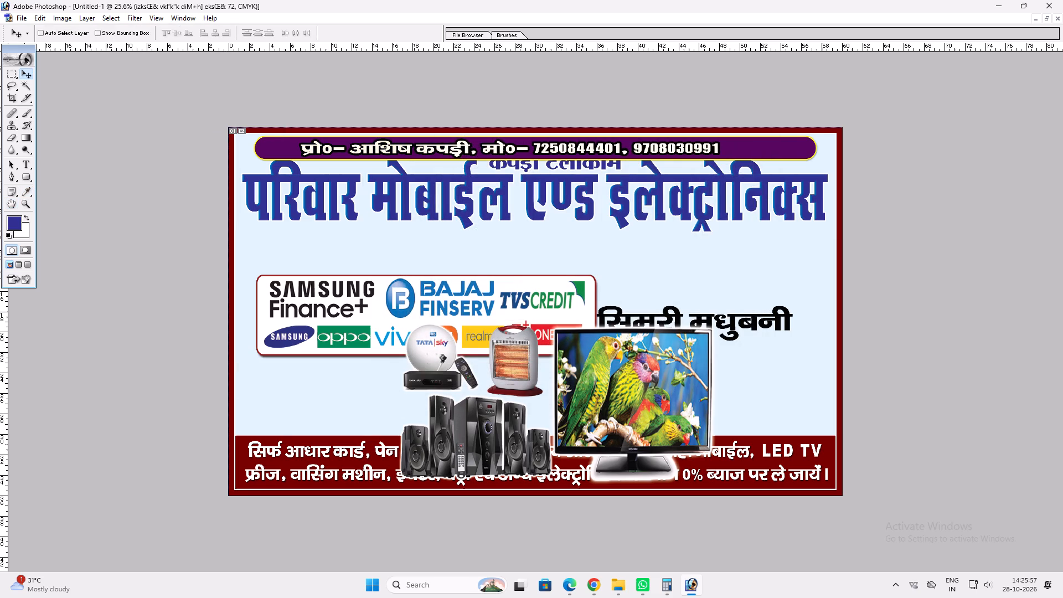
# Remove the Stroke effect from the contact line on the top strip.
pyautogui.hotkey('alt', 'l')
pyautogui.hotkey('alt', 'y')
pyautogui.hotkey('alt', 'k')
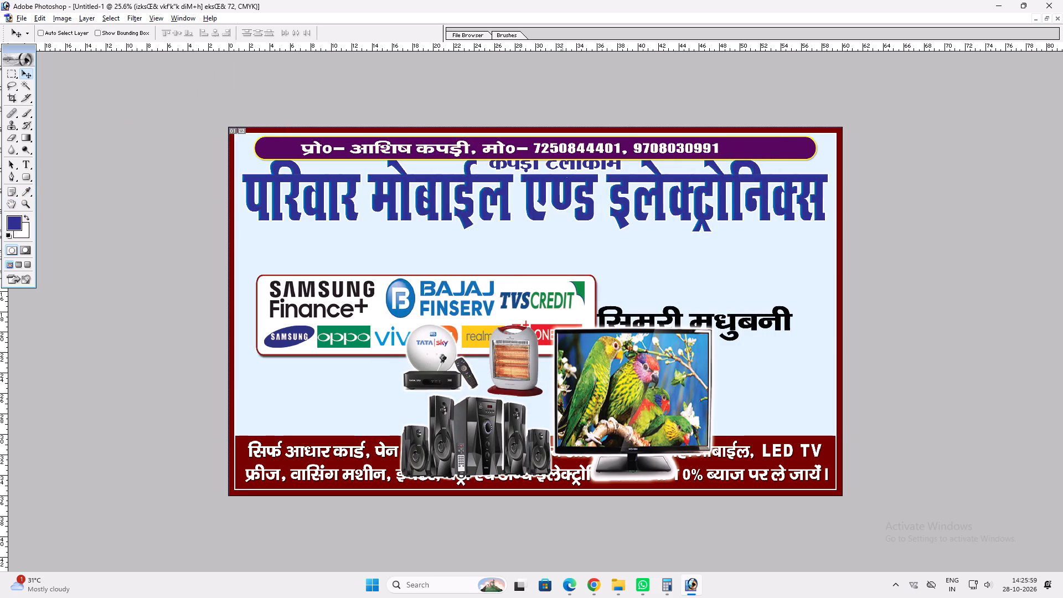
# Add a Multiply Drop Shadow to the contact line with its opacity raised to the maximum.
pyautogui.hotkey('alt', 'l')
pyautogui.write('yd')
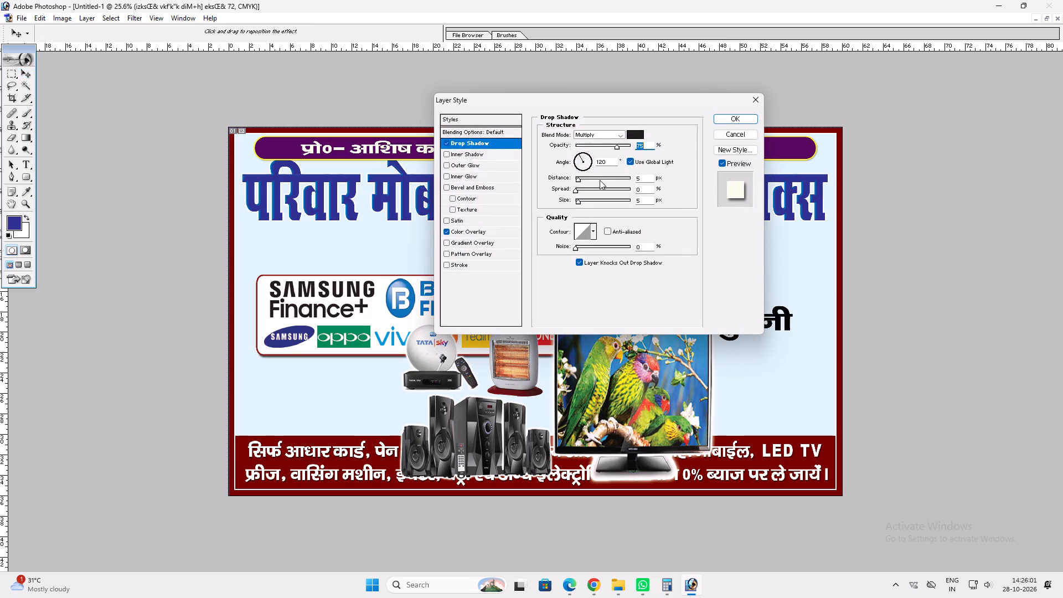
pyautogui.moveTo(618, 146); pyautogui.dragTo(642, 143)
pyautogui.press('Return')
pyautogui.press('Return')
pyautogui.press('v')
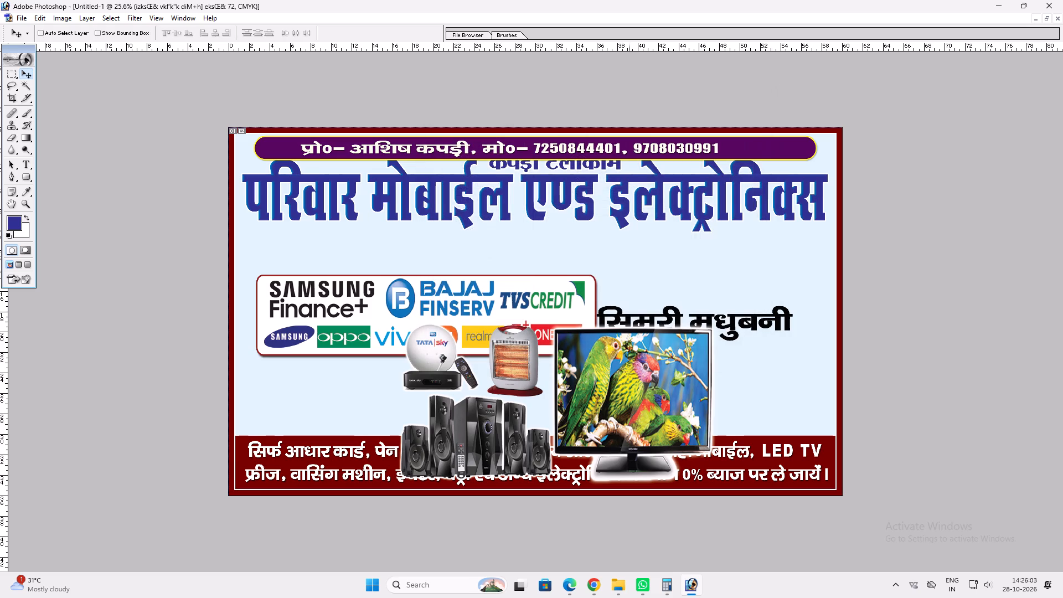
# Move the large blue shop title down slightly, away from the purple top strip.
pyautogui.keyDown('ctrl'); pyautogui.click(658, 181); pyautogui.keyUp('ctrl')
pyautogui.moveTo(658, 181); pyautogui.dragTo(658, 197)
# Free-transform the purple rounded top strip with a slight adjustment at its lower edge.
pyautogui.keyDown('ctrl'); pyautogui.click(741, 153); pyautogui.keyUp('ctrl')
pyautogui.hotkey('ctrl', 't')
pyautogui.click(742, 159)
pyautogui.hotkey('shift', 'Return')
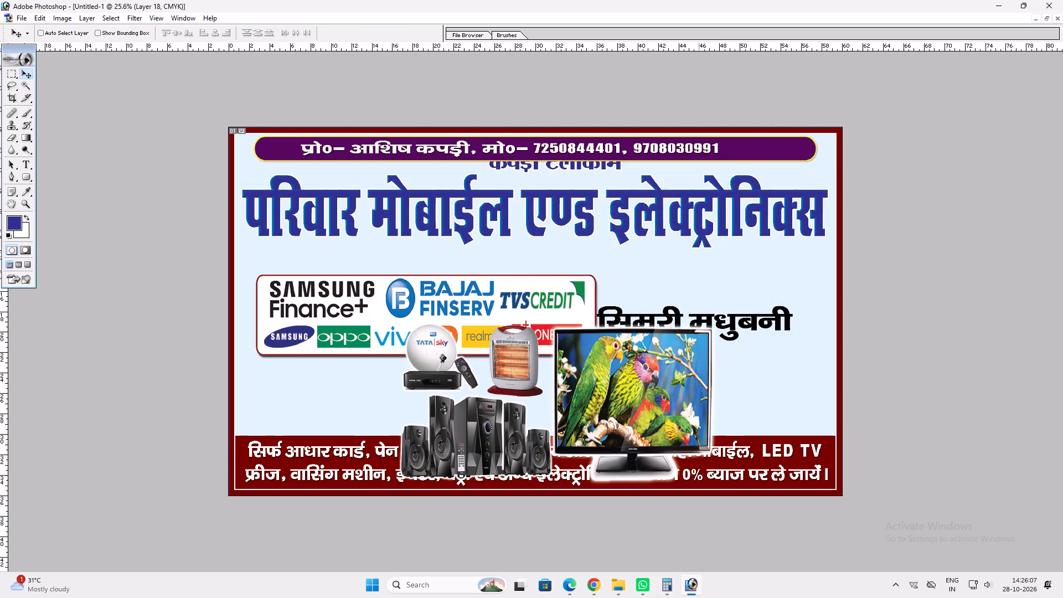
# Move the contact line to the start of the purple strip and stretch it across the strip's full width.
pyautogui.press('v')
pyautogui.keyDown('ctrl'); pyautogui.click(715, 145); pyautogui.keyUp('ctrl')
pyautogui.moveTo(714, 146); pyautogui.dragTo(682, 149)
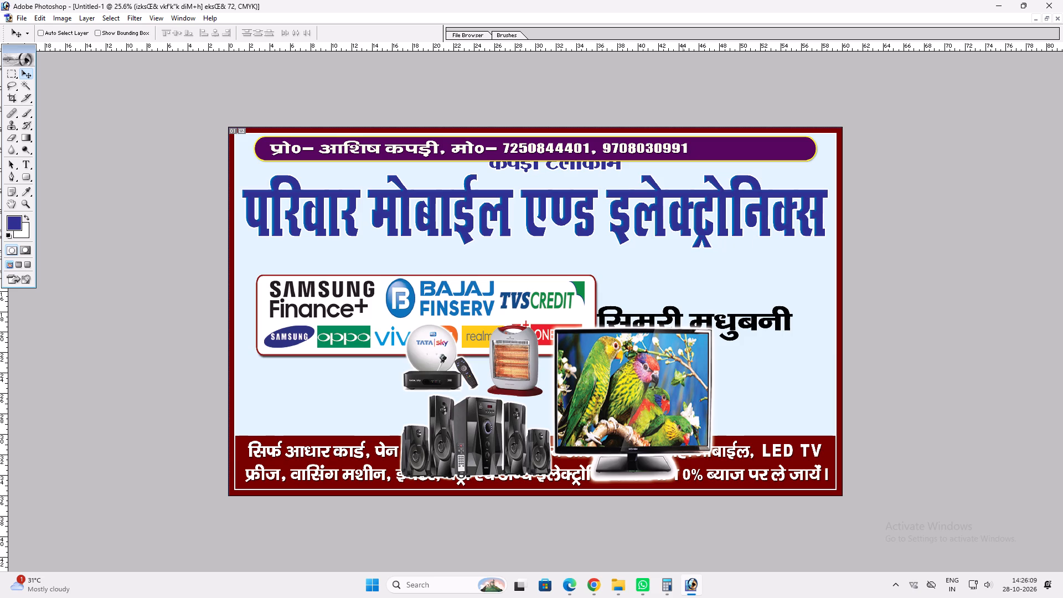
pyautogui.moveTo(682, 149); pyautogui.dragTo(682, 149)
pyautogui.hotkey('ctrl', 't')
pyautogui.keyDown('shift'); pyautogui.moveTo(685, 147); pyautogui.dragTo(777, 153); pyautogui.keyUp('shift')
pyautogui.keyDown('shift'); pyautogui.moveTo(777, 154); pyautogui.dragTo(806, 153); pyautogui.keyUp('shift')
pyautogui.hotkey('shift', 'Return')
pyautogui.press('v')
pyautogui.hotkey('ctrl', 't')
pyautogui.keyDown('ctrl'); pyautogui.moveTo(767, 158); pyautogui.dragTo(760, 161); pyautogui.keyUp('ctrl')
pyautogui.hotkey('shift', 'Return')
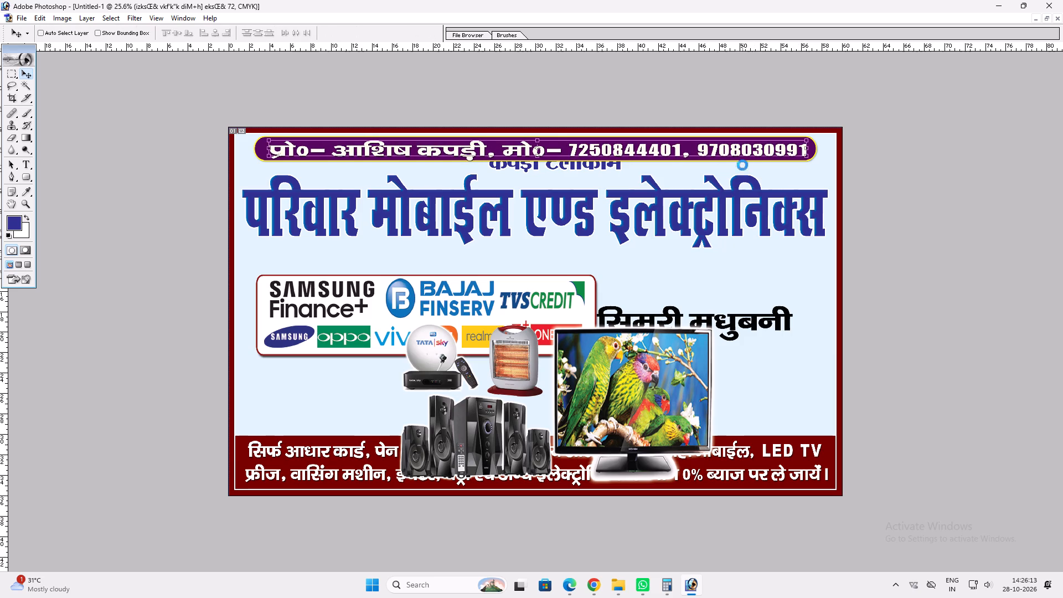
# Nudge the contact line up a little and fine-tune its fit inside the purple strip.
pyautogui.press('v')
pyautogui.press('Up')
pyautogui.press('Up')
pyautogui.press('Up')
pyautogui.press('Up')
pyautogui.press('v')
pyautogui.hotkey('ctrl', 't')
pyautogui.keyDown('shift'); pyautogui.click(719, 155); pyautogui.keyUp('shift')
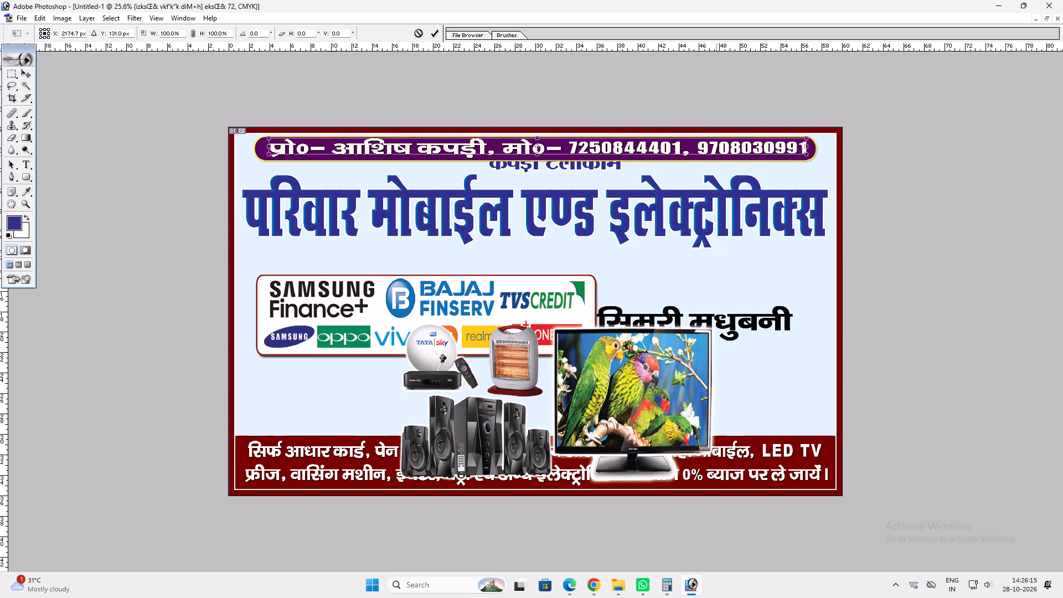
pyautogui.hotkey('shift', 'Return')
pyautogui.press('v')
pyautogui.hotkey('ctrl', 't')
pyautogui.keyDown('shift'); pyautogui.click(806, 147); pyautogui.keyUp('shift')
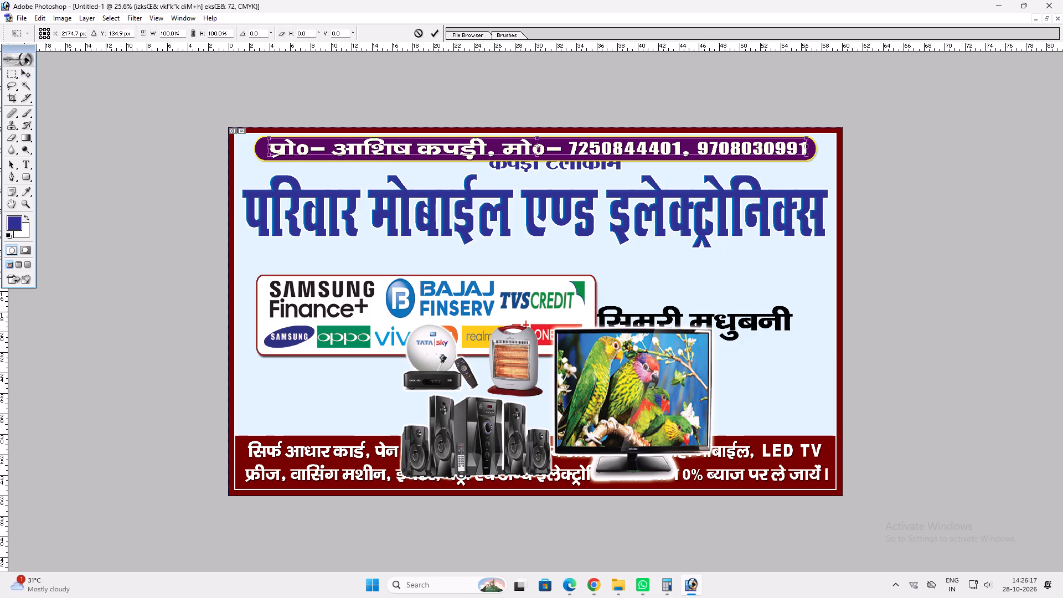
pyautogui.press('Return')
pyautogui.keyDown('ctrl'); pyautogui.keyDown('shift'); pyautogui.click(811, 147); pyautogui.keyUp('shift'); pyautogui.keyUp('ctrl')
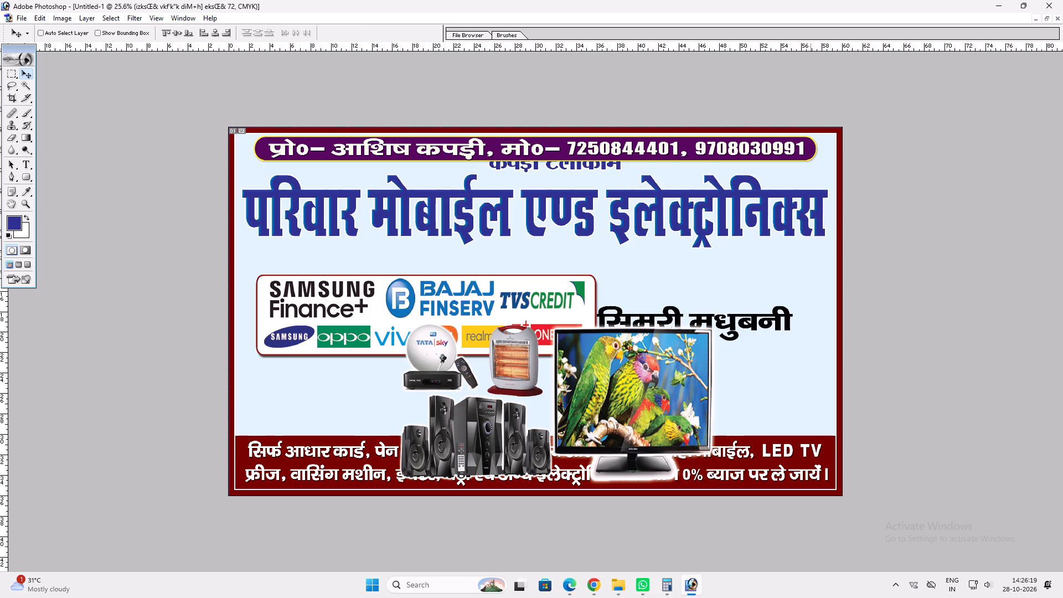
# Align the contact line to the horizontal centre of the whole canvas and deselect.
pyautogui.hotkey('ctrl', 'a')
pyautogui.hotkey('alt', 'l')
pyautogui.hotkey('alt', 'i')
pyautogui.hotkey('alt', 'h')
pyautogui.hotkey('ctrl', 'd')
pyautogui.press('v')
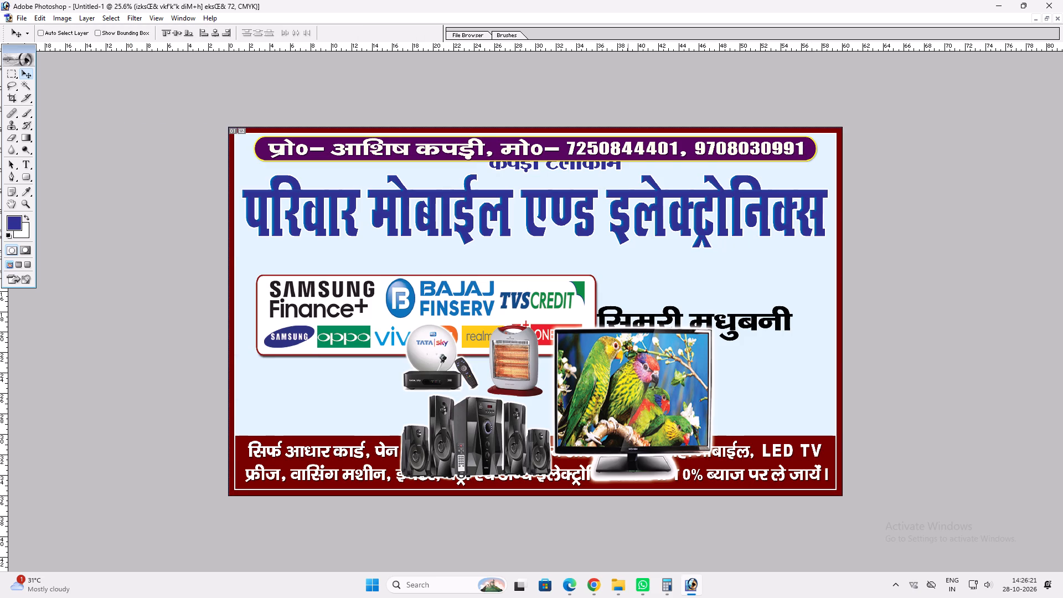
# Move the कपड़ी टेलीकॉम line down between the purple strip and the shop title, and widen it slightly.
pyautogui.keyDown('ctrl'); pyautogui.click(618, 166); pyautogui.keyUp('ctrl')
pyautogui.moveTo(618, 166); pyautogui.dragTo(615, 181)
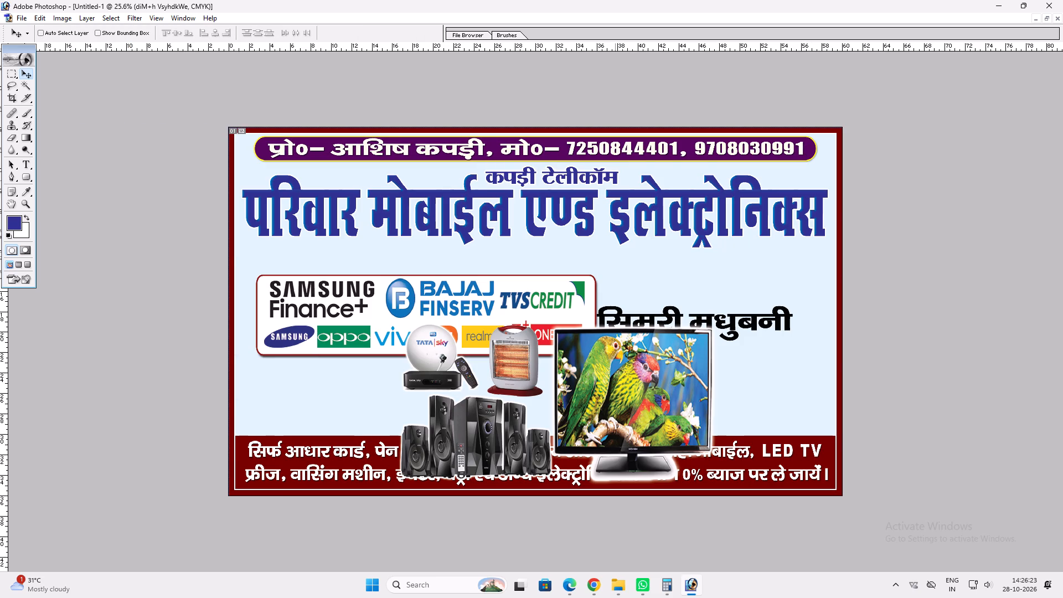
pyautogui.moveTo(615, 181); pyautogui.dragTo(616, 179)
pyautogui.hotkey('ctrl', 't')
pyautogui.keyDown('shift'); pyautogui.moveTo(621, 173); pyautogui.dragTo(636, 173); pyautogui.keyUp('shift')
pyautogui.press('Return')
pyautogui.press('v')
pyautogui.hotkey('ctrl', 't')
pyautogui.click(592, 165)
pyautogui.hotkey('shift', 'Return')
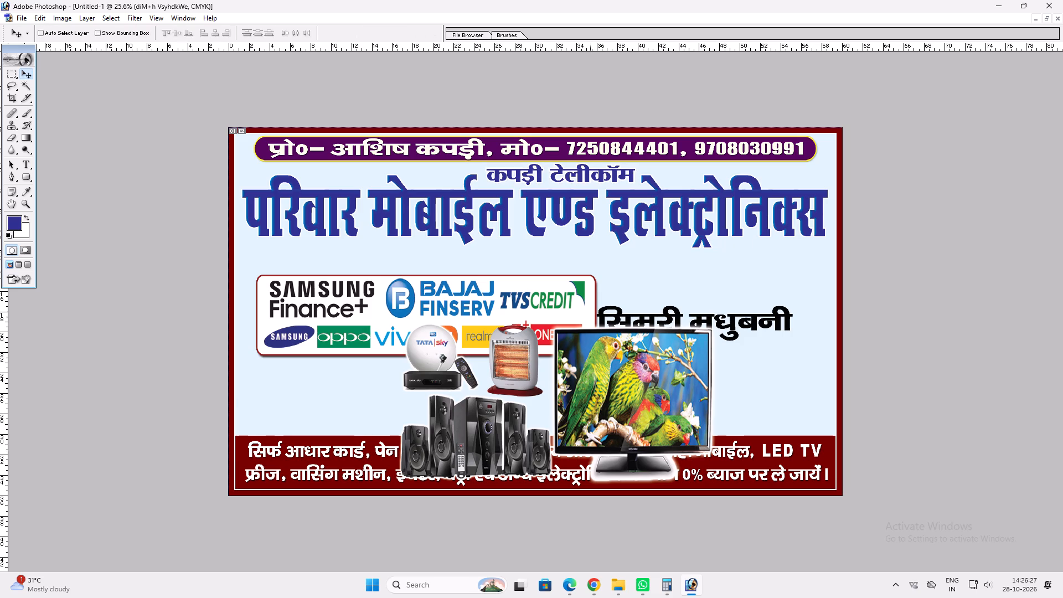
# Add a dark red Color Overlay to the कपड़ी टेलीकॉम line, using the default red with K at 30%.
pyautogui.hotkey('alt', 'l')
pyautogui.hotkey('alt', 'y')
pyautogui.press('n')
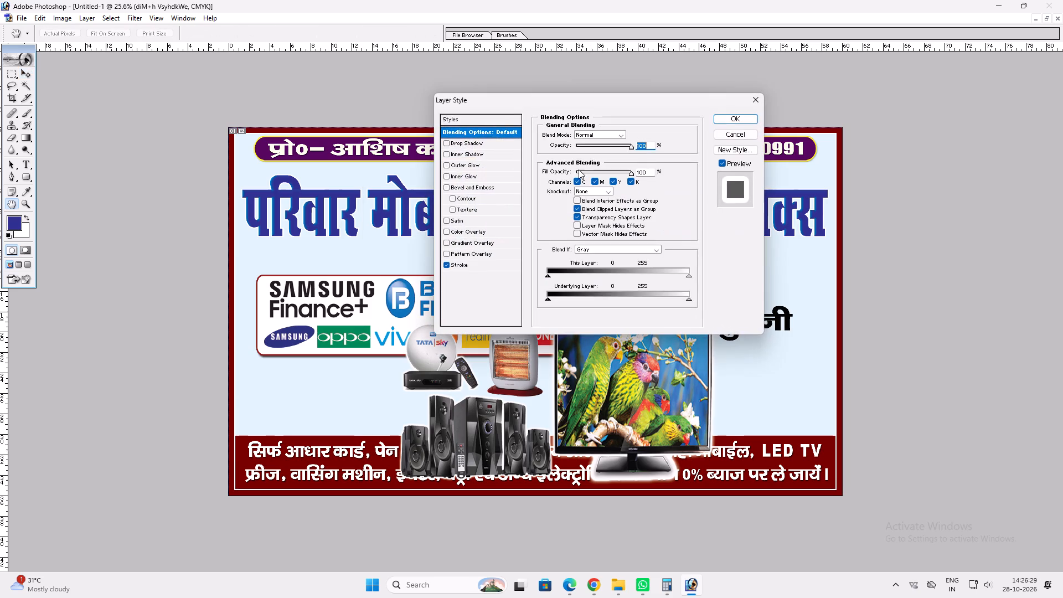
pyautogui.click(503, 231)
pyautogui.click(632, 136)
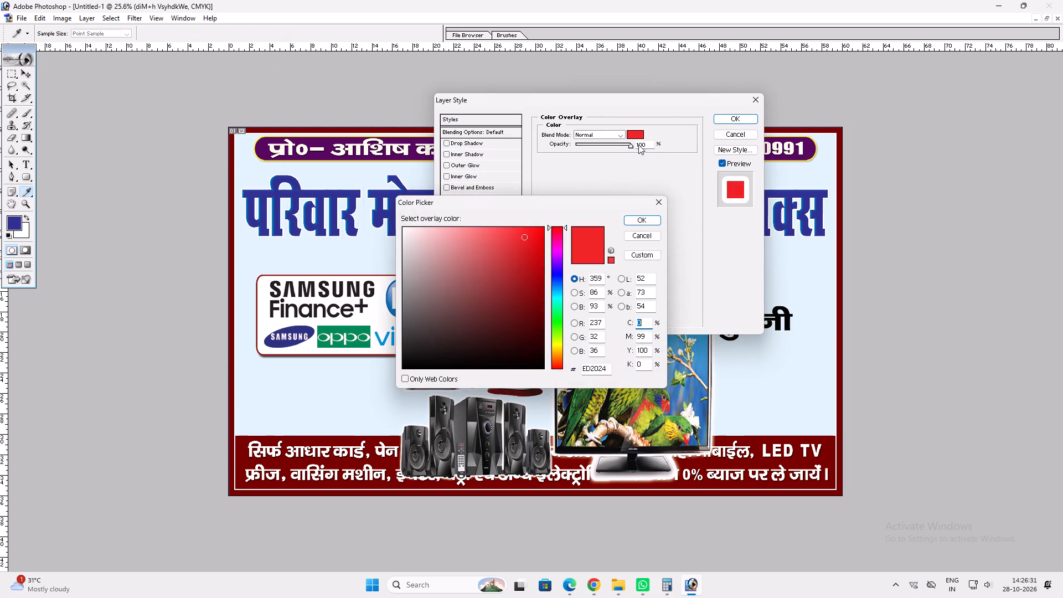
pyautogui.press('Tab')
pyautogui.press('Tab')
pyautogui.press('Tab')
pyautogui.press('3')
pyautogui.press('0')
pyautogui.press('Return')
pyautogui.press('Return')
# Scale the कपड़ी टेलीकॉम line down slightly above the shop title.
pyautogui.press('v')
pyautogui.hotkey('ctrl', 't')
pyautogui.keyDown('shift'); pyautogui.click(613, 186); pyautogui.keyUp('shift')
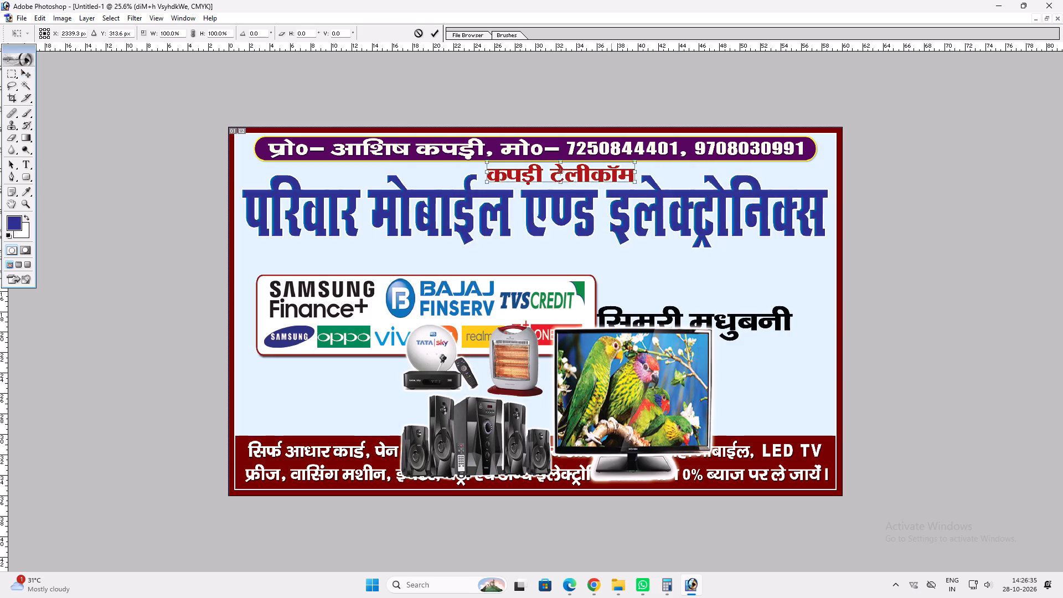
pyautogui.keyDown('shift'); pyautogui.moveTo(635, 165); pyautogui.dragTo(629, 166); pyautogui.keyUp('shift')
pyautogui.hotkey('shift', 'Return')
pyautogui.press('v')
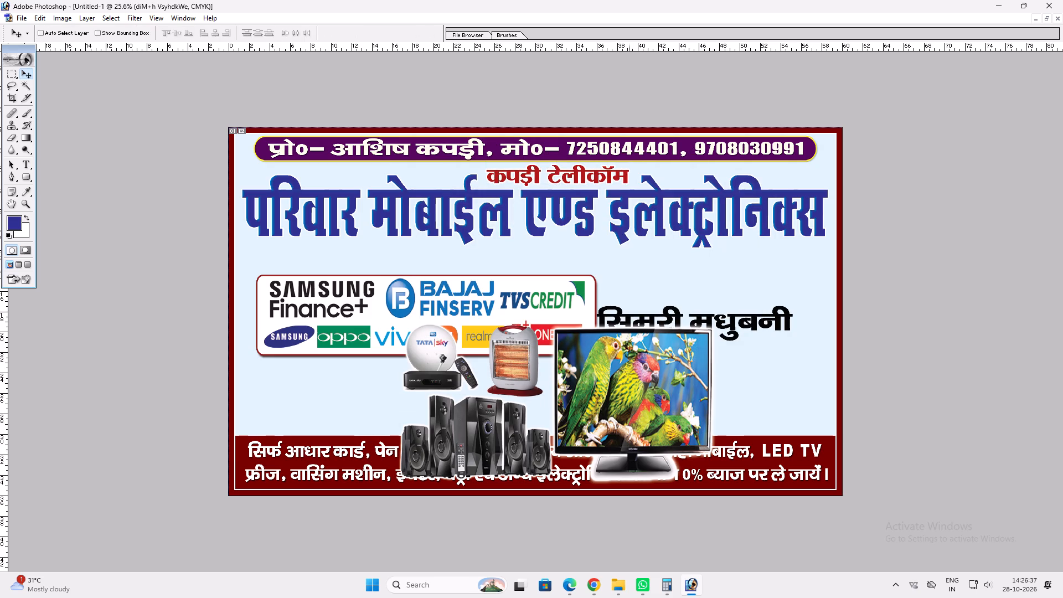
# Rasterize the large blue shop title in preparation for a Motion Blur.
pyautogui.keyDown('ctrl'); pyautogui.click(623, 194); pyautogui.keyUp('ctrl')
pyautogui.hotkey('ctrl', 'j')
pyautogui.hotkey('alt', 't')
pyautogui.write('bm')
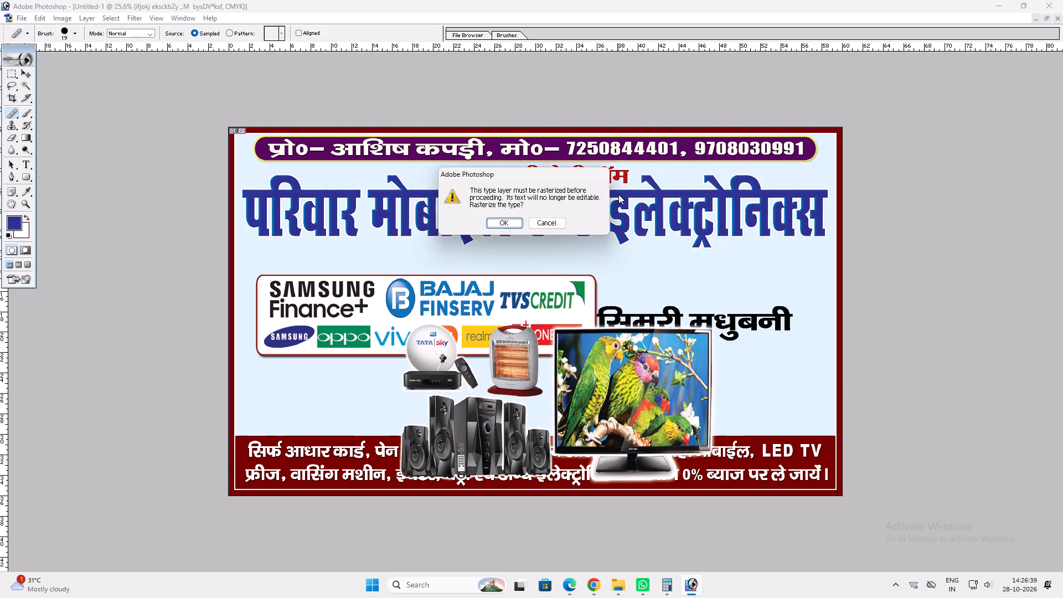
pyautogui.press('Return')
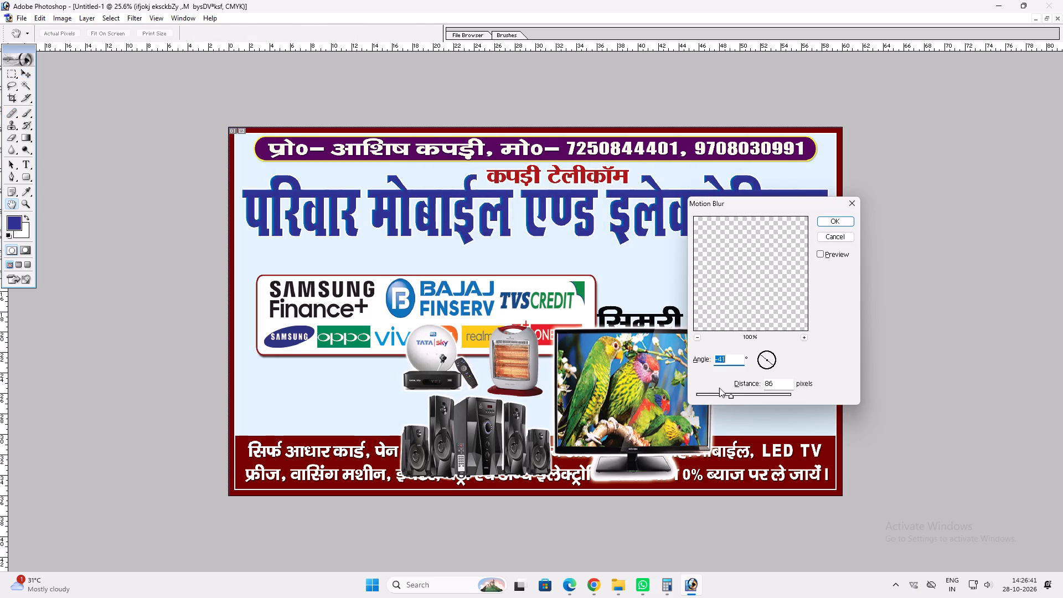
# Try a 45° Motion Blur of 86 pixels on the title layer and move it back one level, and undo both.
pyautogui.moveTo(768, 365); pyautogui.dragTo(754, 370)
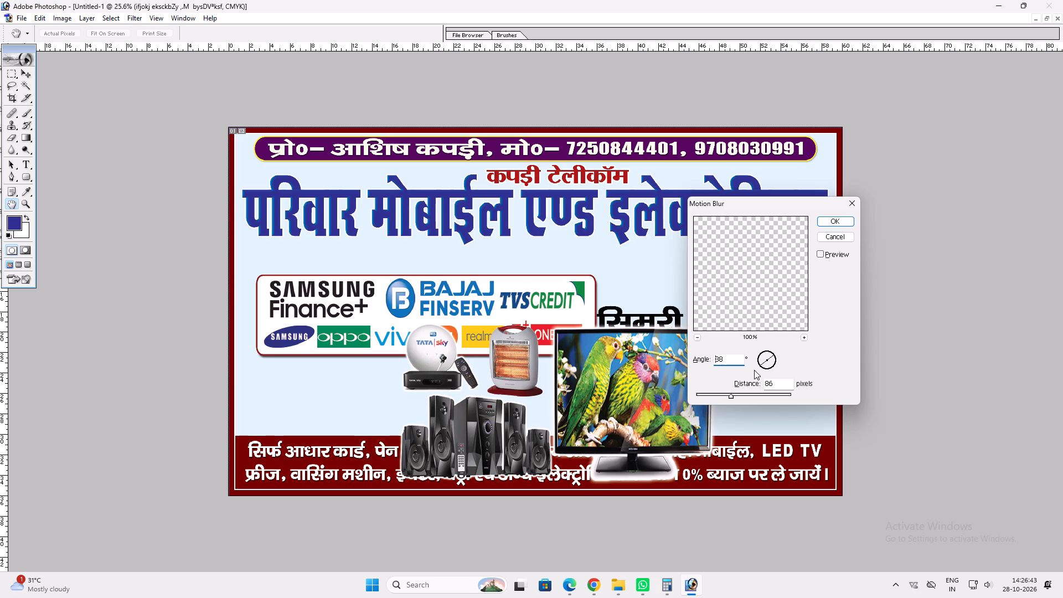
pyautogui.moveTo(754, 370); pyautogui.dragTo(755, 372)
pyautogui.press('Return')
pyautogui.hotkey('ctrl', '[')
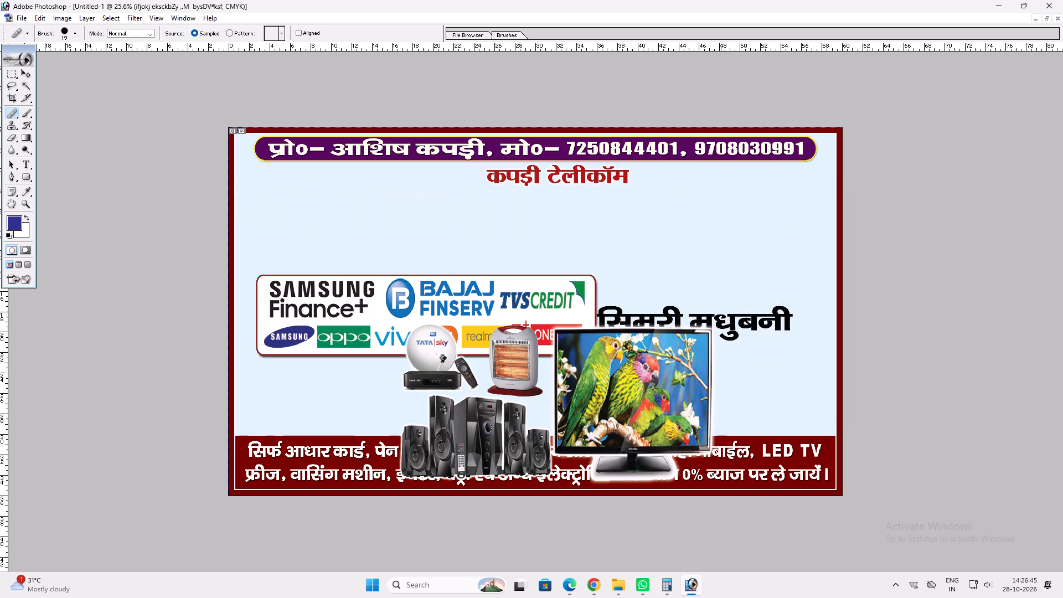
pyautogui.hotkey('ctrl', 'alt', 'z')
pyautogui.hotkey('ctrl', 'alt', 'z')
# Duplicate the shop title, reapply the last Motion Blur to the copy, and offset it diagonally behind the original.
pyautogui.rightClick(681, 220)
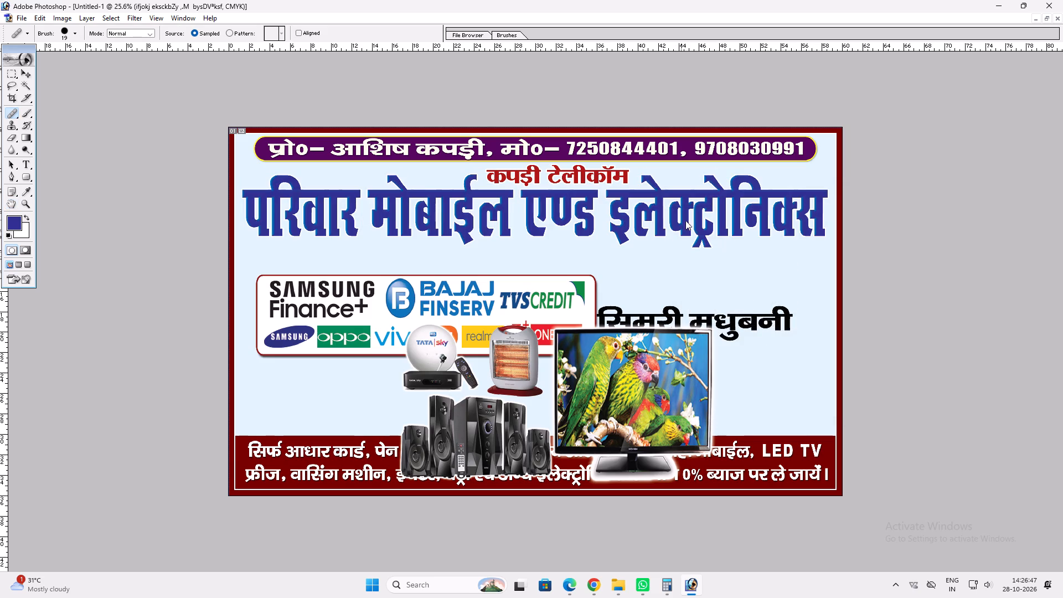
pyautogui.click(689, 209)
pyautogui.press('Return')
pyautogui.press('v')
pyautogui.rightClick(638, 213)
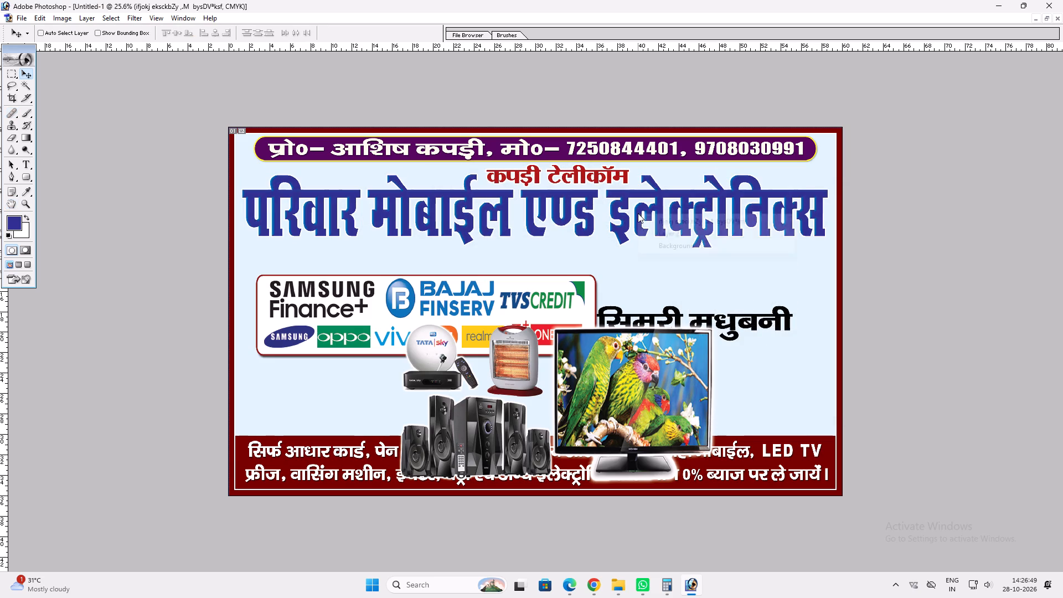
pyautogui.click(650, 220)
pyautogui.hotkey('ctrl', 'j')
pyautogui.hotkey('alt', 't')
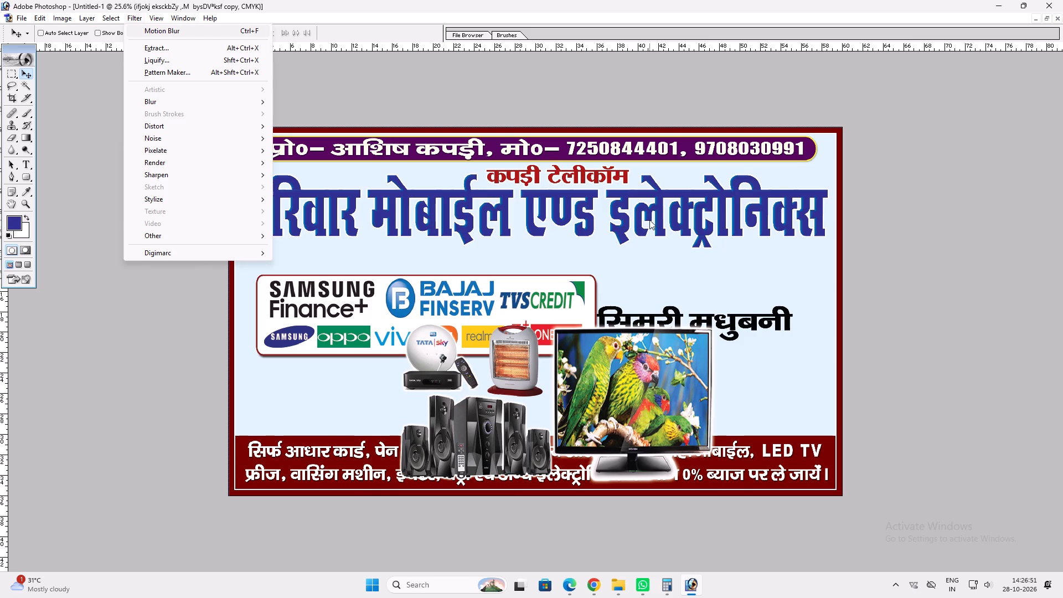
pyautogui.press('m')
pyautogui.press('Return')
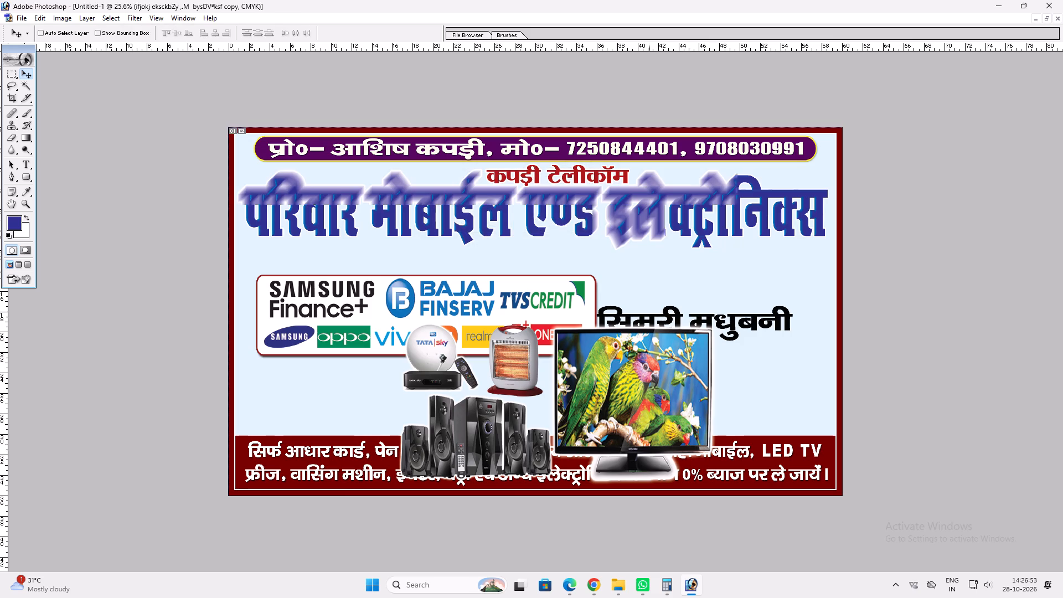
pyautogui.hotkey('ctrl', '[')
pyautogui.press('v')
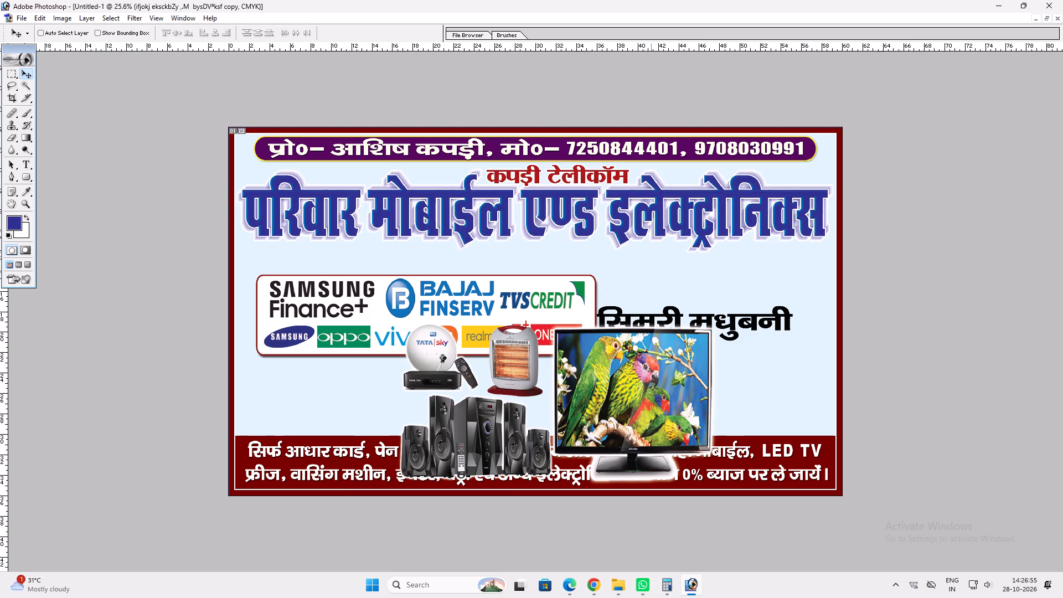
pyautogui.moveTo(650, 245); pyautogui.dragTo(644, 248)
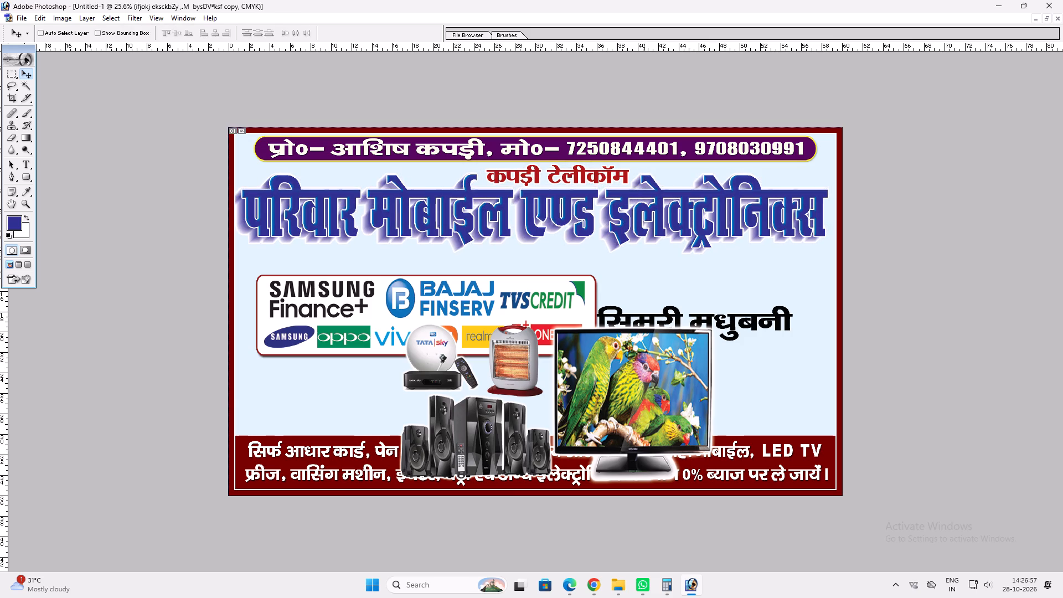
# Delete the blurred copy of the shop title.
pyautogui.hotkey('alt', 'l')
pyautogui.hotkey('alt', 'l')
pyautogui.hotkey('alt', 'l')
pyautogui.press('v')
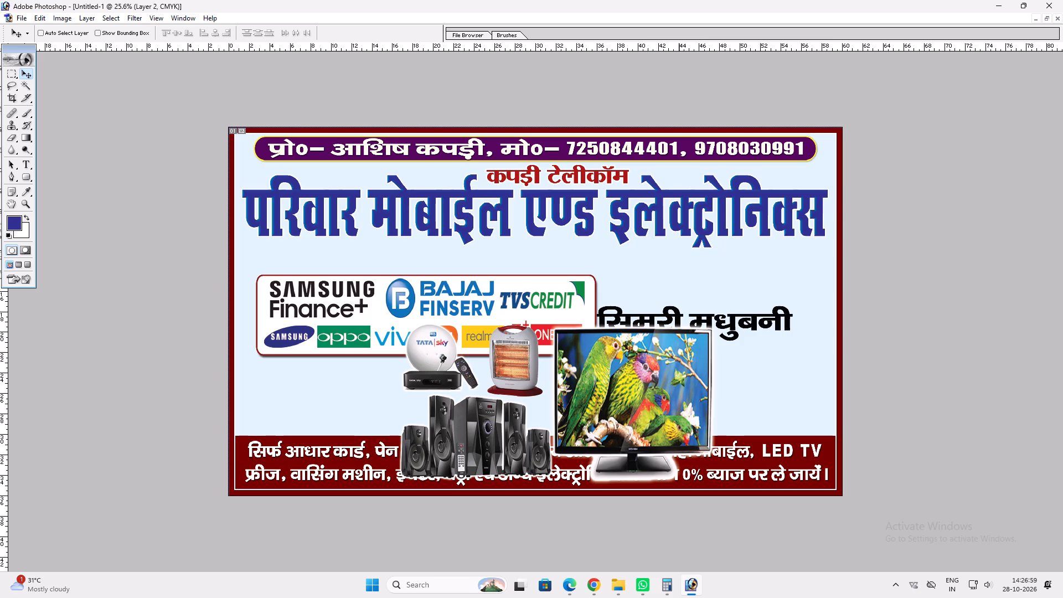
# Duplicate the shop title, apply a 45° Motion Blur with a shorter distance, and offset the copy diagonally behind the original.
pyautogui.rightClick(685, 224)
pyautogui.click(696, 231)
pyautogui.hotkey('ctrl', 'j')
pyautogui.hotkey('alt', 't')
pyautogui.write('bm')
pyautogui.press('Return')
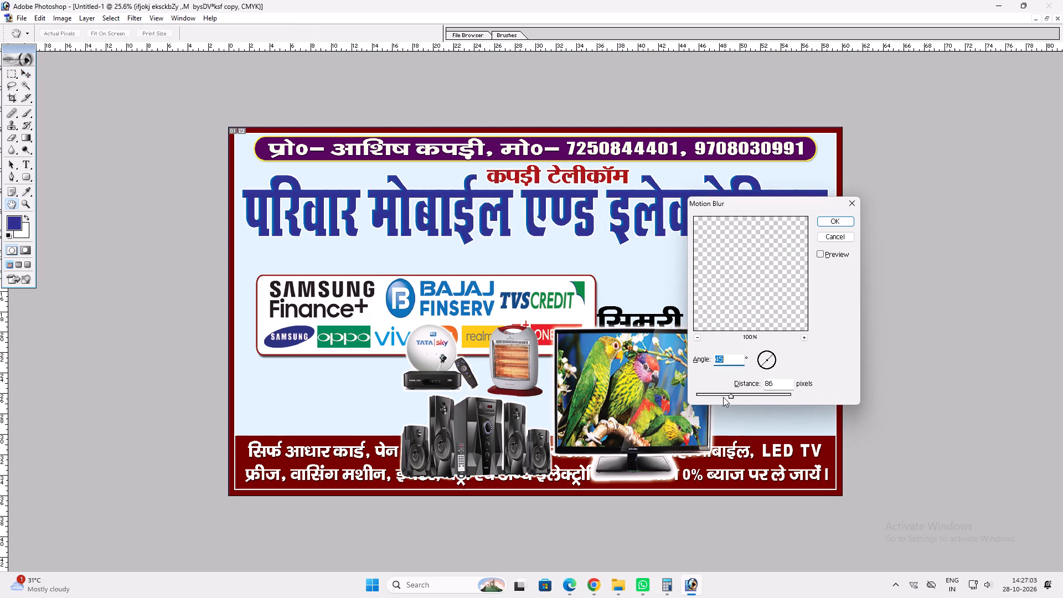
pyautogui.click(723, 397)
pyautogui.click(718, 397)
pyautogui.press('Return')
pyautogui.hotkey('ctrl', '[')
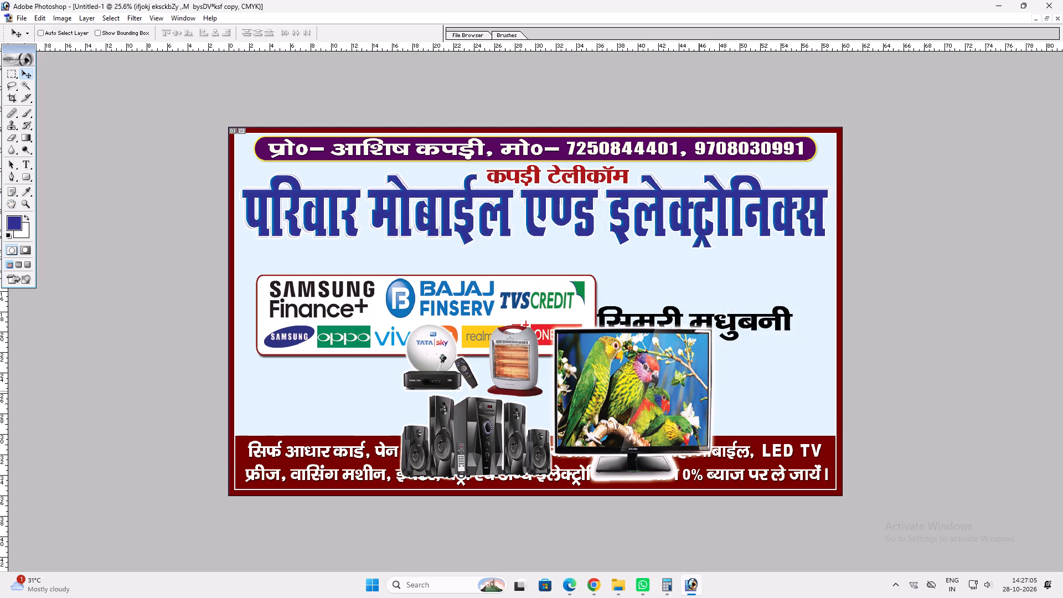
pyautogui.press('v')
pyautogui.click(755, 270)
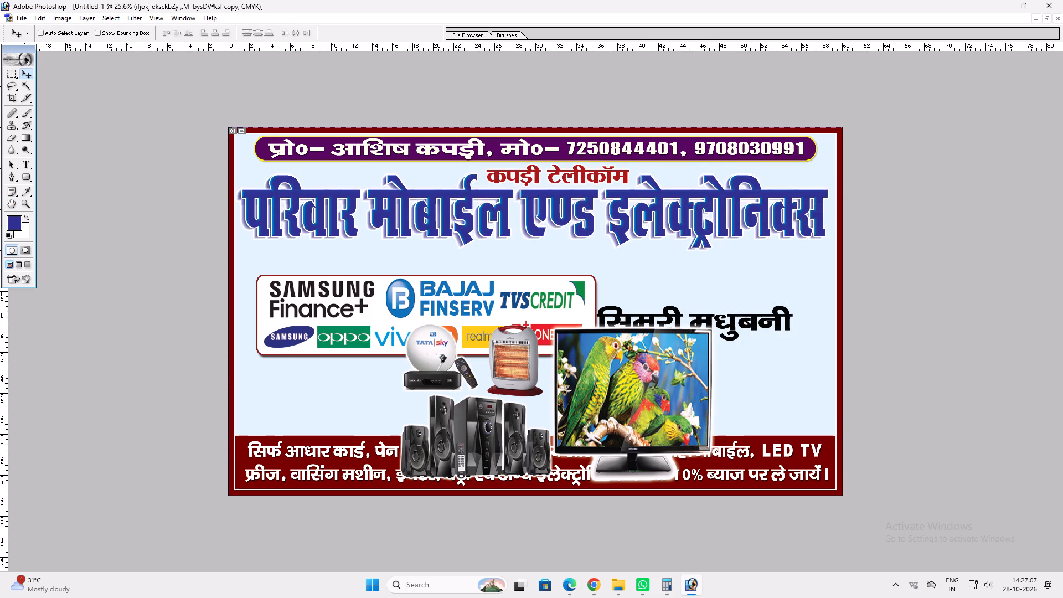
# Turn off Bevel and Emboss and its Contour on the blurred title copy.
pyautogui.press('z')
pyautogui.moveTo(636, 186); pyautogui.dragTo(757, 295)
pyautogui.press('v')
pyautogui.press('v')
pyautogui.hotkey('alt', 'l')
pyautogui.hotkey('alt', 'y')
pyautogui.press('n')
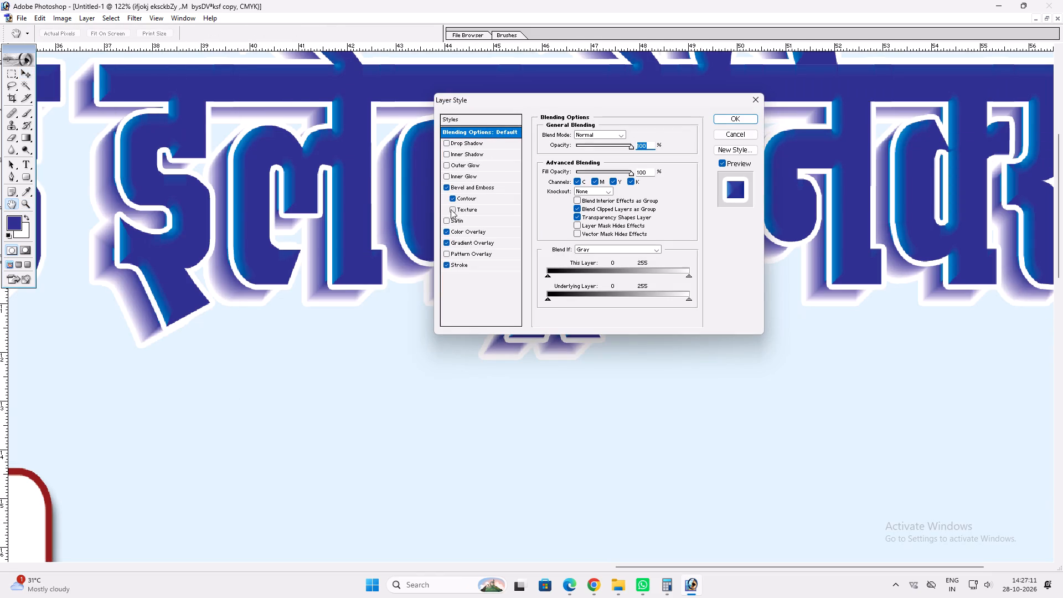
pyautogui.click(451, 201)
pyautogui.click(448, 188)
# Change the blurred title copy's Color Overlay to white.
pyautogui.click(477, 227)
pyautogui.click(476, 231)
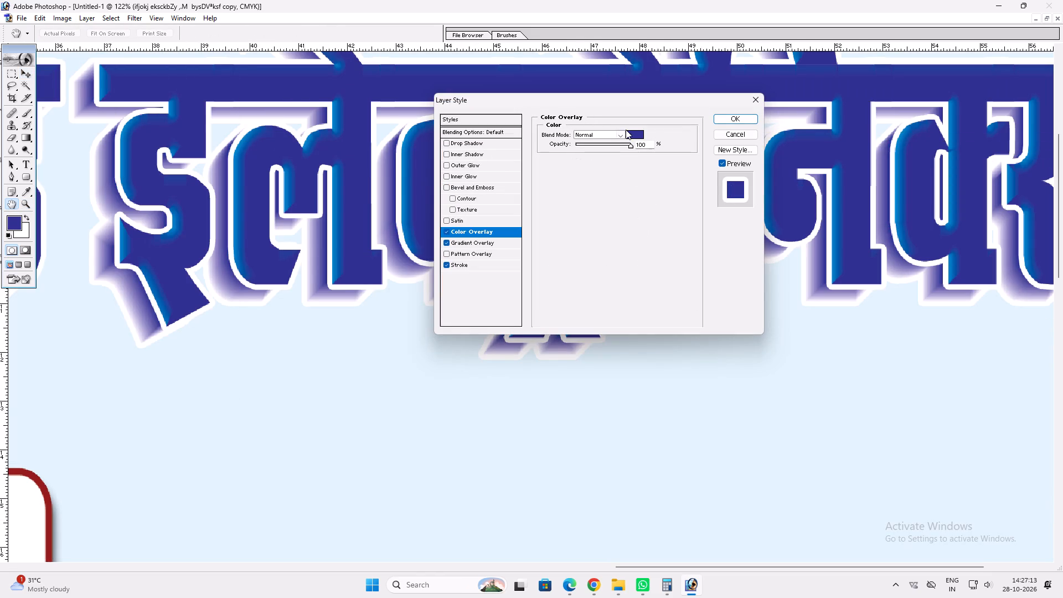
pyautogui.click(636, 130)
pyautogui.moveTo(445, 256); pyautogui.dragTo(286, 111)
pyautogui.press('Return')
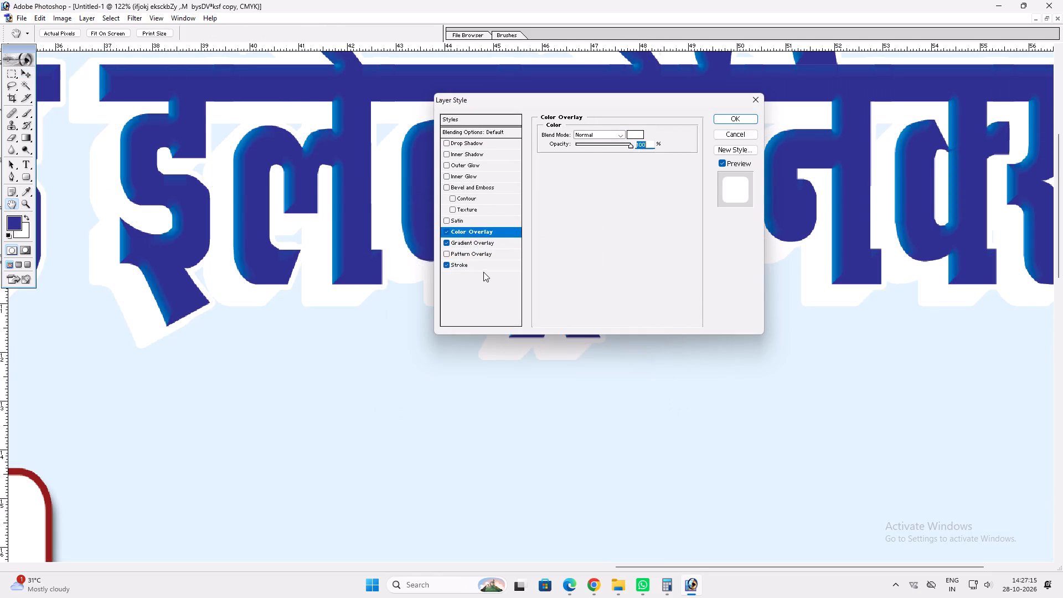
# Set the blurred title copy's Stroke colour to light grey D9D3D3 and reduce the stroke size slightly.
pyautogui.click(476, 267)
pyautogui.click(570, 199)
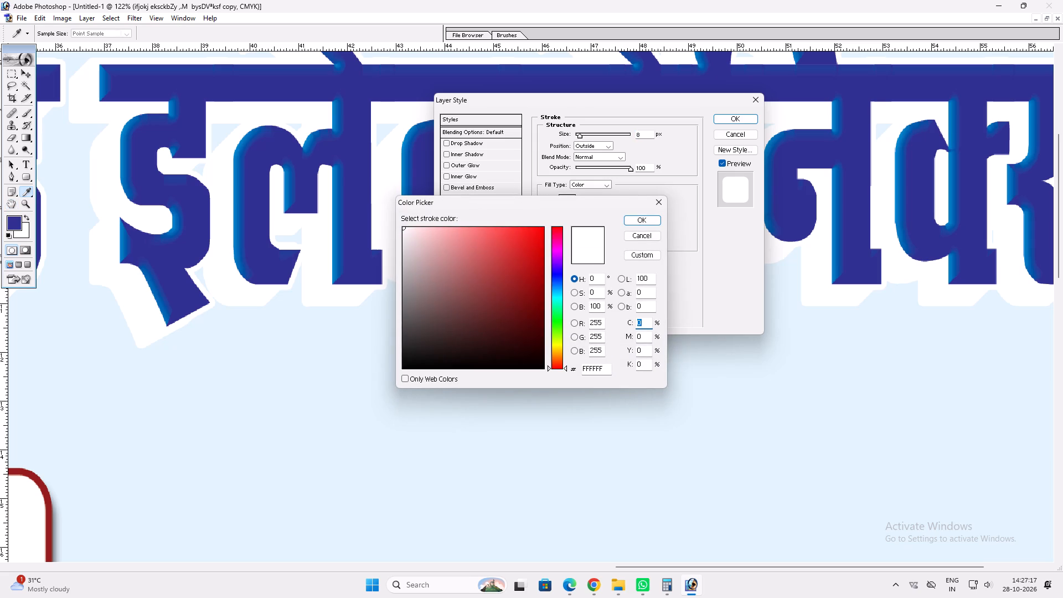
pyautogui.click(409, 244)
pyautogui.click(407, 244)
pyautogui.click(404, 242)
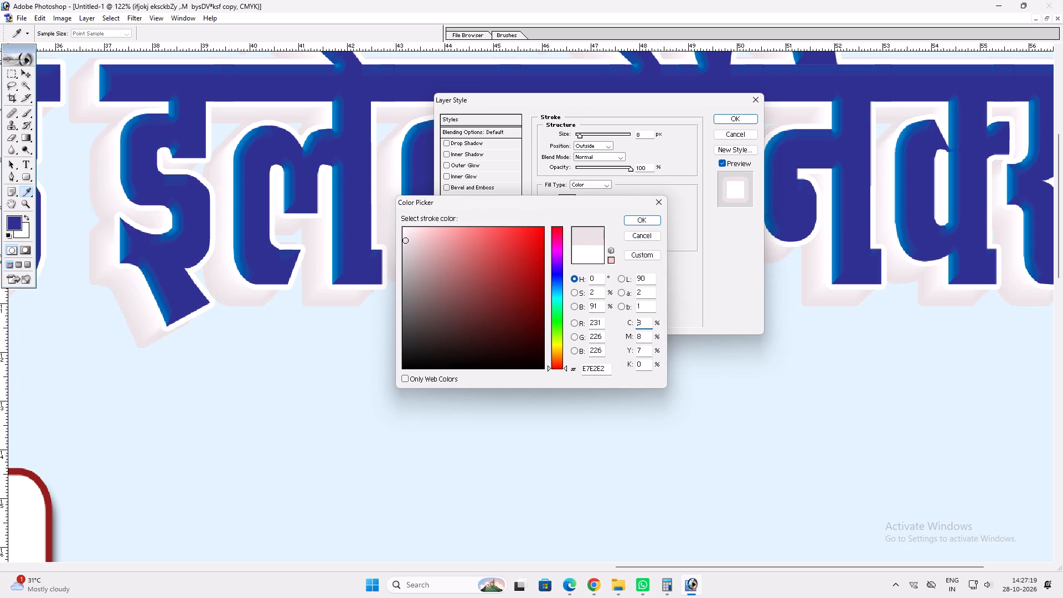
pyautogui.moveTo(408, 240); pyautogui.dragTo(410, 249)
pyautogui.click(409, 250)
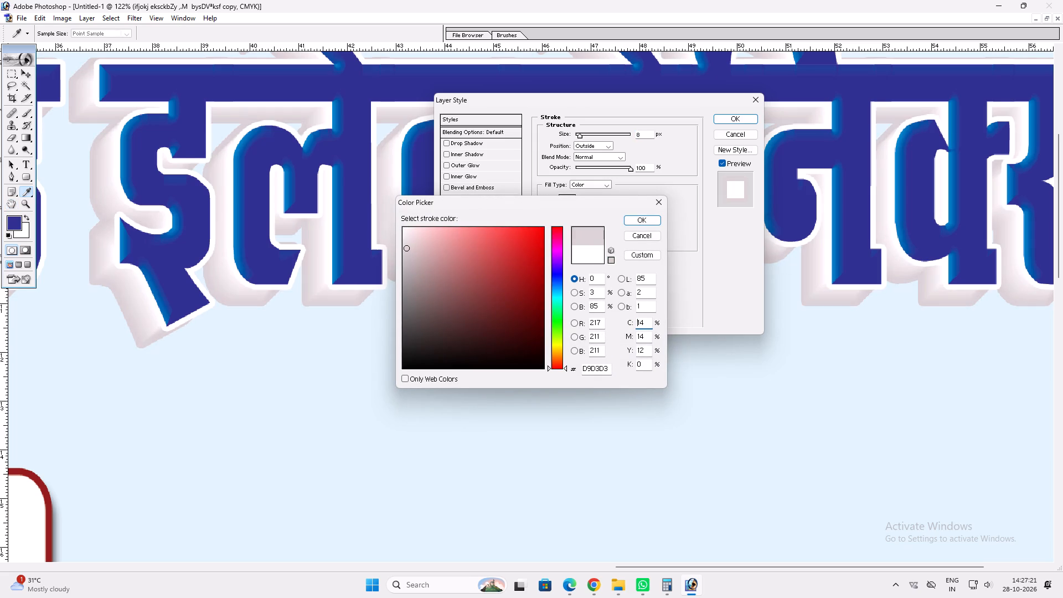
pyautogui.press('Return')
pyautogui.scroll(-3, 690, 179)
pyautogui.scroll(-1, 649, 215)
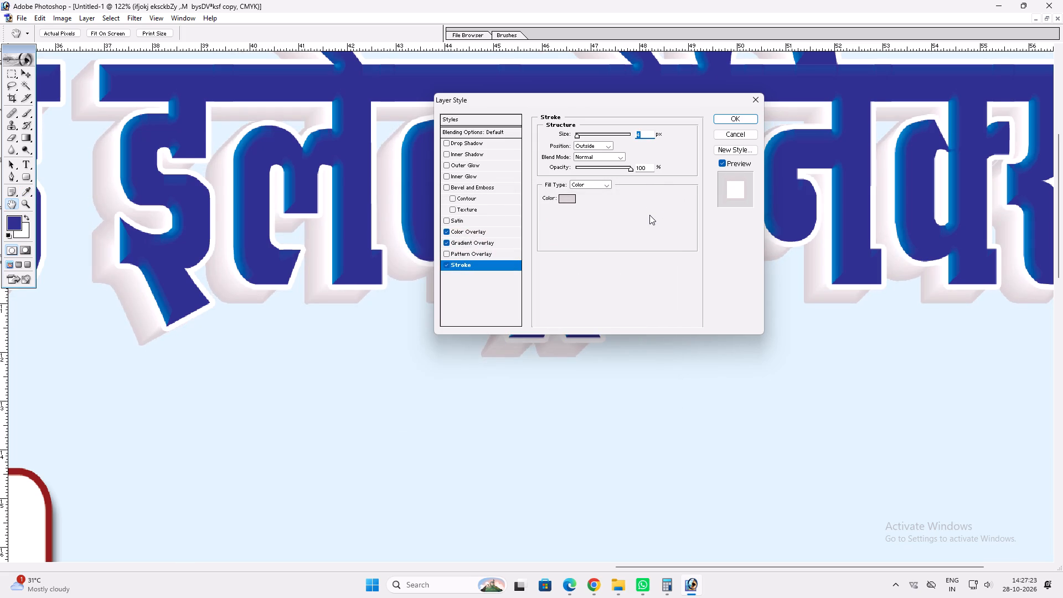
# Add a black Drop Shadow to the blurred title copy: 39% opacity, Global Light off, angle 52°, distance 14 px, slightly larger size.
pyautogui.click(475, 144)
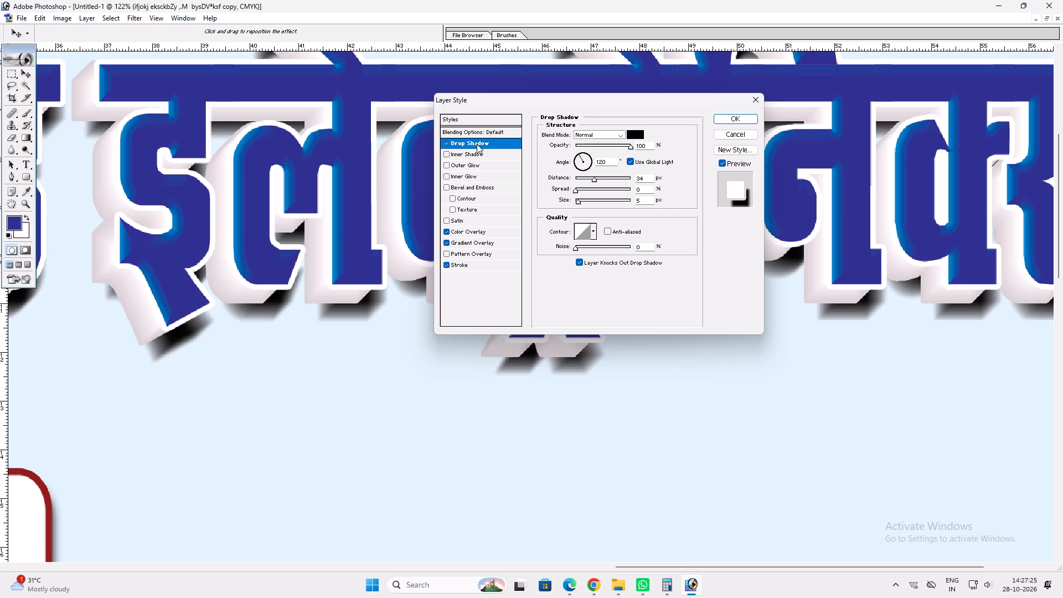
pyautogui.moveTo(627, 148); pyautogui.dragTo(609, 148)
pyautogui.moveTo(591, 178); pyautogui.dragTo(587, 179)
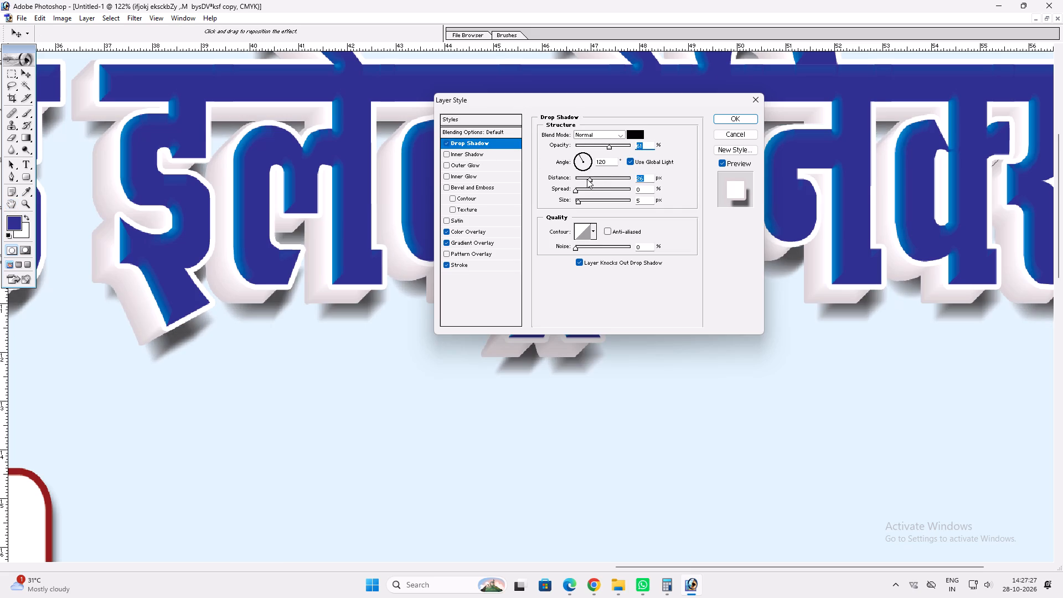
pyautogui.moveTo(587, 179); pyautogui.dragTo(582, 179)
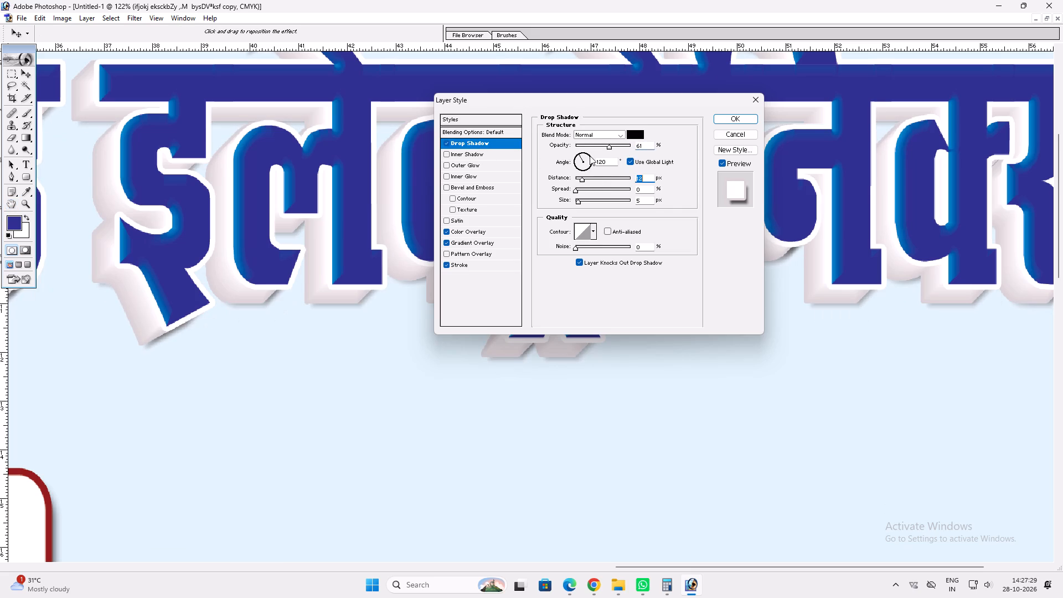
pyautogui.click(610, 148)
pyautogui.click(607, 148)
pyautogui.click(601, 149)
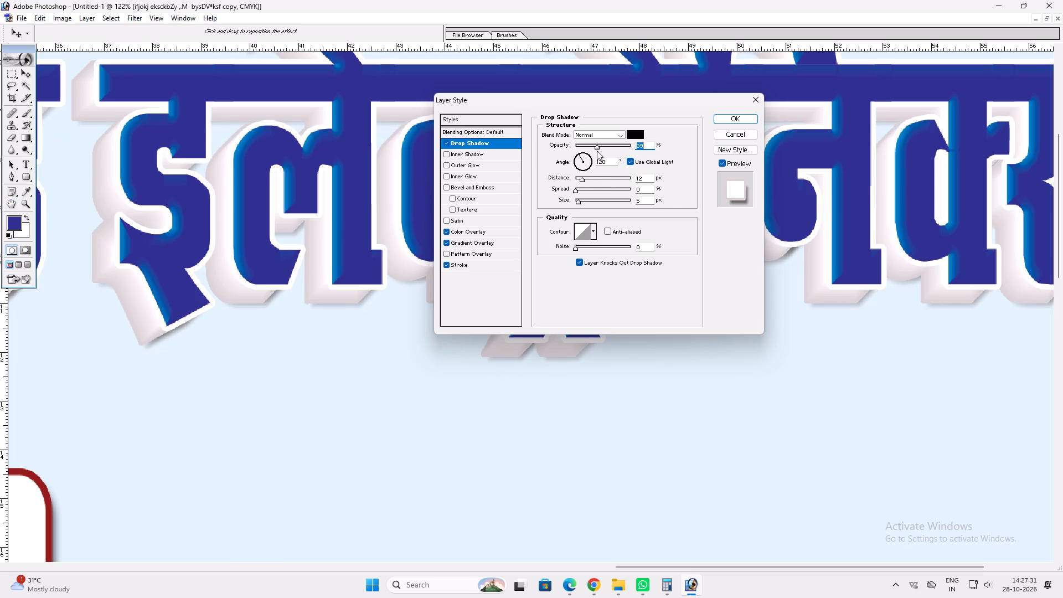
pyautogui.click(597, 151)
pyautogui.click(631, 164)
pyautogui.moveTo(812, 320); pyautogui.dragTo(806, 322)
pyautogui.click(806, 322)
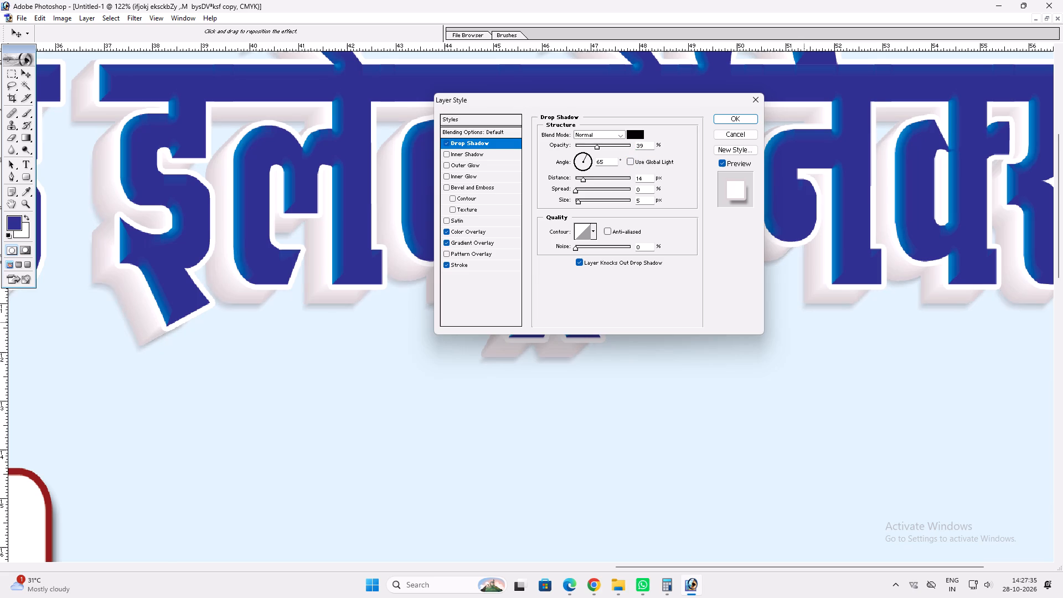
pyautogui.click(583, 179)
pyautogui.click(581, 202)
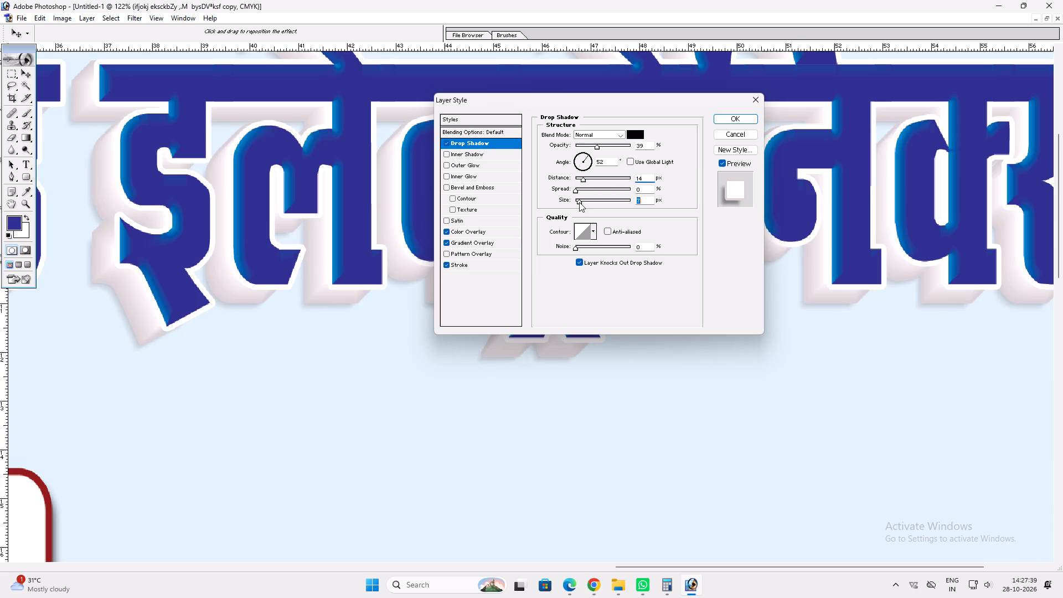
pyautogui.press('Return')
pyautogui.press('Return')
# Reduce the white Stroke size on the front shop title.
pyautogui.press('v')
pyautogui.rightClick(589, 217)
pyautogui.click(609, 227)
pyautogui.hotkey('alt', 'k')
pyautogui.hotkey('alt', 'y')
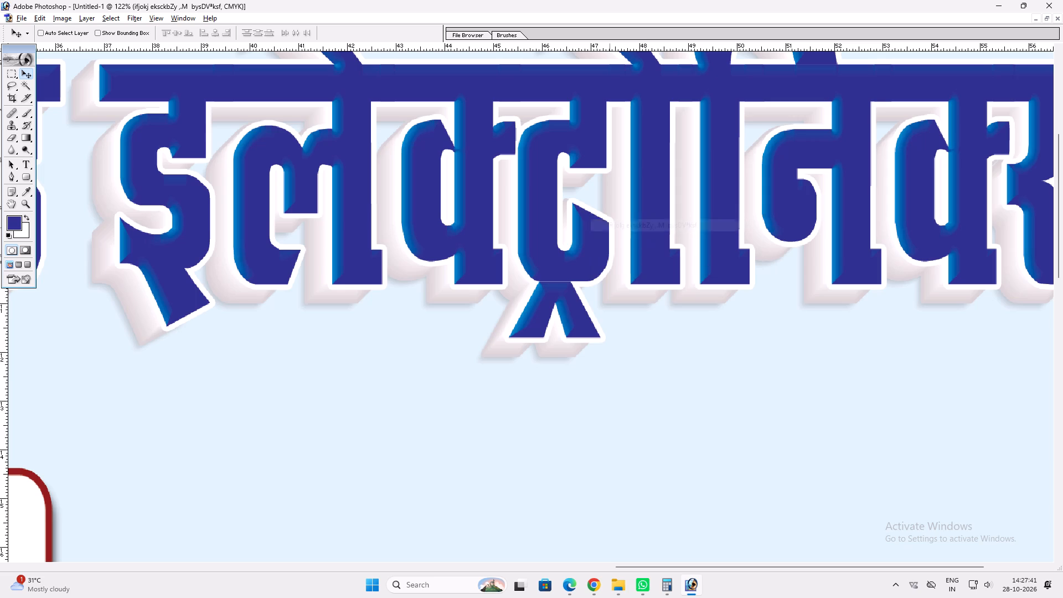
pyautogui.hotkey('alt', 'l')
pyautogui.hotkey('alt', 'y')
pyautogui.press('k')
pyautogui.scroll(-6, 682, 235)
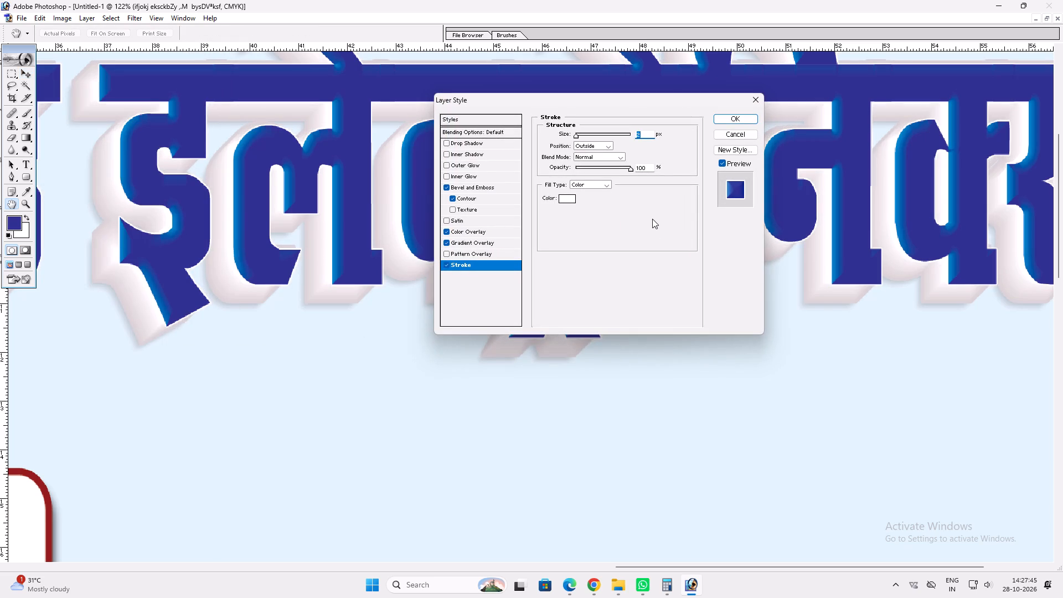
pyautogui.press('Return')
# Thicken the front shop title's white Stroke and nudge the title up slightly.
pyautogui.press('v')
pyautogui.press('space')
pyautogui.press('space')
pyautogui.press('space')
pyautogui.press('space')
pyautogui.press('space')
pyautogui.press('space')
pyautogui.press('space')
pyautogui.rightClick(628, 212)
pyautogui.click(650, 218)
pyautogui.press('v')
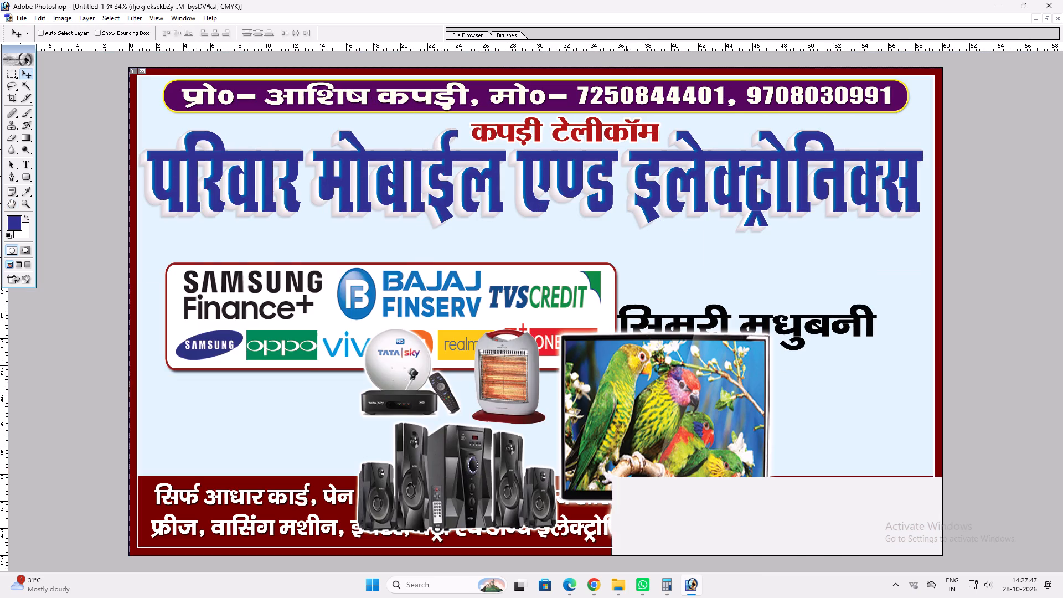
pyautogui.hotkey('alt', 'l')
pyautogui.hotkey('alt', 'y')
pyautogui.press('k')
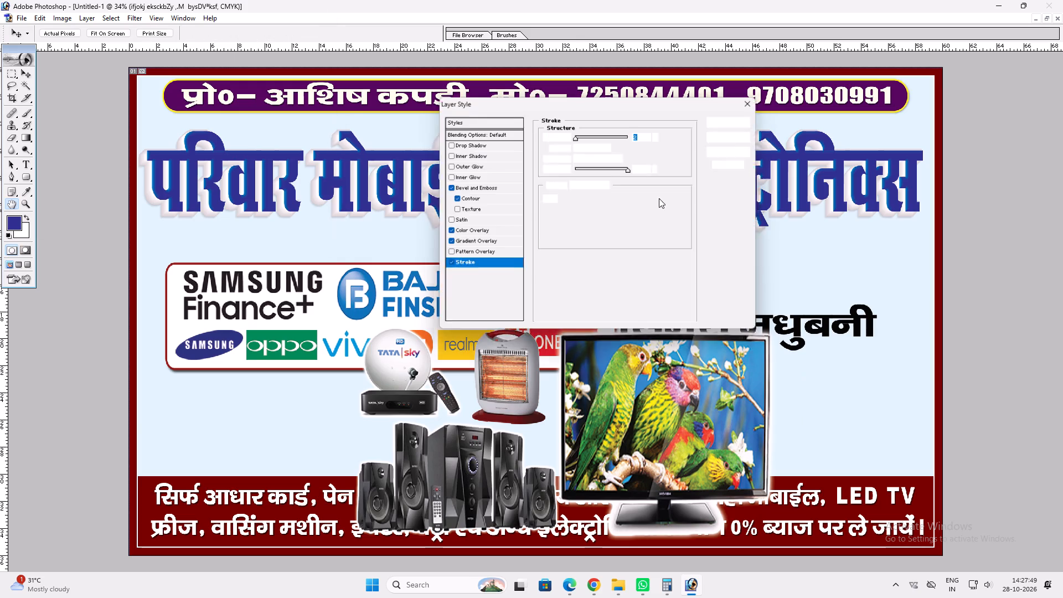
pyautogui.scroll(4, 673, 235)
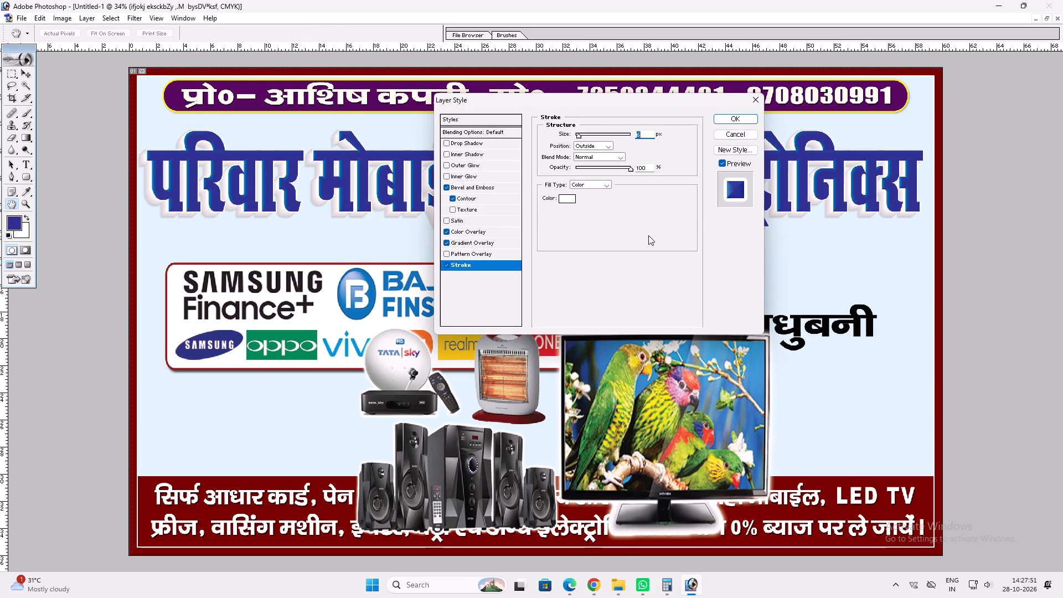
pyautogui.scroll(1, 648, 235)
pyautogui.press('Return')
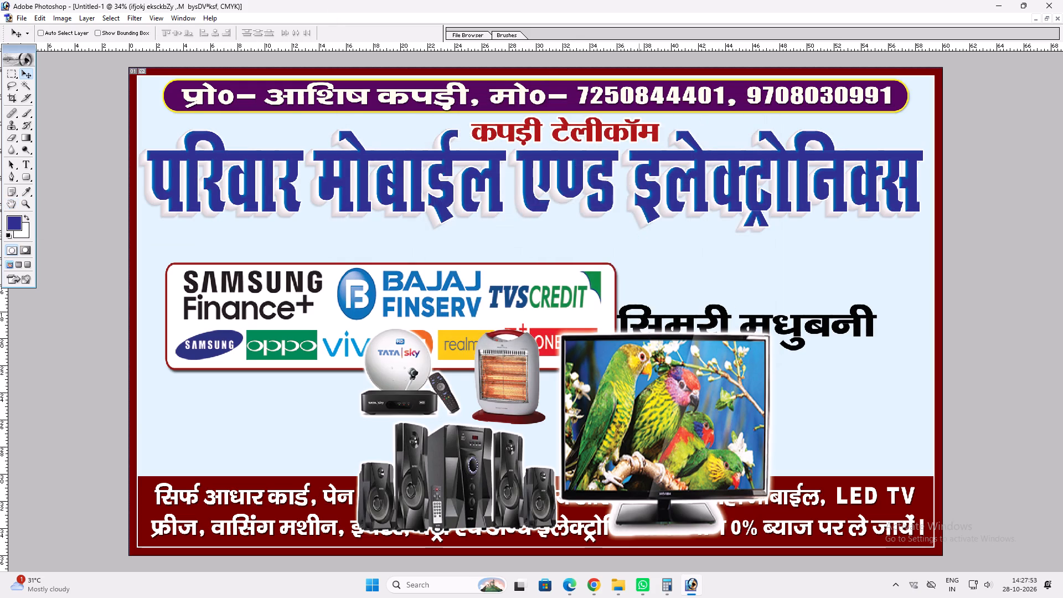
pyautogui.press('Up')
pyautogui.press('Up')
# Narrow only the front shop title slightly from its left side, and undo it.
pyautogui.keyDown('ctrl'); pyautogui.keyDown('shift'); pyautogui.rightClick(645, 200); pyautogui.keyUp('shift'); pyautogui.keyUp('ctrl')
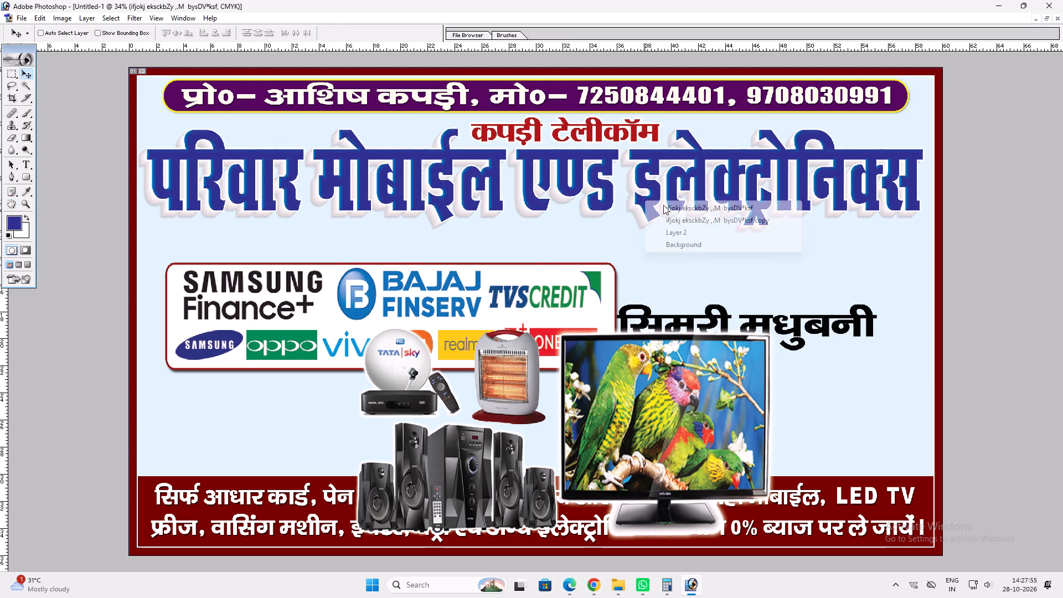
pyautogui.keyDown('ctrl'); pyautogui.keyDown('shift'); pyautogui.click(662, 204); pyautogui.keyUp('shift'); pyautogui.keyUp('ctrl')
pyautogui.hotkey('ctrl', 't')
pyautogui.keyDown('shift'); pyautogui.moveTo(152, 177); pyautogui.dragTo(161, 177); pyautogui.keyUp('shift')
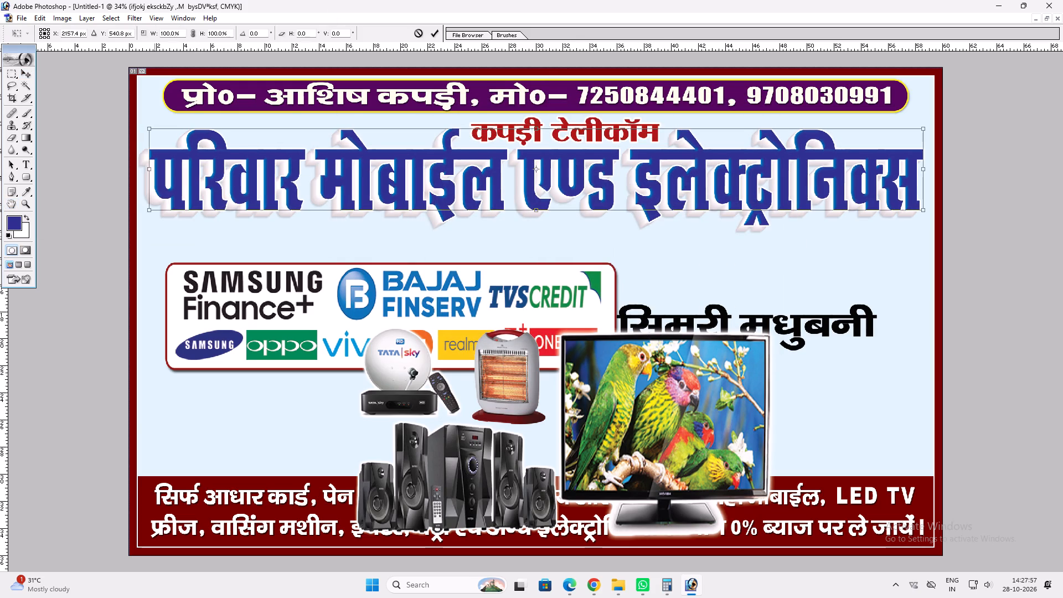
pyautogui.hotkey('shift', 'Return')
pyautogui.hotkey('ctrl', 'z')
# Transform the front title together with its blurred copy, narrowing both slightly from the left side and stretching the height to about 101.1%.
pyautogui.keyDown('ctrl'); pyautogui.keyDown('shift'); pyautogui.rightClick(156, 177); pyautogui.keyUp('shift'); pyautogui.keyUp('ctrl')
pyautogui.keyDown('ctrl'); pyautogui.keyDown('shift'); pyautogui.click(193, 197); pyautogui.keyUp('shift'); pyautogui.keyUp('ctrl')
pyautogui.hotkey('ctrl', 't')
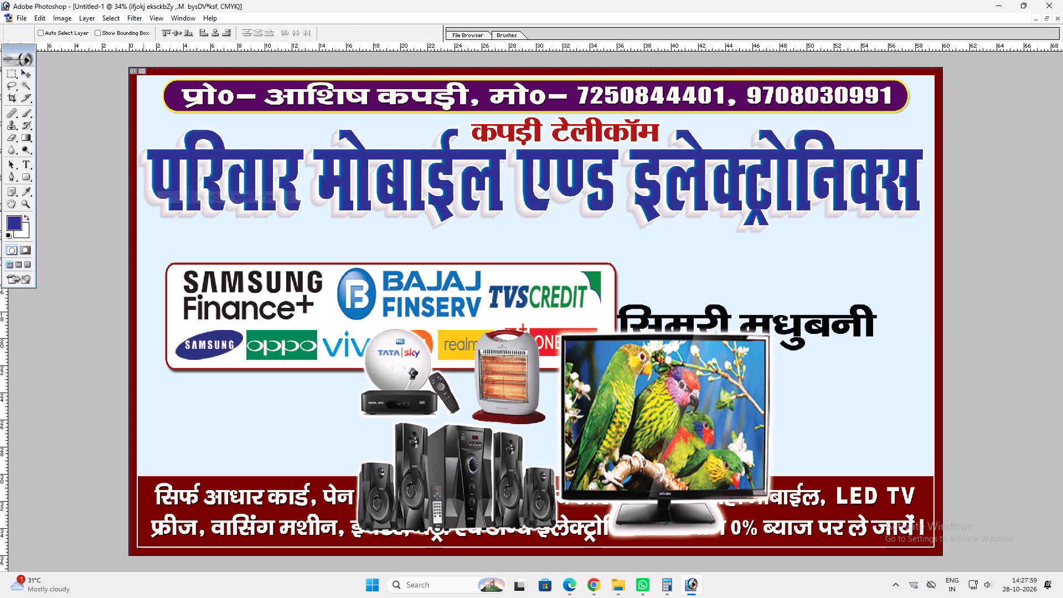
pyautogui.keyDown('shift'); pyautogui.moveTo(143, 172); pyautogui.dragTo(154, 172); pyautogui.keyUp('shift')
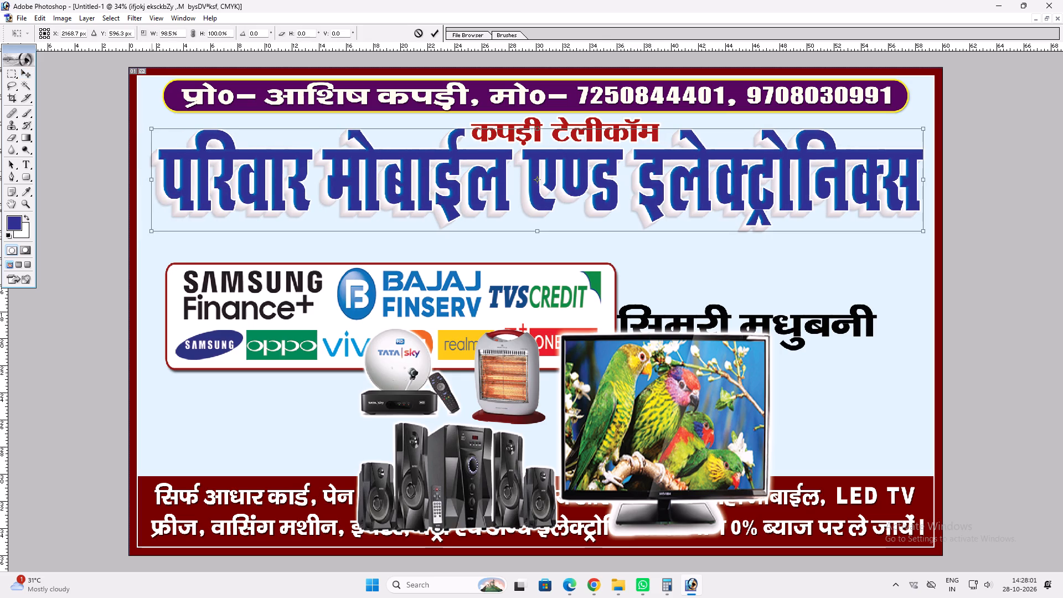
pyautogui.keyDown('shift'); pyautogui.moveTo(151, 171); pyautogui.dragTo(145, 169); pyautogui.keyUp('shift')
pyautogui.hotkey('shift', 'Return')
pyautogui.press('v')
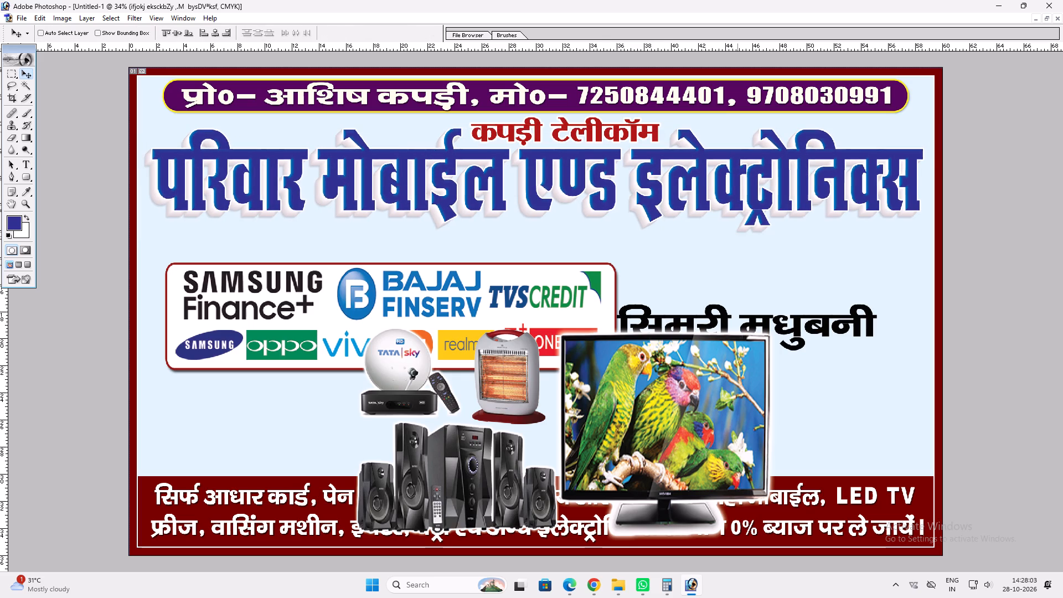
pyautogui.hotkey('ctrl', 't')
pyautogui.keyDown('shift'); pyautogui.click(864, 123); pyautogui.keyUp('shift')
pyautogui.hotkey('shift', 'Return')
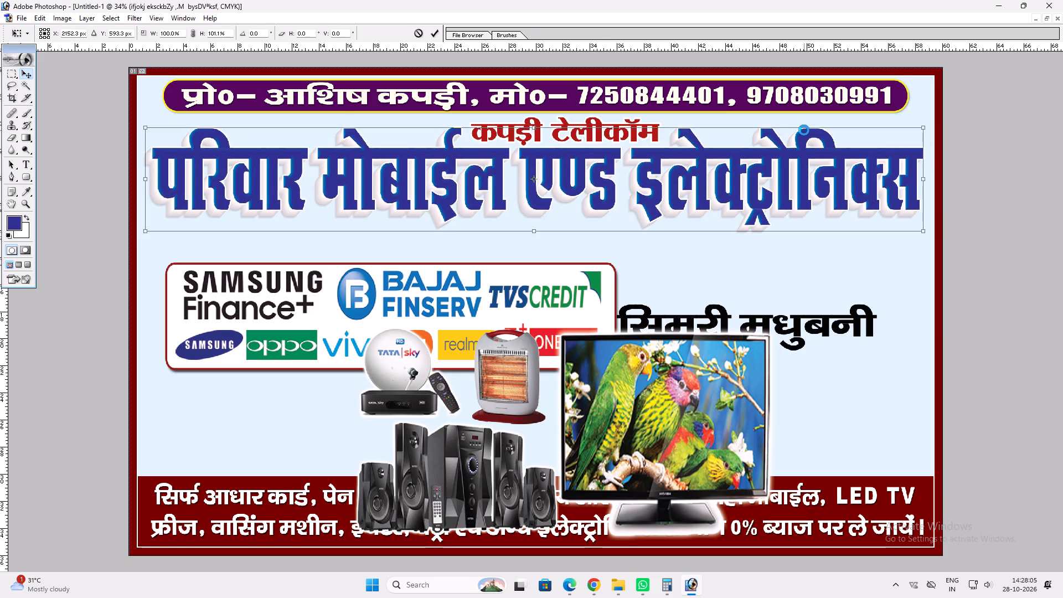
pyautogui.press('v')
# Reduce the red कपड़ी टेलीकॉम line's height to about 93.4% and nudge it up slightly above the shop title.
pyautogui.keyDown('ctrl'); pyautogui.click(654, 127); pyautogui.keyUp('ctrl')
pyautogui.hotkey('ctrl', 't')
pyautogui.keyDown('alt'); pyautogui.keyDown('shift'); pyautogui.moveTo(659, 141); pyautogui.dragTo(653, 140); pyautogui.keyUp('shift'); pyautogui.keyUp('alt')
pyautogui.keyDown('alt'); pyautogui.keyDown('shift'); pyautogui.moveTo(653, 132); pyautogui.dragTo(659, 130); pyautogui.keyUp('shift'); pyautogui.keyUp('alt')
pyautogui.hotkey('shift', 'Return')
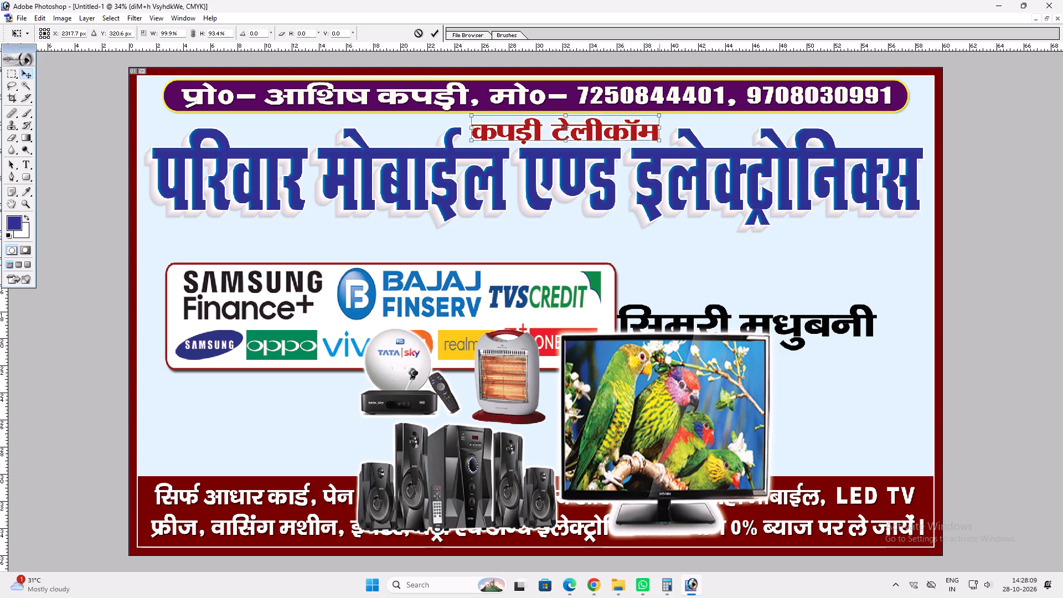
pyautogui.press('v')
pyautogui.press('Up')
pyautogui.press('v')
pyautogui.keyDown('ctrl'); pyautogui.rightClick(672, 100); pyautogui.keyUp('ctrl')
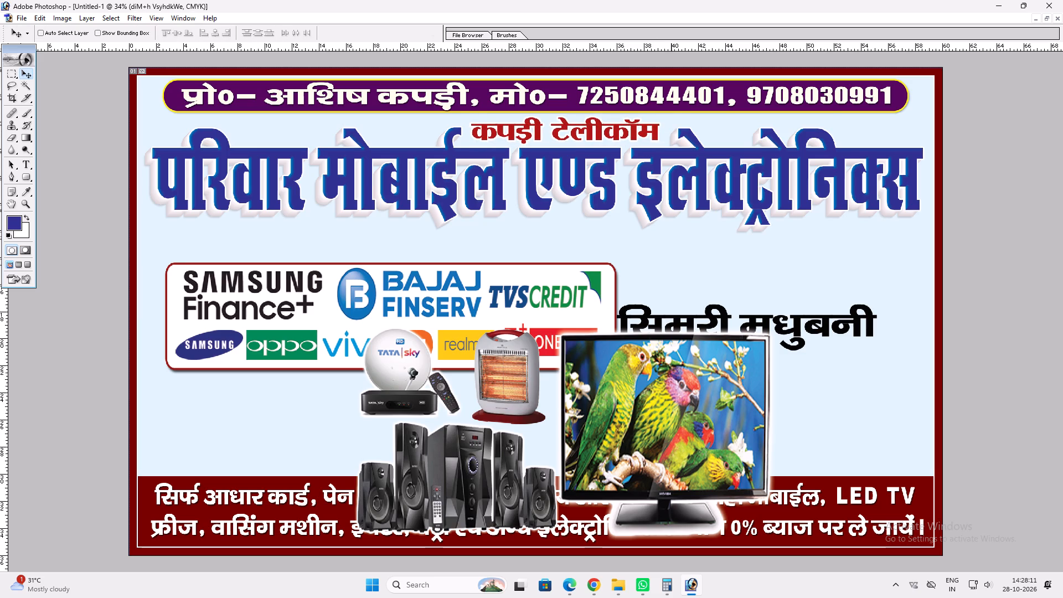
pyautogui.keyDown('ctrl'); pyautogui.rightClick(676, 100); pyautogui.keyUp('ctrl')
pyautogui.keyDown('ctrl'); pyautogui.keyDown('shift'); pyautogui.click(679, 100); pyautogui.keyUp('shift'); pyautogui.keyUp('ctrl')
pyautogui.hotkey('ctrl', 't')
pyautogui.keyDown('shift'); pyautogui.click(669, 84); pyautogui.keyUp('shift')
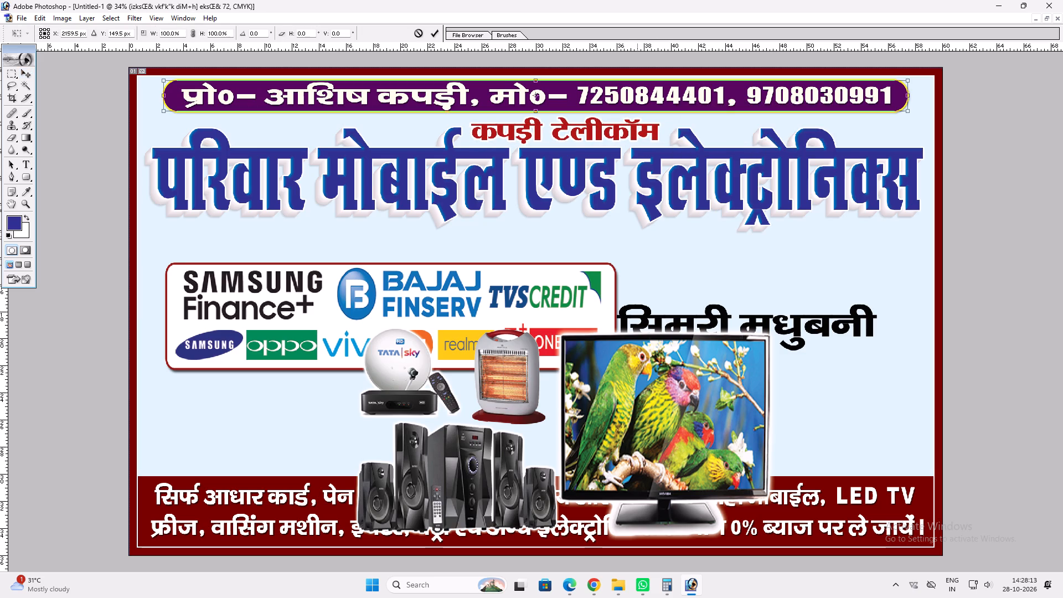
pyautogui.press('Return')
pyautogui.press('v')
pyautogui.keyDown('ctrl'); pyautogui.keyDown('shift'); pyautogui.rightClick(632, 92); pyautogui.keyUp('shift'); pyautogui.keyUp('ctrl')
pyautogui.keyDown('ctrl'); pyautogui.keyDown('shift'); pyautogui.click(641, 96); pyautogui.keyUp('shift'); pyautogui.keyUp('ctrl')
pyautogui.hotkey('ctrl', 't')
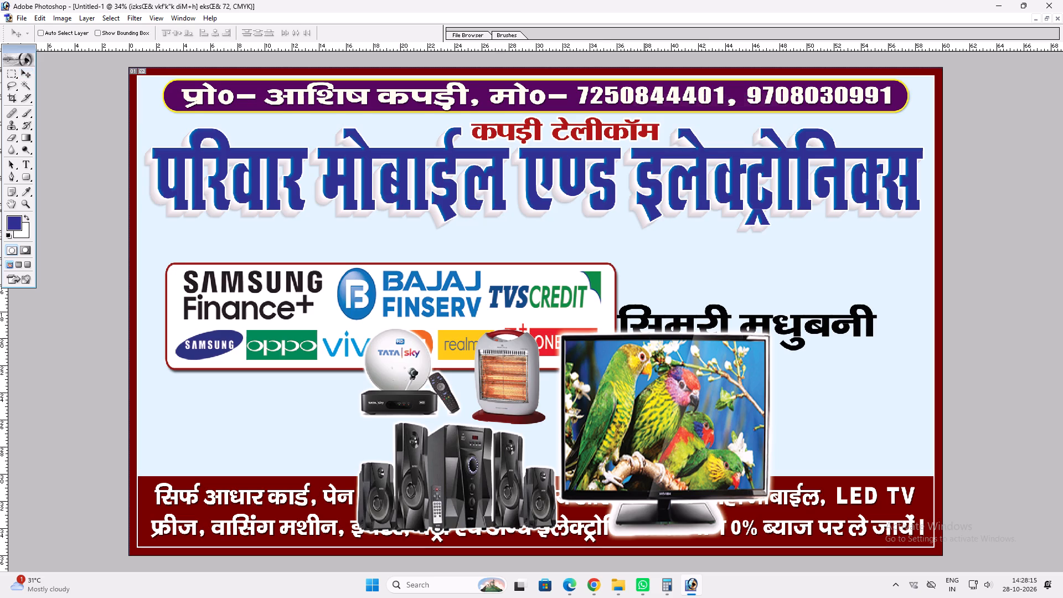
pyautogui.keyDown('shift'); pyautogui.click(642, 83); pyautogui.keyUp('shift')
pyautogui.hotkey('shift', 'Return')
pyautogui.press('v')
# Move the finance and brand logo panel up and left beneath the shop title, and widen it slightly on its right side.
pyautogui.scroll(1, 549, 252)
pyautogui.press('v')
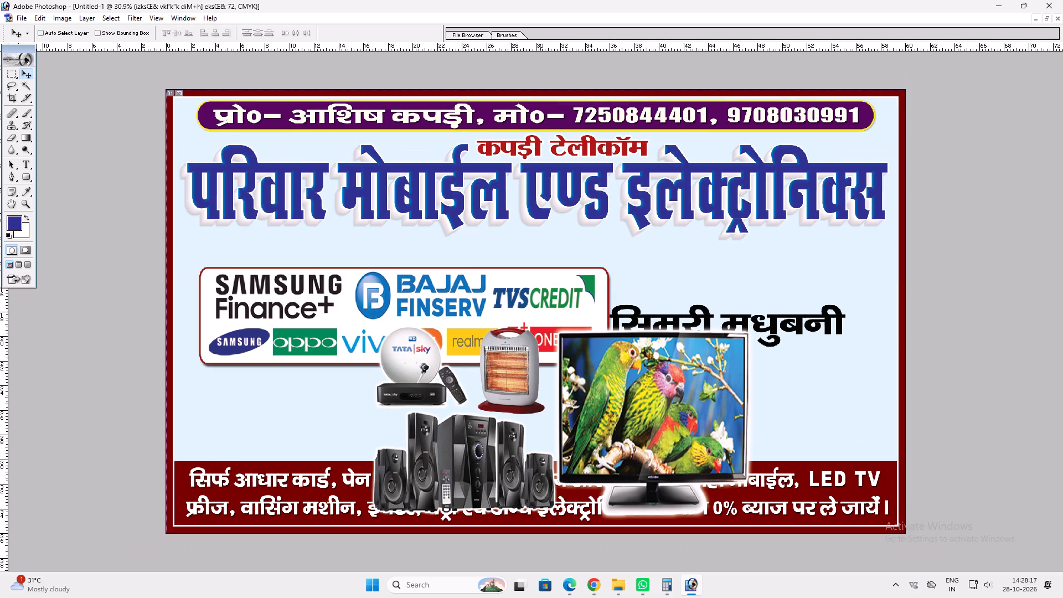
pyautogui.keyDown('ctrl'); pyautogui.click(527, 276); pyautogui.keyUp('ctrl')
pyautogui.moveTo(527, 280); pyautogui.dragTo(513, 254)
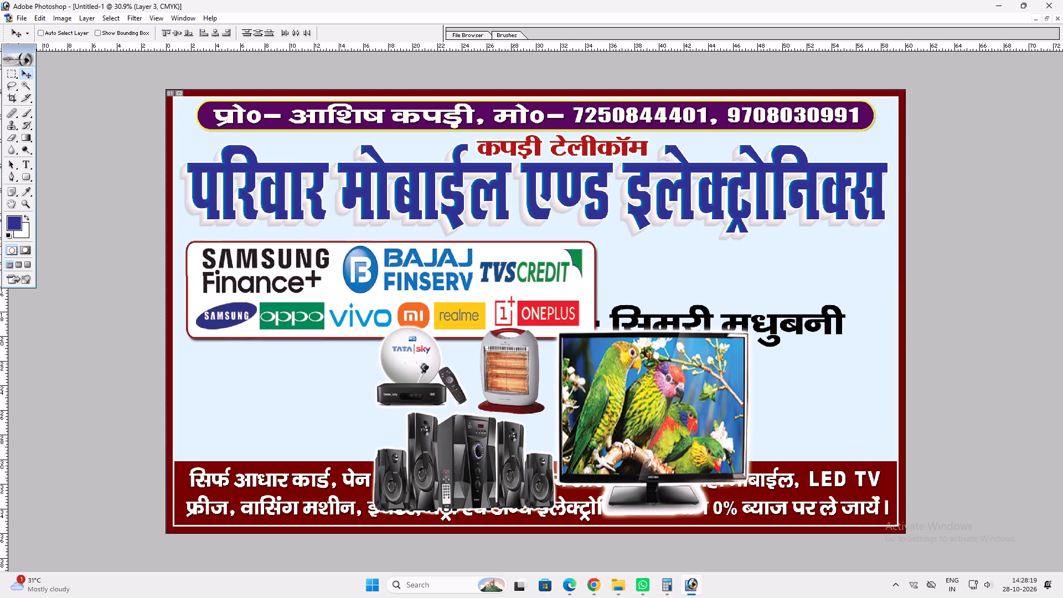
pyautogui.moveTo(513, 254); pyautogui.dragTo(512, 255)
pyautogui.hotkey('ctrl', 't')
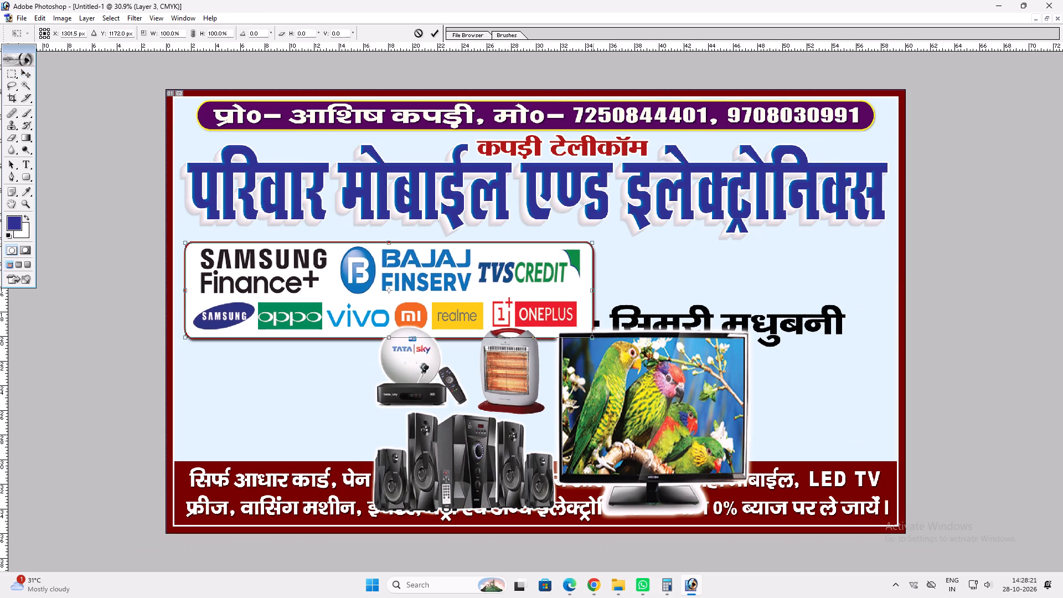
pyautogui.keyDown('shift'); pyautogui.moveTo(592, 266); pyautogui.dragTo(602, 264); pyautogui.keyUp('shift')
pyautogui.hotkey('shift', 'Return')
pyautogui.press('v')
# Lower the logo panel to open a gap beneath the shop title and stretch its bottom edge down slightly.
pyautogui.keyDown('shift'); pyautogui.moveTo(566, 266); pyautogui.dragTo(565, 277); pyautogui.keyUp('shift')
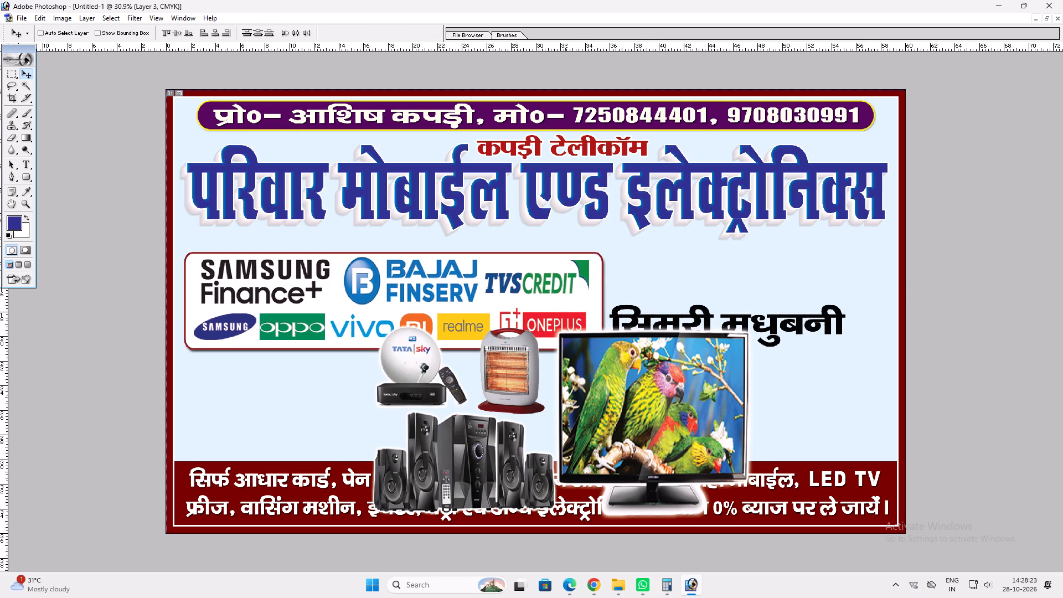
pyautogui.keyDown('shift'); pyautogui.moveTo(565, 277); pyautogui.dragTo(565, 282); pyautogui.keyUp('shift')
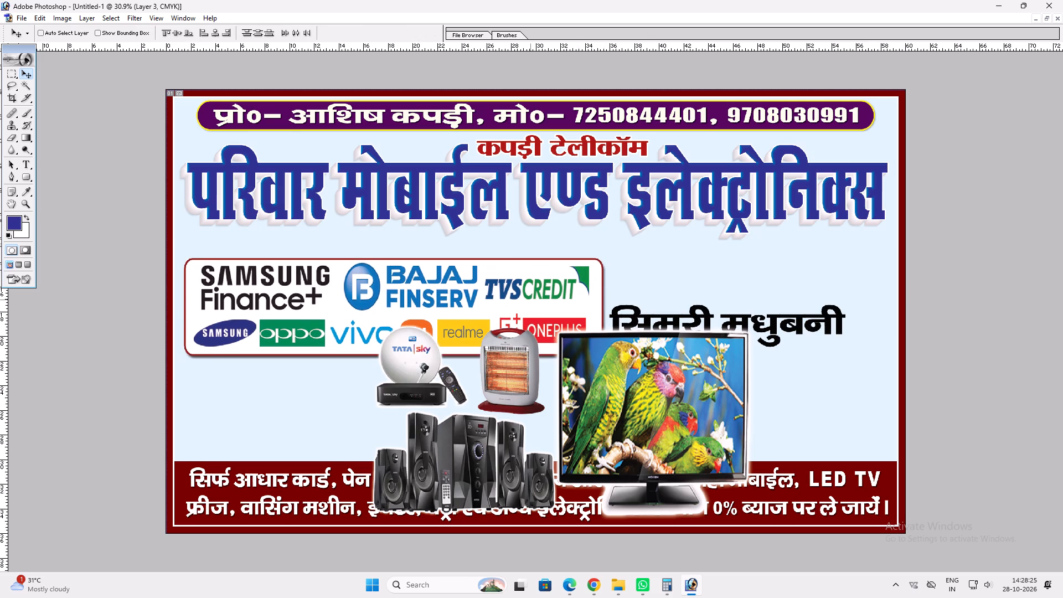
pyautogui.hotkey('ctrl', 't')
pyautogui.keyDown('shift'); pyautogui.click(474, 348); pyautogui.keyUp('shift')
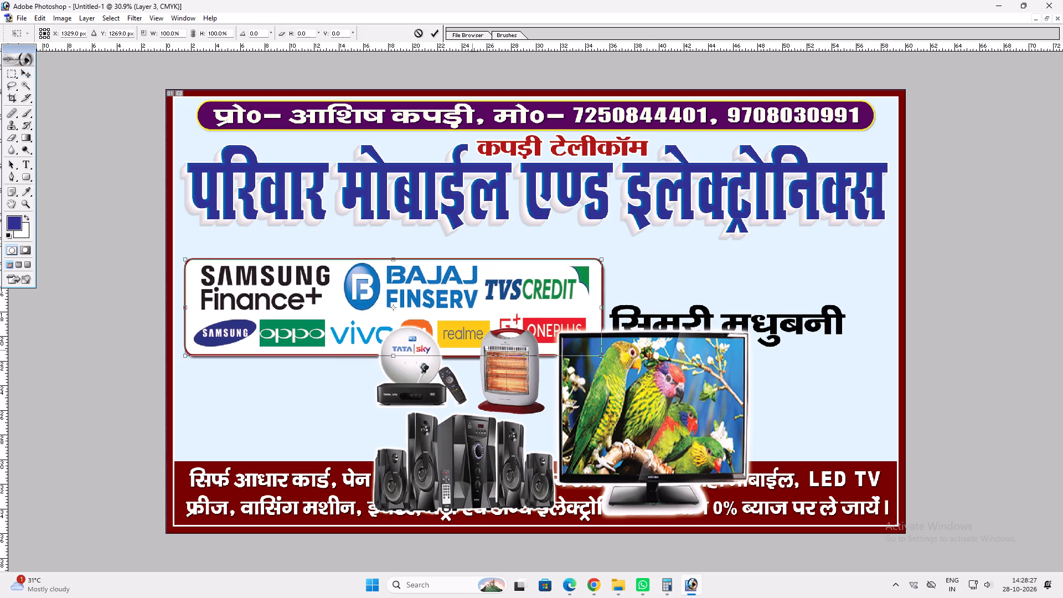
pyautogui.hotkey('shift', 'Return')
pyautogui.press('v')
# Move the black स्थान– सिमरी मधुबनी line between the shop title and logo panel, make it smaller, and centre it on the board.
pyautogui.keyDown('ctrl'); pyautogui.click(648, 319); pyautogui.keyUp('ctrl')
pyautogui.moveTo(648, 319); pyautogui.dragTo(345, 238)
pyautogui.hotkey('ctrl', 't')
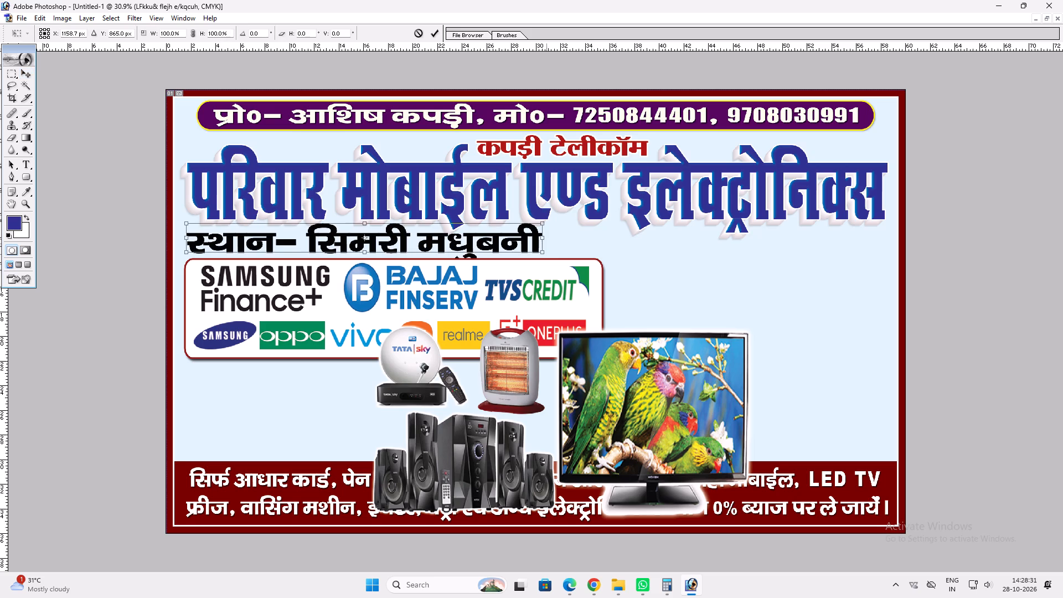
pyautogui.keyDown('alt'); pyautogui.keyDown('shift'); pyautogui.moveTo(545, 254); pyautogui.dragTo(501, 251); pyautogui.keyUp('shift'); pyautogui.keyUp('alt')
pyautogui.hotkey('shift', 'Return')
pyautogui.press('v')
pyautogui.moveTo(474, 249); pyautogui.dragTo(522, 249)
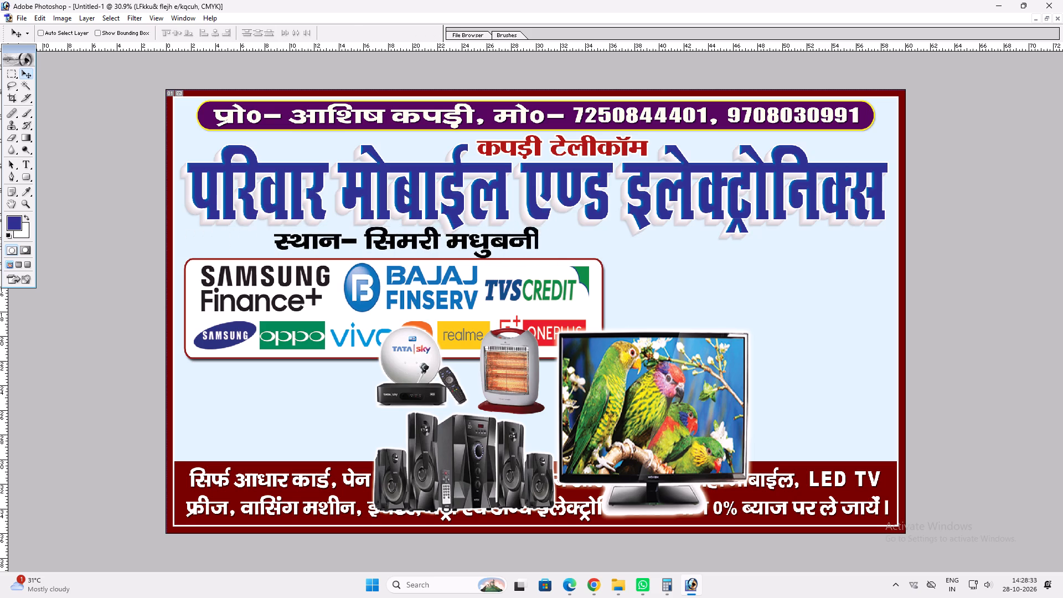
pyautogui.moveTo(522, 249); pyautogui.dragTo(633, 251)
pyautogui.press('v')
# Scale the logo panel down slightly from its upper-right corner to clear the place line above it.
pyautogui.keyDown('ctrl'); pyautogui.click(585, 293); pyautogui.keyUp('ctrl')
pyautogui.hotkey('ctrl', 't')
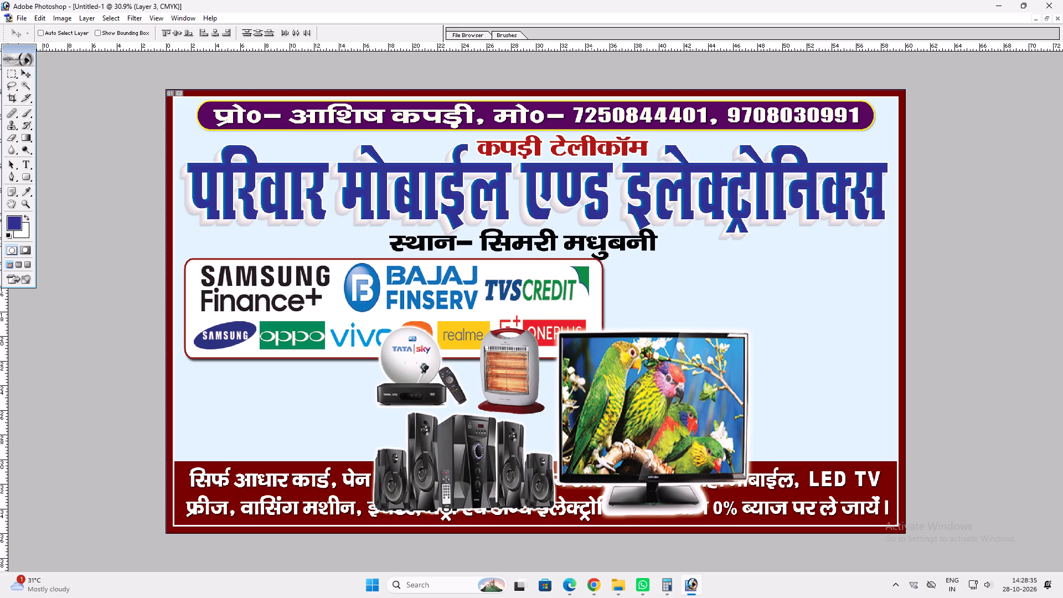
pyautogui.keyDown('shift'); pyautogui.click(603, 279); pyautogui.keyUp('shift')
pyautogui.keyDown('shift'); pyautogui.moveTo(600, 263); pyautogui.dragTo(579, 267); pyautogui.keyUp('shift')
pyautogui.hotkey('shift', 'Return')
pyautogui.press('v')
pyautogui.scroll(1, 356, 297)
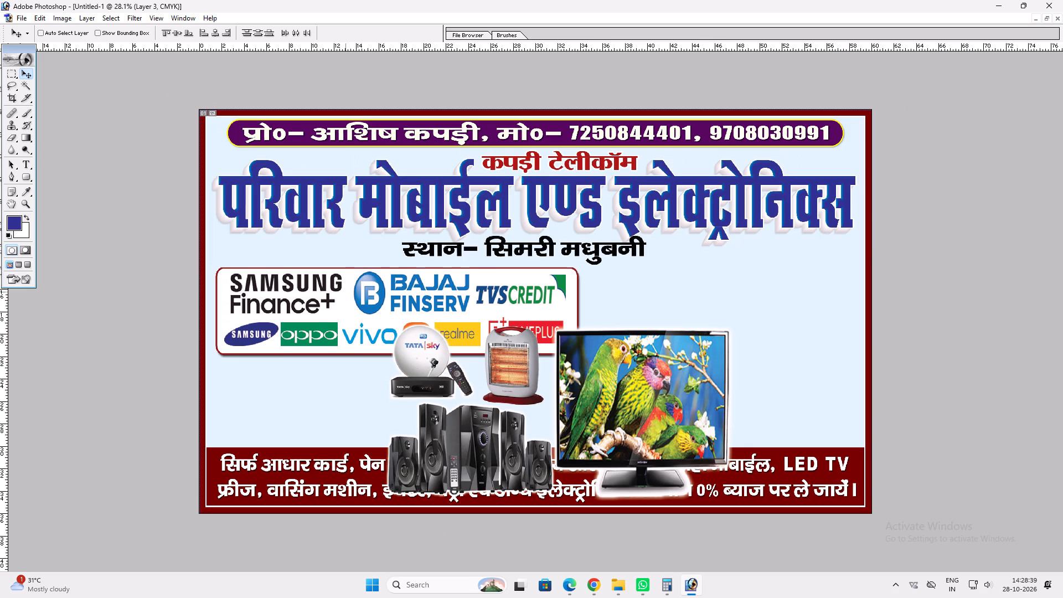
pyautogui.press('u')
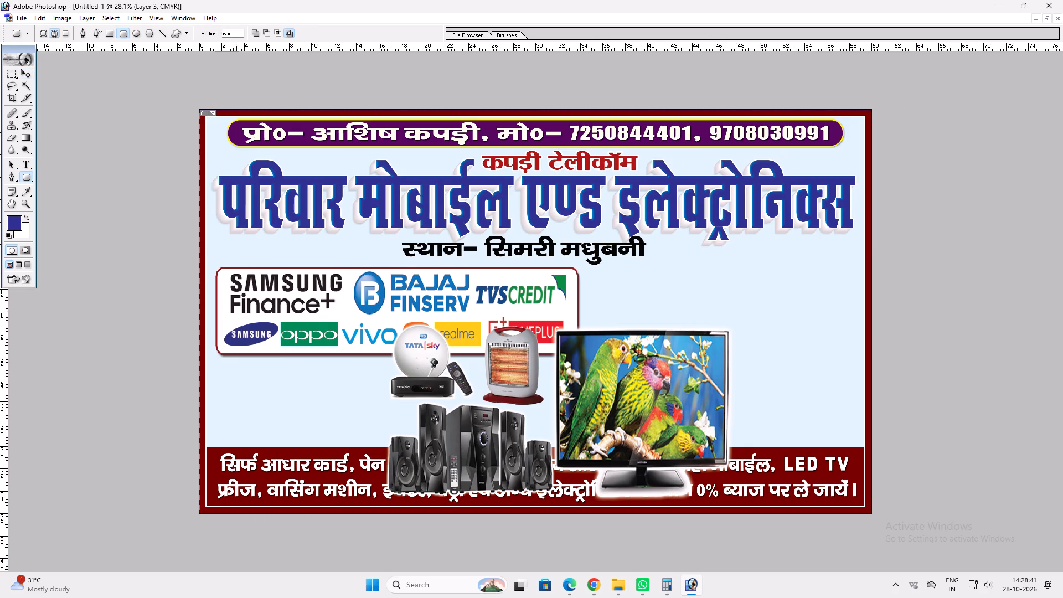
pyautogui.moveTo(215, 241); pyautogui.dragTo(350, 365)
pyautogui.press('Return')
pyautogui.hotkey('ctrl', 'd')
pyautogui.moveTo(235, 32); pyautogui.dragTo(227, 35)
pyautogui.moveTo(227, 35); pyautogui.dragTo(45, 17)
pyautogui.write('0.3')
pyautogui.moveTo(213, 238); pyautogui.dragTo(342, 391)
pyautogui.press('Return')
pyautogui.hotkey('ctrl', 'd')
# Draw a tall rounded-rectangle path with 0.6 in radius from beneath the shop title to above the footer band, and load it as a selection.
pyautogui.moveTo(241, 33); pyautogui.dragTo(117, 37)
pyautogui.moveTo(117, 37); pyautogui.dragTo(68, 31)
pyautogui.write('0.')
pyautogui.press('6')
pyautogui.moveTo(218, 243); pyautogui.dragTo(245, 272)
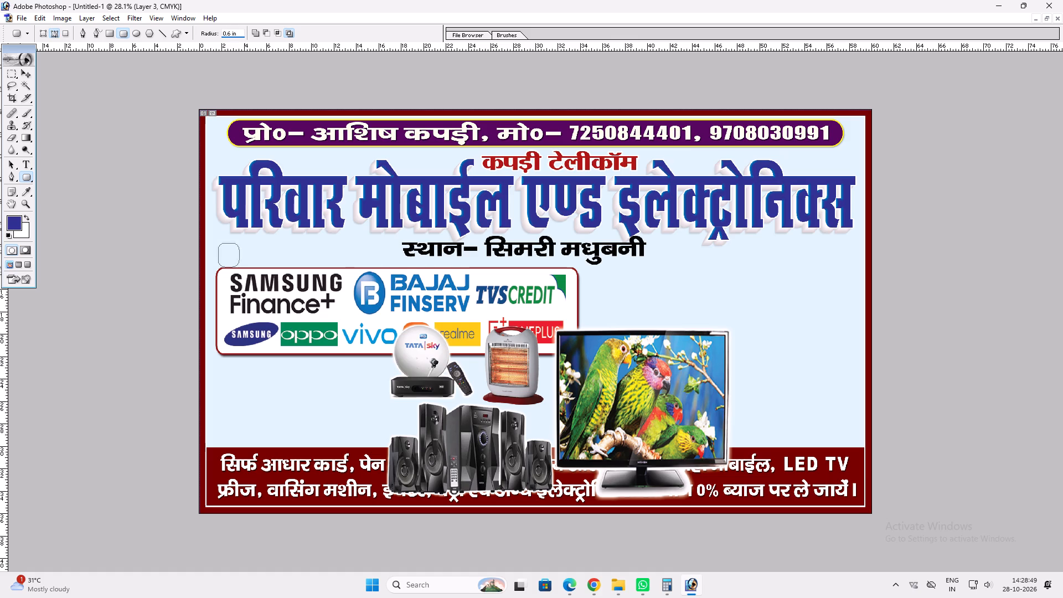
pyautogui.moveTo(245, 272); pyautogui.dragTo(367, 436)
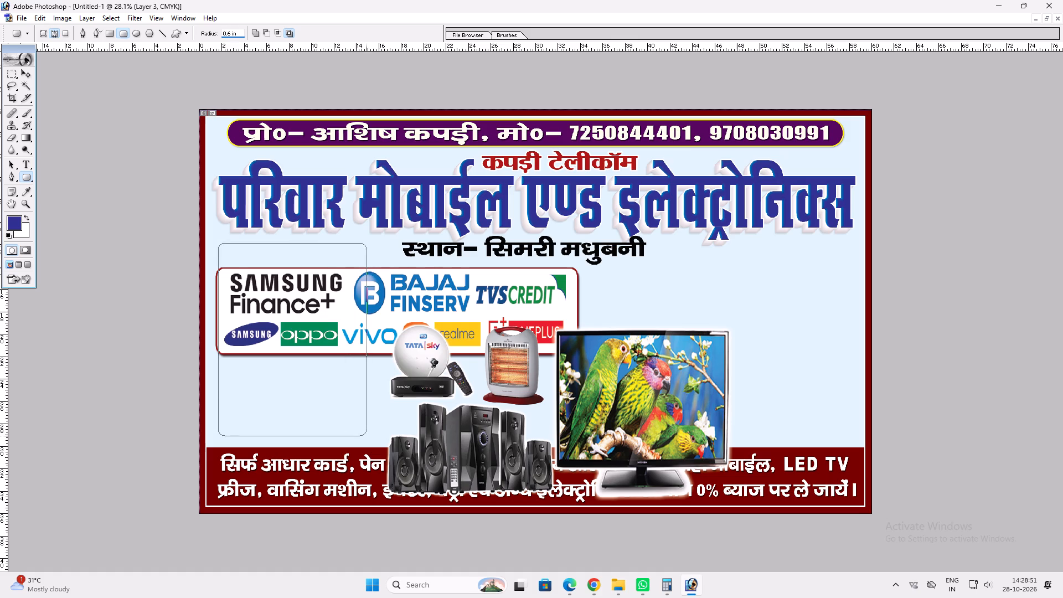
pyautogui.moveTo(367, 436); pyautogui.dragTo(369, 437)
pyautogui.hotkey('ctrl', 'Return')
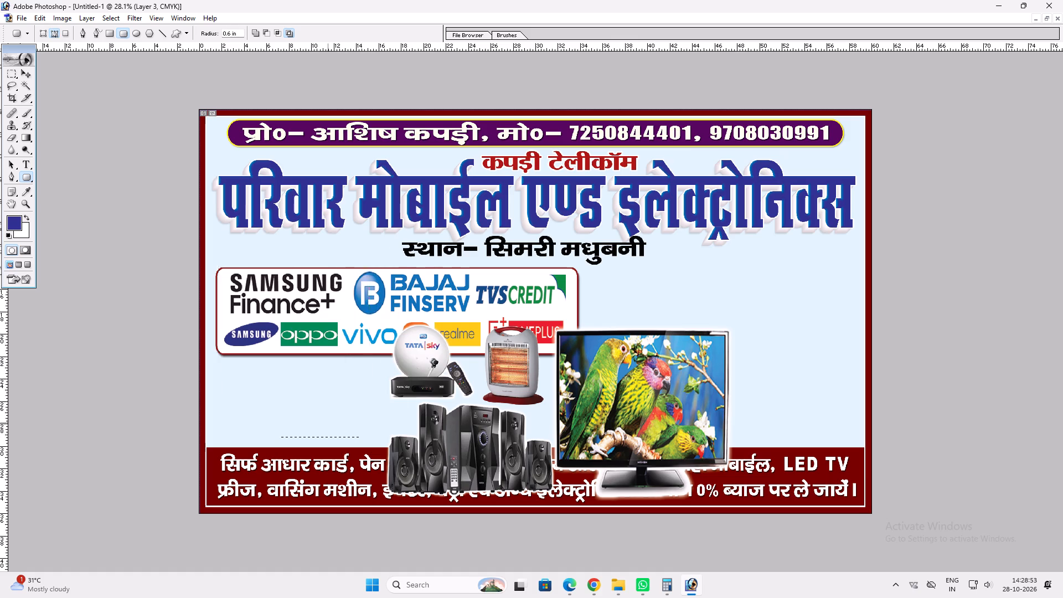
# Copy the selected area of the white Background layer onto a new layer and bring it to the front.
pyautogui.write('vv')
pyautogui.rightClick(610, 317)
pyautogui.click(639, 337)
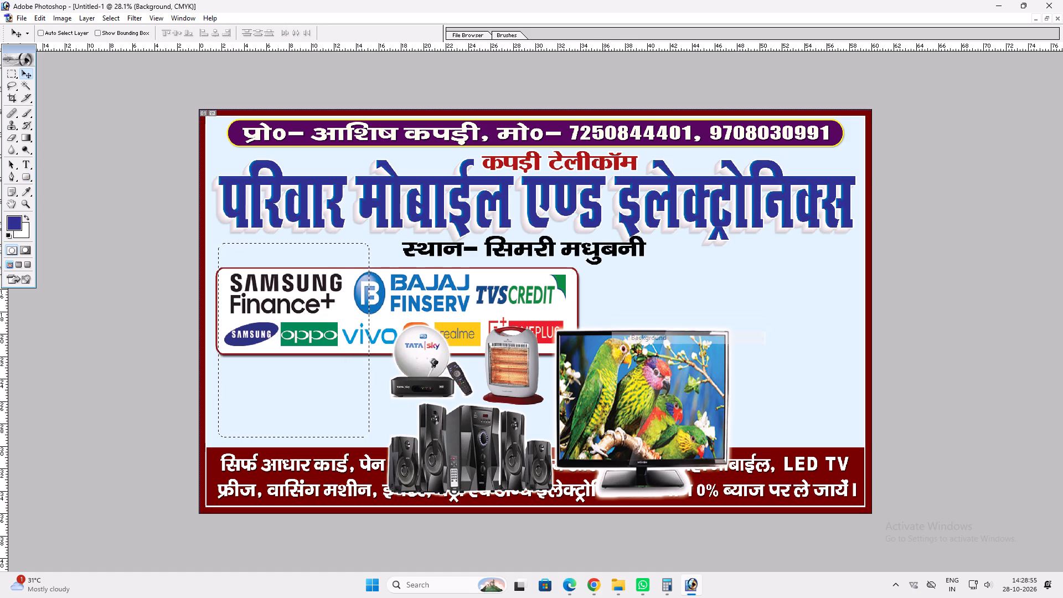
pyautogui.hotkey('ctrl', 'c')
pyautogui.hotkey('ctrl', 'v')
pyautogui.hotkey('ctrl', 'shift', ']')
# Enlarge the tall white rounded rectangle slightly and shift it a little closer to the board's left border.
pyautogui.press('v')
pyautogui.hotkey('ctrl', 't')
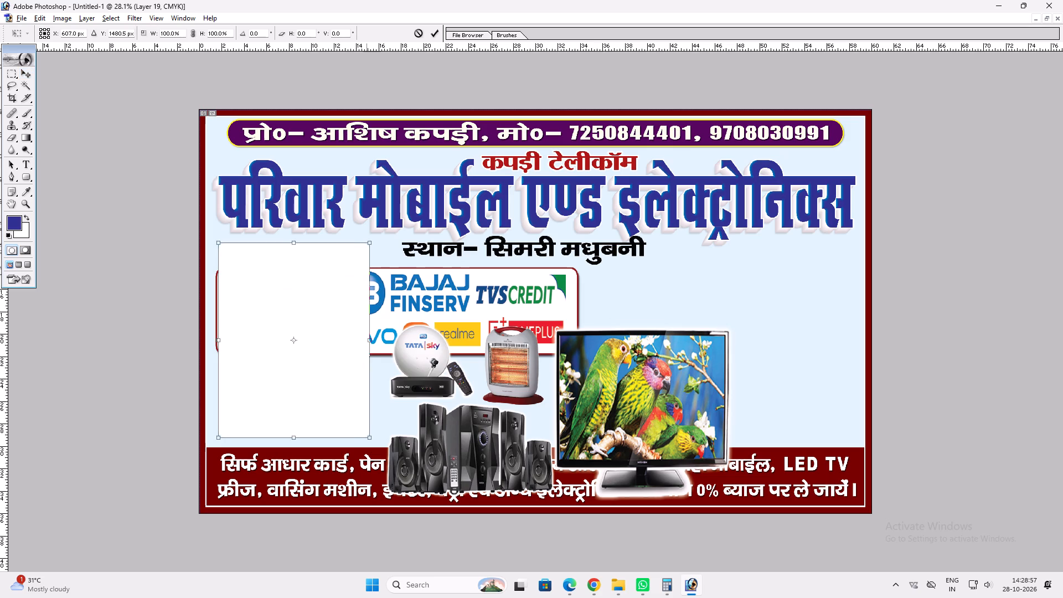
pyautogui.keyDown('alt'); pyautogui.keyDown('shift'); pyautogui.click(367, 244); pyautogui.keyUp('shift'); pyautogui.keyUp('alt')
pyautogui.hotkey('alt', 'shift', 'Return')
pyautogui.press('Return')
pyautogui.press('v')
pyautogui.moveTo(366, 247); pyautogui.dragTo(365, 247)
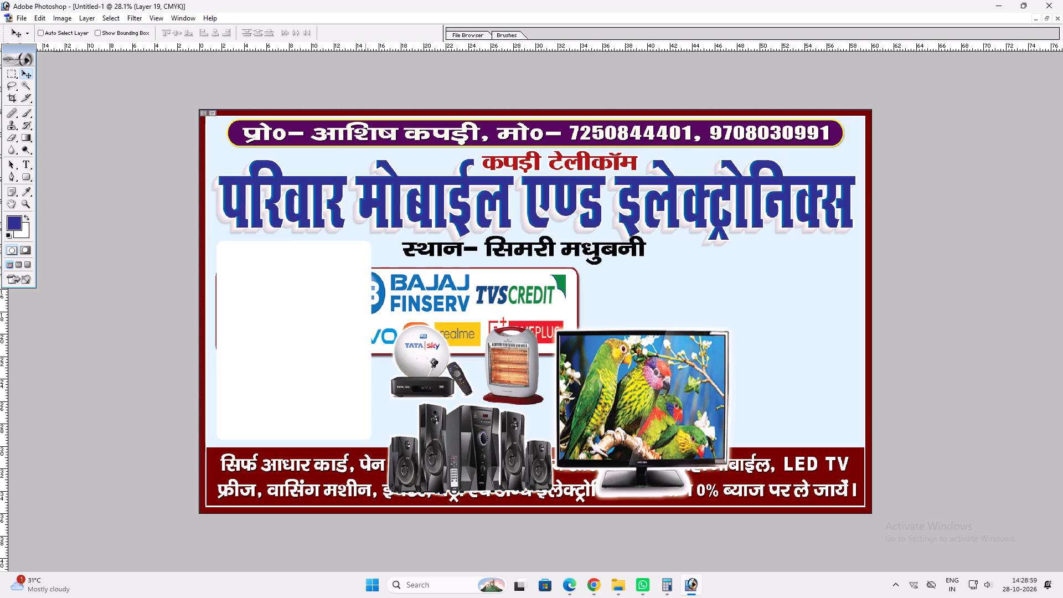
pyautogui.moveTo(365, 247); pyautogui.dragTo(361, 246)
pyautogui.hotkey('ctrl', 't')
pyautogui.press('Return')
pyautogui.write('vv')
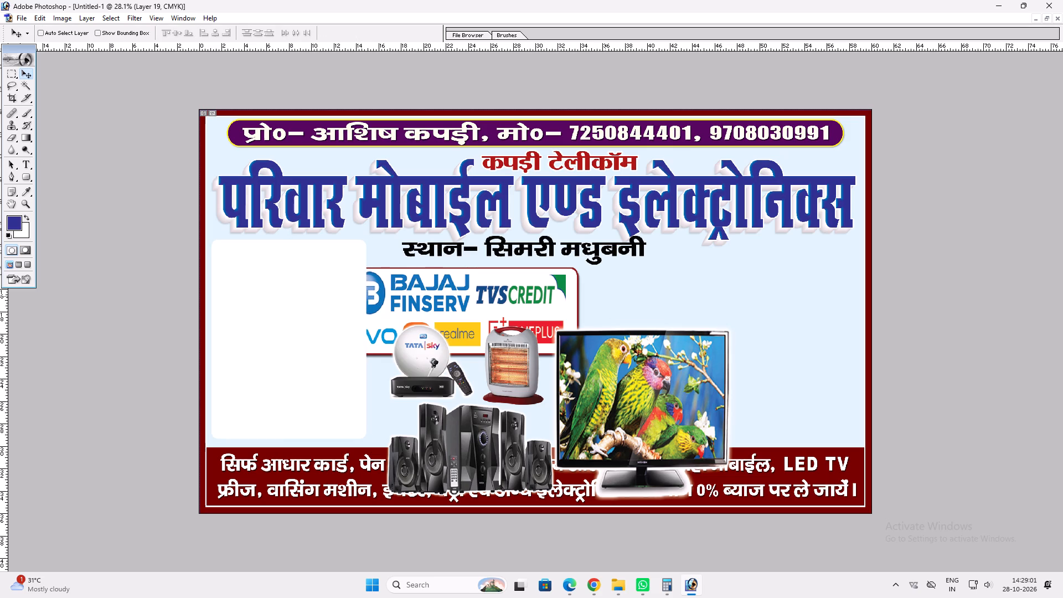
# Copy the layer style of the wide logo panel and paste it onto the tall white rectangle.
pyautogui.keyDown('ctrl'); pyautogui.click(569, 301); pyautogui.keyUp('ctrl')
pyautogui.hotkey('alt', 'l')
pyautogui.hotkey('alt', 'y')
pyautogui.hotkey('alt', 'c')
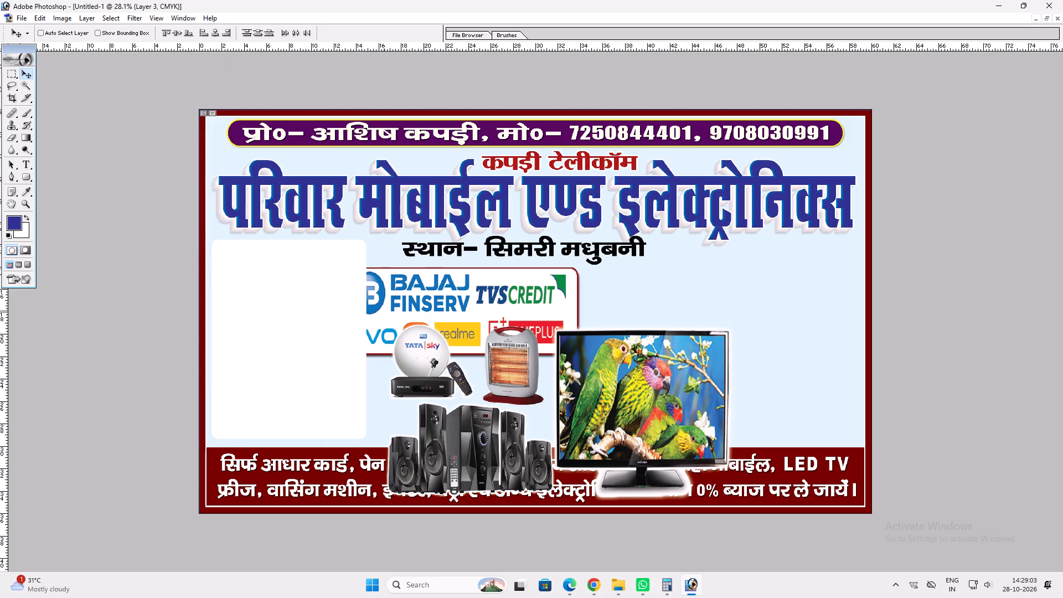
pyautogui.keyDown('ctrl'); pyautogui.click(358, 303); pyautogui.keyUp('ctrl')
pyautogui.hotkey('alt', 'l')
pyautogui.hotkey('alt', 'y')
pyautogui.write('pvv')
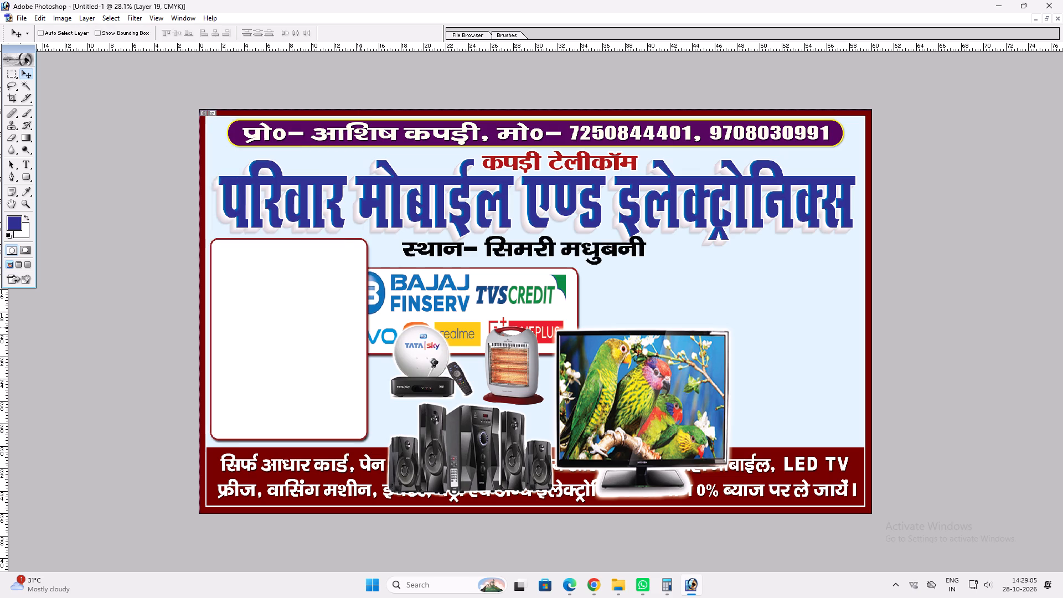
# Stretch the tall panel's bottom edge down slightly and nudge the panel a little to the right.
pyautogui.hotkey('ctrl', 't')
pyautogui.keyDown('shift'); pyautogui.click(345, 442); pyautogui.keyUp('shift')
pyautogui.hotkey('shift', 'Return')
pyautogui.press('v')
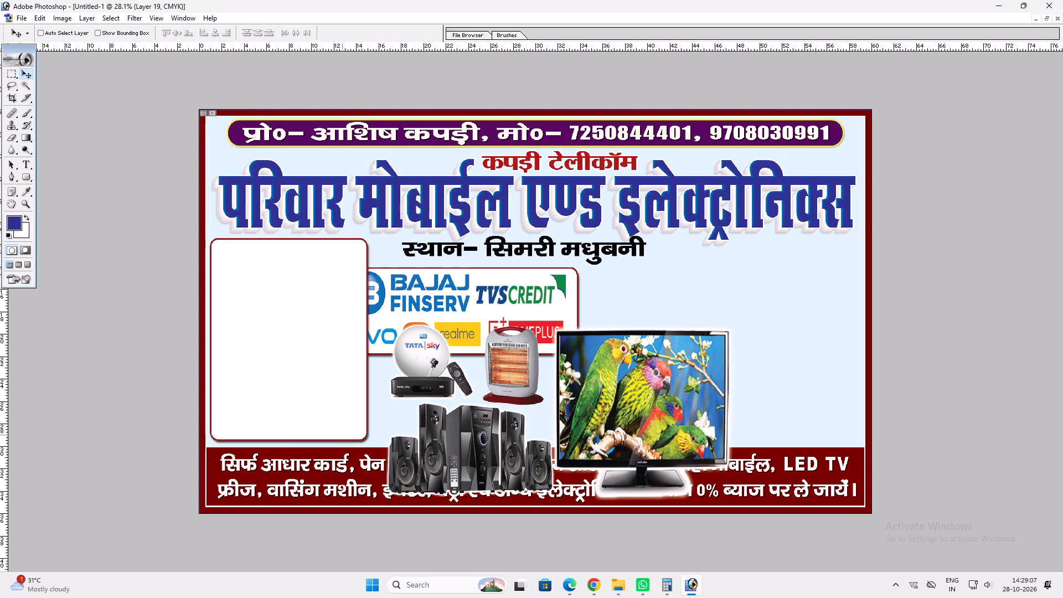
pyautogui.keyDown('shift'); pyautogui.click(336, 392); pyautogui.keyUp('shift')
pyautogui.press('v')
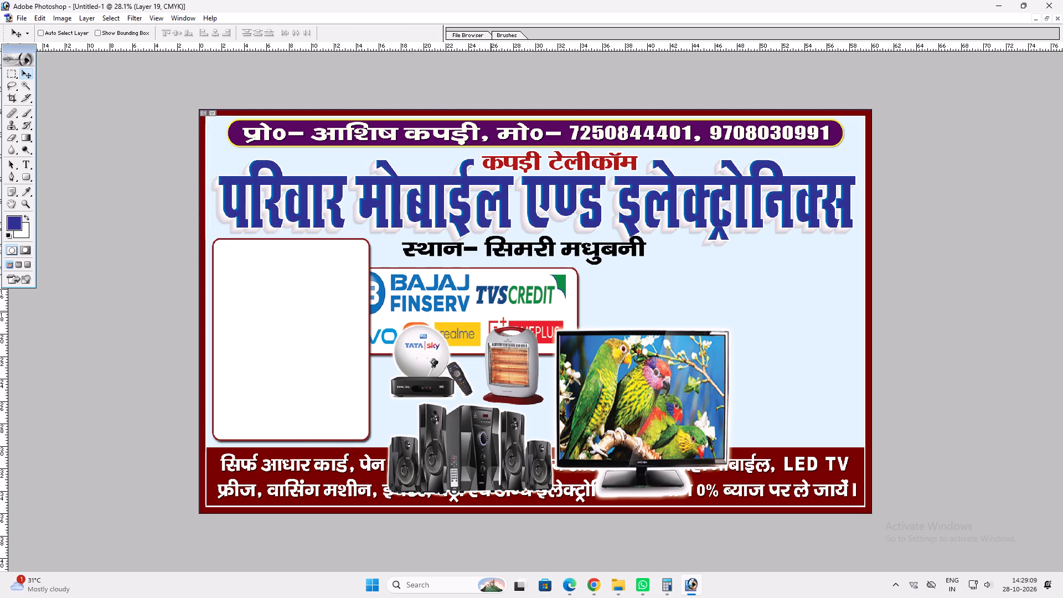
# Move the wide logo panel with its logos to the right, clear of the tall white panel.
pyautogui.keyDown('ctrl'); pyautogui.click(489, 307); pyautogui.keyUp('ctrl')
pyautogui.moveTo(489, 307); pyautogui.dragTo(704, 294)
pyautogui.press('v')
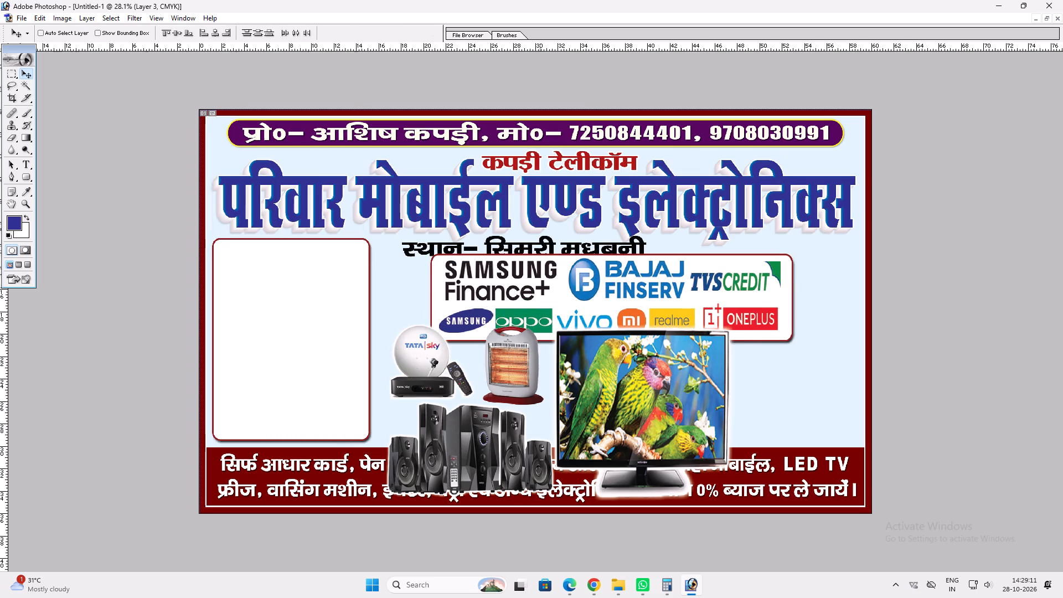
# Place the Samsung Finance+ logo in front at the top of the tall panel and widen it to nearly the panel's full width.
pyautogui.rightClick(540, 288)
pyautogui.click(549, 290)
pyautogui.keyDown('ctrl'); pyautogui.keyDown('shift'); pyautogui.rightClick(541, 288); pyautogui.keyUp('shift'); pyautogui.keyUp('ctrl')
pyautogui.keyDown('ctrl'); pyautogui.keyDown('shift'); pyautogui.moveTo(552, 291); pyautogui.dragTo(558, 293); pyautogui.keyUp('shift'); pyautogui.keyUp('ctrl')
pyautogui.moveTo(558, 293); pyautogui.dragTo(416, 286)
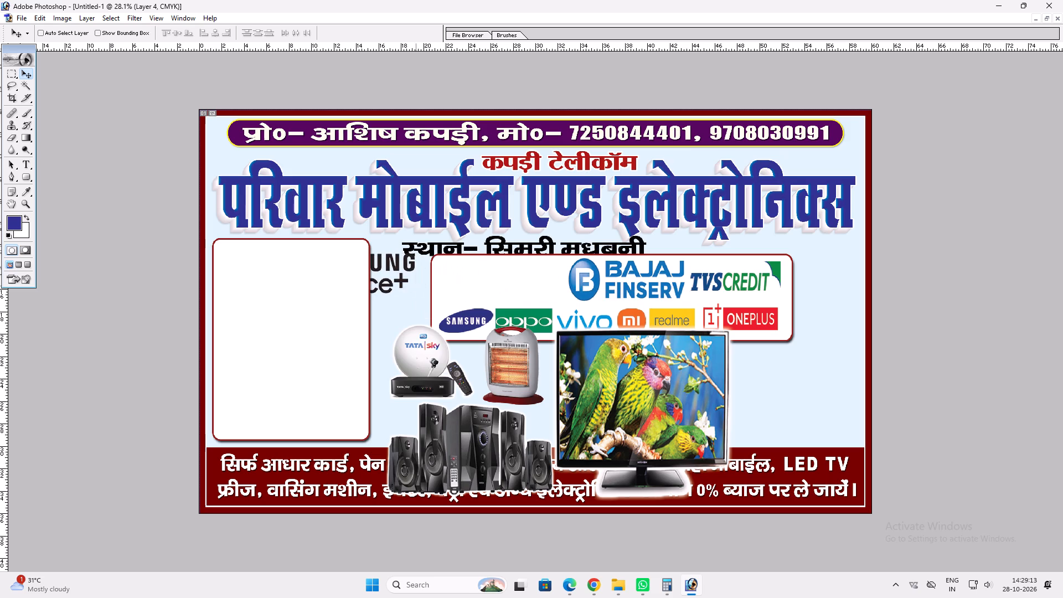
pyautogui.hotkey('ctrl', 'shift', ']')
pyautogui.press('v')
pyautogui.moveTo(368, 286); pyautogui.dragTo(291, 279)
pyautogui.moveTo(293, 275); pyautogui.dragTo(287, 275)
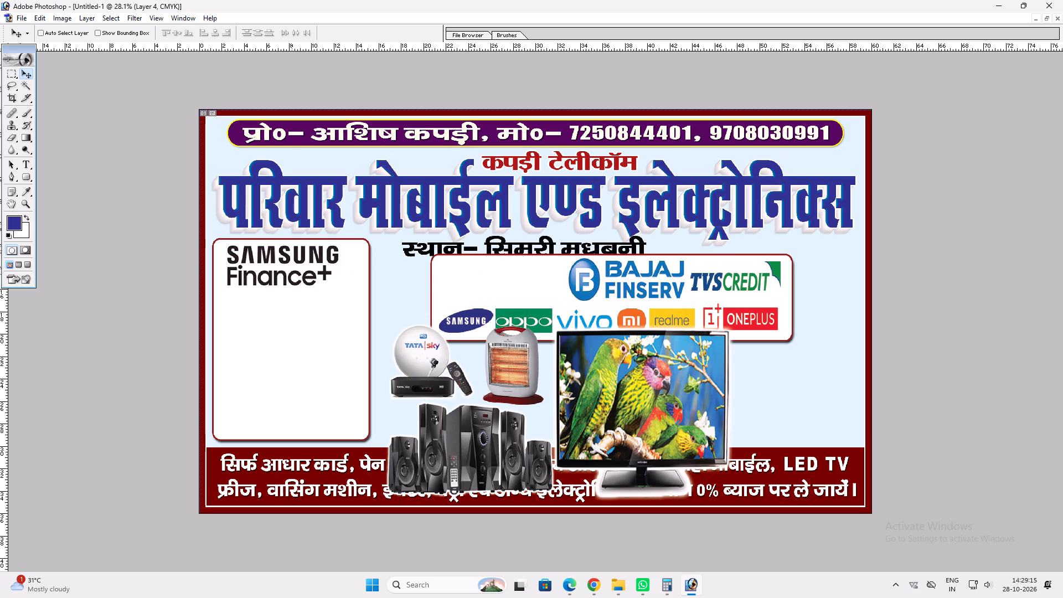
pyautogui.moveTo(287, 275); pyautogui.dragTo(286, 275)
pyautogui.hotkey('ctrl', 't')
pyautogui.keyDown('shift'); pyautogui.moveTo(334, 267); pyautogui.dragTo(364, 272); pyautogui.keyUp('shift')
pyautogui.keyDown('shift'); pyautogui.click(360, 287); pyautogui.keyUp('shift')
pyautogui.hotkey('shift', 'Return')
pyautogui.press('v')
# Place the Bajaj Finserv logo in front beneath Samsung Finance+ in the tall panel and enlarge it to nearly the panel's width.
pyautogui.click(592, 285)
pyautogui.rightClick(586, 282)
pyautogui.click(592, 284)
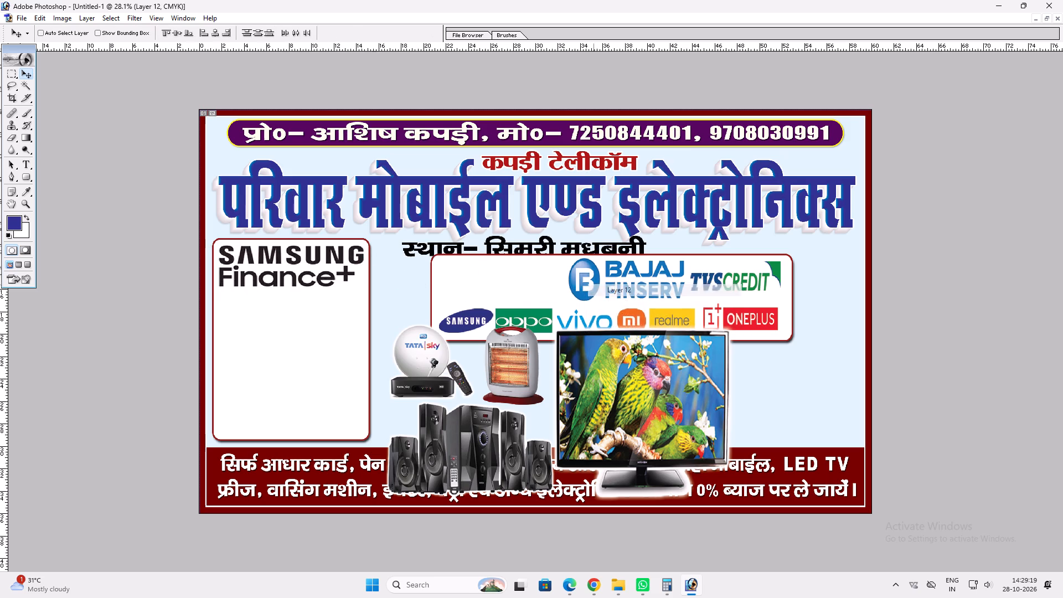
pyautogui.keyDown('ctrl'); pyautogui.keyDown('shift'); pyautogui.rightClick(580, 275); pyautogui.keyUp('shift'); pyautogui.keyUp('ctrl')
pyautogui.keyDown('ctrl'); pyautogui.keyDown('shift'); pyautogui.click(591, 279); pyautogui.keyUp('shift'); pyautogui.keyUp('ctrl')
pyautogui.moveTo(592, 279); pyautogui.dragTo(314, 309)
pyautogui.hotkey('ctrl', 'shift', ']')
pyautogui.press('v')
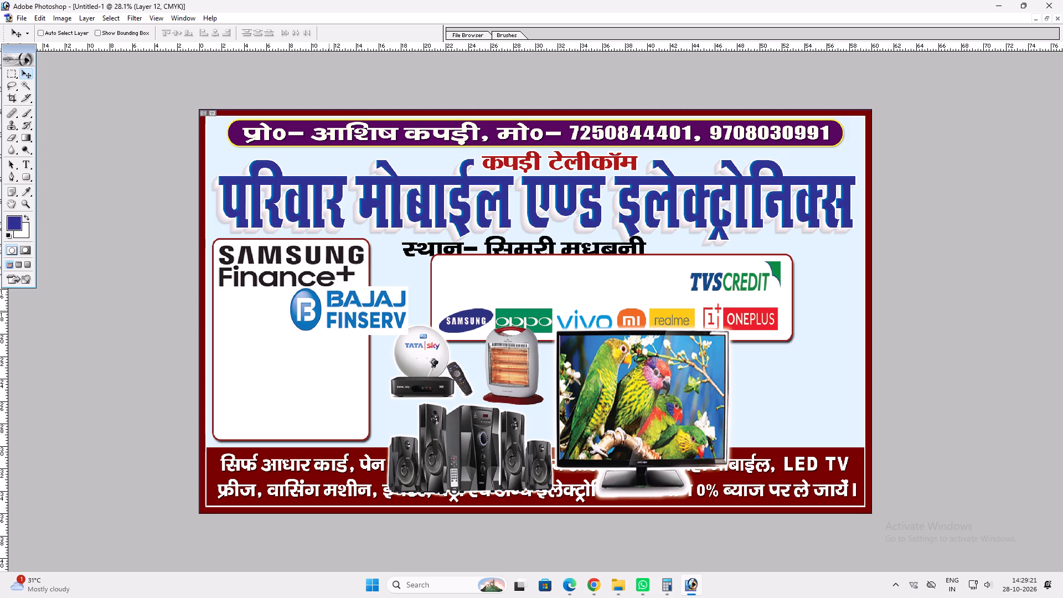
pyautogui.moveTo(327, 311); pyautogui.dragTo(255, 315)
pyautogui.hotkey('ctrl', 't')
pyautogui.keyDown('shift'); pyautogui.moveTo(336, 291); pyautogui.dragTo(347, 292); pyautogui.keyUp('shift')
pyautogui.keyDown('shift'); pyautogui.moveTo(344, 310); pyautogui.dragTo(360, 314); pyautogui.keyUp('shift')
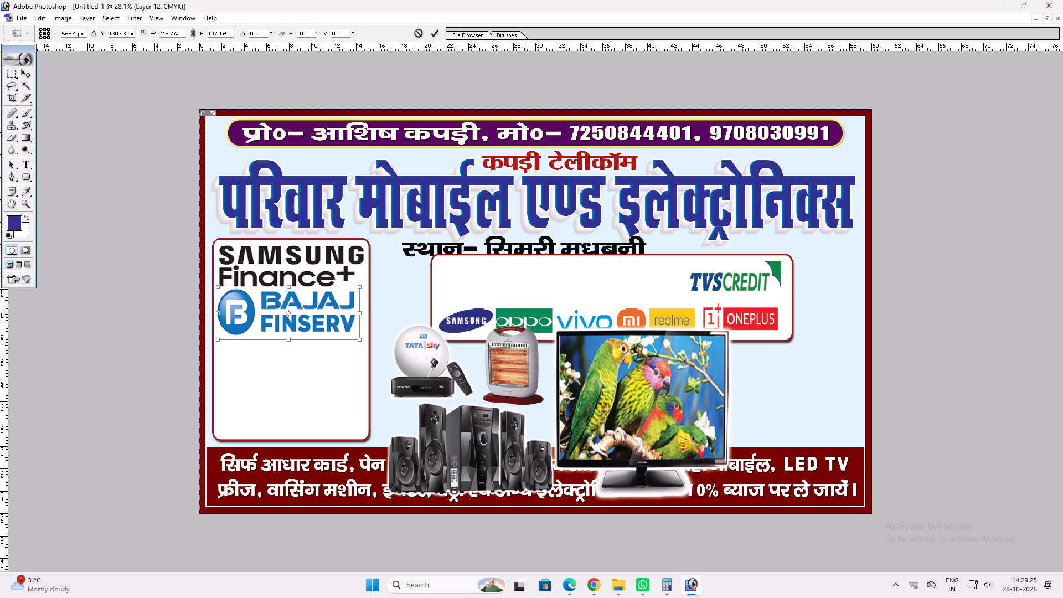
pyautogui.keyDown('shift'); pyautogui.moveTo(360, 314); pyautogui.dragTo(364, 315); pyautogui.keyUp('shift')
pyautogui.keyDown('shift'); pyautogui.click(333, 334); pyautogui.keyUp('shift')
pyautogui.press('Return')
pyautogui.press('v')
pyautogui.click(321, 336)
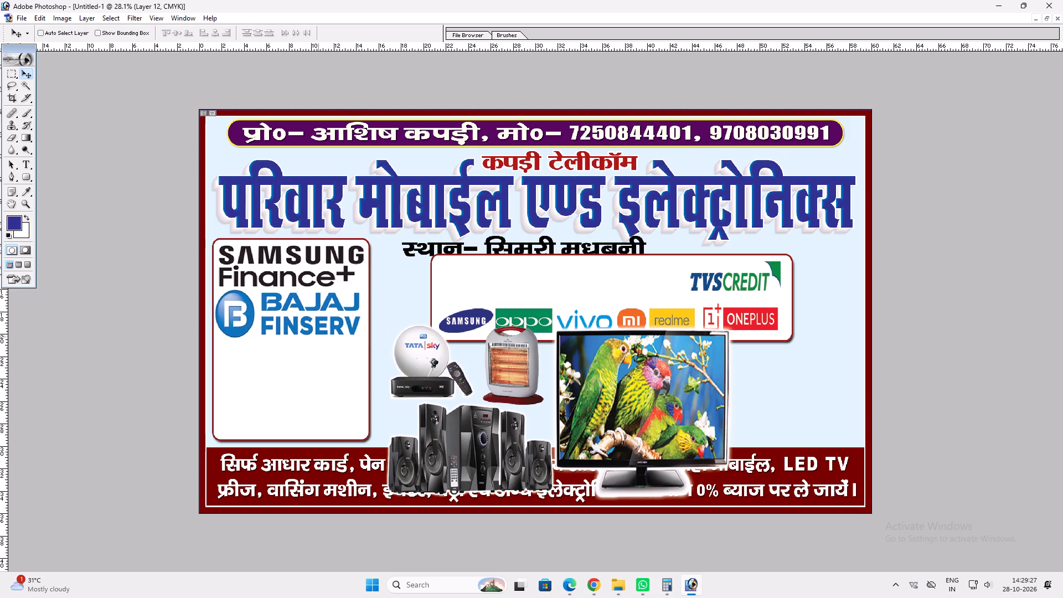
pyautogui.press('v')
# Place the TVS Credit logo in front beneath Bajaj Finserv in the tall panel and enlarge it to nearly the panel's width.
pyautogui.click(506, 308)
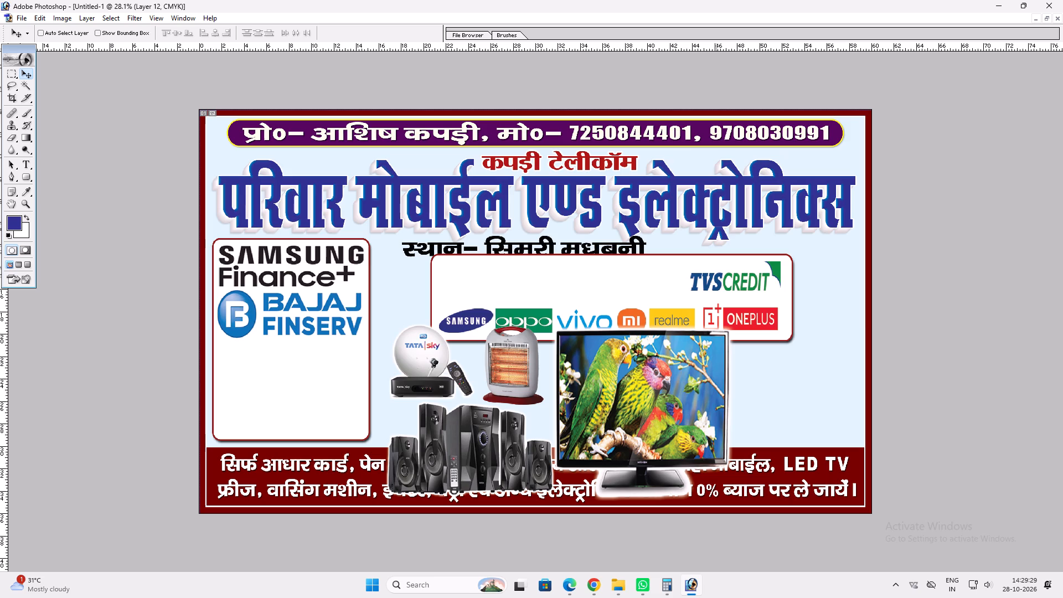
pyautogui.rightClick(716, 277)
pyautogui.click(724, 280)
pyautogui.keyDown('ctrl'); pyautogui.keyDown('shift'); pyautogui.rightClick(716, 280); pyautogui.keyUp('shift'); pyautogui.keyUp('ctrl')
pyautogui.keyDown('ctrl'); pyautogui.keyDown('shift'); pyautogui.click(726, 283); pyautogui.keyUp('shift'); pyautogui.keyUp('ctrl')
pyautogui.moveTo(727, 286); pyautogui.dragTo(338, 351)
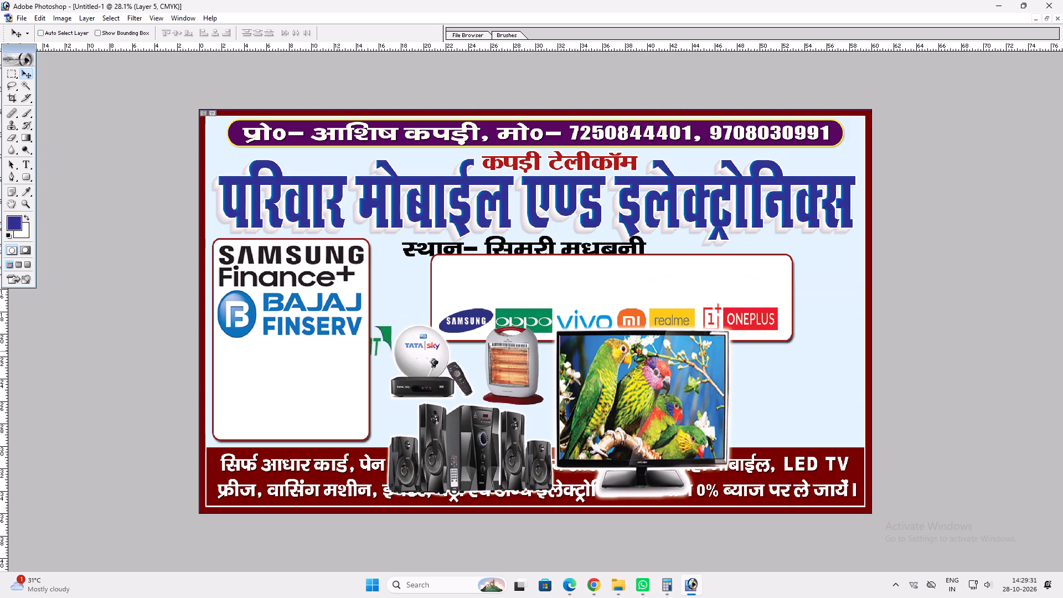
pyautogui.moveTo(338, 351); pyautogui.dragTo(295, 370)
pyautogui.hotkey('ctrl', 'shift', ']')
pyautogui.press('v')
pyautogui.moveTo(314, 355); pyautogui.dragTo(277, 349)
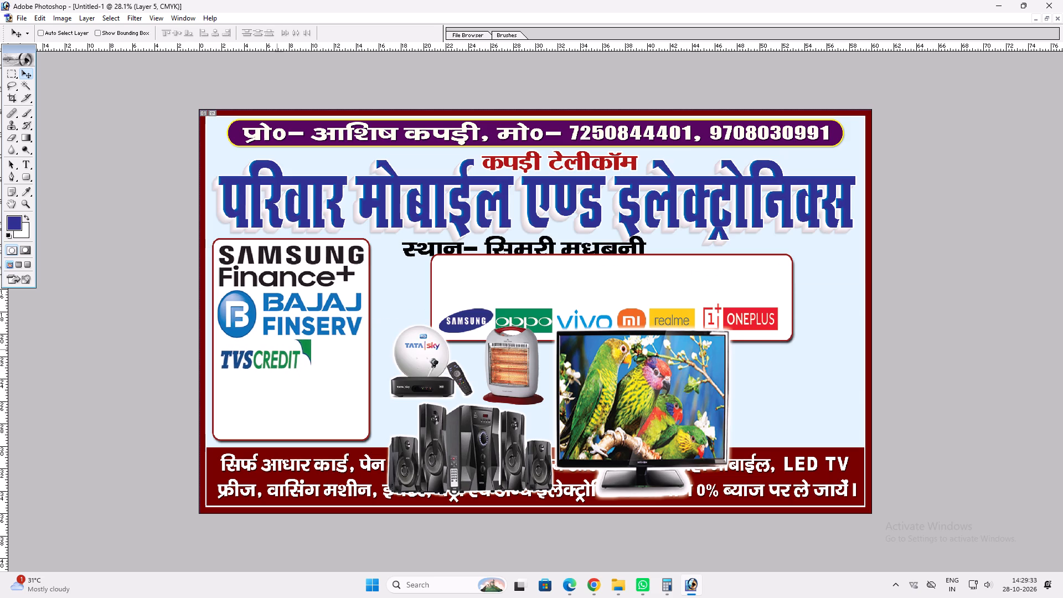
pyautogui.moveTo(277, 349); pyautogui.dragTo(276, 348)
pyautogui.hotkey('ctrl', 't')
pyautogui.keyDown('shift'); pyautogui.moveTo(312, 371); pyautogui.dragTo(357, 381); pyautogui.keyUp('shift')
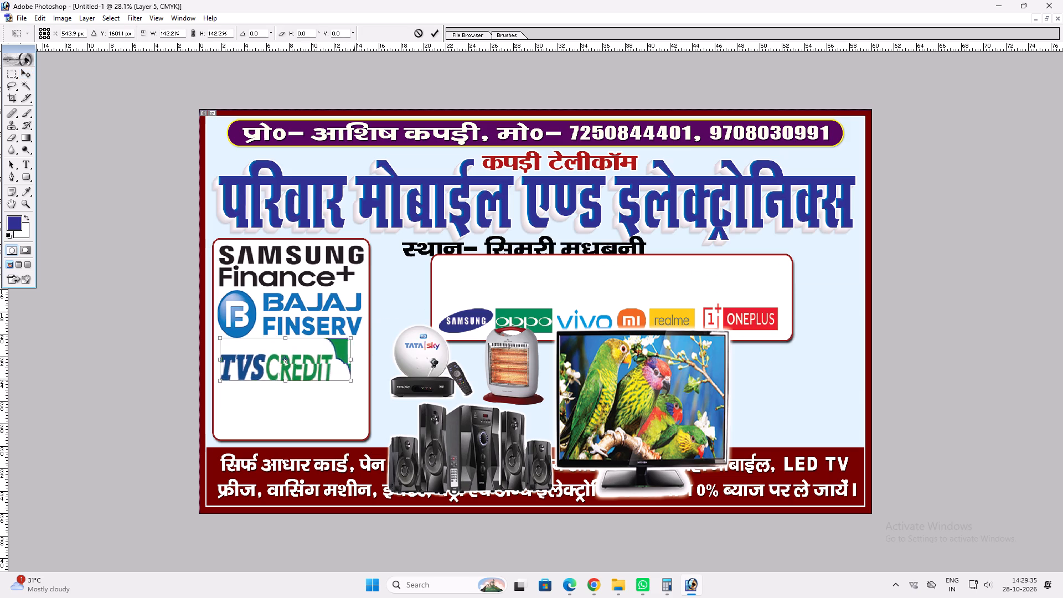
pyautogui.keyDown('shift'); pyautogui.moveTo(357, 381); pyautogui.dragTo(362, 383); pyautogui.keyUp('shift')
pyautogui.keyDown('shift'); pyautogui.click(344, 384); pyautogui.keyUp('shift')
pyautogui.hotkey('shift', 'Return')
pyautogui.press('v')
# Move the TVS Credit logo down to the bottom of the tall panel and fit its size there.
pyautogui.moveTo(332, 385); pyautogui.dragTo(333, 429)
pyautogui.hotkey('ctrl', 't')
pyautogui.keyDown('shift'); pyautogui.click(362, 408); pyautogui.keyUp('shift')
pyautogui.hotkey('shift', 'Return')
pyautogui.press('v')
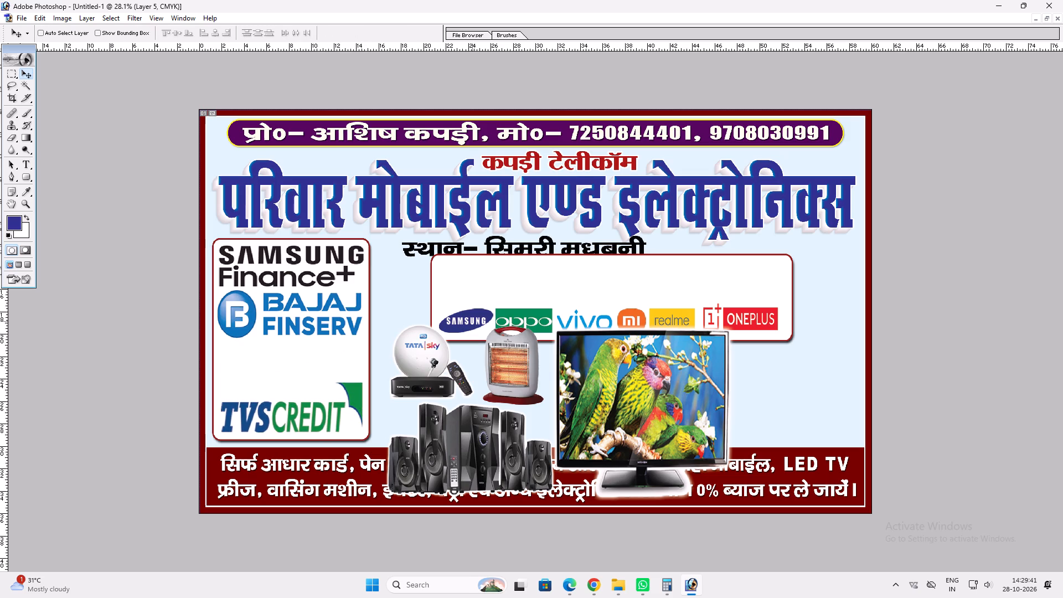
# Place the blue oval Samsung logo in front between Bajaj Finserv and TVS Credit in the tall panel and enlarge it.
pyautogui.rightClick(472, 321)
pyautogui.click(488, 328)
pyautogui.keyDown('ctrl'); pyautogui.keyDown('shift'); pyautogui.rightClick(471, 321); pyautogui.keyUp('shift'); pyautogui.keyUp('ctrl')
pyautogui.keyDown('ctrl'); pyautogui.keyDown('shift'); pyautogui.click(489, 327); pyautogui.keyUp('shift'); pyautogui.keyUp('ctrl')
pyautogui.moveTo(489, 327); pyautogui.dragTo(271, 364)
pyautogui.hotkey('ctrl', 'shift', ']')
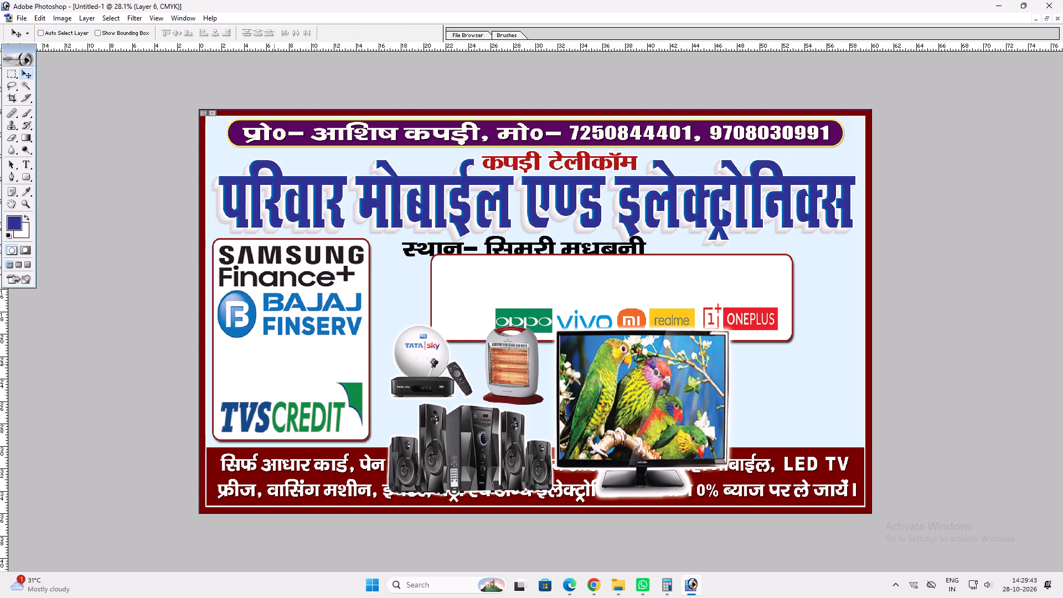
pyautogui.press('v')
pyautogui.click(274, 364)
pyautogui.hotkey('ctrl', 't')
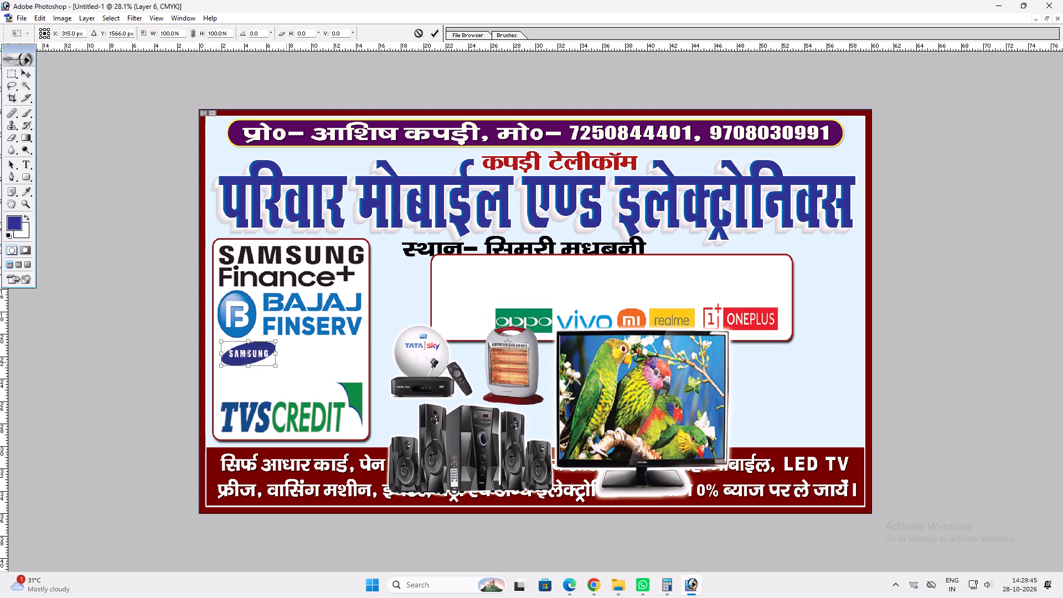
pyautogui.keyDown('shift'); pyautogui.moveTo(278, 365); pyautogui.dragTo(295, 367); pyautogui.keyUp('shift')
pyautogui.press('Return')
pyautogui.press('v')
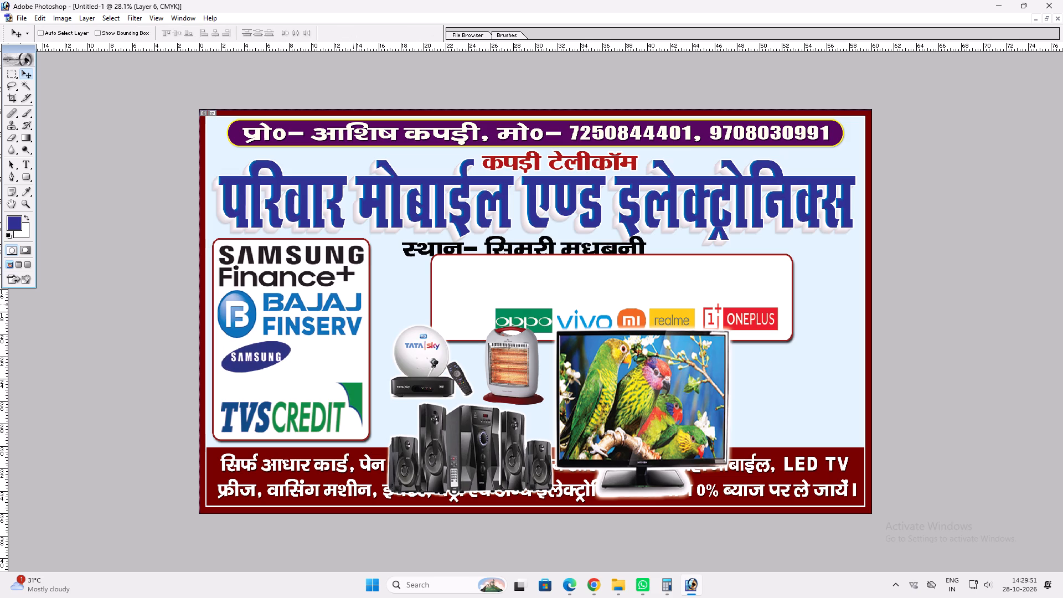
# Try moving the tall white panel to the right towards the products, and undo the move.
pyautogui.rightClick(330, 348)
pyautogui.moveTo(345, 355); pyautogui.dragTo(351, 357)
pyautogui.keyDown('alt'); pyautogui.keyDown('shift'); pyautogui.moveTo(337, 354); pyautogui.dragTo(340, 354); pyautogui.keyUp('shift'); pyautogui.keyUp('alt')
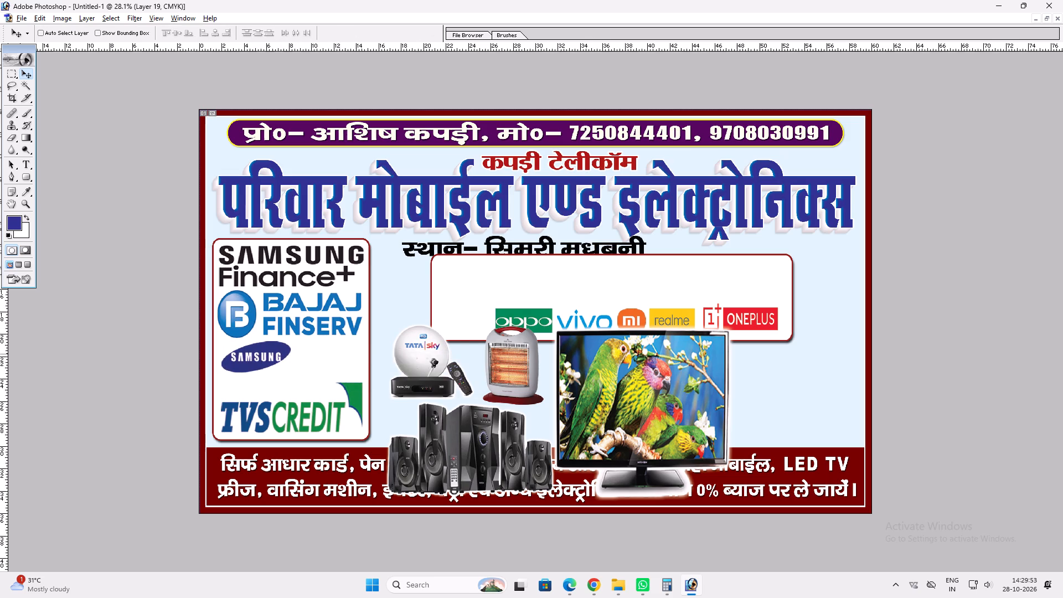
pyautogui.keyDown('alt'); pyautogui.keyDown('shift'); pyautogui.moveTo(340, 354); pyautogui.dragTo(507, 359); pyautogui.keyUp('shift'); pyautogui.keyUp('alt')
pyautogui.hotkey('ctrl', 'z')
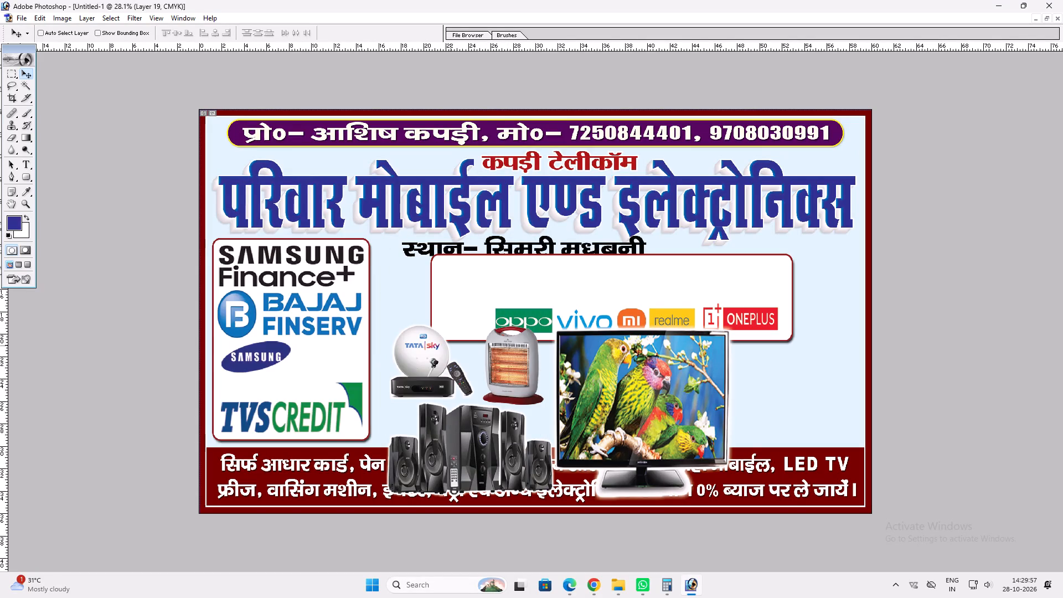
# Undo the recent logo placements and resizing until only the smaller Samsung Finance+ logo remains in the tall white panel.
pyautogui.hotkey('ctrl', 'alt', 'z')
pyautogui.hotkey('ctrl', 'alt', 'z')
pyautogui.hotkey('ctrl', 'alt', 'z')
pyautogui.hotkey('ctrl', 'alt', 'z')
pyautogui.hotkey('ctrl', 'alt', 'z')
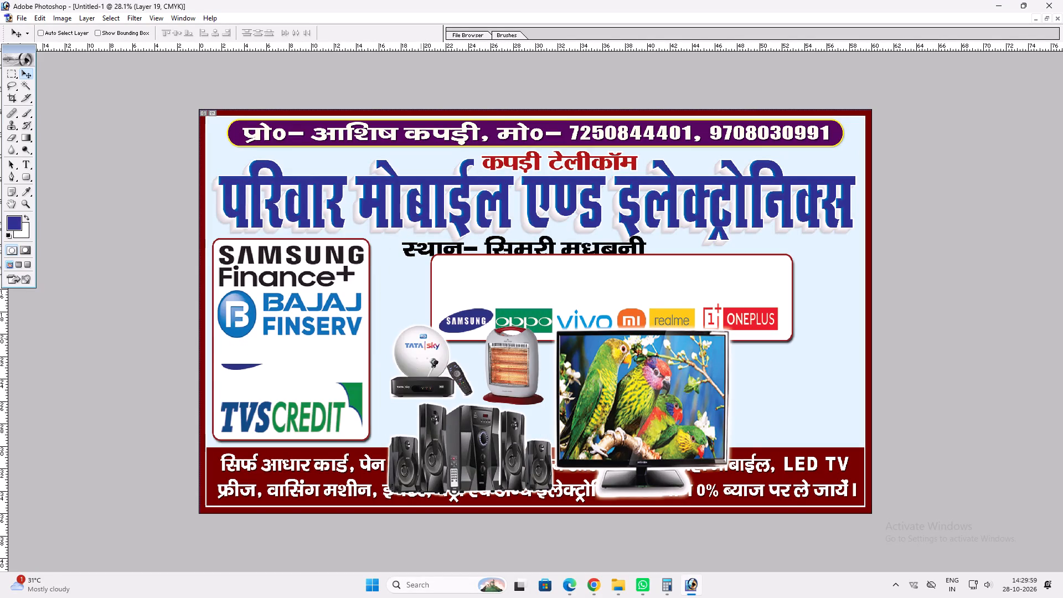
pyautogui.hotkey('ctrl', 'alt', 'z')
pyautogui.hotkey('ctrl', 'alt', 'z')
pyautogui.hotkey('ctrl', 'alt', 'z')
pyautogui.hotkey('ctrl', 'alt', 'z')
pyautogui.hotkey('ctrl', 'alt', 'z')
pyautogui.hotkey('ctrl', 'alt', 'z')
pyautogui.hotkey('ctrl', 'alt', 'z')
pyautogui.hotkey('ctrl', 'alt', 'z')
pyautogui.hotkey('ctrl', 'alt', 'z')
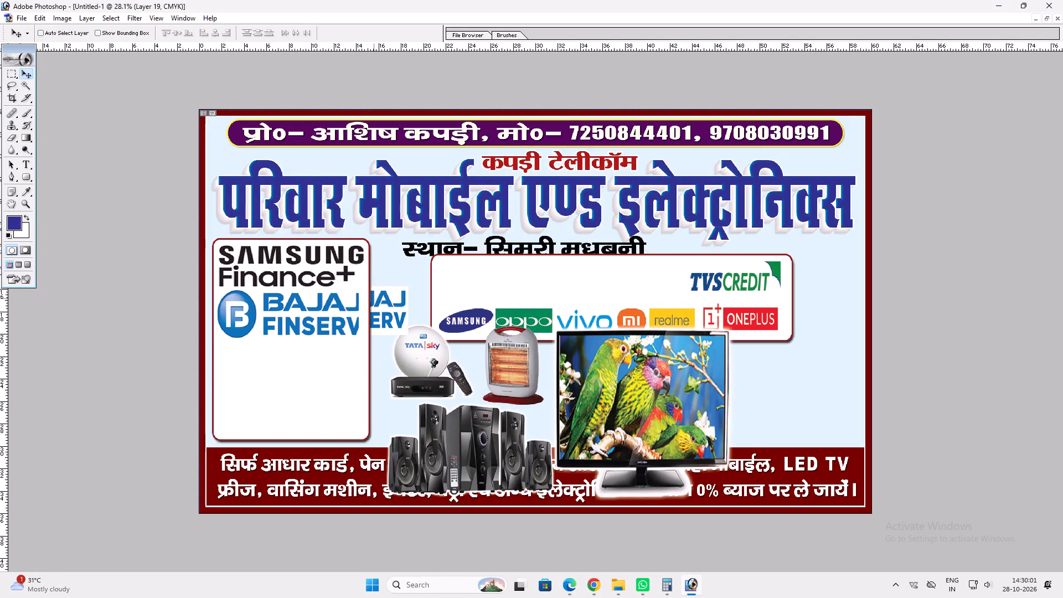
pyautogui.hotkey('ctrl', 'alt', 'z')
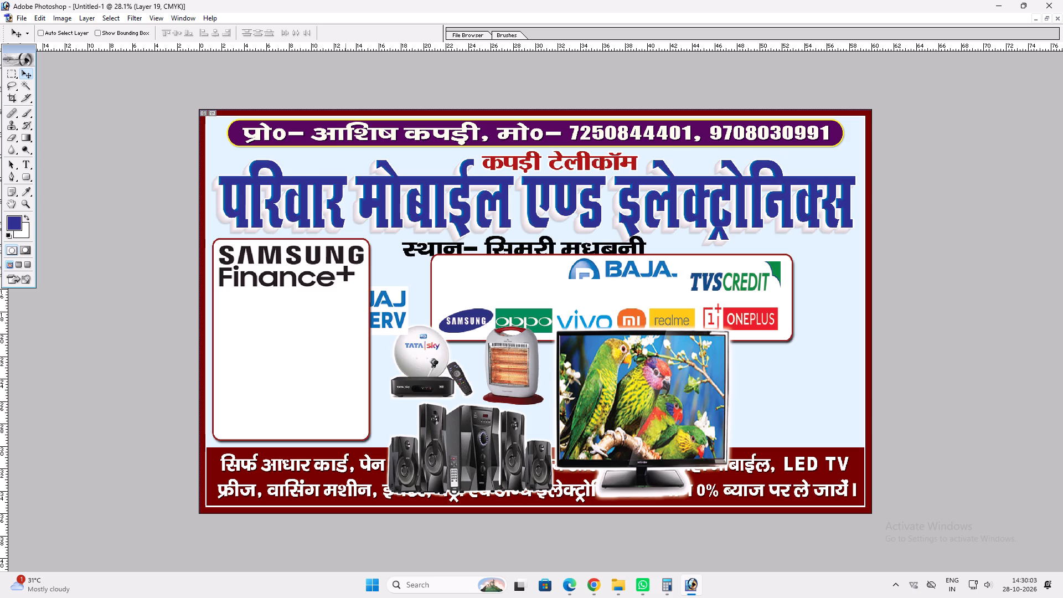
pyautogui.hotkey('ctrl', 'alt', 'z')
pyautogui.hotkey('ctrl', 't')
pyautogui.press('Return')
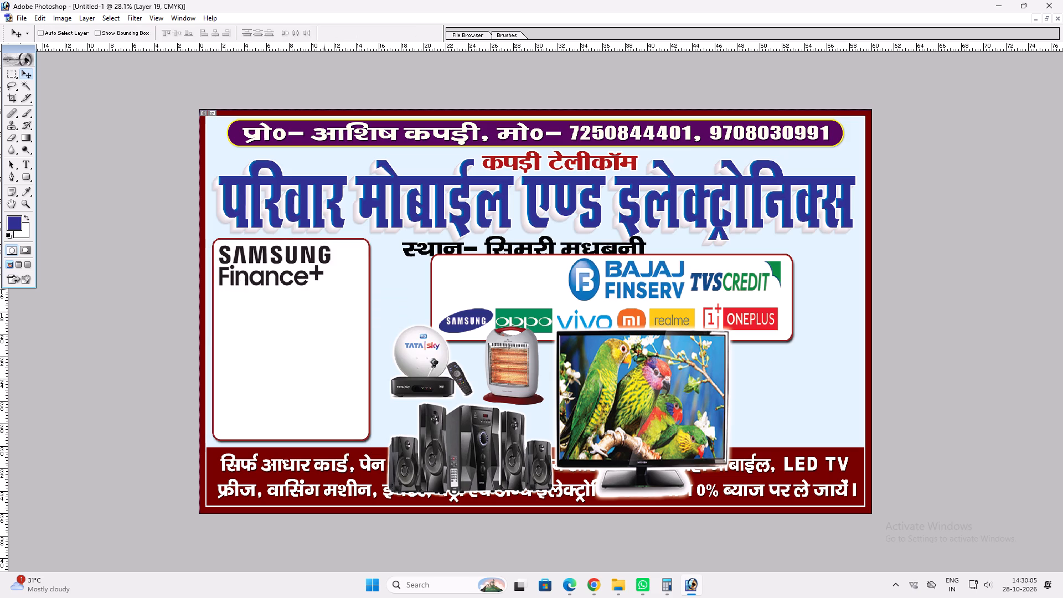
# Shrink the Samsung Finance+ logo to about half the tall panel's width in the panel's upper-left corner.
pyautogui.keyDown('ctrl'); pyautogui.click(317, 271); pyautogui.keyUp('ctrl')
pyautogui.hotkey('ctrl', 't')
pyautogui.keyDown('shift'); pyautogui.moveTo(331, 283); pyautogui.dragTo(312, 277); pyautogui.keyUp('shift')
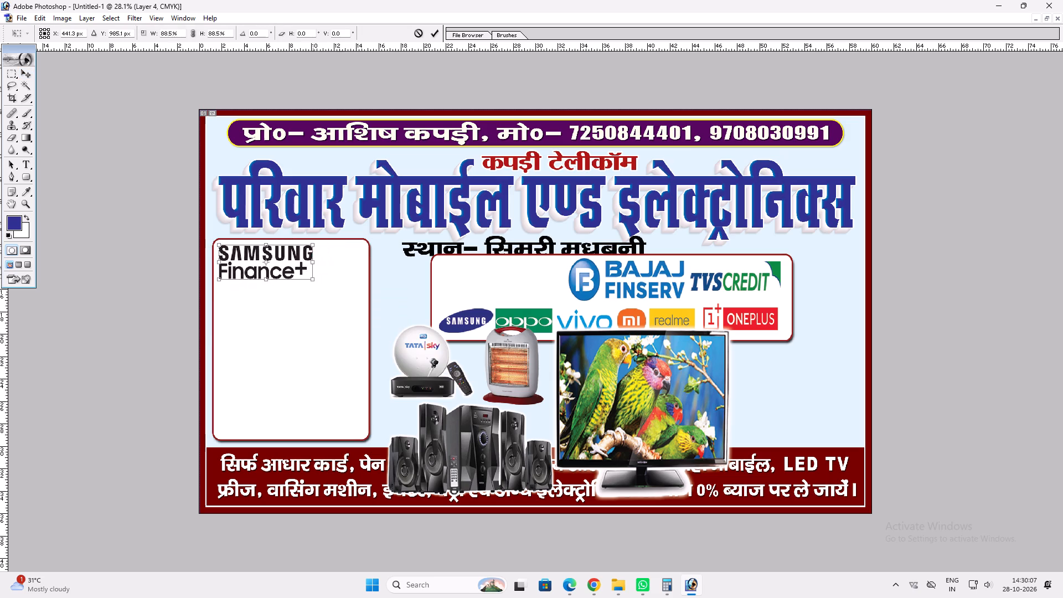
pyautogui.keyDown('shift'); pyautogui.moveTo(312, 277); pyautogui.dragTo(297, 272); pyautogui.keyUp('shift')
pyautogui.hotkey('shift', 'Return')
pyautogui.press('v')
pyautogui.click(289, 271)
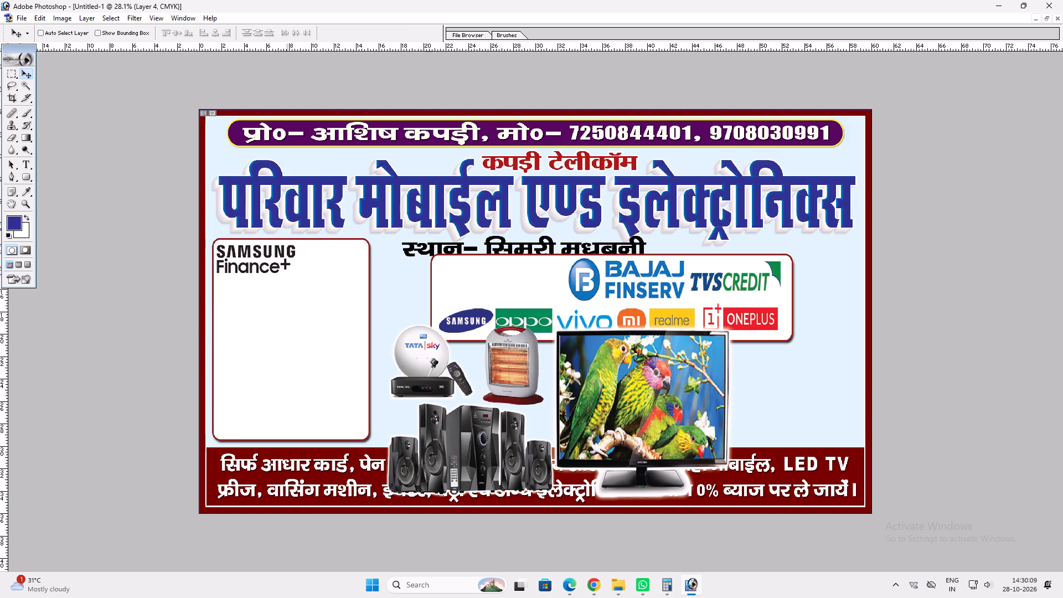
# Move the Bajaj Finserv logo from the wide white panel to the top of the tall panel and bring it to the front.
pyautogui.press('v')
pyautogui.click(550, 281)
pyautogui.press('v')
pyautogui.rightClick(591, 276)
pyautogui.click(601, 281)
pyautogui.keyDown('ctrl'); pyautogui.keyDown('shift'); pyautogui.rightClick(585, 275); pyautogui.keyUp('shift'); pyautogui.keyUp('ctrl')
pyautogui.keyDown('ctrl'); pyautogui.keyDown('shift'); pyautogui.click(602, 282); pyautogui.keyUp('shift'); pyautogui.keyUp('ctrl')
pyautogui.moveTo(610, 285); pyautogui.dragTo(310, 281)
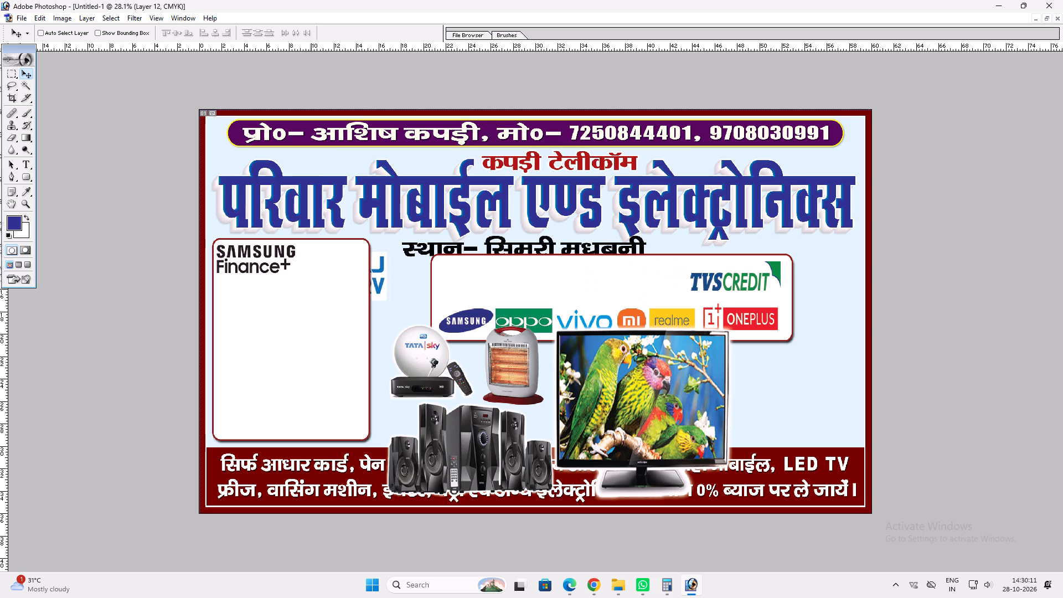
pyautogui.moveTo(310, 281); pyautogui.dragTo(312, 281)
pyautogui.hotkey('ctrl', 'shift', ']')
pyautogui.hotkey('ctrl', 'shift', ']')
# Shrink the Bajaj Finserv logo and place it beside Samsung Finance+ in the tall panel's upper-right corner.
pyautogui.hotkey('ctrl', 't')
pyautogui.keyDown('shift'); pyautogui.moveTo(390, 298); pyautogui.dragTo(388, 300); pyautogui.keyUp('shift')
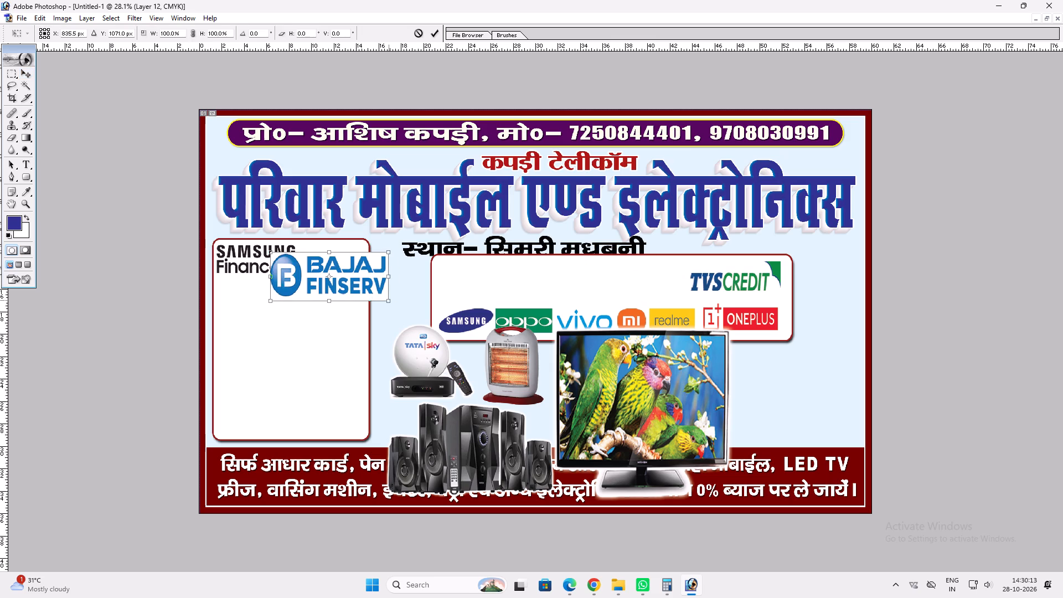
pyautogui.keyDown('shift'); pyautogui.moveTo(388, 300); pyautogui.dragTo(345, 285); pyautogui.keyUp('shift')
pyautogui.hotkey('shift', 'Return')
pyautogui.press('v')
pyautogui.moveTo(328, 282); pyautogui.dragTo(350, 279)
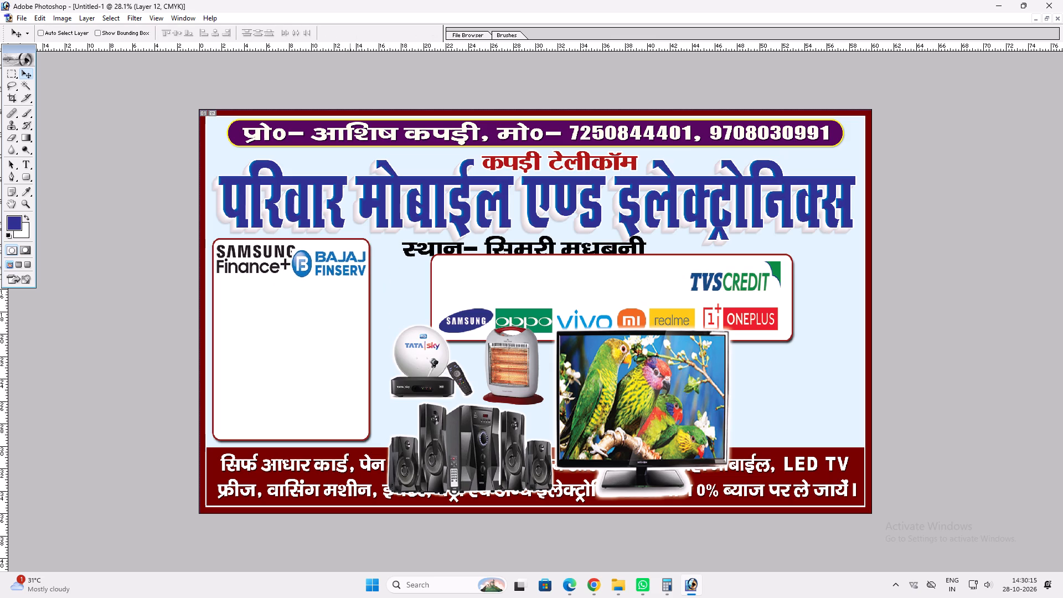
pyautogui.moveTo(350, 279); pyautogui.dragTo(351, 279)
# Shrink the Samsung Finance+ logo slightly to clear the Bajaj Finserv logo beside it.
pyautogui.keyDown('ctrl'); pyautogui.click(285, 262); pyautogui.keyUp('ctrl')
pyautogui.hotkey('ctrl', 't')
pyautogui.keyDown('shift'); pyautogui.moveTo(296, 272); pyautogui.dragTo(288, 272); pyautogui.keyUp('shift')
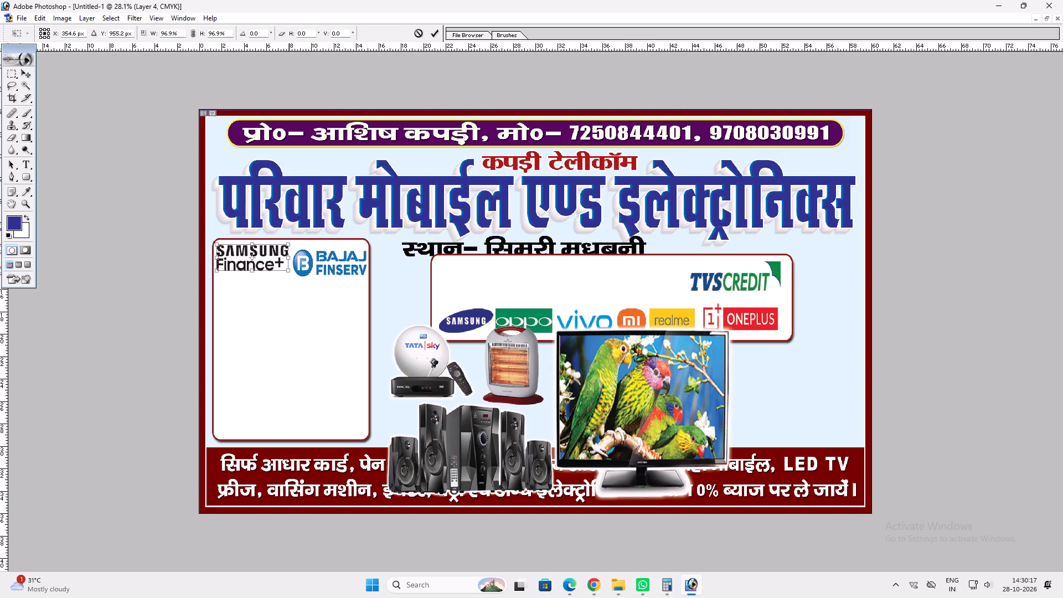
pyautogui.keyDown('shift'); pyautogui.moveTo(288, 272); pyautogui.dragTo(288, 272); pyautogui.keyUp('shift')
pyautogui.press('Return')
pyautogui.press('v')
# Nudge the Bajaj Finserv logo up and closer to Samsung Finance+ to align the pair at the top of the tall panel.
pyautogui.keyDown('ctrl'); pyautogui.click(306, 261); pyautogui.keyUp('ctrl')
pyautogui.moveTo(306, 261); pyautogui.dragTo(302, 255)
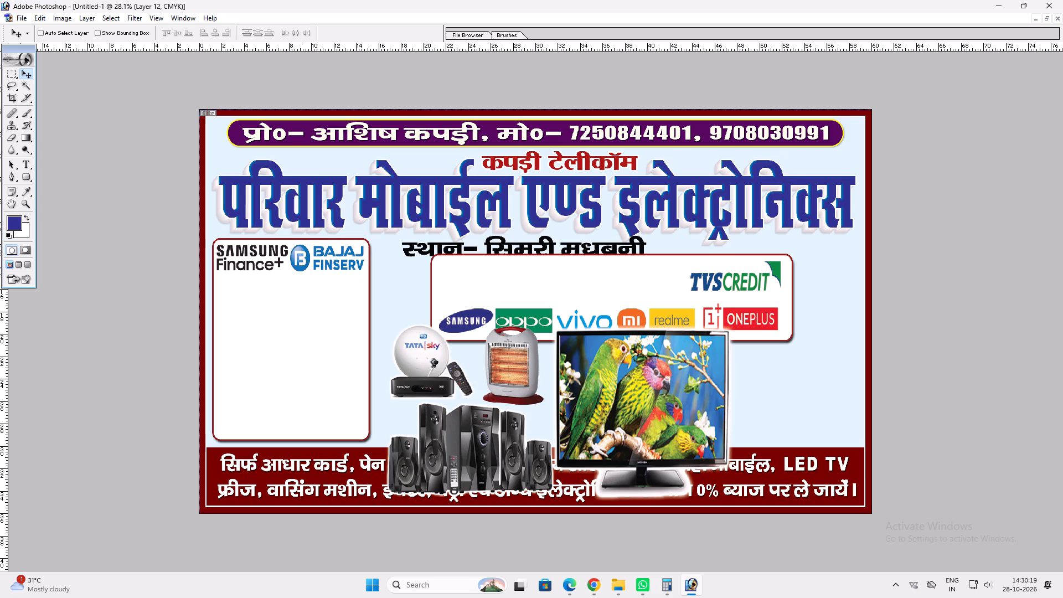
pyautogui.moveTo(302, 255); pyautogui.dragTo(303, 256)
pyautogui.hotkey('ctrl', 't')
pyautogui.click(342, 270)
pyautogui.press('Return')
pyautogui.write('vv')
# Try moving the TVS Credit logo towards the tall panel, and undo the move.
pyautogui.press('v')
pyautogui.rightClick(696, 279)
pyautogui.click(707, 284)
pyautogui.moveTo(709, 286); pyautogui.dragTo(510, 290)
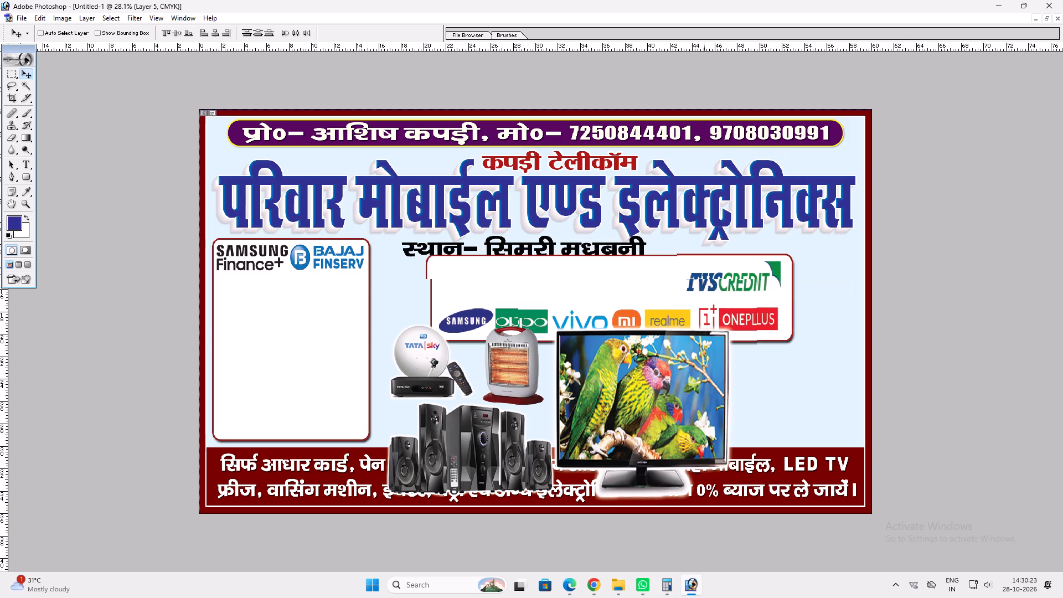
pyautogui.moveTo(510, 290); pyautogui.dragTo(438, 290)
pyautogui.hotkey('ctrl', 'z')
# Move the TVS Credit logo into the tall panel beneath Samsung Finance+ and bring it to the front.
pyautogui.keyDown('ctrl'); pyautogui.keyDown('shift'); pyautogui.rightClick(697, 276); pyautogui.keyUp('shift'); pyautogui.keyUp('ctrl')
pyautogui.click(712, 282)
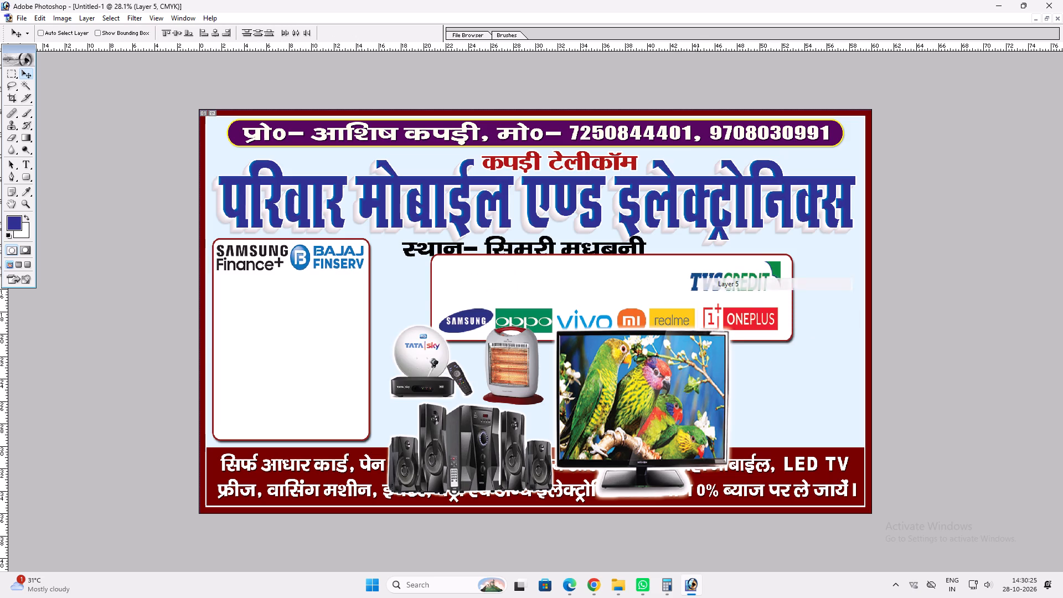
pyautogui.moveTo(712, 283); pyautogui.dragTo(322, 296)
pyautogui.hotkey('ctrl', 'shift', ']')
pyautogui.press('v')
pyautogui.moveTo(356, 296); pyautogui.dragTo(267, 285)
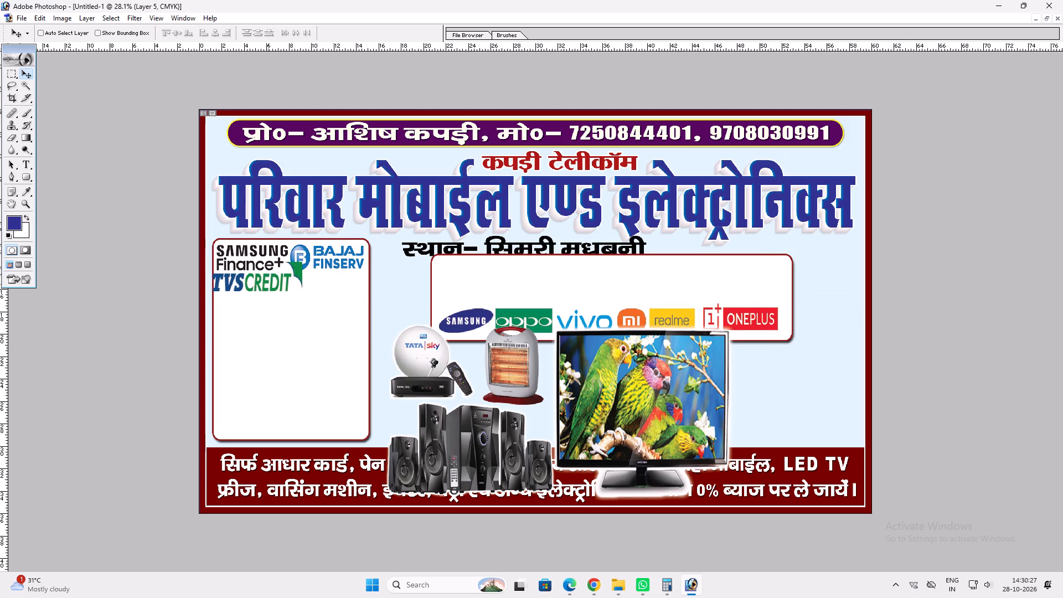
pyautogui.moveTo(267, 285); pyautogui.dragTo(275, 291)
# Reduce the TVS Credit logo and fit it directly beneath Bajaj Finserv in the tall panel's right half.
pyautogui.hotkey('ctrl', 't')
pyautogui.keyDown('shift'); pyautogui.moveTo(300, 266); pyautogui.dragTo(290, 270); pyautogui.keyUp('shift')
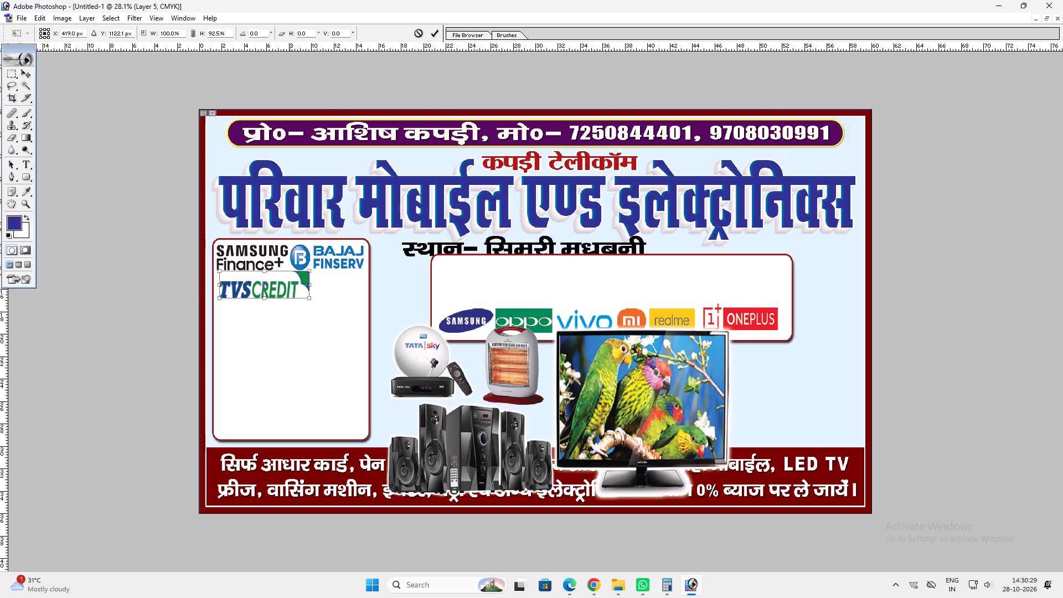
pyautogui.keyDown('shift'); pyautogui.moveTo(290, 270); pyautogui.dragTo(290, 271); pyautogui.keyUp('shift')
pyautogui.hotkey('shift', 'Return')
pyautogui.press('v')
pyautogui.moveTo(295, 281); pyautogui.dragTo(347, 279)
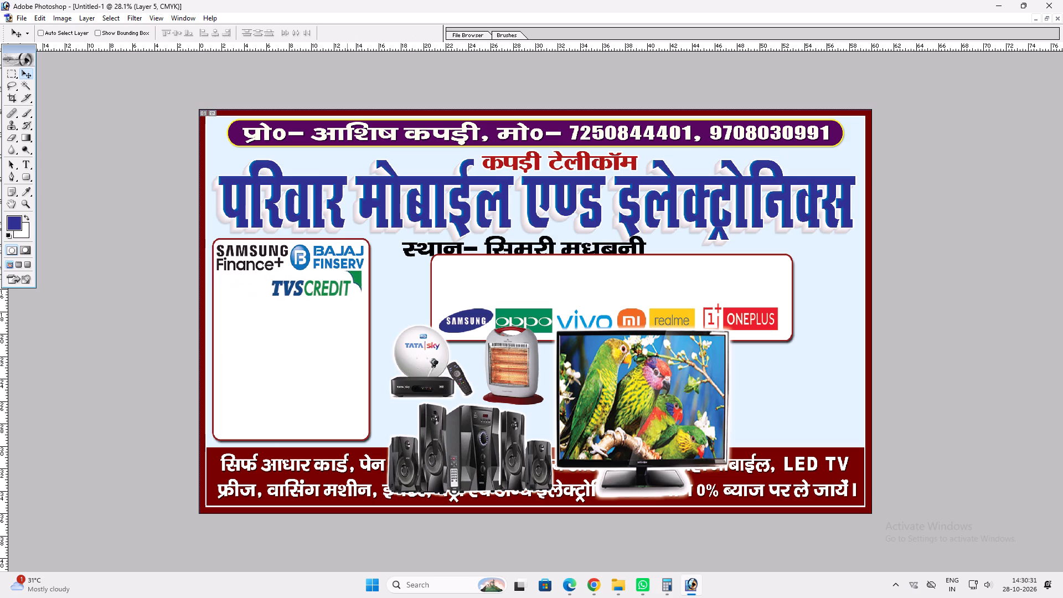
pyautogui.moveTo(347, 279); pyautogui.dragTo(348, 279)
pyautogui.hotkey('ctrl', 't')
pyautogui.keyDown('shift'); pyautogui.moveTo(276, 295); pyautogui.dragTo(295, 294); pyautogui.keyUp('shift')
pyautogui.hotkey('shift', 'Return')
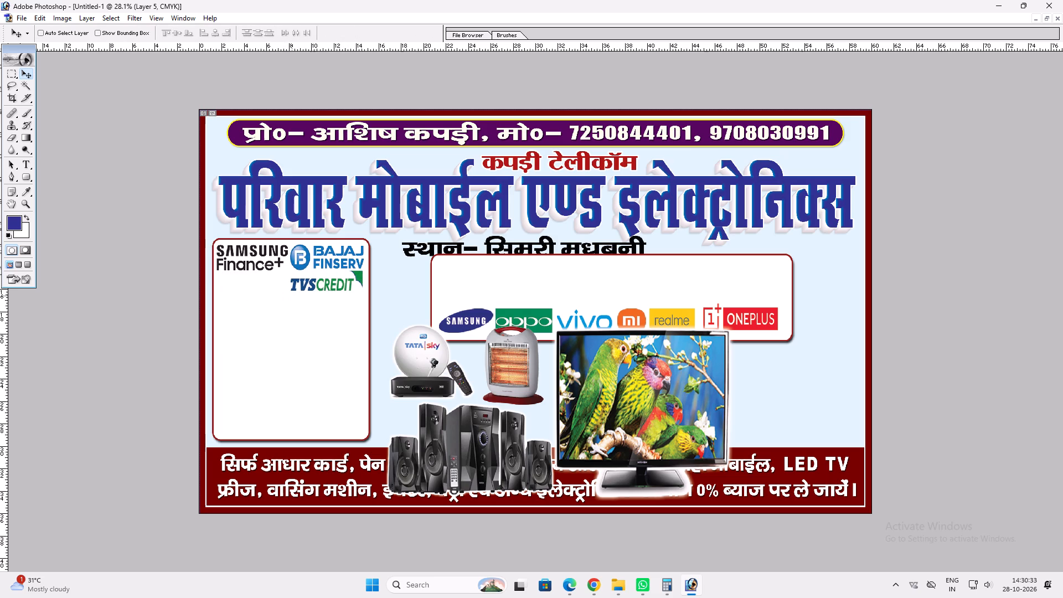
# Move the blue oval Samsung logo into the tall panel beneath Samsung Finance+ and bring it to the front.
pyautogui.press('v')
pyautogui.click(560, 281)
pyautogui.press('v')
pyautogui.rightClick(483, 318)
pyautogui.click(496, 322)
pyautogui.keyDown('ctrl'); pyautogui.keyDown('shift'); pyautogui.rightClick(479, 318); pyautogui.keyUp('shift'); pyautogui.keyUp('ctrl')
pyautogui.keyDown('ctrl'); pyautogui.keyDown('shift'); pyautogui.click(494, 322); pyautogui.keyUp('shift'); pyautogui.keyUp('ctrl')
pyautogui.moveTo(489, 322); pyautogui.dragTo(274, 318)
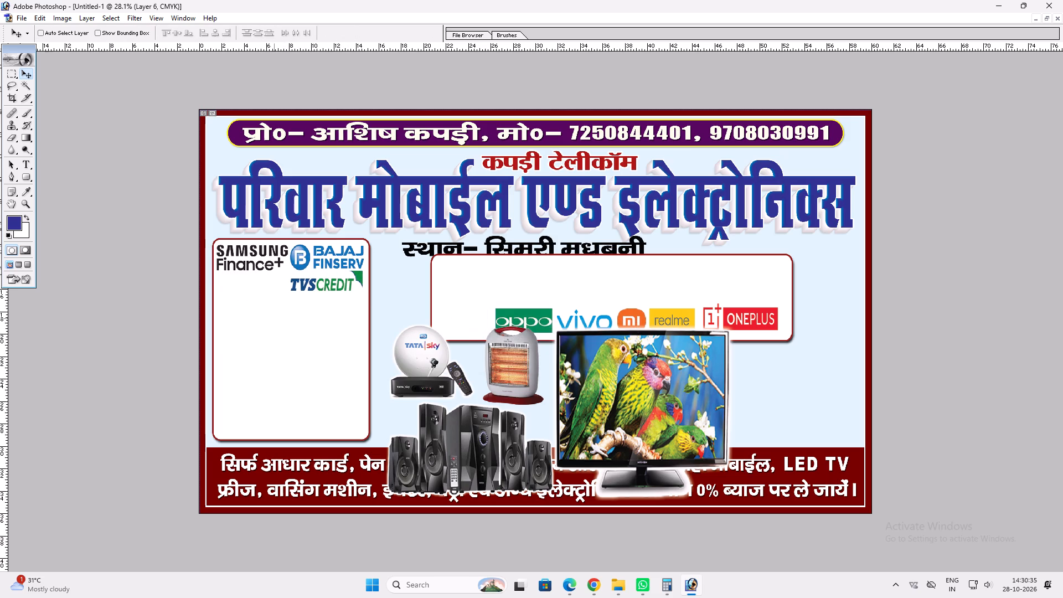
pyautogui.moveTo(274, 318); pyautogui.dragTo(275, 302)
pyautogui.hotkey('ctrl', 'shift', '[')
pyautogui.hotkey('ctrl', 'shift', ']')
pyautogui.press('v')
pyautogui.moveTo(257, 301); pyautogui.dragTo(256, 301)
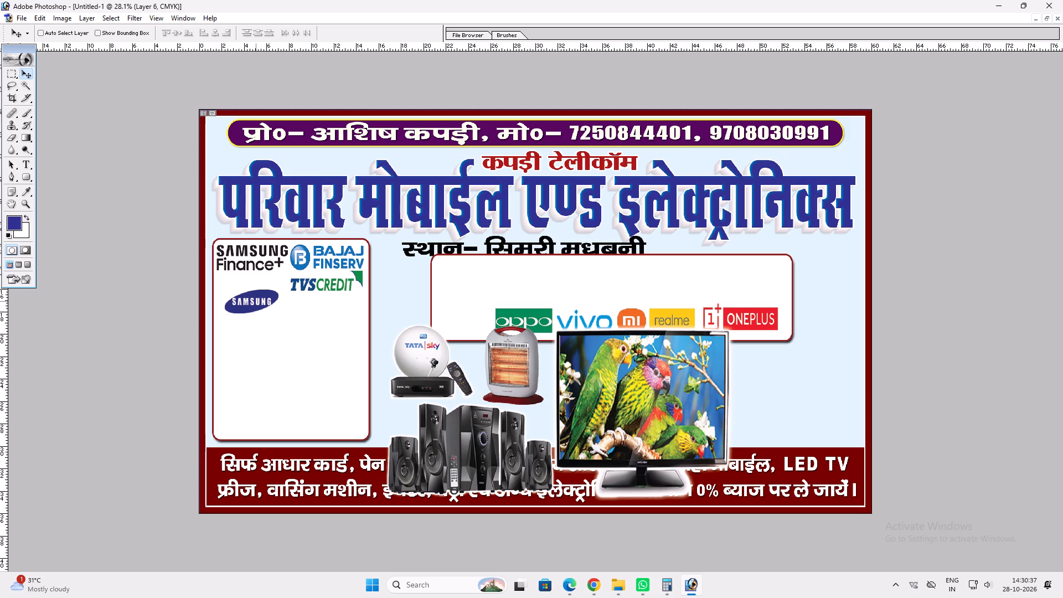
pyautogui.moveTo(256, 301); pyautogui.dragTo(247, 284)
# Rotate the blue oval Samsung logo about 6.6° clockwise and stretch it wider to fill the space beside TVS Credit.
pyautogui.hotkey('ctrl', 't')
pyautogui.keyDown('ctrl'); pyautogui.moveTo(303, 279); pyautogui.dragTo(305, 286); pyautogui.keyUp('ctrl')
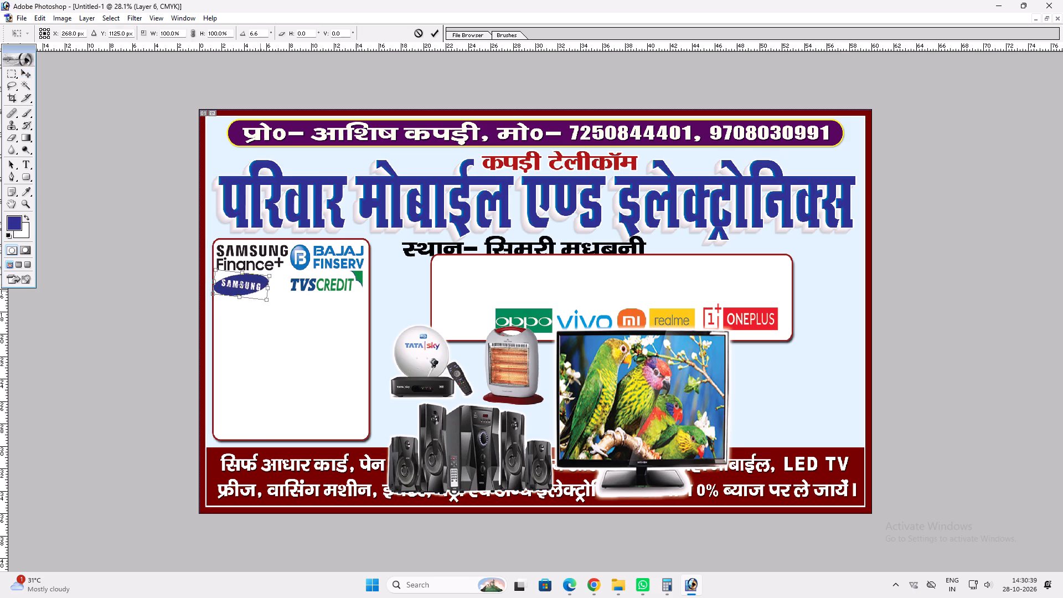
pyautogui.moveTo(270, 290); pyautogui.dragTo(283, 288)
pyautogui.press('Return')
pyautogui.press('v')
pyautogui.click(272, 289)
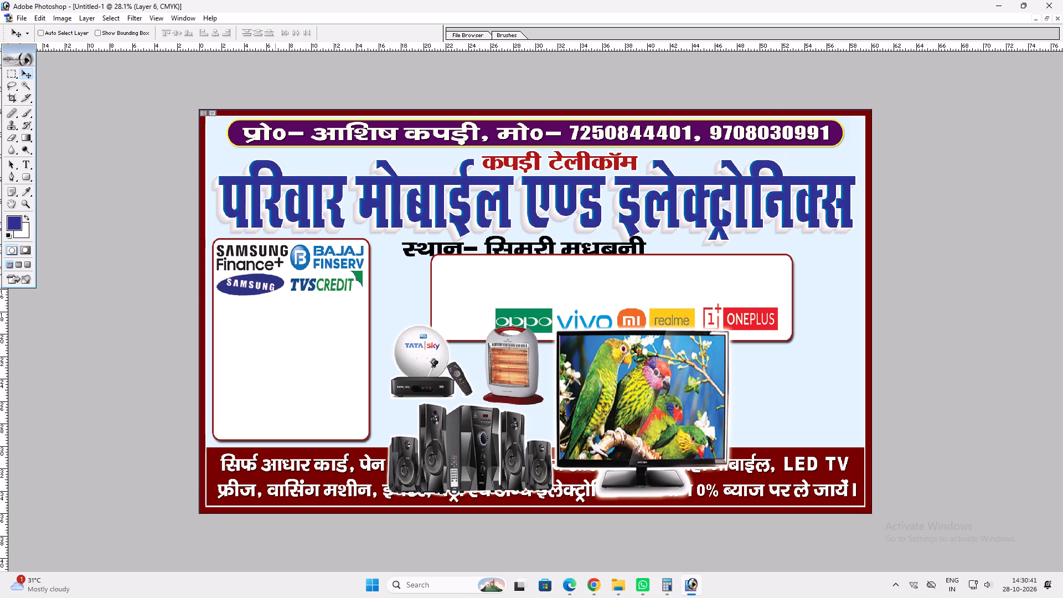
# Move the OPPO logo into the tall panel beneath the blue oval Samsung logo and bring it to the front.
pyautogui.press('v')
pyautogui.rightClick(531, 313)
pyautogui.click(541, 319)
pyautogui.keyDown('ctrl'); pyautogui.keyDown('shift'); pyautogui.rightClick(528, 317); pyautogui.keyUp('shift'); pyautogui.keyUp('ctrl')
pyautogui.keyDown('ctrl'); pyautogui.keyDown('shift'); pyautogui.click(543, 321); pyautogui.keyUp('shift'); pyautogui.keyUp('ctrl')
pyautogui.moveTo(547, 323); pyautogui.dragTo(350, 304)
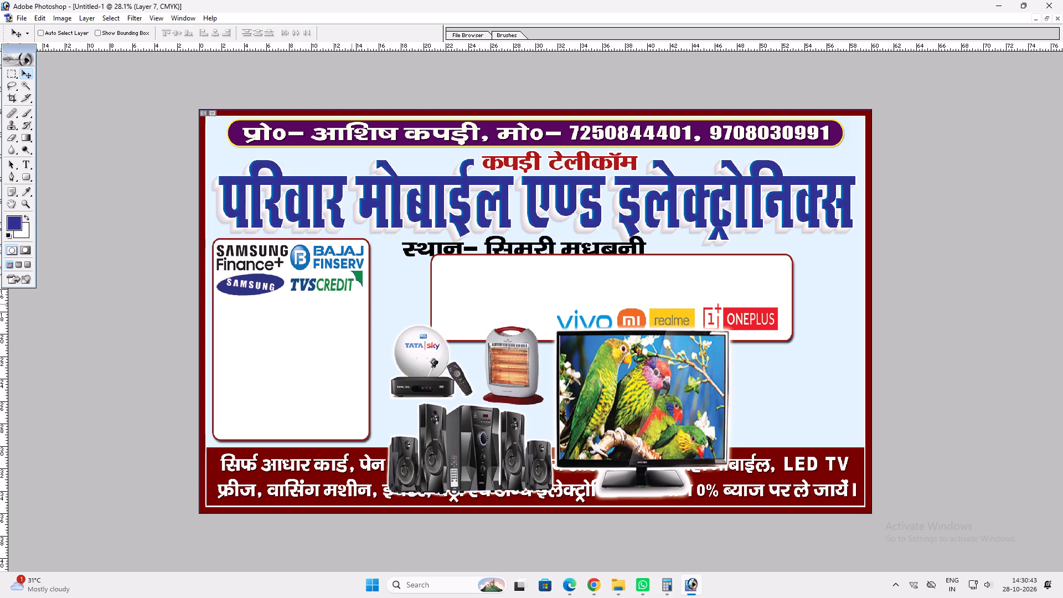
pyautogui.moveTo(350, 304); pyautogui.dragTo(313, 308)
pyautogui.hotkey('ctrl', 'shift', ']')
pyautogui.press('v')
pyautogui.moveTo(306, 308); pyautogui.dragTo(269, 316)
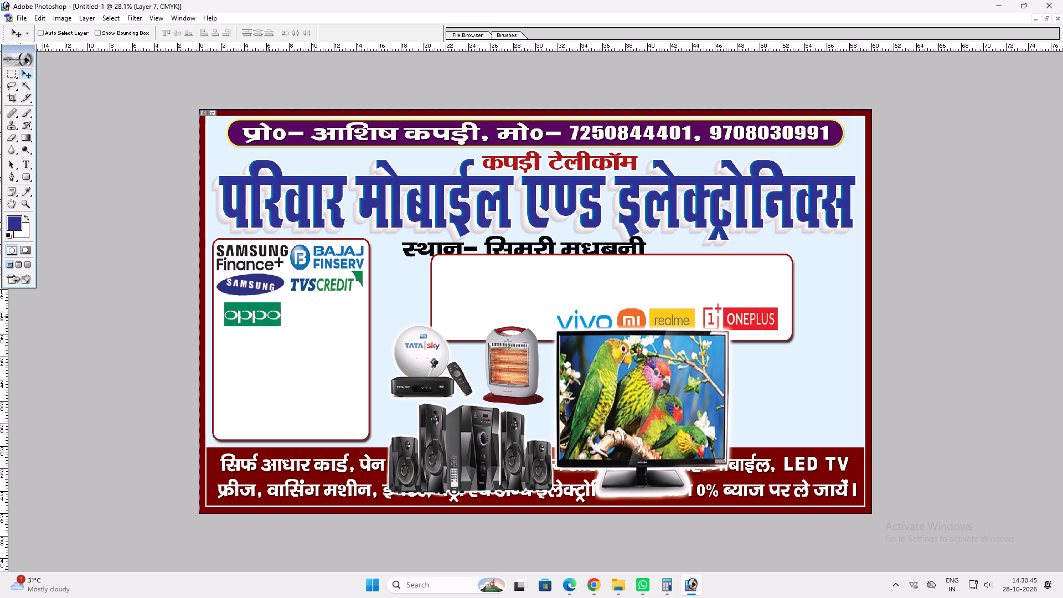
pyautogui.moveTo(269, 316); pyautogui.dragTo(259, 316)
# Enlarge the OPPO logo proportionally to slightly more than half the tall panel's width.
pyautogui.hotkey('ctrl', 't')
pyautogui.keyDown('shift'); pyautogui.moveTo(274, 326); pyautogui.dragTo(300, 331); pyautogui.keyUp('shift')
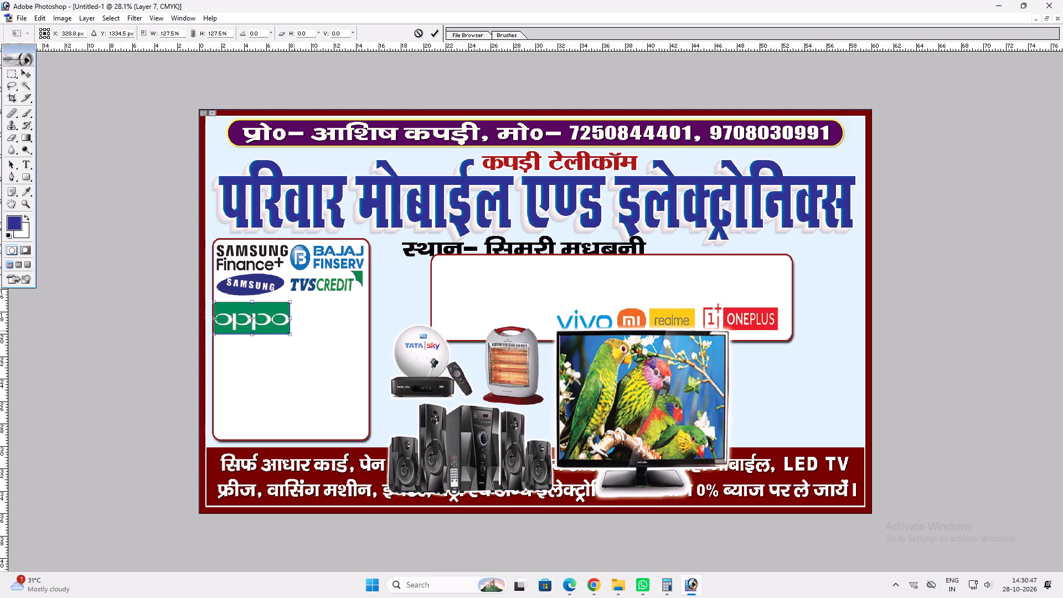
pyautogui.keyDown('shift'); pyautogui.moveTo(300, 331); pyautogui.dragTo(301, 331); pyautogui.keyUp('shift')
pyautogui.hotkey('shift', 'Return')
pyautogui.press('v')
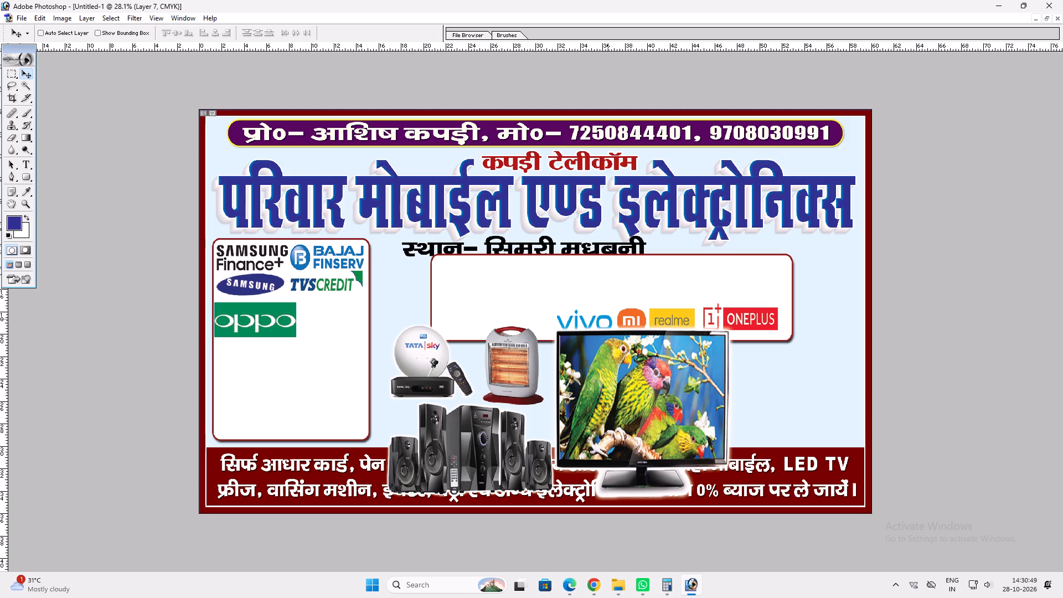
# Move the vivo logo into the tall panel's lower-right corner and bring it to the front.
pyautogui.rightClick(606, 318)
pyautogui.rightClick(606, 318)
pyautogui.click(617, 322)
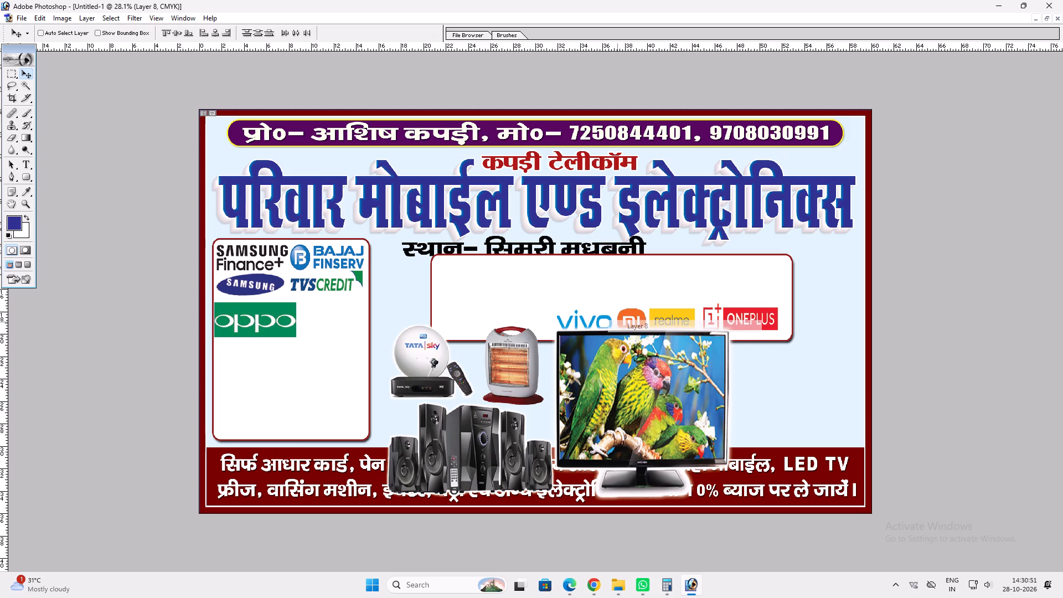
pyautogui.keyDown('ctrl'); pyautogui.keyDown('shift'); pyautogui.rightClick(603, 317); pyautogui.keyUp('shift'); pyautogui.keyUp('ctrl')
pyautogui.keyDown('ctrl'); pyautogui.keyDown('shift'); pyautogui.click(615, 322); pyautogui.keyUp('shift'); pyautogui.keyUp('ctrl')
pyautogui.moveTo(612, 321); pyautogui.dragTo(405, 380)
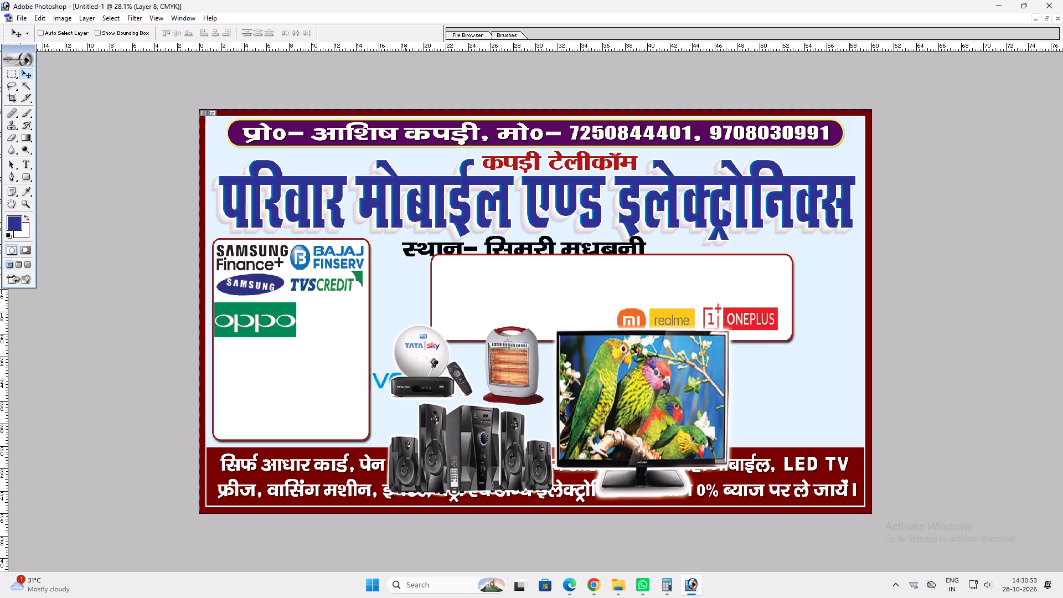
pyautogui.moveTo(405, 380); pyautogui.dragTo(362, 398)
pyautogui.hotkey('ctrl', 'shift', ']')
pyautogui.press('v')
pyautogui.moveTo(362, 396); pyautogui.dragTo(367, 425)
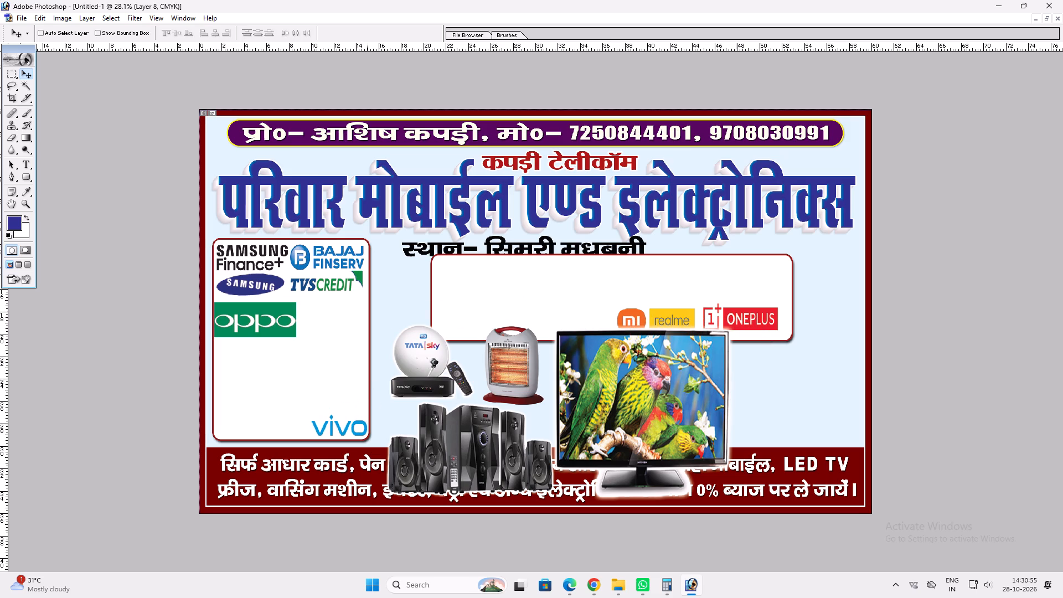
pyautogui.moveTo(367, 425); pyautogui.dragTo(364, 421)
# Enlarge the vivo logo to more than half the tall panel's width, keeping it in the lower-right corner.
pyautogui.hotkey('ctrl', 't')
pyautogui.keyDown('shift'); pyautogui.moveTo(308, 414); pyautogui.dragTo(285, 407); pyautogui.keyUp('shift')
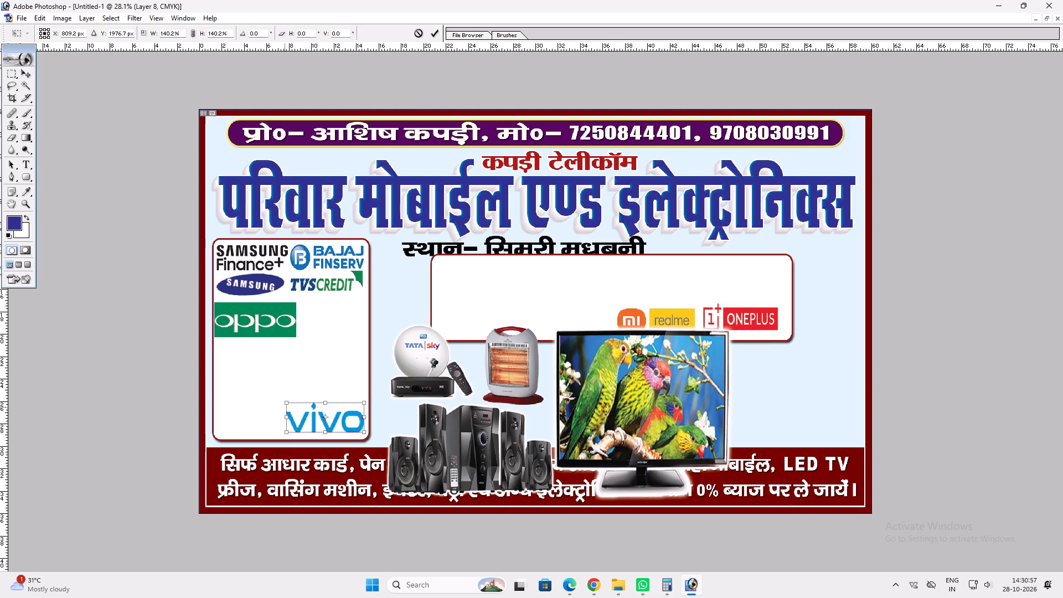
pyautogui.keyDown('shift'); pyautogui.moveTo(282, 419); pyautogui.dragTo(265, 418); pyautogui.keyUp('shift')
pyautogui.hotkey('shift', 'Return')
pyautogui.press('v')
pyautogui.click(316, 421)
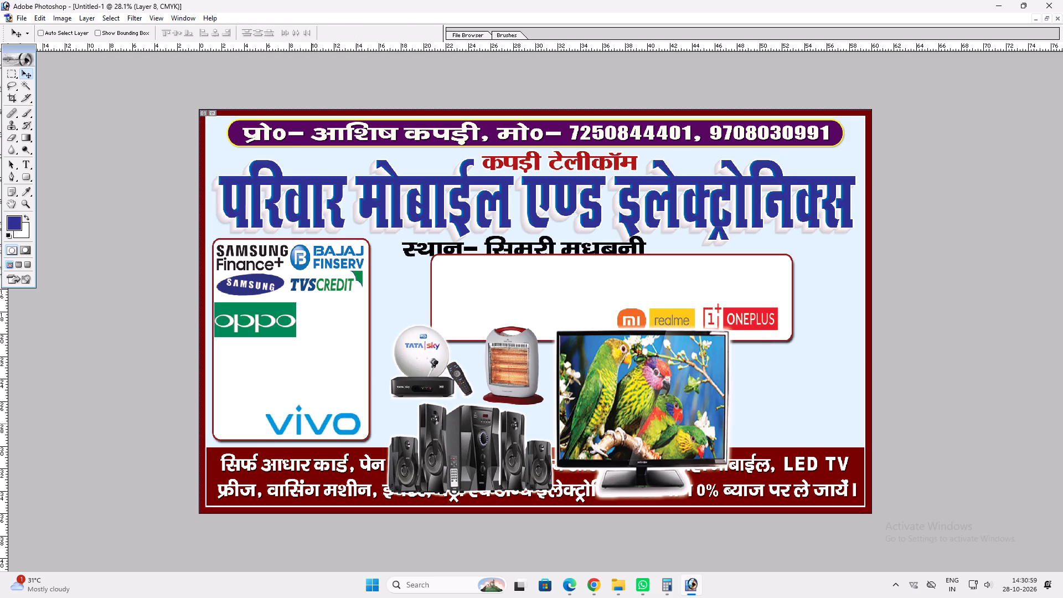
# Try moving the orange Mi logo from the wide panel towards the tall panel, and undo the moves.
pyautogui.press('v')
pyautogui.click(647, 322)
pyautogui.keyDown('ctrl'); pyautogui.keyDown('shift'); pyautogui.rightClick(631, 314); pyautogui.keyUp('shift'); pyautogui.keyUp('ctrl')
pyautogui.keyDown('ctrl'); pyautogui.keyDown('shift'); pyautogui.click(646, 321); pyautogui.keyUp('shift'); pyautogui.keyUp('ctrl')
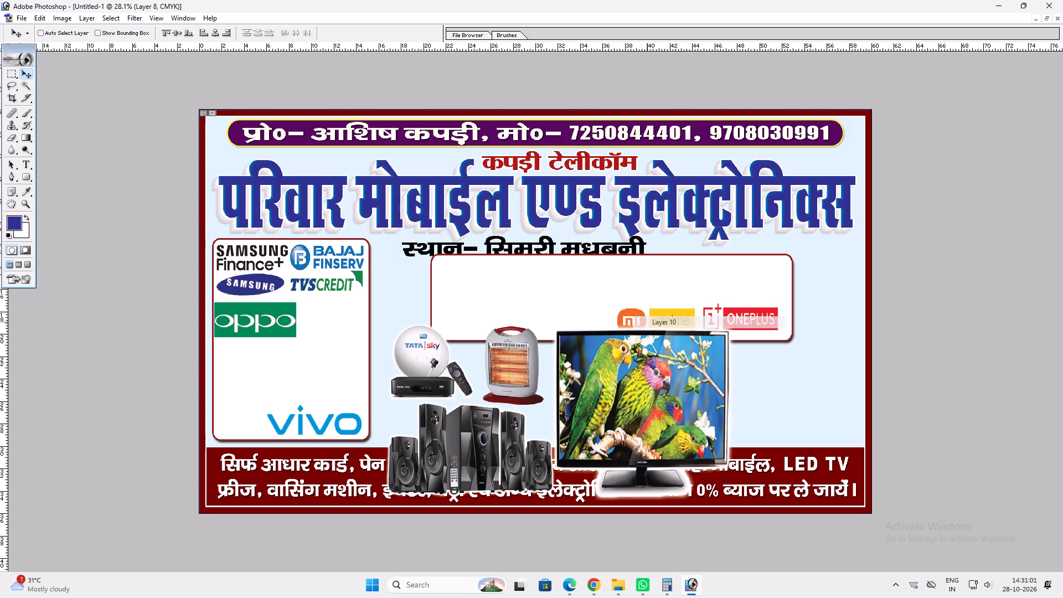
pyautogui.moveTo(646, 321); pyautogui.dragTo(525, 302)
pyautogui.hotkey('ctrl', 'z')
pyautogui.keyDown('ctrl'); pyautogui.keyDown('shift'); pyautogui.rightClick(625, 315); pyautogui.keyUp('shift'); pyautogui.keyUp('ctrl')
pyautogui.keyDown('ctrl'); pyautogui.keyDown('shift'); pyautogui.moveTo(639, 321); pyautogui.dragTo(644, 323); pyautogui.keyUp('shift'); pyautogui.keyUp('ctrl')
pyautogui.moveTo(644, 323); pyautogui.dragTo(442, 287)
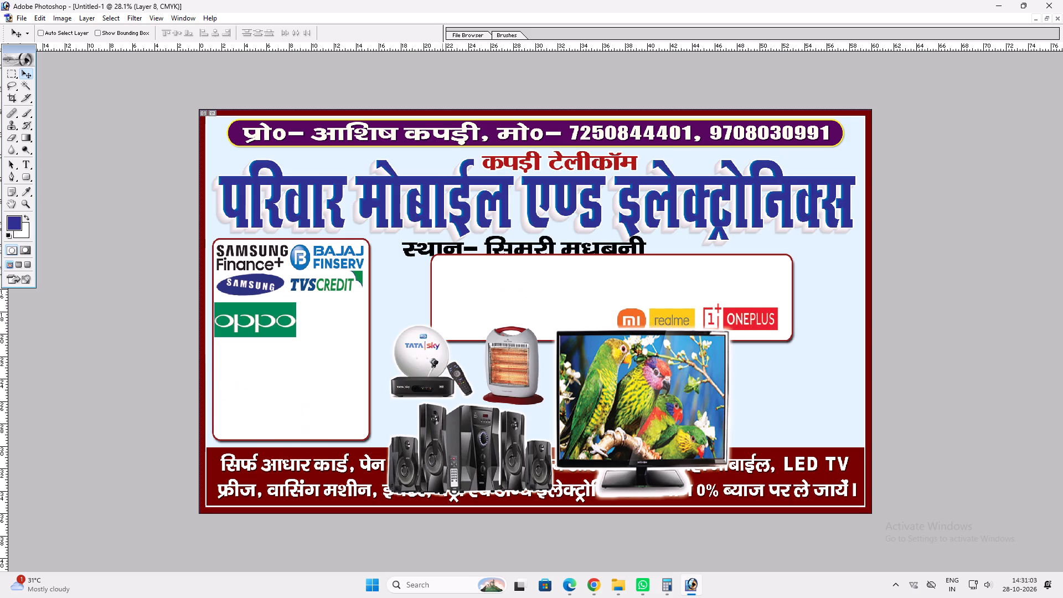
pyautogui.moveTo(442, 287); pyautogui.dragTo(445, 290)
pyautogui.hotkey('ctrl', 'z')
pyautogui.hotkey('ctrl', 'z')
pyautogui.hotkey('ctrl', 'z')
# Move the orange Mi logo into the tall panel's lower-left corner beside vivo and bring it to the front.
pyautogui.keyDown('ctrl'); pyautogui.click(629, 318); pyautogui.keyUp('ctrl')
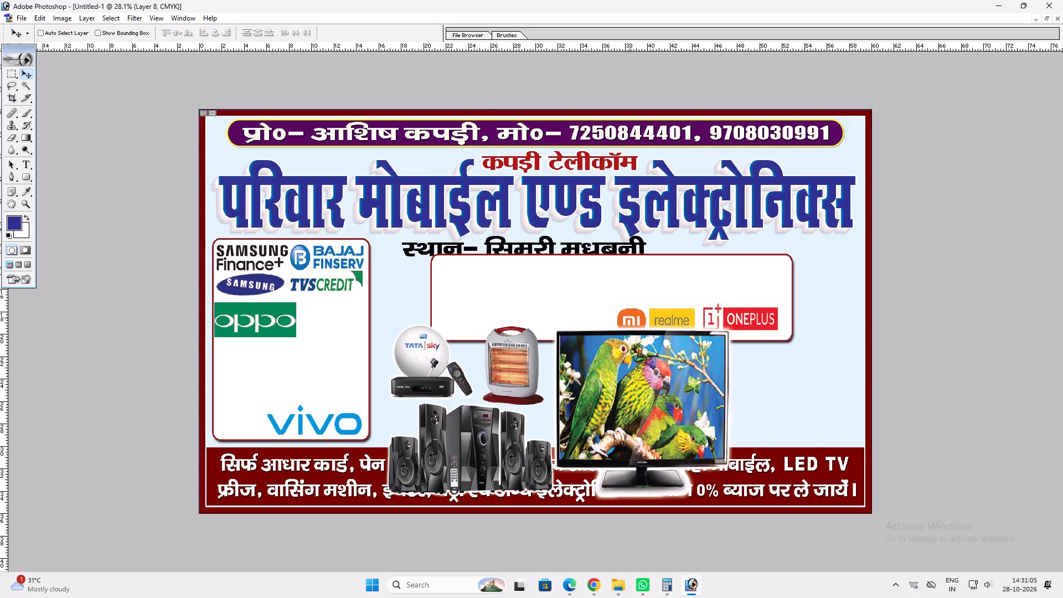
pyautogui.moveTo(628, 318); pyautogui.dragTo(322, 352)
pyautogui.hotkey('ctrl', 'shift', ']')
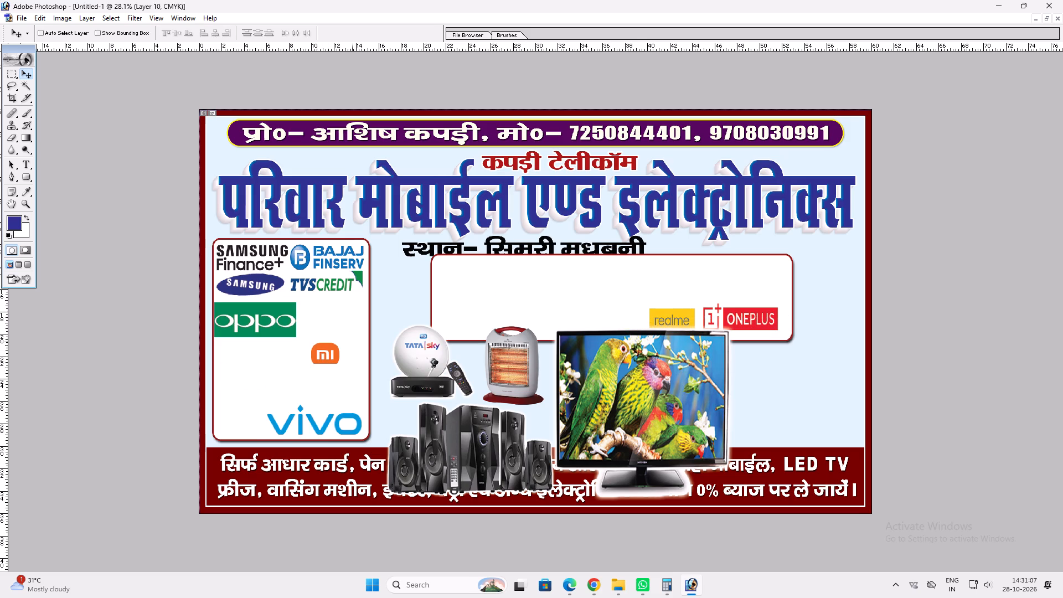
pyautogui.press('v')
pyautogui.moveTo(319, 362); pyautogui.dragTo(226, 424)
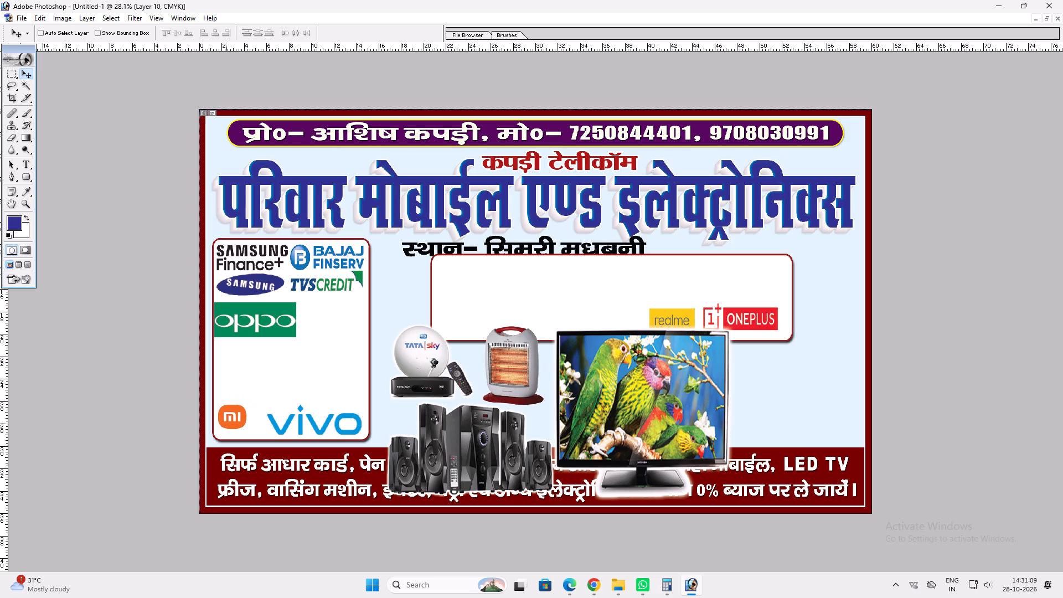
# Slightly enlarge the orange Mi logo in the tall panel's lower-left corner and nudge it down and to the right.
pyautogui.hotkey('ctrl', 't')
pyautogui.keyDown('shift'); pyautogui.moveTo(246, 429); pyautogui.dragTo(257, 432); pyautogui.keyUp('shift')
pyautogui.press('v')
pyautogui.press('Return')
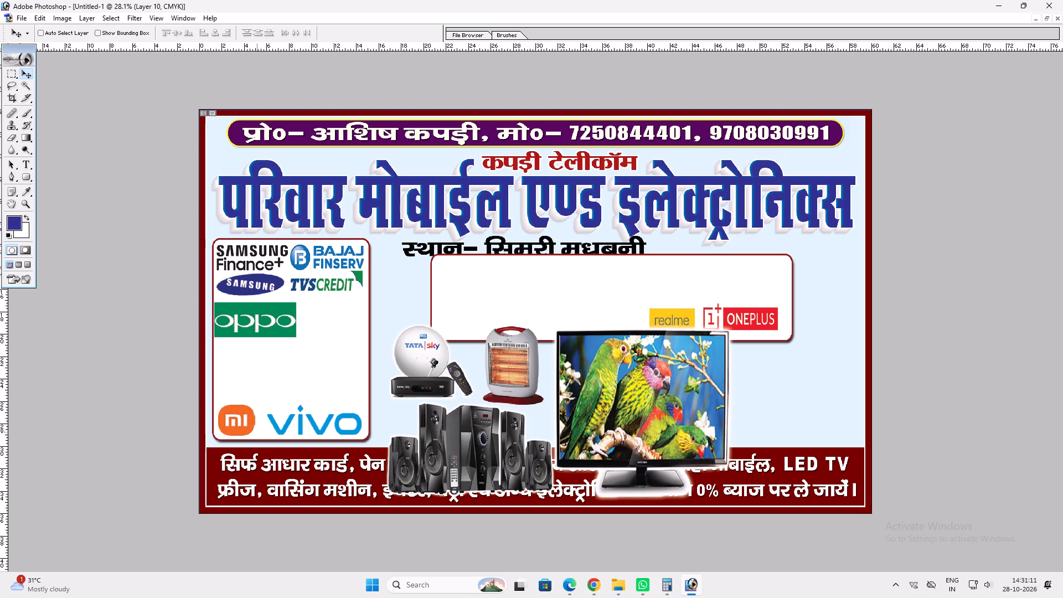
pyautogui.press('Down')
pyautogui.press('Down')
pyautogui.press('Right')
pyautogui.press('Right')
# Move the yellow realme logo from the wide panel into the tall panel above the Mi logo and bring it to the front.
pyautogui.rightClick(667, 315)
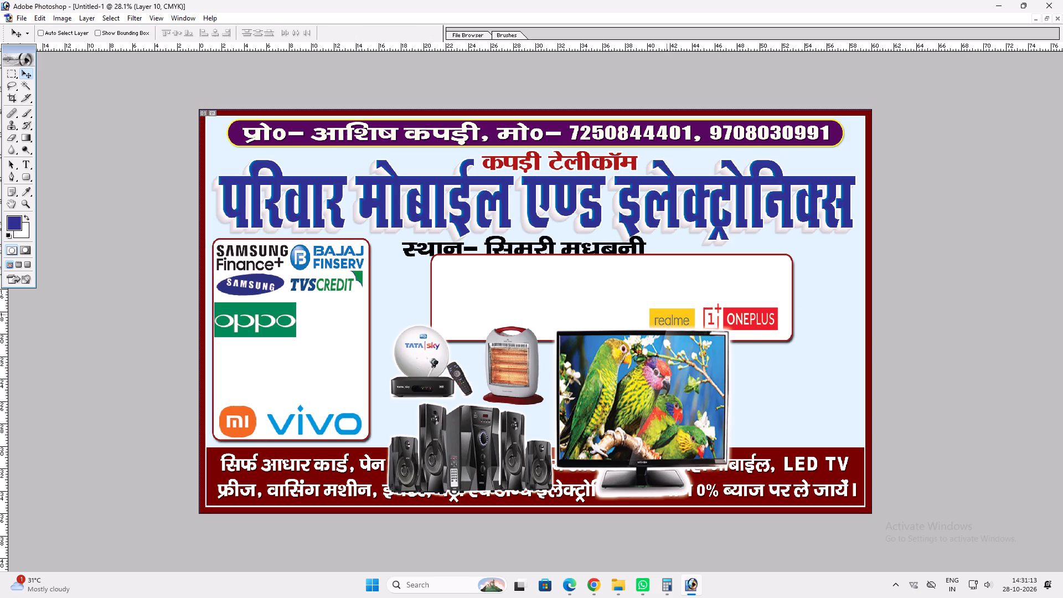
pyautogui.click(685, 322)
pyautogui.keyDown('ctrl'); pyautogui.keyDown('shift'); pyautogui.rightClick(669, 317); pyautogui.keyUp('shift'); pyautogui.keyUp('ctrl')
pyautogui.keyDown('ctrl'); pyautogui.keyDown('shift'); pyautogui.click(689, 324); pyautogui.keyUp('shift'); pyautogui.keyUp('ctrl')
pyautogui.moveTo(692, 326); pyautogui.dragTo(679, 290)
pyautogui.hotkey('ctrl', 'z')
pyautogui.moveTo(679, 302); pyautogui.dragTo(312, 333)
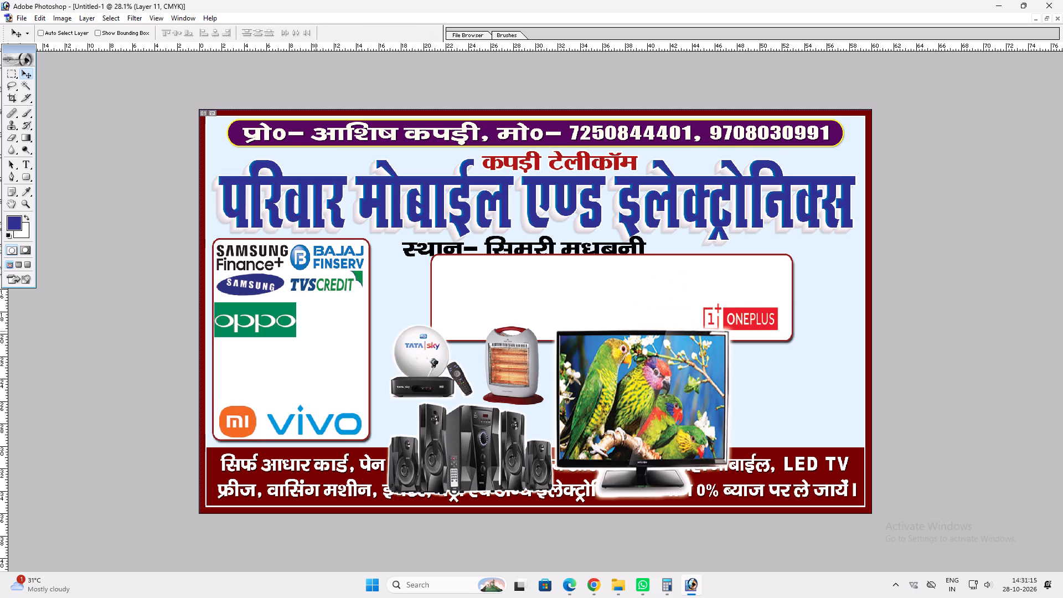
pyautogui.moveTo(312, 333); pyautogui.dragTo(301, 337)
pyautogui.hotkey('ctrl', 'shift', ']')
pyautogui.press('v')
pyautogui.moveTo(338, 346); pyautogui.dragTo(287, 365)
# Enlarge the realme logo to about 156% and shift it towards the tall panel's left edge.
pyautogui.hotkey('ctrl', 't')
pyautogui.keyDown('shift'); pyautogui.moveTo(269, 387); pyautogui.dragTo(301, 394); pyautogui.keyUp('shift')
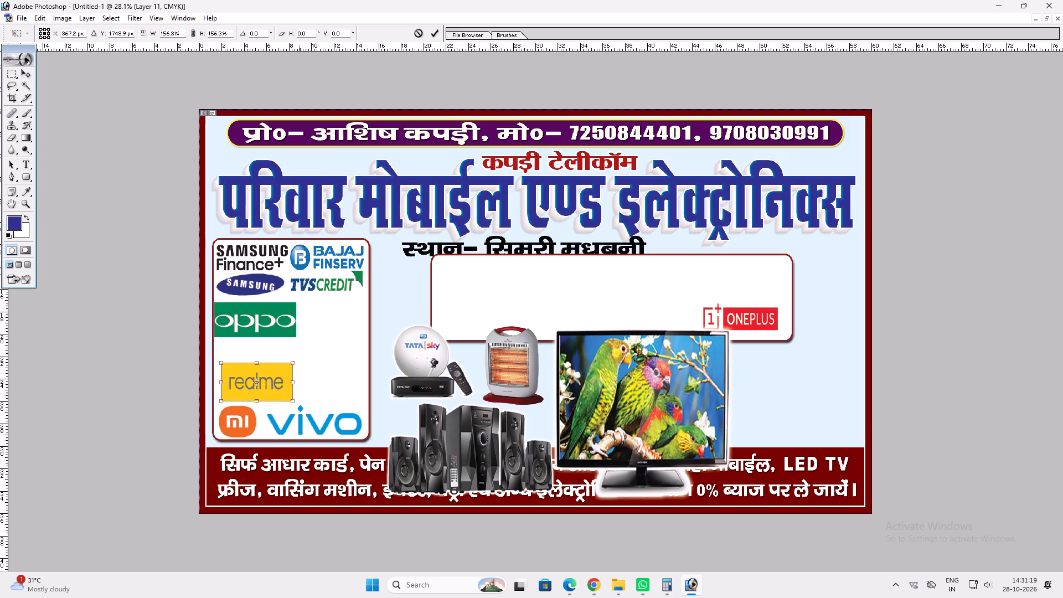
pyautogui.hotkey('shift', 'Return')
pyautogui.press('v')
pyautogui.moveTo(292, 391); pyautogui.dragTo(287, 391)
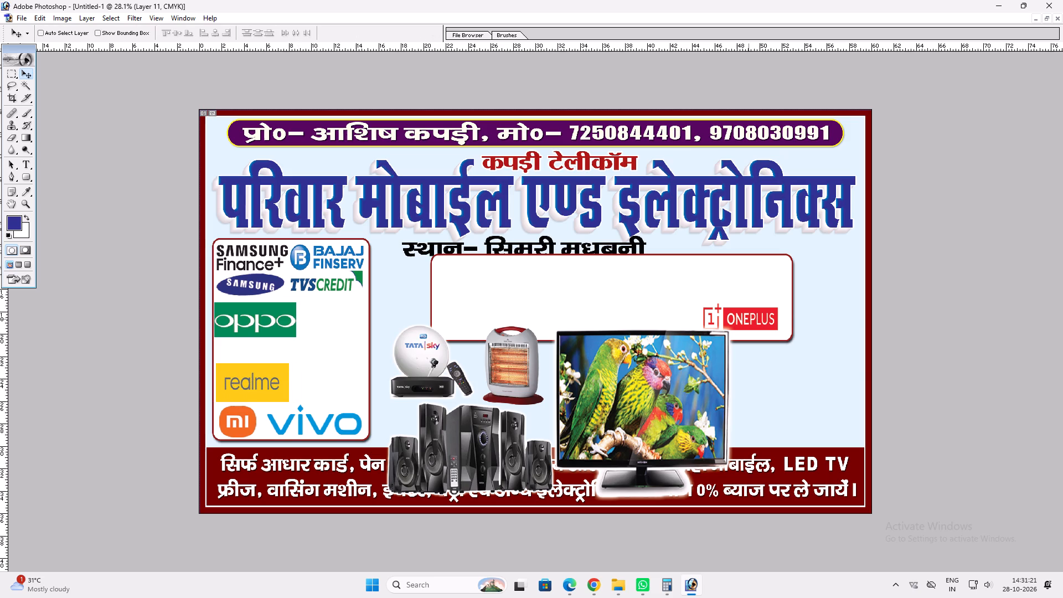
# Move the OnePlus logo into the tall panel beside realme, bring it to the front and stretch it slightly taller.
pyautogui.rightClick(749, 319)
pyautogui.click(758, 324)
pyautogui.keyDown('ctrl'); pyautogui.keyDown('shift'); pyautogui.rightClick(749, 319); pyautogui.keyUp('shift'); pyautogui.keyUp('ctrl')
pyautogui.keyDown('ctrl'); pyautogui.keyDown('shift'); pyautogui.click(758, 323); pyautogui.keyUp('shift'); pyautogui.keyUp('ctrl')
pyautogui.moveTo(759, 324); pyautogui.dragTo(511, 290)
pyautogui.hotkey('ctrl', 'shift', ']')
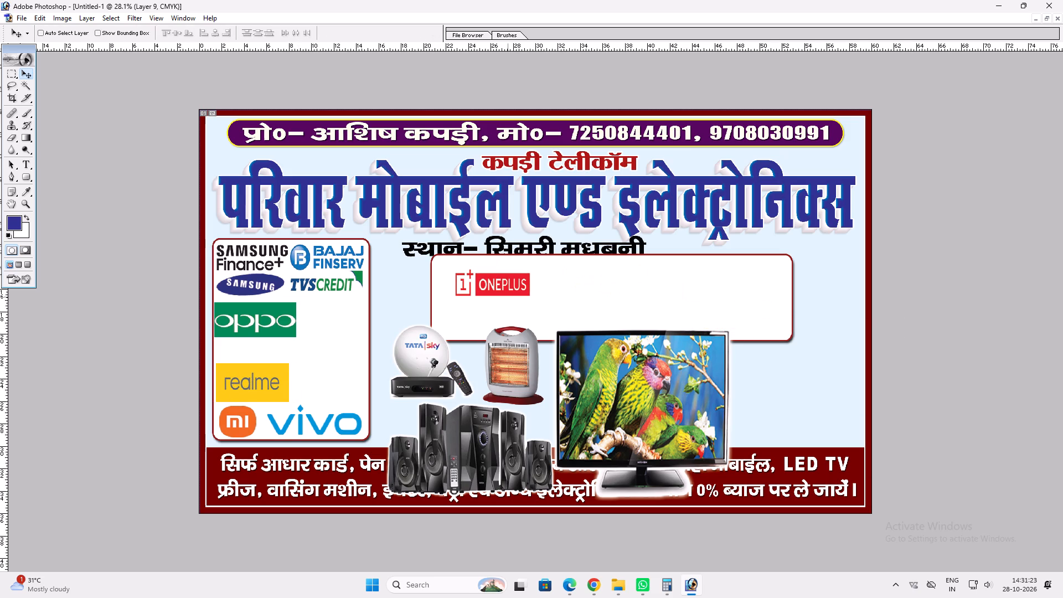
pyautogui.press('v')
pyautogui.moveTo(500, 291); pyautogui.dragTo(335, 388)
pyautogui.hotkey('ctrl', 't')
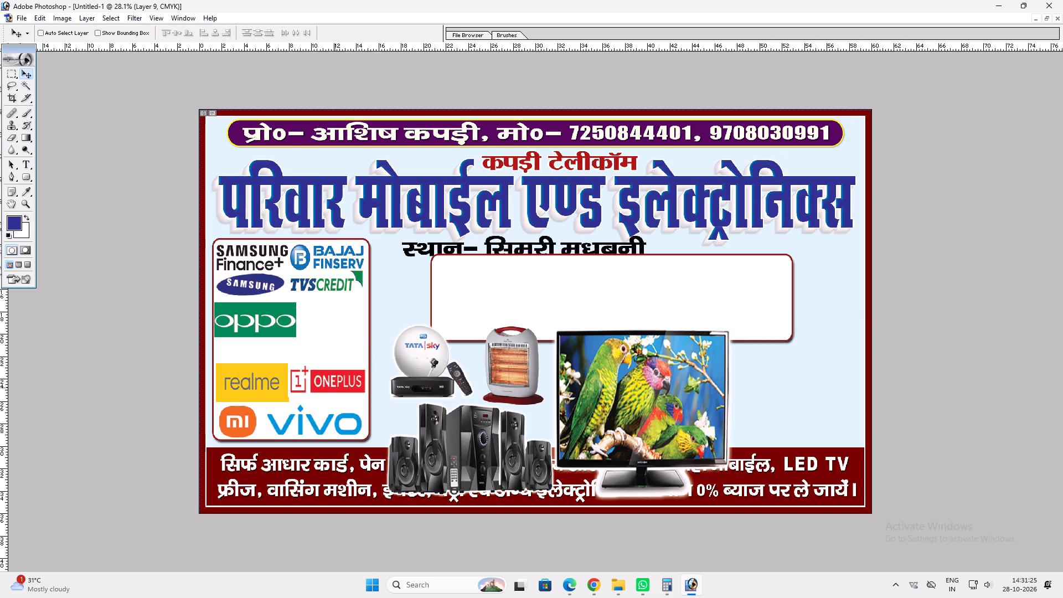
pyautogui.keyDown('shift'); pyautogui.moveTo(352, 393); pyautogui.dragTo(349, 399); pyautogui.keyUp('shift')
pyautogui.hotkey('shift', 'Return')
pyautogui.press('v')
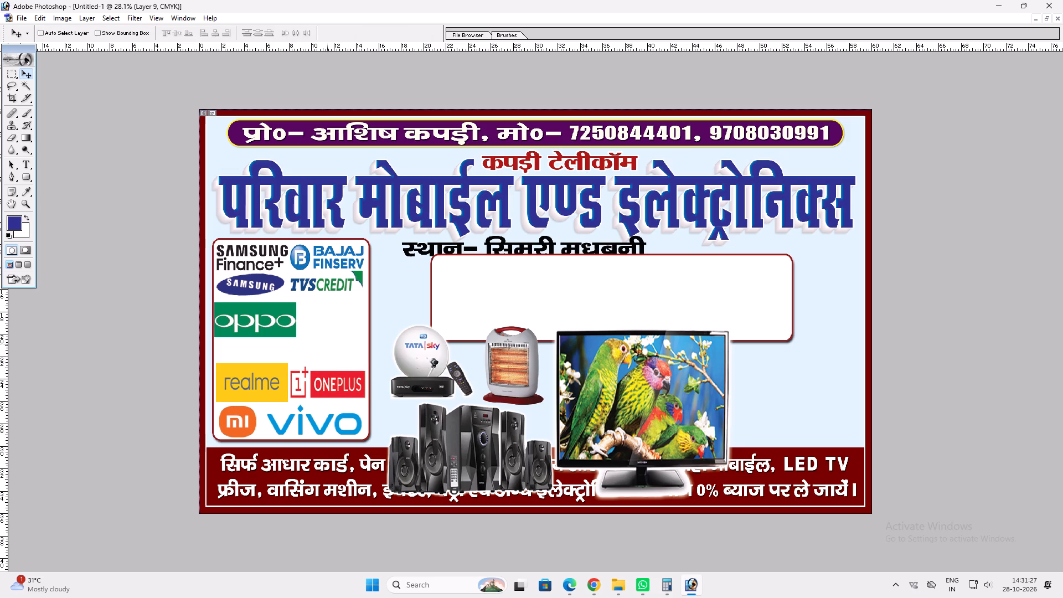
# Move the green oppo logo down so it sits just above the realme logo.
pyautogui.click(307, 328)
pyautogui.rightClick(278, 319)
pyautogui.click(295, 325)
pyautogui.keyDown('shift'); pyautogui.moveTo(273, 326); pyautogui.dragTo(276, 348); pyautogui.keyUp('shift')
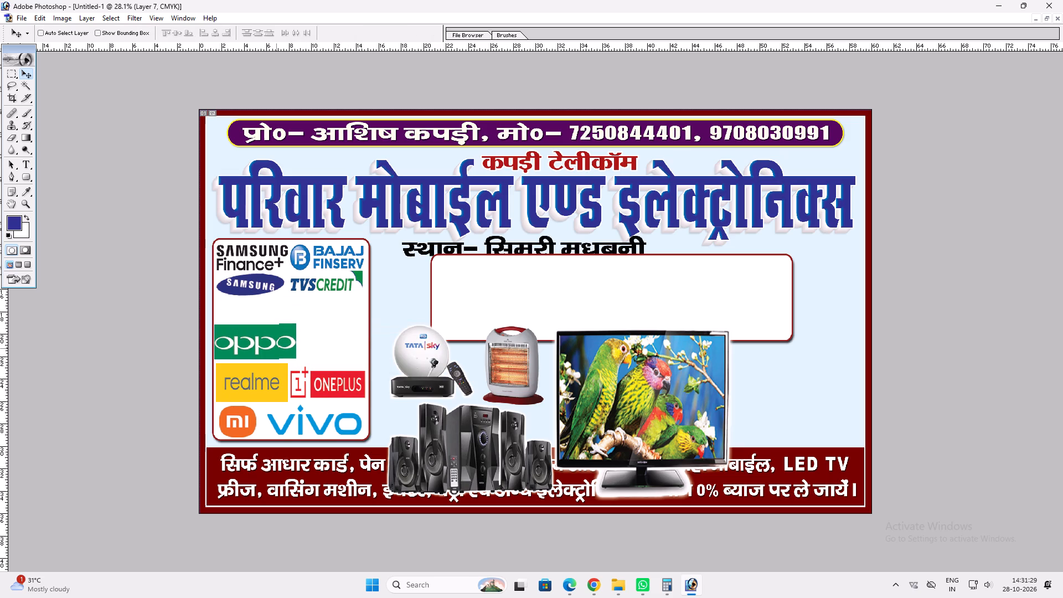
pyautogui.keyDown('shift'); pyautogui.moveTo(276, 348); pyautogui.dragTo(276, 350); pyautogui.keyUp('shift')
# Widen the realme logo slightly so its left side lines up with the oppo logo.
pyautogui.keyDown('ctrl'); pyautogui.click(234, 388); pyautogui.keyUp('ctrl')
pyautogui.hotkey('ctrl', 't')
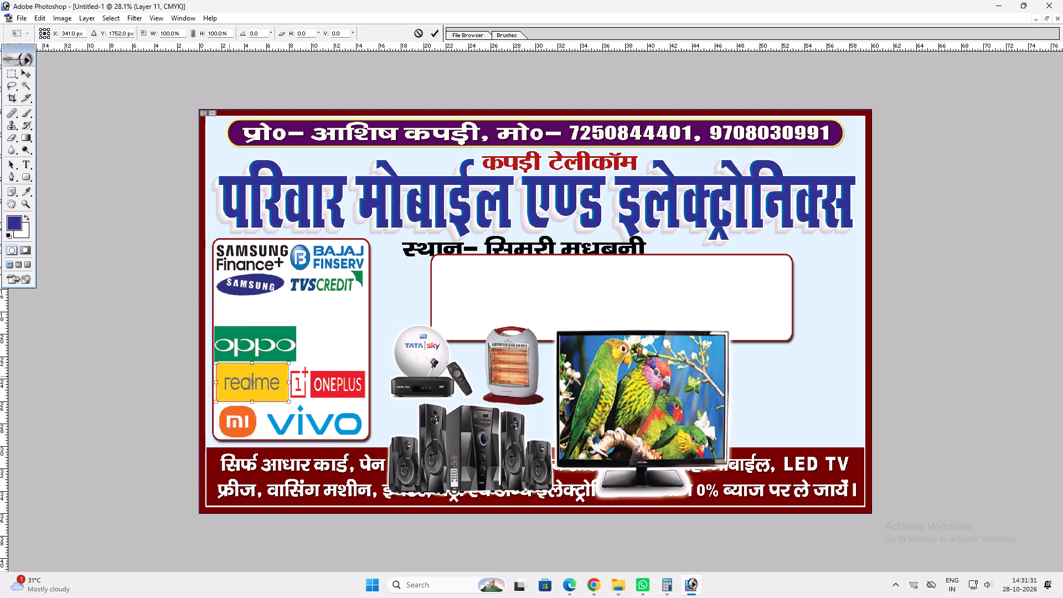
pyautogui.keyDown('shift'); pyautogui.click(218, 373); pyautogui.keyUp('shift')
pyautogui.hotkey('shift', 'Return')
pyautogui.press('v')
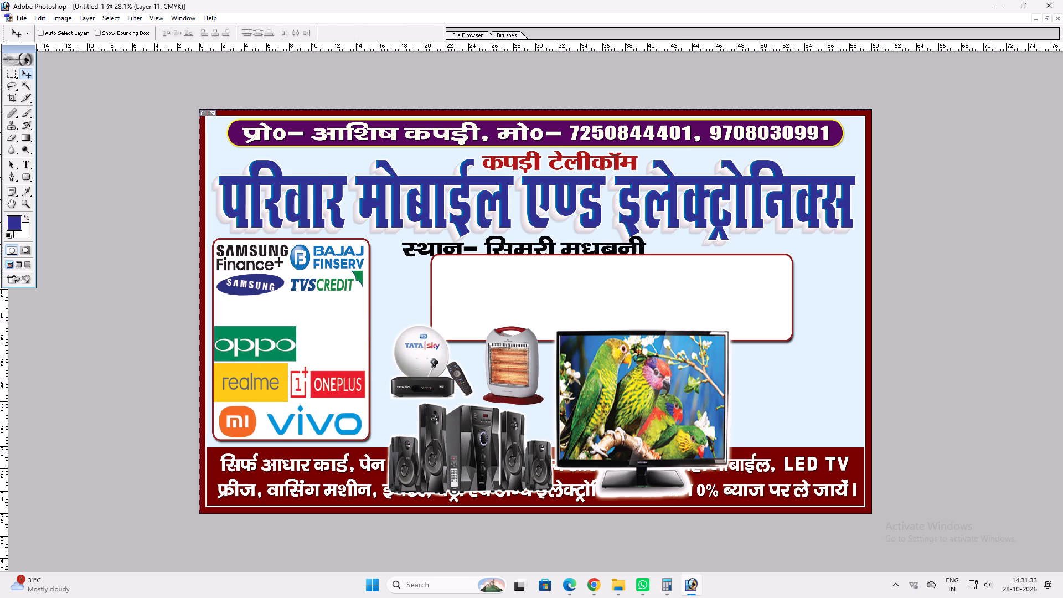
# Move the blue oval Samsung logo beside oppo and resize it taller and slightly narrower to fit inside the tall panel.
pyautogui.rightClick(264, 282)
pyautogui.click(286, 291)
pyautogui.moveTo(262, 285); pyautogui.dragTo(320, 317)
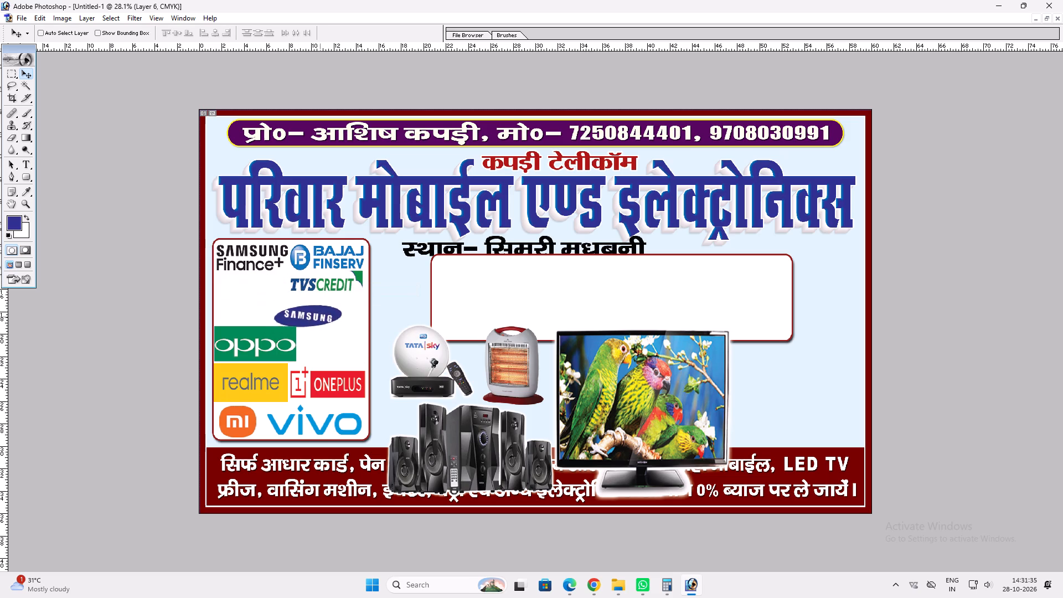
pyautogui.moveTo(320, 317); pyautogui.dragTo(348, 347)
pyautogui.hotkey('ctrl', 't')
pyautogui.keyDown('ctrl'); pyautogui.click(340, 356); pyautogui.keyUp('ctrl')
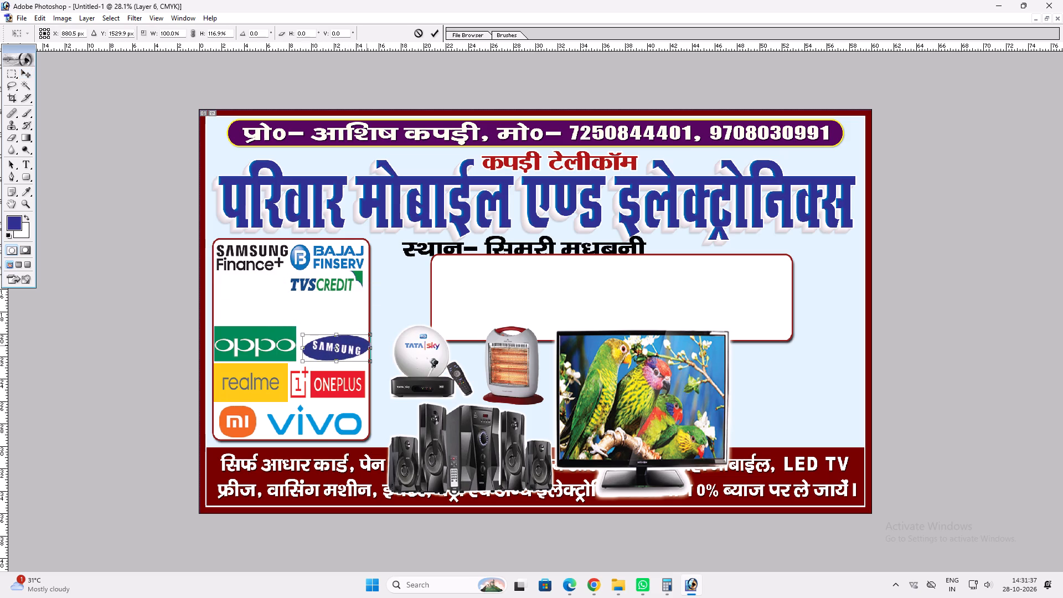
pyautogui.keyDown('shift'); pyautogui.moveTo(367, 344); pyautogui.dragTo(360, 344); pyautogui.keyUp('shift')
pyautogui.keyDown('shift'); pyautogui.moveTo(350, 334); pyautogui.dragTo(355, 331); pyautogui.keyUp('shift')
pyautogui.hotkey('shift', 'Return')
pyautogui.press('v')
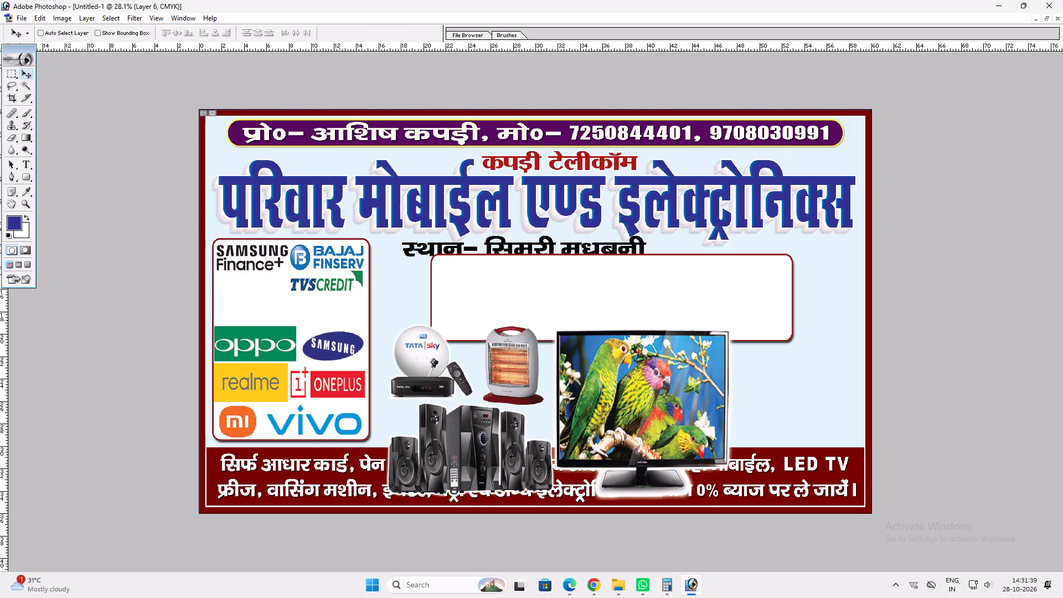
# Move the TVS Credit logo down so it sits just above the oval Samsung logo.
pyautogui.keyDown('ctrl'); pyautogui.click(298, 280); pyautogui.keyUp('ctrl')
pyautogui.moveTo(298, 280); pyautogui.dragTo(296, 302)
pyautogui.moveTo(308, 300); pyautogui.dragTo(307, 305)
pyautogui.hotkey('ctrl', 't')
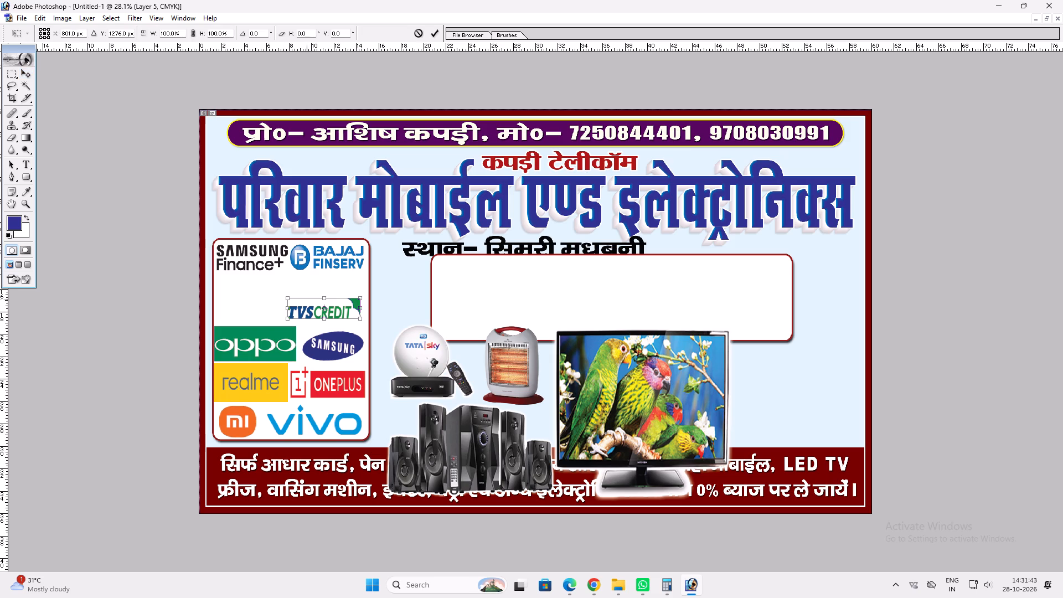
pyautogui.press('Return')
pyautogui.press('v')
# Move the Bajaj Finserv logo beside TVS Credit, above oppo, and narrow it to fit the left column.
pyautogui.keyDown('ctrl'); pyautogui.click(300, 262); pyautogui.keyUp('ctrl')
pyautogui.moveTo(300, 262); pyautogui.dragTo(246, 316)
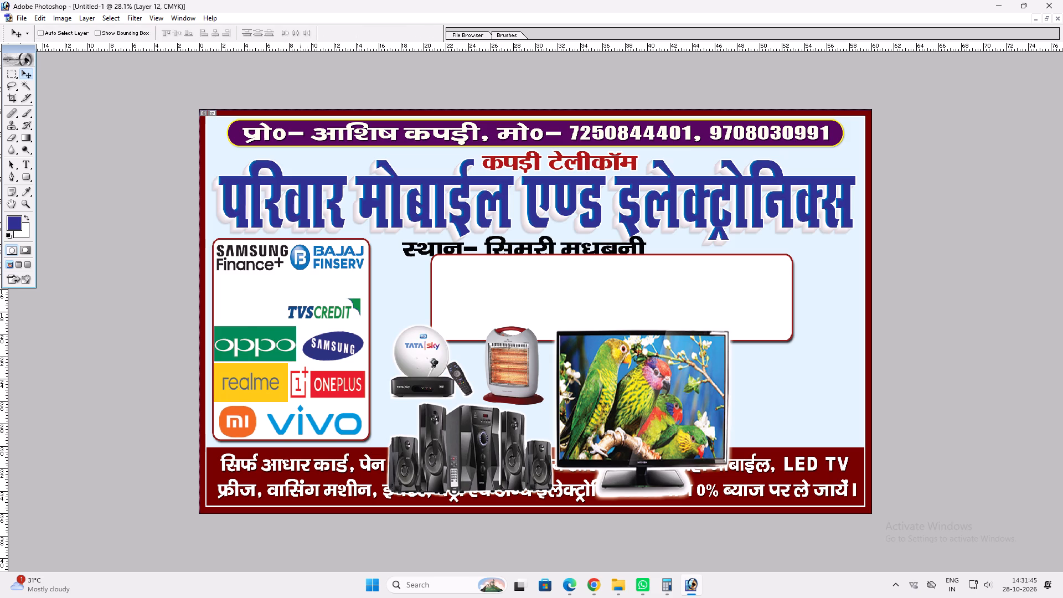
pyautogui.moveTo(246, 316); pyautogui.dragTo(235, 307)
pyautogui.hotkey('ctrl', 't')
pyautogui.keyDown('shift'); pyautogui.moveTo(300, 286); pyautogui.dragTo(287, 287); pyautogui.keyUp('shift')
pyautogui.hotkey('shift', 'Return')
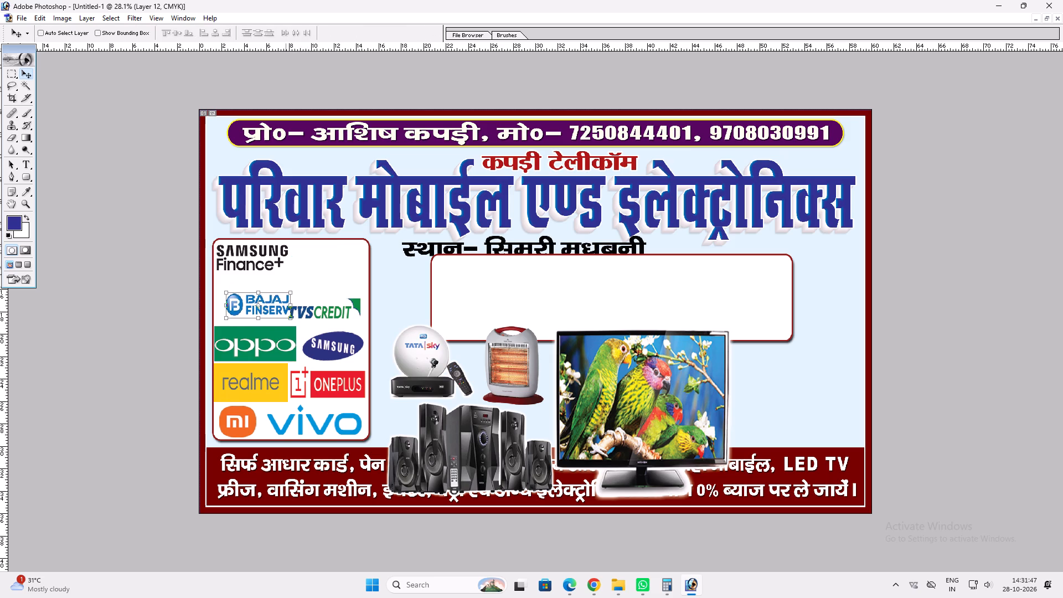
pyautogui.press('v')
pyautogui.moveTo(278, 307); pyautogui.dragTo(269, 312)
pyautogui.hotkey('ctrl', 't')
pyautogui.click(280, 313)
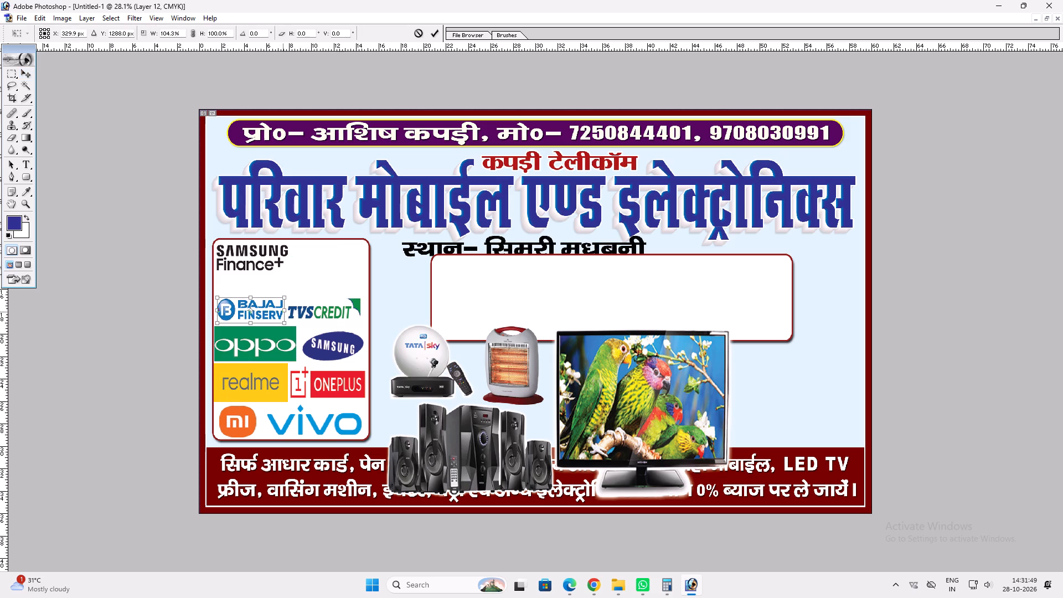
pyautogui.press('Return')
pyautogui.press('v')
# Enlarge the Samsung Finance+ logo to fill nearly the full width of the tall panel's top area.
pyautogui.keyDown('ctrl'); pyautogui.click(280, 261); pyautogui.keyUp('ctrl')
pyautogui.hotkey('ctrl', 't')
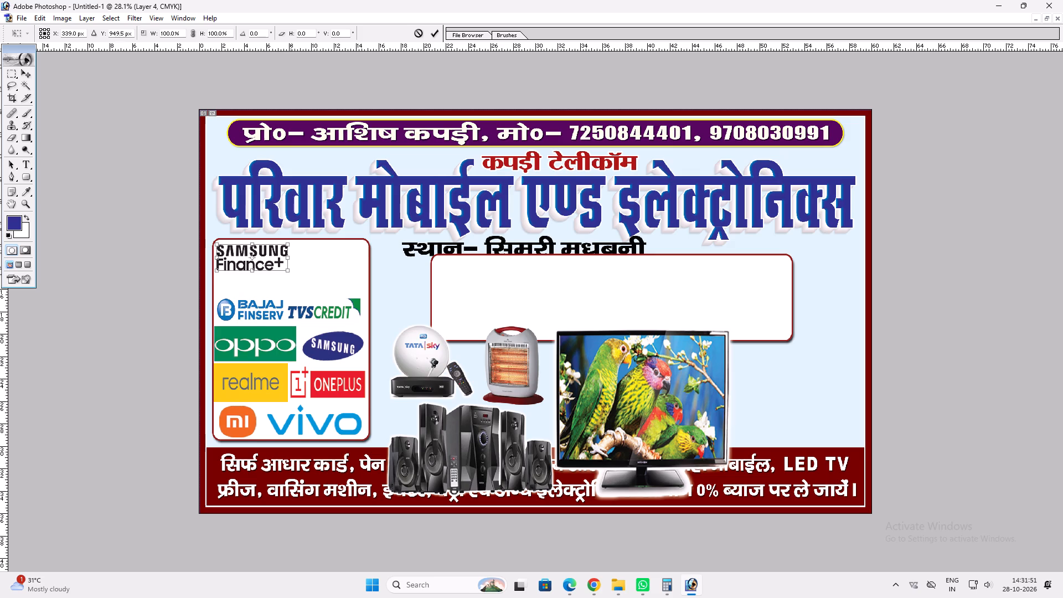
pyautogui.keyDown('shift'); pyautogui.moveTo(290, 270); pyautogui.dragTo(358, 283); pyautogui.keyUp('shift')
pyautogui.hotkey('shift', 'Return')
pyautogui.press('v')
pyautogui.click(327, 288)
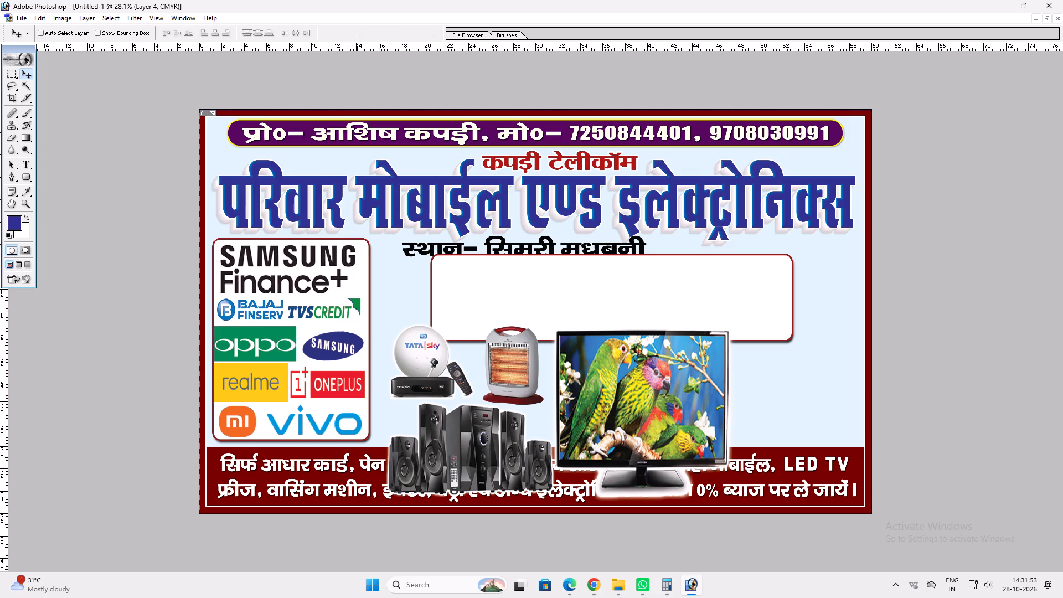
pyautogui.hotkey('ctrl', 't')
pyautogui.keyDown('shift'); pyautogui.click(357, 293); pyautogui.keyUp('shift')
pyautogui.hotkey('shift', 'Return')
pyautogui.press('v')
# Delete the empty wide rounded panel from the middle of the board.
pyautogui.keyDown('ctrl'); pyautogui.click(451, 291); pyautogui.keyUp('ctrl')
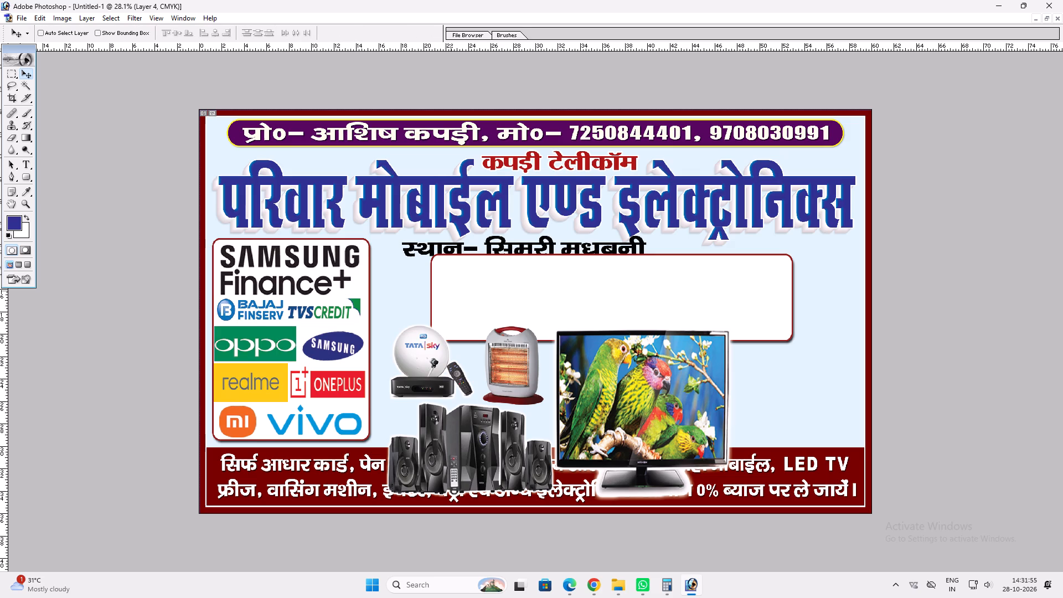
pyautogui.hotkey('alt', 'l')
pyautogui.hotkey('alt', 'l')
pyautogui.hotkey('alt', 'l')
pyautogui.press('v')
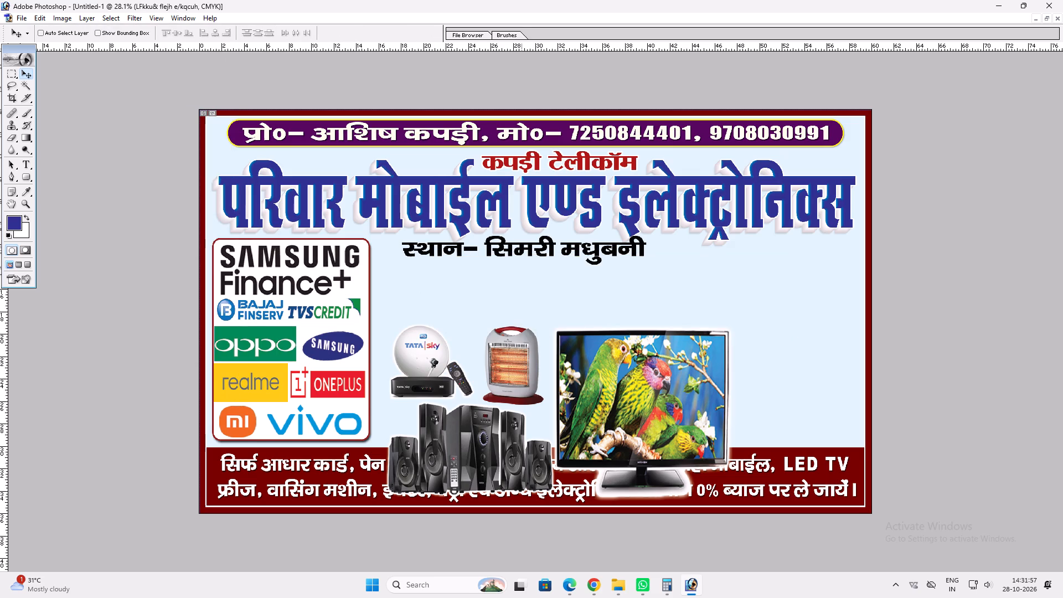
# Move the black address line slightly right and down beneath the main shop title.
pyautogui.keyDown('ctrl'); pyautogui.click(529, 249); pyautogui.keyUp('ctrl')
pyautogui.moveTo(529, 249); pyautogui.dragTo(552, 253)
# Move the product pictures together into the space between the address line and the bottom strip, and scale them to fit.
pyautogui.scroll(1, 539, 267)
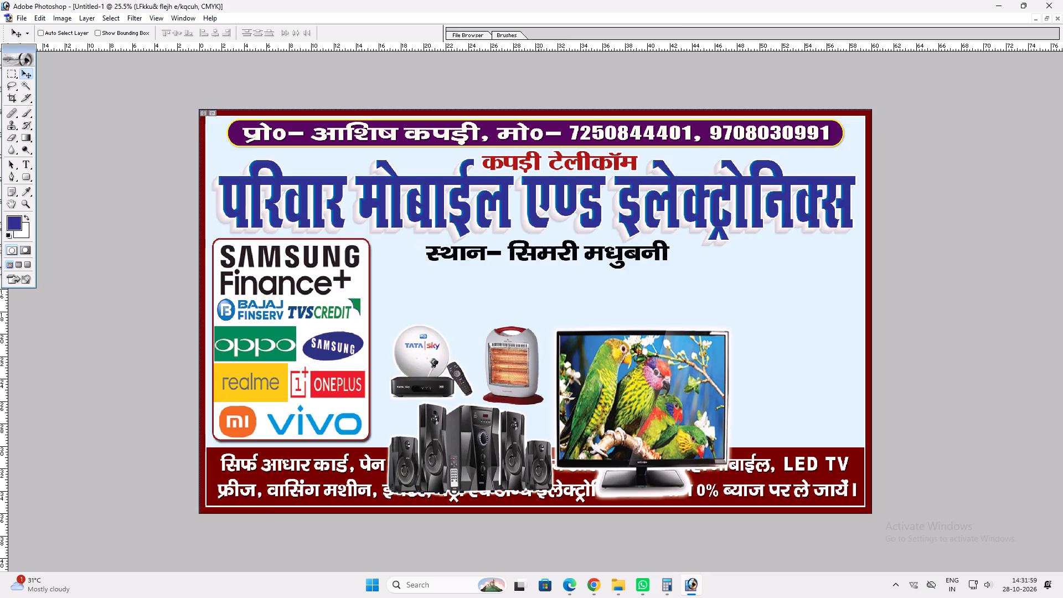
pyautogui.press('v')
pyautogui.keyDown('ctrl'); pyautogui.click(448, 343); pyautogui.keyUp('ctrl')
pyautogui.moveTo(446, 343); pyautogui.dragTo(451, 275)
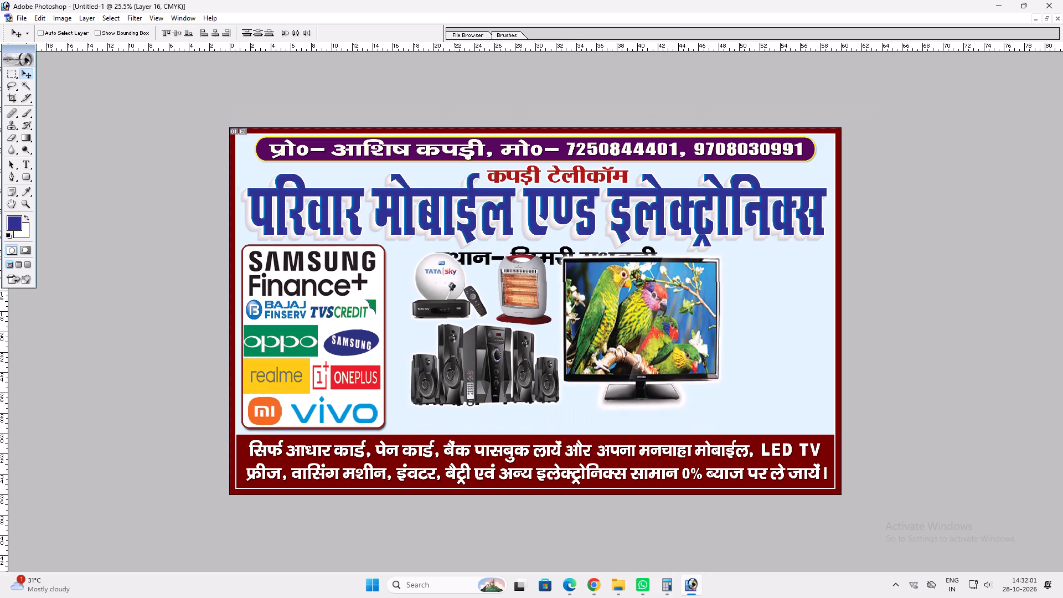
pyautogui.moveTo(451, 275); pyautogui.dragTo(435, 291)
pyautogui.hotkey('ctrl', 't')
pyautogui.keyDown('shift'); pyautogui.moveTo(632, 275); pyautogui.dragTo(629, 288); pyautogui.keyUp('shift')
pyautogui.hotkey('shift', 'Return')
pyautogui.press('v')
# Shrink the parrot TV picture to about three quarters of its size, keeping its lower-left corner beside the speakers.
pyautogui.rightClick(591, 336)
pyautogui.click(609, 343)
pyautogui.keyDown('ctrl'); pyautogui.keyDown('shift'); pyautogui.moveTo(600, 329); pyautogui.dragTo(607, 331, button='right'); pyautogui.keyUp('shift'); pyautogui.keyUp('ctrl')
pyautogui.keyDown('ctrl'); pyautogui.keyDown('shift'); pyautogui.click(620, 337); pyautogui.keyUp('shift'); pyautogui.keyUp('ctrl')
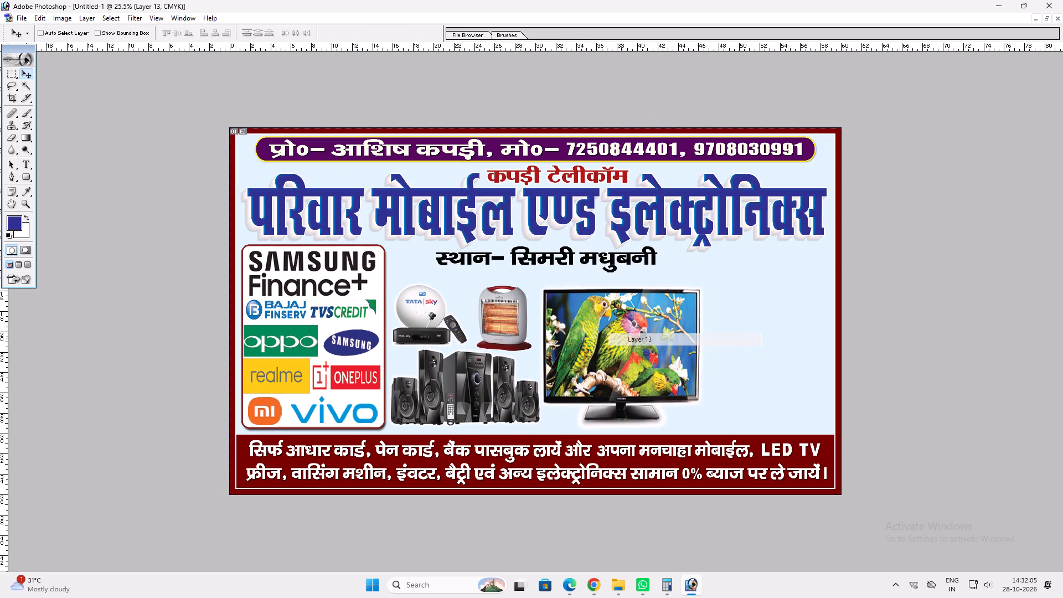
pyautogui.hotkey('ctrl', 't')
pyautogui.keyDown('shift'); pyautogui.moveTo(700, 287); pyautogui.dragTo(651, 315); pyautogui.keyUp('shift')
pyautogui.hotkey('shift', 'Return')
pyautogui.press('v')
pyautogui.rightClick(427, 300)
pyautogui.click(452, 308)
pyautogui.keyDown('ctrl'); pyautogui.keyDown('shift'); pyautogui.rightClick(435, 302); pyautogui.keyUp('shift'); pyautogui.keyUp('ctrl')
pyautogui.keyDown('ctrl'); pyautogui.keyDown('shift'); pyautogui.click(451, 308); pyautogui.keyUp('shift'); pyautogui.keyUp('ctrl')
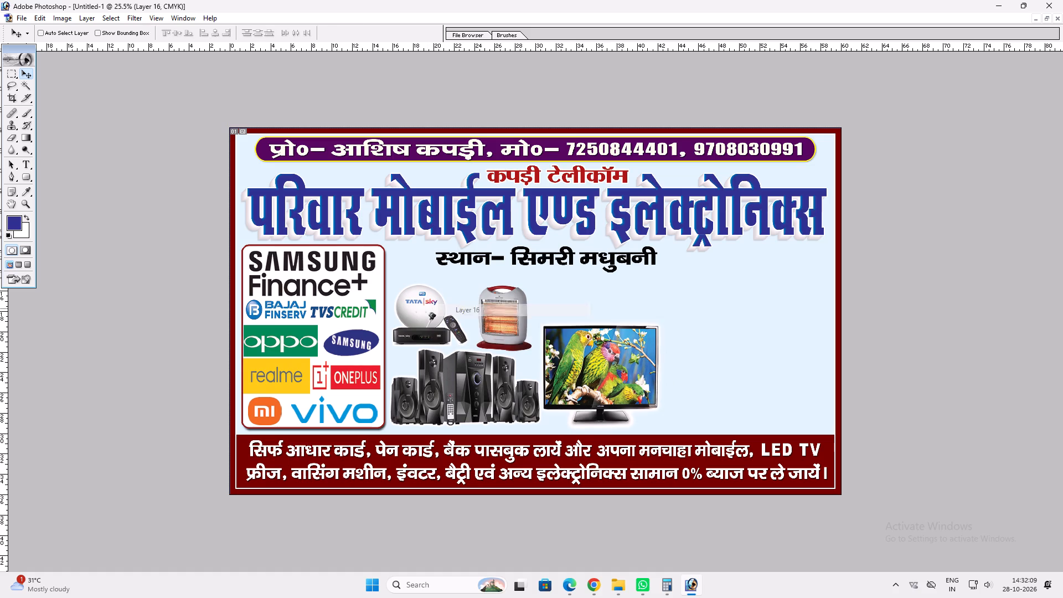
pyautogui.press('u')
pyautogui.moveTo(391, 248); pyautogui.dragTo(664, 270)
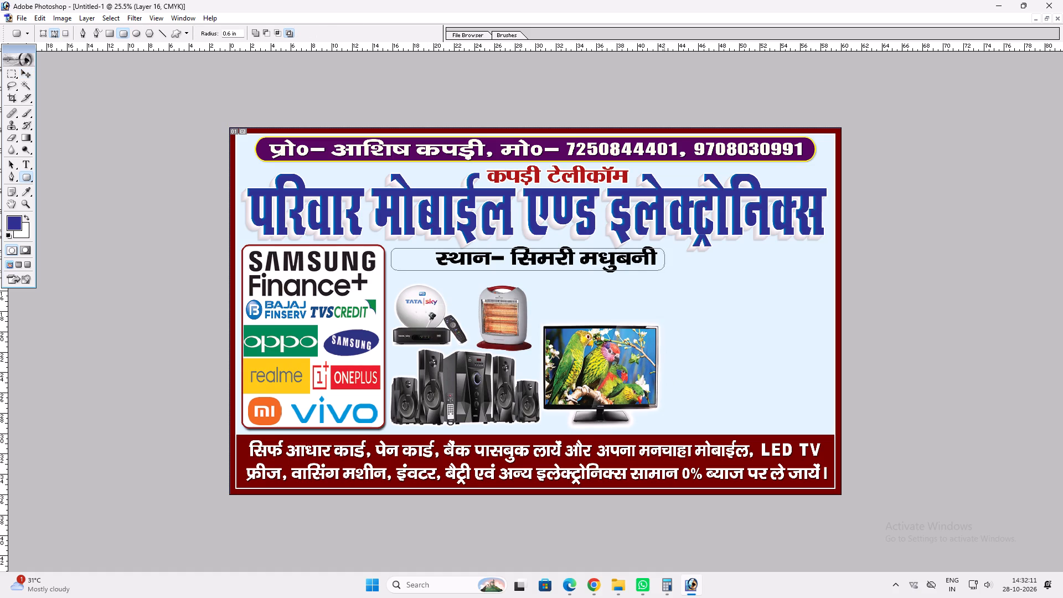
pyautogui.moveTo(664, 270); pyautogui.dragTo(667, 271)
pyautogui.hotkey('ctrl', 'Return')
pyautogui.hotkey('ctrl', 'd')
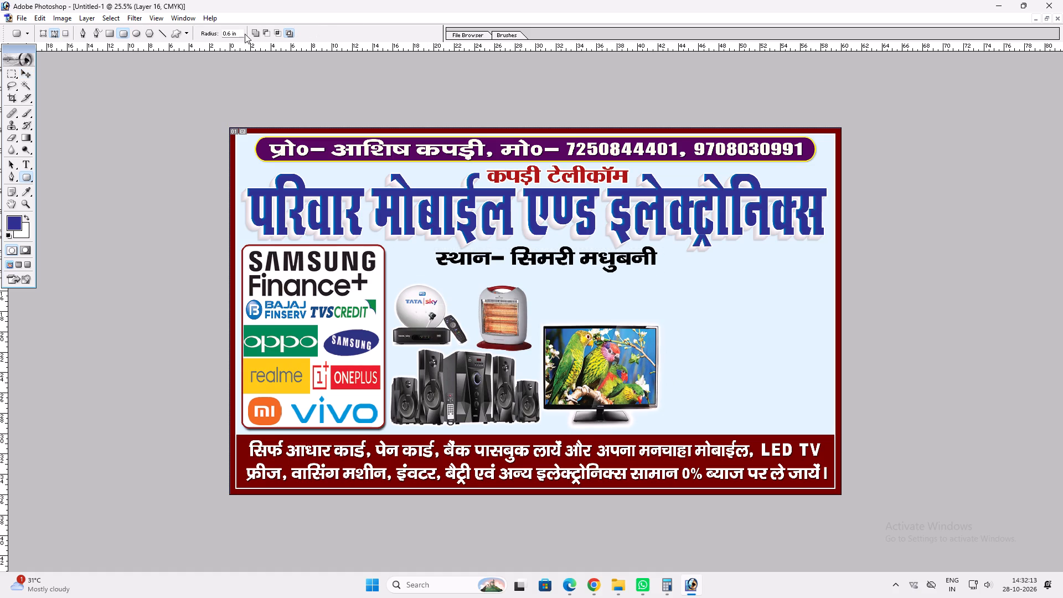
# Set the rounded rectangle's corner radius to 0.5 in and make a selection of that shape over the address line.
pyautogui.moveTo(239, 35); pyautogui.dragTo(0, 0)
pyautogui.write('0.5')
pyautogui.moveTo(405, 252); pyautogui.dragTo(668, 276)
pyautogui.hotkey('ctrl', 'Return')
pyautogui.press('v')
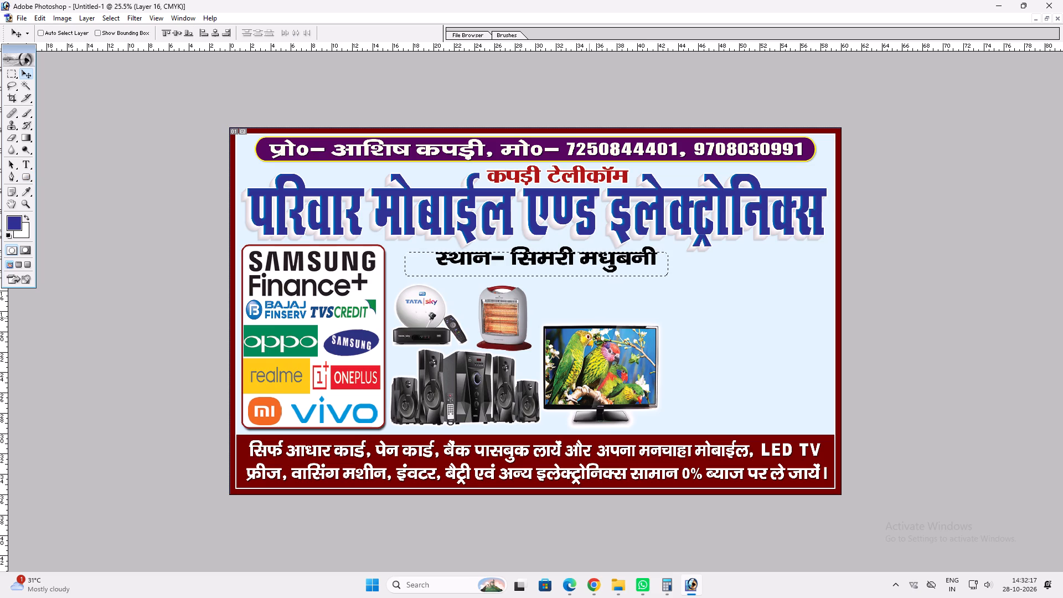
# Copy the selected rounded area from the background layer onto a new layer and bring it to the front.
pyautogui.rightClick(554, 296)
pyautogui.click(584, 317)
pyautogui.hotkey('ctrl', 'c')
pyautogui.hotkey('ctrl', 'v')
pyautogui.hotkey('ctrl', 'shift', ']')
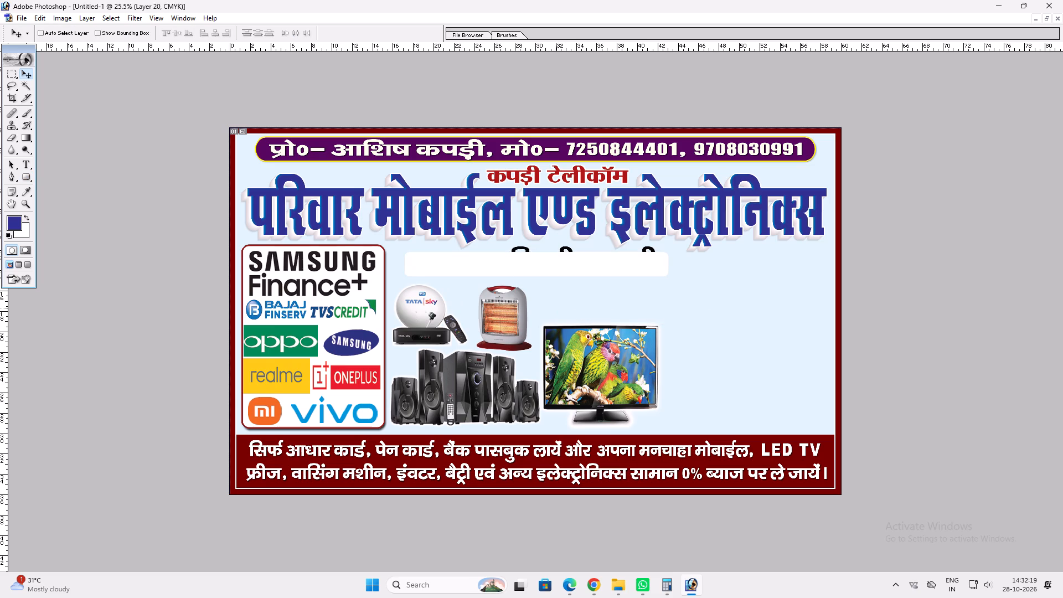
# Apply a yellow Color Overlay to the rounded address plate, setting magenta to 0%.
pyautogui.hotkey('alt', 'l')
pyautogui.hotkey('alt', 'y')
pyautogui.press('n')
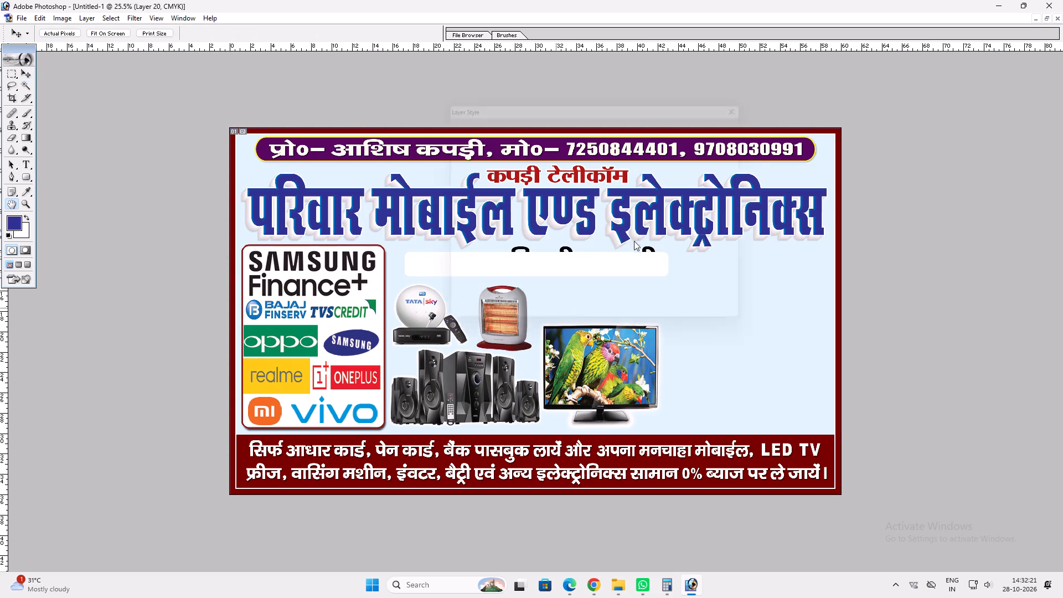
pyautogui.click(492, 234)
pyautogui.click(631, 134)
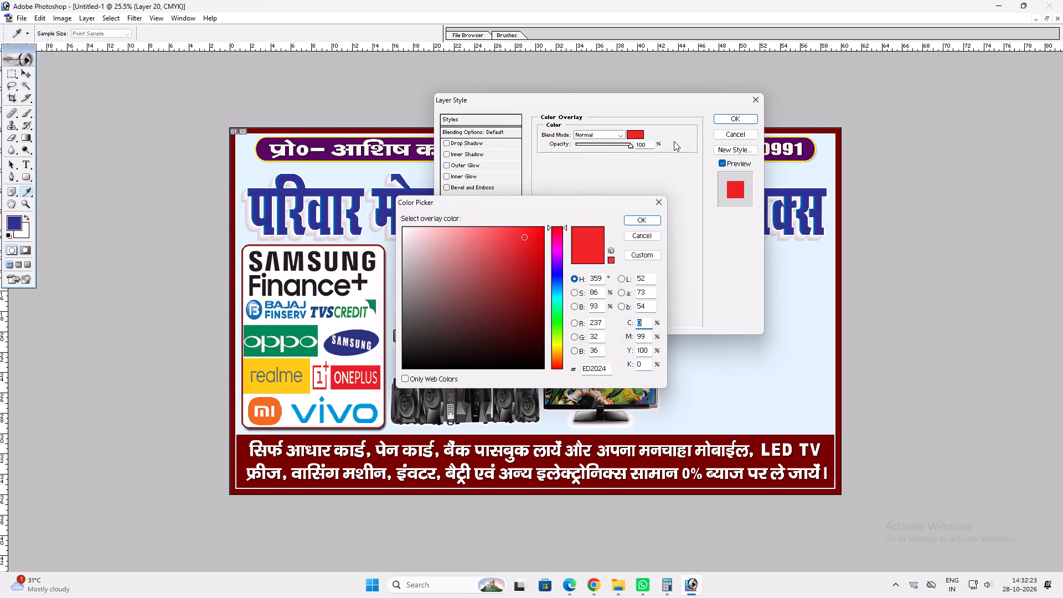
pyautogui.press('Tab')
pyautogui.press('0')
pyautogui.press('Return')
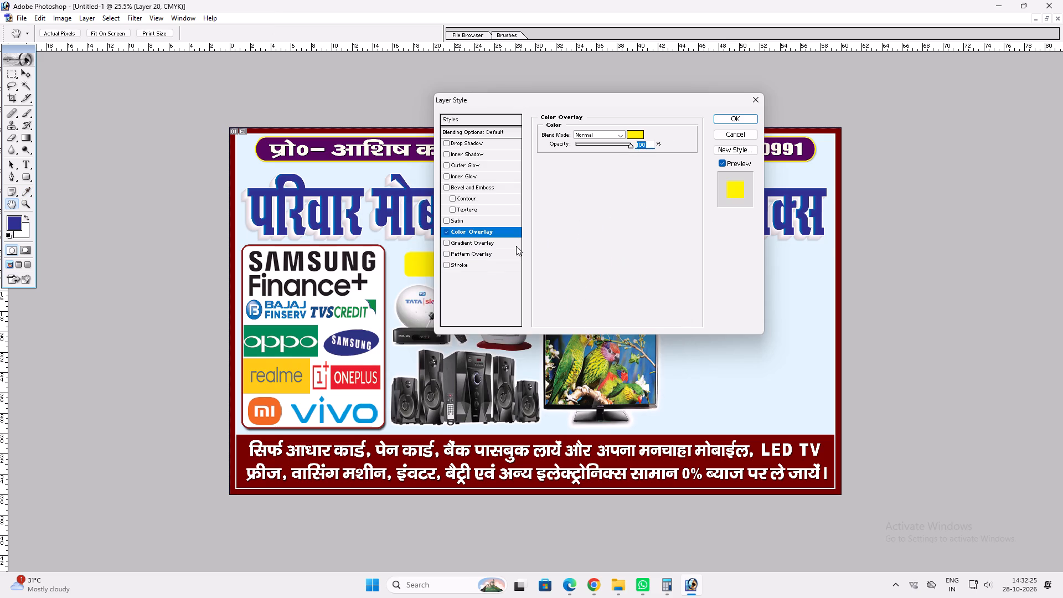
# Add a black outside Stroke to the yellow address plate and thicken it beyond 3 px.
pyautogui.click(474, 266)
pyautogui.click(566, 199)
pyautogui.moveTo(480, 314); pyautogui.dragTo(681, 434)
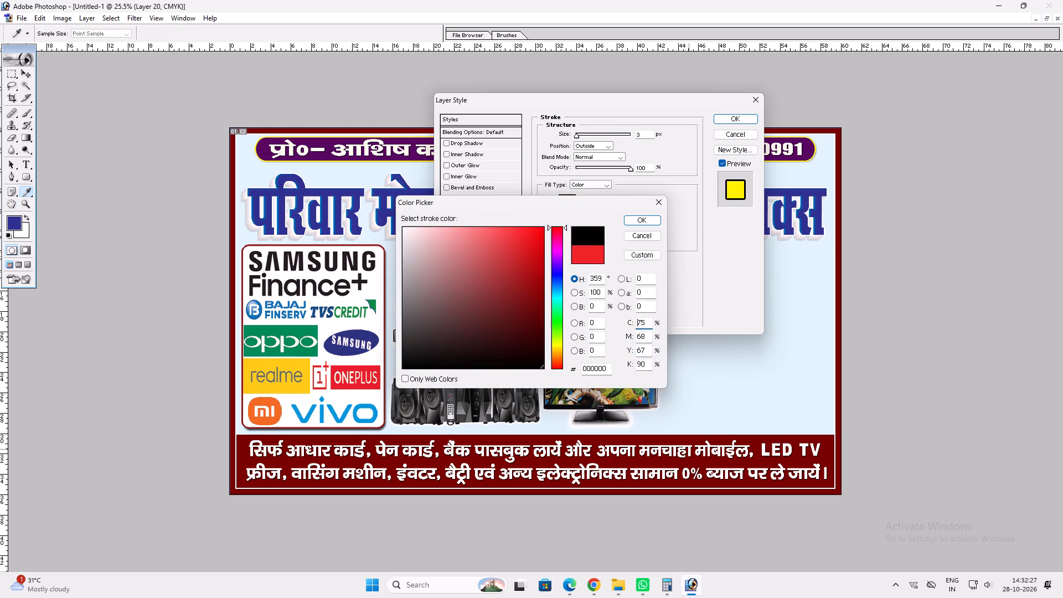
pyautogui.press('Return')
pyautogui.scroll(7, 627, 298)
pyautogui.press('Return')
# Widen the yellow address plate on both sides so it starts just beside the logo panel and ends past the TV's edge.
pyautogui.hotkey('ctrl', 't')
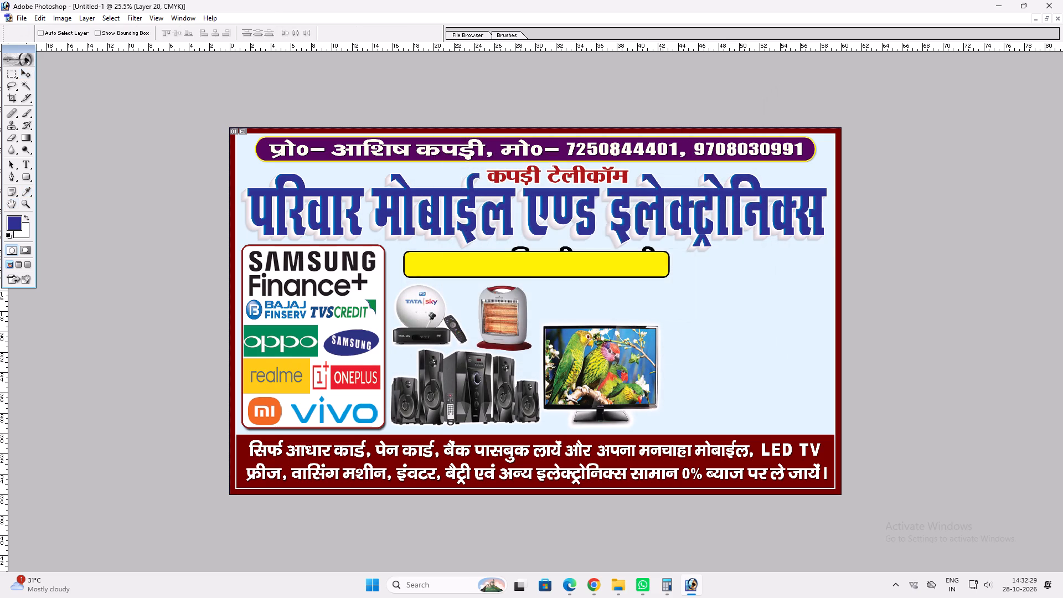
pyautogui.keyDown('shift'); pyautogui.moveTo(669, 253); pyautogui.dragTo(677, 251); pyautogui.keyUp('shift')
pyautogui.hotkey('shift', 'Return')
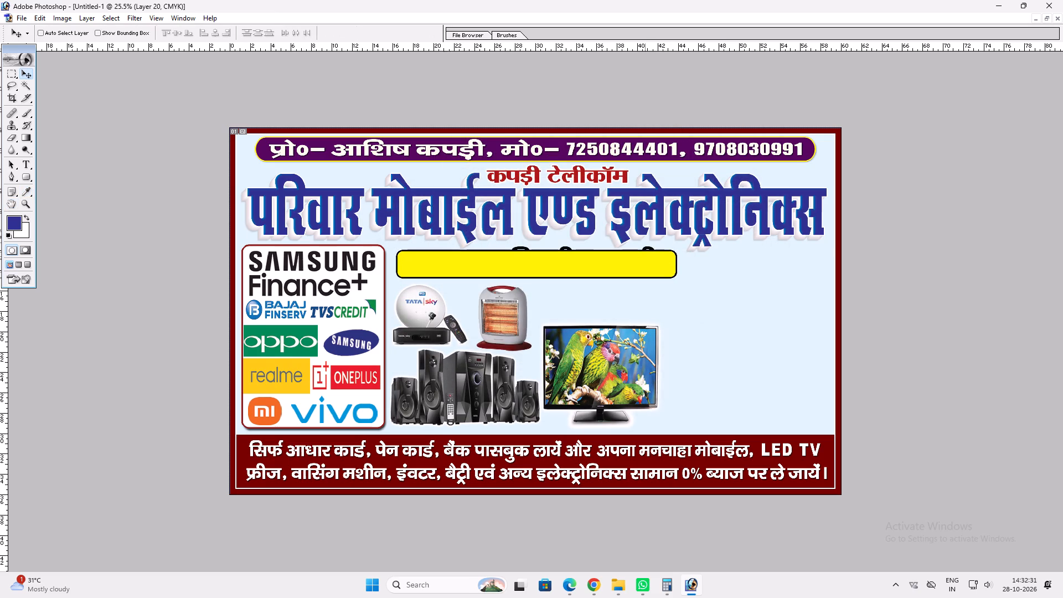
pyautogui.press('v')
pyautogui.click(638, 250)
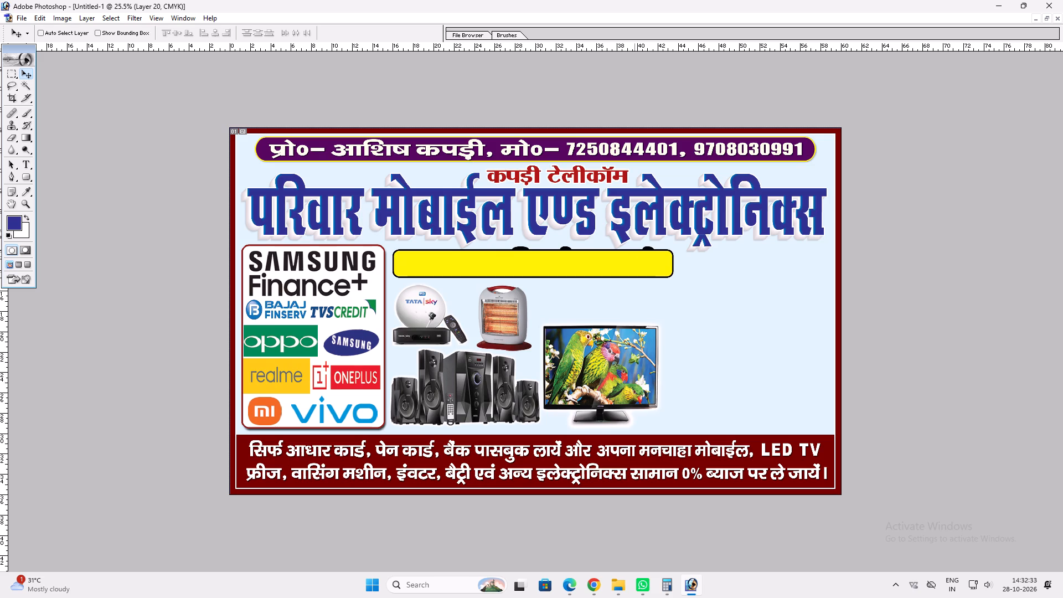
pyautogui.hotkey('ctrl', 't')
pyautogui.keyDown('shift'); pyautogui.moveTo(672, 260); pyautogui.dragTo(677, 259); pyautogui.keyUp('shift')
pyautogui.keyDown('shift'); pyautogui.click(665, 251); pyautogui.keyUp('shift')
pyautogui.hotkey('shift', 'Return')
# Bring the black address text to the front, above the yellow plate.
pyautogui.press('t')
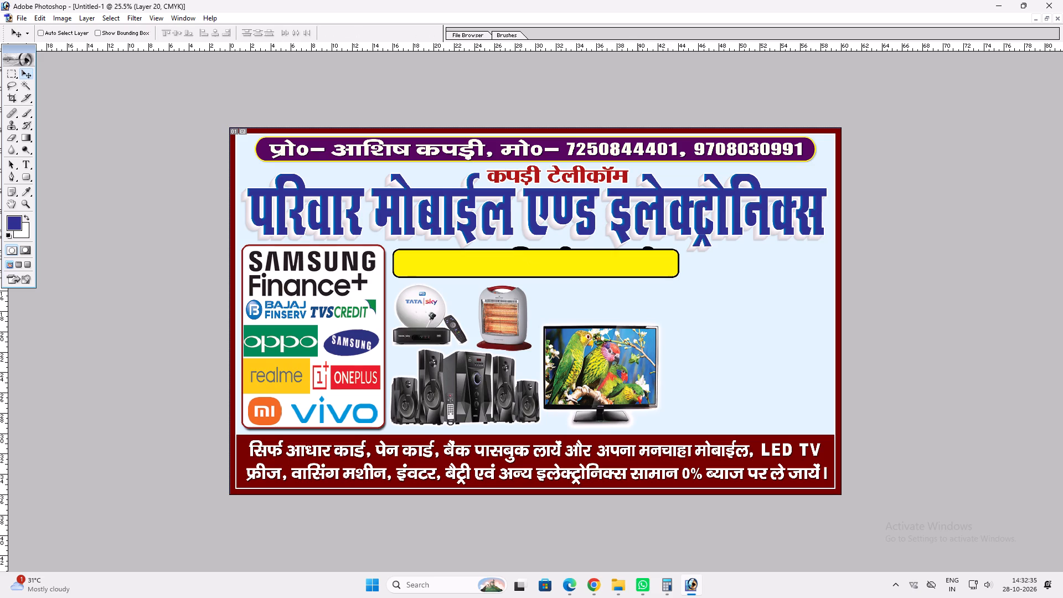
pyautogui.click(616, 258)
pyautogui.press('Return')
pyautogui.hotkey('ctrl', 'shift', ']')
# Shrink the address text to about two thirds of its width, keeping its start point on the plate.
pyautogui.press('v')
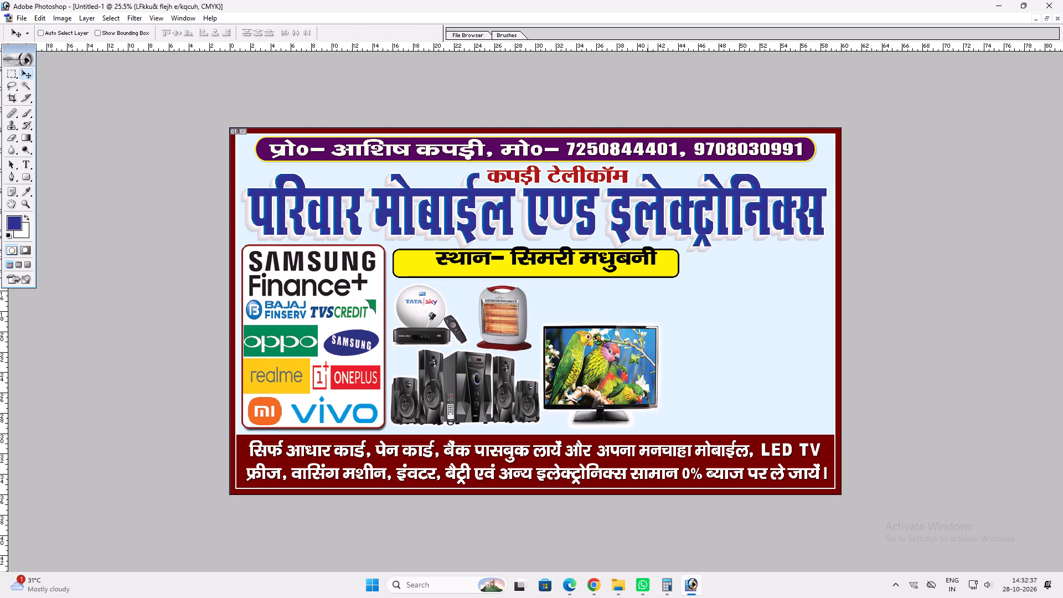
pyautogui.hotkey('ctrl', 't')
pyautogui.keyDown('shift'); pyautogui.moveTo(656, 245); pyautogui.dragTo(583, 251); pyautogui.keyUp('shift')
pyautogui.hotkey('shift', 'Return')
pyautogui.click(551, 264)
# Change the font of the whole address line to RAJ 101.
pyautogui.press('t')
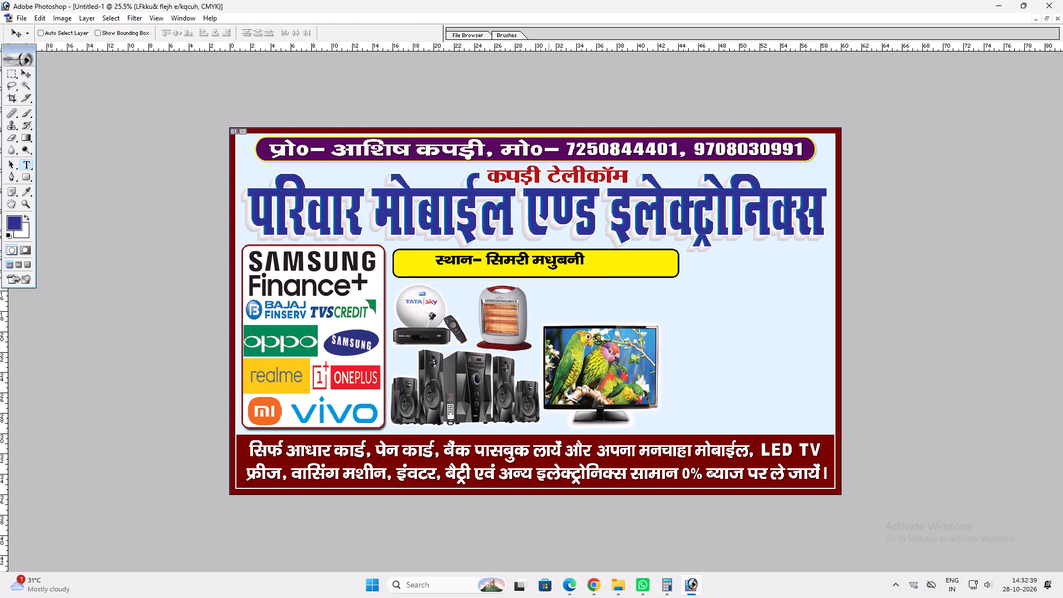
pyautogui.click(549, 260)
pyautogui.hotkey('ctrl', 'a')
pyautogui.click(70, 30)
pyautogui.press('r')
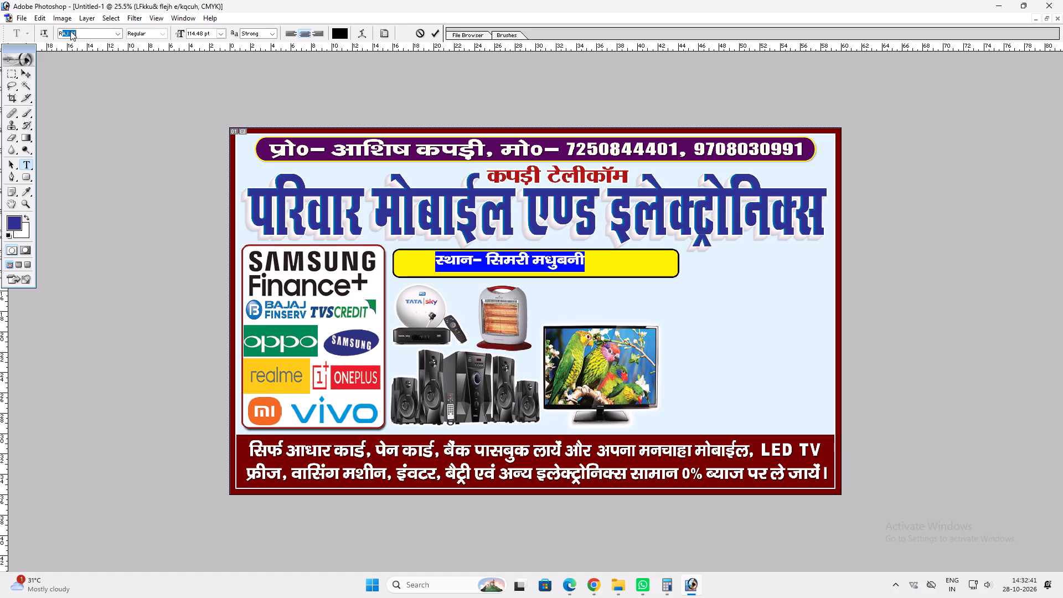
pyautogui.press('a')
pyautogui.press('Down')
pyautogui.press('Down')
pyautogui.press('Down')
pyautogui.press('Down')
pyautogui.press('Down')
pyautogui.press('Down')
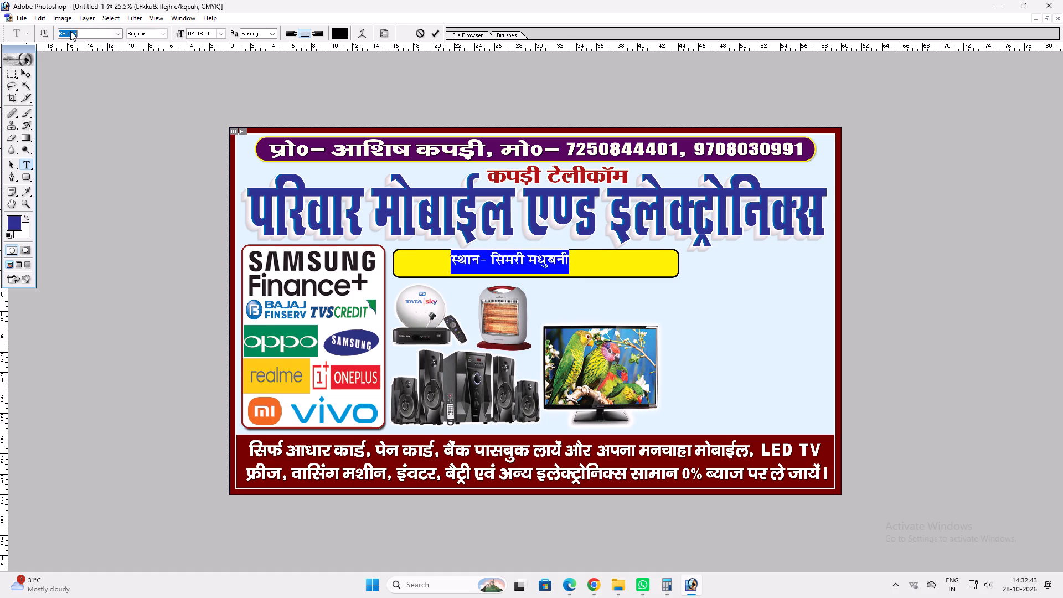
pyautogui.press('Down')
pyautogui.press('Down')
pyautogui.press('Down')
pyautogui.press('Down')
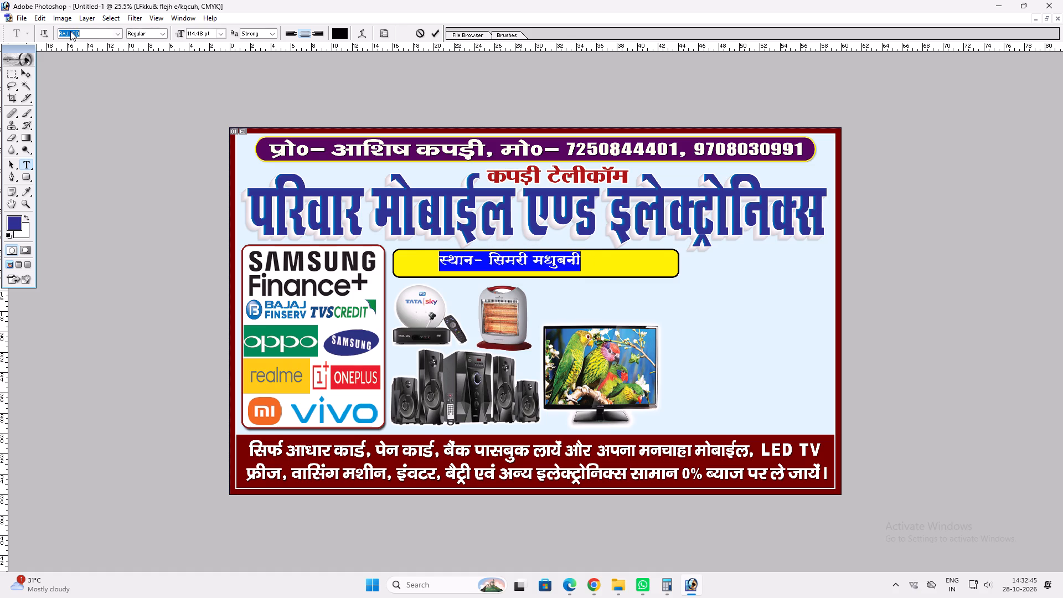
pyautogui.press('Down')
pyautogui.press('Return')
pyautogui.press('Return')
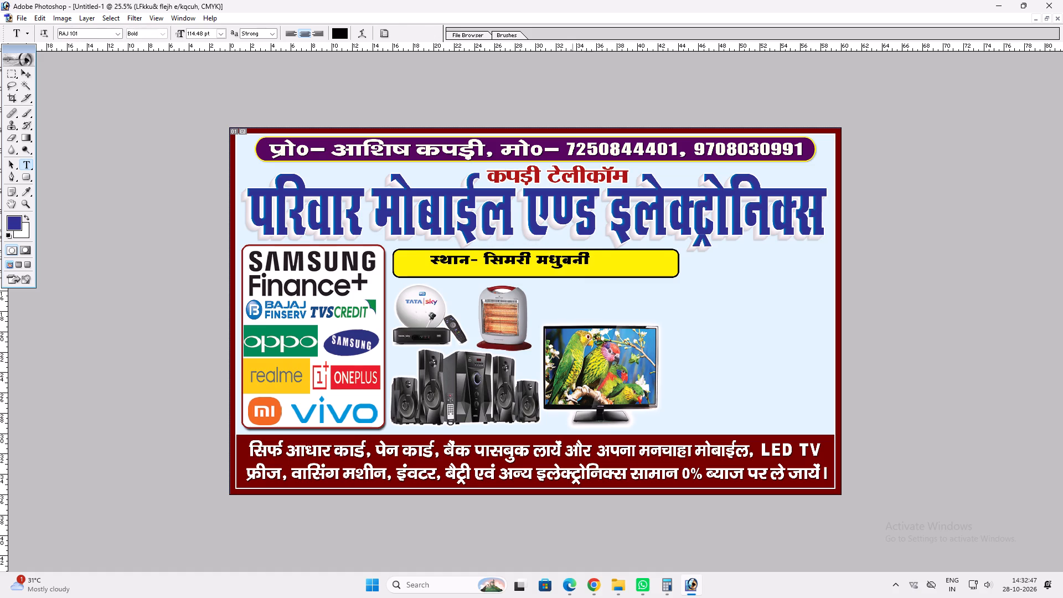
# Move the address text to the plate's left end and stretch it to about 165% width and 131% height to fill the plate.
pyautogui.press('v')
pyautogui.moveTo(581, 264); pyautogui.dragTo(556, 263)
pyautogui.hotkey('ctrl', 't')
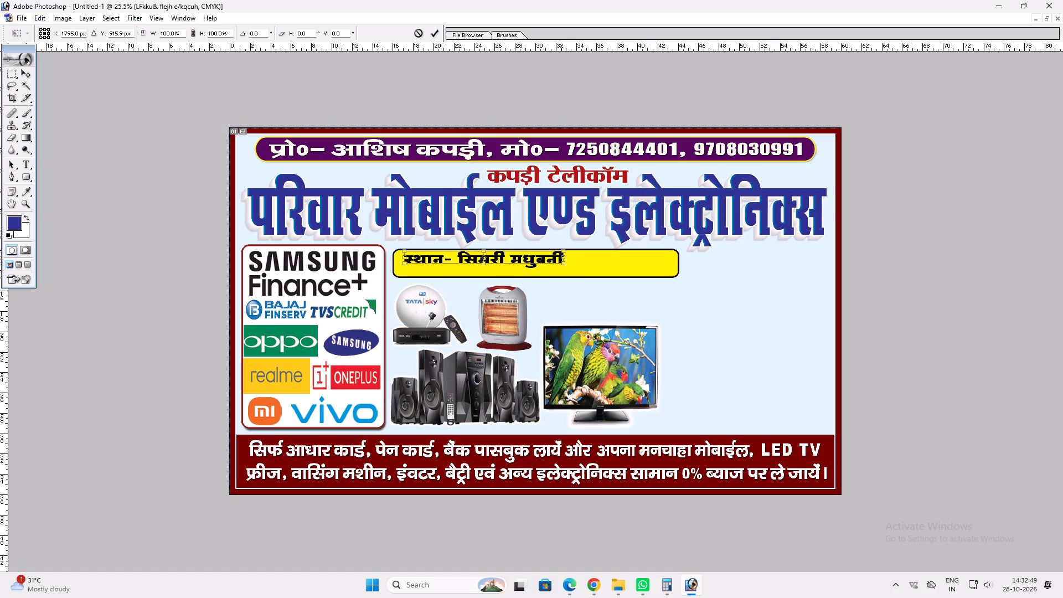
pyautogui.keyDown('ctrl'); pyautogui.moveTo(559, 262); pyautogui.dragTo(616, 270); pyautogui.keyUp('ctrl')
pyautogui.keyDown('shift'); pyautogui.moveTo(616, 260); pyautogui.dragTo(664, 260); pyautogui.keyUp('shift')
pyautogui.keyDown('shift'); pyautogui.moveTo(650, 250); pyautogui.dragTo(642, 251); pyautogui.keyUp('shift')
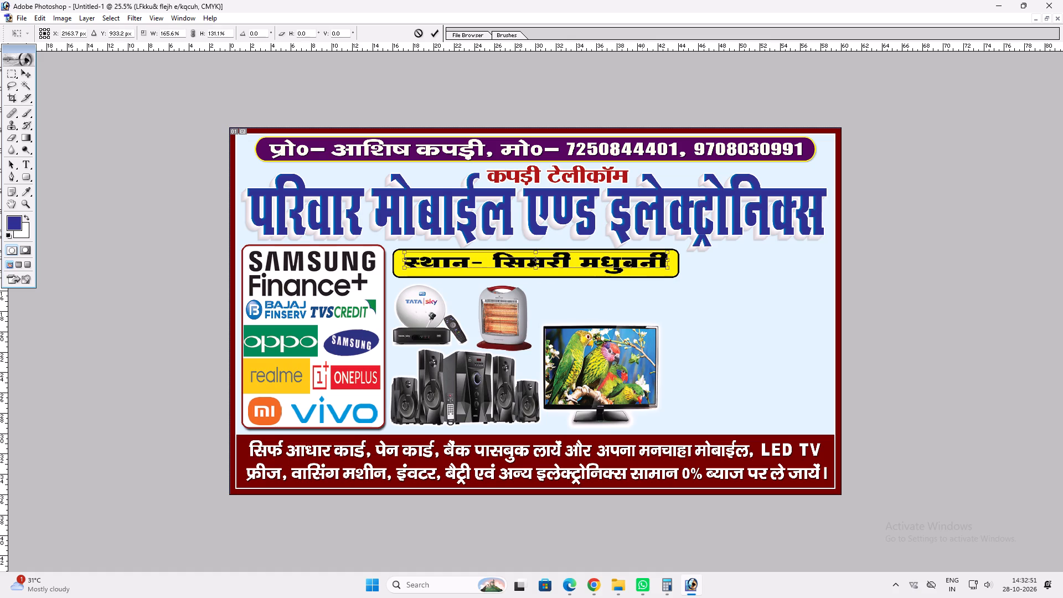
pyautogui.keyDown('shift'); pyautogui.moveTo(642, 251); pyautogui.dragTo(639, 251); pyautogui.keyUp('shift')
pyautogui.hotkey('shift', 'Return')
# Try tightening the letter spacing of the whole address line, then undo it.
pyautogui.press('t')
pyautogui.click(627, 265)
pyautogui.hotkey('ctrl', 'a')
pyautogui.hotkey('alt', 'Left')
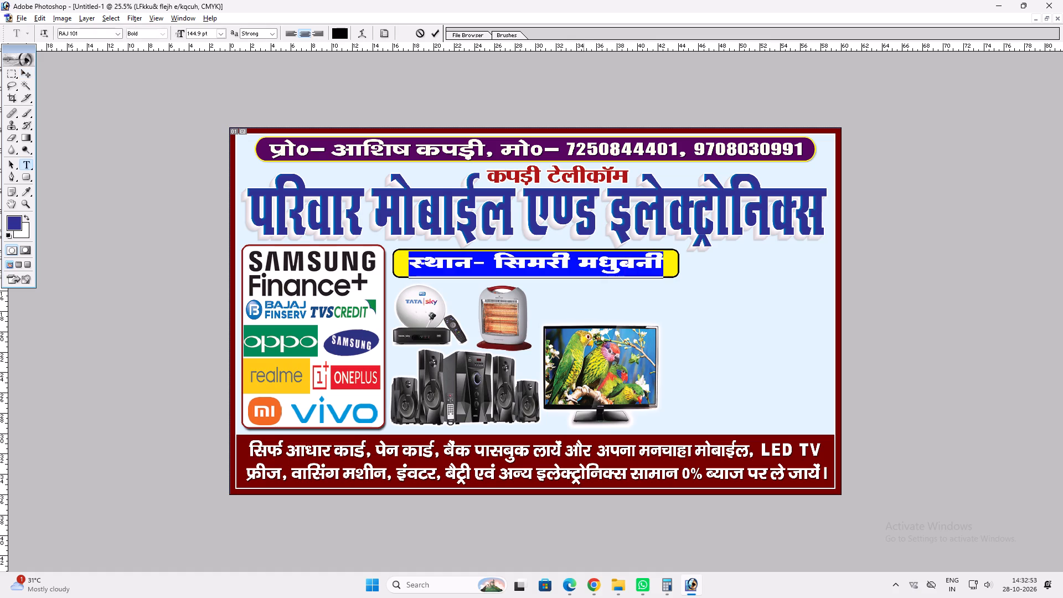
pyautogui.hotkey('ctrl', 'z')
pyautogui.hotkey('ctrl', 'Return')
# Stretch the address text slightly wider toward the plate's right end.
pyautogui.hotkey('ctrl', 't')
pyautogui.keyDown('shift'); pyautogui.moveTo(661, 266); pyautogui.dragTo(667, 266); pyautogui.keyUp('shift')
pyautogui.hotkey('shift', 'Return')
# Add a white outside Stroke to the address text and thicken it.
pyautogui.write('vv')
pyautogui.hotkey('alt', 'l')
pyautogui.hotkey('alt', 'y')
pyautogui.press('k')
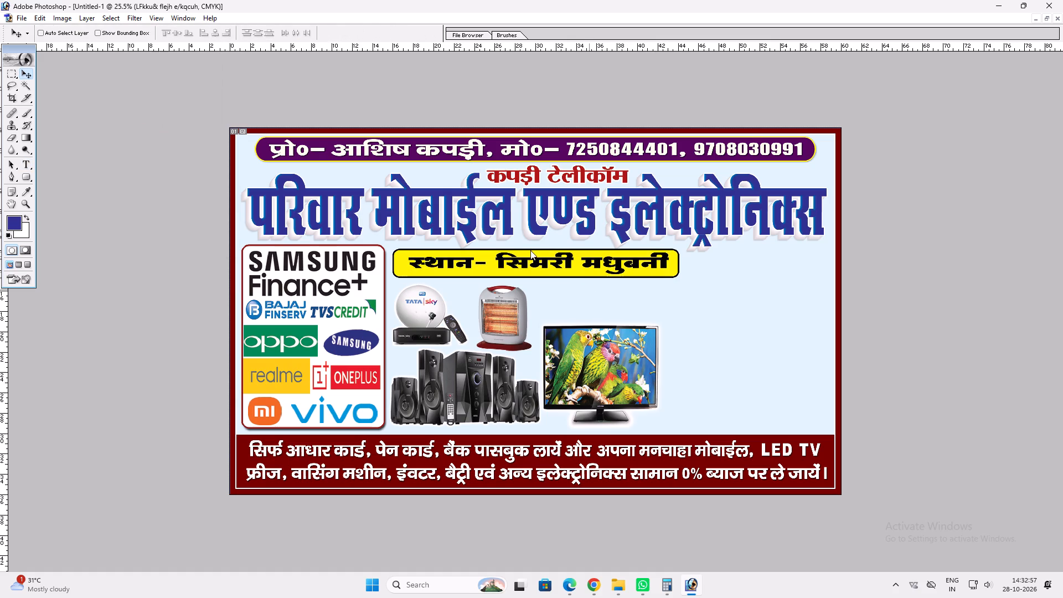
pyautogui.scroll(5, 598, 289)
pyautogui.click(570, 202)
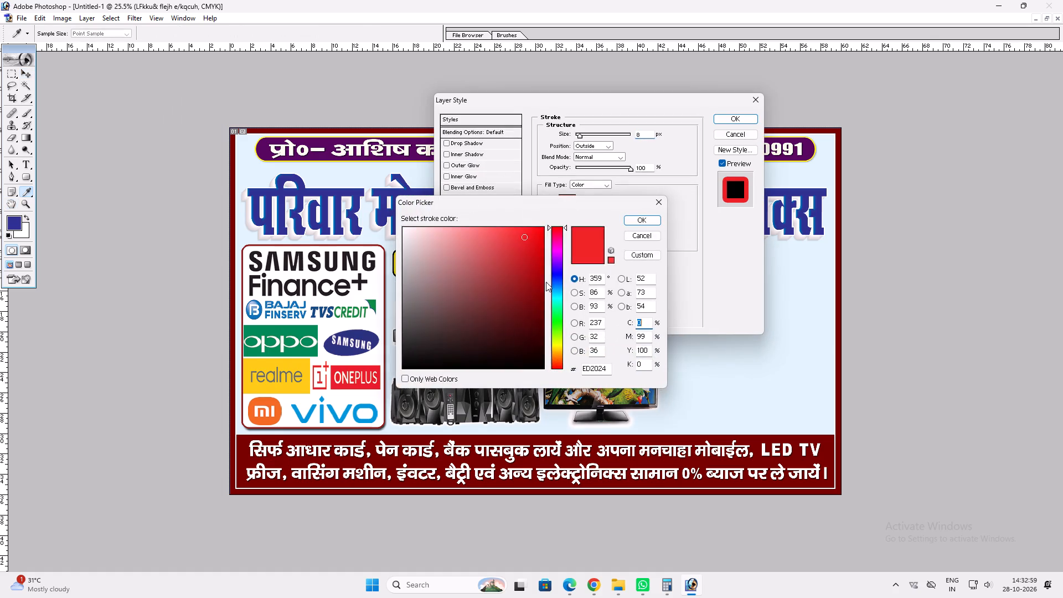
pyautogui.moveTo(473, 285); pyautogui.dragTo(287, 104)
pyautogui.press('Return')
pyautogui.scroll(5, 487, 161)
pyautogui.press('Return')
# Shift the address text slightly left and down within the yellow plate and widen it a little.
pyautogui.hotkey('ctrl', 't')
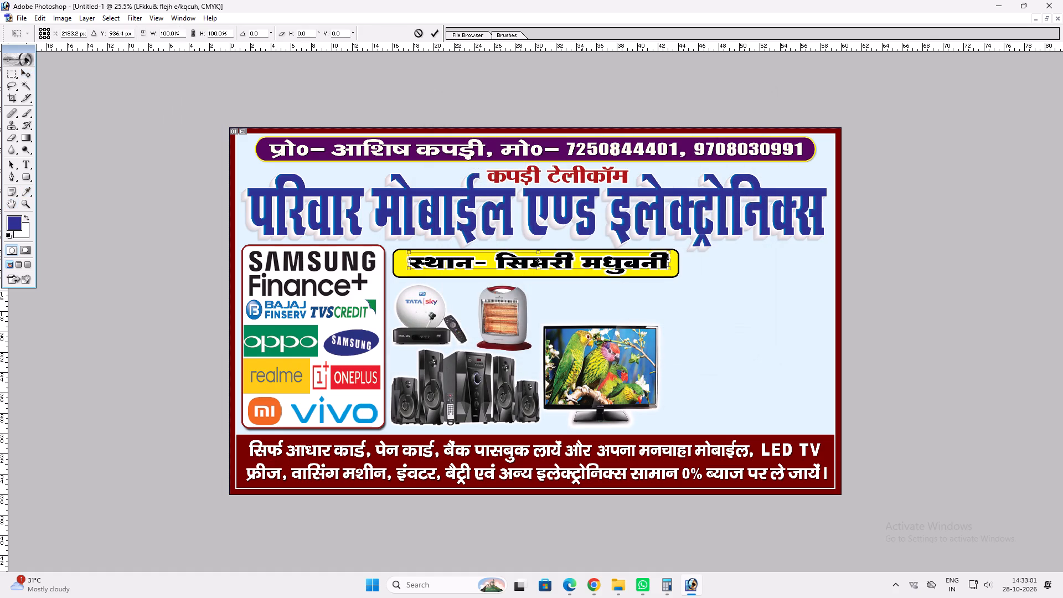
pyautogui.press('Return')
pyautogui.press('v')
pyautogui.keyDown('shift'); pyautogui.moveTo(573, 269); pyautogui.dragTo(565, 266); pyautogui.keyUp('shift')
pyautogui.hotkey('ctrl', 't')
pyautogui.keyDown('shift'); pyautogui.click(662, 257); pyautogui.keyUp('shift')
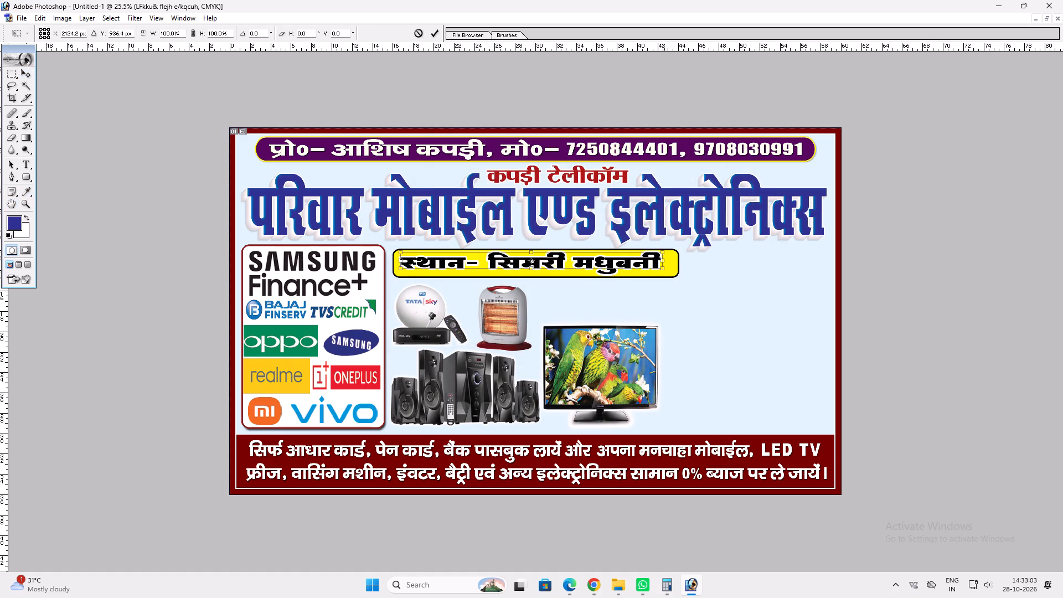
pyautogui.hotkey('shift', 'Return')
pyautogui.press('v')
pyautogui.press('Down')
pyautogui.press('v')
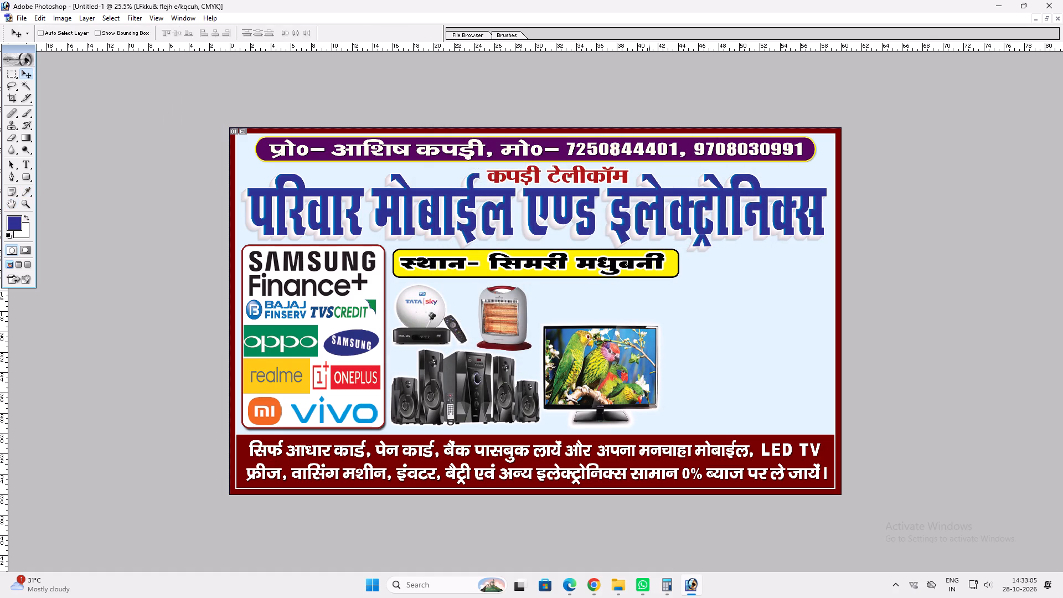
pyautogui.hotkey('ctrl', 't')
pyautogui.click(664, 260)
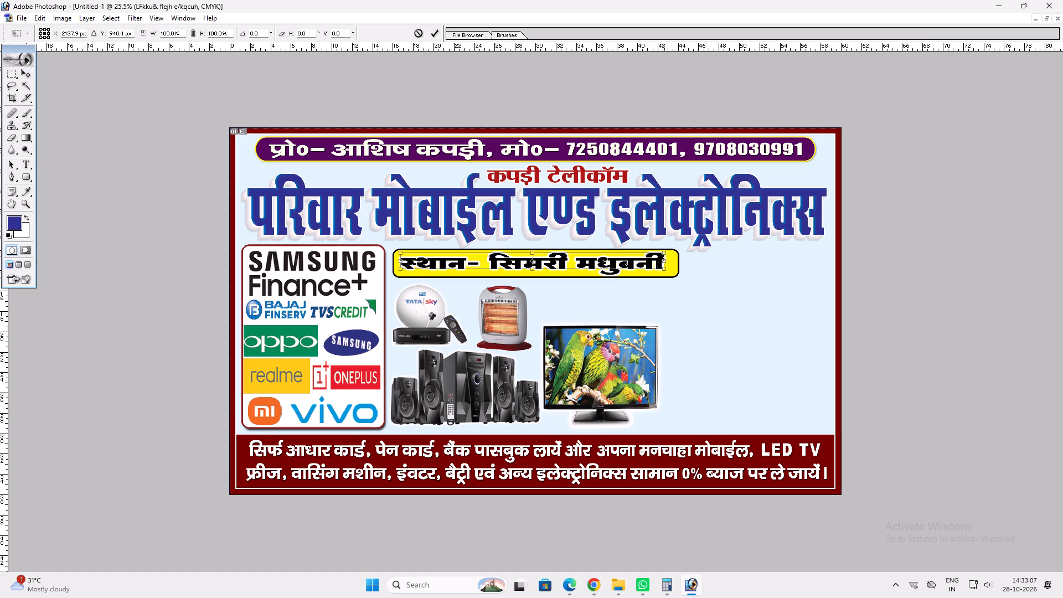
pyautogui.hotkey('shift', 'Return')
# Apply a bright red Color Overlay to the address text.
pyautogui.hotkey('alt', 'l')
pyautogui.hotkey('alt', 'y')
pyautogui.press('n')
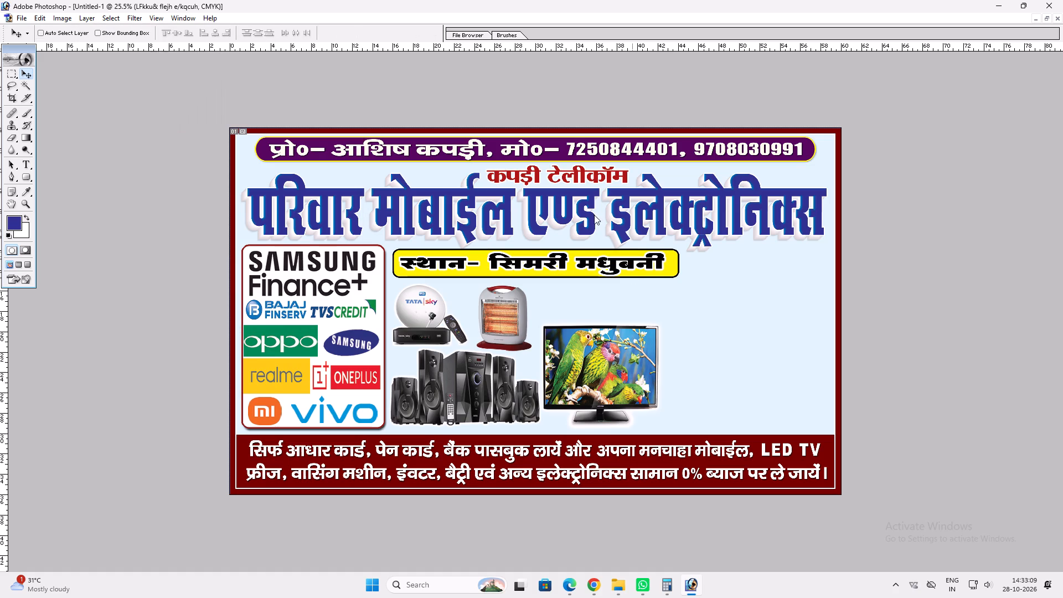
pyautogui.click(485, 227)
pyautogui.click(486, 230)
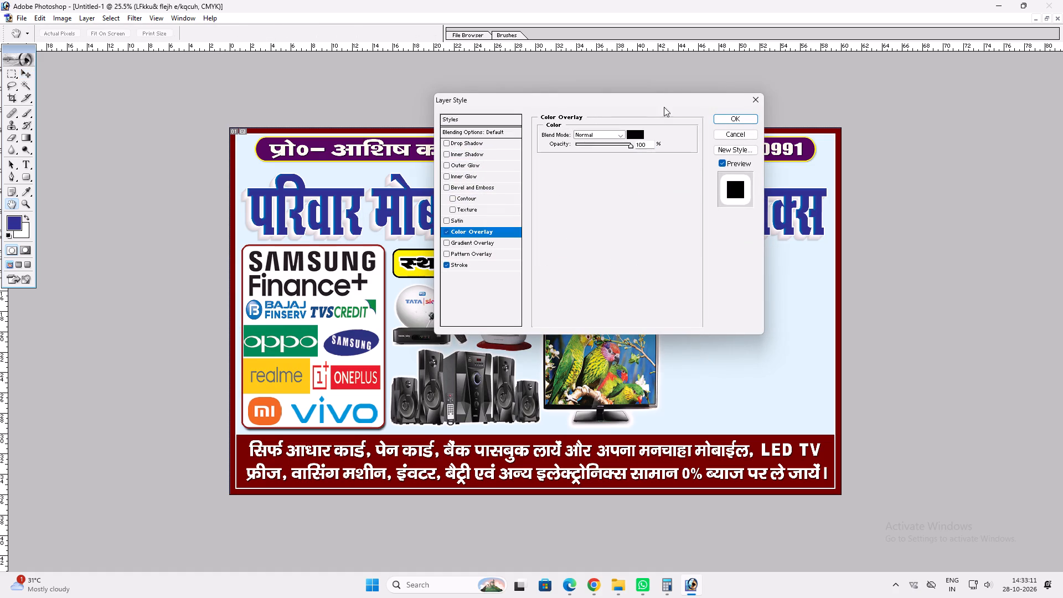
pyautogui.click(636, 138)
pyautogui.moveTo(555, 234); pyautogui.dragTo(554, 202)
pyautogui.moveTo(518, 241); pyautogui.dragTo(594, 169)
pyautogui.press('Return')
pyautogui.press('Return')
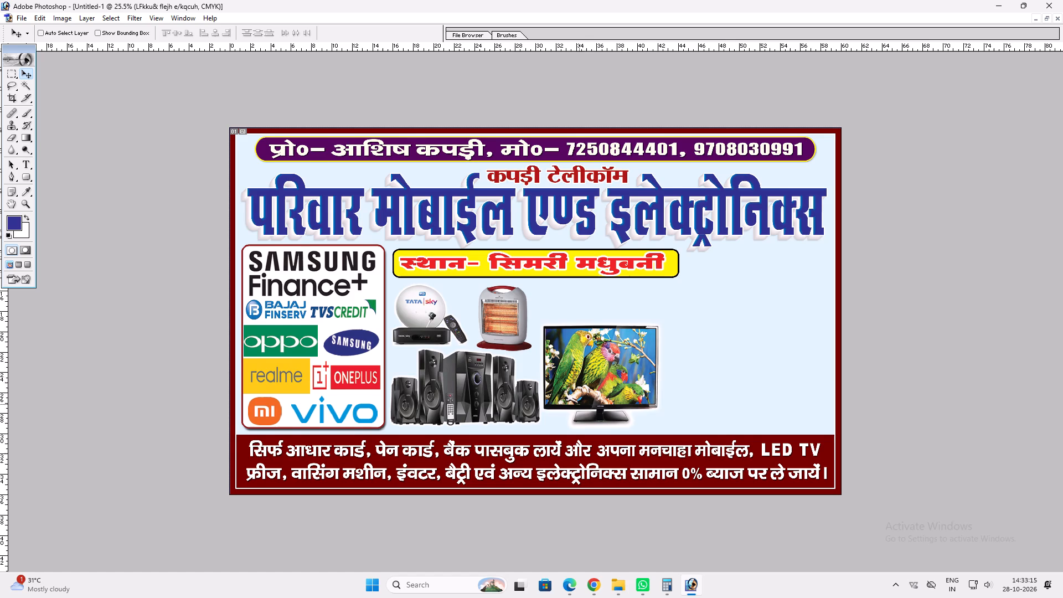
# Return to the windowed view and bring the Pariwar Mobile 7x5 poster to the front.
pyautogui.press('f')
pyautogui.press('f')
pyautogui.press('f')
pyautogui.press('f')
pyautogui.press('f')
pyautogui.press('f')
pyautogui.click(546, 170)
pyautogui.press('v')
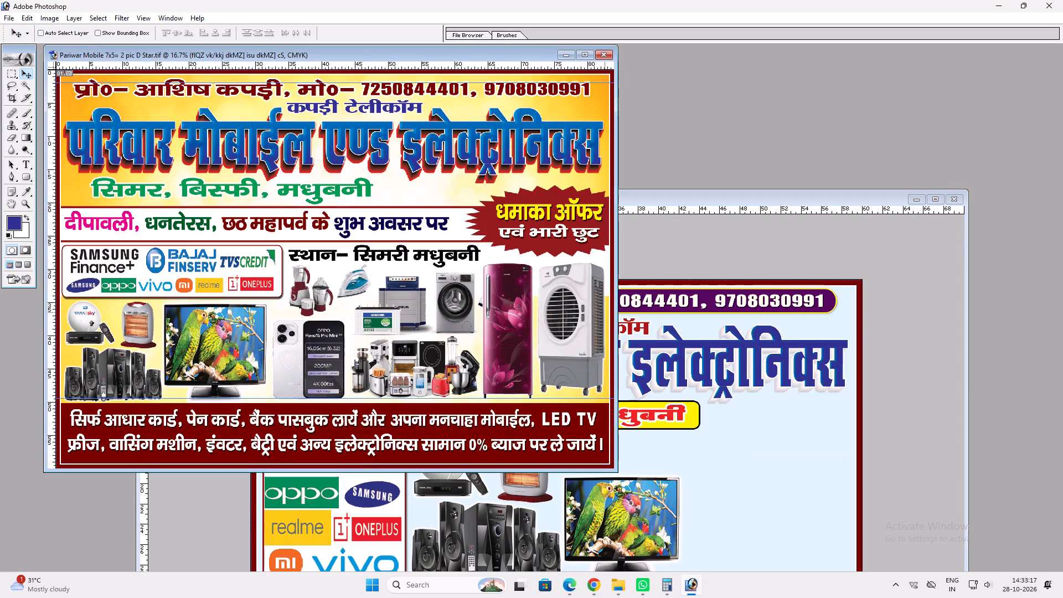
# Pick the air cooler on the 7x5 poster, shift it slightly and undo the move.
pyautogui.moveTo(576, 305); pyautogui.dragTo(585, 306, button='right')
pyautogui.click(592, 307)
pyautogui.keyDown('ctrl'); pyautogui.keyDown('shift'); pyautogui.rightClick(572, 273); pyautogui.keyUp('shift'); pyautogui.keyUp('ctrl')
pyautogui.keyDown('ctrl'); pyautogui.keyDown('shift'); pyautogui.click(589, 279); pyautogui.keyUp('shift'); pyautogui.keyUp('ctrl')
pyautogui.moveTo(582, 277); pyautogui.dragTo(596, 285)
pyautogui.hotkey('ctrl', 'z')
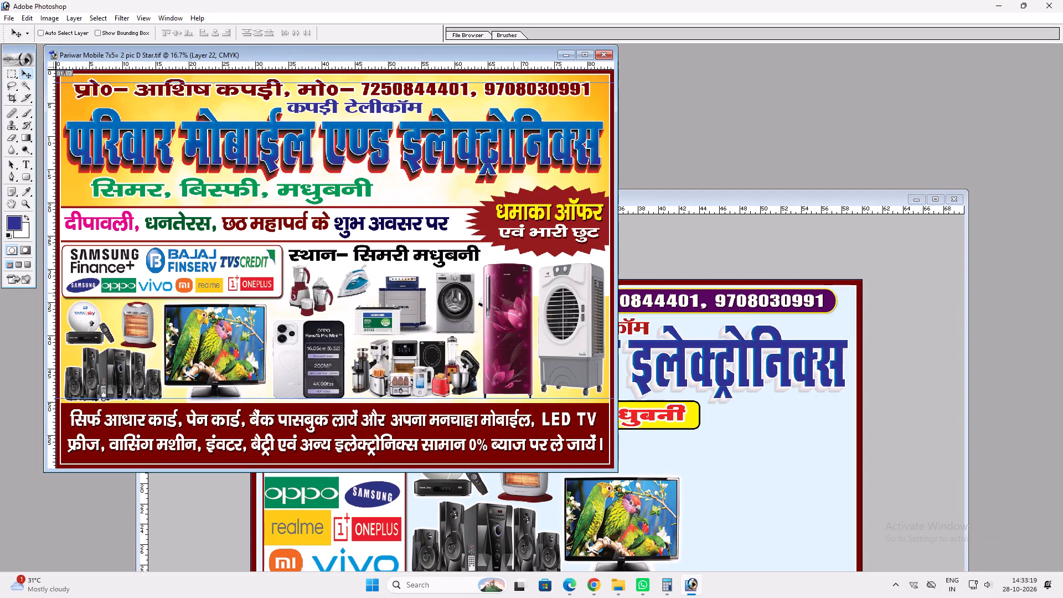
# Copy the pink refrigerator from the 7x5 poster into the new board and place it at the board's right edge above the bottom banner.
pyautogui.keyDown('ctrl'); pyautogui.click(512, 292); pyautogui.keyUp('ctrl')
pyautogui.moveTo(510, 290); pyautogui.dragTo(525, 308)
pyautogui.hotkey('ctrl', 'z')
pyautogui.moveTo(517, 303); pyautogui.dragTo(788, 417)
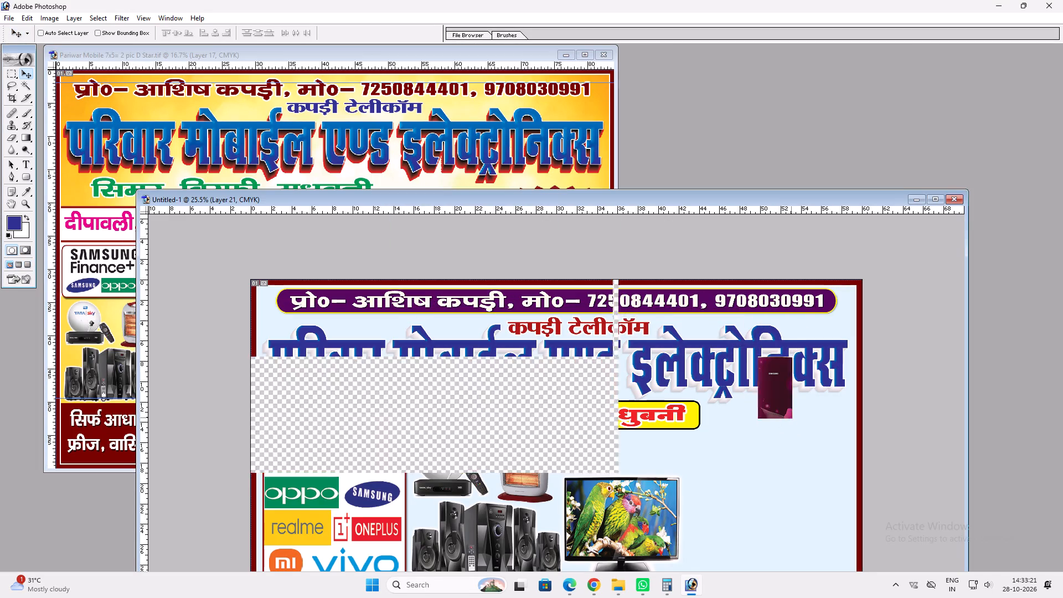
pyautogui.doubleClick(777, 199)
pyautogui.press('v')
pyautogui.press('v')
pyautogui.moveTo(723, 331); pyautogui.dragTo(762, 351)
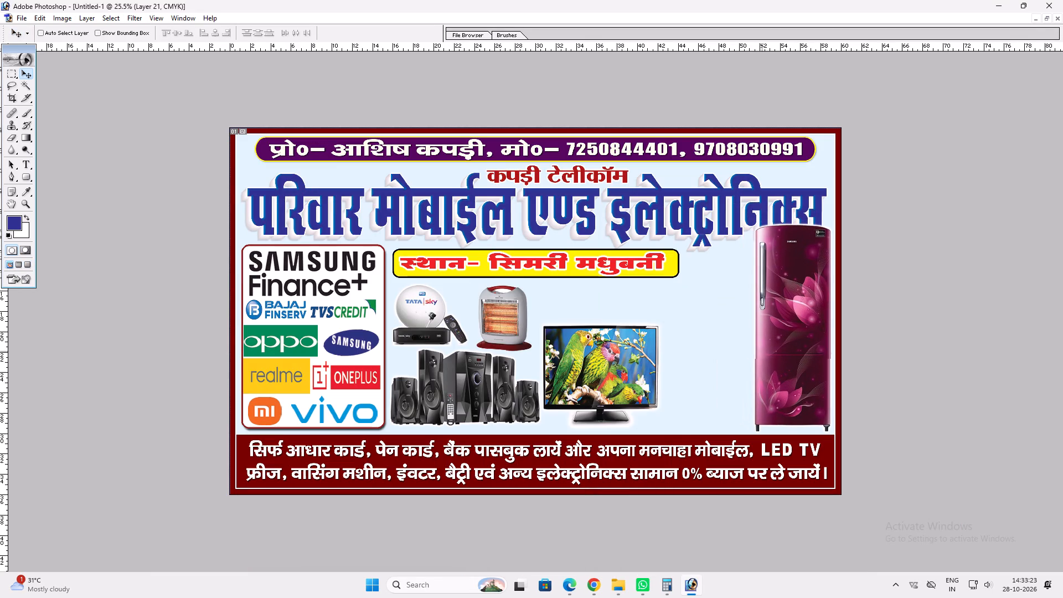
pyautogui.moveTo(762, 351); pyautogui.dragTo(762, 351)
# Shorten the refrigerator to about 90% of its height so its top sits below the shop title.
pyautogui.hotkey('ctrl', 't')
pyautogui.keyDown('shift'); pyautogui.moveTo(797, 229); pyautogui.dragTo(800, 250); pyautogui.keyUp('shift')
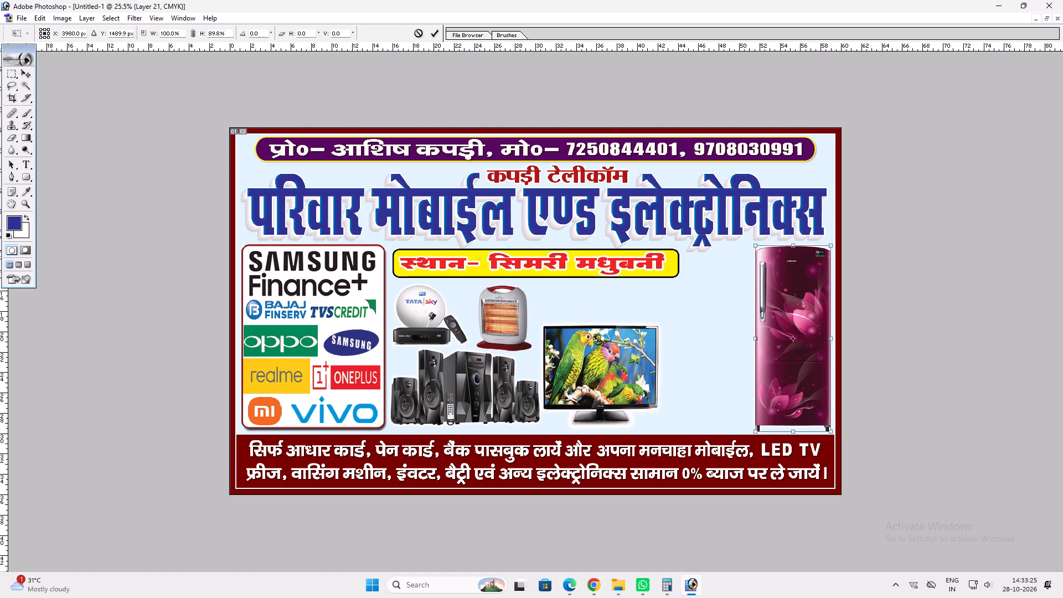
pyautogui.keyDown('shift'); pyautogui.click(830, 253); pyautogui.keyUp('shift')
pyautogui.press('Return')
pyautogui.write('vv')
pyautogui.keyDown('shift'); pyautogui.click(796, 264); pyautogui.keyUp('shift')
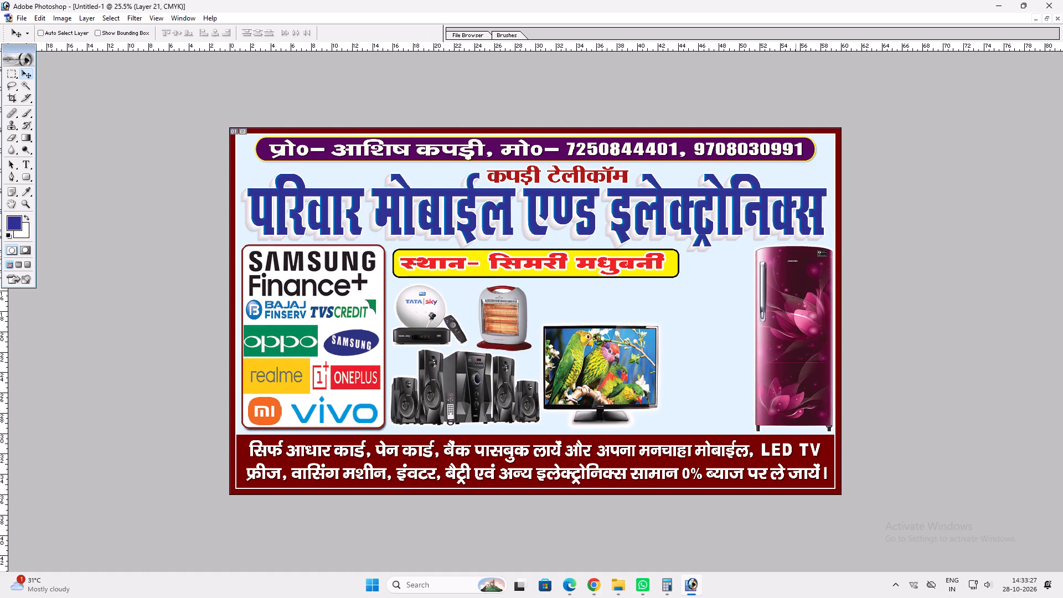
# Copy the air cooler from the 7x5 poster into the new board and place it between the TV and the refrigerator.
pyautogui.press('f')
pyautogui.press('f')
pyautogui.press('f')
pyautogui.click(565, 138)
pyautogui.press('v')
pyautogui.press('v')
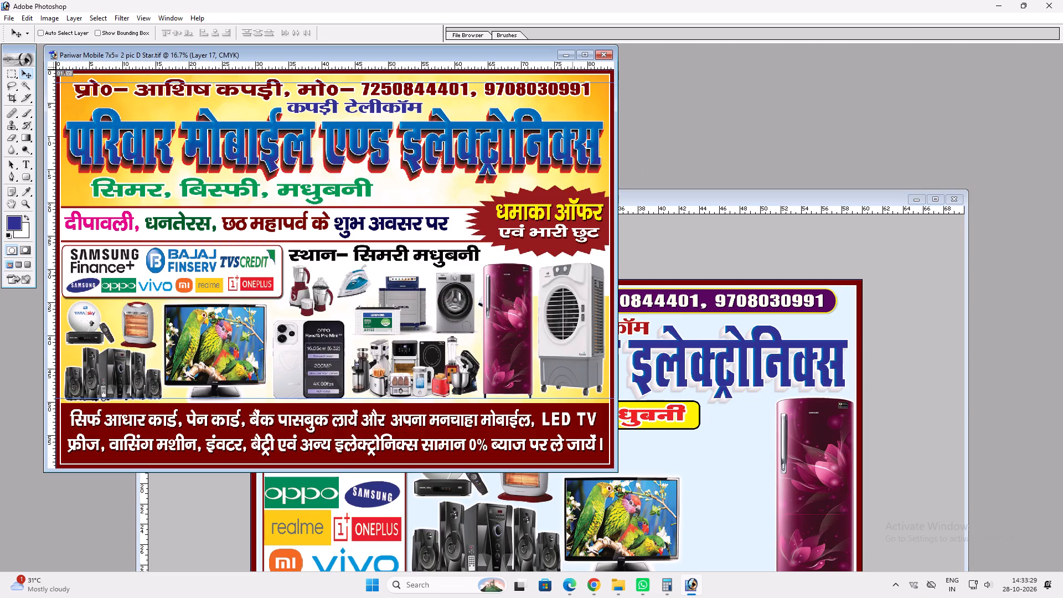
pyautogui.rightClick(572, 274)
pyautogui.click(590, 279)
pyautogui.keyDown('ctrl'); pyautogui.keyDown('shift'); pyautogui.rightClick(578, 267); pyautogui.keyUp('shift'); pyautogui.keyUp('ctrl')
pyautogui.keyDown('ctrl'); pyautogui.keyDown('shift'); pyautogui.click(589, 275); pyautogui.keyUp('shift'); pyautogui.keyUp('ctrl')
pyautogui.moveTo(585, 272); pyautogui.dragTo(684, 369)
pyautogui.press('v')
pyautogui.doubleClick(718, 206)
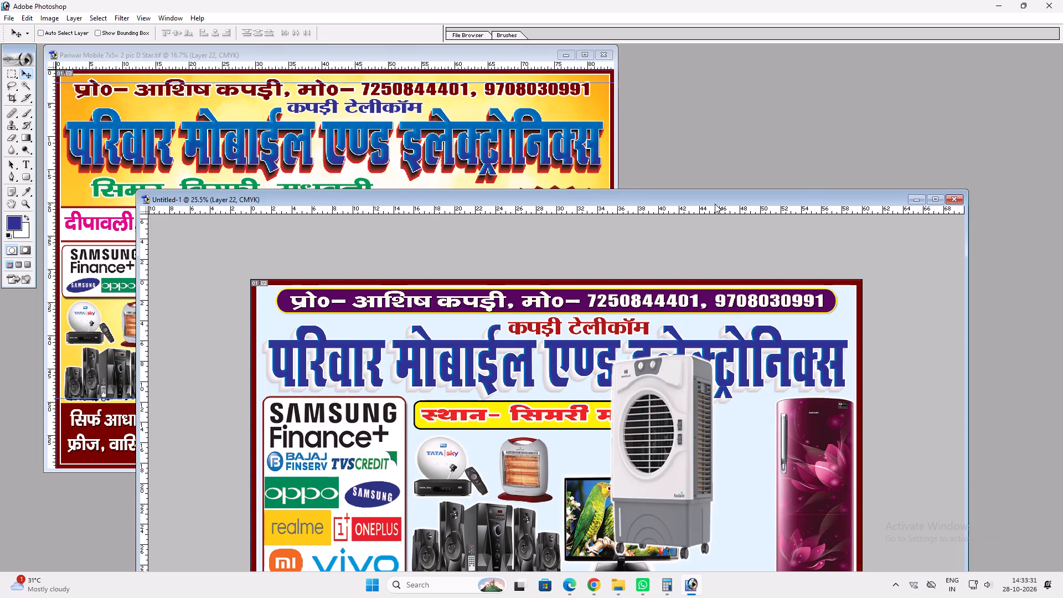
pyautogui.doubleClick(706, 198)
pyautogui.press('v')
pyautogui.moveTo(641, 352); pyautogui.dragTo(685, 362)
# Shrink the air cooler to about 77% width and 68% height, keeping its lower-right corner fixed.
pyautogui.hotkey('ctrl', 't')
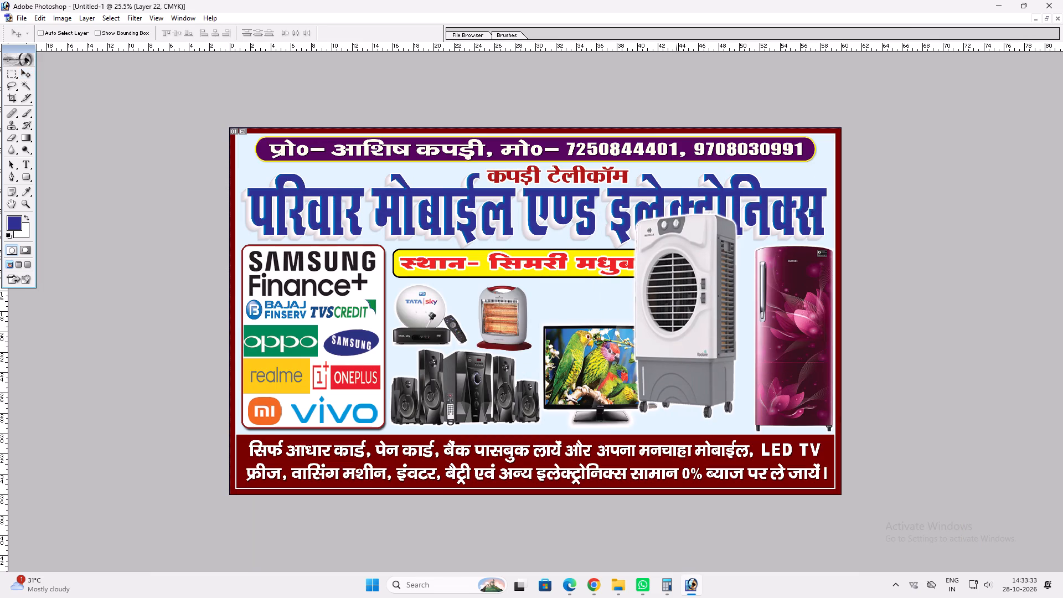
pyautogui.keyDown('shift'); pyautogui.moveTo(633, 215); pyautogui.dragTo(665, 258); pyautogui.keyUp('shift')
pyautogui.keyDown('shift'); pyautogui.moveTo(693, 259); pyautogui.dragTo(695, 277); pyautogui.keyUp('shift')
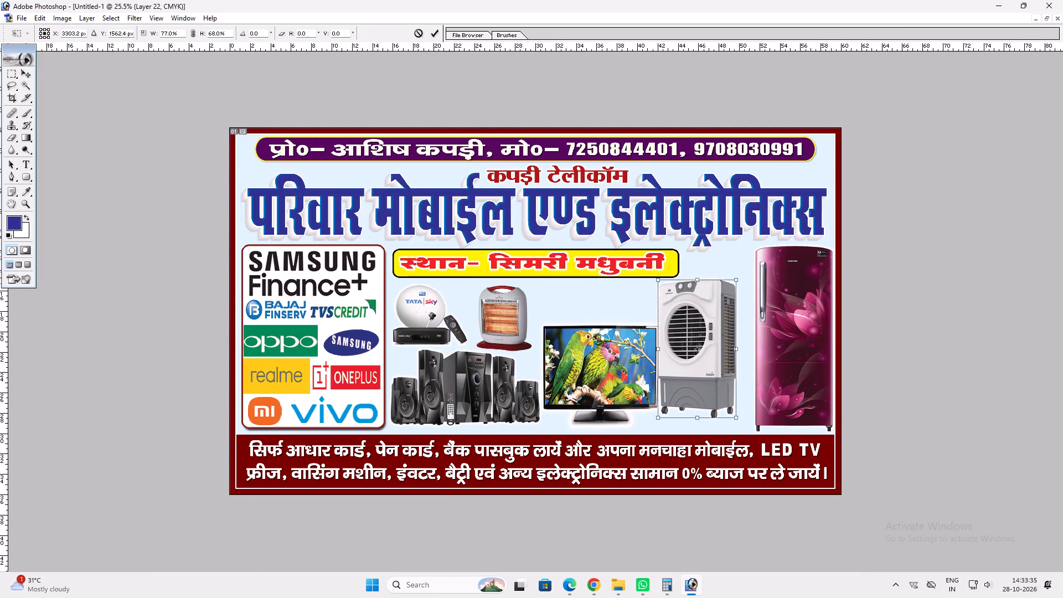
pyautogui.hotkey('shift', 'Return')
# Lower the air cooler to the bottom banner between the TV and refrigerator and shrink it to about 74% of its height.
pyautogui.press('v')
pyautogui.moveTo(680, 290); pyautogui.dragTo(687, 303)
pyautogui.hotkey('ctrl', 't')
pyautogui.keyDown('shift'); pyautogui.moveTo(668, 291); pyautogui.dragTo(689, 313); pyautogui.keyUp('shift')
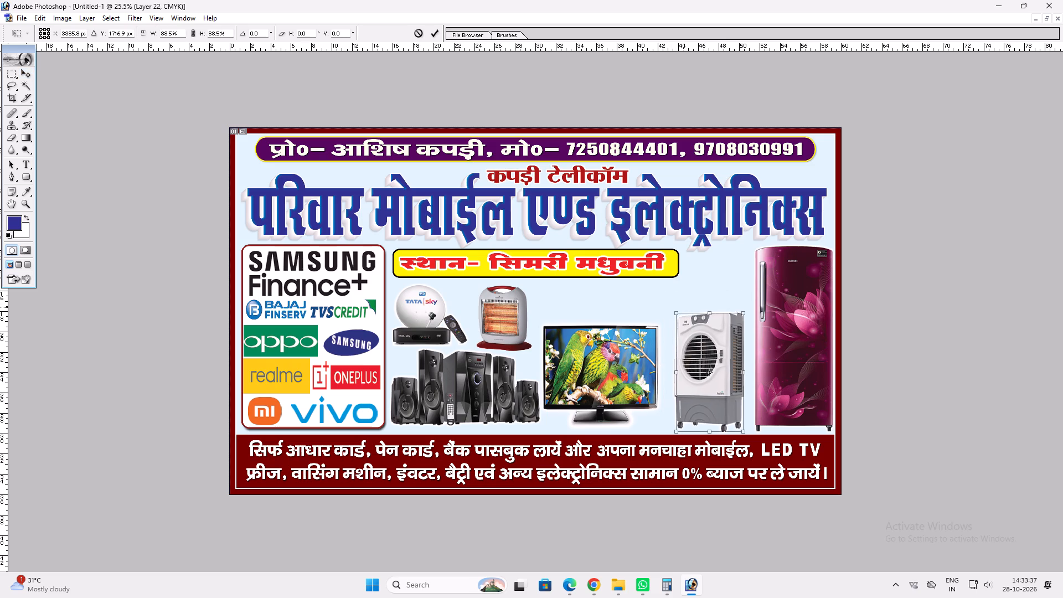
pyautogui.keyDown('shift'); pyautogui.moveTo(689, 313); pyautogui.dragTo(690, 315); pyautogui.keyUp('shift')
pyautogui.keyDown('shift'); pyautogui.moveTo(683, 338); pyautogui.dragTo(671, 340); pyautogui.keyUp('shift')
pyautogui.keyDown('shift'); pyautogui.moveTo(673, 318); pyautogui.dragTo(681, 324); pyautogui.keyUp('shift')
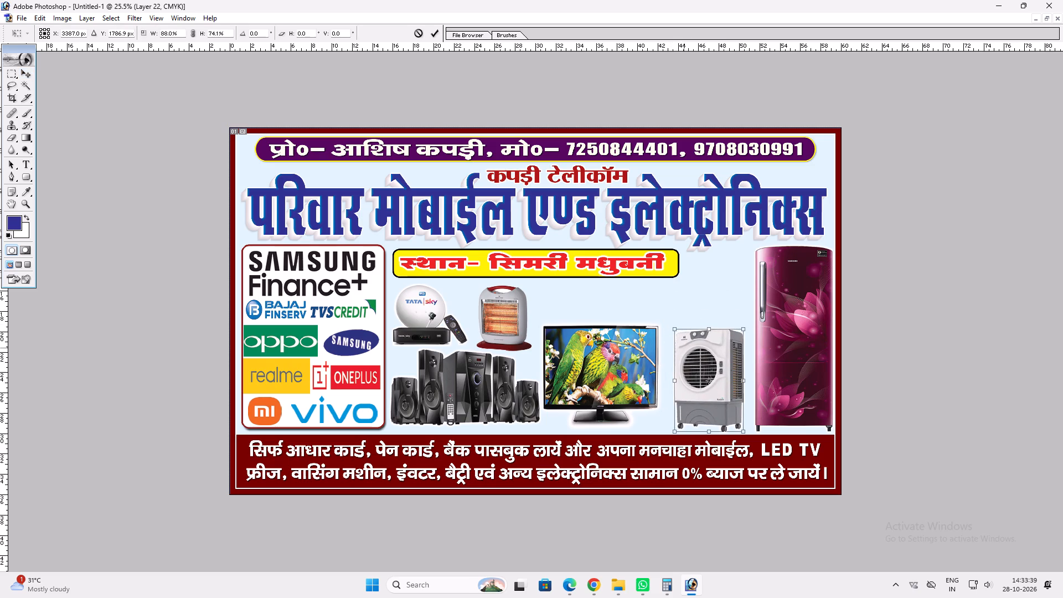
pyautogui.keyDown('shift'); pyautogui.moveTo(676, 352); pyautogui.dragTo(667, 352); pyautogui.keyUp('shift')
pyautogui.hotkey('shift', 'Return')
pyautogui.hotkey('ctrl', 't')
pyautogui.keyDown('shift'); pyautogui.moveTo(665, 331); pyautogui.dragTo(668, 330); pyautogui.keyUp('shift')
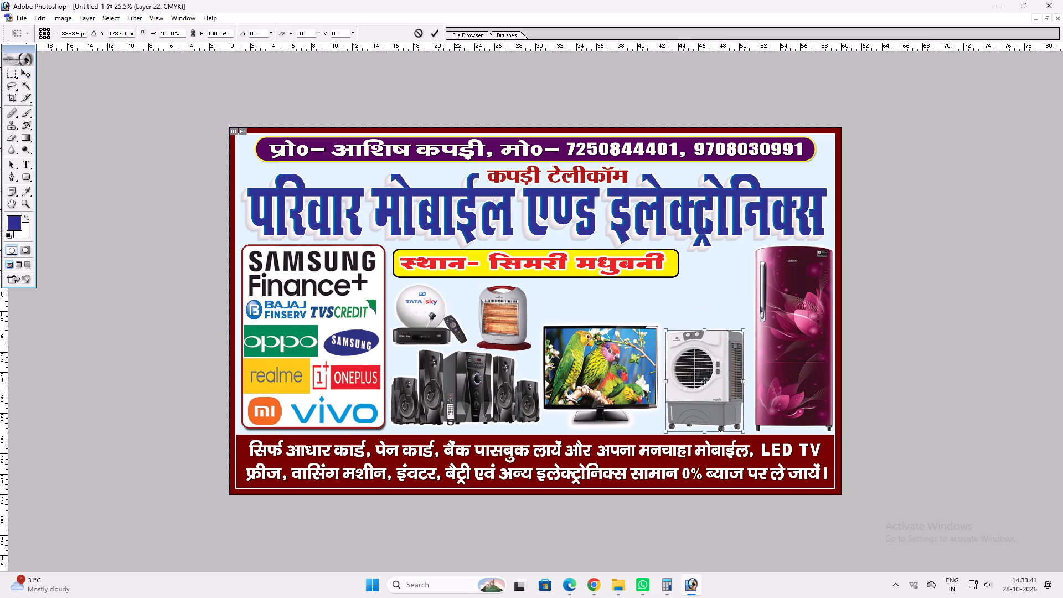
pyautogui.keyDown('shift'); pyautogui.moveTo(668, 330); pyautogui.dragTo(677, 333); pyautogui.keyUp('shift')
pyautogui.press('Return')
# Copy the washing machine from the 7x5 poster into the new board and place it above the air cooler.
pyautogui.write('ff')
pyautogui.press('f')
pyautogui.click(540, 173)
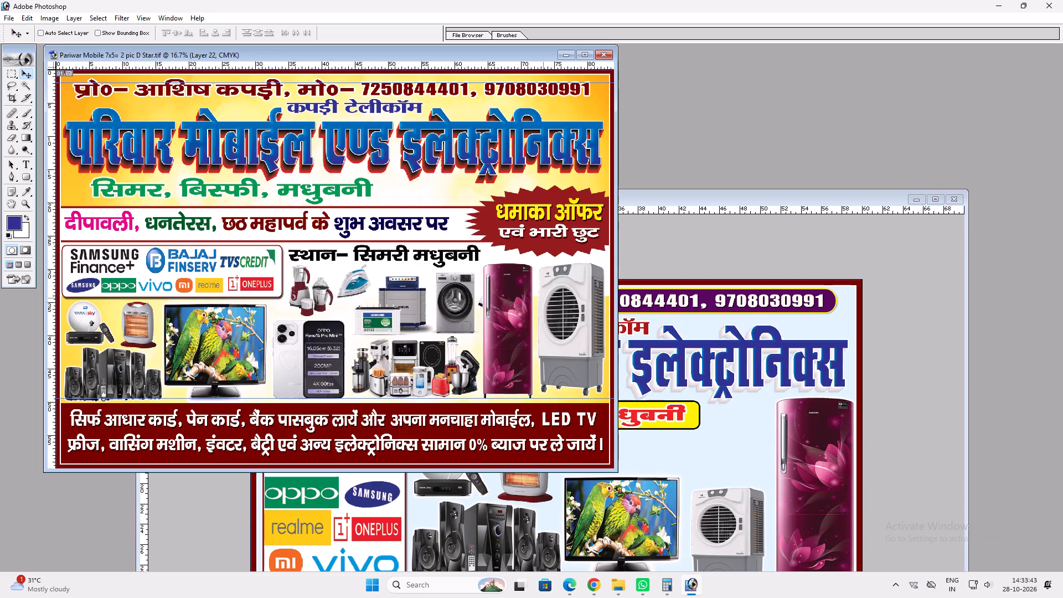
pyautogui.press('v')
pyautogui.click(477, 315)
pyautogui.rightClick(456, 302)
pyautogui.click(461, 307)
pyautogui.moveTo(445, 307); pyautogui.dragTo(676, 393)
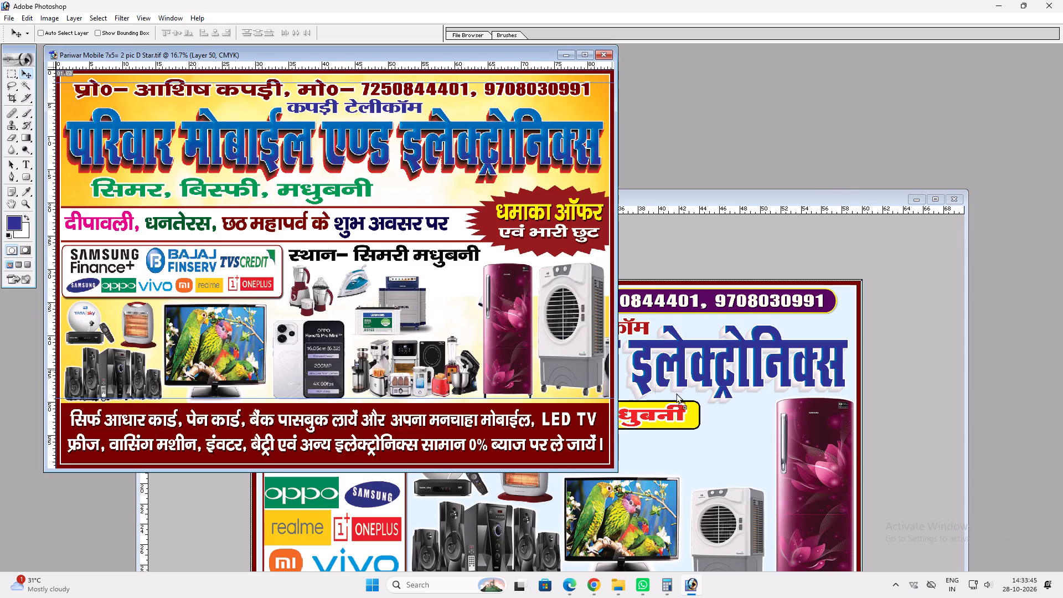
pyautogui.moveTo(676, 393); pyautogui.dragTo(706, 406)
pyautogui.moveTo(706, 406); pyautogui.dragTo(716, 439)
pyautogui.doubleClick(741, 196)
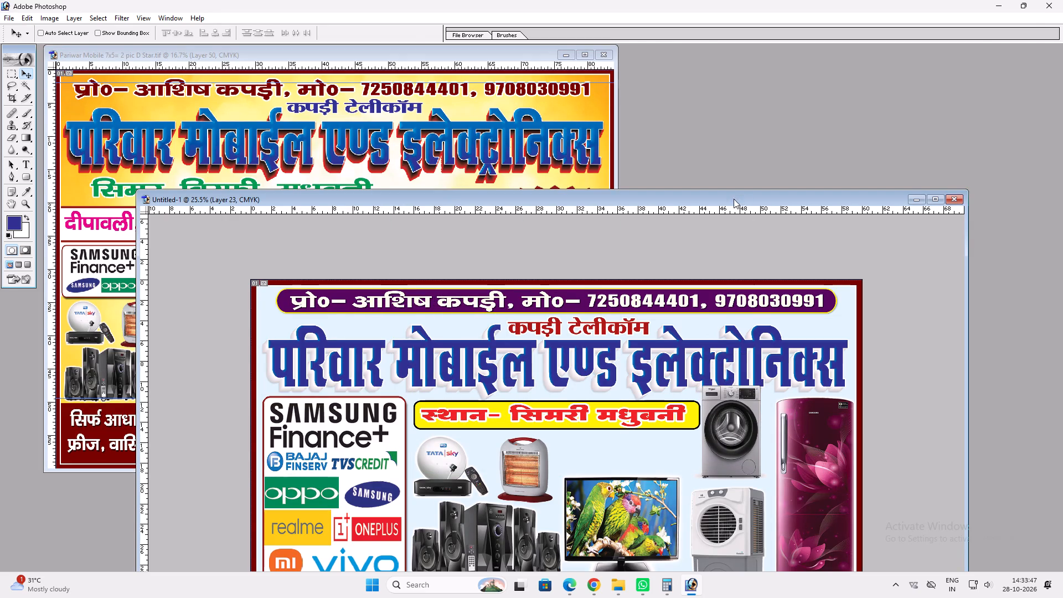
# Shrink the washing machine and fit it between the yellow address plate and the refrigerator, directly above the air cooler.
pyautogui.hotkey('ctrl', 't')
pyautogui.keyDown('shift'); pyautogui.moveTo(744, 231); pyautogui.dragTo(736, 245); pyautogui.keyUp('shift')
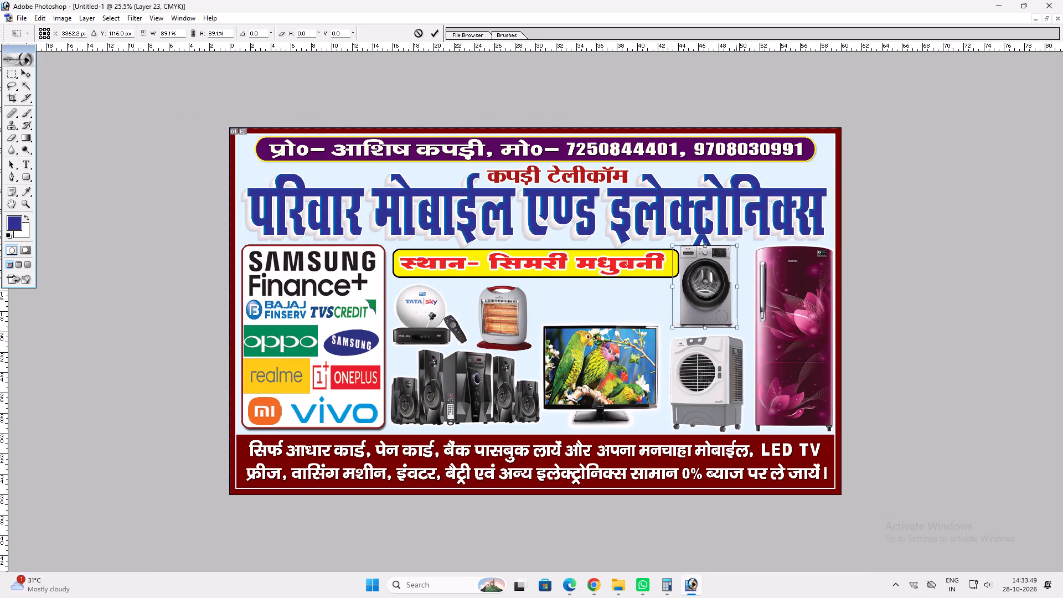
pyautogui.keyDown('shift'); pyautogui.moveTo(736, 245); pyautogui.dragTo(731, 251); pyautogui.keyUp('shift')
pyautogui.hotkey('shift', 'Return')
pyautogui.press('v')
pyautogui.moveTo(709, 266); pyautogui.dragTo(714, 274)
pyautogui.hotkey('ctrl', 't')
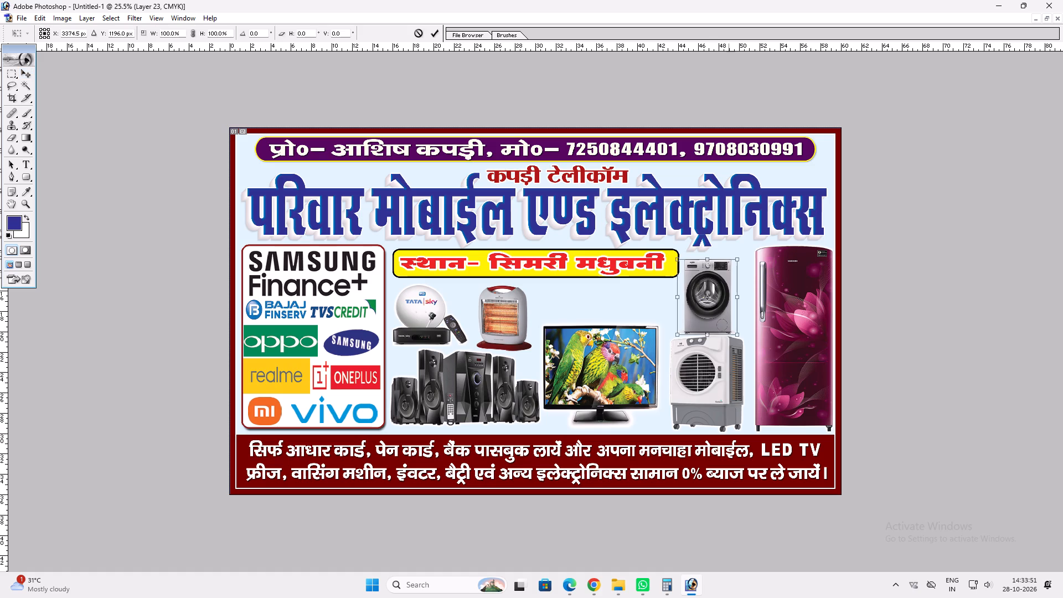
pyautogui.keyDown('shift'); pyautogui.click(730, 256); pyautogui.keyUp('shift')
pyautogui.keyDown('shift'); pyautogui.moveTo(735, 270); pyautogui.dragTo(744, 270); pyautogui.keyUp('shift')
pyautogui.hotkey('shift', 'Return')
pyautogui.press('v')
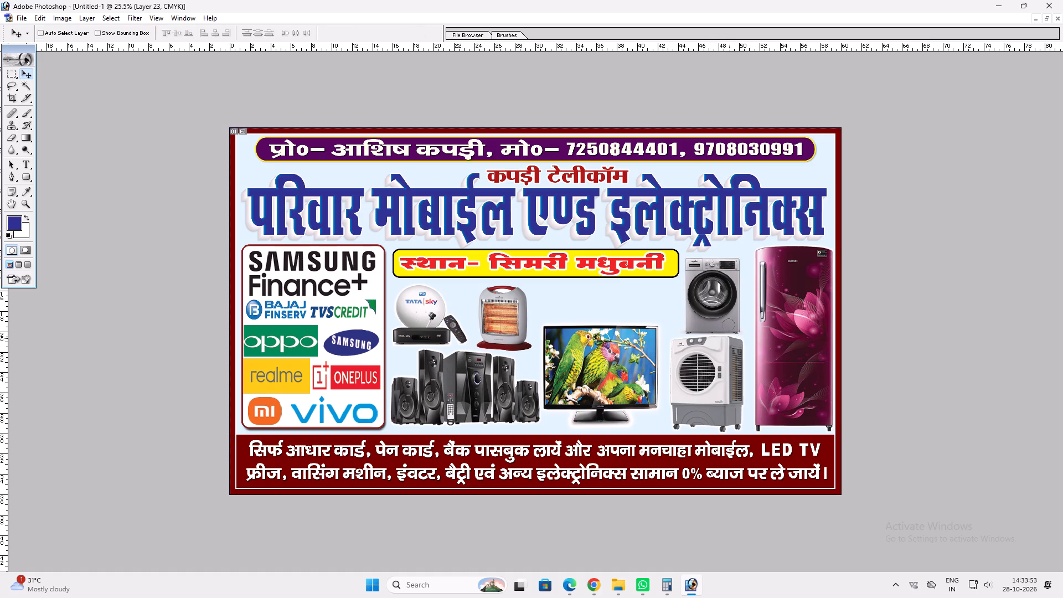
# Shrink the air cooler slightly from its upper-left corner to leave a gap below the washing machine.
pyautogui.keyDown('ctrl'); pyautogui.click(729, 344); pyautogui.keyUp('ctrl')
pyautogui.hotkey('ctrl', 't')
pyautogui.keyDown('shift'); pyautogui.moveTo(670, 337); pyautogui.dragTo(677, 340); pyautogui.keyUp('shift')
pyautogui.hotkey('shift', 'Return')
pyautogui.press('v')
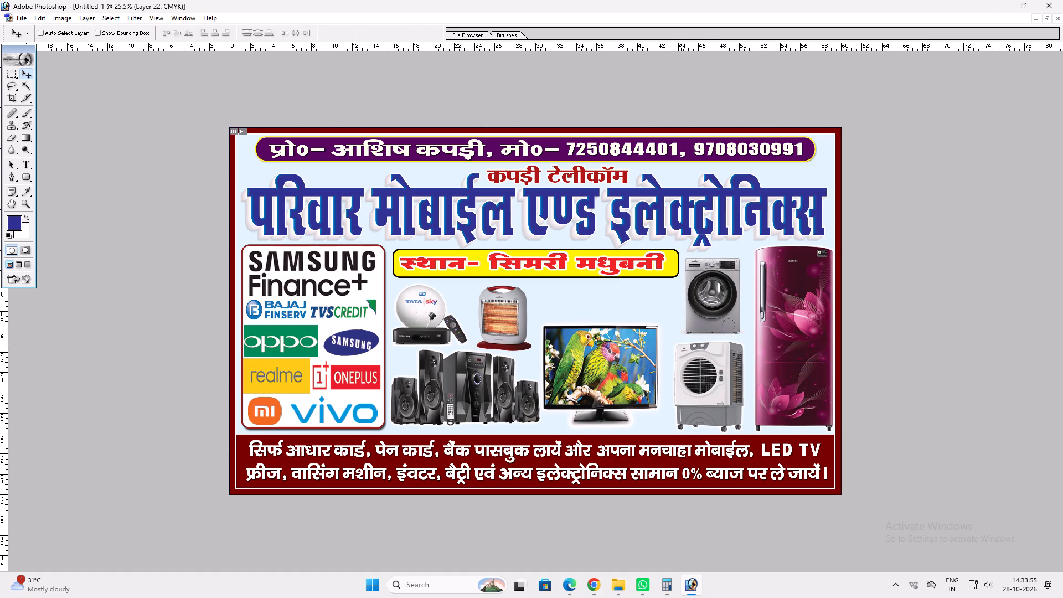
# Nudge the washing machine down and enlarge it slightly to fill the space above the air cooler.
pyautogui.keyDown('ctrl'); pyautogui.doubleClick(697, 313); pyautogui.keyUp('ctrl')
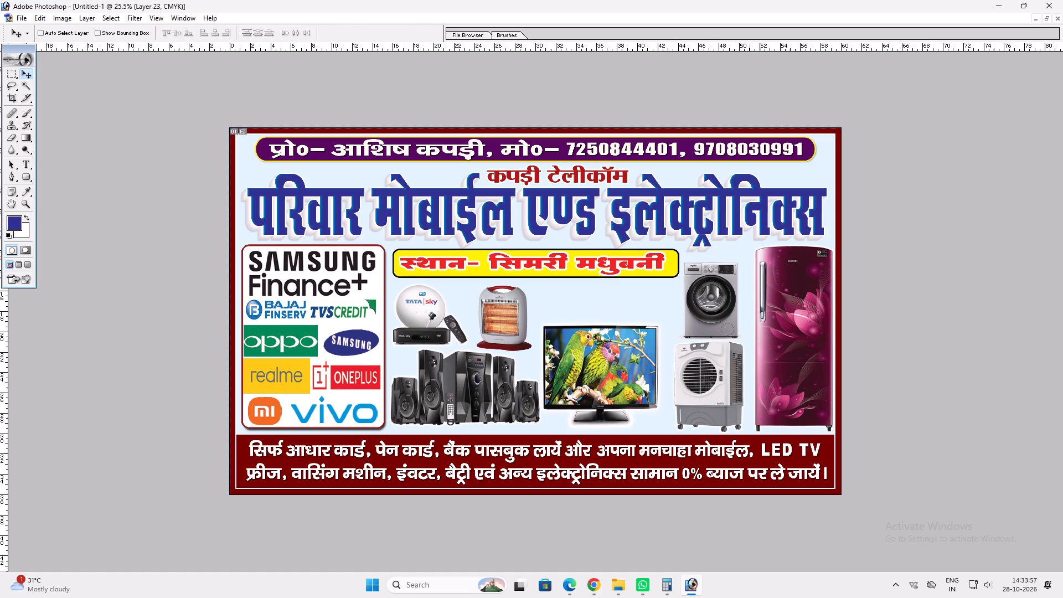
pyautogui.hotkey('ctrl', 't')
pyautogui.keyDown('shift'); pyautogui.moveTo(741, 262); pyautogui.dragTo(746, 262); pyautogui.keyUp('shift')
pyautogui.keyDown('shift'); pyautogui.moveTo(748, 273); pyautogui.dragTo(753, 276); pyautogui.keyUp('shift')
pyautogui.hotkey('shift', 'Return')
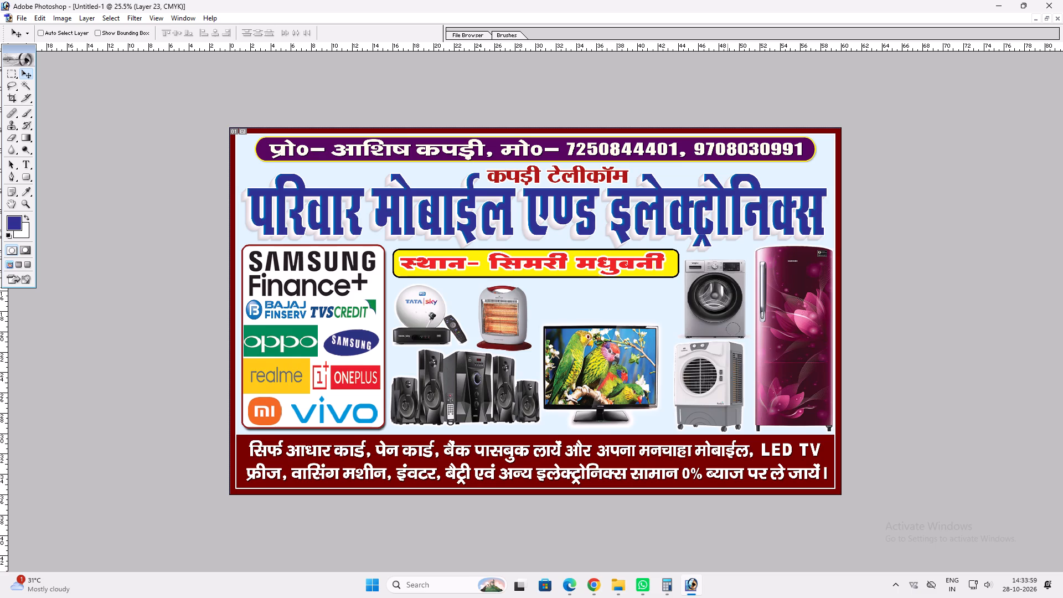
pyautogui.press('v')
# Copy the kitchen appliance group from the 7x5 poster into the new board and place it between the speakers and air cooler.
pyautogui.write('ff')
pyautogui.press('f')
pyautogui.click(594, 161)
pyautogui.press('v')
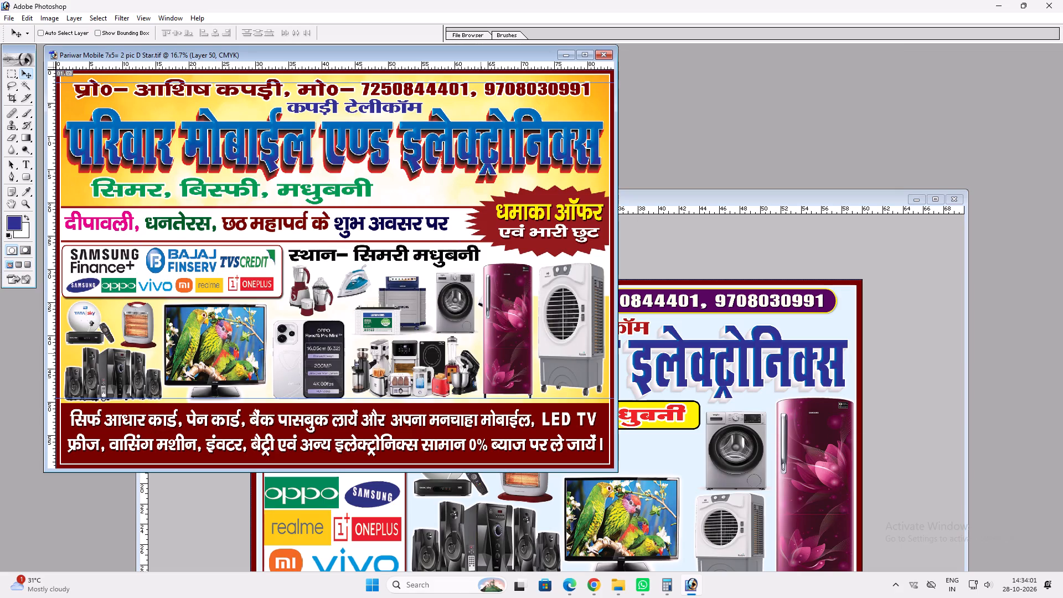
pyautogui.keyDown('ctrl'); pyautogui.click(426, 353); pyautogui.keyUp('ctrl')
pyautogui.moveTo(426, 353); pyautogui.dragTo(735, 455)
pyautogui.press('v')
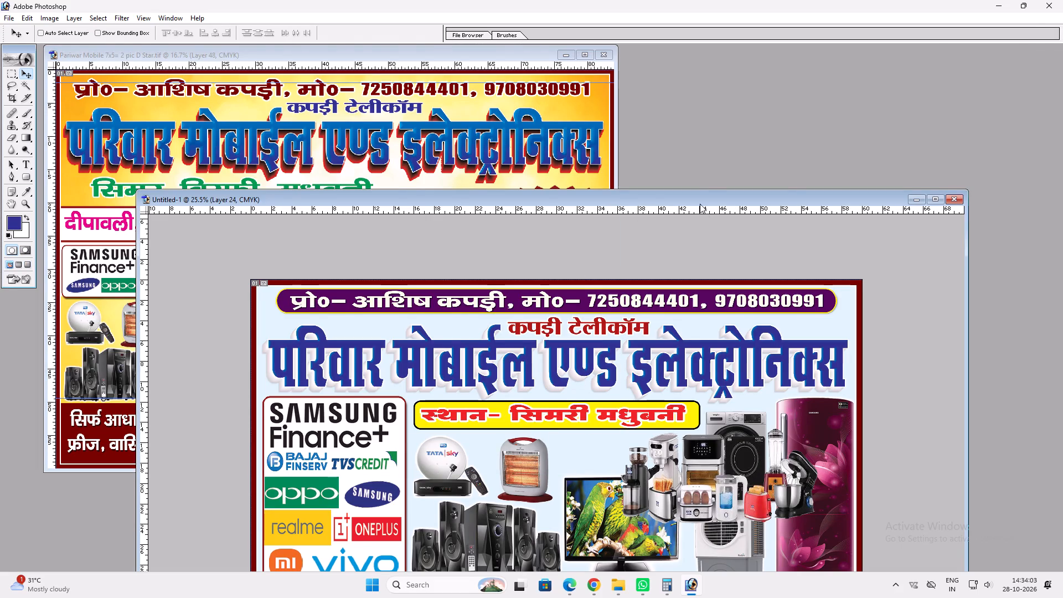
pyautogui.doubleClick(700, 204)
pyautogui.press('v')
pyautogui.press('v')
pyautogui.moveTo(701, 340); pyautogui.dragTo(592, 398)
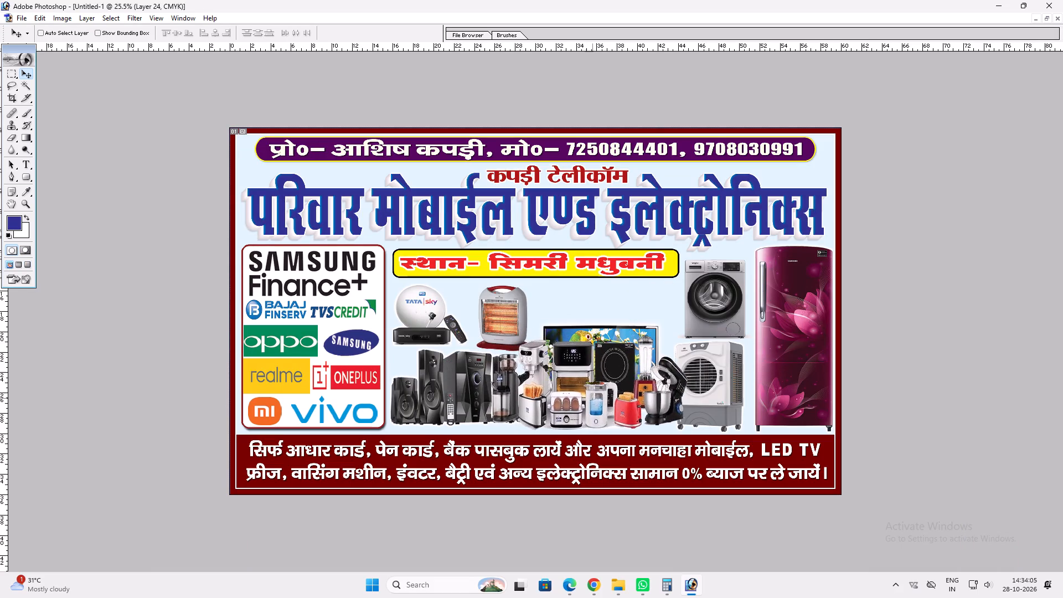
pyautogui.moveTo(592, 398); pyautogui.dragTo(605, 405)
# Scale the kitchen appliance group down proportionally to less than 90% and rest it just above the bottom banner.
pyautogui.hotkey('ctrl', 't')
pyautogui.keyDown('shift'); pyautogui.moveTo(701, 346); pyautogui.dragTo(687, 350); pyautogui.keyUp('shift')
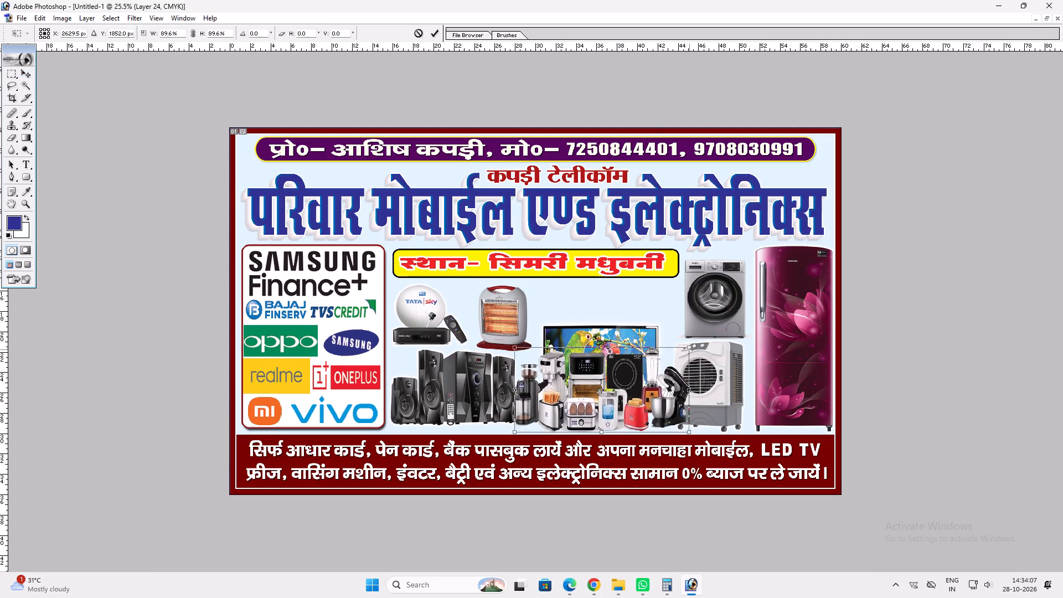
pyautogui.keyDown('shift'); pyautogui.moveTo(687, 350); pyautogui.dragTo(677, 353); pyautogui.keyUp('shift')
pyautogui.press('Return')
pyautogui.press('v')
pyautogui.press('v')
pyautogui.moveTo(658, 373); pyautogui.dragTo(657, 382)
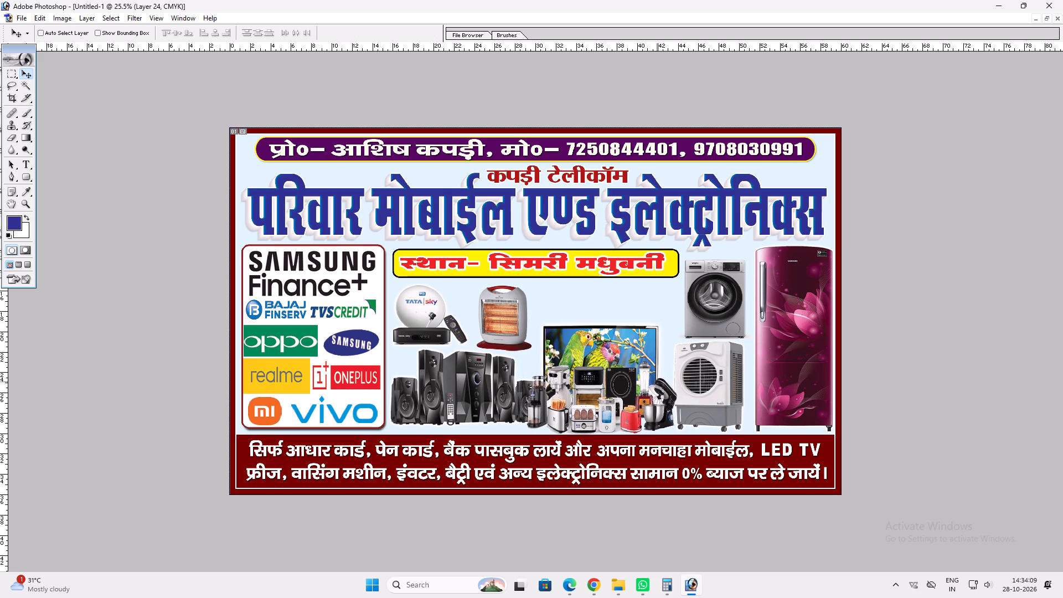
pyautogui.moveTo(657, 382); pyautogui.dragTo(655, 383)
pyautogui.click(655, 383)
# Move the TV up under the address plate and shrink it to fit beside the washing machine, above the kitchen appliances.
pyautogui.keyDown('ctrl'); pyautogui.click(634, 349); pyautogui.keyUp('ctrl')
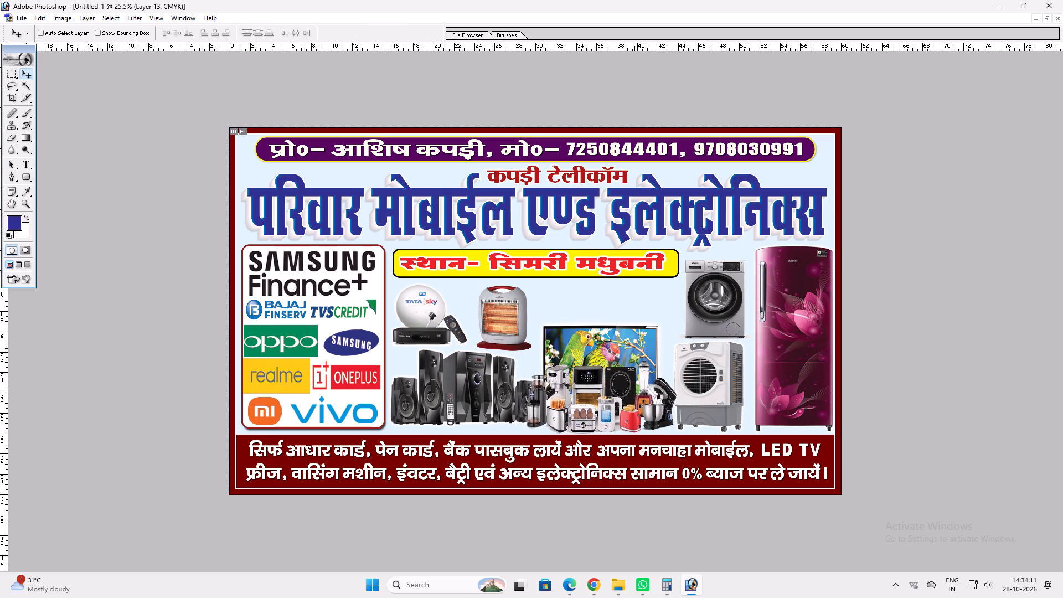
pyautogui.moveTo(634, 348); pyautogui.dragTo(638, 299)
pyautogui.hotkey('ctrl', 't')
pyautogui.keyDown('shift'); pyautogui.moveTo(636, 378); pyautogui.dragTo(640, 357); pyautogui.keyUp('shift')
pyautogui.keyDown('shift'); pyautogui.moveTo(658, 276); pyautogui.dragTo(643, 280); pyautogui.keyUp('shift')
pyautogui.hotkey('shift', 'Return')
pyautogui.press('v')
pyautogui.moveTo(617, 322); pyautogui.dragTo(644, 318)
pyautogui.hotkey('ctrl', 't')
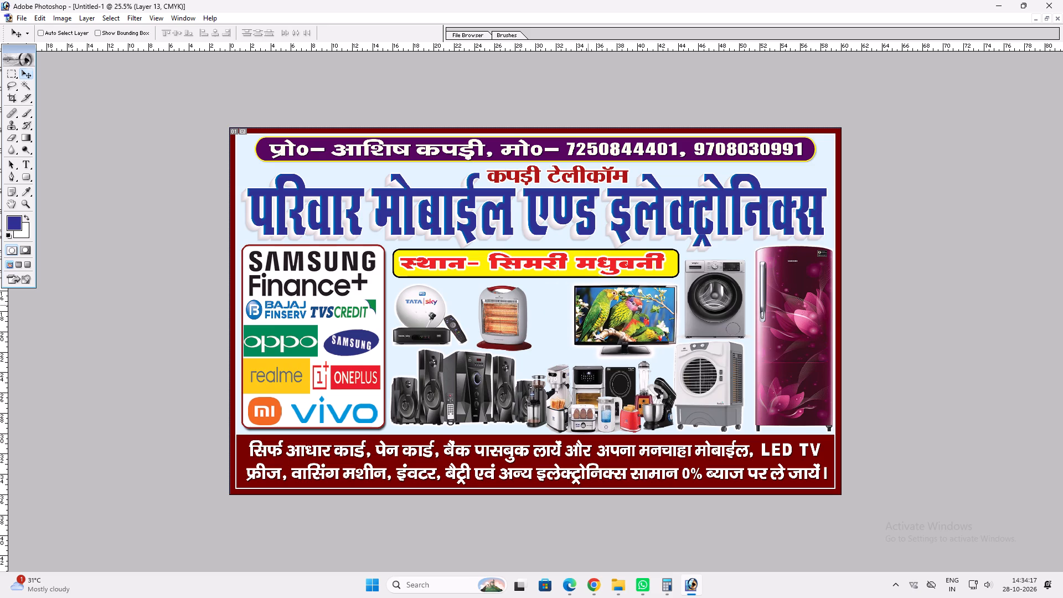
pyautogui.keyDown('shift'); pyautogui.moveTo(574, 302); pyautogui.dragTo(579, 300); pyautogui.keyUp('shift')
pyautogui.hotkey('shift', 'Return')
pyautogui.press('v')
# Stretch the TV to about 103% of its height.
pyautogui.click(591, 307)
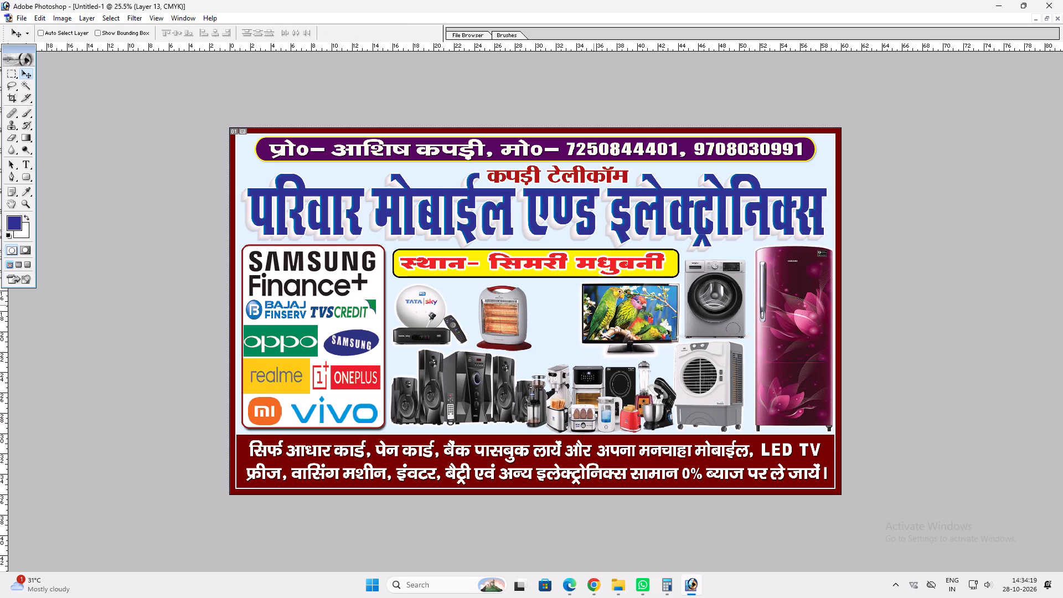
pyautogui.hotkey('ctrl', 't')
pyautogui.keyDown('shift'); pyautogui.moveTo(656, 350); pyautogui.dragTo(649, 354); pyautogui.keyUp('shift')
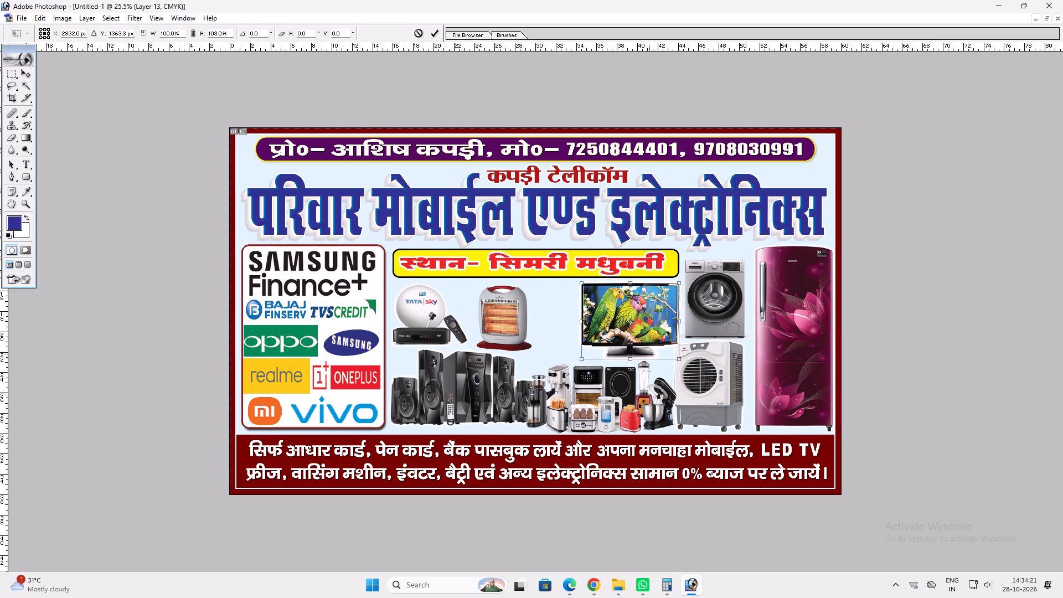
pyautogui.hotkey('shift', 'Return')
pyautogui.press('v')
# Shrink the kitchen appliance group to about 86% width and 90% height and fit it between the speakers and air cooler.
pyautogui.keyDown('ctrl'); pyautogui.click(629, 374); pyautogui.keyUp('ctrl')
pyautogui.hotkey('ctrl', 't')
pyautogui.keyDown('shift'); pyautogui.moveTo(525, 360); pyautogui.dragTo(543, 364); pyautogui.keyUp('shift')
pyautogui.keyDown('shift'); pyautogui.moveTo(683, 398); pyautogui.dragTo(677, 398); pyautogui.keyUp('shift')
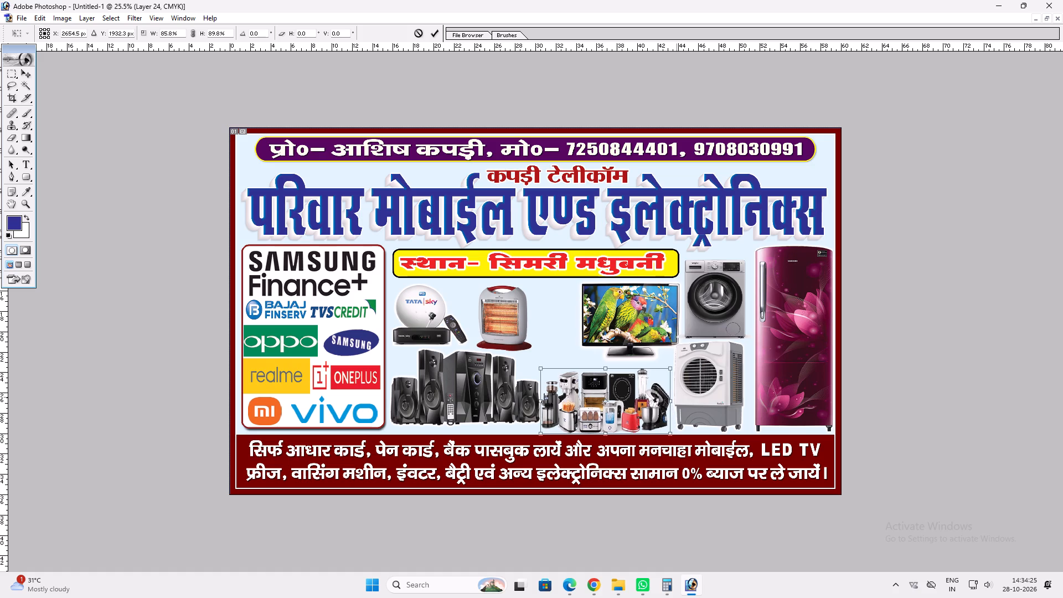
pyautogui.keyDown('shift'); pyautogui.click(655, 366); pyautogui.keyUp('shift')
pyautogui.hotkey('shift', 'Return')
pyautogui.press('v')
pyautogui.click(622, 377)
pyautogui.press('v')
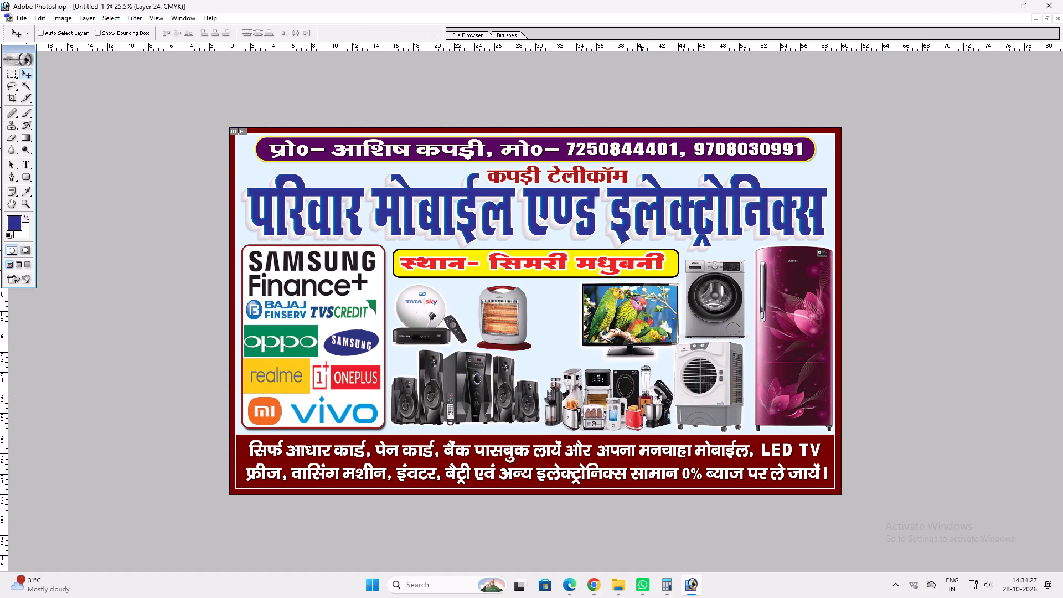
pyautogui.hotkey('ctrl', 't')
pyautogui.press('Return')
pyautogui.press('v')
# Nudge the TV slightly away from the washing machine and fine-tune its height below the address plate.
pyautogui.keyDown('ctrl'); pyautogui.doubleClick(618, 339); pyautogui.keyUp('ctrl')
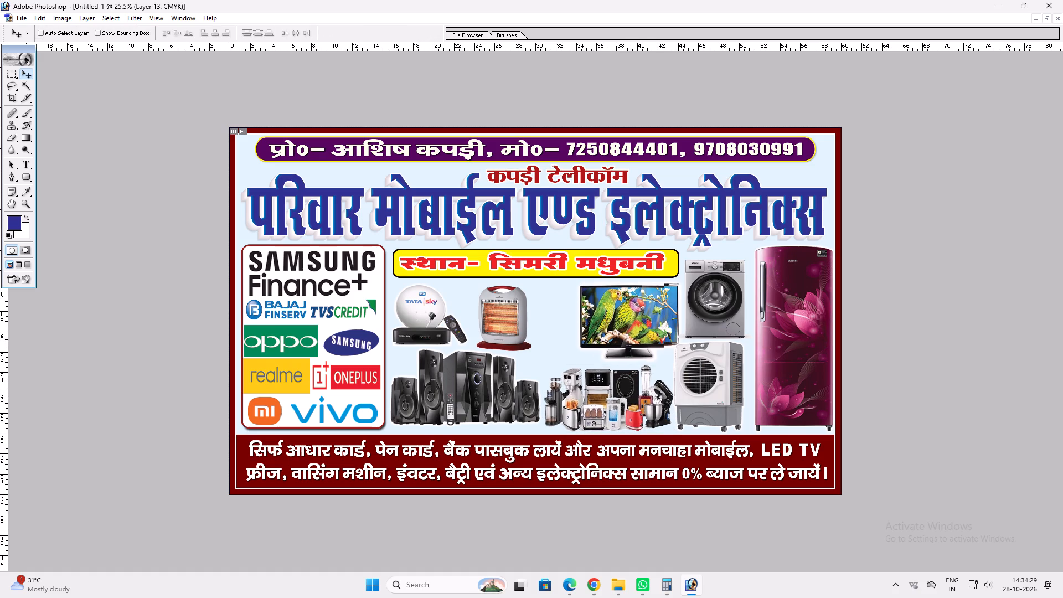
pyautogui.hotkey('ctrl', 't')
pyautogui.keyDown('shift'); pyautogui.moveTo(647, 285); pyautogui.dragTo(653, 284); pyautogui.keyUp('shift')
pyautogui.hotkey('shift', 'Return')
pyautogui.press('v')
# Resize the Tata Sky dish to about 97% width and 108% height and shift it closer to the logo panel.
pyautogui.keyDown('ctrl'); pyautogui.click(416, 311); pyautogui.keyUp('ctrl')
pyautogui.hotkey('ctrl', 't')
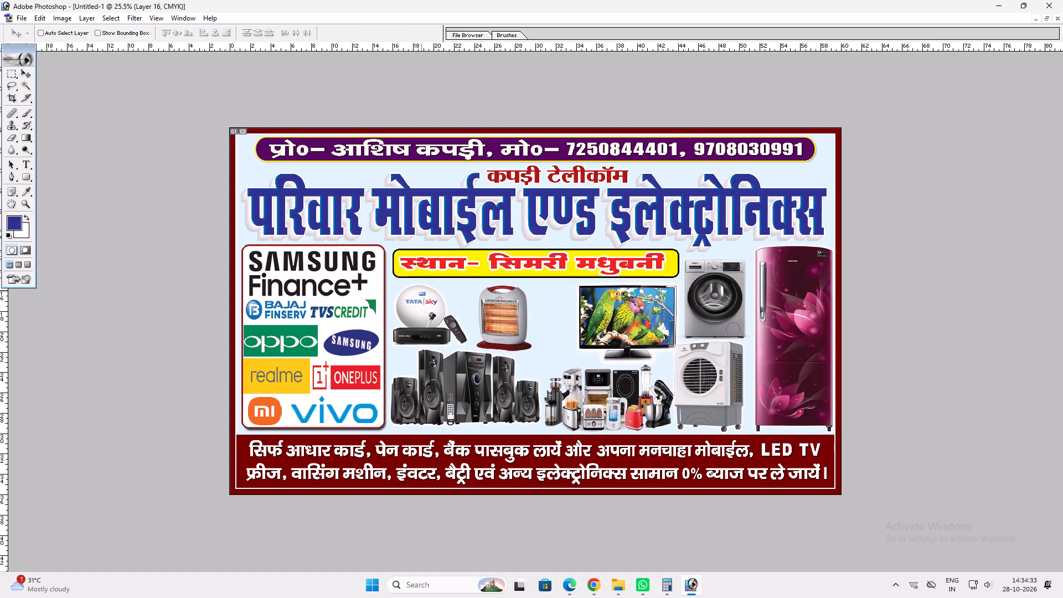
pyautogui.keyDown('shift'); pyautogui.moveTo(419, 282); pyautogui.dragTo(429, 277); pyautogui.keyUp('shift')
pyautogui.keyDown('shift'); pyautogui.moveTo(465, 301); pyautogui.dragTo(455, 304); pyautogui.keyUp('shift')
pyautogui.hotkey('shift', 'Return')
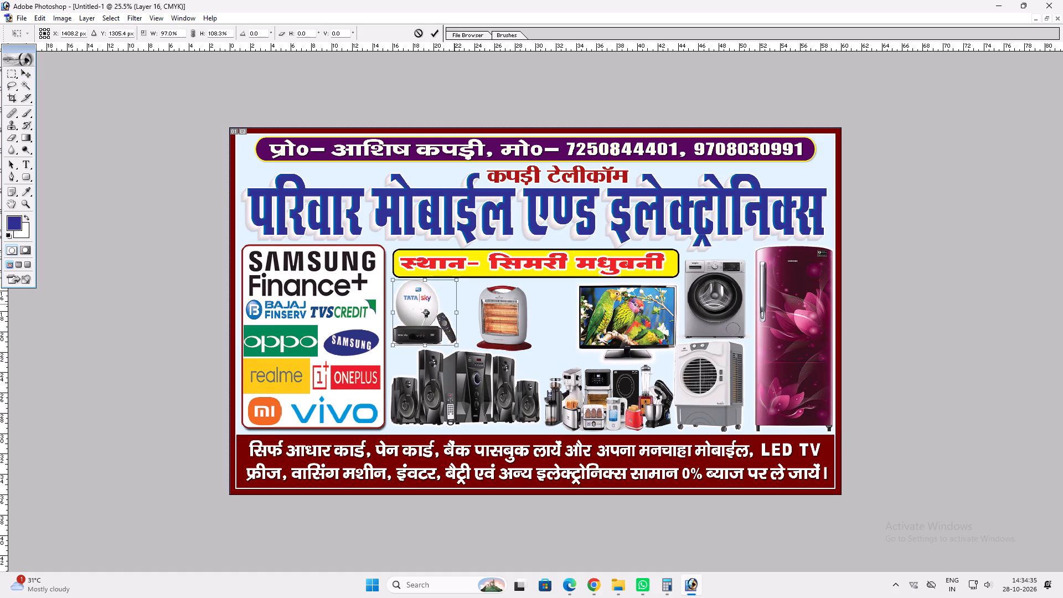
pyautogui.press('v')
pyautogui.moveTo(443, 310); pyautogui.dragTo(437, 311)
pyautogui.write('vv')
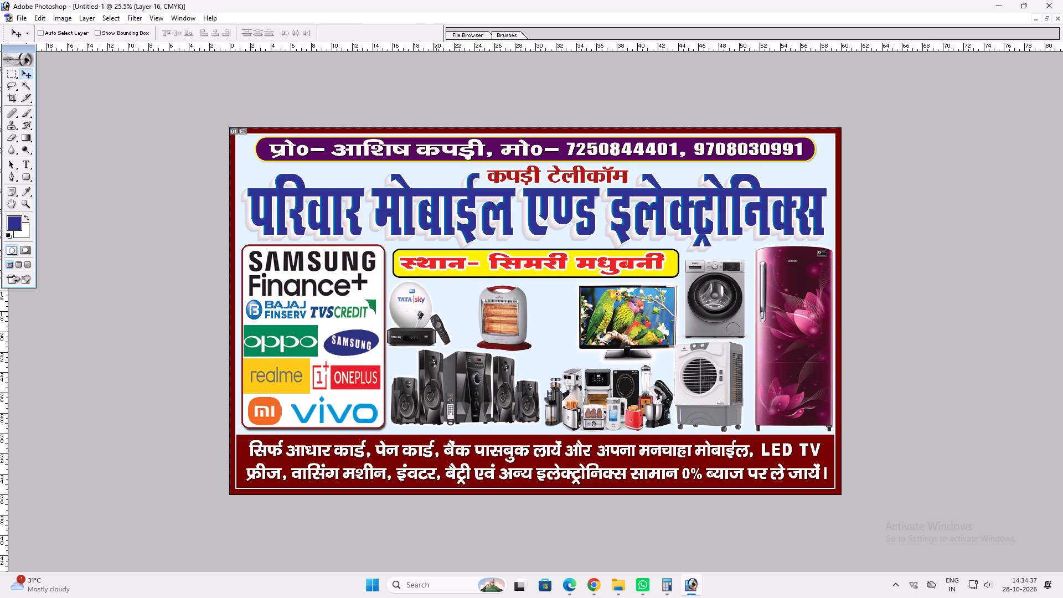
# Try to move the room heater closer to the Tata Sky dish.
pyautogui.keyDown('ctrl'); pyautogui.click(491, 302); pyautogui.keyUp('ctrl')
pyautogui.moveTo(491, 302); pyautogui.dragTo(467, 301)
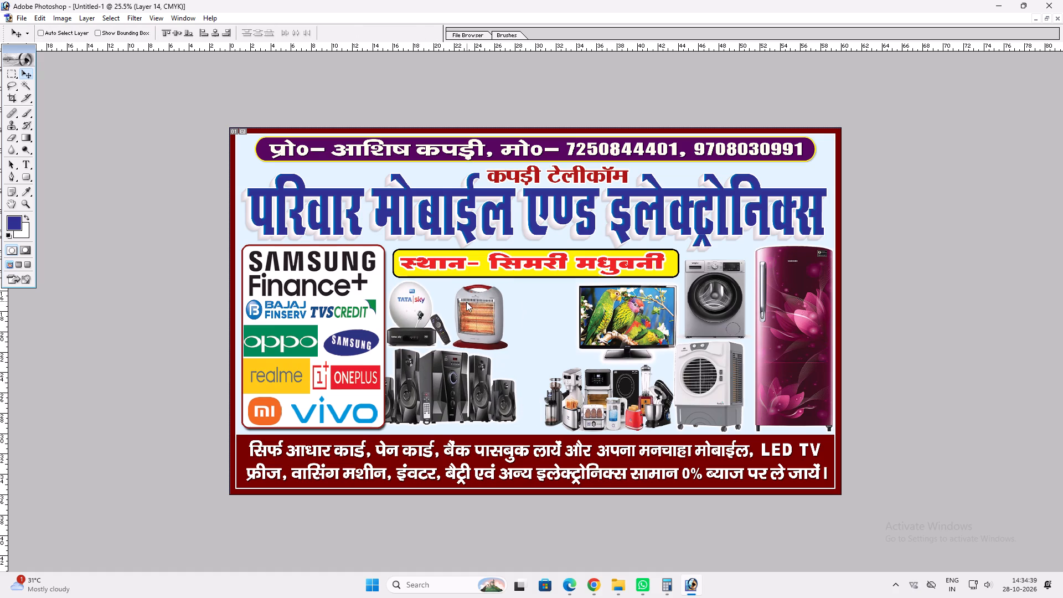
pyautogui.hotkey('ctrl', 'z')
# Move only the room heater close to the Tata Sky dish and adjust its size to fit above the speakers.
pyautogui.keyDown('ctrl'); pyautogui.keyDown('shift'); pyautogui.rightClick(490, 296); pyautogui.keyUp('shift'); pyautogui.keyUp('ctrl')
pyautogui.keyDown('ctrl'); pyautogui.keyDown('shift'); pyautogui.click(502, 301); pyautogui.keyUp('shift'); pyautogui.keyUp('ctrl')
pyautogui.moveTo(507, 301); pyautogui.dragTo(482, 301)
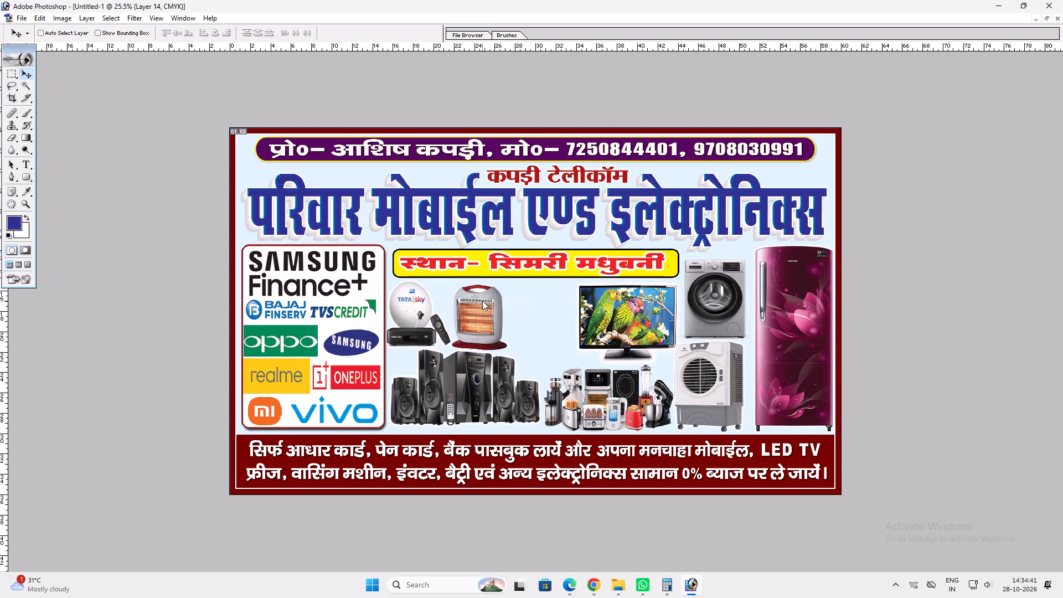
pyautogui.hotkey('ctrl', 't')
pyautogui.keyDown('ctrl'); pyautogui.moveTo(482, 285); pyautogui.dragTo(491, 281); pyautogui.keyUp('ctrl')
pyautogui.press('Return')
pyautogui.hotkey('ctrl', 't')
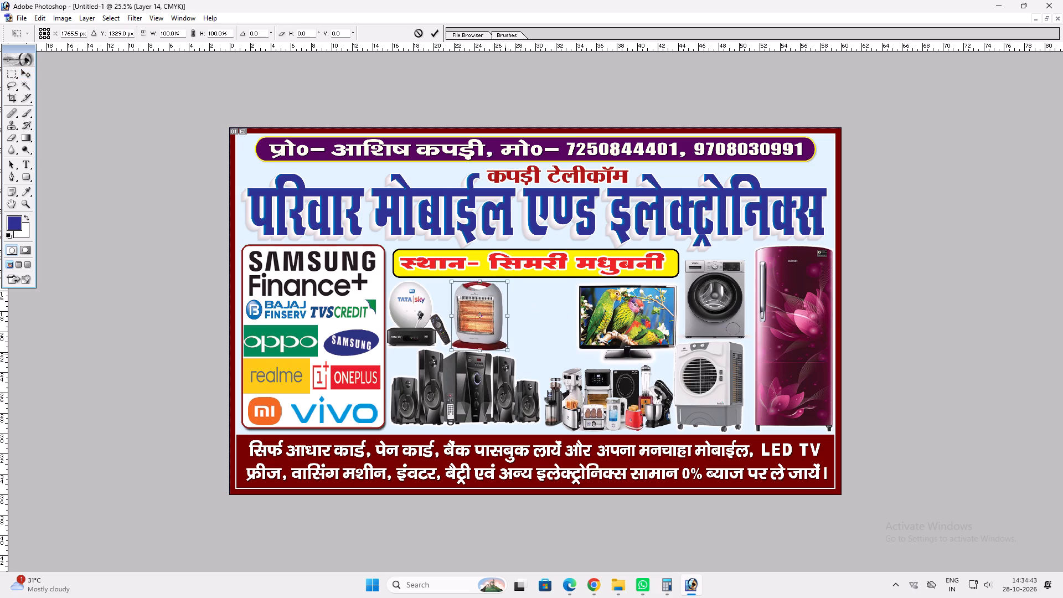
pyautogui.keyDown('shift'); pyautogui.click(505, 351); pyautogui.keyUp('shift')
pyautogui.keyDown('shift'); pyautogui.click(497, 347); pyautogui.keyUp('shift')
pyautogui.press('Return')
pyautogui.press('v')
# Lower the speaker set to the bottom banner and stretch its top edge slightly upward.
pyautogui.keyDown('ctrl'); pyautogui.click(483, 367); pyautogui.keyUp('ctrl')
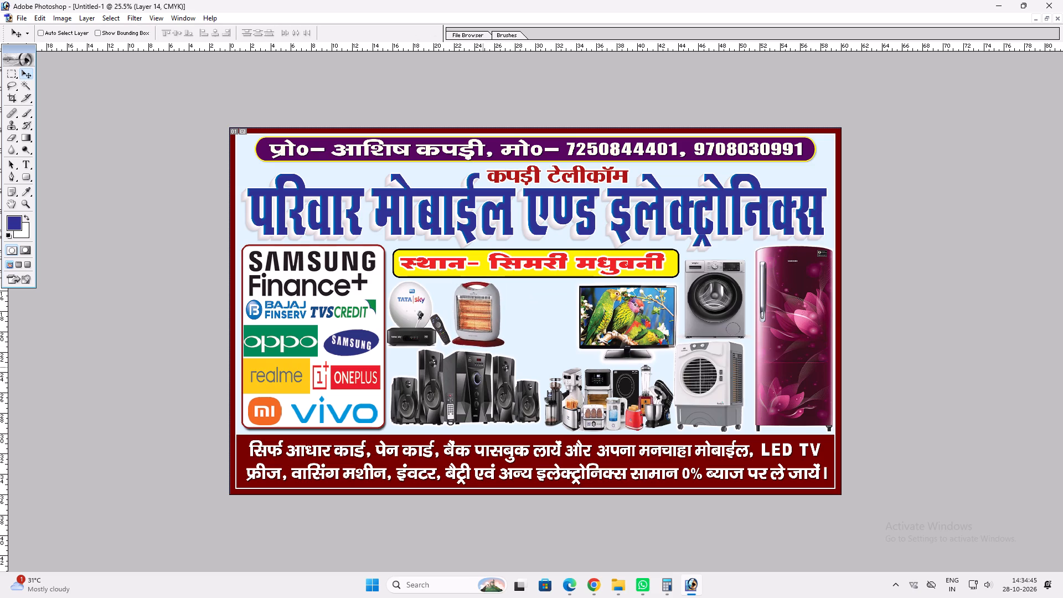
pyautogui.moveTo(482, 367); pyautogui.dragTo(481, 374)
pyautogui.hotkey('ctrl', 't')
pyautogui.keyDown('shift'); pyautogui.moveTo(491, 358); pyautogui.dragTo(497, 352); pyautogui.keyUp('shift')
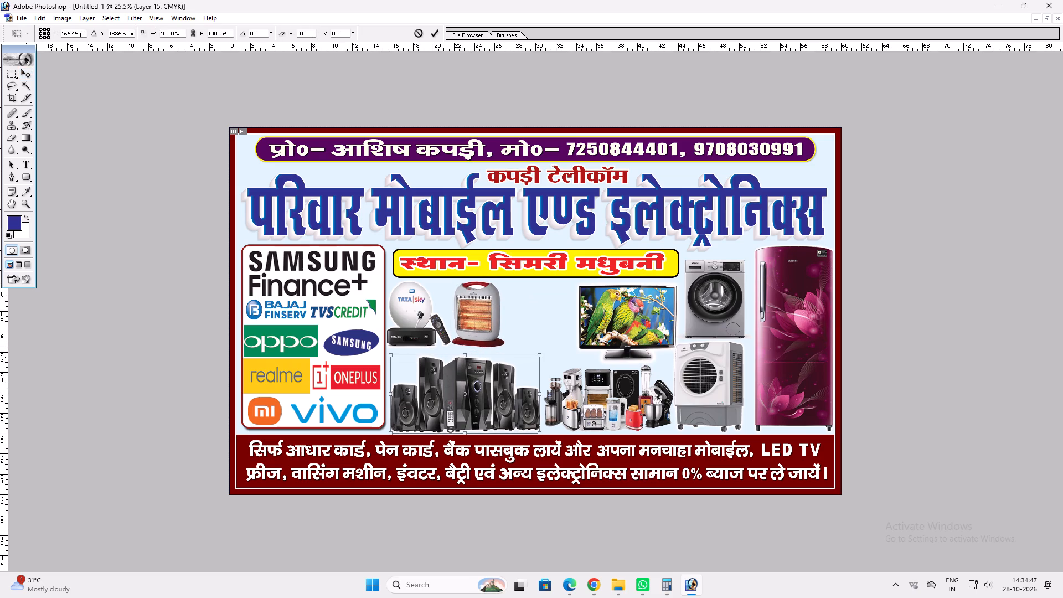
pyautogui.keyDown('shift'); pyautogui.moveTo(497, 352); pyautogui.dragTo(500, 350); pyautogui.keyUp('shift')
pyautogui.hotkey('shift', 'Return')
pyautogui.press('v')
# Copy the red mixer grinder from the 7x5 poster into the new board and place it between the heater and TV.
pyautogui.press('f')
pyautogui.press('f')
pyautogui.press('f')
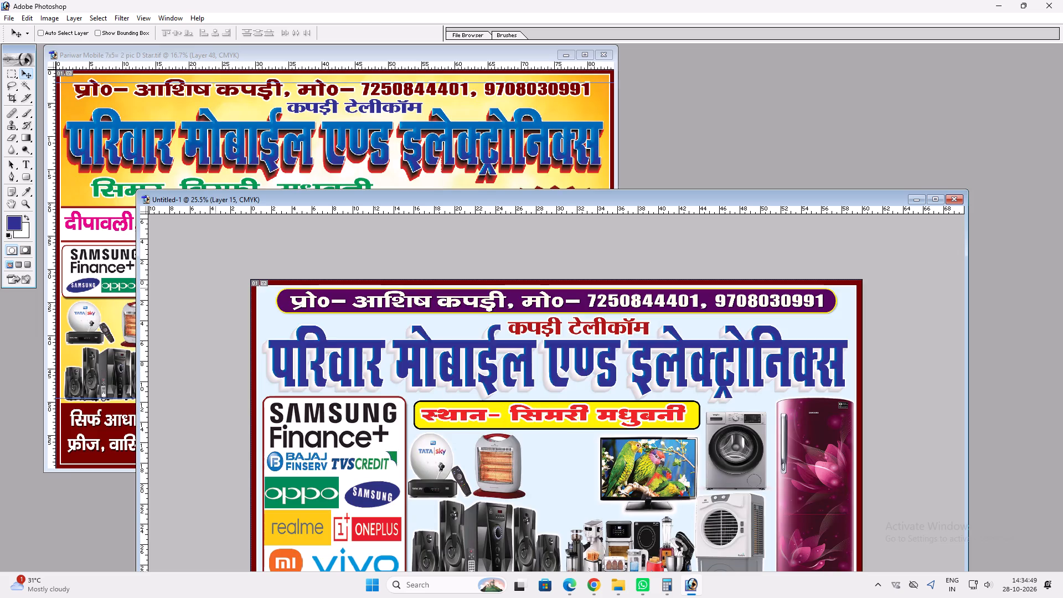
pyautogui.click(241, 162)
pyautogui.press('v')
pyautogui.press('v')
pyautogui.keyDown('ctrl'); pyautogui.click(319, 293); pyautogui.keyUp('ctrl')
pyautogui.moveTo(317, 290); pyautogui.dragTo(723, 393)
pyautogui.moveTo(720, 393); pyautogui.dragTo(572, 480)
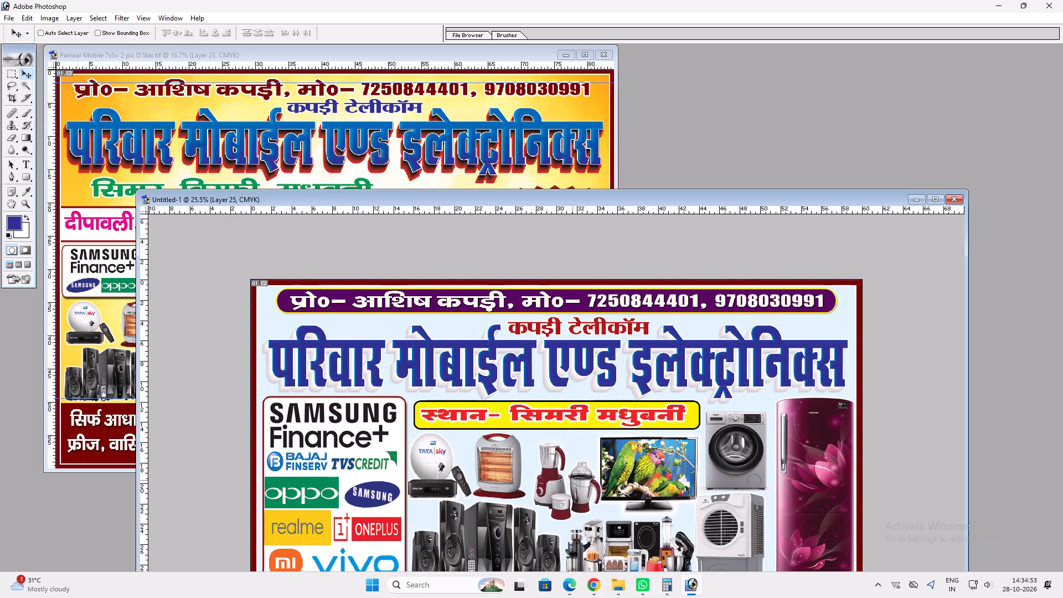
pyautogui.moveTo(572, 480); pyautogui.dragTo(571, 480)
# Lower the top edge of the red mixer grinder and shift it slightly down between the heater and the TV.
pyautogui.hotkey('ctrl', 't')
pyautogui.keyDown('shift'); pyautogui.moveTo(559, 444); pyautogui.dragTo(558, 456); pyautogui.keyUp('shift')
pyautogui.hotkey('shift', 'Return')
pyautogui.press('v')
pyautogui.moveTo(545, 454); pyautogui.dragTo(547, 460)
pyautogui.hotkey('ctrl', 't')
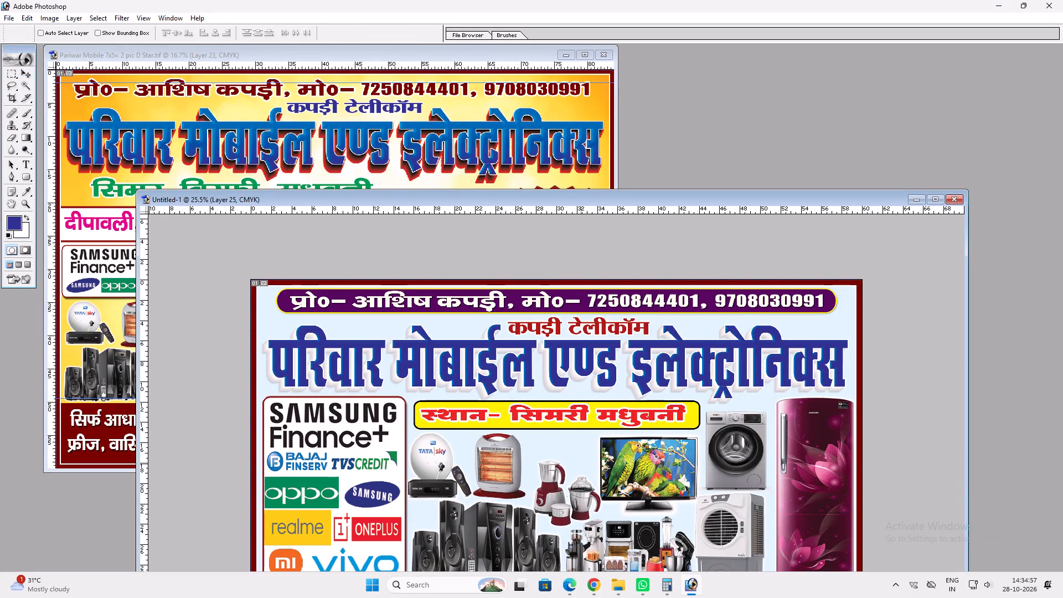
pyautogui.keyDown('alt'); pyautogui.keyDown('shift'); pyautogui.click(601, 461); pyautogui.keyUp('shift'); pyautogui.keyUp('alt')
pyautogui.press('Return')
pyautogui.press('v')
pyautogui.press('v')
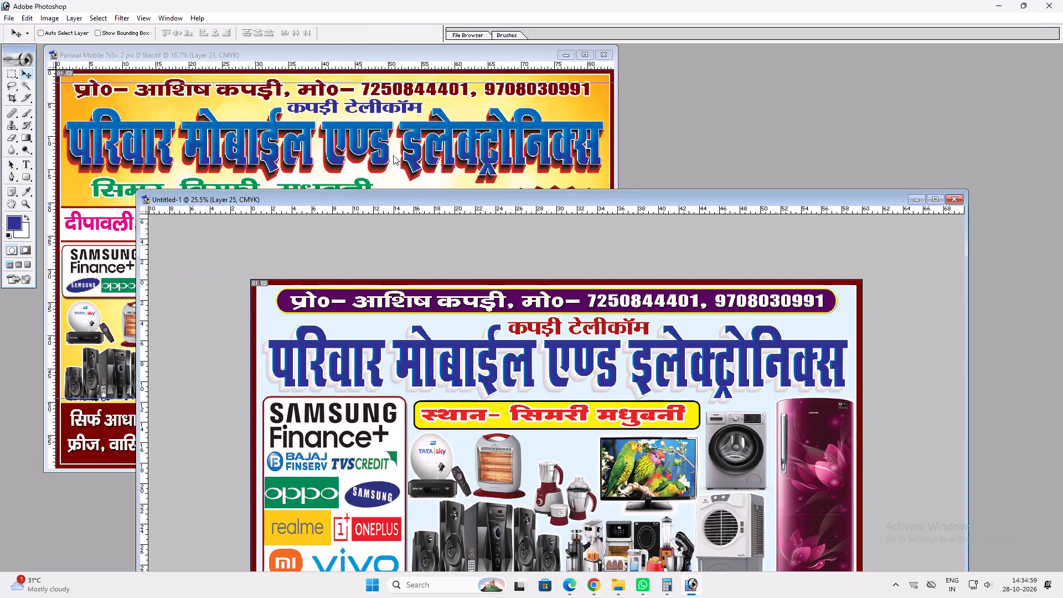
# Copy the blue steam iron from the 7x5 poster, place it above the mixer grinder and reduce its height.
pyautogui.click(393, 155)
pyautogui.press('v')
pyautogui.press('v')
pyautogui.keyDown('ctrl'); pyautogui.click(368, 286); pyautogui.keyUp('ctrl')
pyautogui.keyDown('ctrl'); pyautogui.click(365, 284); pyautogui.keyUp('ctrl')
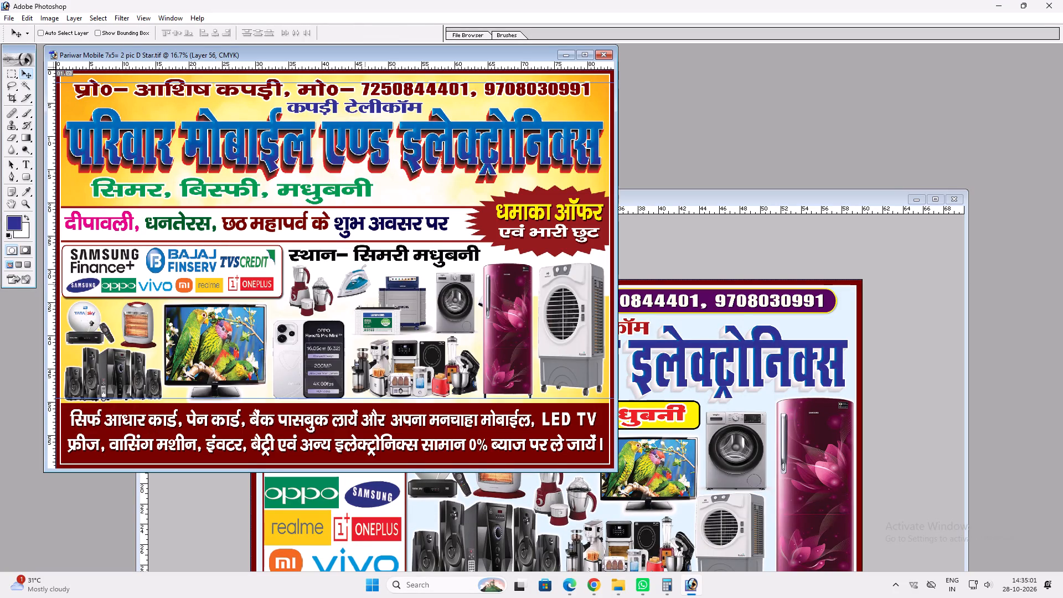
pyautogui.moveTo(356, 283); pyautogui.dragTo(659, 426)
pyautogui.doubleClick(633, 200)
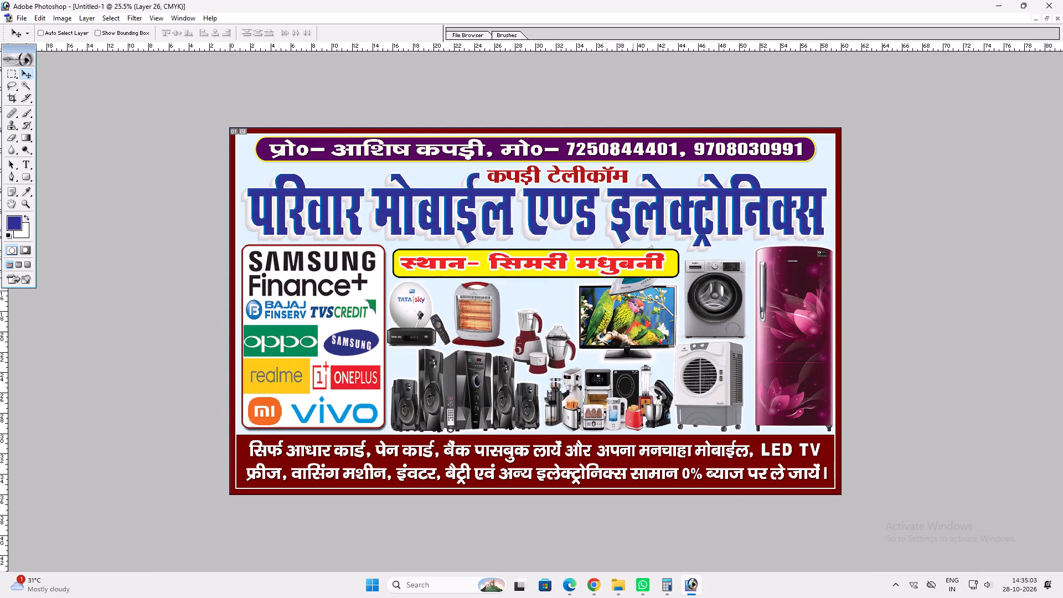
pyautogui.press('v')
pyautogui.moveTo(619, 277); pyautogui.dragTo(532, 301)
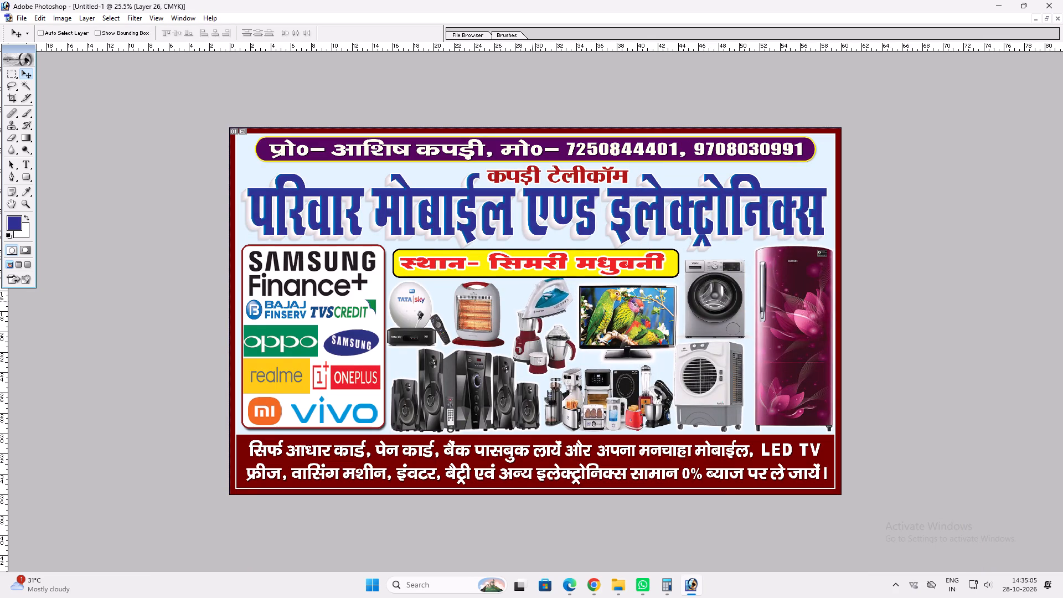
pyautogui.moveTo(532, 301); pyautogui.dragTo(532, 302)
pyautogui.hotkey('ctrl', 't')
pyautogui.keyDown('shift'); pyautogui.moveTo(552, 268); pyautogui.dragTo(548, 277); pyautogui.keyUp('shift')
pyautogui.hotkey('shift', 'Return')
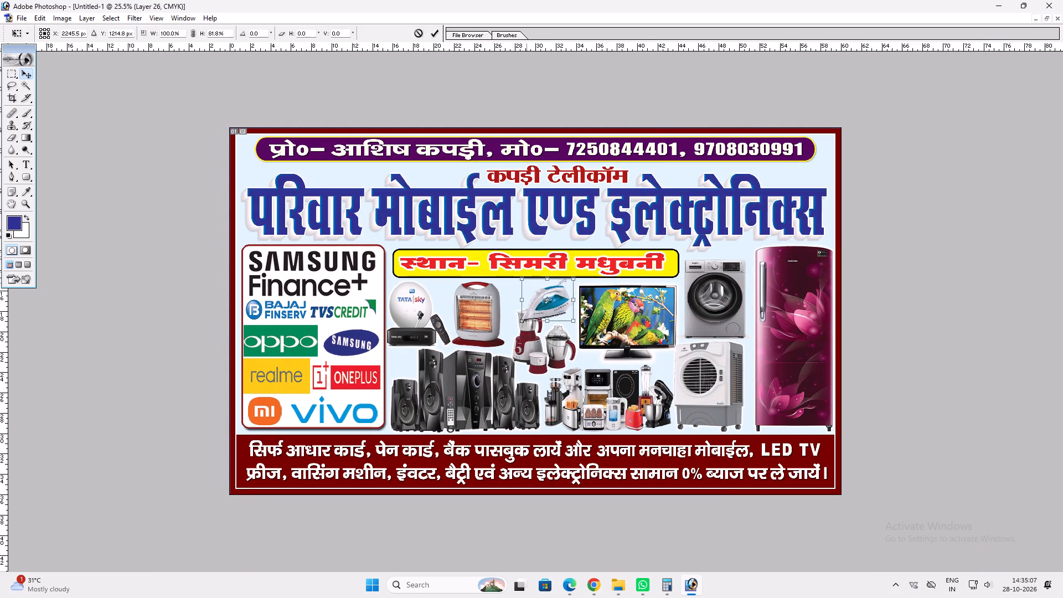
pyautogui.press('v')
# Shrink the mixer grinder from its upper corner and move it slightly aside so it sits below the iron.
pyautogui.keyDown('ctrl'); pyautogui.click(532, 339); pyautogui.keyUp('ctrl')
pyautogui.hotkey('ctrl', 't')
pyautogui.keyDown('shift'); pyautogui.moveTo(512, 306); pyautogui.dragTo(514, 310); pyautogui.keyUp('shift')
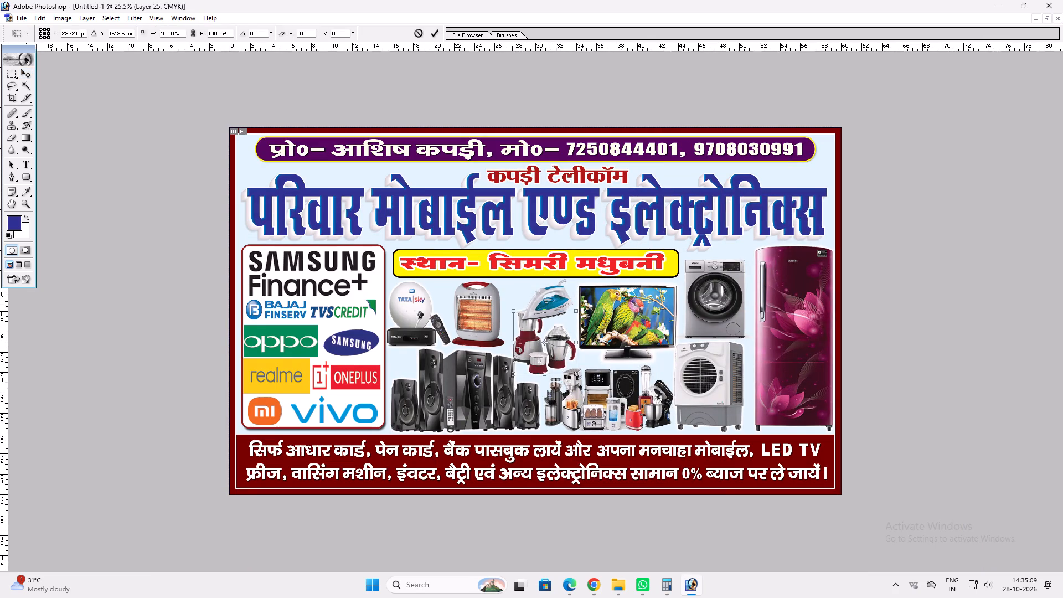
pyautogui.keyDown('shift'); pyautogui.moveTo(514, 310); pyautogui.dragTo(520, 326); pyautogui.keyUp('shift')
pyautogui.keyDown('shift'); pyautogui.moveTo(525, 337); pyautogui.dragTo(513, 338); pyautogui.keyUp('shift')
pyautogui.hotkey('shift', 'Return')
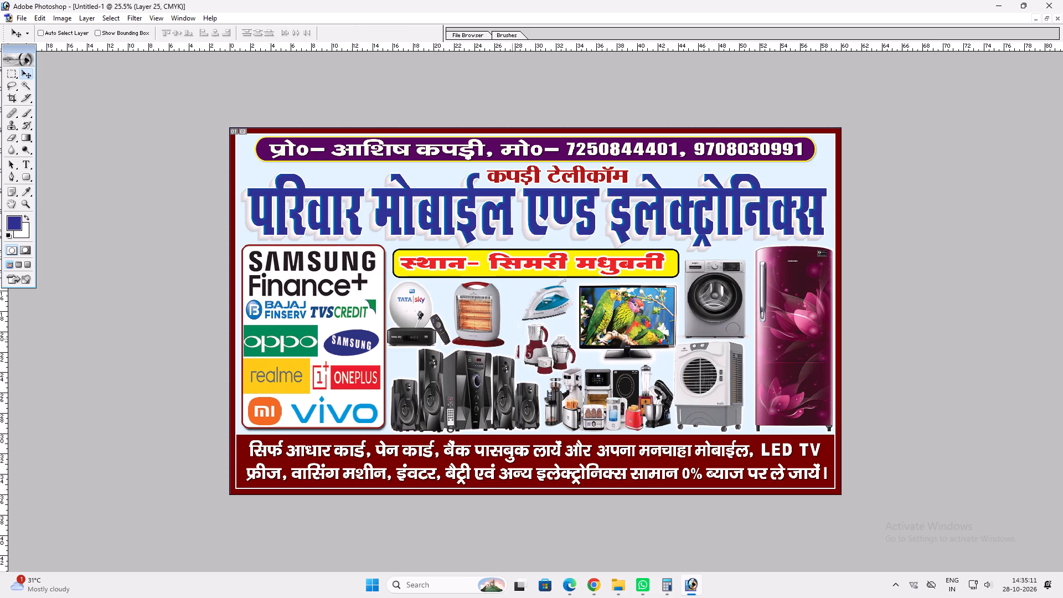
pyautogui.press('v')
# Delete the room heater and the Tata Sky dish from the new board.
pyautogui.keyDown('ctrl'); pyautogui.click(484, 321); pyautogui.keyUp('ctrl')
pyautogui.hotkey('alt', 'l')
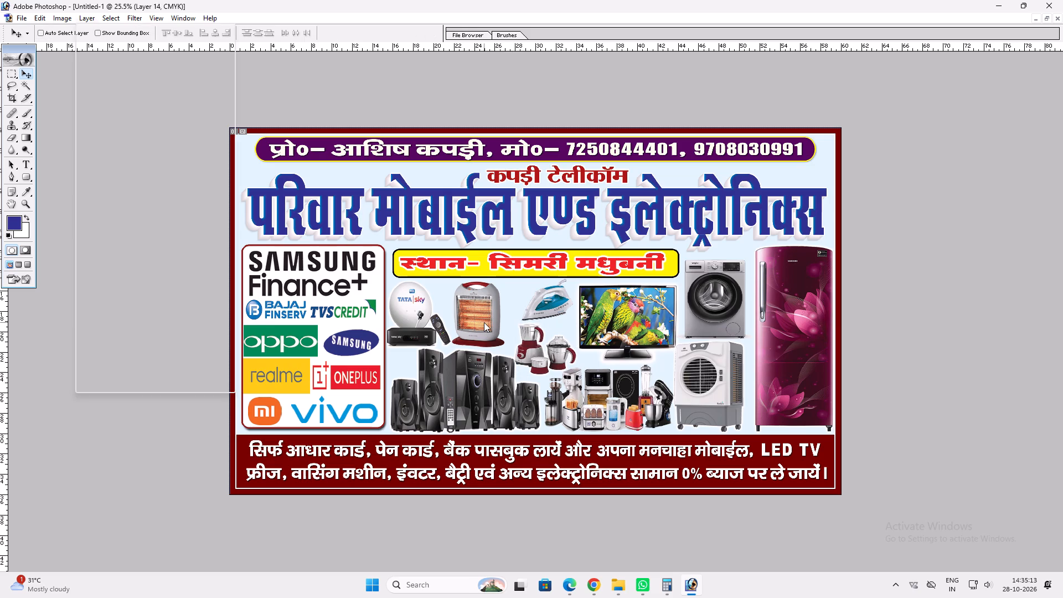
pyautogui.hotkey('alt', 'l')
pyautogui.hotkey('alt', 'l')
pyautogui.hotkey('alt', 'l')
pyautogui.click(484, 322)
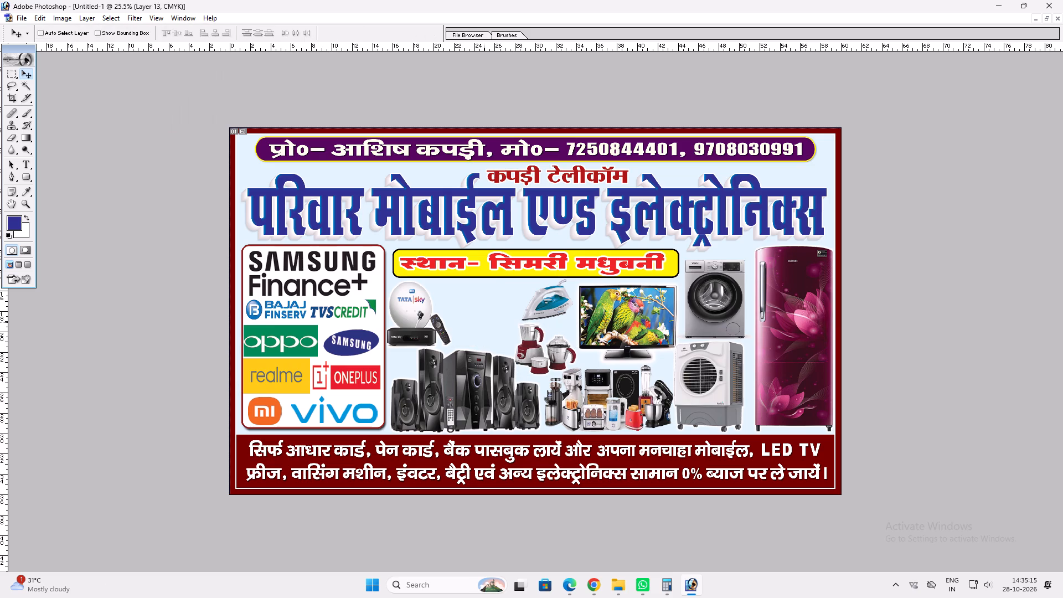
pyautogui.keyDown('ctrl'); pyautogui.click(410, 312); pyautogui.keyUp('ctrl')
pyautogui.hotkey('alt', 'l')
pyautogui.hotkey('alt', 'l')
pyautogui.hotkey('alt', 'l')
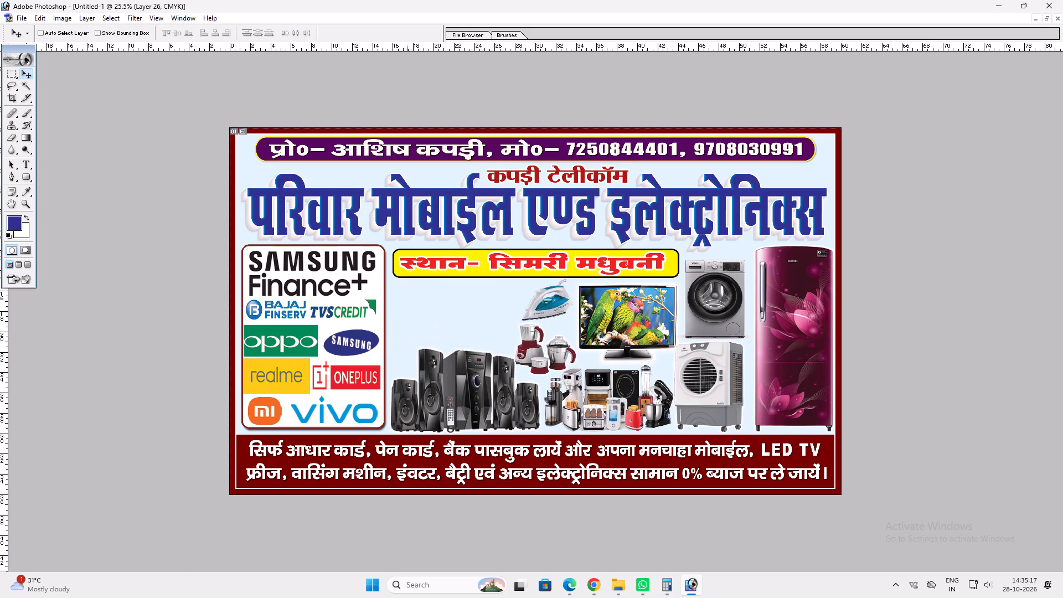
pyautogui.click(406, 313)
# Copy the Luminous inverter and battery picture from the 7x5 poster into the new board.
pyautogui.write('ff')
pyautogui.press('f')
pyautogui.click(330, 141)
pyautogui.press('v')
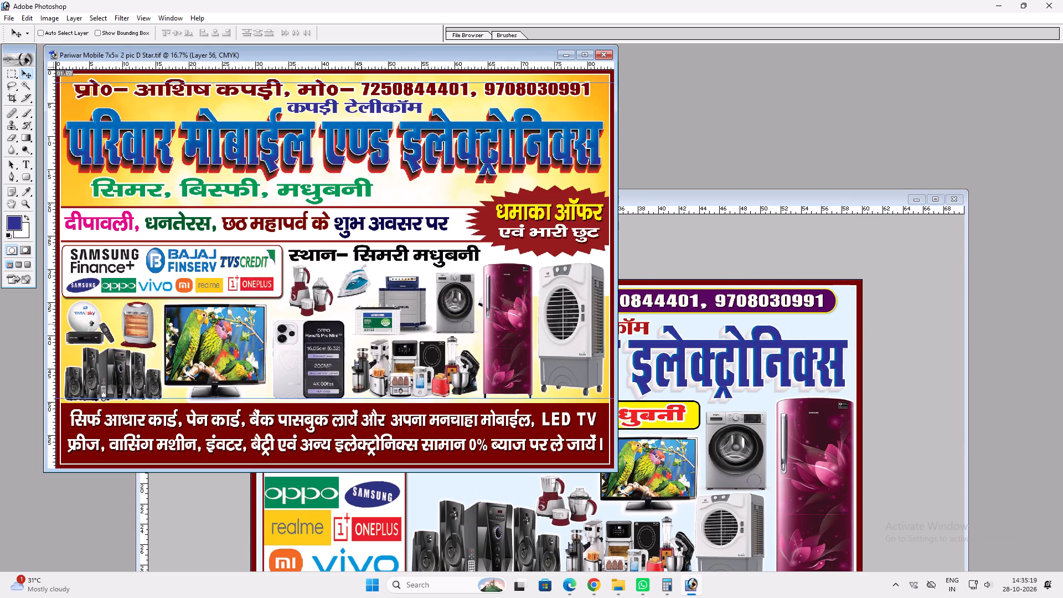
pyautogui.rightClick(396, 303)
pyautogui.click(409, 305)
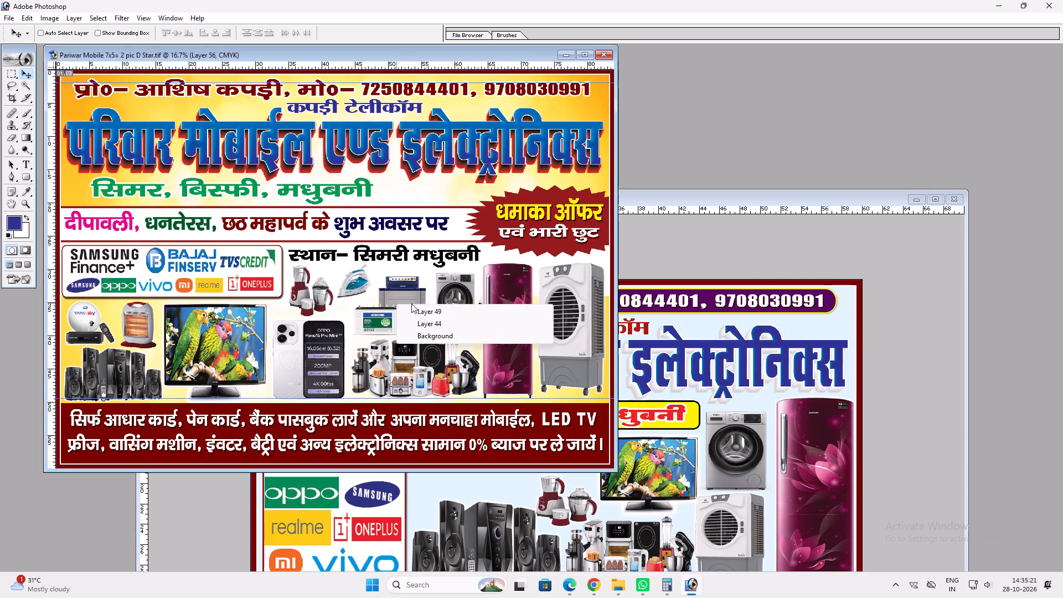
pyautogui.click(406, 300)
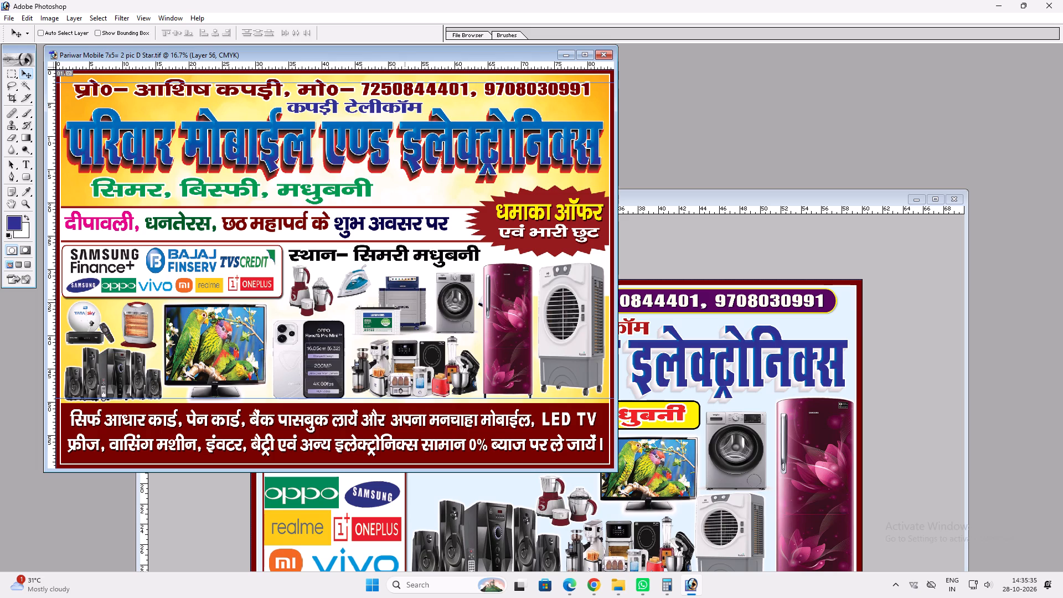
pyautogui.press('v')
pyautogui.moveTo(379, 364); pyautogui.dragTo(394, 365)
pyautogui.hotkey('ctrl', 'z')
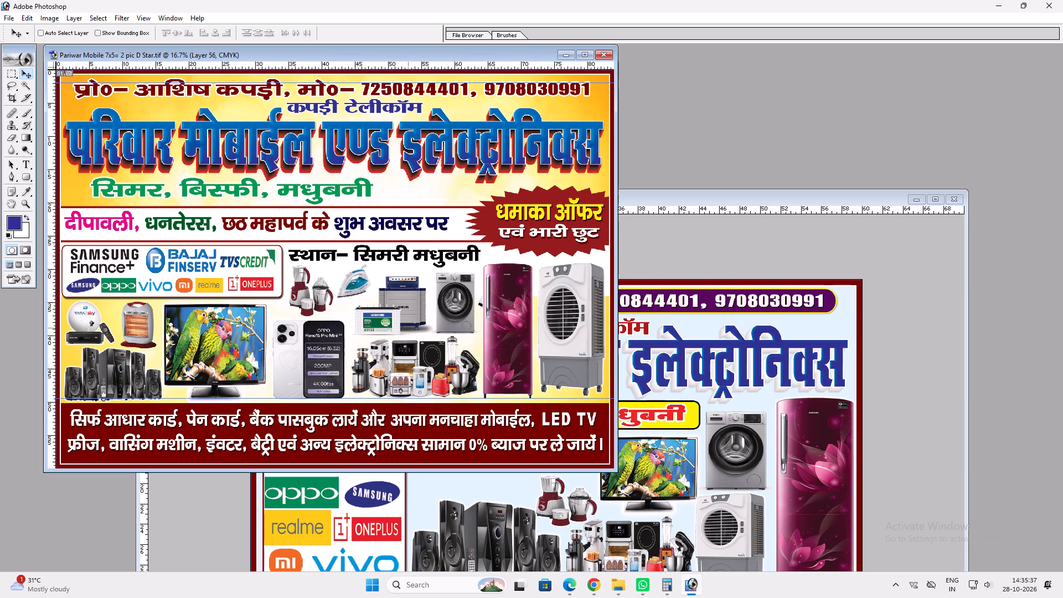
pyautogui.keyDown('ctrl'); pyautogui.click(403, 298); pyautogui.keyUp('ctrl')
pyautogui.moveTo(401, 297); pyautogui.dragTo(656, 403)
pyautogui.doubleClick(598, 199)
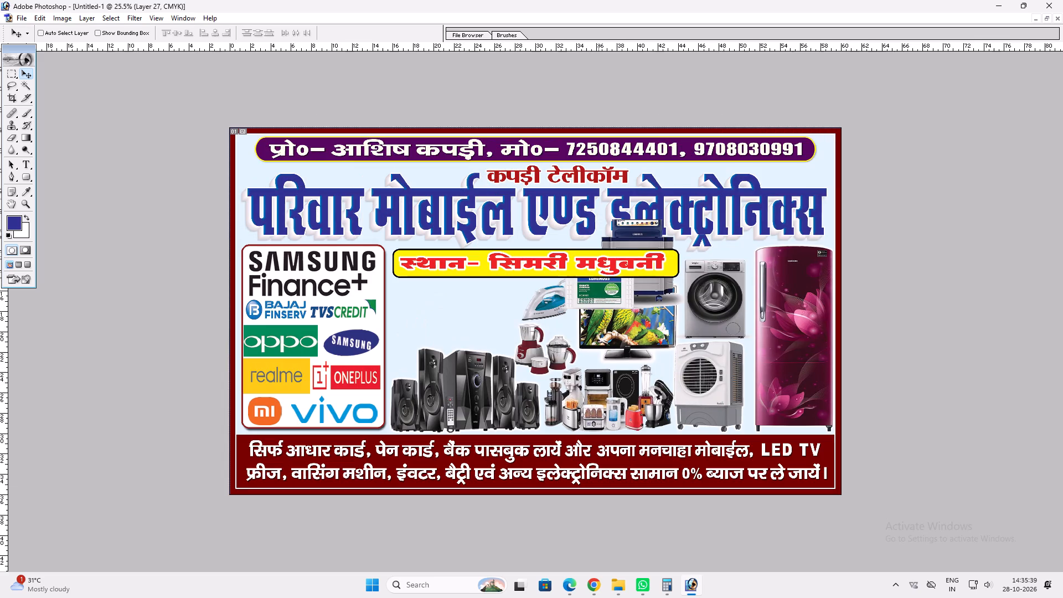
# Place the inverter and battery picture above the speakers and stack it behind them, just above the background.
pyautogui.press('v')
pyautogui.press('v')
pyautogui.moveTo(621, 277); pyautogui.dragTo(451, 323)
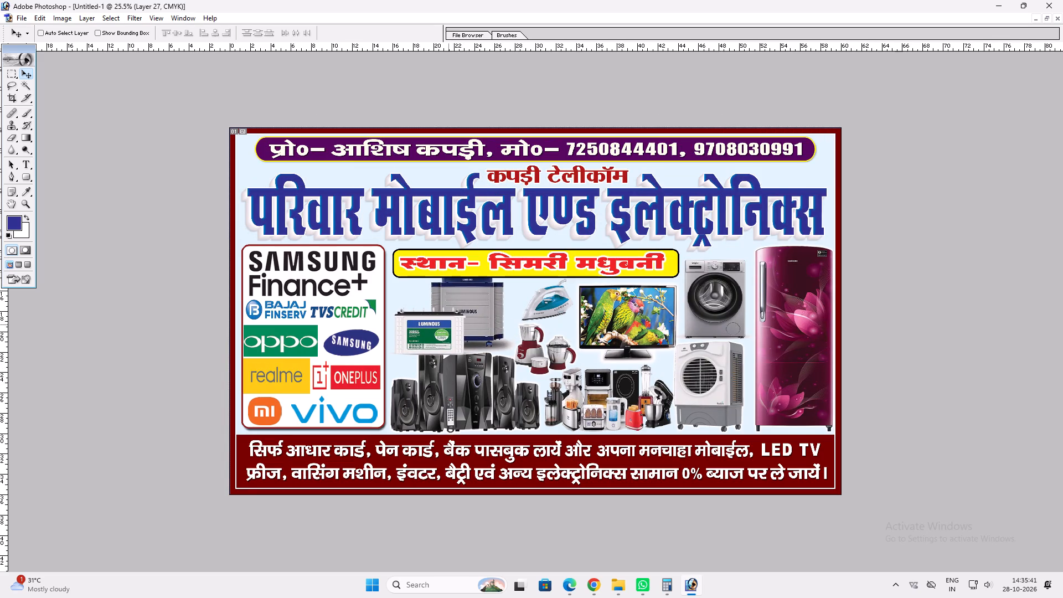
pyautogui.hotkey('ctrl', 'shift', '[')
pyautogui.hotkey('ctrl', ']')
pyautogui.press('v')
# Scale down the inverter and battery picture and position it under the address plate, beside the logo panel.
pyautogui.moveTo(417, 326); pyautogui.dragTo(416, 341)
pyautogui.hotkey('ctrl', 't')
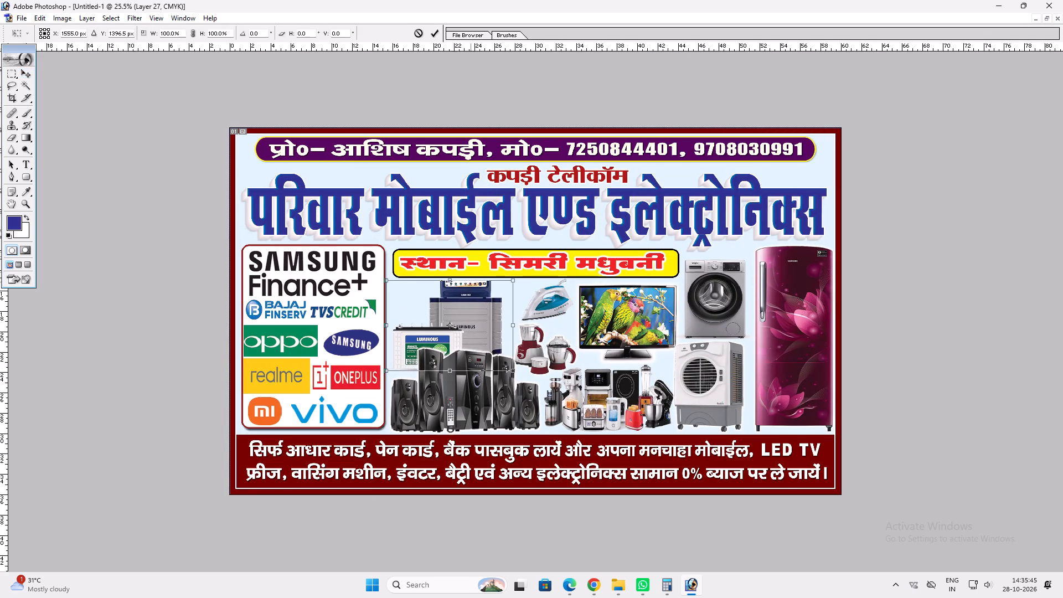
pyautogui.keyDown('alt'); pyautogui.keyDown('shift'); pyautogui.click(471, 282); pyautogui.keyUp('shift'); pyautogui.keyUp('alt')
pyautogui.keyDown('shift'); pyautogui.moveTo(389, 373); pyautogui.dragTo(408, 361); pyautogui.keyUp('shift')
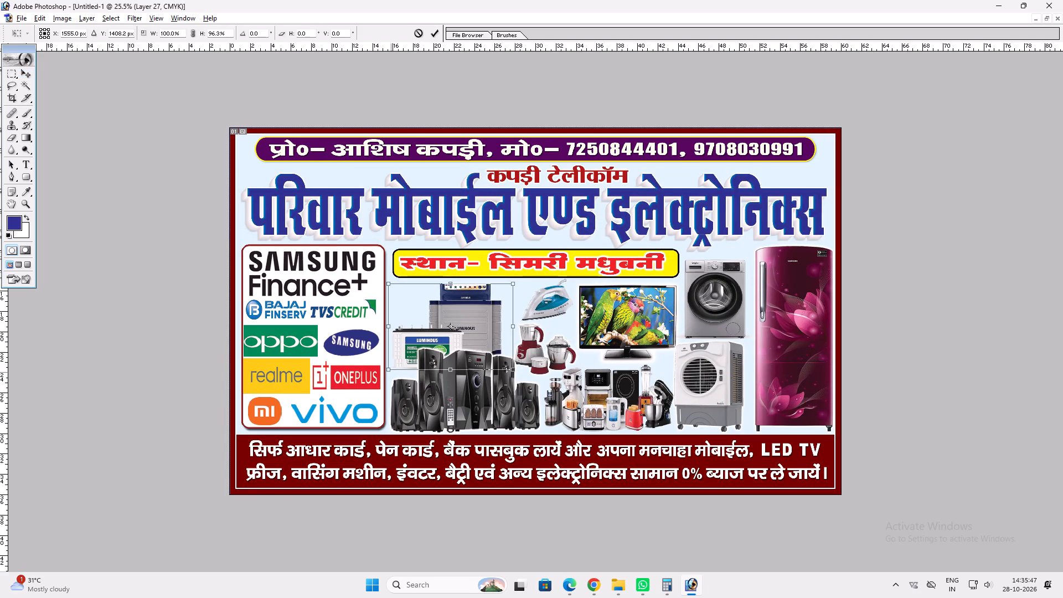
pyautogui.keyDown('shift'); pyautogui.moveTo(408, 361); pyautogui.dragTo(412, 355); pyautogui.keyUp('shift')
pyautogui.hotkey('shift', 'Return')
pyautogui.press('v')
pyautogui.moveTo(447, 344); pyautogui.dragTo(413, 340)
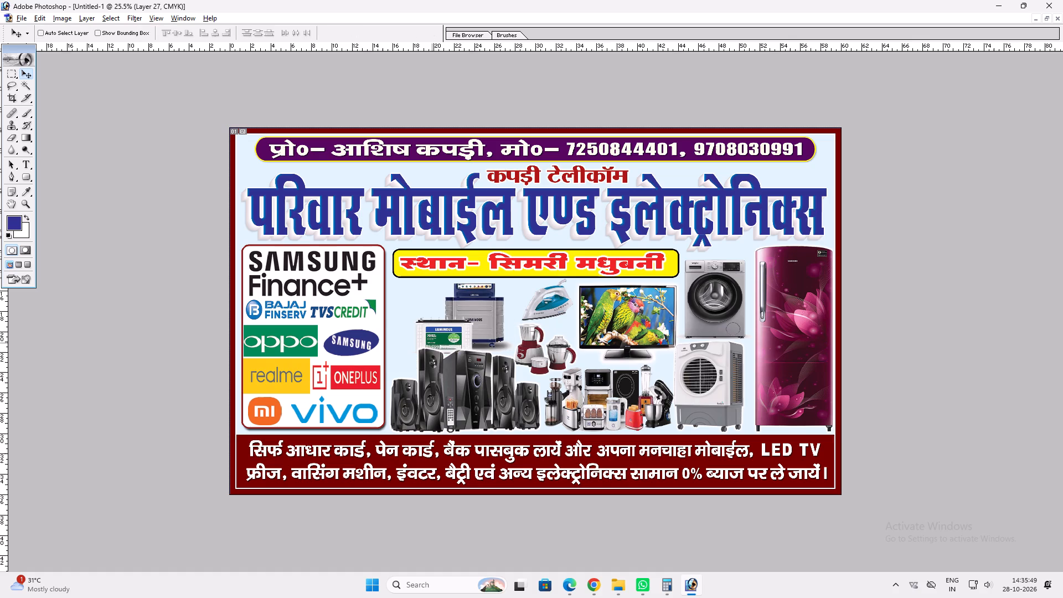
pyautogui.moveTo(413, 340); pyautogui.dragTo(417, 338)
# Lower the top edge of the speaker set to make room for the battery above it.
pyautogui.keyDown('ctrl'); pyautogui.click(448, 372); pyautogui.keyUp('ctrl')
pyautogui.hotkey('ctrl', 't')
pyautogui.keyDown('shift'); pyautogui.moveTo(463, 344); pyautogui.dragTo(462, 353); pyautogui.keyUp('shift')
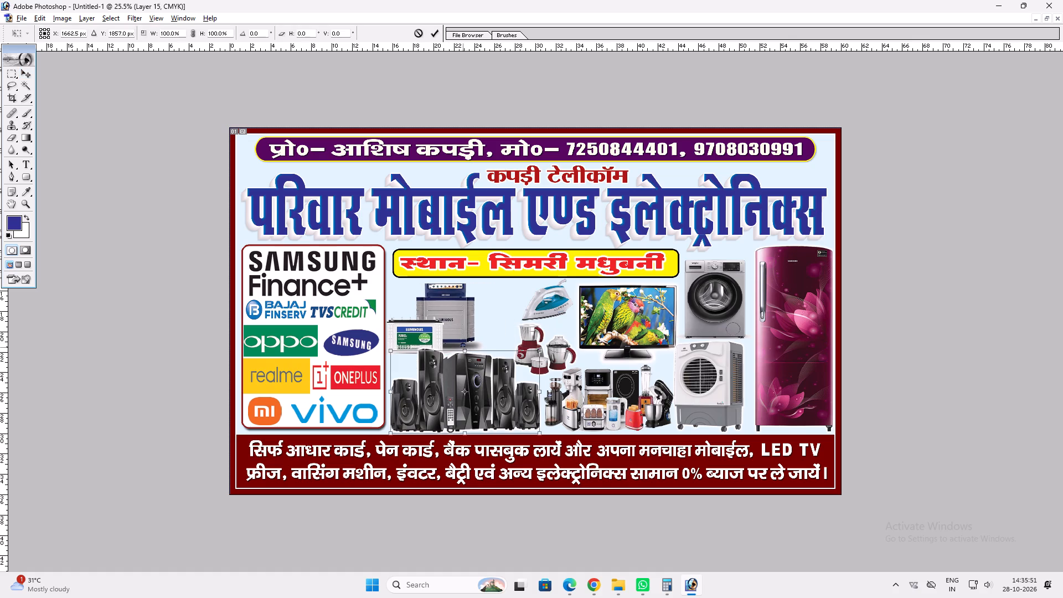
pyautogui.keyDown('shift'); pyautogui.moveTo(462, 353); pyautogui.dragTo(460, 359); pyautogui.keyUp('shift')
pyautogui.hotkey('shift', 'Return')
pyautogui.press('v')
# Stretch the bottom edge of the inverter and battery picture slightly to about 102.4% height.
pyautogui.keyDown('ctrl'); pyautogui.click(421, 337); pyautogui.keyUp('ctrl')
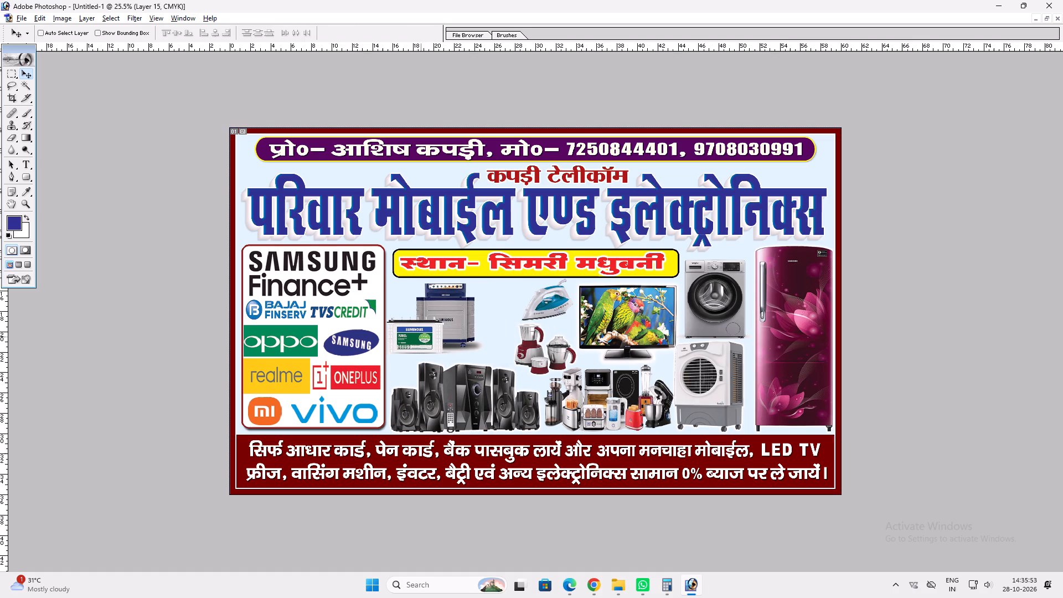
pyautogui.hotkey('ctrl', 't')
pyautogui.keyDown('shift'); pyautogui.moveTo(427, 354); pyautogui.dragTo(425, 359); pyautogui.keyUp('shift')
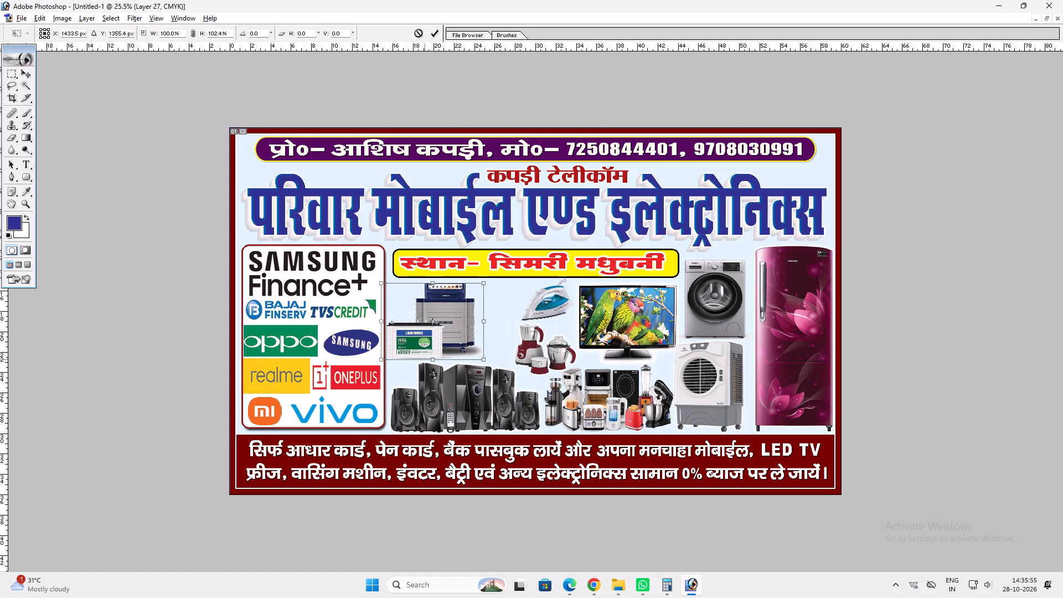
pyautogui.hotkey('shift', 'Return')
pyautogui.press('v')
pyautogui.click(414, 345)
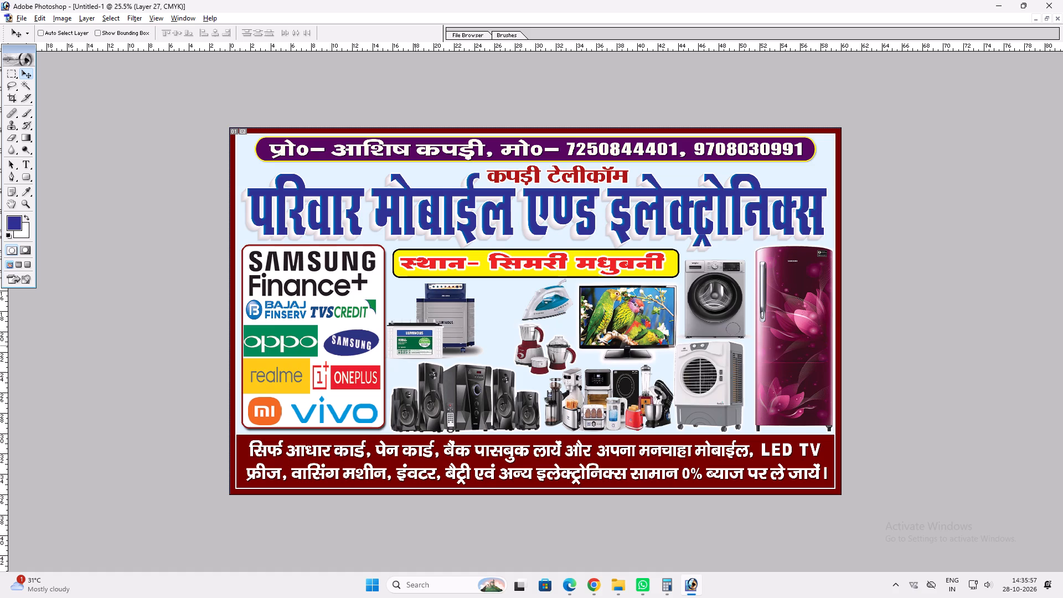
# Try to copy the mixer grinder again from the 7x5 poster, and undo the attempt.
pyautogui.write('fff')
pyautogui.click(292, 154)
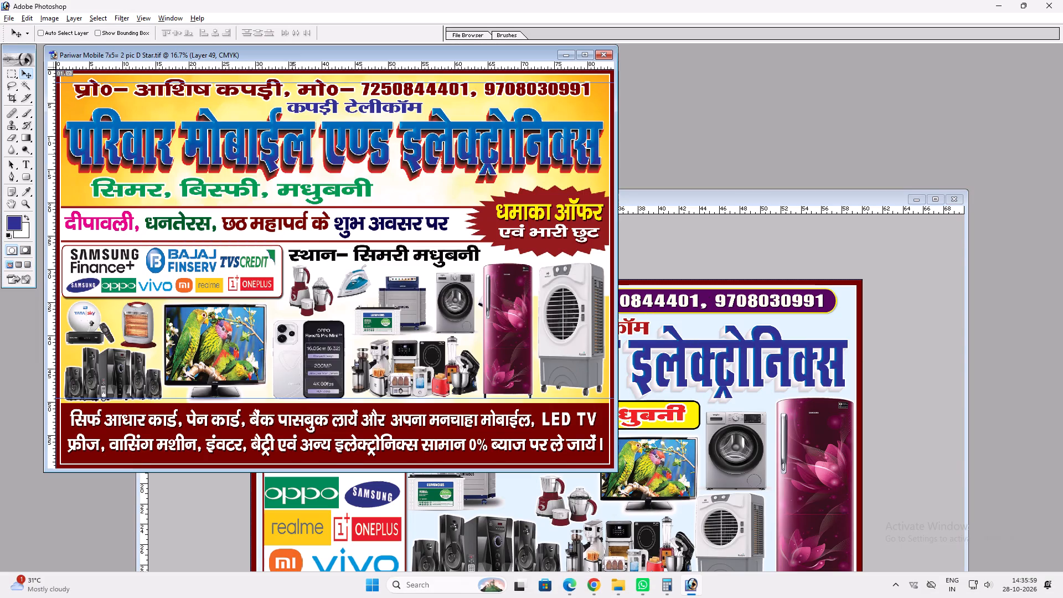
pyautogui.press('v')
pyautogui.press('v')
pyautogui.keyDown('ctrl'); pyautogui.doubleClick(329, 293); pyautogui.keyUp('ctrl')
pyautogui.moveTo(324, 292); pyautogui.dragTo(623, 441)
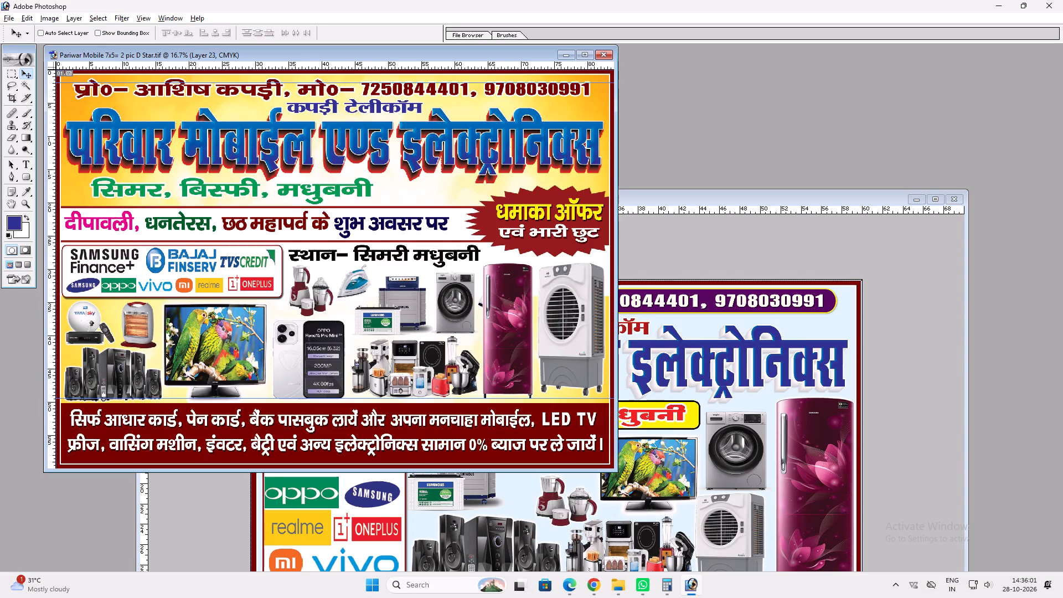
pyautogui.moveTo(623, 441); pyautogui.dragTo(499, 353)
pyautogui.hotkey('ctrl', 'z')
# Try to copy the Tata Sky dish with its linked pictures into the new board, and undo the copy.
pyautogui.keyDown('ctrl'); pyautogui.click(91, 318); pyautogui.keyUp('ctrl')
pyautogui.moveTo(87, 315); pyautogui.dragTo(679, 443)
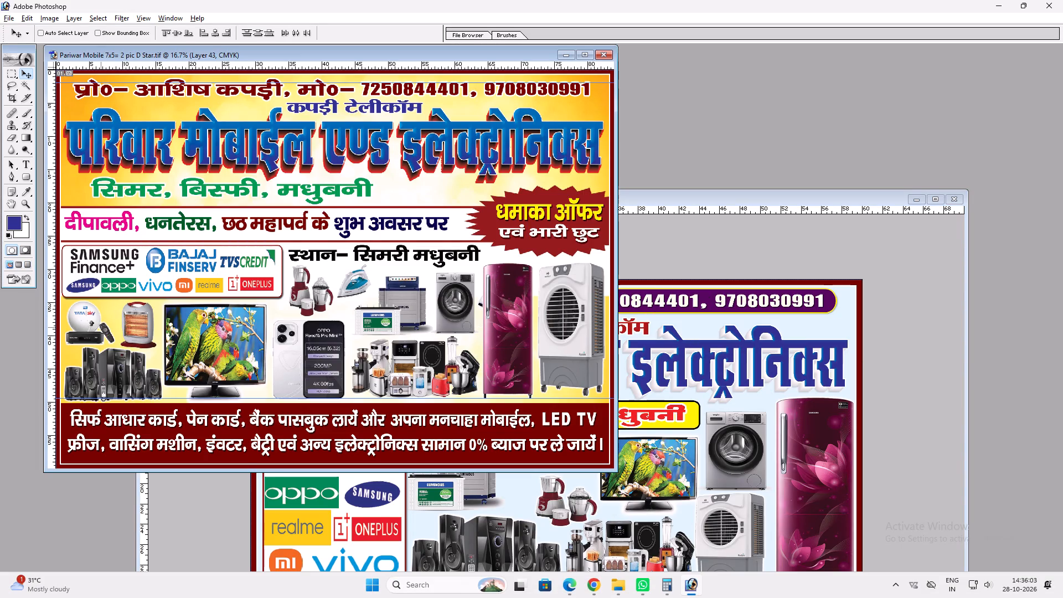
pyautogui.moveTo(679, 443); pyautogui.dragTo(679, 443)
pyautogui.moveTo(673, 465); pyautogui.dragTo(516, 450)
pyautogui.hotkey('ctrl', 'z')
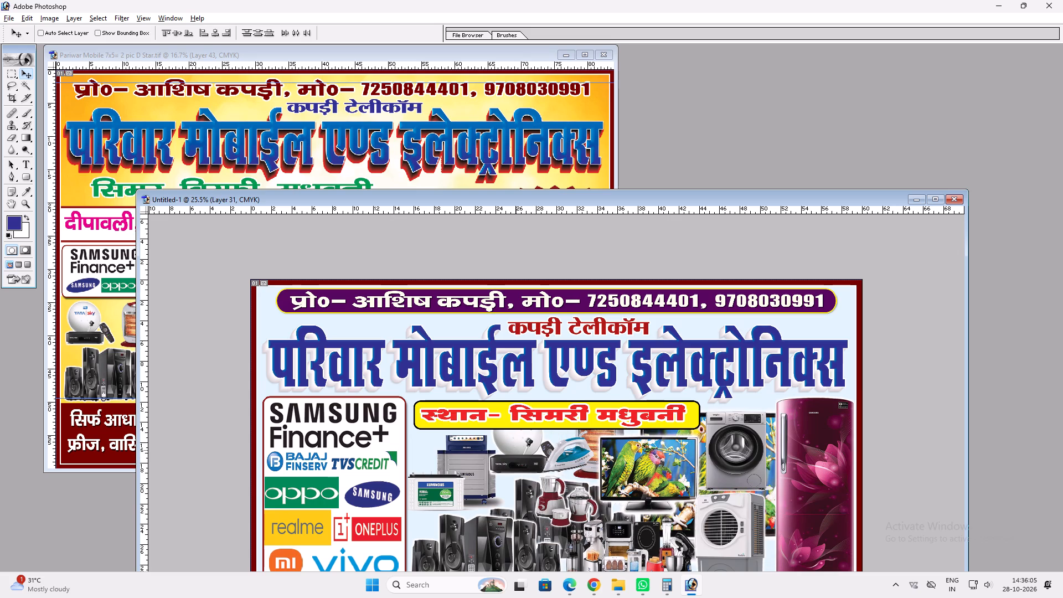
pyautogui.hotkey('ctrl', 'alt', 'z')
# Separate the Tata Sky dish from its linked pictures in the 7x5 poster, undoing the test moves of the heater and dish.
pyautogui.click(254, 172)
pyautogui.press('v')
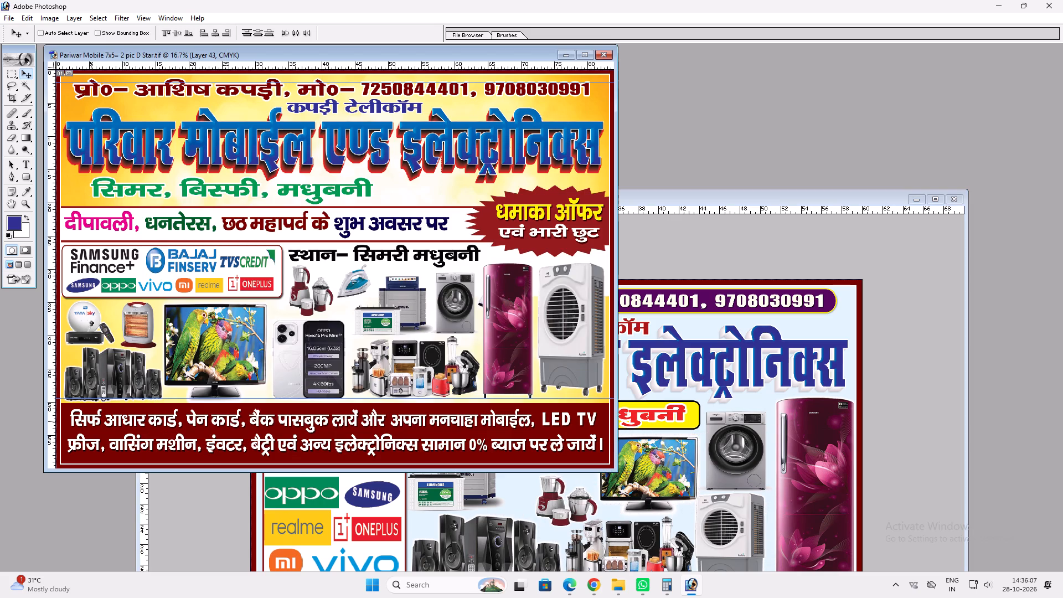
pyautogui.rightClick(137, 316)
pyautogui.click(137, 319)
pyautogui.moveTo(138, 321); pyautogui.dragTo(162, 322)
pyautogui.hotkey('ctrl', 'z')
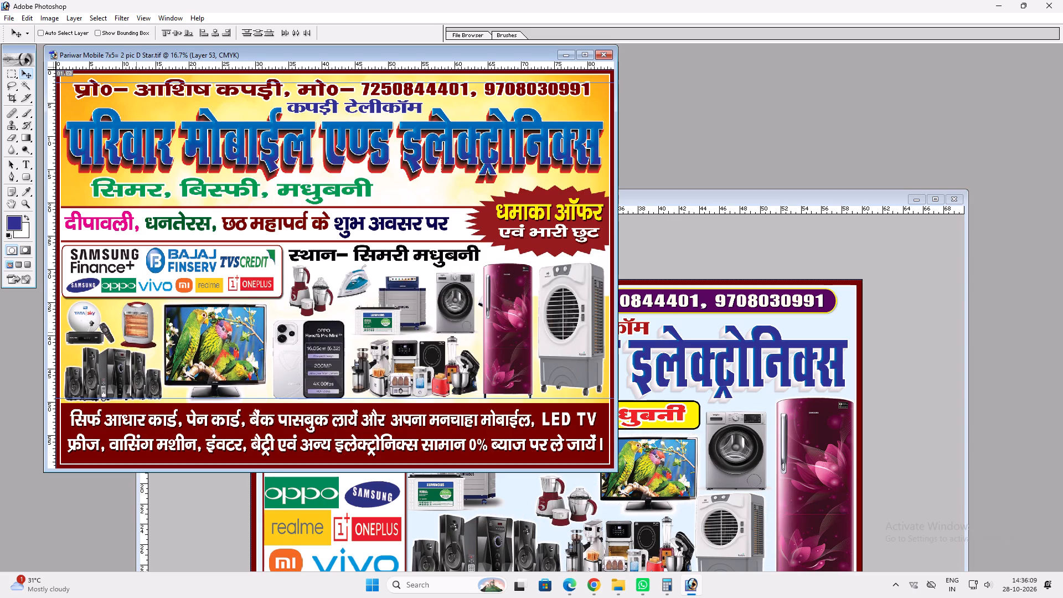
pyautogui.keyDown('ctrl'); pyautogui.keyDown('shift'); pyautogui.rightClick(88, 315); pyautogui.keyUp('shift'); pyautogui.keyUp('ctrl')
pyautogui.keyDown('ctrl'); pyautogui.keyDown('shift'); pyautogui.click(94, 322); pyautogui.keyUp('shift'); pyautogui.keyUp('ctrl')
pyautogui.moveTo(84, 318); pyautogui.dragTo(115, 332)
pyautogui.hotkey('ctrl', 'z')
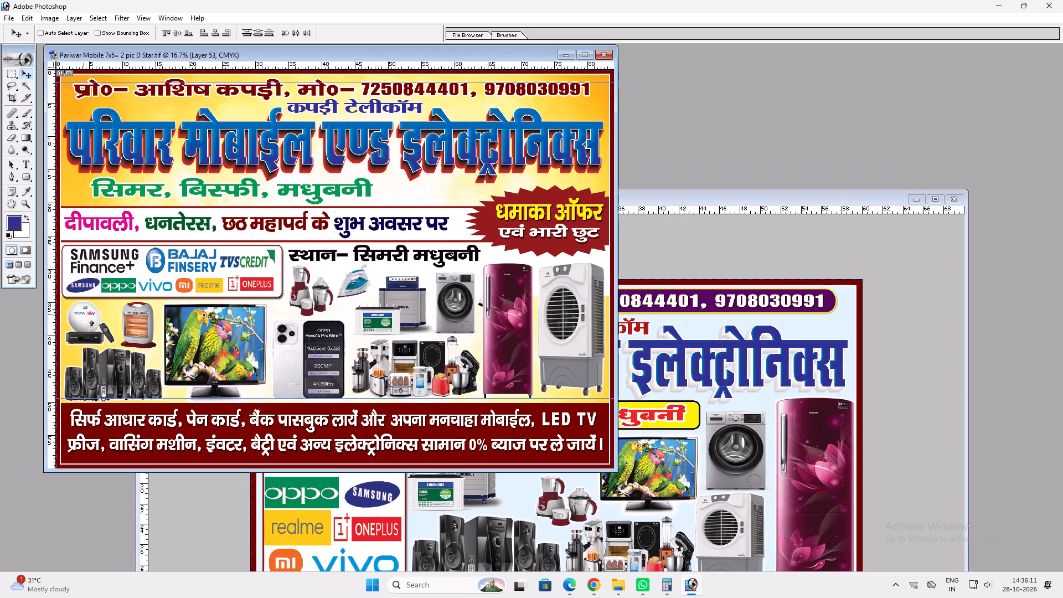
# Copy only the Tata Sky dish from the 7x5 poster and place it between the inverter and the mixer grinder.
pyautogui.keyDown('ctrl'); pyautogui.click(84, 314); pyautogui.keyUp('ctrl')
pyautogui.moveTo(84, 314); pyautogui.dragTo(639, 486)
pyautogui.moveTo(637, 489); pyautogui.dragTo(518, 458)
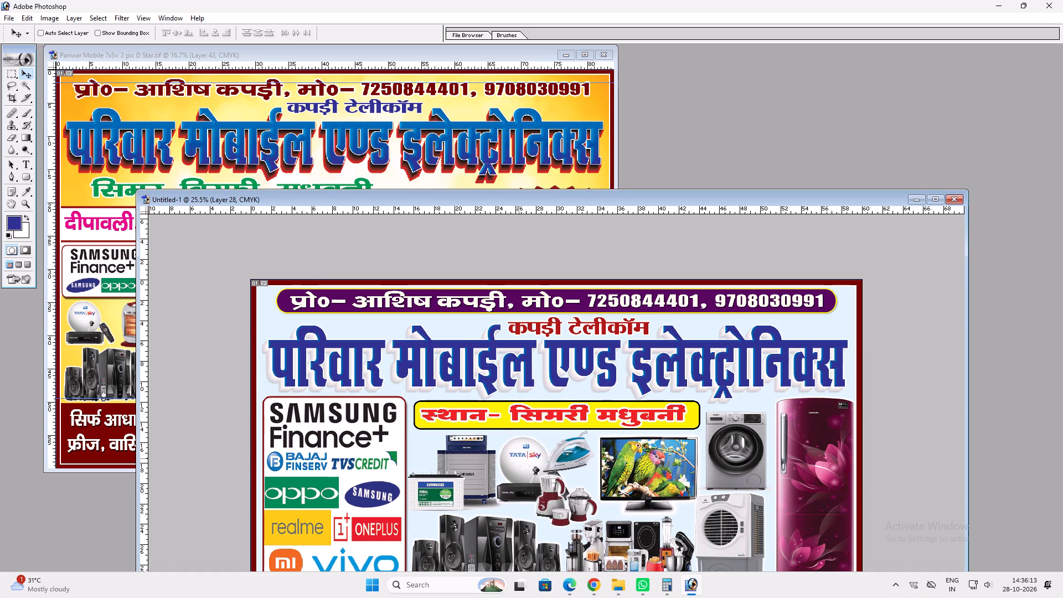
pyautogui.moveTo(518, 458); pyautogui.dragTo(523, 472)
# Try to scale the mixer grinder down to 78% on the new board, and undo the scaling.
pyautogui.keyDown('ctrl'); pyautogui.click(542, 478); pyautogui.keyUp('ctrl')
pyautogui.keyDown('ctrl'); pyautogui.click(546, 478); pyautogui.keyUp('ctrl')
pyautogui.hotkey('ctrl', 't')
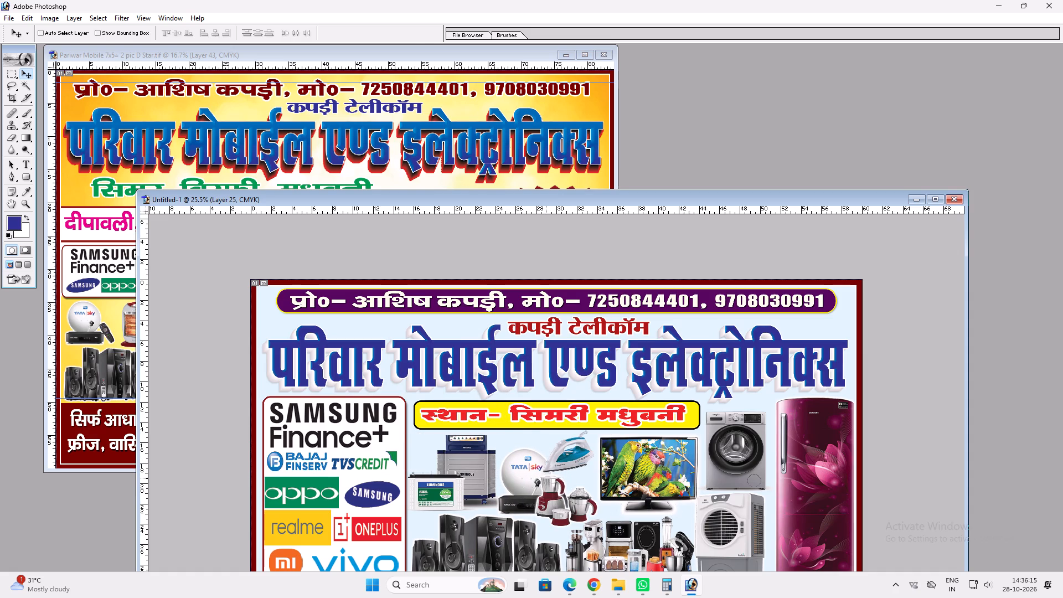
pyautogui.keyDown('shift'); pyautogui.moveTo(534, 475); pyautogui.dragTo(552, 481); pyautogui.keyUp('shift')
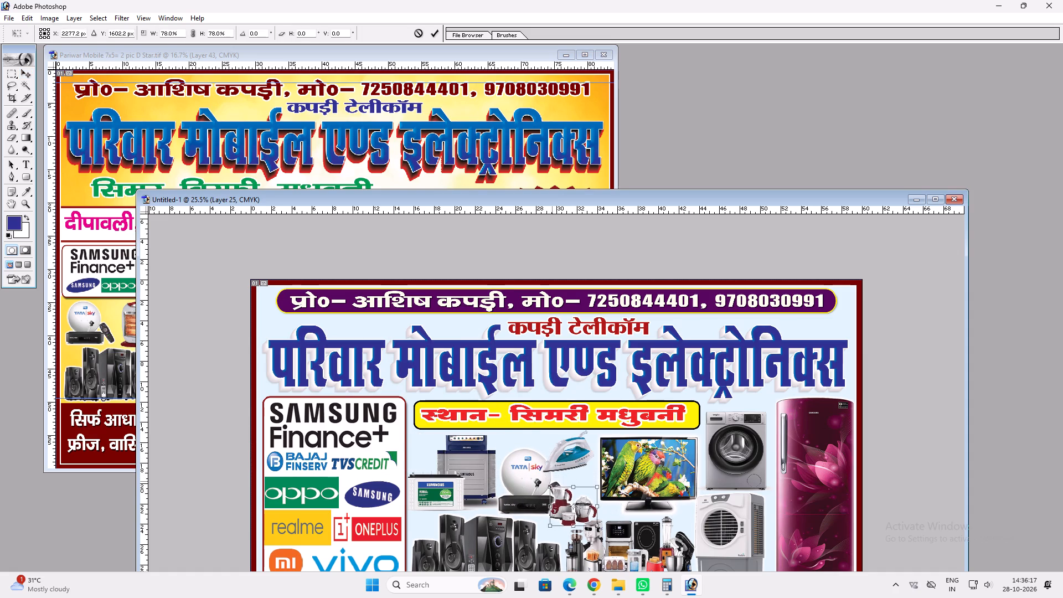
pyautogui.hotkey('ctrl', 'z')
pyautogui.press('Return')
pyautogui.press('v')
# Scale the Tata Sky dish down proportionally between the inverter and the mixer grinder.
pyautogui.rightClick(518, 472)
pyautogui.rightClick(518, 472)
pyautogui.click(535, 478)
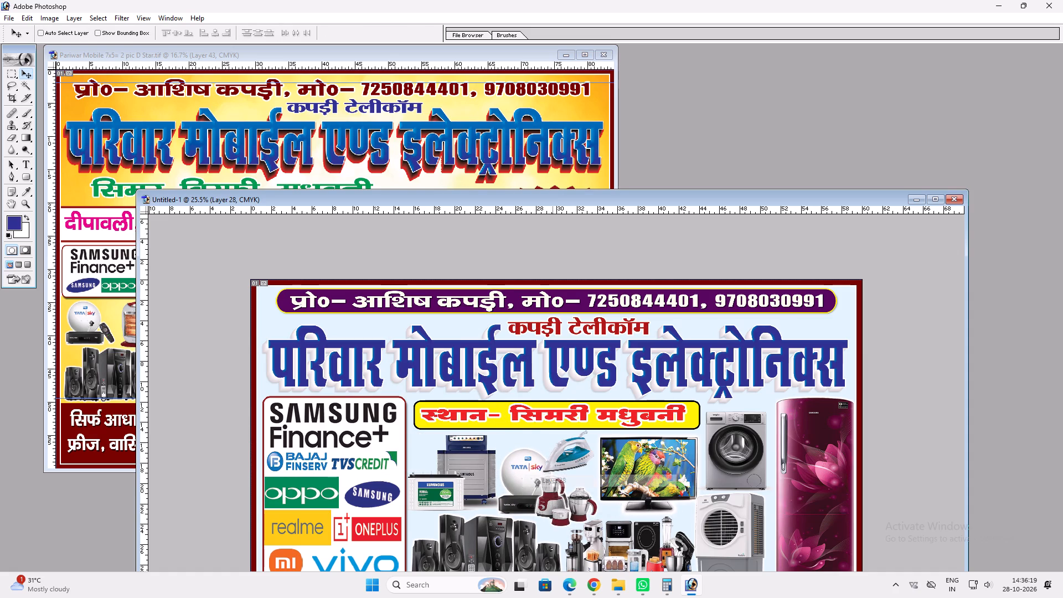
pyautogui.hotkey('ctrl', 't')
pyautogui.keyDown('shift'); pyautogui.moveTo(572, 512); pyautogui.dragTo(542, 502); pyautogui.keyUp('shift')
pyautogui.press('Return')
pyautogui.press('v')
# Narrow the inverter picture slightly to free space beside the Tata Sky dish.
pyautogui.keyDown('ctrl'); pyautogui.click(485, 478); pyautogui.keyUp('ctrl')
pyautogui.hotkey('ctrl', 't')
pyautogui.keyDown('shift'); pyautogui.moveTo(501, 465); pyautogui.dragTo(488, 465); pyautogui.keyUp('shift')
pyautogui.hotkey('shift', 'Return')
pyautogui.press('v')
# Move the Tata Sky dish down beside the inverter and battery, adjusting its height to leave room above it.
pyautogui.keyDown('ctrl'); pyautogui.click(516, 471); pyautogui.keyUp('ctrl')
pyautogui.moveTo(516, 470); pyautogui.dragTo(498, 452)
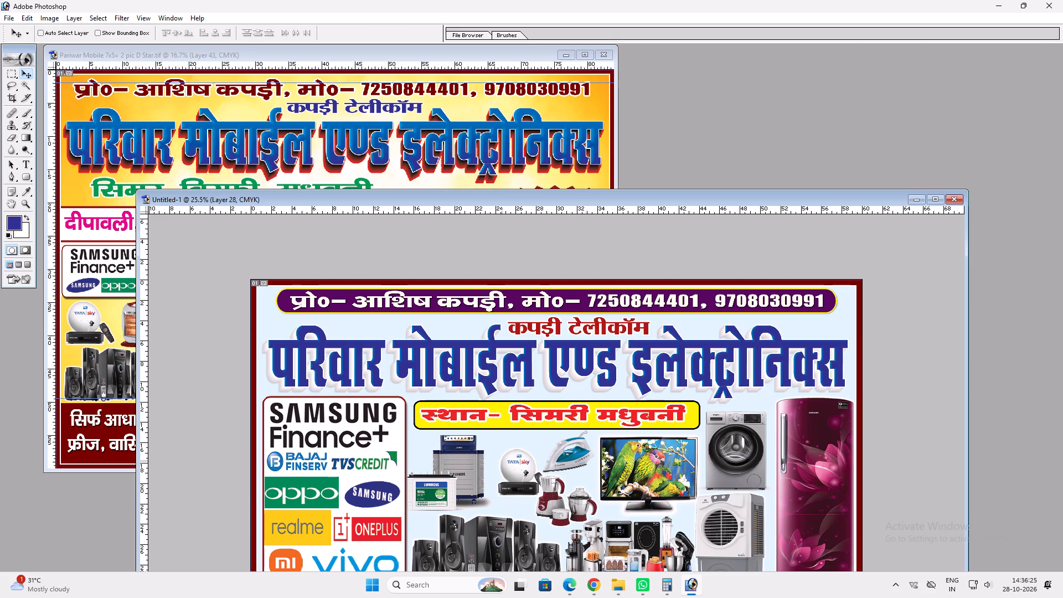
pyautogui.moveTo(498, 452); pyautogui.dragTo(507, 451)
pyautogui.hotkey('ctrl', 't')
pyautogui.moveTo(515, 472); pyautogui.dragTo(513, 488)
pyautogui.hotkey('shift', 'Return')
pyautogui.press('v')
pyautogui.moveTo(510, 479); pyautogui.dragTo(508, 499)
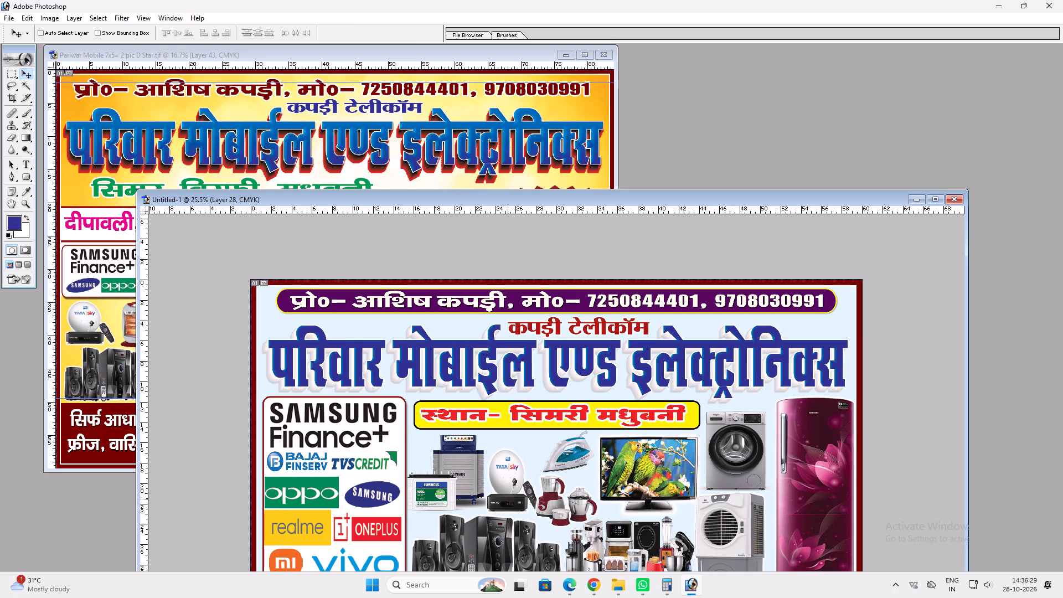
pyautogui.moveTo(508, 499); pyautogui.dragTo(510, 499)
pyautogui.hotkey('ctrl', 't')
pyautogui.keyDown('shift'); pyautogui.moveTo(519, 448); pyautogui.dragTo(516, 456); pyautogui.keyUp('shift')
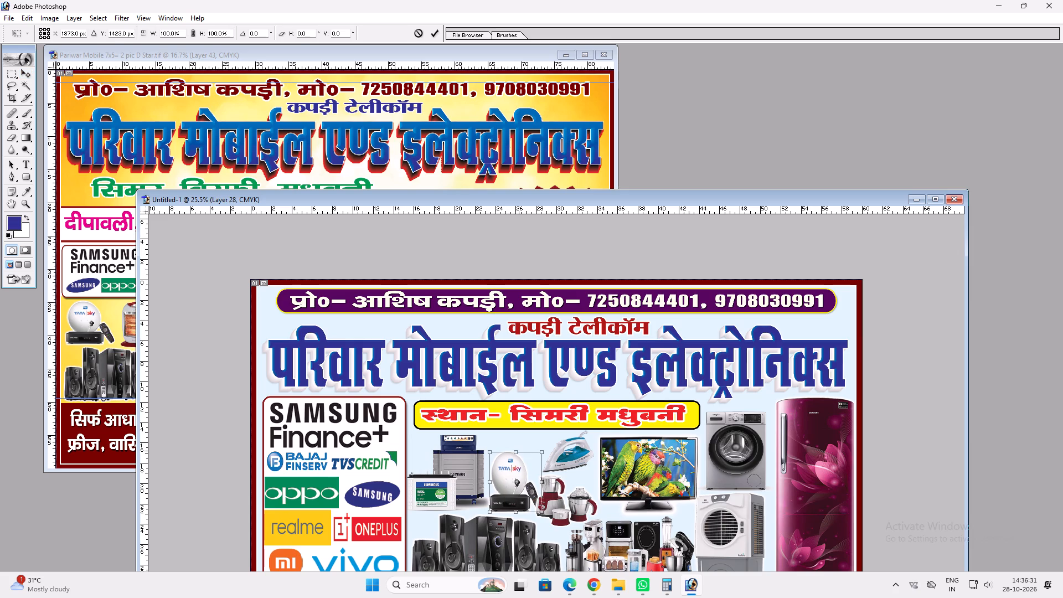
pyautogui.keyDown('shift'); pyautogui.moveTo(516, 456); pyautogui.dragTo(512, 461); pyautogui.keyUp('shift')
pyautogui.hotkey('shift', 'Return')
pyautogui.press('v')
# Move the steam iron above the Tata Sky dish and shrink it to fit beside the inverter.
pyautogui.keyDown('ctrl'); pyautogui.click(558, 468); pyautogui.keyUp('ctrl')
pyautogui.keyDown('ctrl'); pyautogui.click(558, 465); pyautogui.keyUp('ctrl')
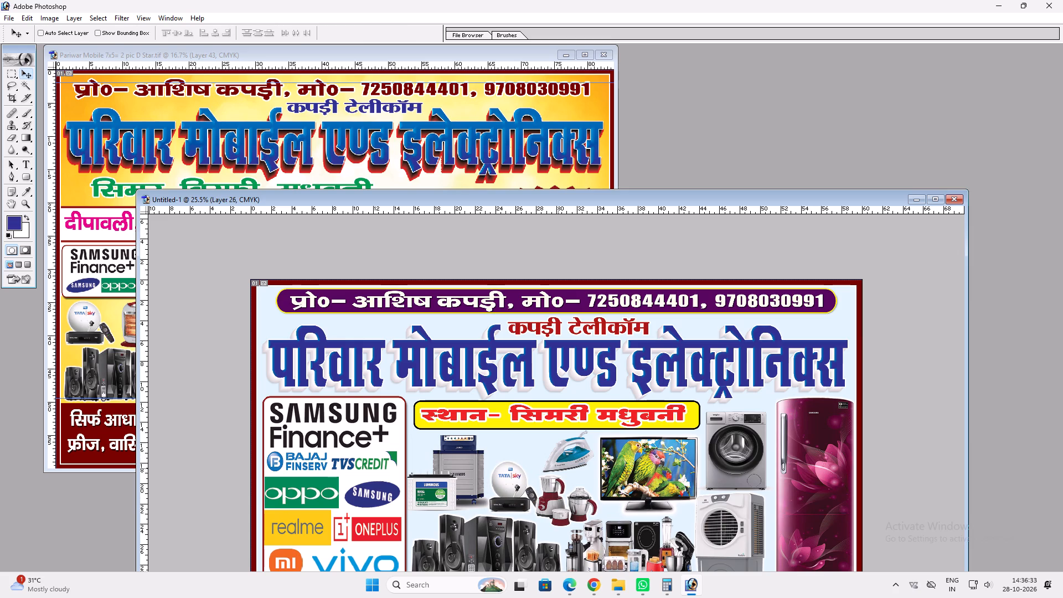
pyautogui.moveTo(559, 463); pyautogui.dragTo(505, 450)
pyautogui.hotkey('ctrl', 't')
pyautogui.keyDown('shift'); pyautogui.moveTo(540, 416); pyautogui.dragTo(523, 427); pyautogui.keyUp('shift')
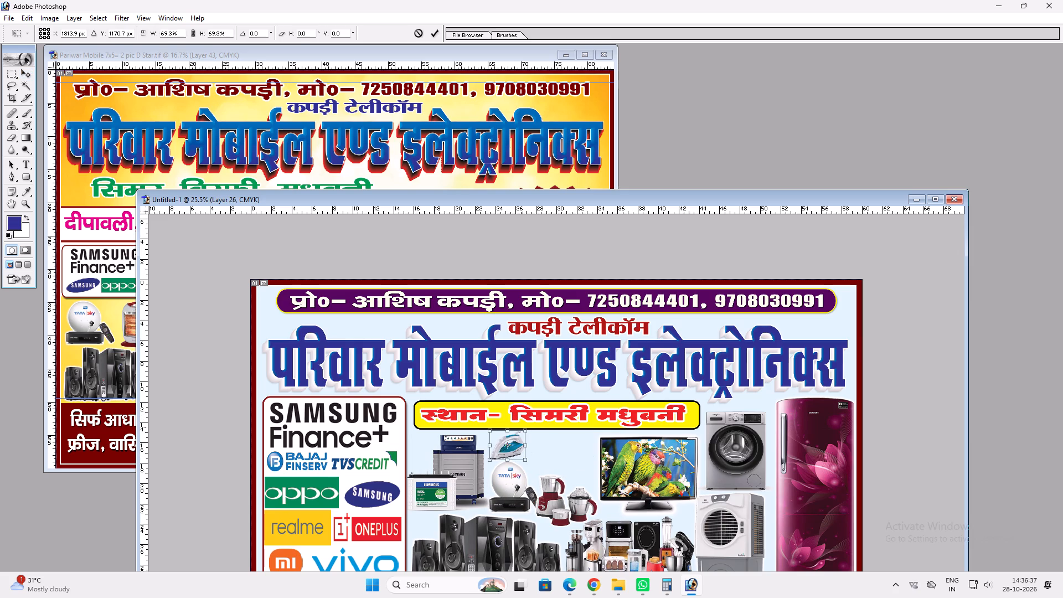
pyautogui.keyDown('shift'); pyautogui.moveTo(523, 441); pyautogui.dragTo(530, 442); pyautogui.keyUp('shift')
pyautogui.hotkey('shift', 'Return')
pyautogui.press('v')
pyautogui.click(524, 455)
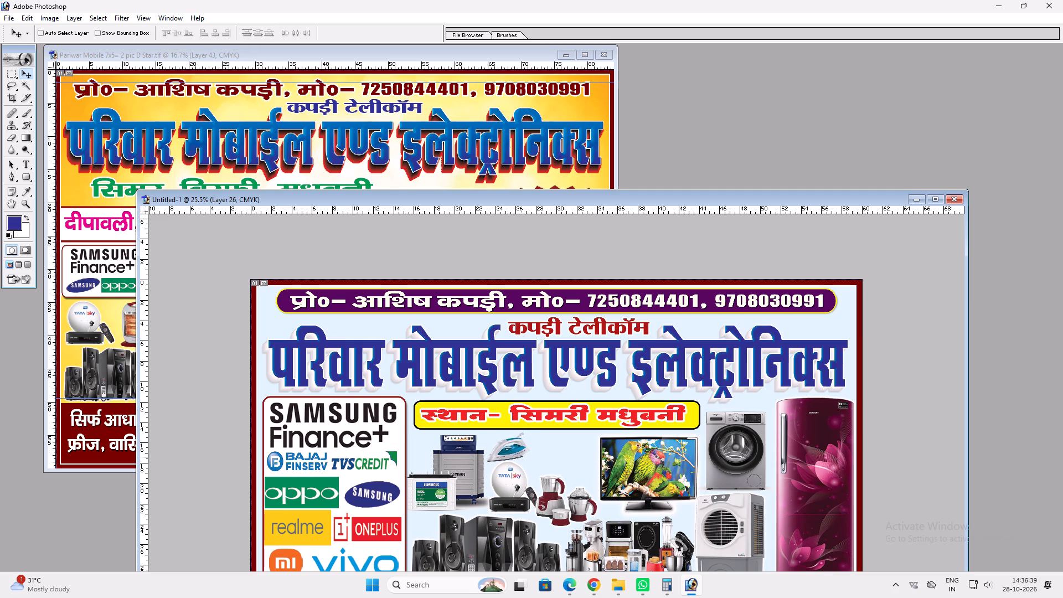
# Stretch the mixer grinder taller into the space freed by the iron.
pyautogui.keyDown('ctrl'); pyautogui.click(553, 483); pyautogui.keyUp('ctrl')
pyautogui.hotkey('ctrl', 't')
pyautogui.keyDown('shift'); pyautogui.moveTo(559, 472); pyautogui.dragTo(566, 448); pyautogui.keyUp('shift')
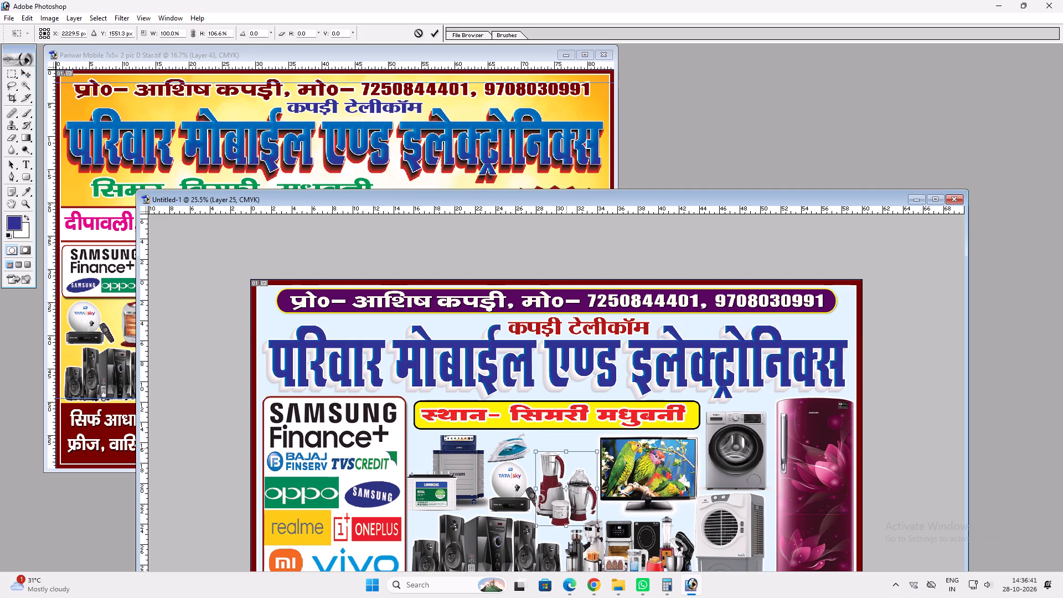
pyautogui.keyDown('shift'); pyautogui.moveTo(566, 448); pyautogui.dragTo(567, 448); pyautogui.keyUp('shift')
pyautogui.keyDown('shift'); pyautogui.moveTo(567, 448); pyautogui.dragTo(566, 458); pyautogui.keyUp('shift')
pyautogui.hotkey('shift', 'Return')
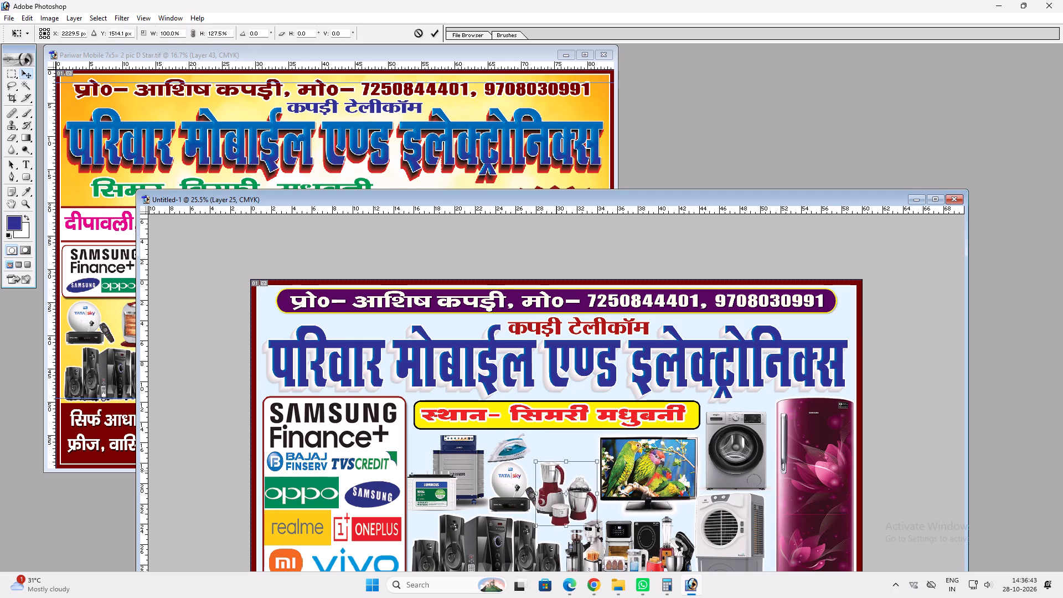
pyautogui.press('v')
# Shrink the Tata Sky dish a little more below the iron.
pyautogui.keyDown('ctrl'); pyautogui.click(517, 469); pyautogui.keyUp('ctrl')
pyautogui.hotkey('ctrl', 't')
pyautogui.keyDown('shift'); pyautogui.moveTo(539, 461); pyautogui.dragTo(530, 465); pyautogui.keyUp('shift')
pyautogui.hotkey('shift', 'Return')
pyautogui.press('v')
# Move the mixer grinder up between the iron and the TV, and reduce its height to clear space underneath.
pyautogui.keyDown('ctrl'); pyautogui.click(549, 476); pyautogui.keyUp('ctrl')
pyautogui.hotkey('ctrl', 't')
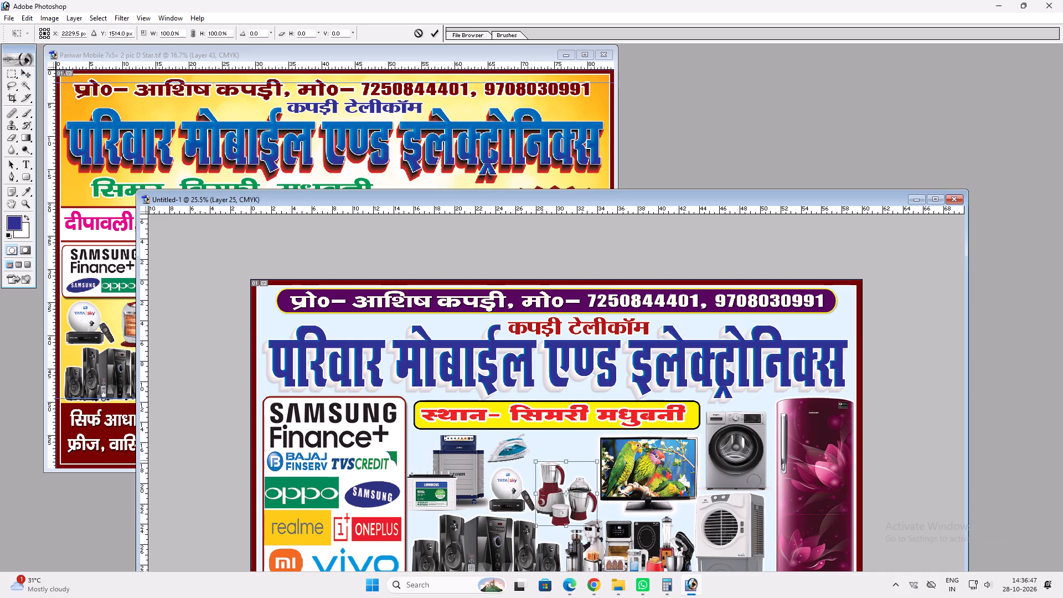
pyautogui.keyDown('shift'); pyautogui.click(535, 460); pyautogui.keyUp('shift')
pyautogui.hotkey('shift', 'Return')
pyautogui.press('v')
pyautogui.keyDown('shift'); pyautogui.moveTo(554, 482); pyautogui.dragTo(556, 476); pyautogui.keyUp('shift')
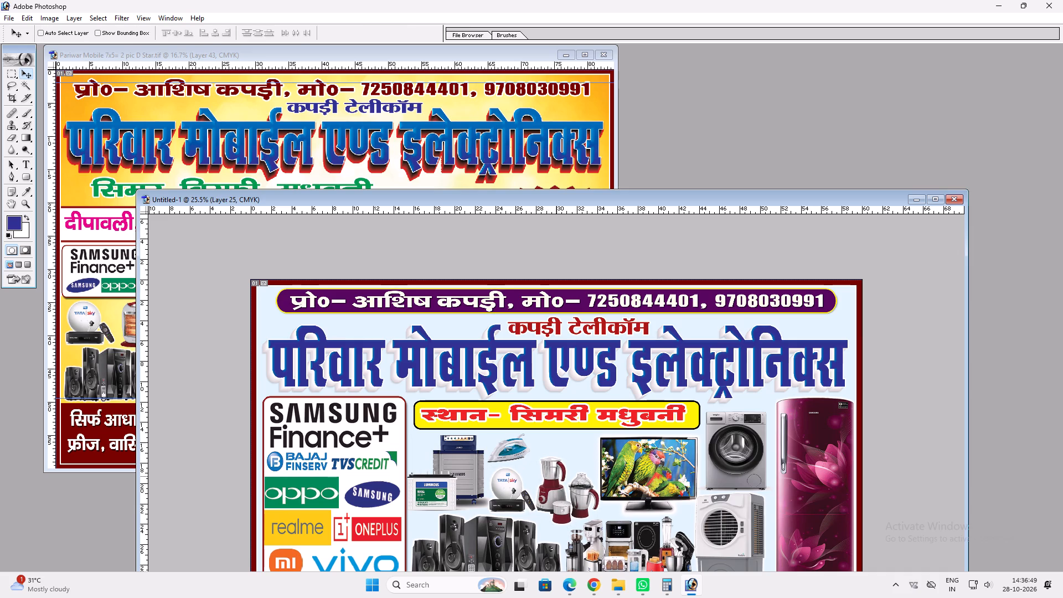
pyautogui.keyDown('shift'); pyautogui.moveTo(556, 476); pyautogui.dragTo(558, 459); pyautogui.keyUp('shift')
pyautogui.hotkey('ctrl', 't')
pyautogui.keyDown('shift'); pyautogui.moveTo(571, 499); pyautogui.dragTo(572, 488); pyautogui.keyUp('shift')
pyautogui.hotkey('shift', 'Return')
pyautogui.press('v')
pyautogui.doubleClick(581, 204)
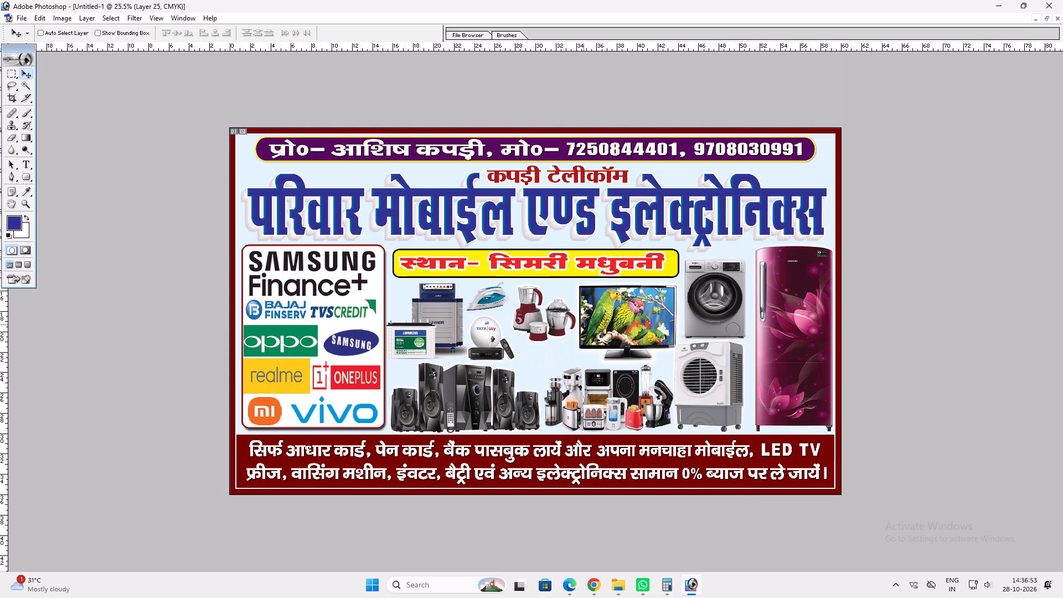
pyautogui.hotkey('ctrl', 't')
pyautogui.keyDown('shift'); pyautogui.moveTo(546, 334); pyautogui.dragTo(547, 329); pyautogui.keyUp('shift')
pyautogui.hotkey('shift', 'Return')
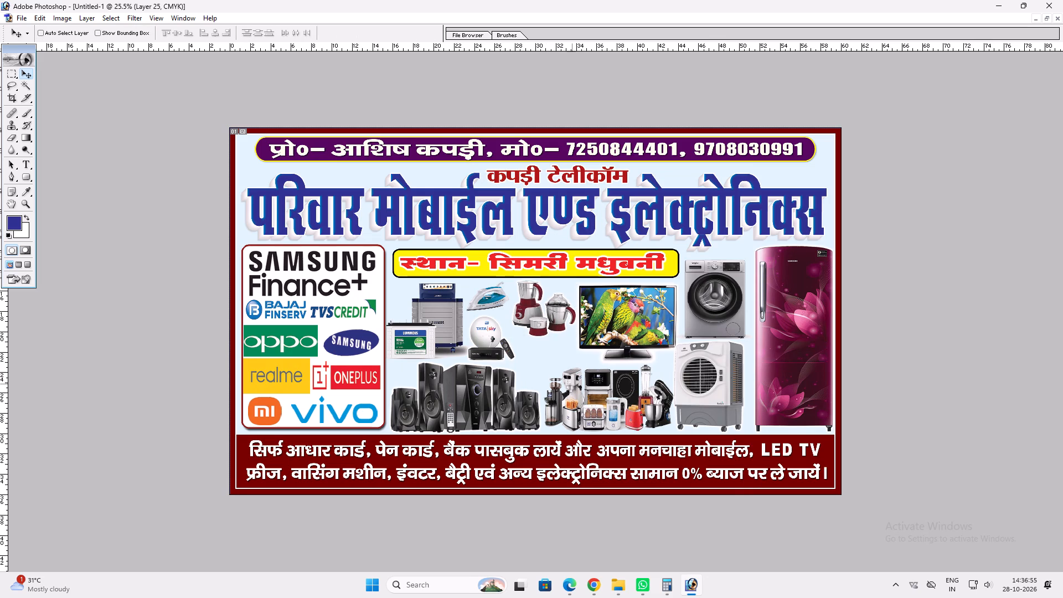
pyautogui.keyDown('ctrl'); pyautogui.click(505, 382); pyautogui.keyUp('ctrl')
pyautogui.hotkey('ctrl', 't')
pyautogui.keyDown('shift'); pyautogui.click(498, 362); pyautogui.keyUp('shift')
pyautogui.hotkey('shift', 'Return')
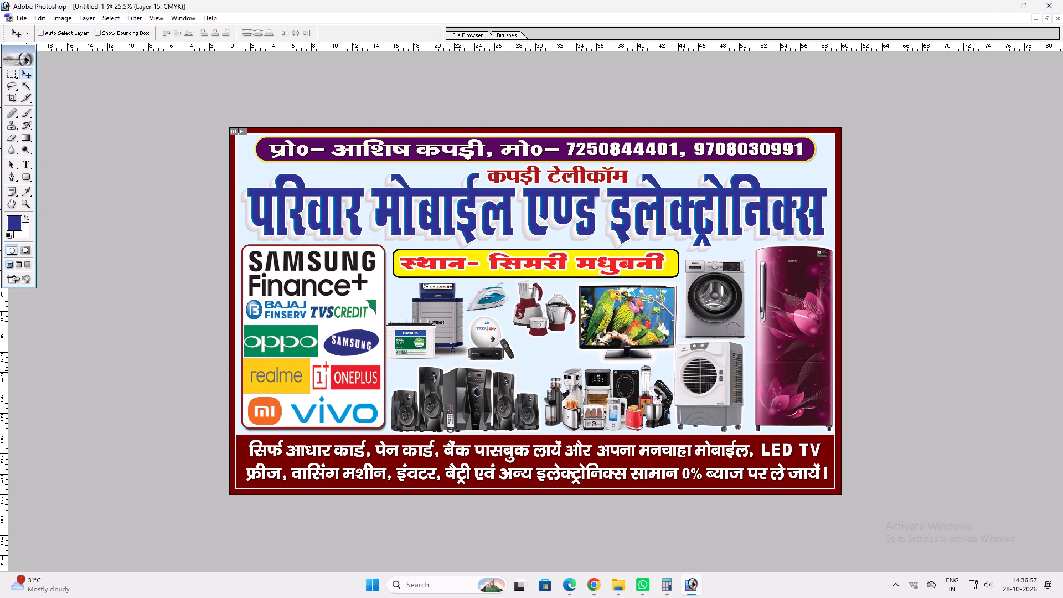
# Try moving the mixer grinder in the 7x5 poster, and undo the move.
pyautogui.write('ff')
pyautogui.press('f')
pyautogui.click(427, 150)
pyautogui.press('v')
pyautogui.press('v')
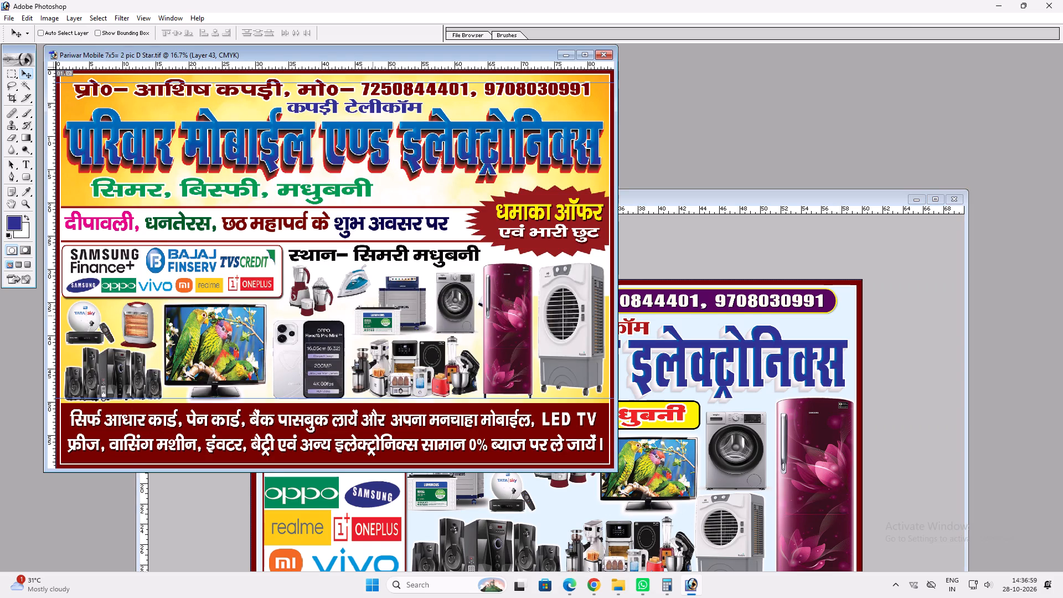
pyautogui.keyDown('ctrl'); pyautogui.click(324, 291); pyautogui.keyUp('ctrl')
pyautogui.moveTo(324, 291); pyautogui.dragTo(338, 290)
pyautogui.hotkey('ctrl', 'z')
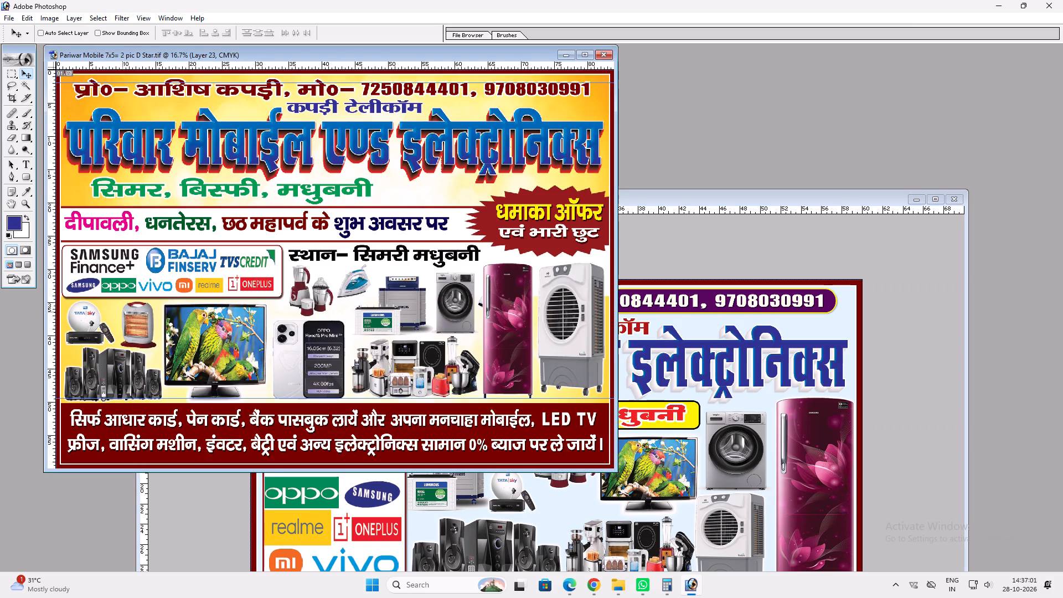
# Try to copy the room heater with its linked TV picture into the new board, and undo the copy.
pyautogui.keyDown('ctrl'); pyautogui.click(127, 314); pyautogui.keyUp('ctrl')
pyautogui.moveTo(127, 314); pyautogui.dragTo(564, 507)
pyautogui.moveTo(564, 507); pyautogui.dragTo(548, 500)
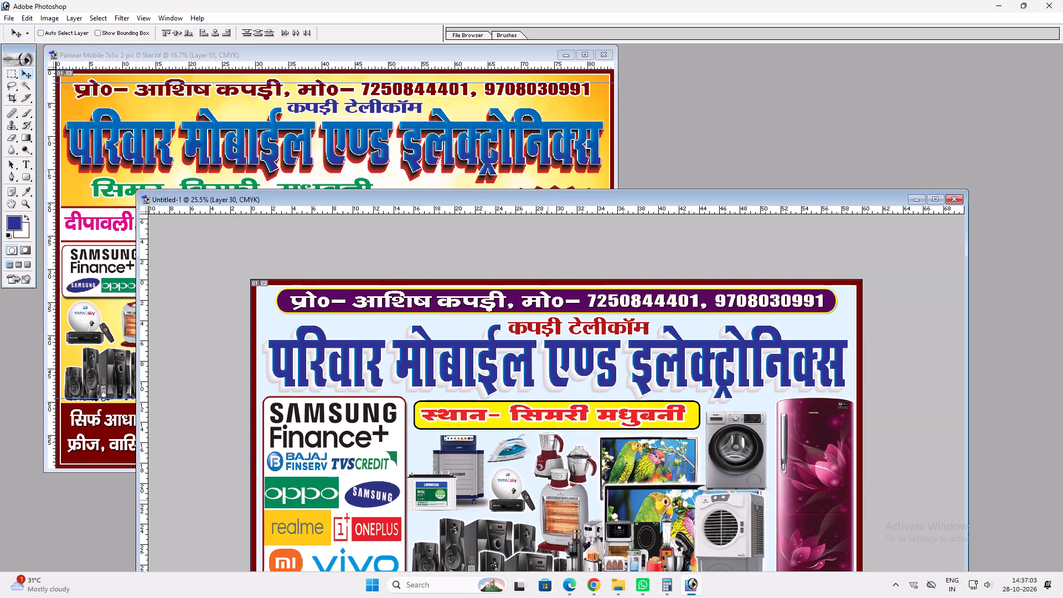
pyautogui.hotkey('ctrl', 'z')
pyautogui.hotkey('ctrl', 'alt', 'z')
# Separate the room heater from its linked pictures in the 7x5 poster.
pyautogui.click(149, 324)
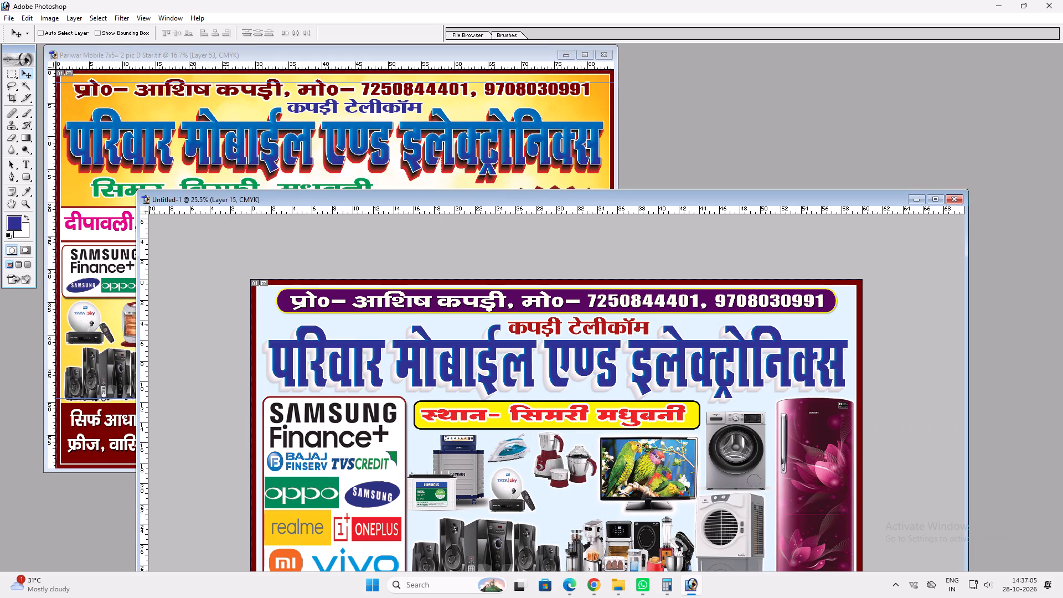
pyautogui.click(132, 327)
pyautogui.press('v')
pyautogui.rightClick(132, 327)
pyautogui.click(132, 327)
pyautogui.keyDown('ctrl'); pyautogui.keyDown('shift'); pyautogui.rightClick(130, 318); pyautogui.keyUp('shift'); pyautogui.keyUp('ctrl')
pyautogui.keyDown('ctrl'); pyautogui.keyDown('shift'); pyautogui.click(133, 322); pyautogui.keyUp('shift'); pyautogui.keyUp('ctrl')
pyautogui.keyDown('ctrl'); pyautogui.keyDown('shift'); pyautogui.rightClick(134, 316); pyautogui.keyUp('shift'); pyautogui.keyUp('ctrl')
pyautogui.keyDown('ctrl'); pyautogui.keyDown('shift'); pyautogui.click(137, 322); pyautogui.keyUp('shift'); pyautogui.keyUp('ctrl')
# Copy only the room heater from the 7x5 poster below the mixer grinder on the new board, and scale it down.
pyautogui.moveTo(131, 317); pyautogui.dragTo(200, 375)
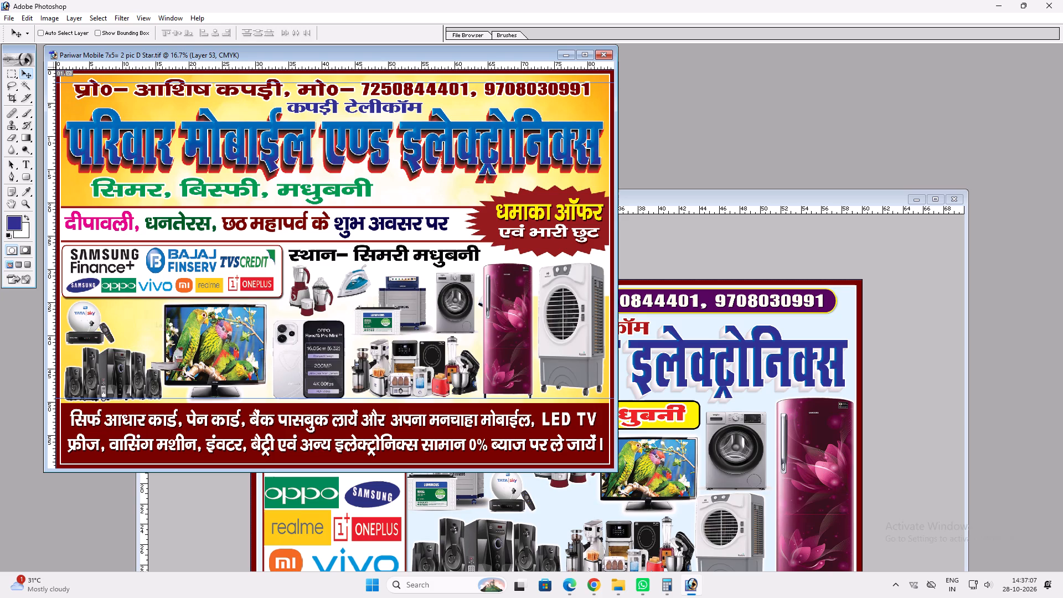
pyautogui.moveTo(200, 375); pyautogui.dragTo(494, 491)
pyautogui.moveTo(494, 491); pyautogui.dragTo(554, 484)
pyautogui.hotkey('ctrl', 't')
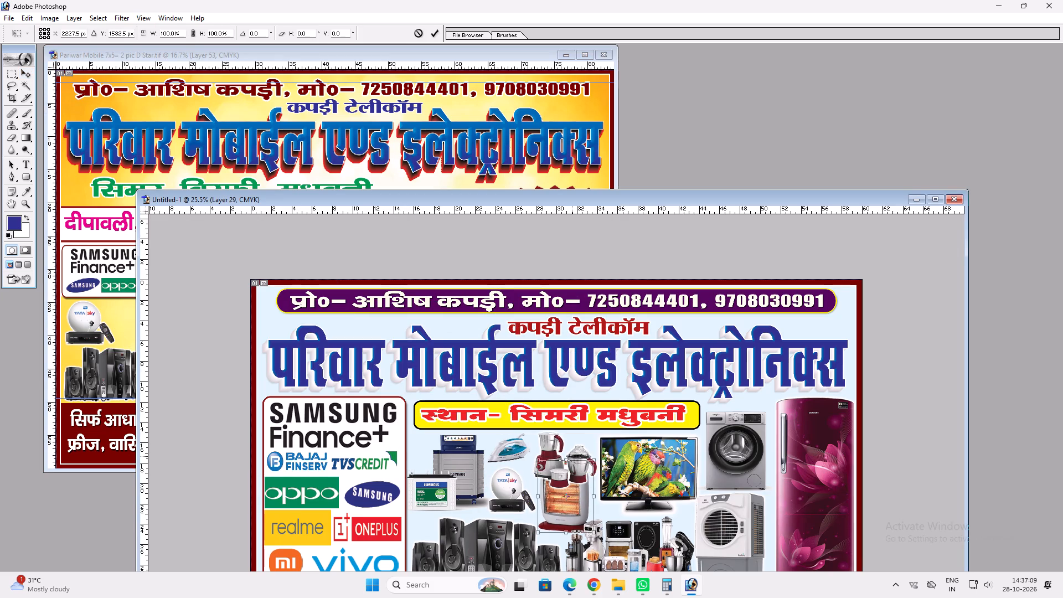
pyautogui.keyDown('shift'); pyautogui.moveTo(594, 458); pyautogui.dragTo(574, 492); pyautogui.keyUp('shift')
pyautogui.hotkey('shift', 'Return')
pyautogui.press('v')
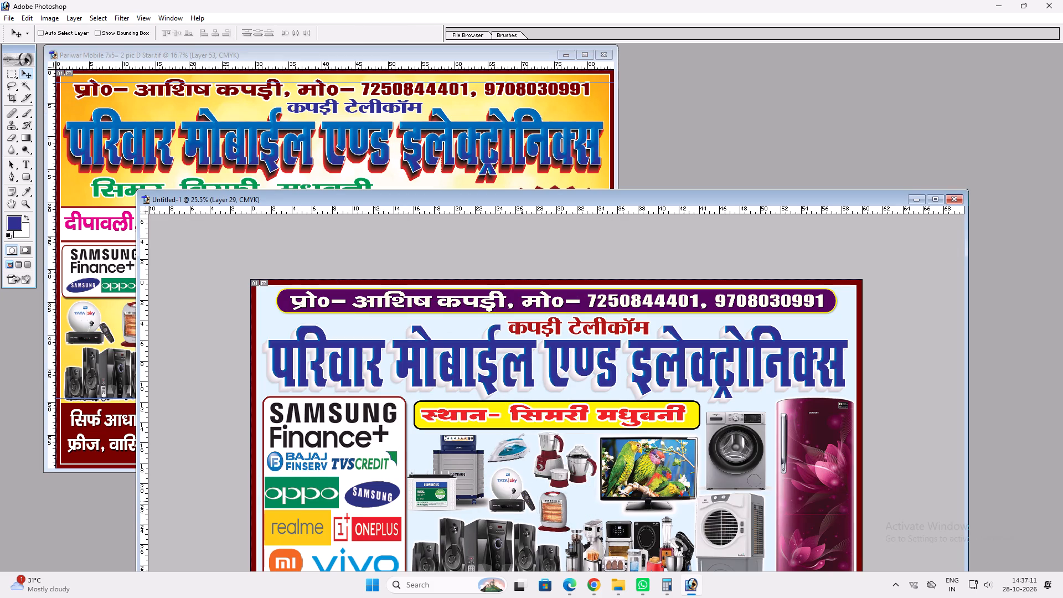
# Fine-tune the room heater's position and size so it fills the gap between the dish, mixer grinder and kitchen appliances.
pyautogui.moveTo(541, 509); pyautogui.dragTo(547, 509)
pyautogui.hotkey('ctrl', 't')
pyautogui.keyDown('ctrl'); pyautogui.moveTo(541, 513); pyautogui.dragTo(534, 515); pyautogui.keyUp('ctrl')
pyautogui.hotkey('shift', 'Return')
pyautogui.press('v')
pyautogui.doubleClick(610, 197)
pyautogui.press('v')
pyautogui.moveTo(529, 335); pyautogui.dragTo(530, 336)
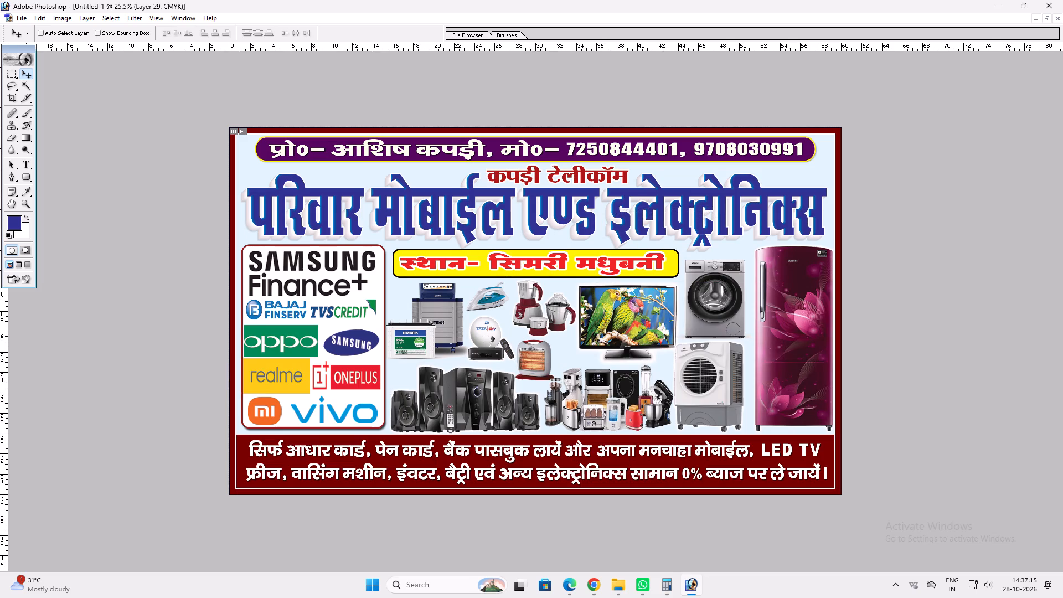
pyautogui.moveTo(530, 336); pyautogui.dragTo(534, 337)
pyautogui.hotkey('ctrl', 't')
pyautogui.keyDown('shift'); pyautogui.moveTo(539, 382); pyautogui.dragTo(538, 390); pyautogui.keyUp('shift')
pyautogui.hotkey('shift', 'Return')
pyautogui.press('v')
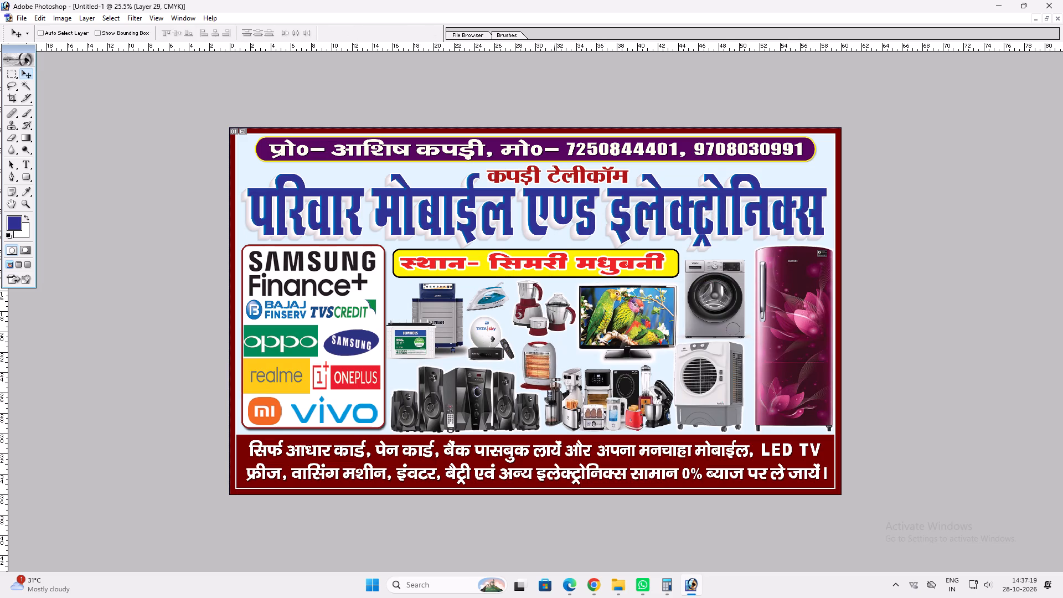
# Undo a stray move of the main shop-name title, and slightly reduce the title's height from its lower edge.
pyautogui.rightClick(492, 229)
pyautogui.click(494, 229)
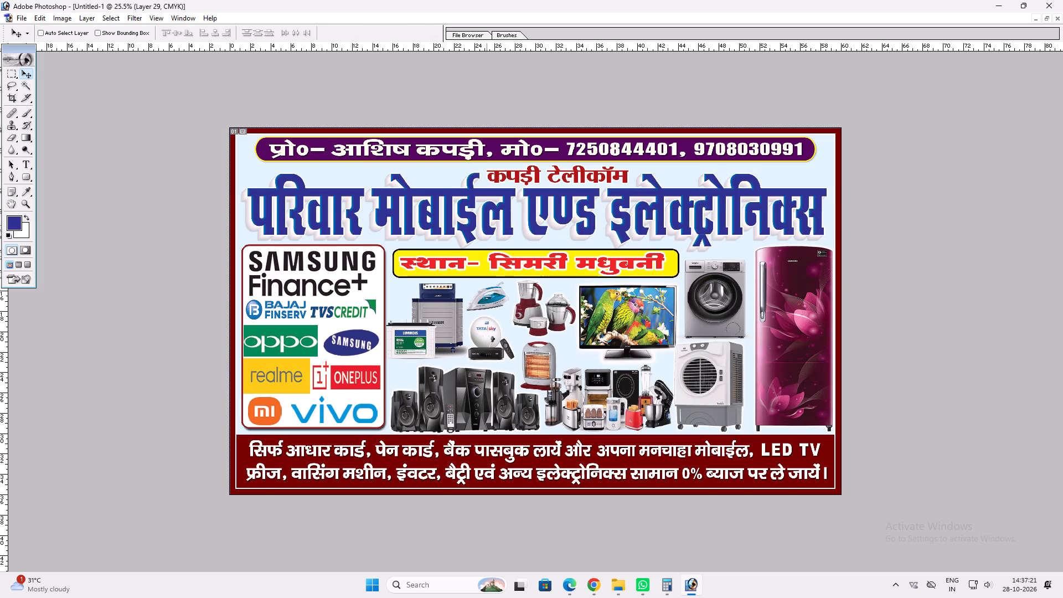
pyautogui.rightClick(486, 225)
pyautogui.click(493, 228)
pyautogui.moveTo(492, 228); pyautogui.dragTo(500, 229)
pyautogui.hotkey('ctrl', 'z')
pyautogui.hotkey('ctrl', 't')
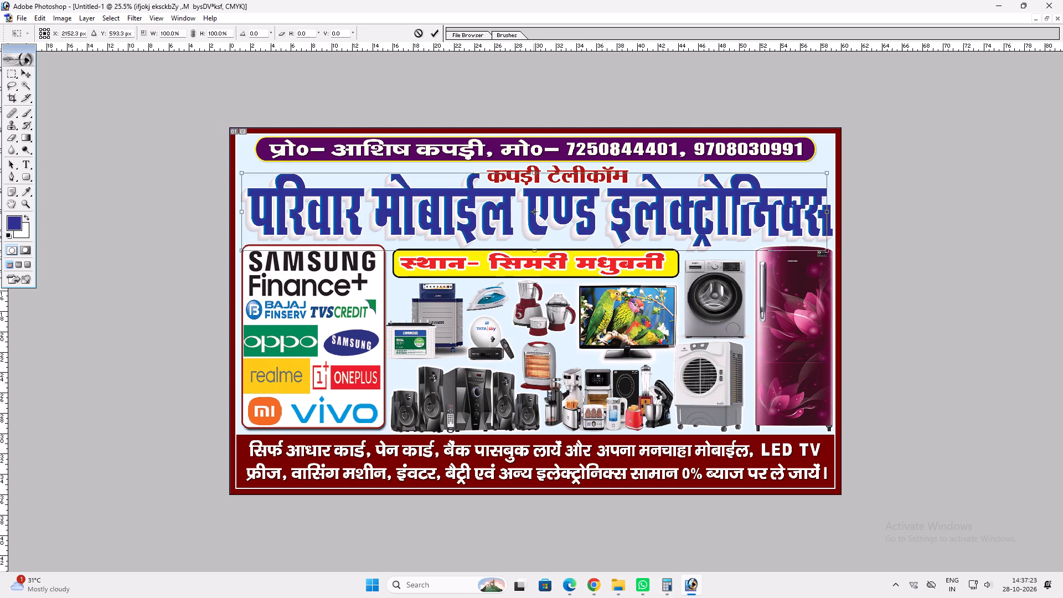
pyautogui.keyDown('shift'); pyautogui.moveTo(534, 245); pyautogui.dragTo(543, 243); pyautogui.keyUp('shift')
pyautogui.press('Return')
pyautogui.press('v')
# Save the board as a layered TIFF in the pariwar Mobile folder, entering the name "Pariwar Mobile 5x3= 2 Backli".
pyautogui.hotkey('ctrl', 'shift', 's')
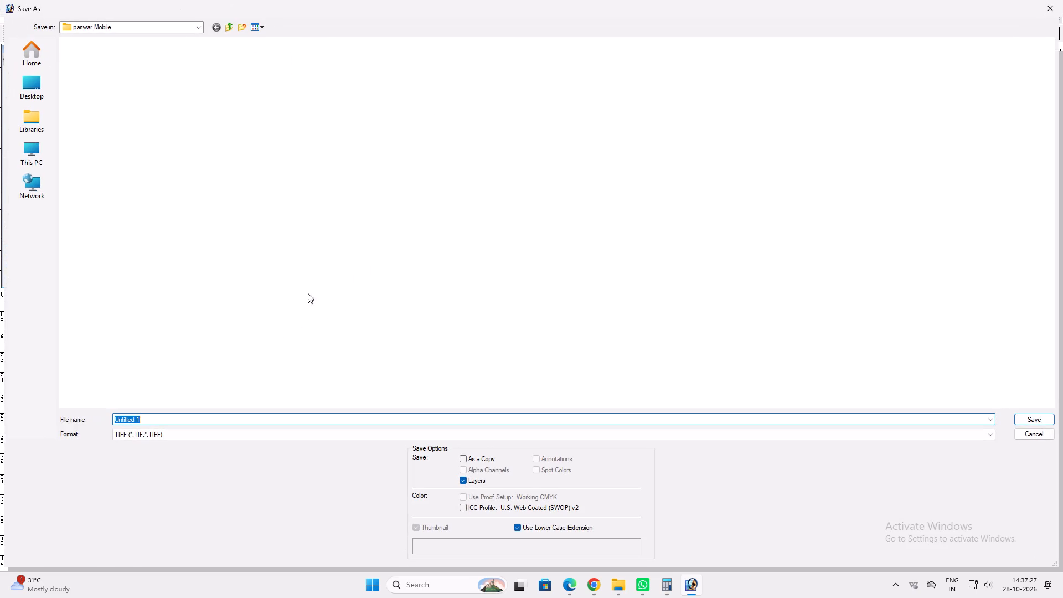
pyautogui.write('Pariwar Mobile')
pyautogui.press('space')
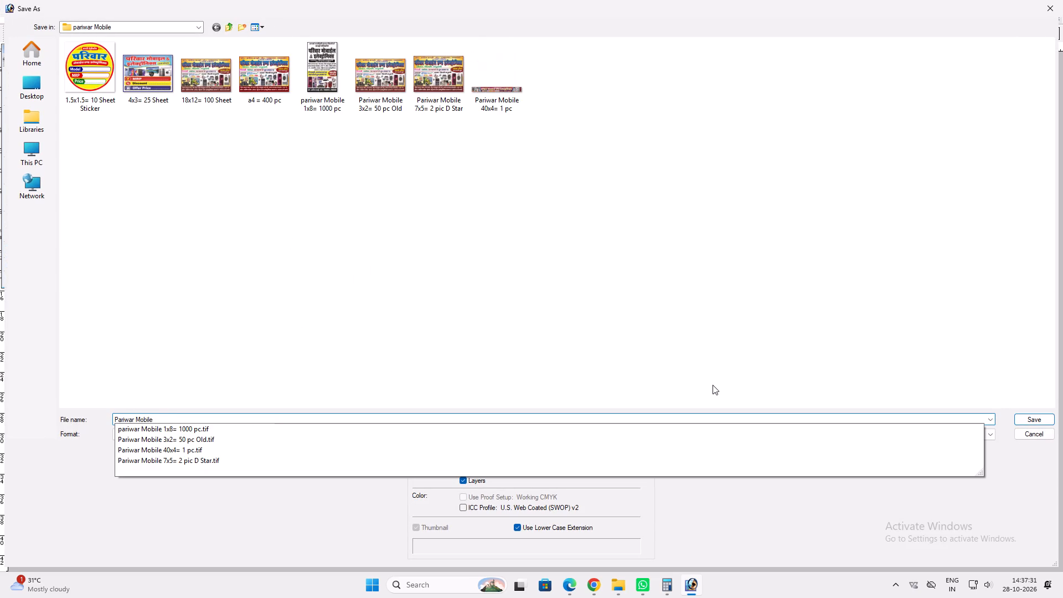
pyautogui.write('5x3= 2')
pyautogui.press('space')
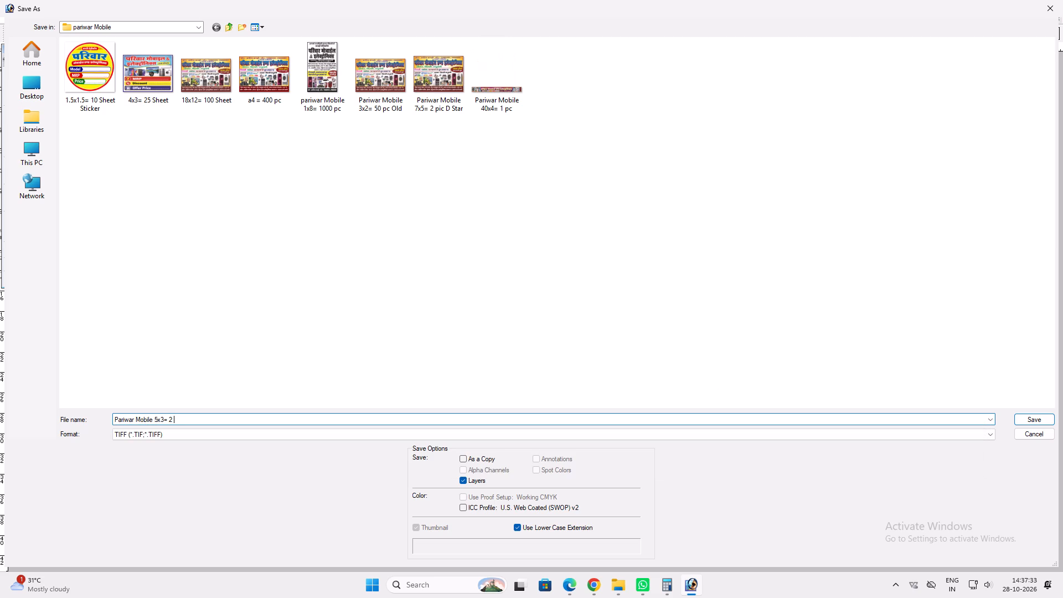
pyautogui.write('Backli')
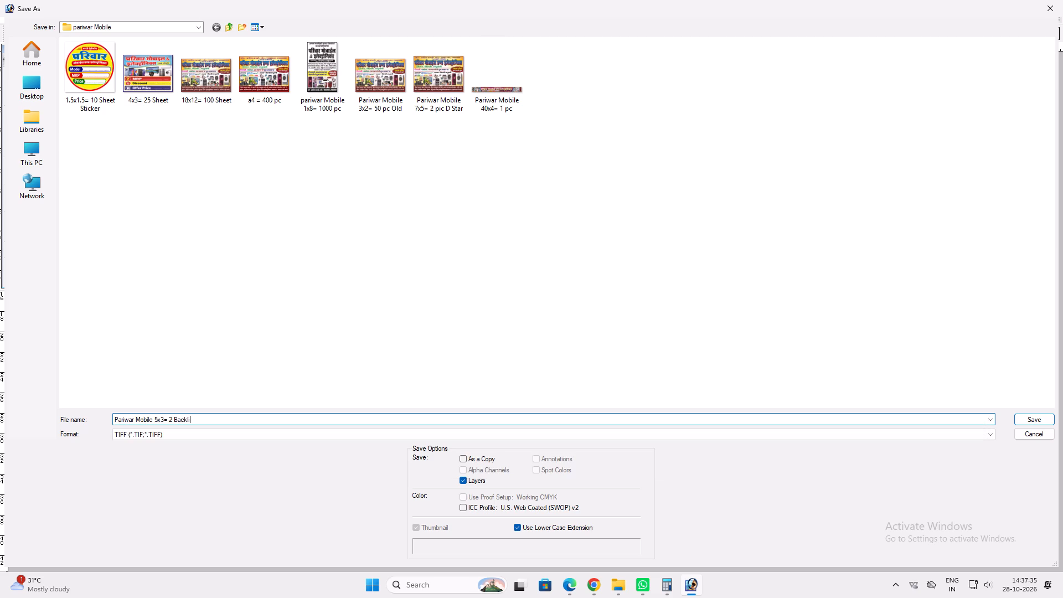
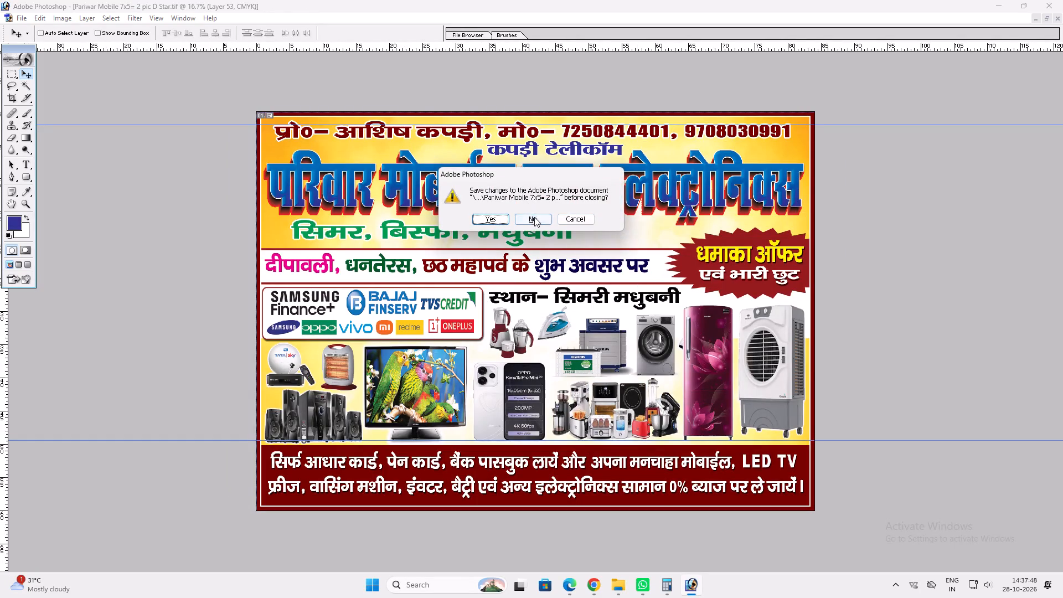
# Close the 7x5 poster without saving its changes.
pyautogui.click(534, 218)
# Open the saved Pariwar Mobile 5x3= 2 Backlite board and enlarge it to review the design.
pyautogui.doubleClick(537, 224)
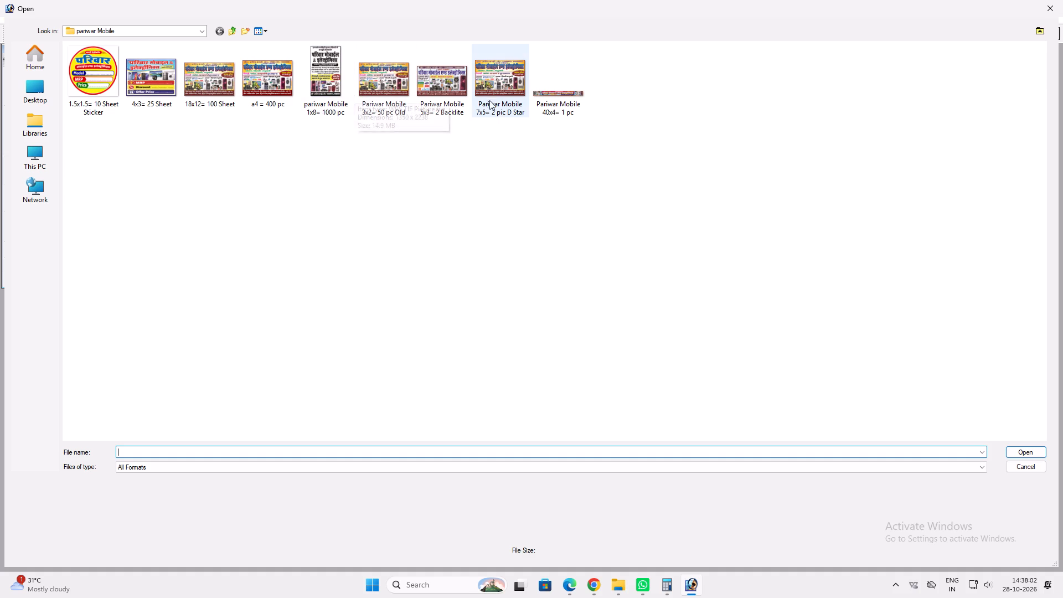
pyautogui.click(438, 84)
pyautogui.press('Return')
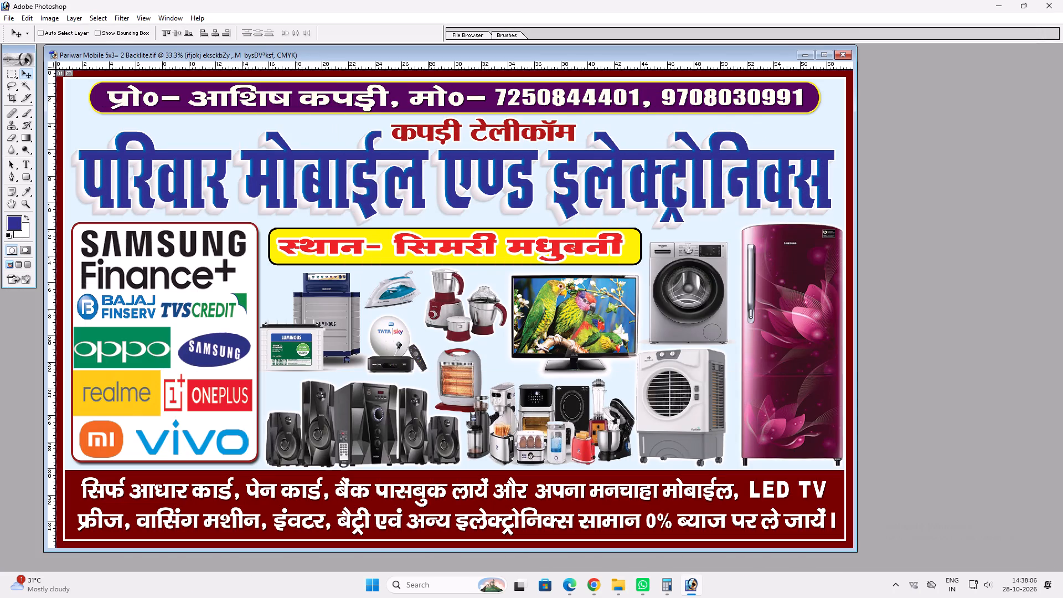
pyautogui.doubleClick(504, 51)
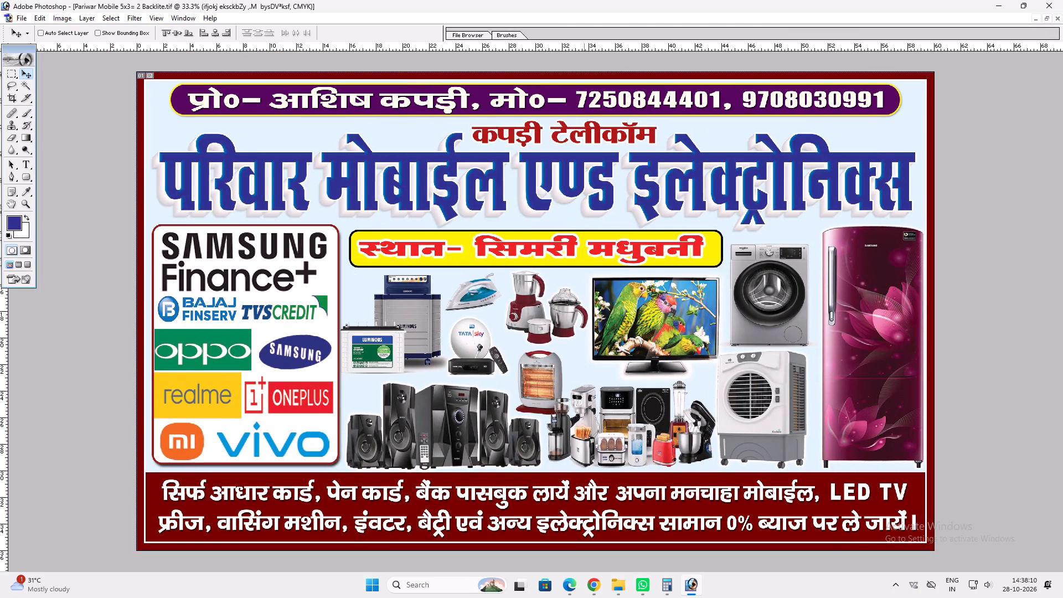
# Create a white CMYK document 38 inches wide by 65 inches high at 72 pixels/inch, fitted on screen.
pyautogui.hotkey('ctrl', 'n')
pyautogui.press('Tab')
pyautogui.press('Tab')
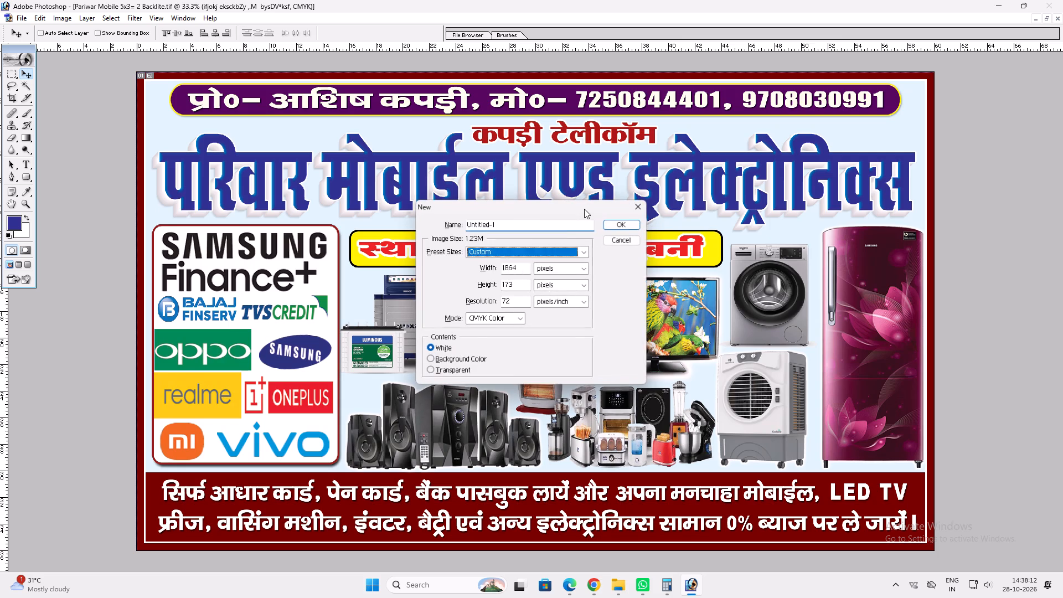
pyautogui.press('3')
pyautogui.press('8')
pyautogui.press('Tab')
pyautogui.press('Down')
pyautogui.press('Tab')
pyautogui.press('6')
pyautogui.press('4')
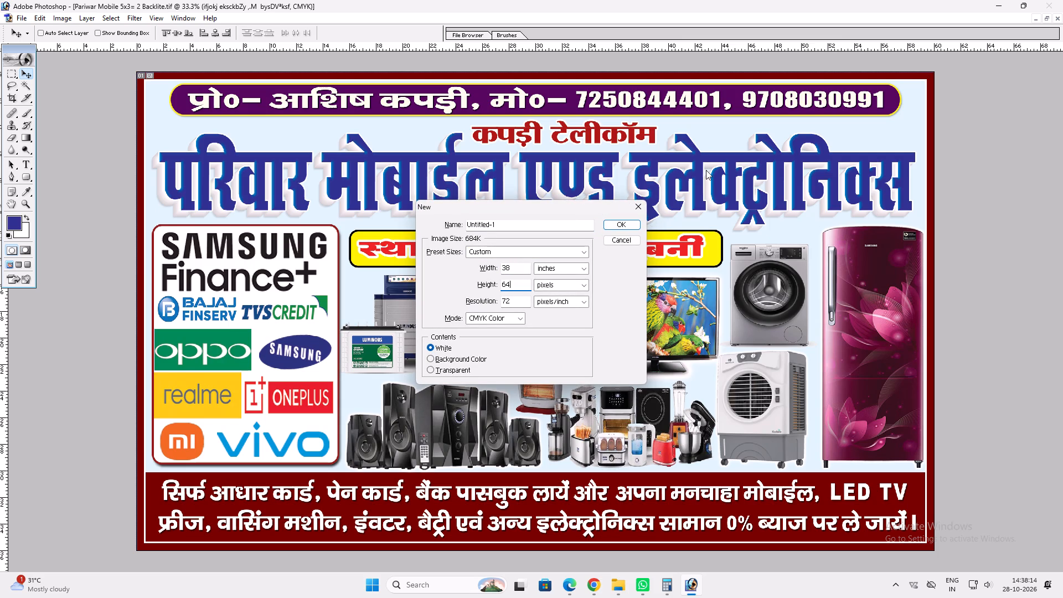
pyautogui.press('Tab')
pyautogui.press('Down')
pyautogui.press('Tab')
pyautogui.hotkey('shift', 'Tab')
pyautogui.hotkey('shift', 'Tab')
pyautogui.write('65')
pyautogui.press('Tab')
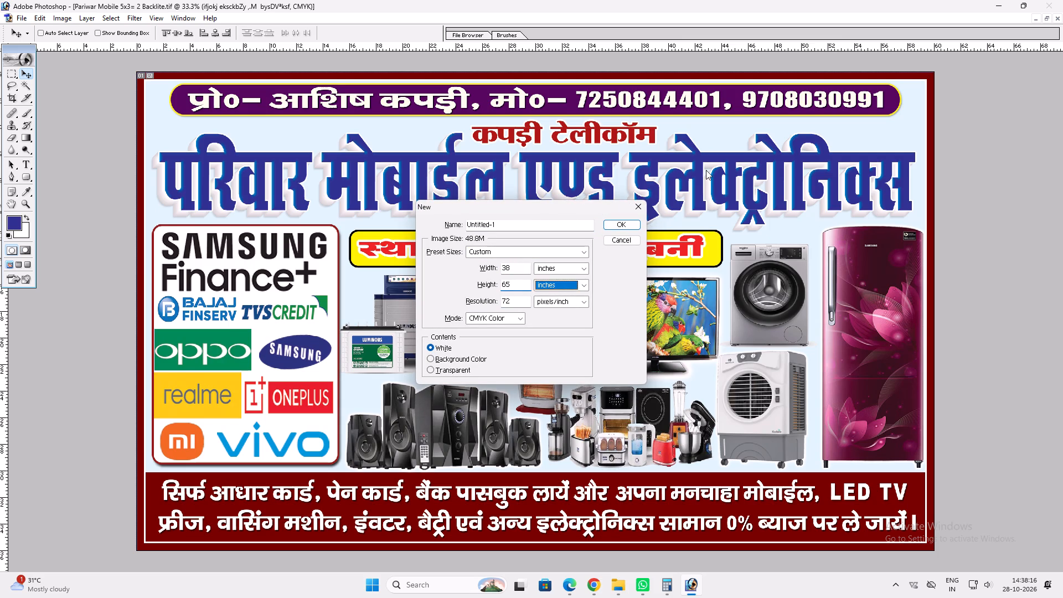
pyautogui.press('Tab')
pyautogui.press('Tab')
pyautogui.press('Return')
pyautogui.press('v')
pyautogui.click(281, 61)
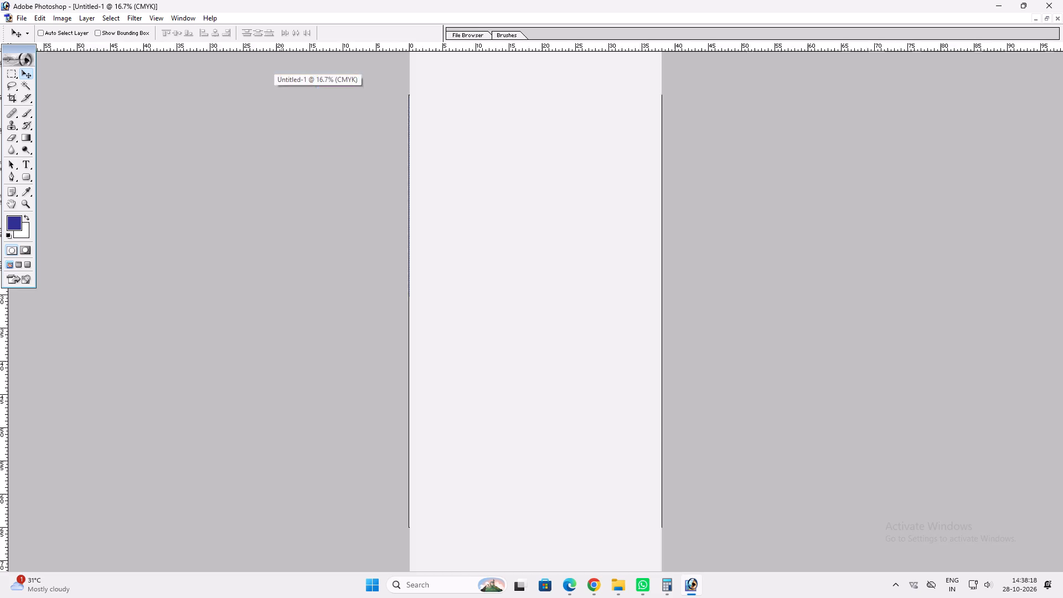
pyautogui.hotkey('ctrl', '0')
pyautogui.press('v')
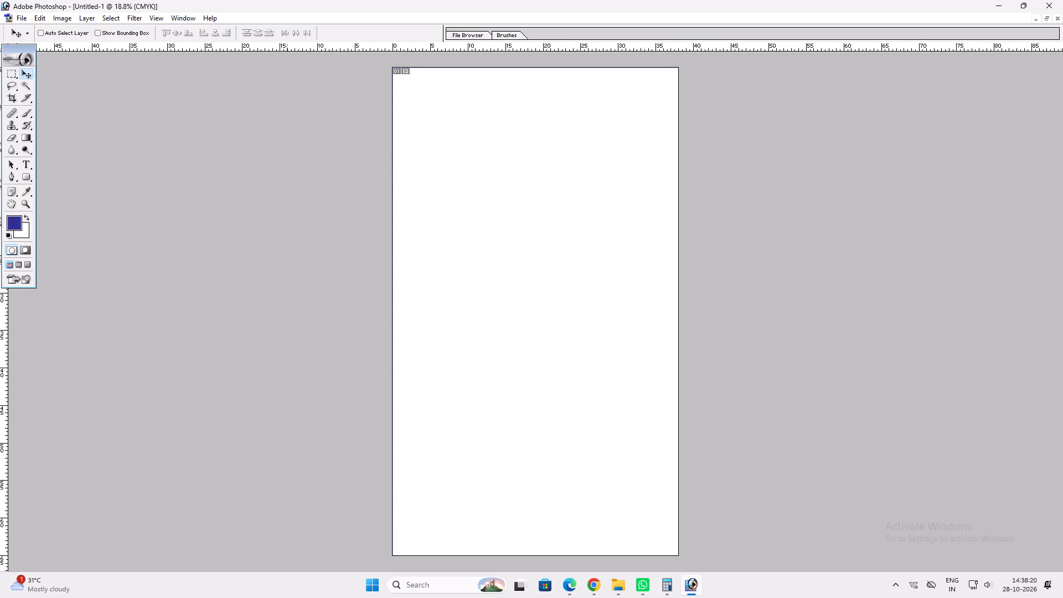
# Put the full white canvas on its own layer and give it a yellow colour overlay of C 0, M 0, Y 60, K 0.
pyautogui.hotkey('ctrl', 'a')
pyautogui.hotkey('ctrl', 'x')
pyautogui.hotkey('ctrl', 'v')
pyautogui.hotkey('alt', 'l')
pyautogui.hotkey('alt', 'y')
pyautogui.press('n')
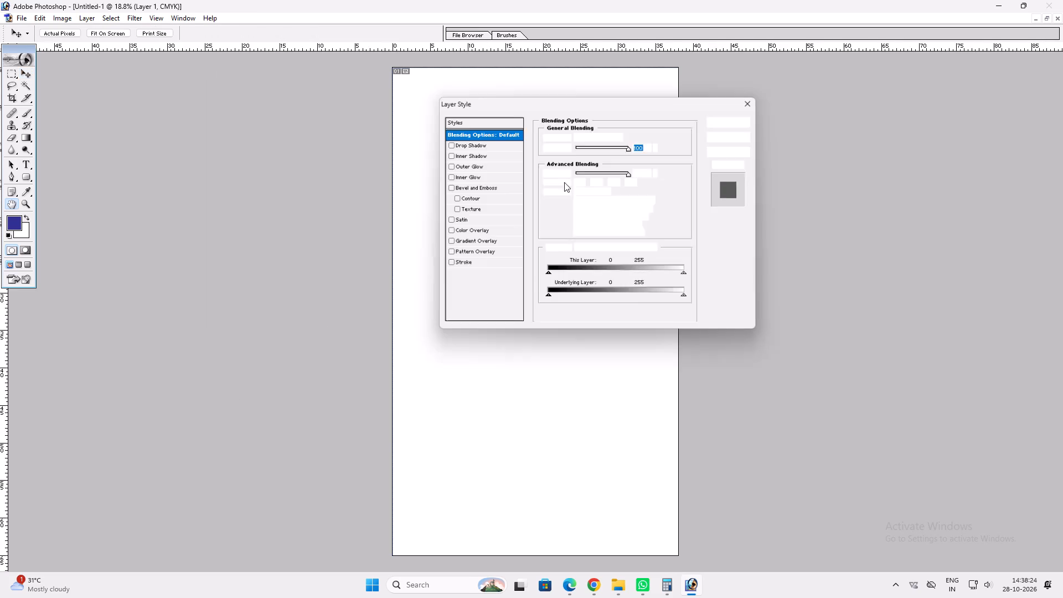
pyautogui.click(489, 231)
pyautogui.click(626, 136)
pyautogui.click(629, 136)
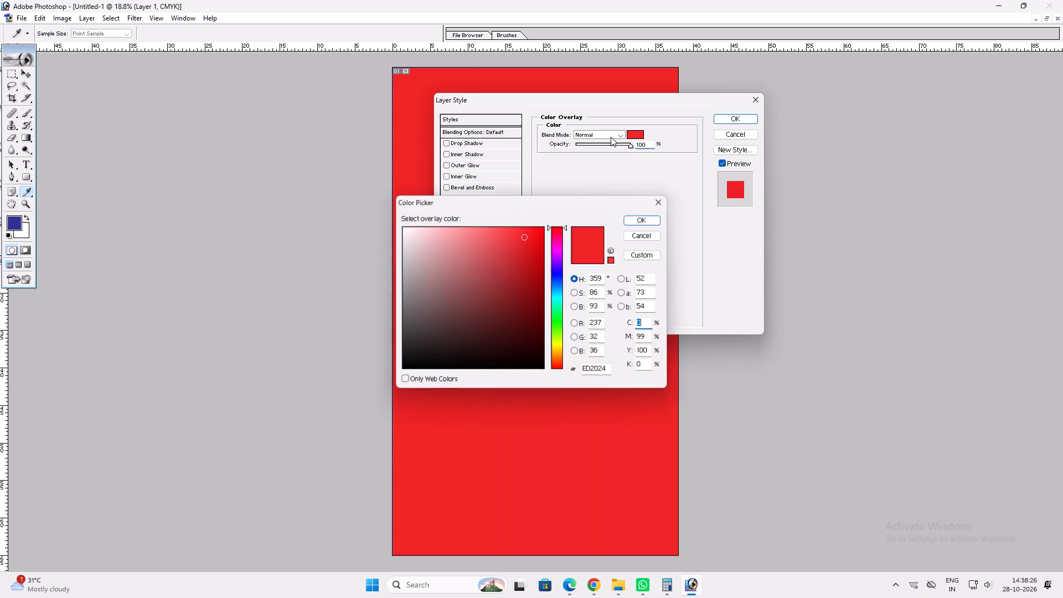
pyautogui.press('Tab')
pyautogui.press('0')
pyautogui.press('Tab')
pyautogui.write('60')
pyautogui.press('Return')
pyautogui.press('Return')
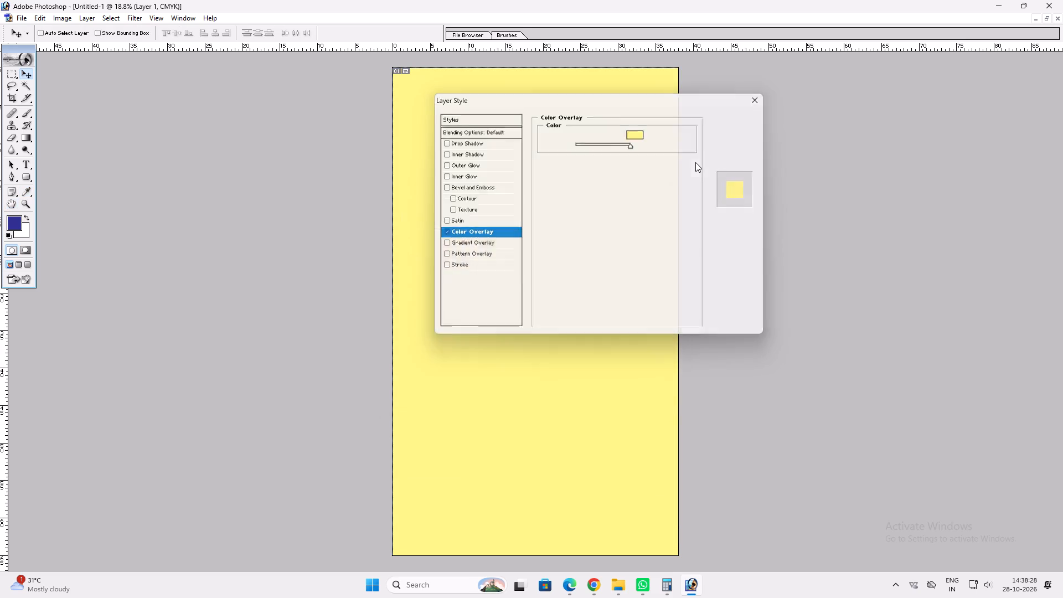
# Add a new layer and stroke the whole canvas edge with an 80 px centred dark blue border.
pyautogui.hotkey('ctrl', 'a')
pyautogui.hotkey('alt', 'l')
pyautogui.hotkey('alt', 'w')
pyautogui.hotkey('alt', 'l')
pyautogui.hotkey('alt', 'e')
pyautogui.press('s')
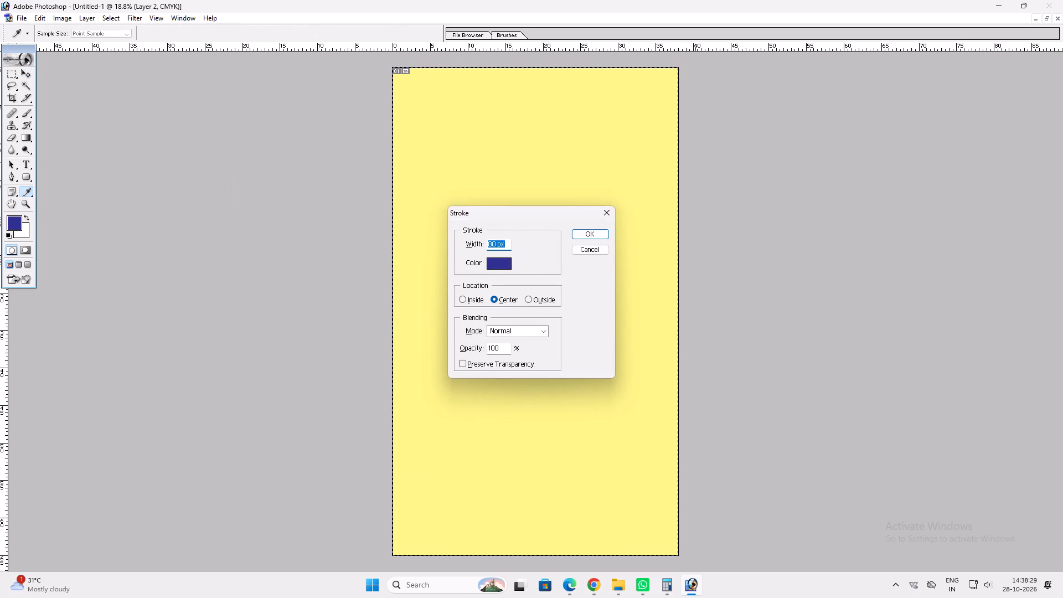
pyautogui.press('Return')
pyautogui.hotkey('ctrl', 'd')
# Apply a red colour overlay and a white outside stroke to the border layer.
pyautogui.hotkey('alt', 'l')
pyautogui.hotkey('alt', 'y')
pyautogui.press('n')
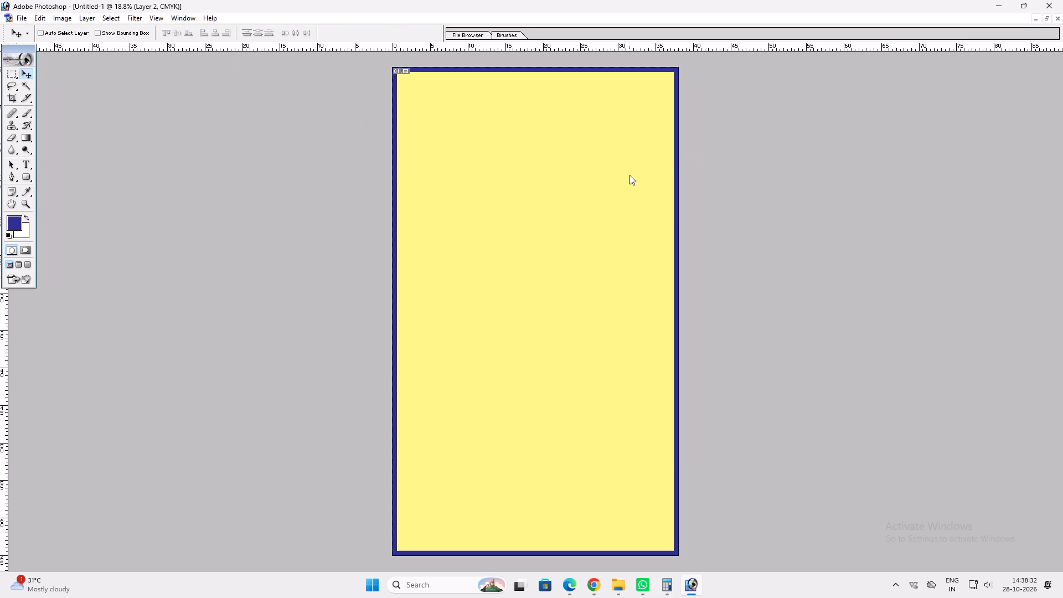
pyautogui.click(493, 234)
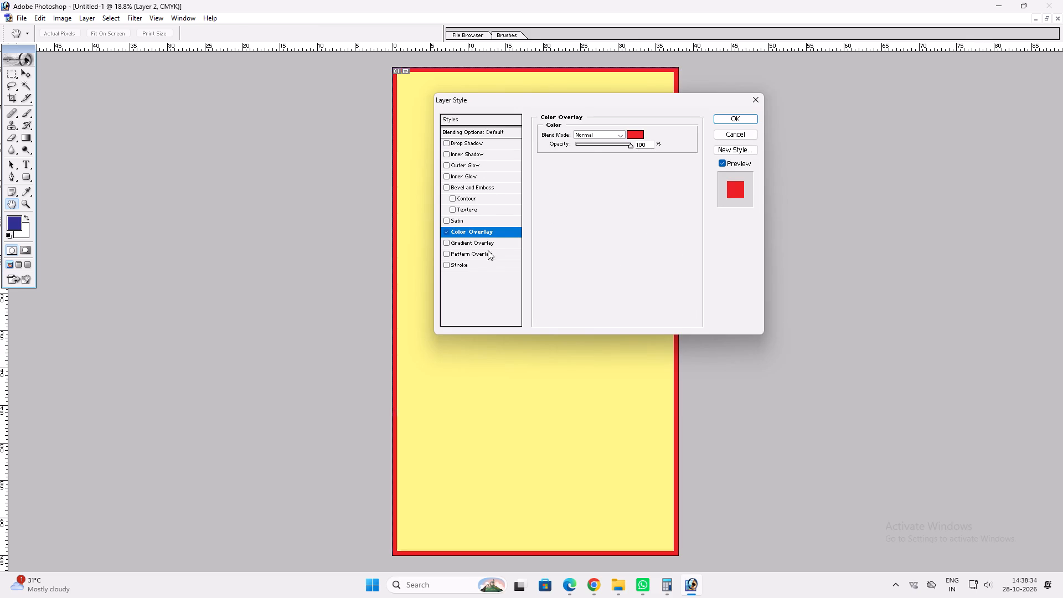
pyautogui.click(477, 262)
pyautogui.click(572, 194)
pyautogui.moveTo(462, 272); pyautogui.dragTo(302, 113)
pyautogui.press('Return')
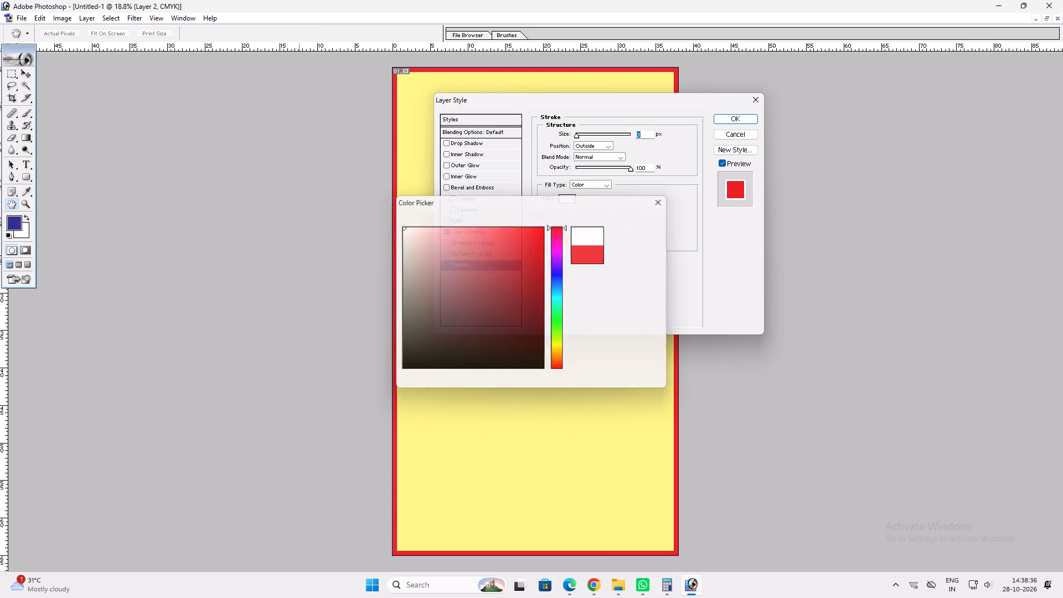
pyautogui.scroll(12, 561, 177)
pyautogui.hotkey('ctrl', 'Return')
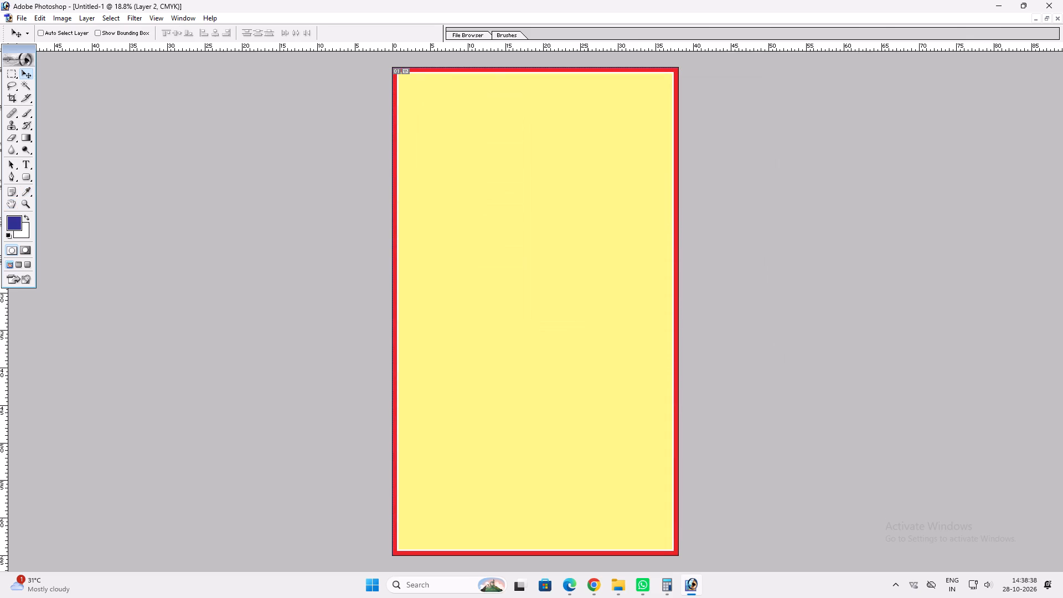
# Return to the Pariwar Mobile 5x3= 2 Backlite board, undo the stray moves made on it, and close it.
pyautogui.press('f')
pyautogui.press('f')
pyautogui.press('f')
pyautogui.press('f')
pyautogui.press('f')
pyautogui.press('f')
pyautogui.click(605, 204)
pyautogui.press('v')
pyautogui.rightClick(592, 179)
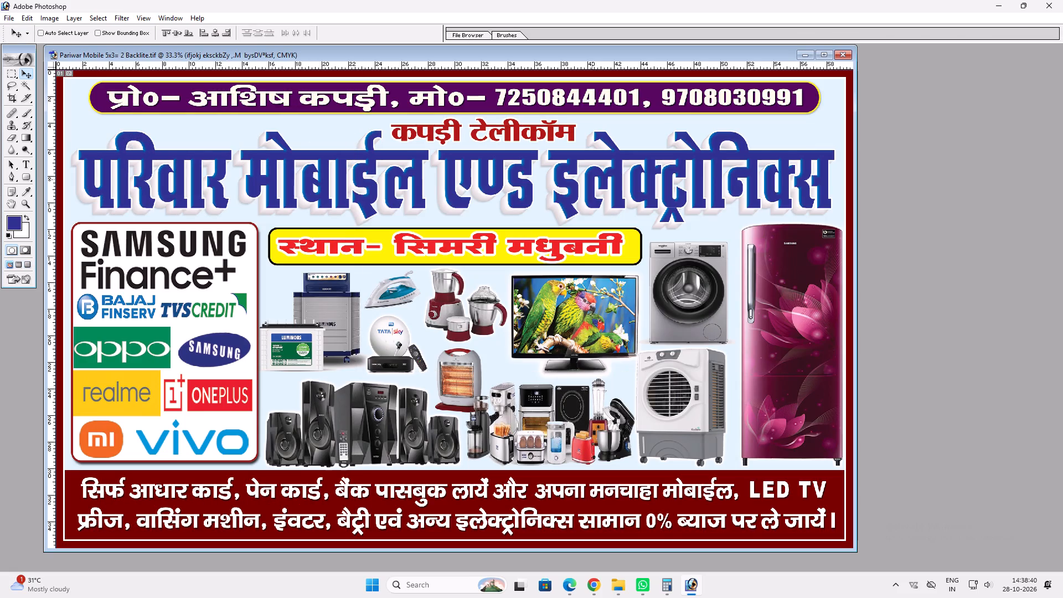
pyautogui.click(606, 187)
pyautogui.moveTo(591, 183); pyautogui.dragTo(613, 189)
pyautogui.hotkey('ctrl', 'z')
pyautogui.moveTo(569, 56); pyautogui.dragTo(843, 83)
pyautogui.moveTo(765, 198); pyautogui.dragTo(770, 208)
pyautogui.hotkey('ctrl', 'z')
pyautogui.hotkey('ctrl', 'w')
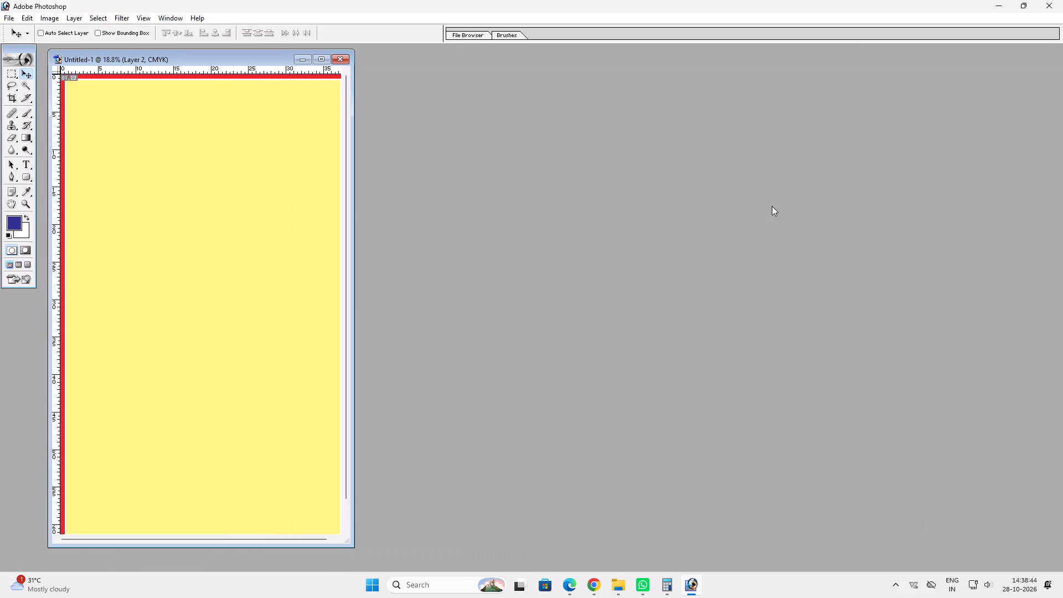
# Open all the designs in the pariwar Mobile folder together, from 1.5x1.5= 10 Sheet Sticker through Pariwar Mobile 40x4= 1 pc.
pyautogui.keyDown('ctrl'); pyautogui.doubleClick(689, 166); pyautogui.keyUp('ctrl')
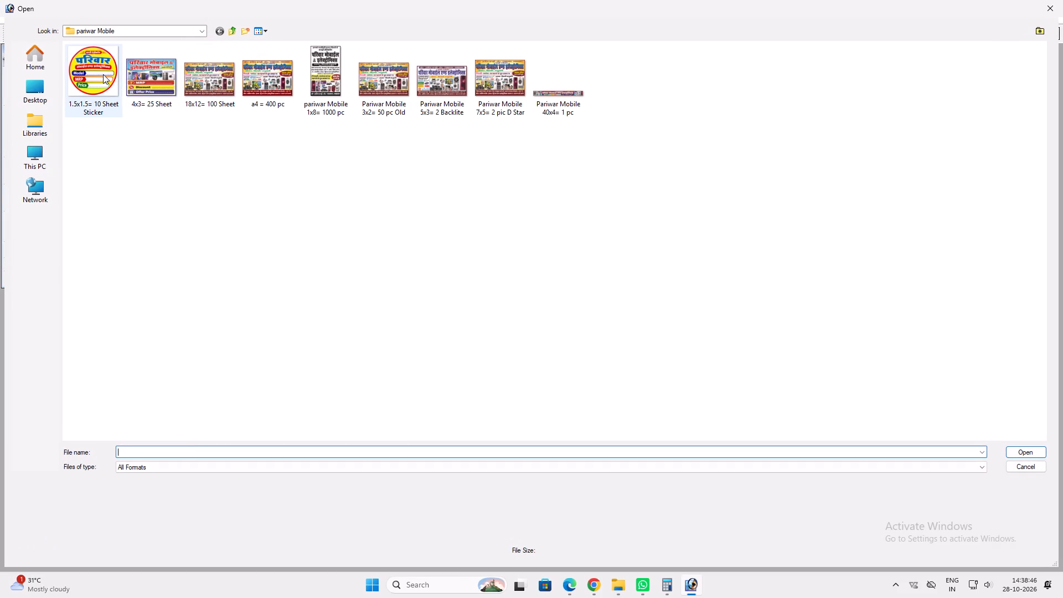
pyautogui.click(103, 74)
pyautogui.keyDown('shift'); pyautogui.click(555, 92); pyautogui.keyUp('shift')
pyautogui.press('Return')
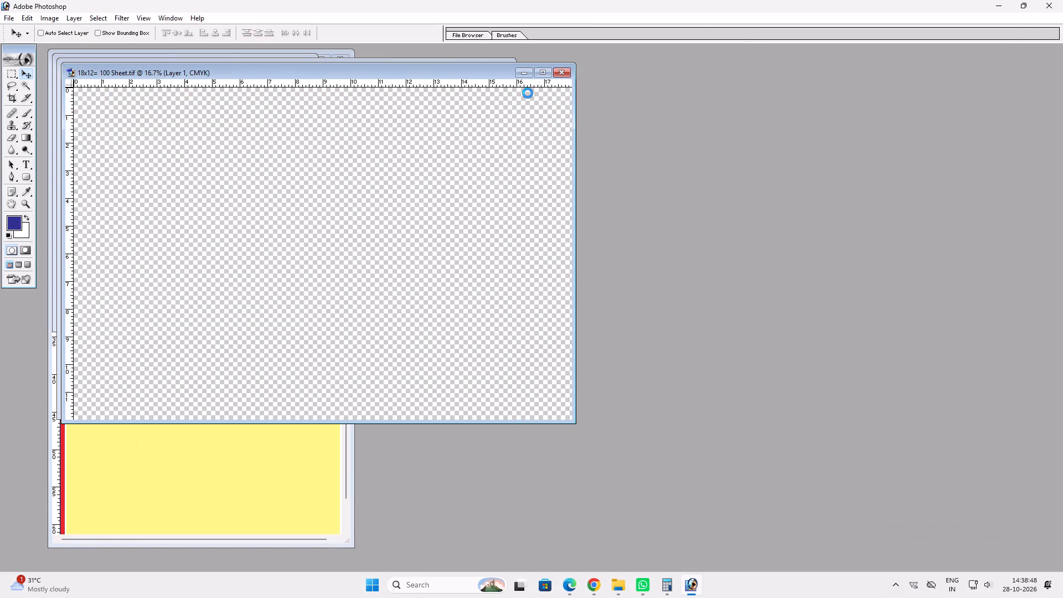
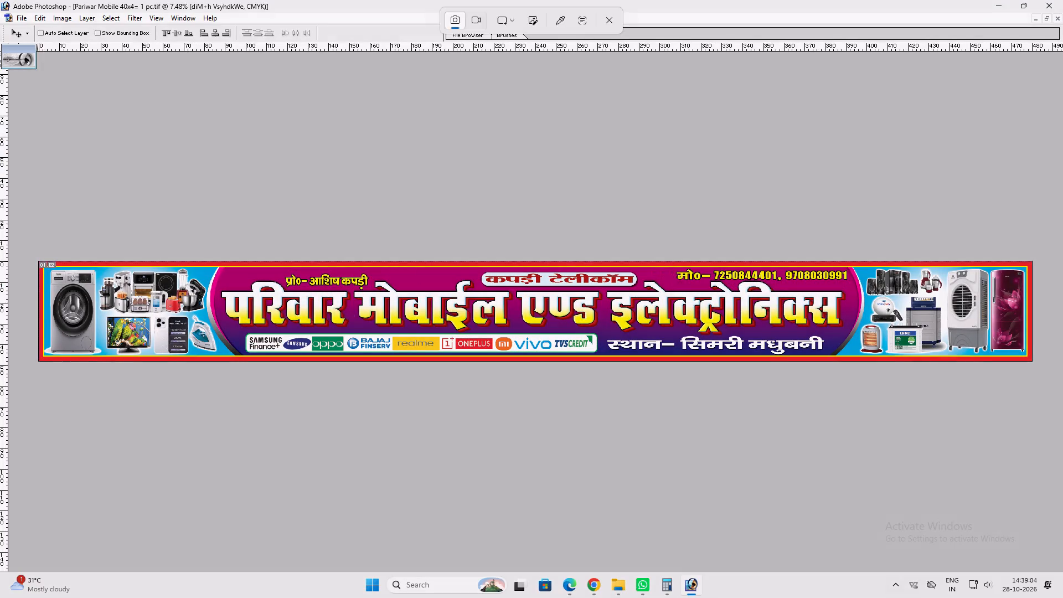
# Capture a rectangular screenshot of the entire Pariwar Mobile shop banner, from corner to corner including its red border.
pyautogui.moveTo(36, 260); pyautogui.dragTo(1035, 360)
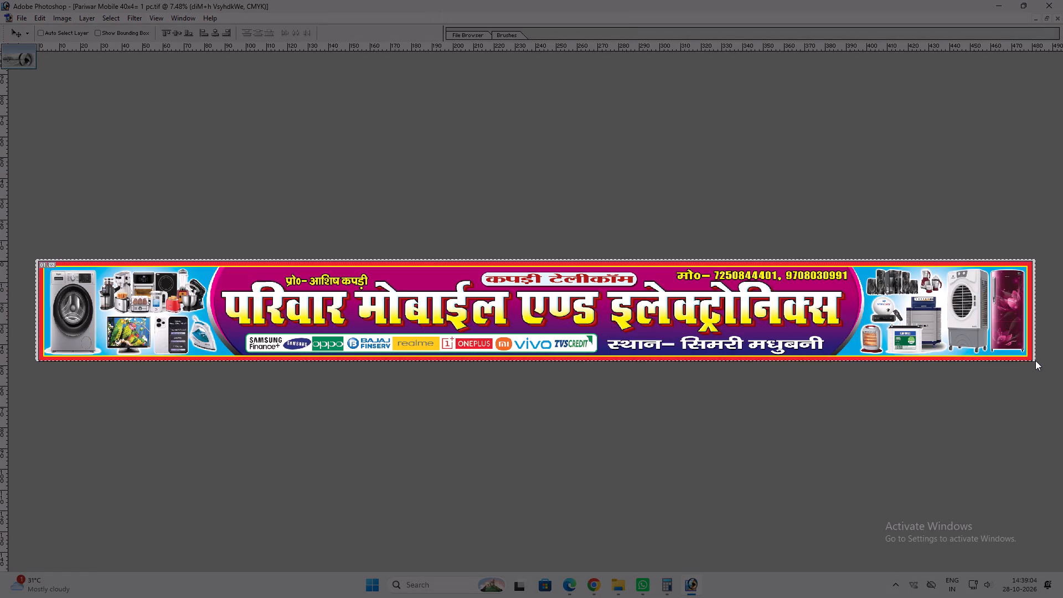
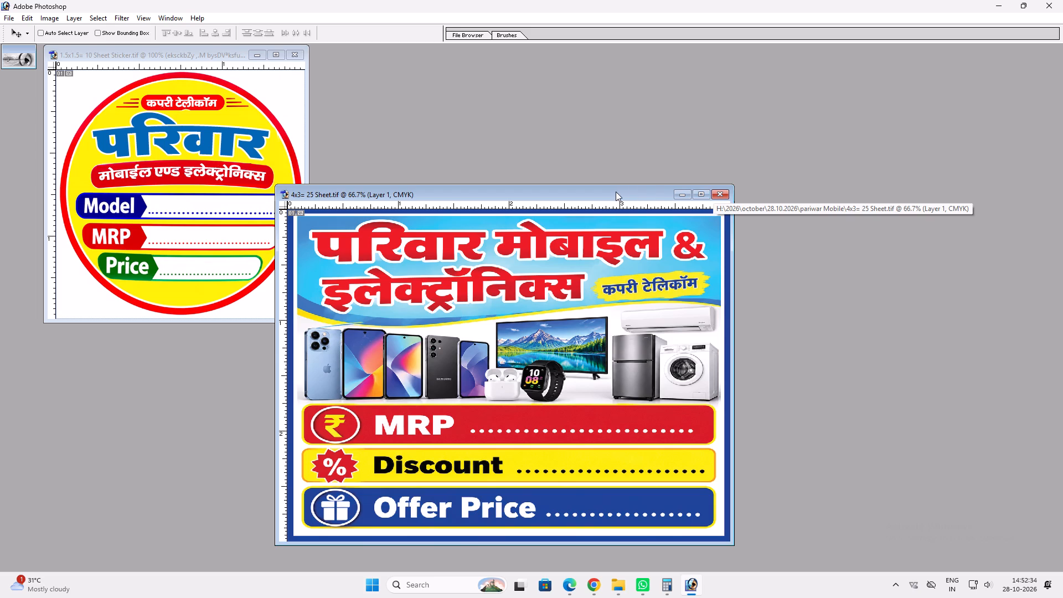
# Close the 4x3= 25 Sheet banner and the 1.5x1.5= 10 Sheet Sticker documents.
pyautogui.click(719, 196)
pyautogui.click(296, 56)
# Open all nine design files in the Pariwar Mobile folder together, from the 1.5x1.5 sticker through the 40x4 banner.
pyautogui.doubleClick(354, 135)
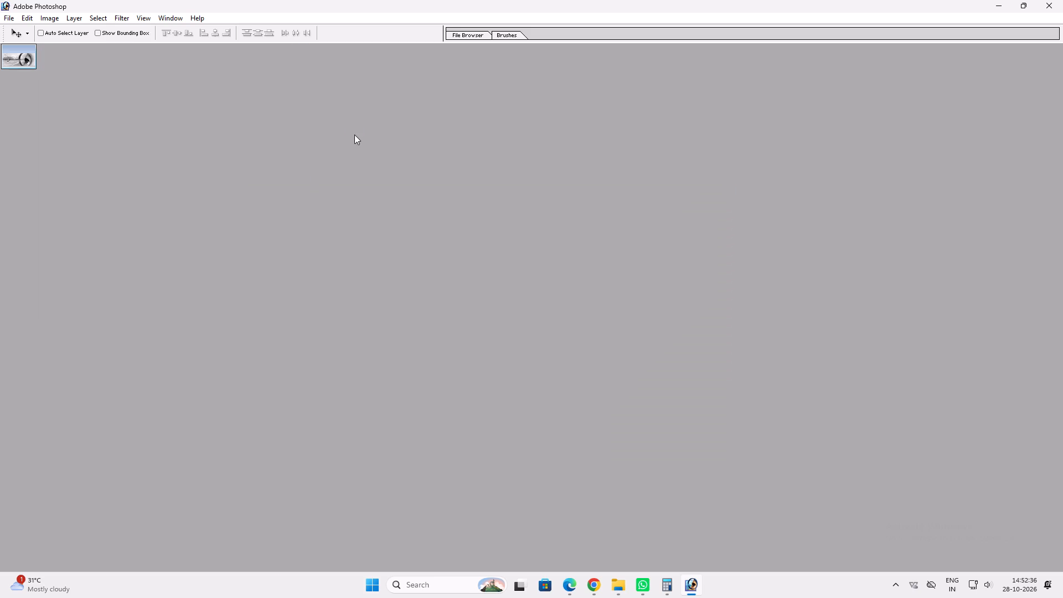
pyautogui.moveTo(654, 183); pyautogui.dragTo(74, 70)
pyautogui.press('Return')
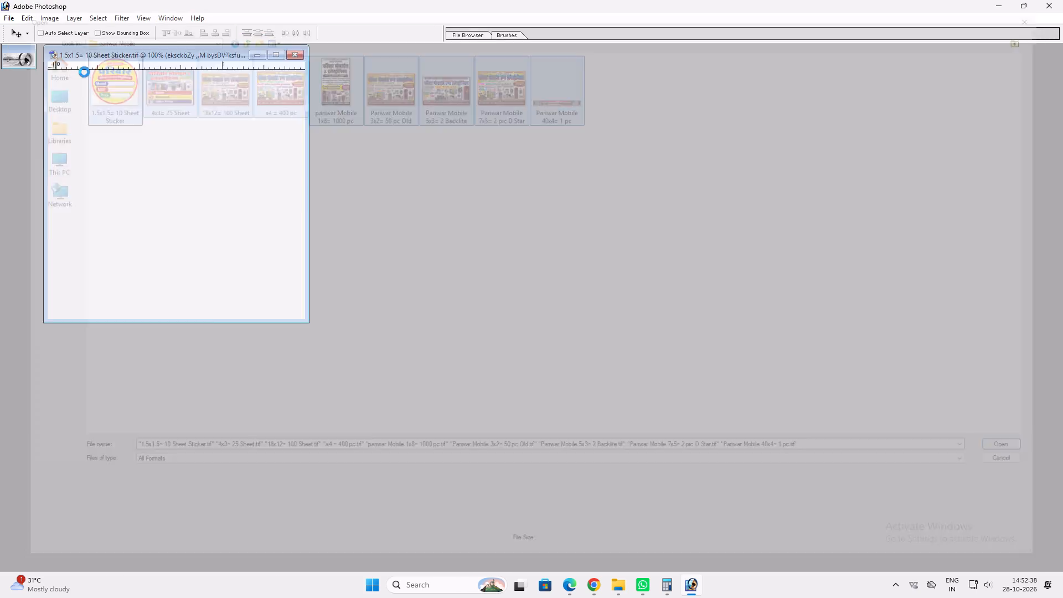
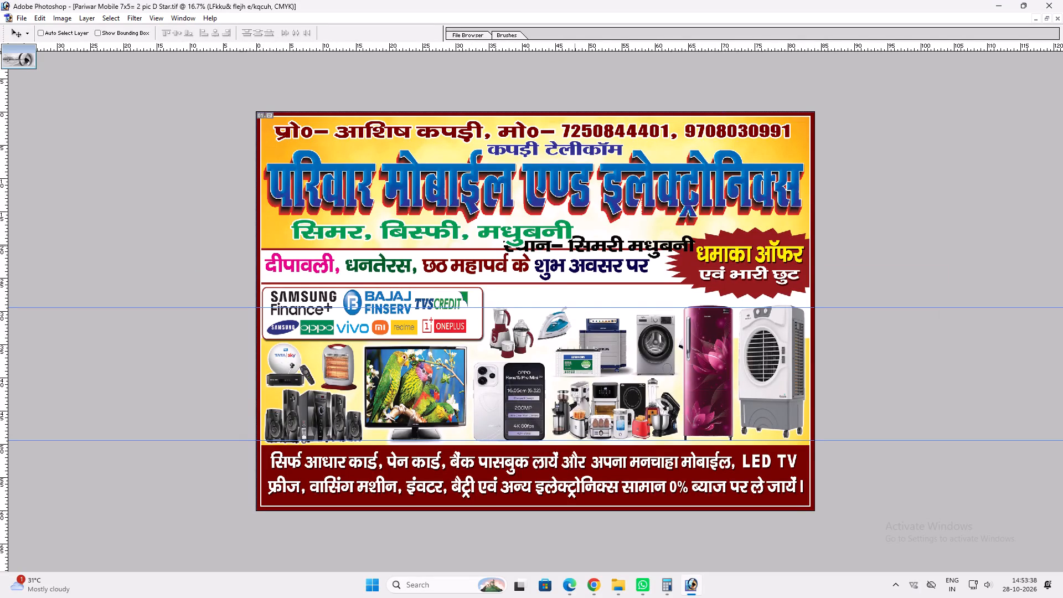
# Delete the black "स्थान– सिमरी मधुबनी" text layer that overlaps the green address line on the 7x5 banner.
pyautogui.hotkey('ctrl', 'z')
pyautogui.hotkey('alt', 'l')
pyautogui.hotkey('alt', 'l')
pyautogui.hotkey('alt', 'l')
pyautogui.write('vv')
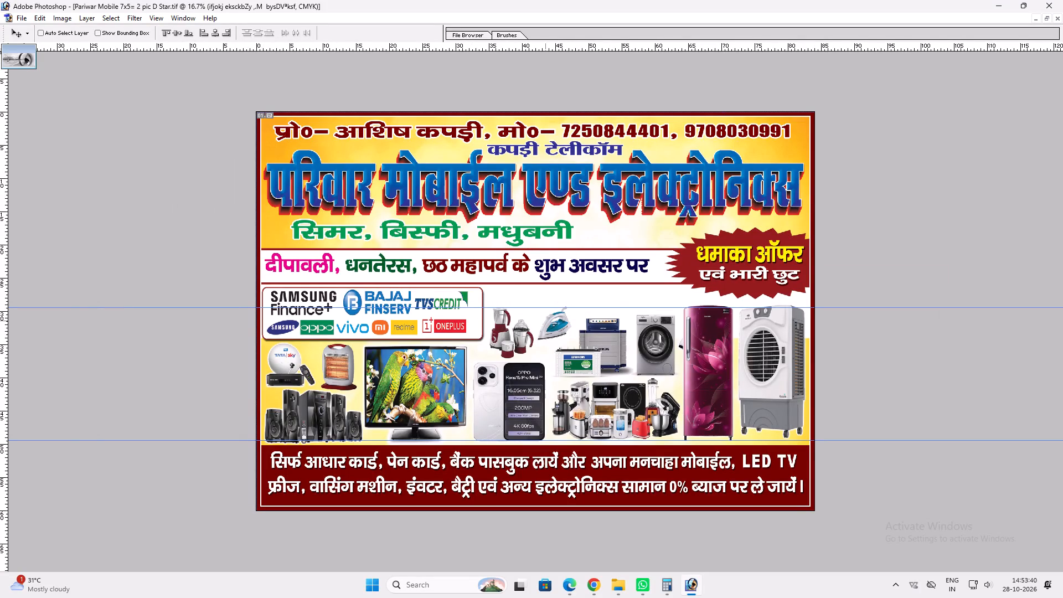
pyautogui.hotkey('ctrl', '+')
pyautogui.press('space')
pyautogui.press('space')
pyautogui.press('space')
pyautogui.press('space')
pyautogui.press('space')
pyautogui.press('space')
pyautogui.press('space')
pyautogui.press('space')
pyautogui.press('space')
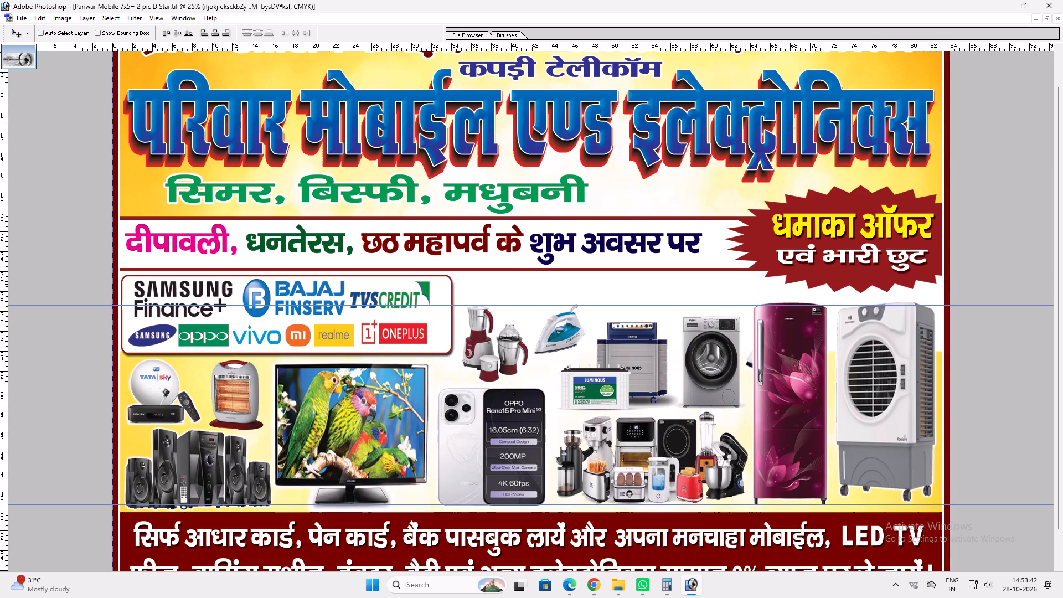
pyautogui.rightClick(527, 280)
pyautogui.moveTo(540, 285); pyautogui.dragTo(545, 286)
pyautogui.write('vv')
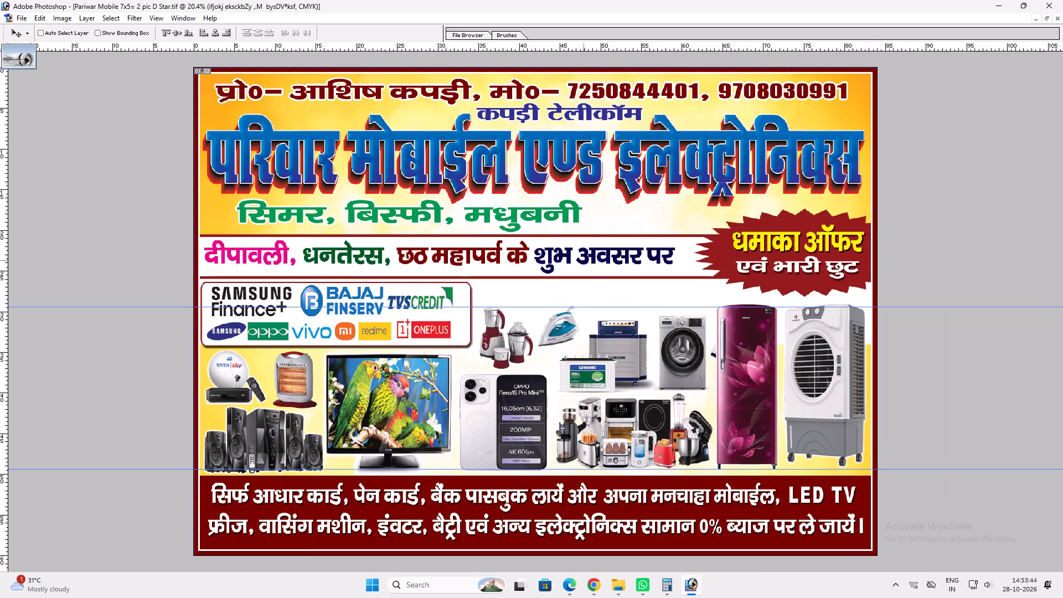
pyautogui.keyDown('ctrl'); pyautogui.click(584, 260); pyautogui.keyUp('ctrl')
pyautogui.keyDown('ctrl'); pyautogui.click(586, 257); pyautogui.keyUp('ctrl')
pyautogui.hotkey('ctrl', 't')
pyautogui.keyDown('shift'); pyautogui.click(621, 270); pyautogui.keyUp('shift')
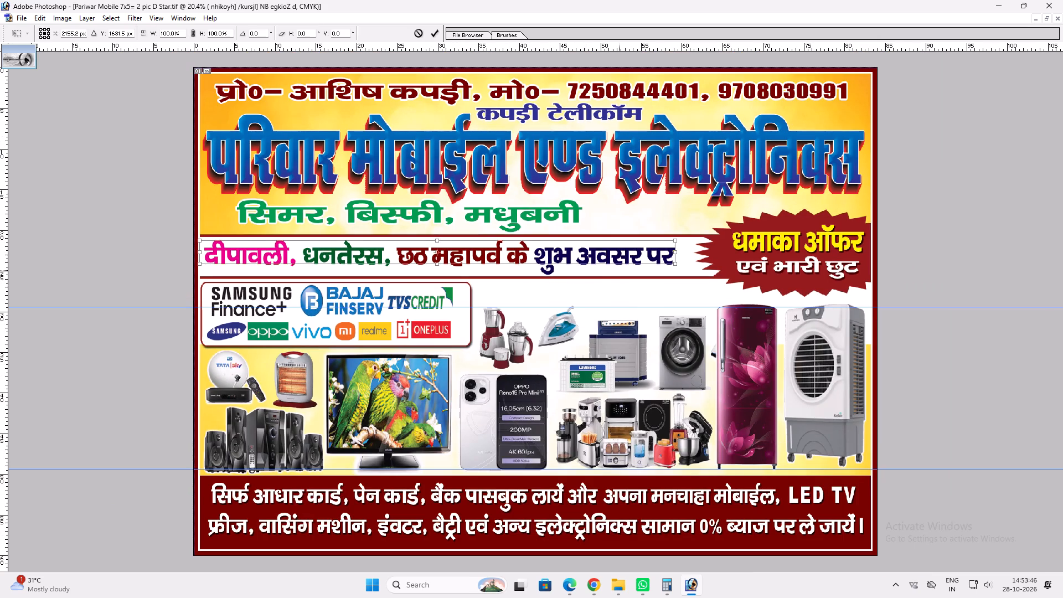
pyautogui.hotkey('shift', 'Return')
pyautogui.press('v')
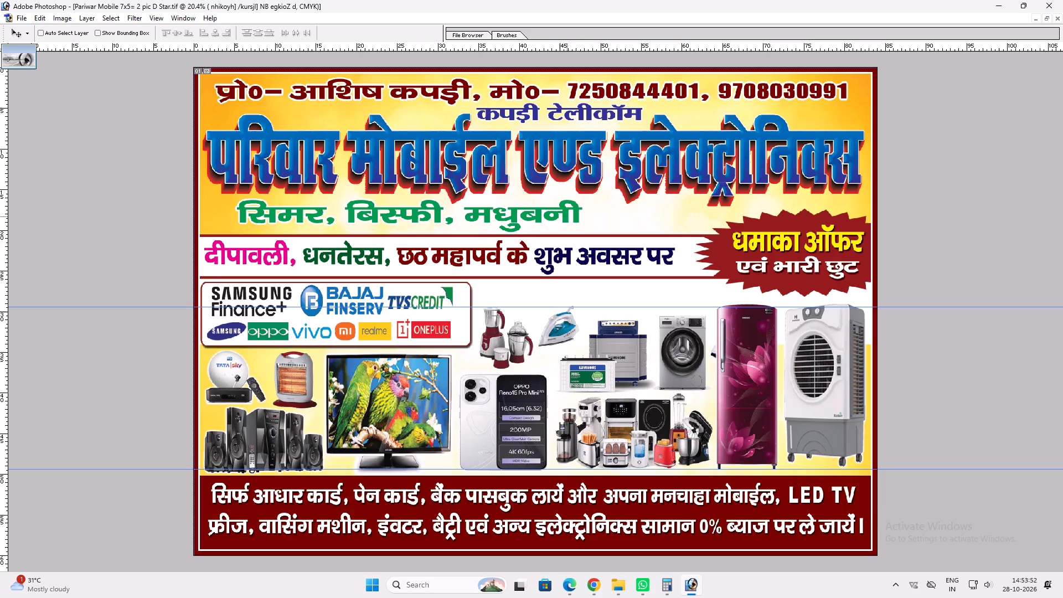
# Move the green "सिमर, बिस्फी, मधुबनी" line below the festival text, above the appliances, and shrink it to fit beside the logo box.
pyautogui.keyDown('ctrl'); pyautogui.click(565, 216); pyautogui.keyUp('ctrl')
pyautogui.moveTo(565, 216); pyautogui.dragTo(668, 293)
pyautogui.hotkey('ctrl', 't')
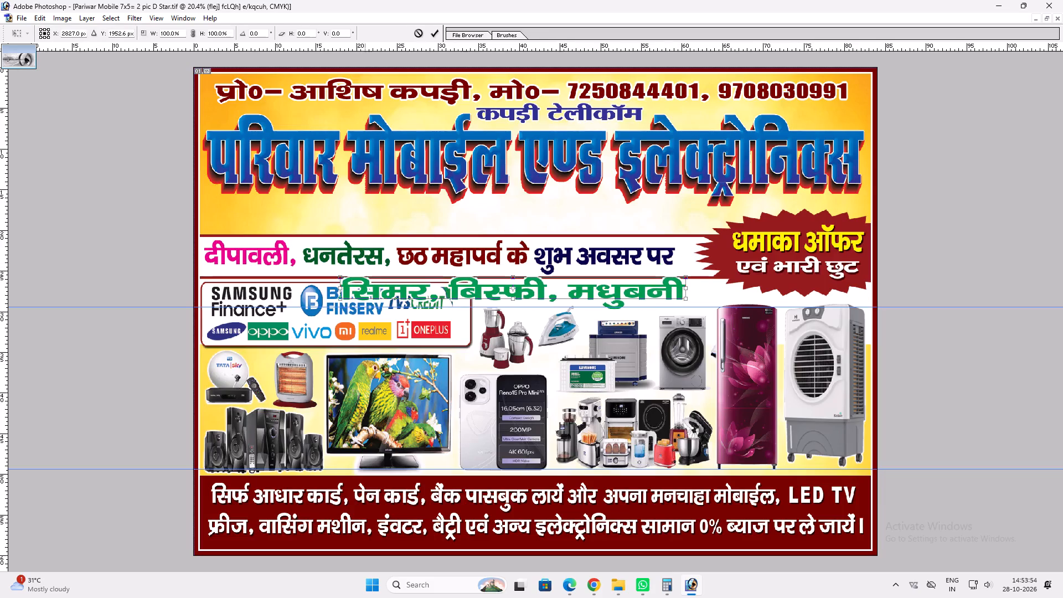
pyautogui.keyDown('shift'); pyautogui.moveTo(342, 277); pyautogui.dragTo(492, 282); pyautogui.keyUp('shift')
pyautogui.hotkey('shift', 'Return')
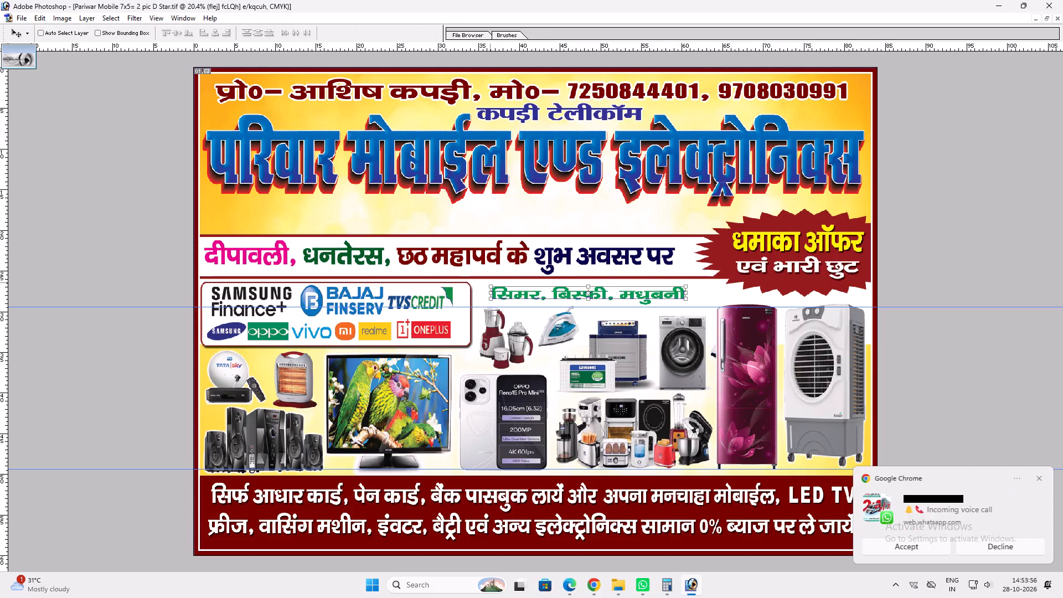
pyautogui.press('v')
pyautogui.hotkey('ctrl', 't')
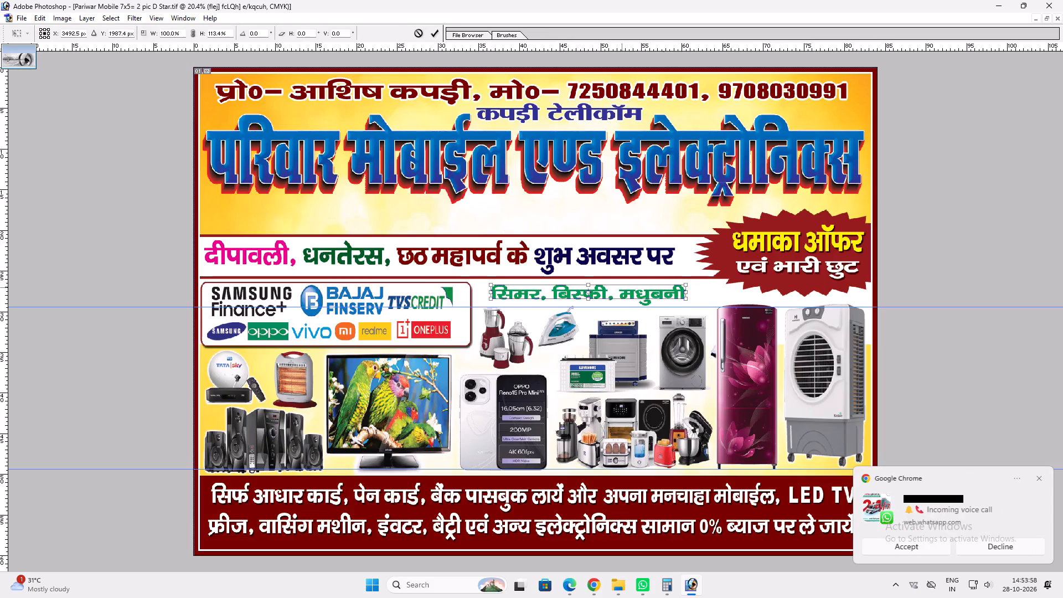
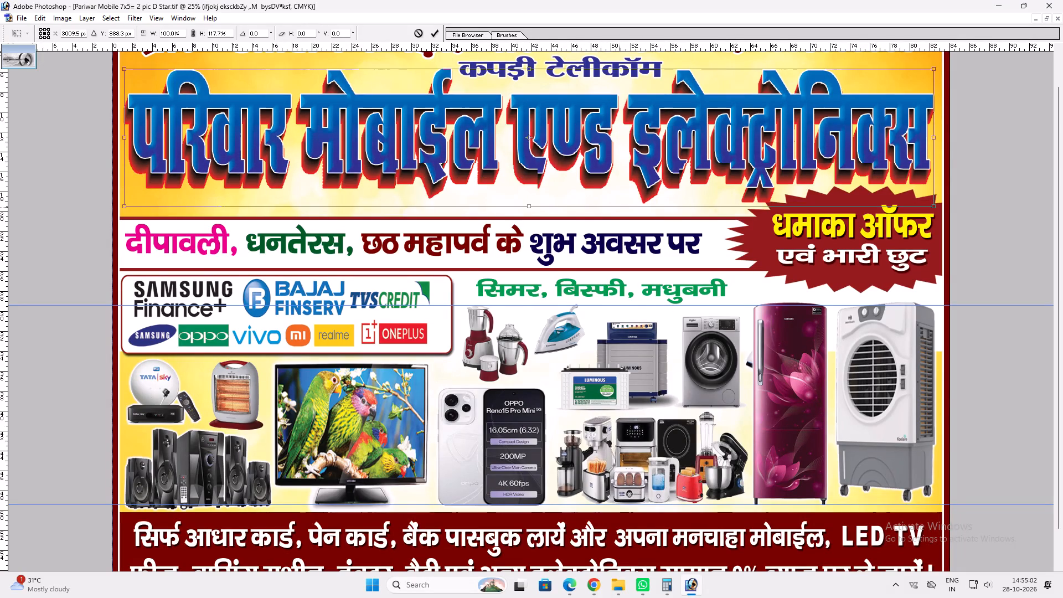
# Stretch the blue परिवार मोबाईल एण्ड इलेक्ट्रोनिक्स heading vertically to about 129.5% height, and shorten it slightly from its lower edge.
pyautogui.keyDown('shift'); pyautogui.moveTo(620, 209); pyautogui.dragTo(620, 215); pyautogui.keyUp('shift')
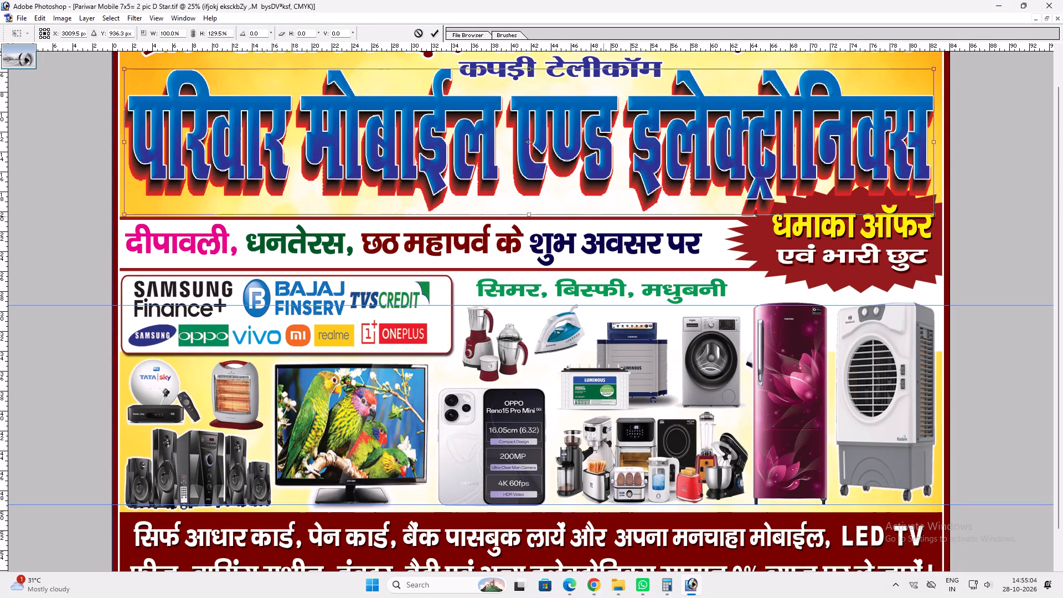
pyautogui.press('Return')
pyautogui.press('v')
pyautogui.keyDown('ctrl'); pyautogui.click(757, 190); pyautogui.keyUp('ctrl')
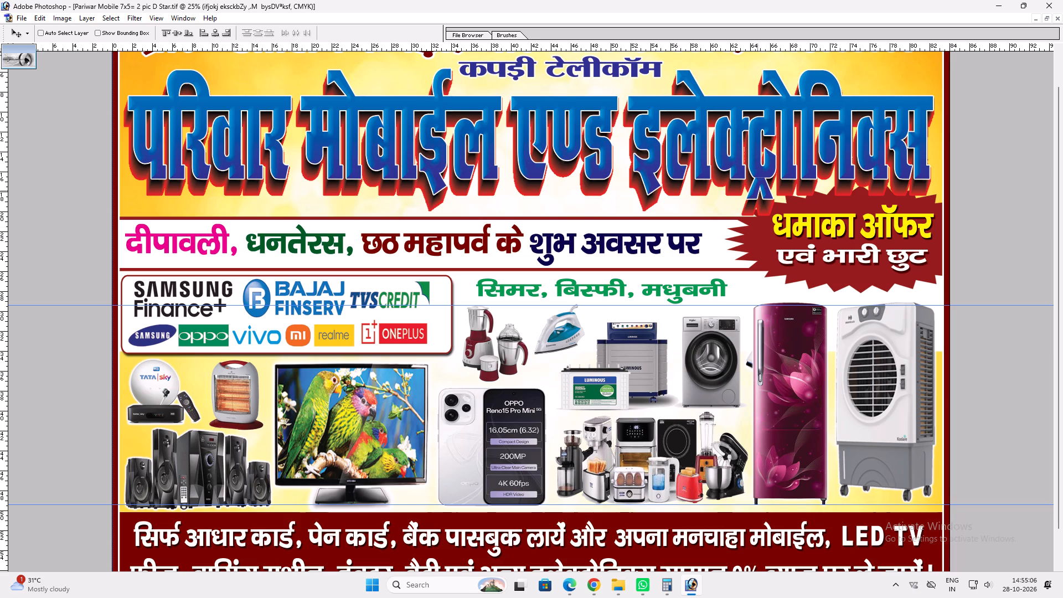
pyautogui.hotkey('ctrl', 't')
pyautogui.keyDown('shift'); pyautogui.moveTo(765, 218); pyautogui.dragTo(767, 206); pyautogui.keyUp('shift')
pyautogui.hotkey('shift', 'Return')
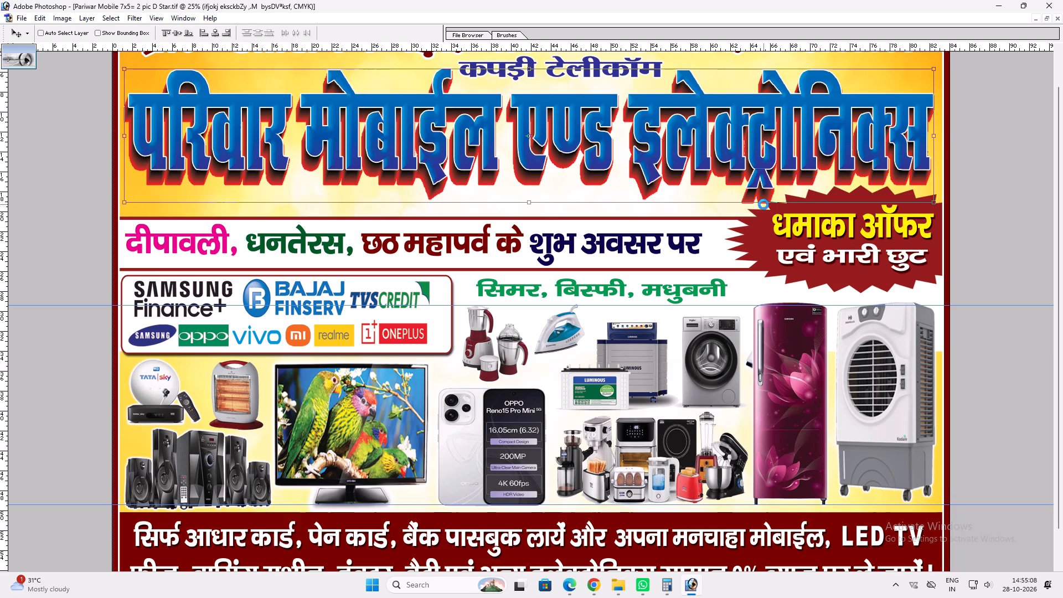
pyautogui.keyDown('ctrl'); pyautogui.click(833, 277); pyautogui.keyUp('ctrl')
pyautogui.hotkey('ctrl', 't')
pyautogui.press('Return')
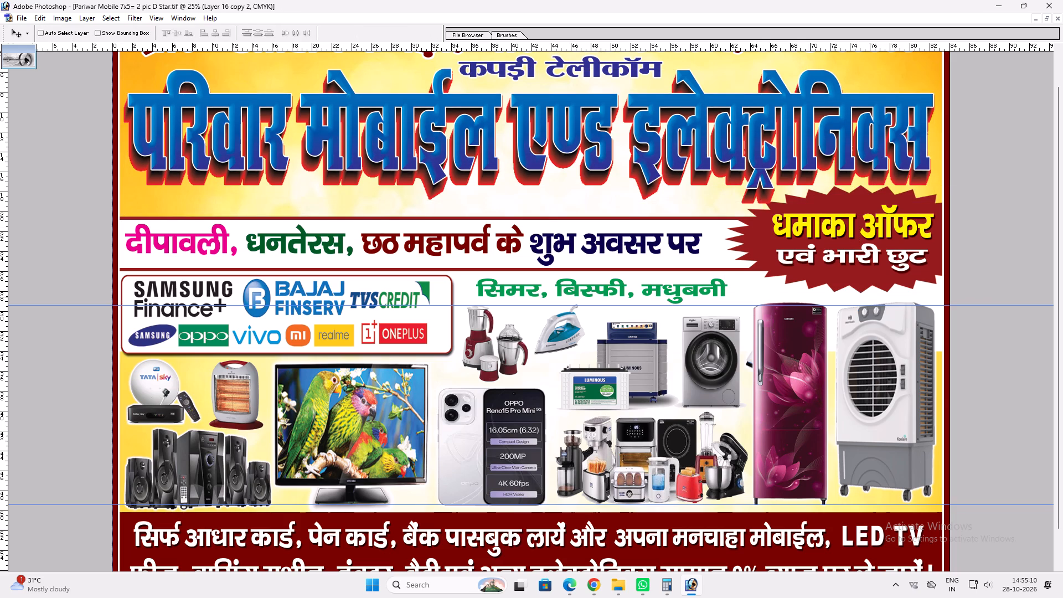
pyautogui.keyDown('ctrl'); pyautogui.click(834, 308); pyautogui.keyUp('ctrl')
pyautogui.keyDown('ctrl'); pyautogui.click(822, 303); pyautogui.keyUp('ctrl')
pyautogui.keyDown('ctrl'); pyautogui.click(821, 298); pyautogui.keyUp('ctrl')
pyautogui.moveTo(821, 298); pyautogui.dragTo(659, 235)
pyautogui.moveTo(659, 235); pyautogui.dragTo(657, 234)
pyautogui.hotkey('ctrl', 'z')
# Reduce the height of the red "धमाका ऑफर" starburst with its text, and centre it on the white festival greeting strip.
pyautogui.rightClick(874, 259)
pyautogui.click(889, 263)
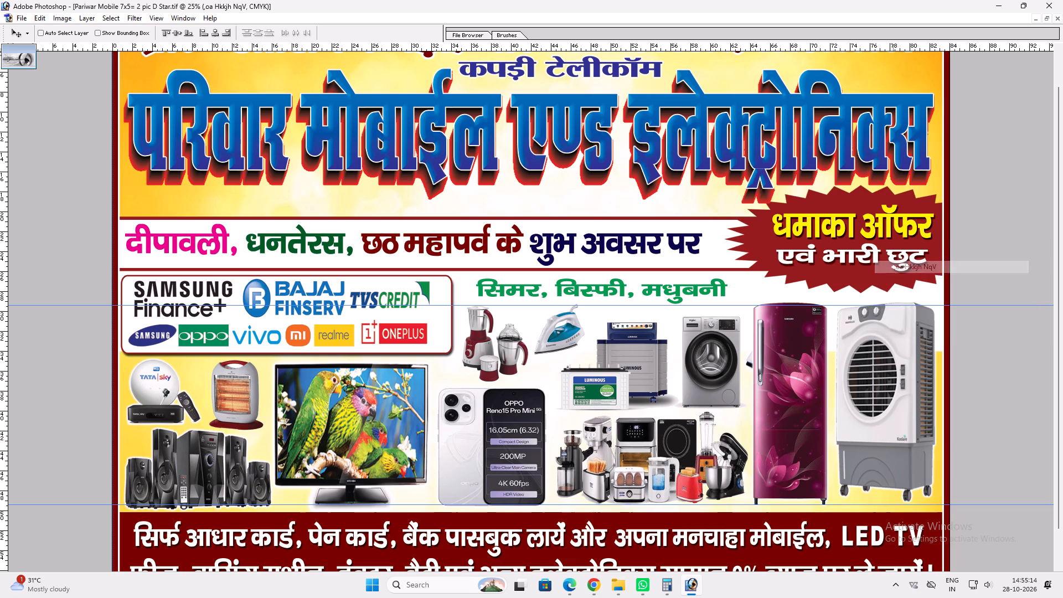
pyautogui.hotkey('ctrl', 't')
pyautogui.hotkey('shift', 'Return')
pyautogui.press('v')
pyautogui.keyDown('ctrl'); pyautogui.keyDown('shift'); pyautogui.click(865, 283); pyautogui.keyUp('shift'); pyautogui.keyUp('ctrl')
pyautogui.hotkey('ctrl', 't')
pyautogui.keyDown('shift'); pyautogui.moveTo(870, 296); pyautogui.dragTo(869, 272); pyautogui.keyUp('shift')
pyautogui.hotkey('shift', 'Return')
pyautogui.press('v')
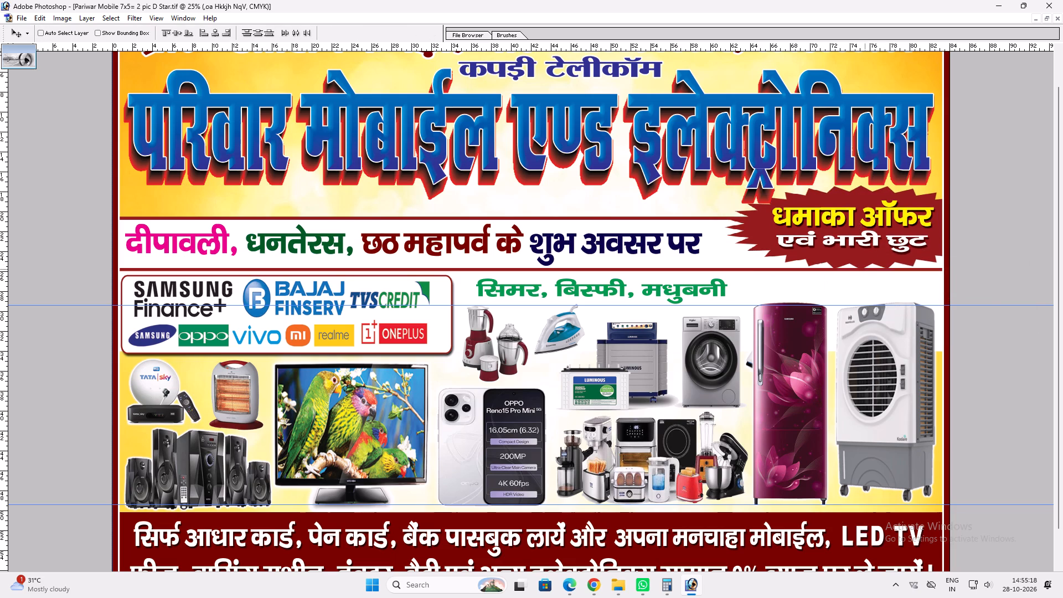
pyautogui.keyDown('shift'); pyautogui.moveTo(854, 254); pyautogui.dragTo(853, 267); pyautogui.keyUp('shift')
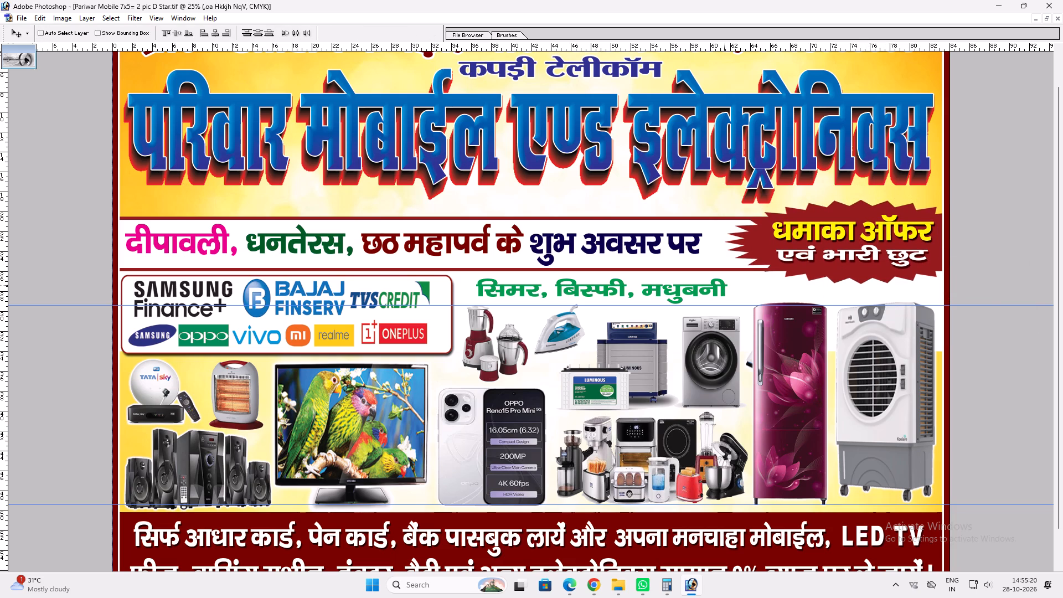
# Enlarge the green "सिमर, बिस्फी, मधुबनी" address line to fill the space between the brand logo box and the refrigerator.
pyautogui.keyDown('ctrl'); pyautogui.click(724, 285); pyautogui.keyUp('ctrl')
pyautogui.hotkey('ctrl', 't')
pyautogui.keyDown('shift'); pyautogui.moveTo(729, 285); pyautogui.dragTo(773, 285); pyautogui.keyUp('shift')
pyautogui.hotkey('shift', 'Return')
pyautogui.press('v')
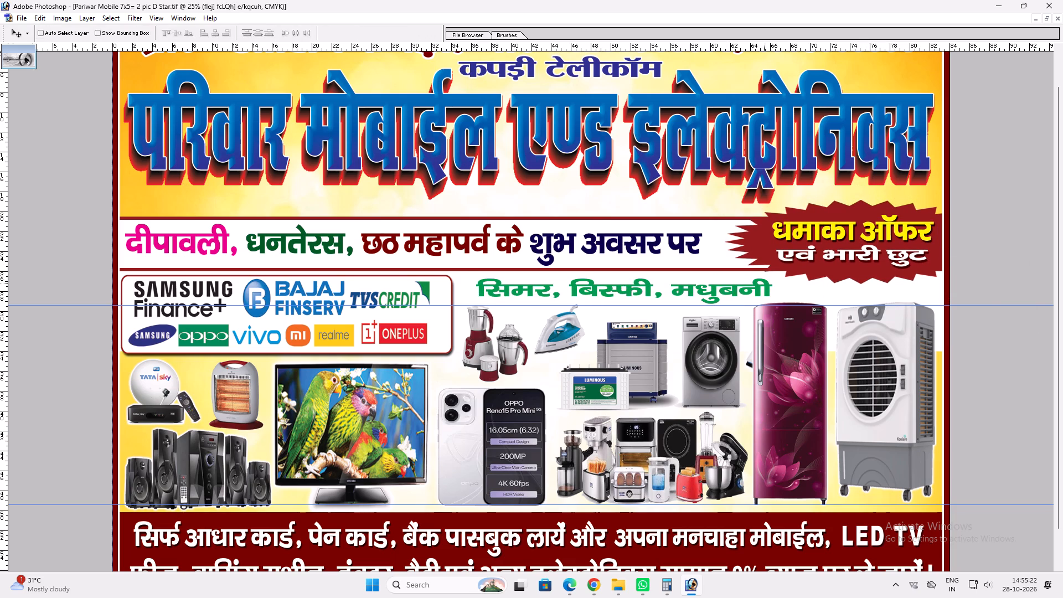
pyautogui.hotkey('ctrl', 't')
pyautogui.keyDown('shift'); pyautogui.moveTo(606, 277); pyautogui.dragTo(615, 275); pyautogui.keyUp('shift')
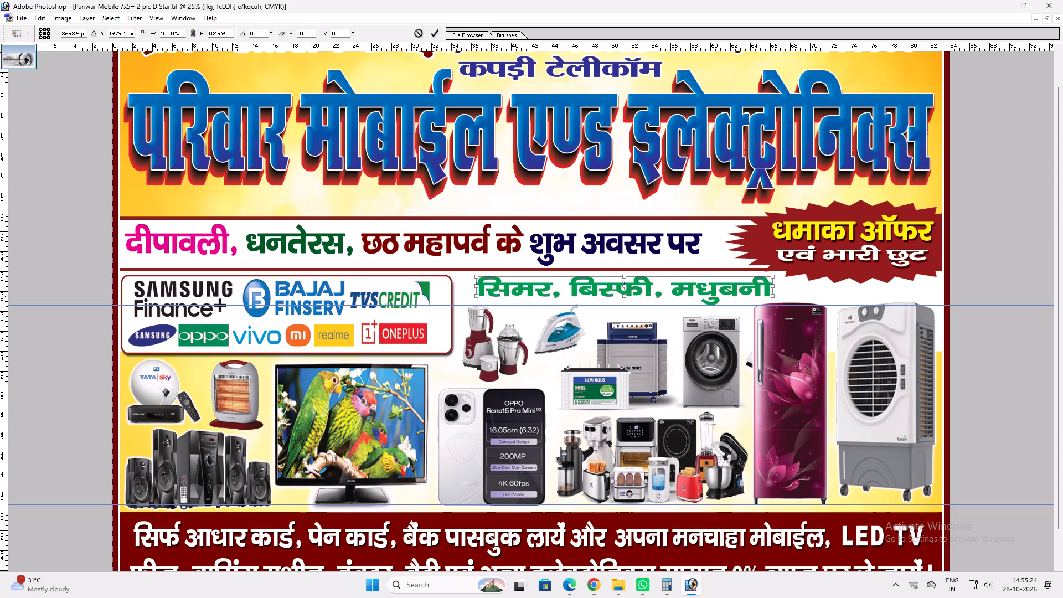
pyautogui.keyDown('shift'); pyautogui.moveTo(481, 296); pyautogui.dragTo(461, 299); pyautogui.keyUp('shift')
pyautogui.hotkey('shift', 'Return')
pyautogui.press('v')
pyautogui.hotkey('ctrl', 't')
pyautogui.moveTo(672, 305); pyautogui.dragTo(667, 306)
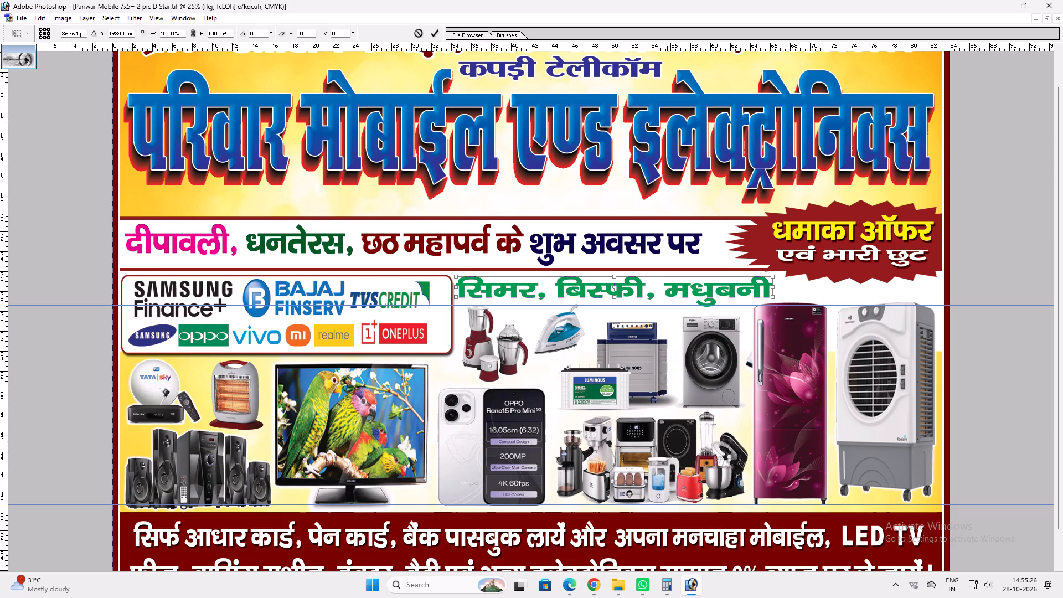
pyautogui.moveTo(667, 306); pyautogui.dragTo(665, 306)
pyautogui.hotkey('shift', 'Return')
pyautogui.press('v')
# Save the Pariwar Mobile 7x5= 2 pic D Star banner and close it.
pyautogui.press('space')
pyautogui.press('space')
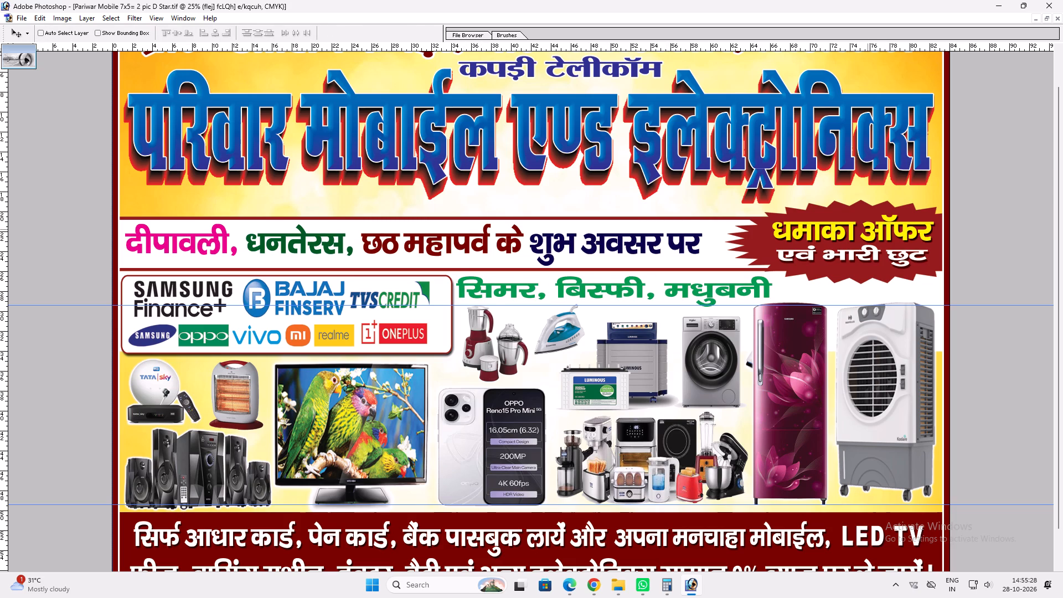
pyautogui.press('space')
pyautogui.press('space')
pyautogui.press('space')
pyautogui.press('space')
pyautogui.press('space')
pyautogui.press('space')
pyautogui.press('space')
pyautogui.press('space')
pyautogui.press('space')
pyautogui.press('space')
pyautogui.press('space')
pyautogui.press('space')
pyautogui.rightClick(845, 220)
pyautogui.click(864, 226)
pyautogui.hotkey('ctrl', 's')
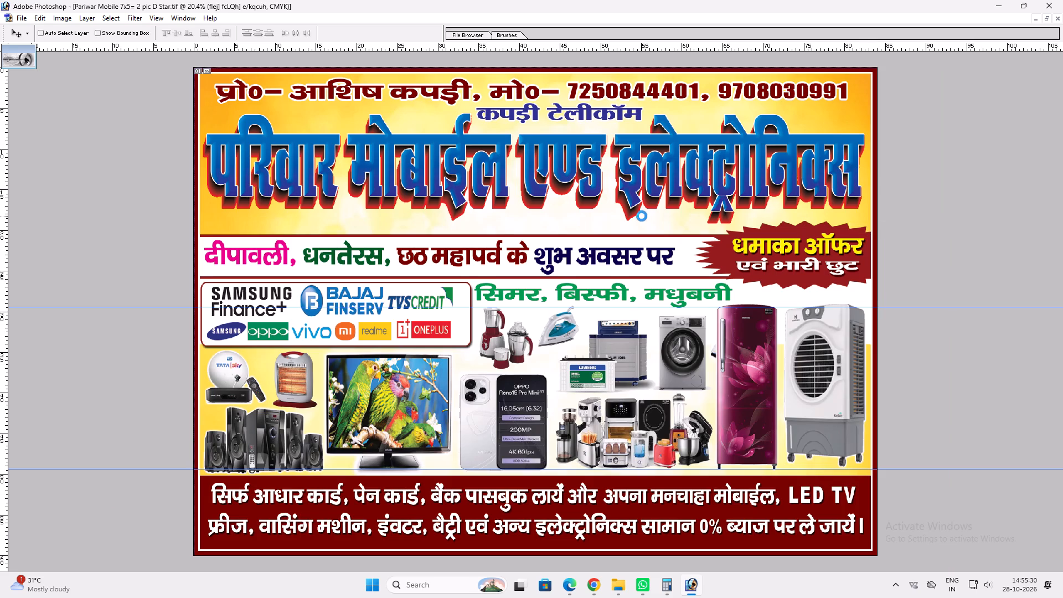
pyautogui.hotkey('ctrl', 's')
pyautogui.hotkey('ctrl', 's')
pyautogui.hotkey('ctrl', 'w')
# Delete the Samsung Finance+ logo from the brand box of the Pariwar Mobile 5x3= 2 Backlite banner.
pyautogui.hotkey('ctrl', '0')
pyautogui.press('v')
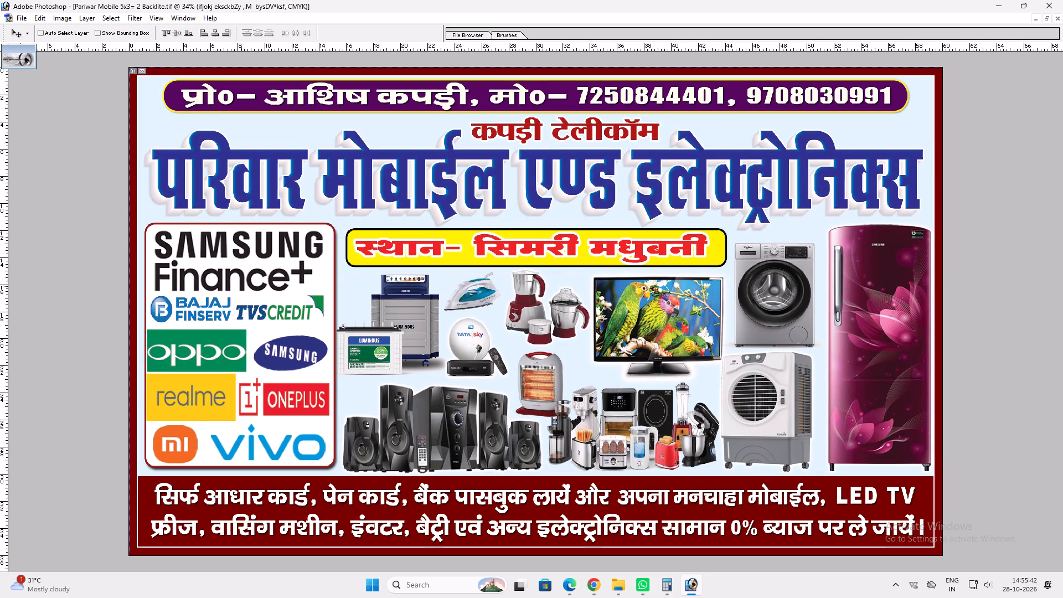
pyautogui.keyDown('ctrl'); pyautogui.rightClick(235, 273); pyautogui.keyUp('ctrl')
pyautogui.keyDown('ctrl'); pyautogui.rightClick(236, 270); pyautogui.keyUp('ctrl')
pyautogui.click(248, 275)
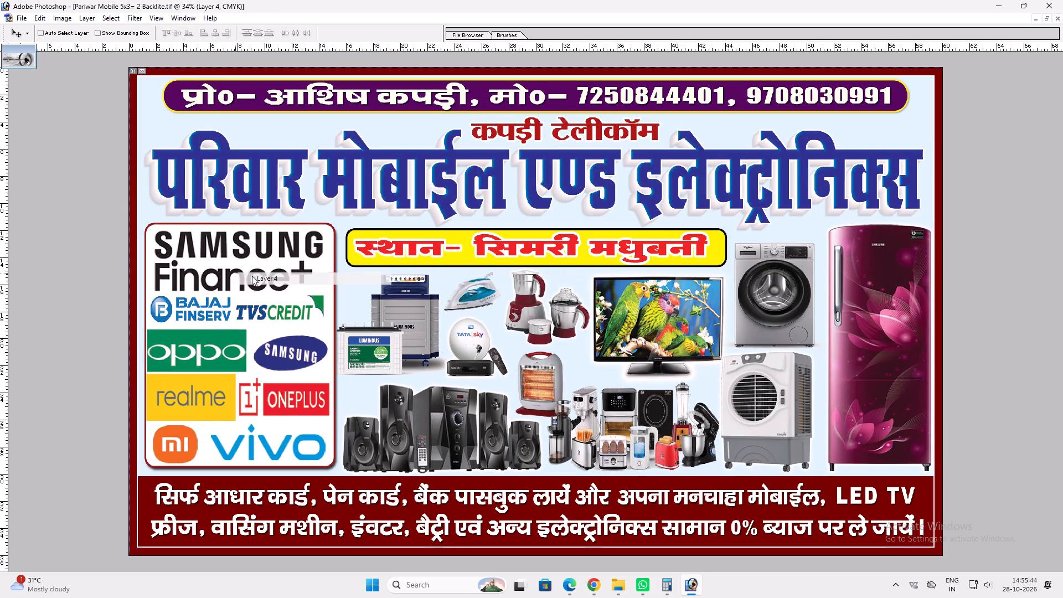
pyautogui.moveTo(240, 270); pyautogui.dragTo(263, 277)
pyautogui.hotkey('ctrl', 'z')
pyautogui.hotkey('alt', 'l')
pyautogui.hotkey('alt', 'l')
pyautogui.hotkey('alt', 'l')
pyautogui.write('fff')
# Reopen the Pariwar Mobile 7x5= 2 pic D Star file from the Pariwar Mobile folder.
pyautogui.doubleClick(960, 251)
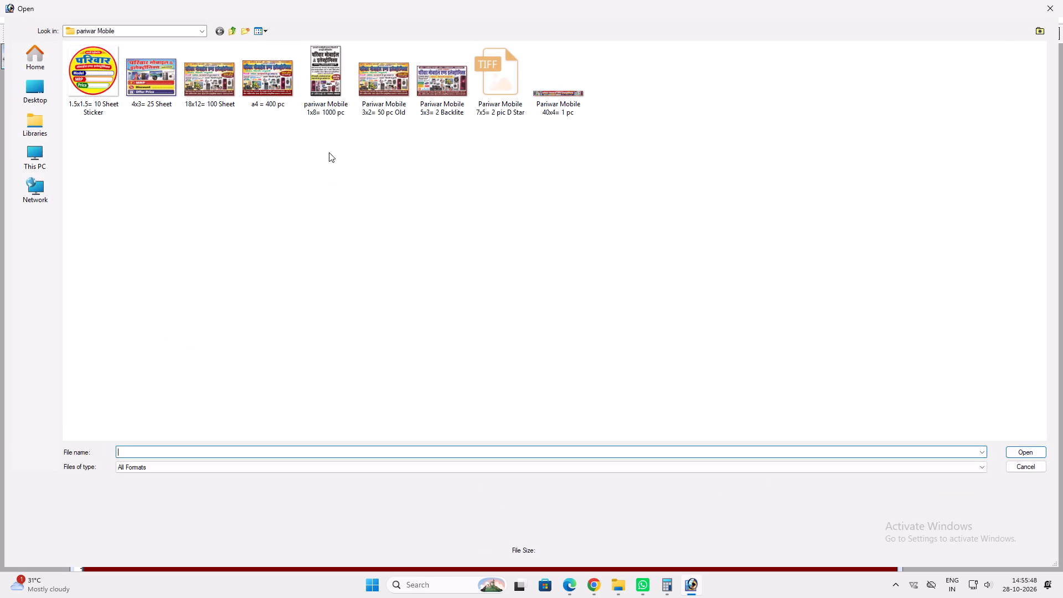
pyautogui.click(502, 94)
pyautogui.press('Return')
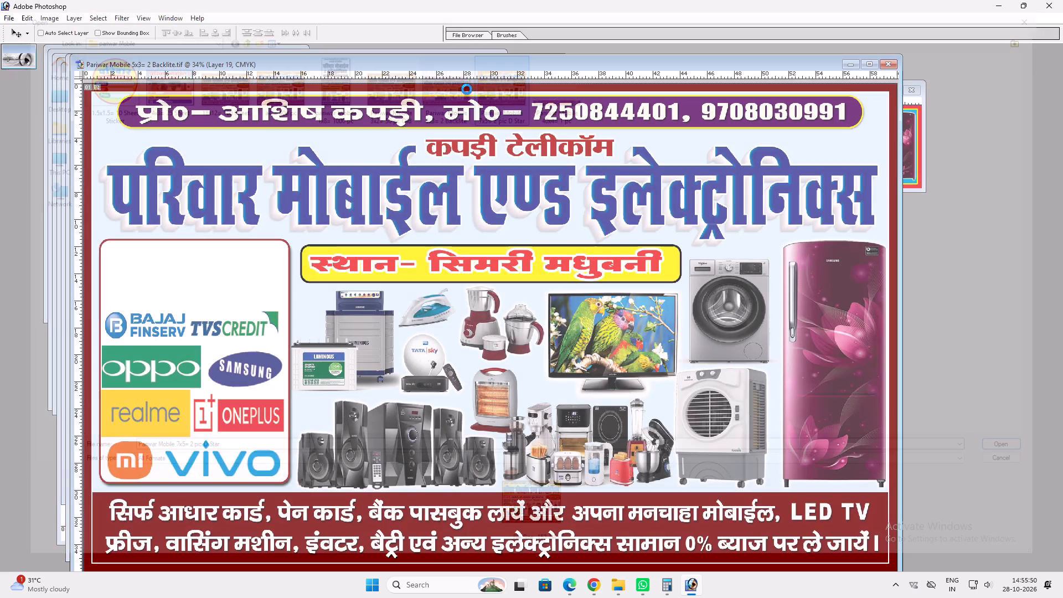
pyautogui.press('v')
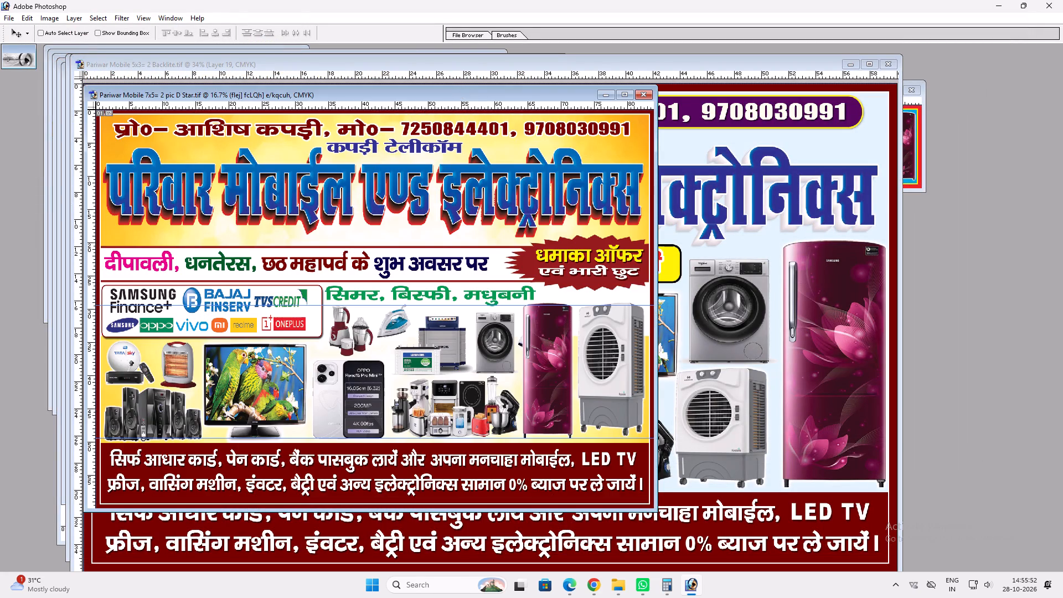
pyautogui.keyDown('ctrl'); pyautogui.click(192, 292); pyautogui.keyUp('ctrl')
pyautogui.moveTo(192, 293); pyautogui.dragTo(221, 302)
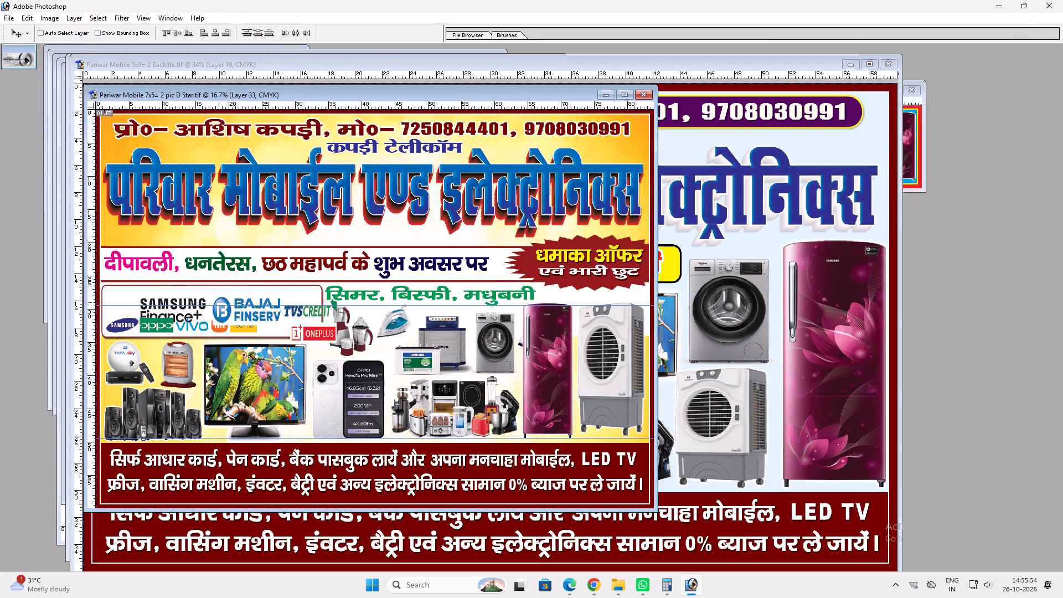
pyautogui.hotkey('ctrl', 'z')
# Copy the Bajaj Finserv logo alone from the 7x5 D Star banner into the 5x3 Backlite banner.
pyautogui.keyDown('ctrl'); pyautogui.keyDown('shift'); pyautogui.rightClick(189, 293); pyautogui.keyUp('shift'); pyautogui.keyUp('ctrl')
pyautogui.keyDown('ctrl'); pyautogui.keyDown('shift'); pyautogui.click(201, 297); pyautogui.keyUp('shift'); pyautogui.keyUp('ctrl')
pyautogui.moveTo(196, 295); pyautogui.dragTo(221, 316)
pyautogui.hotkey('ctrl', 'z')
pyautogui.moveTo(189, 294); pyautogui.dragTo(681, 324)
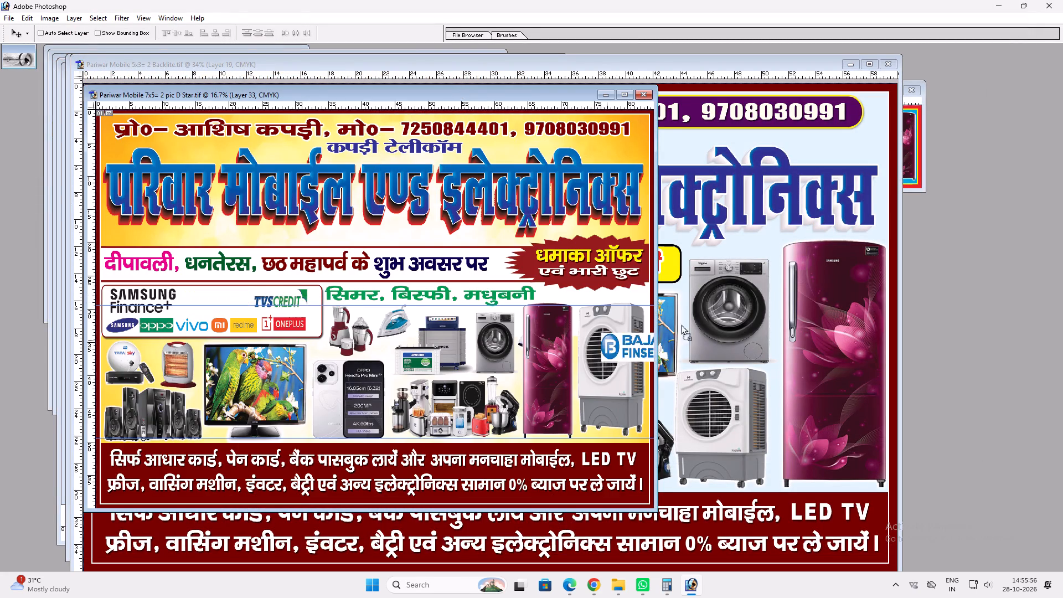
pyautogui.moveTo(681, 324); pyautogui.dragTo(718, 311)
pyautogui.press('v')
# Place the copied Bajaj Finserv logo at the top of the brand box and enlarge it across the box's width.
pyautogui.moveTo(739, 339); pyautogui.dragTo(208, 292)
pyautogui.moveTo(274, 283); pyautogui.dragTo(208, 280)
pyautogui.hotkey('ctrl', 't')
pyautogui.keyDown('shift'); pyautogui.moveTo(250, 261); pyautogui.dragTo(284, 266); pyautogui.keyUp('shift')
pyautogui.keyDown('alt'); pyautogui.keyDown('shift'); pyautogui.click(258, 249); pyautogui.keyUp('shift'); pyautogui.keyUp('alt')
pyautogui.hotkey('shift', 'Return')
pyautogui.press('v')
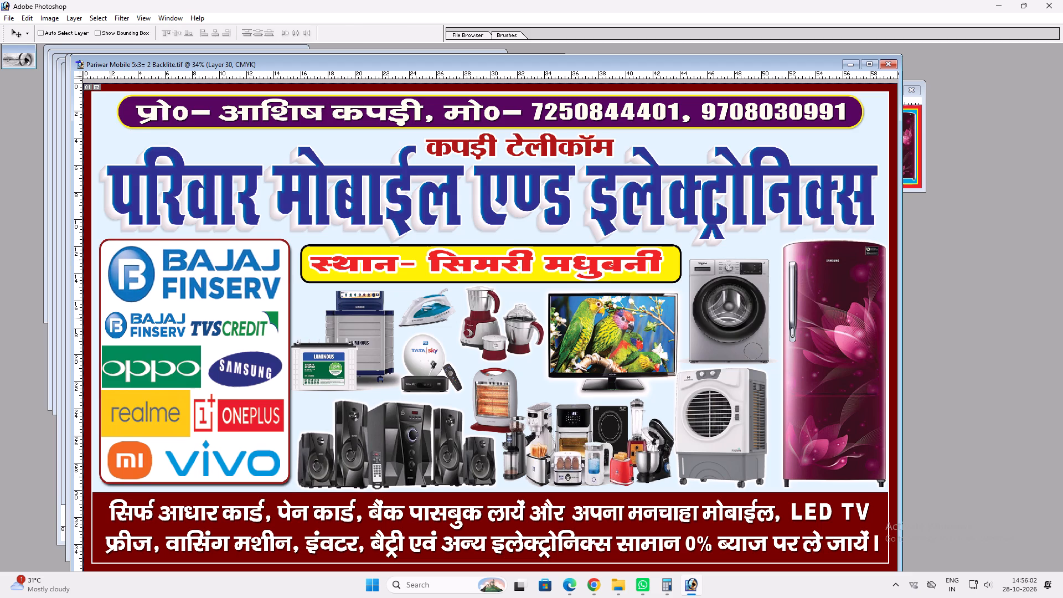
# Delete the old small Bajaj Finserv logo beside TVS Credit in the 5x3 Backlite banner.
pyautogui.keyDown('ctrl'); pyautogui.click(113, 318); pyautogui.keyUp('ctrl')
pyautogui.hotkey('alt', 'l')
pyautogui.hotkey('alt', 'l')
pyautogui.hotkey('alt', 'l')
pyautogui.write('fff')
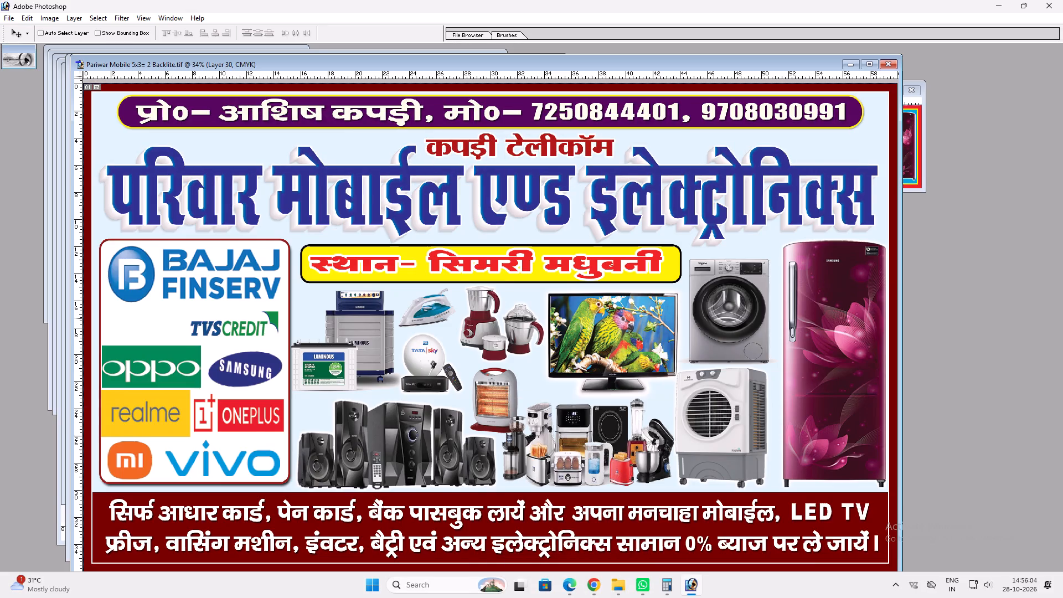
# Move the 5x3 Backlite window aside and bring the 7x5 D Star banner to the front.
pyautogui.moveTo(148, 68); pyautogui.dragTo(438, 90)
pyautogui.click(150, 262)
pyautogui.press('v')
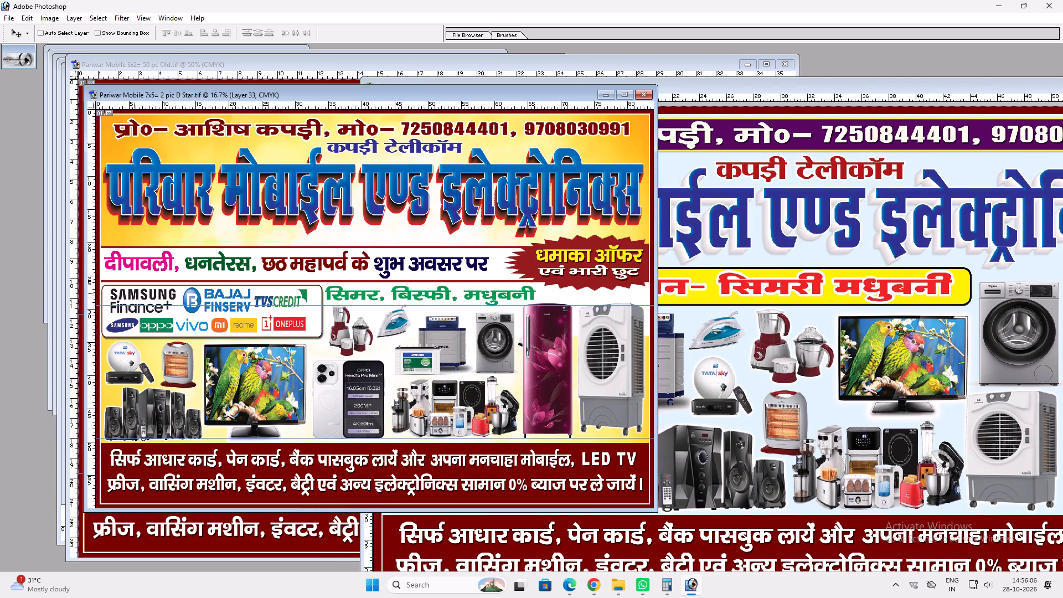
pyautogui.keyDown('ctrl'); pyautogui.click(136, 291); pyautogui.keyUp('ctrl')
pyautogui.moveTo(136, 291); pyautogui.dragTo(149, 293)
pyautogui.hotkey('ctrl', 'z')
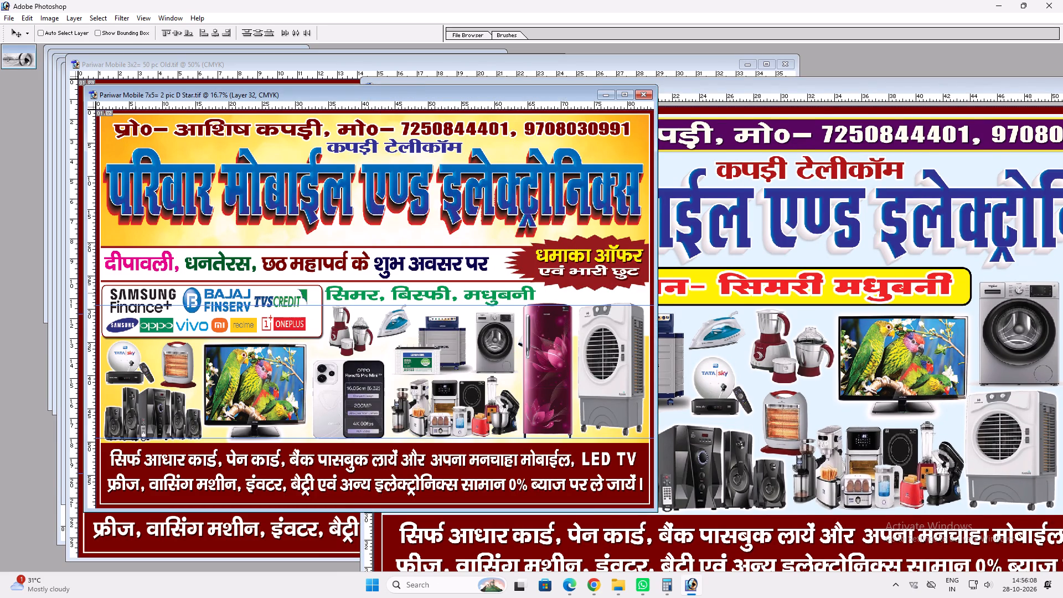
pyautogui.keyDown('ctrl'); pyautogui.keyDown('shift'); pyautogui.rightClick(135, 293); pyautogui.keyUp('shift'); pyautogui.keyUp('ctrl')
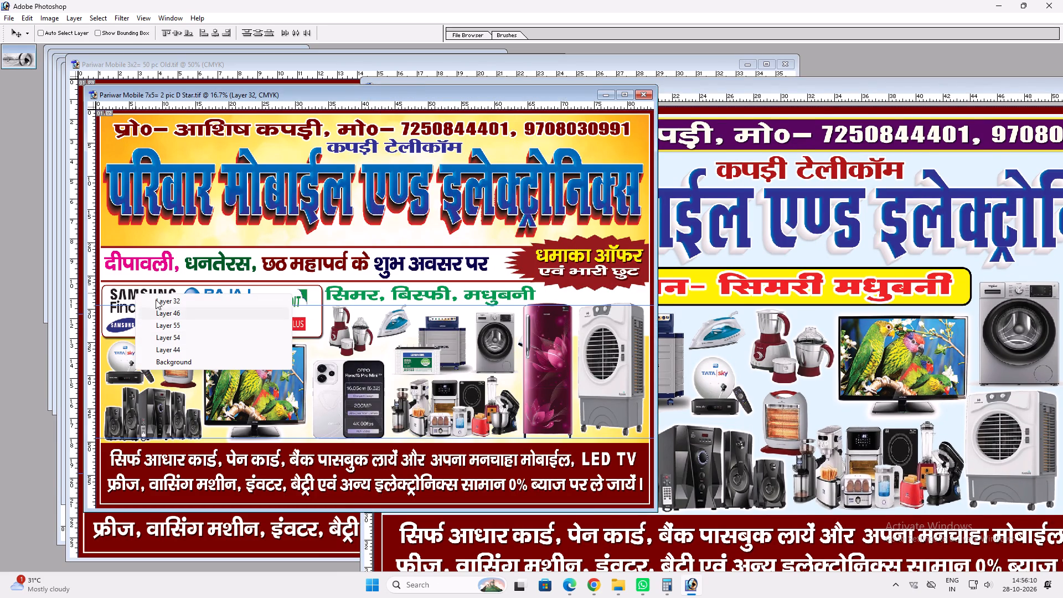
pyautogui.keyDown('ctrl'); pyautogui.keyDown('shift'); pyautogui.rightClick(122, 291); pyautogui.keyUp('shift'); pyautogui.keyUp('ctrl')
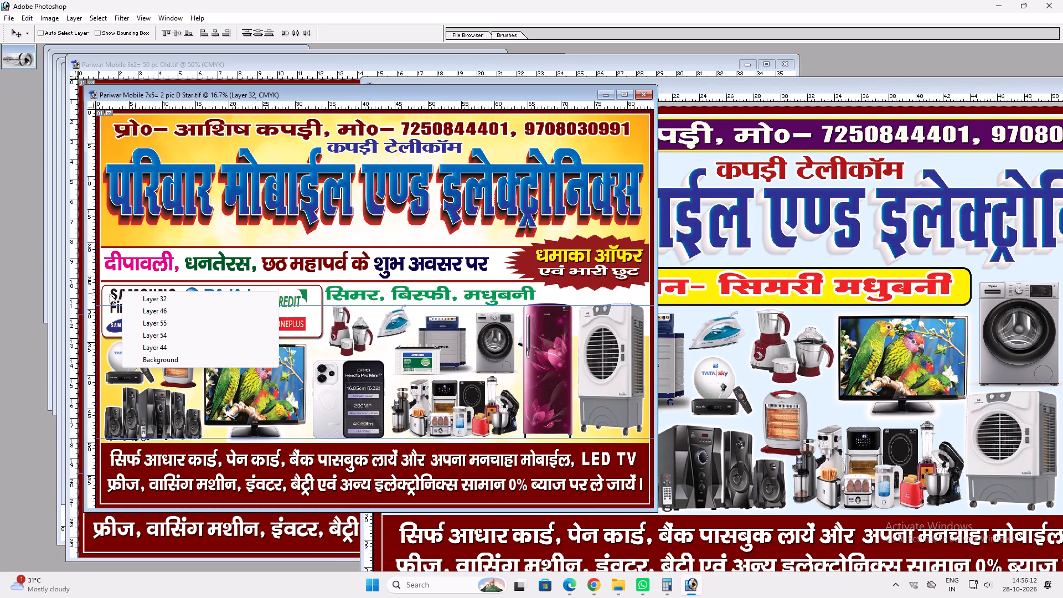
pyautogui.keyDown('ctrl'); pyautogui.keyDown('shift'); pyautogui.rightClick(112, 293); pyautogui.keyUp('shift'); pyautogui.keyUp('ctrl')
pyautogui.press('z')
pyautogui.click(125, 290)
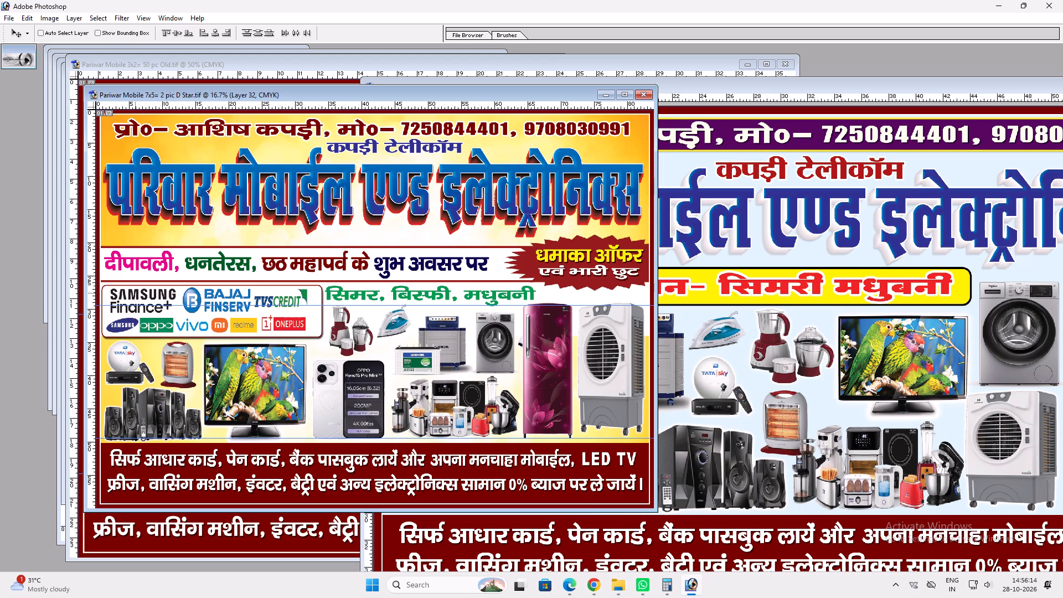
# Copy the Samsung Finance+ logo alone from the 7x5 D Star banner into the 5x3 Backlite banner.
pyautogui.press('z')
pyautogui.moveTo(116, 281); pyautogui.dragTo(171, 342)
pyautogui.press('v')
pyautogui.press('v')
pyautogui.press('v')
pyautogui.rightClick(190, 200)
pyautogui.click(199, 203)
pyautogui.keyDown('ctrl'); pyautogui.keyDown('shift'); pyautogui.rightClick(188, 199); pyautogui.keyUp('shift'); pyautogui.keyUp('ctrl')
pyautogui.keyDown('ctrl'); pyautogui.keyDown('shift'); pyautogui.click(197, 202); pyautogui.keyUp('shift'); pyautogui.keyUp('ctrl')
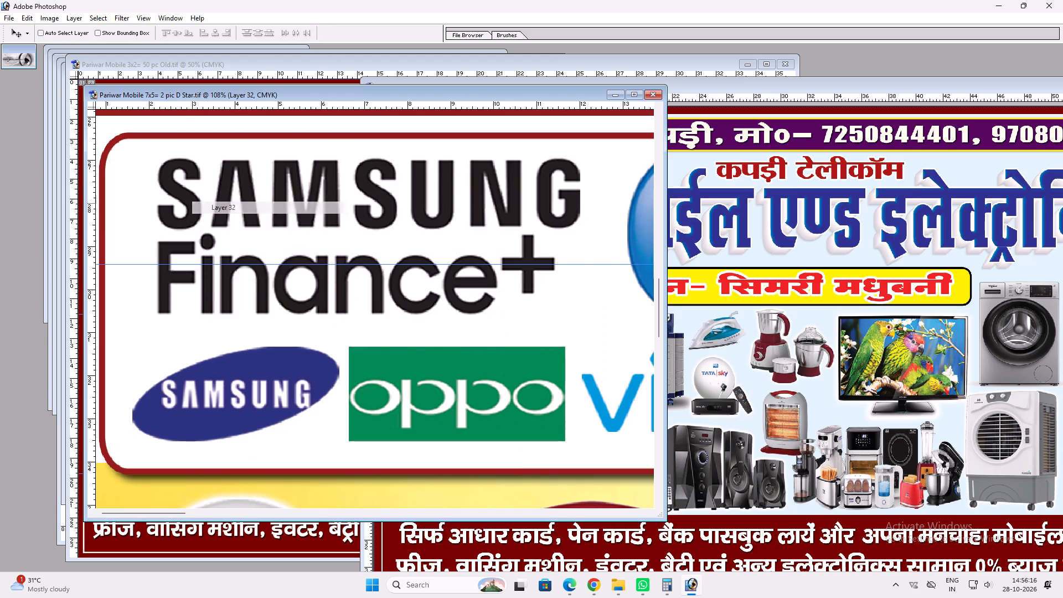
pyautogui.moveTo(187, 200); pyautogui.dragTo(244, 232)
pyautogui.hotkey('ctrl', 'z')
pyautogui.moveTo(215, 224); pyautogui.dragTo(782, 360)
pyautogui.press('v')
pyautogui.press('v')
# Shrink the Samsung Finance+ logo to fit below Bajaj Finserv and beside TVS Credit, and save the 5x3 Backlite banner.
pyautogui.doubleClick(648, 85)
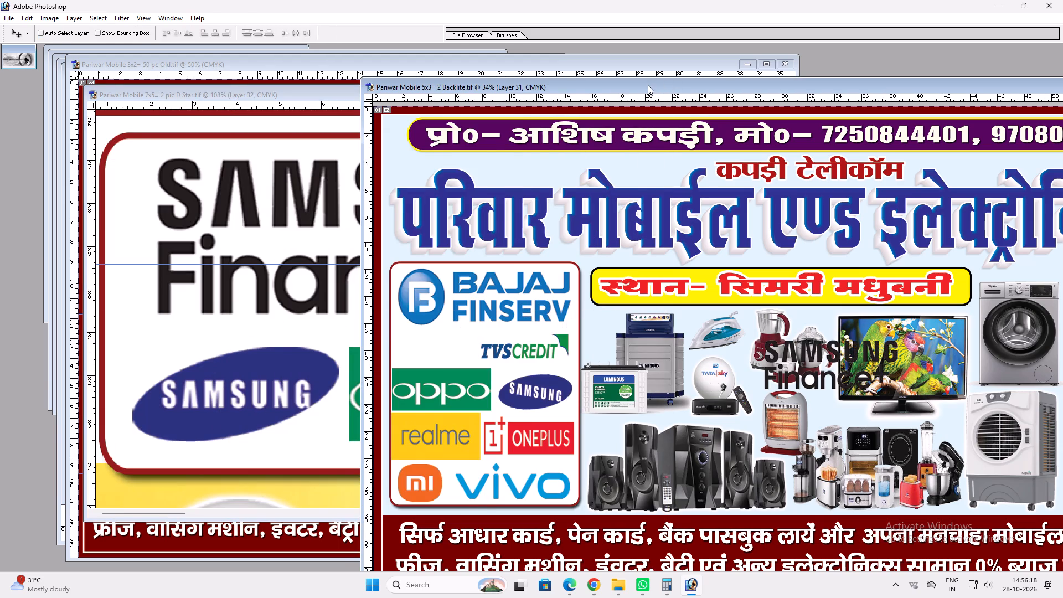
pyautogui.press('v')
pyautogui.press('v')
pyautogui.moveTo(619, 293); pyautogui.dragTo(265, 280)
pyautogui.hotkey('ctrl', 't')
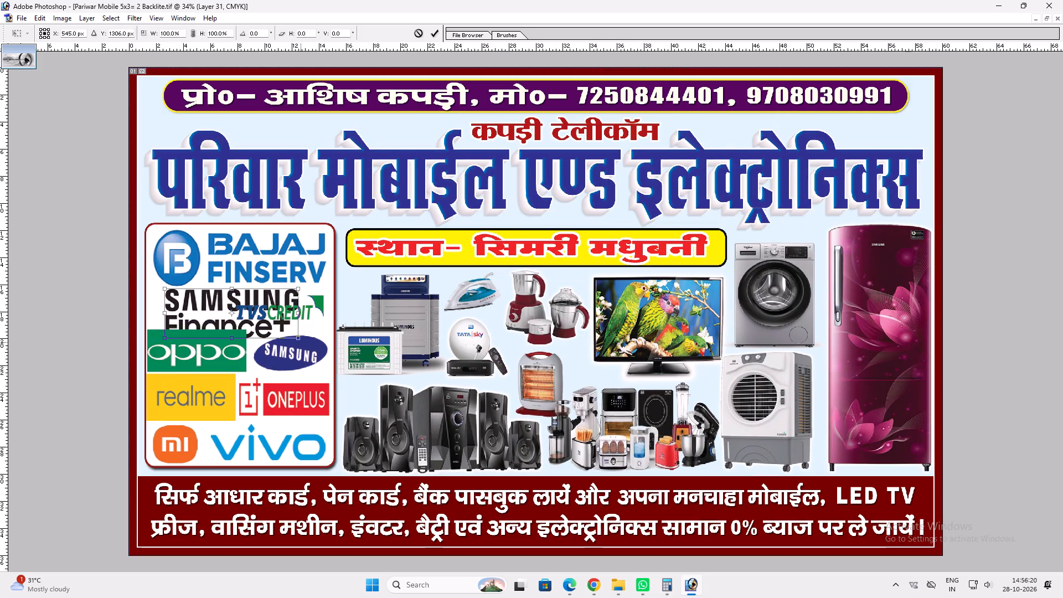
pyautogui.keyDown('shift'); pyautogui.moveTo(300, 339); pyautogui.dragTo(267, 325); pyautogui.keyUp('shift')
pyautogui.press('Return')
pyautogui.press('v')
pyautogui.keyDown('shift'); pyautogui.moveTo(256, 281); pyautogui.dragTo(241, 284); pyautogui.keyUp('shift')
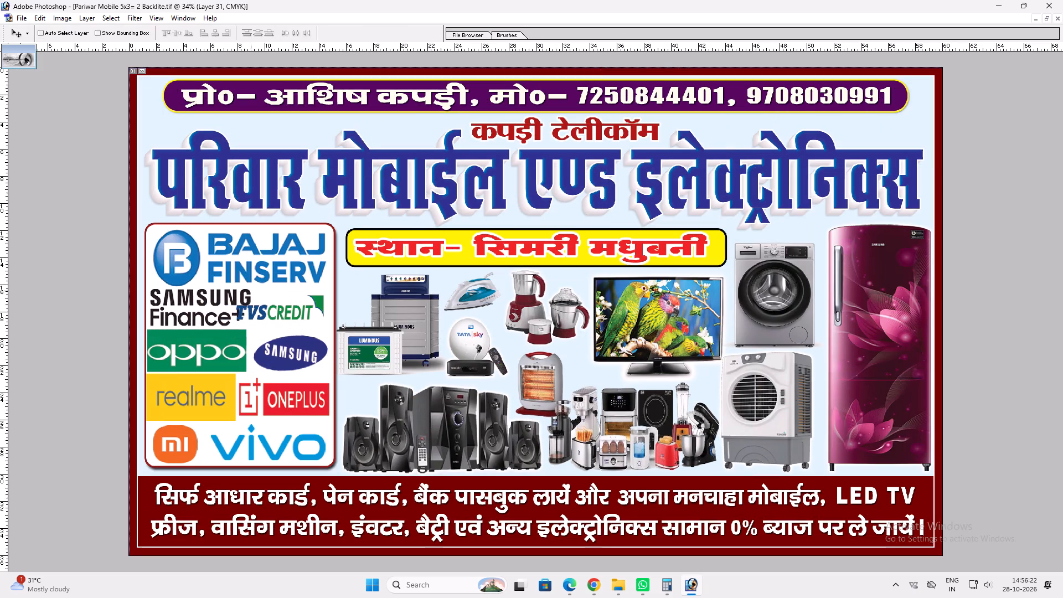
pyautogui.hotkey('ctrl', 't')
pyautogui.keyDown('shift'); pyautogui.moveTo(252, 298); pyautogui.dragTo(238, 300); pyautogui.keyUp('shift')
pyautogui.hotkey('shift', 'Return')
pyautogui.press('v')
pyautogui.hotkey('ctrl', 's')
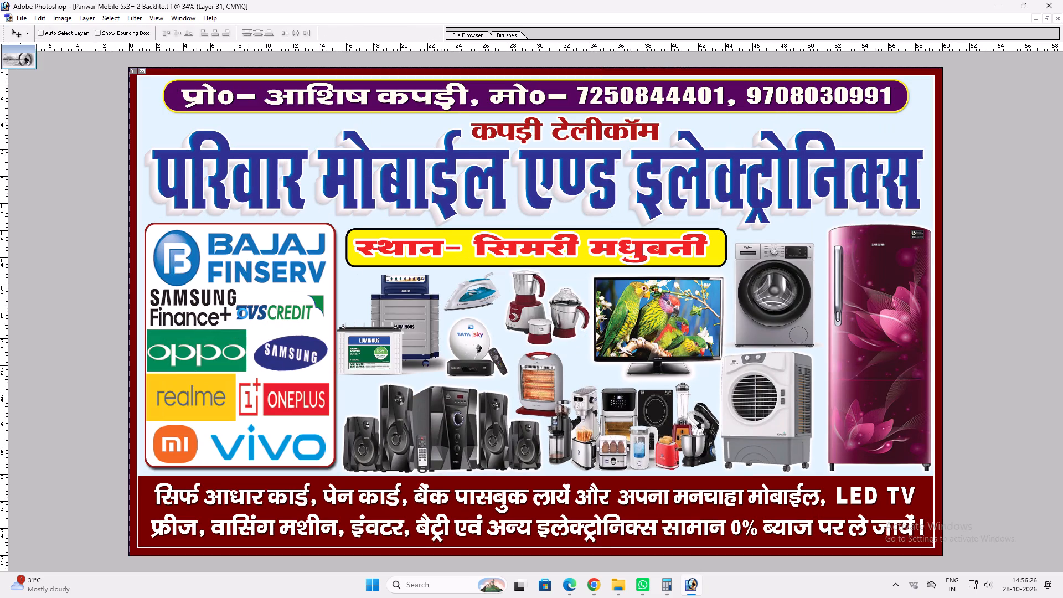
# Narrow the green OPPO logo from its inner side so it lines up with the realme logo below.
pyautogui.rightClick(232, 350)
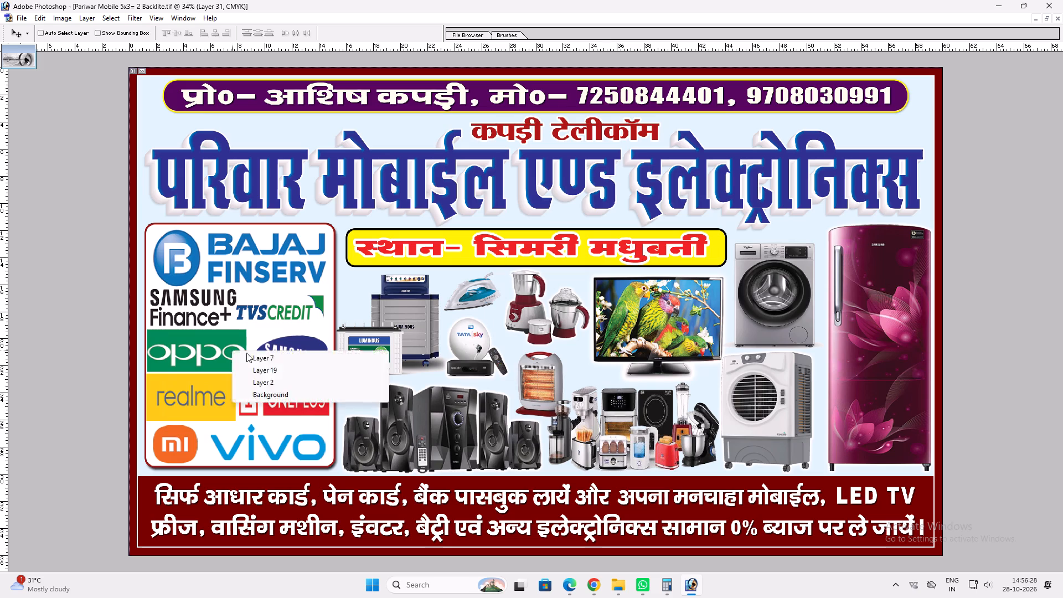
pyautogui.click(245, 353)
pyautogui.keyDown('ctrl'); pyautogui.keyDown('shift'); pyautogui.rightClick(233, 344); pyautogui.keyUp('shift'); pyautogui.keyUp('ctrl')
pyautogui.keyDown('ctrl'); pyautogui.keyDown('shift'); pyautogui.click(241, 346); pyautogui.keyUp('shift'); pyautogui.keyUp('ctrl')
pyautogui.hotkey('ctrl', 't')
pyautogui.keyDown('shift'); pyautogui.moveTo(243, 347); pyautogui.dragTo(232, 348); pyautogui.keyUp('shift')
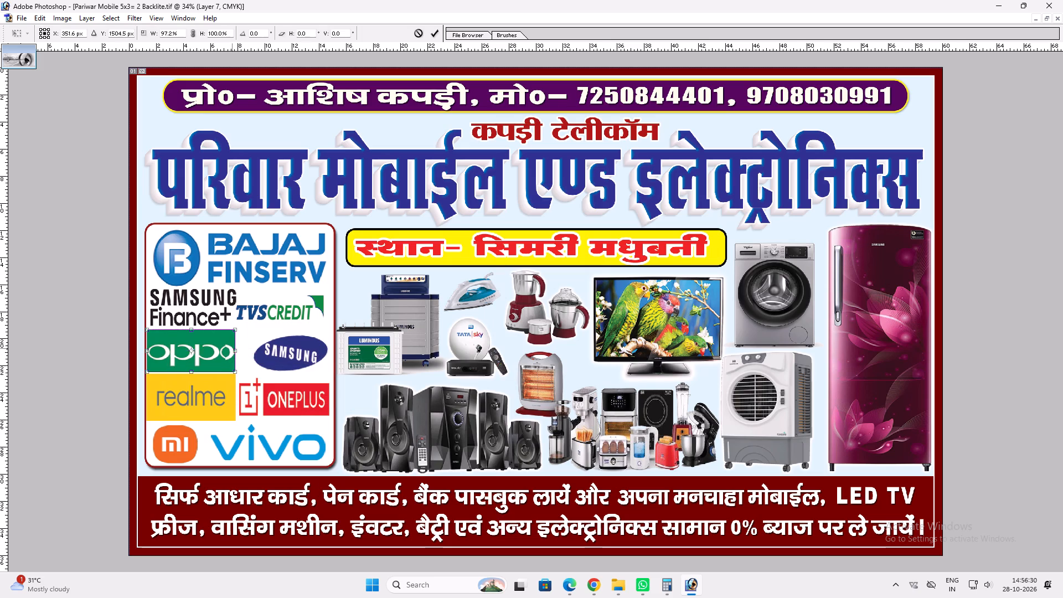
pyautogui.keyDown('shift'); pyautogui.moveTo(232, 348); pyautogui.dragTo(230, 349); pyautogui.keyUp('shift')
pyautogui.hotkey('shift', 'Return')
pyautogui.press('v')
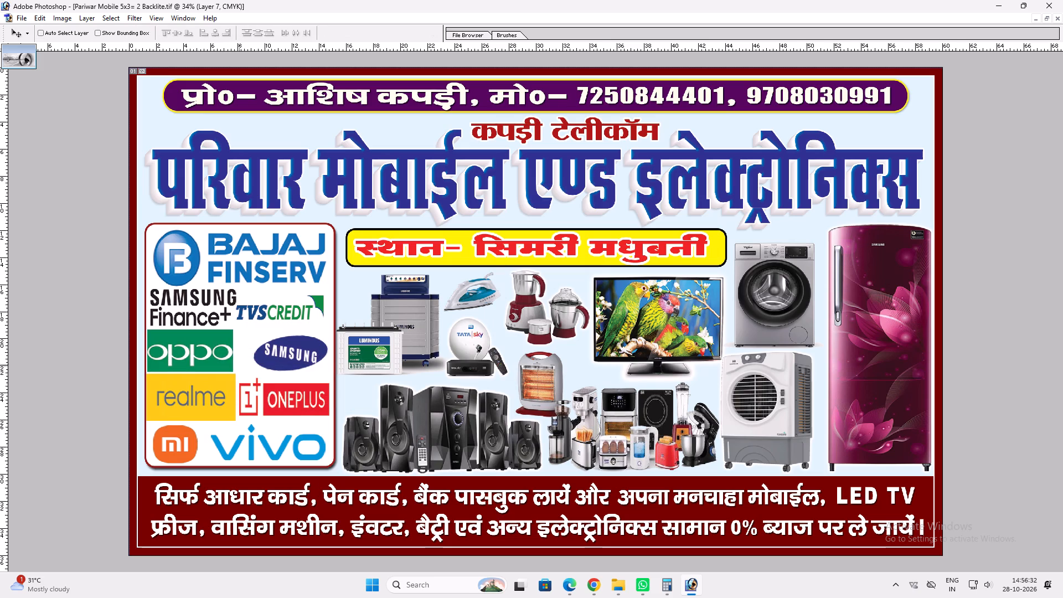
pyautogui.hotkey('ctrl', 't')
pyautogui.keyDown('shift'); pyautogui.click(235, 355); pyautogui.keyUp('shift')
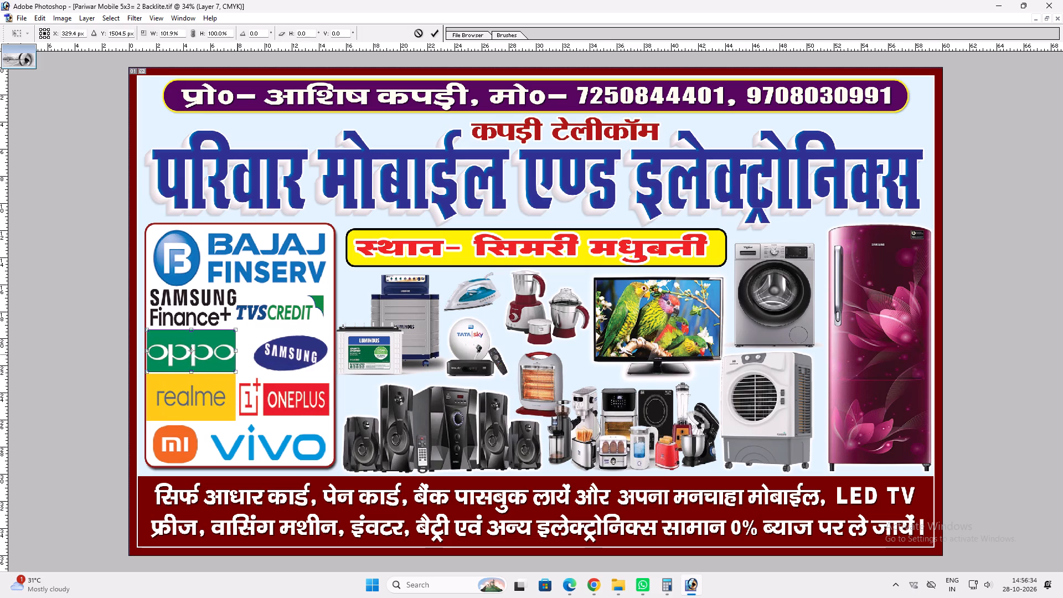
pyautogui.press('Return')
pyautogui.press('v')
# Enlarge the blue Samsung oval logo slightly toward the OPPO logo, and save the 5x3 Backlite banner.
pyautogui.keyDown('ctrl'); pyautogui.click(272, 354); pyautogui.keyUp('ctrl')
pyautogui.hotkey('ctrl', 't')
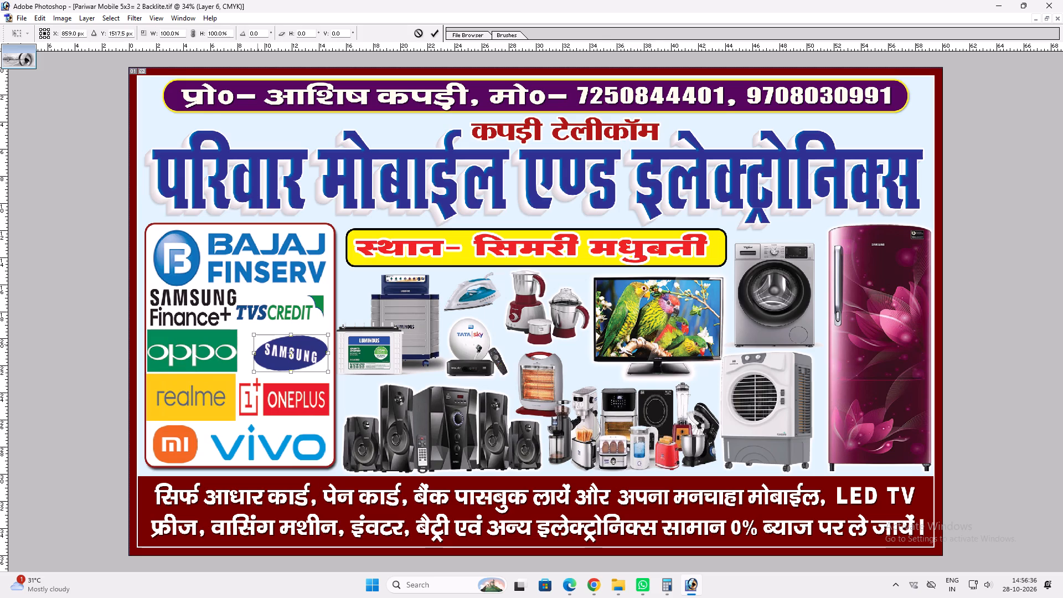
pyautogui.keyDown('shift'); pyautogui.moveTo(255, 338); pyautogui.dragTo(244, 335); pyautogui.keyUp('shift')
pyautogui.hotkey('shift', 'Return')
pyautogui.press('v')
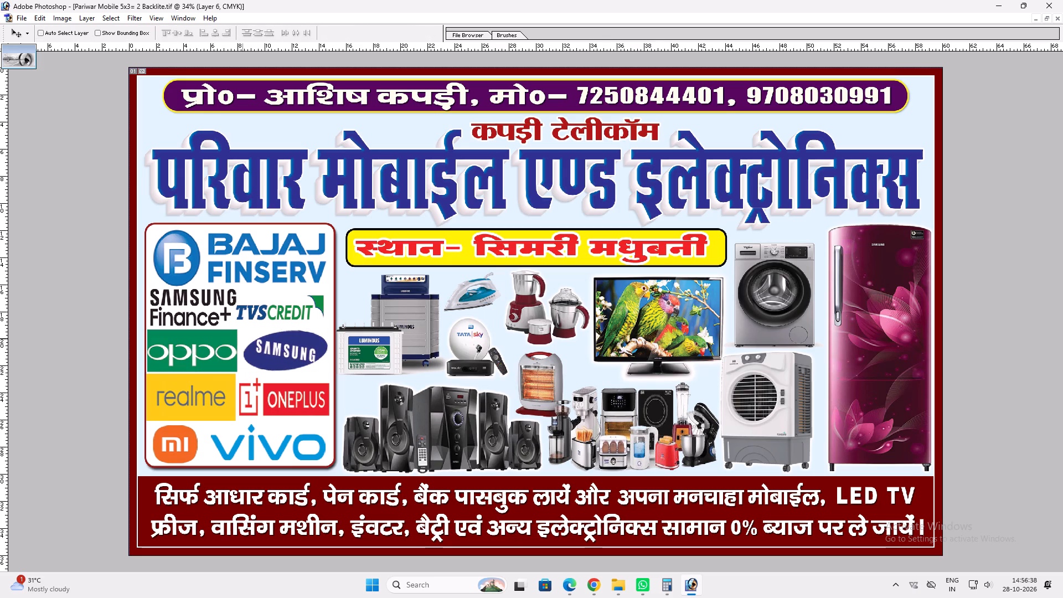
pyautogui.hotkey('ctrl', 's')
pyautogui.hotkey('ctrl', 's')
# Switch to the 7x5 D Star banner, fit it in view, save it and close it.
pyautogui.hotkey('ctrl', 'Tab')
pyautogui.press('space')
pyautogui.press('space')
pyautogui.press('space')
pyautogui.press('space')
pyautogui.press('space')
pyautogui.rightClick(518, 242)
pyautogui.moveTo(522, 244); pyautogui.dragTo(530, 247)
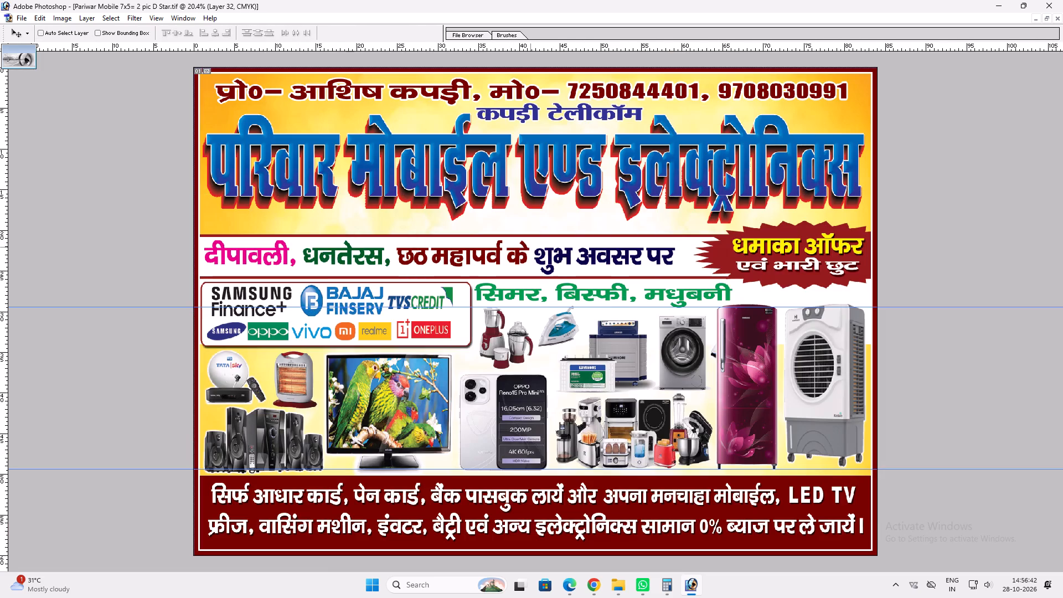
pyautogui.hotkey('ctrl', 's')
pyautogui.hotkey('ctrl', 'w')
# On the pariwar Mobile 1x8 flyer, delete the small line "इंडिया 1 ए. टी. एम के बगल में" from the black location strip.
pyautogui.hotkey('ctrl', 'Tab')
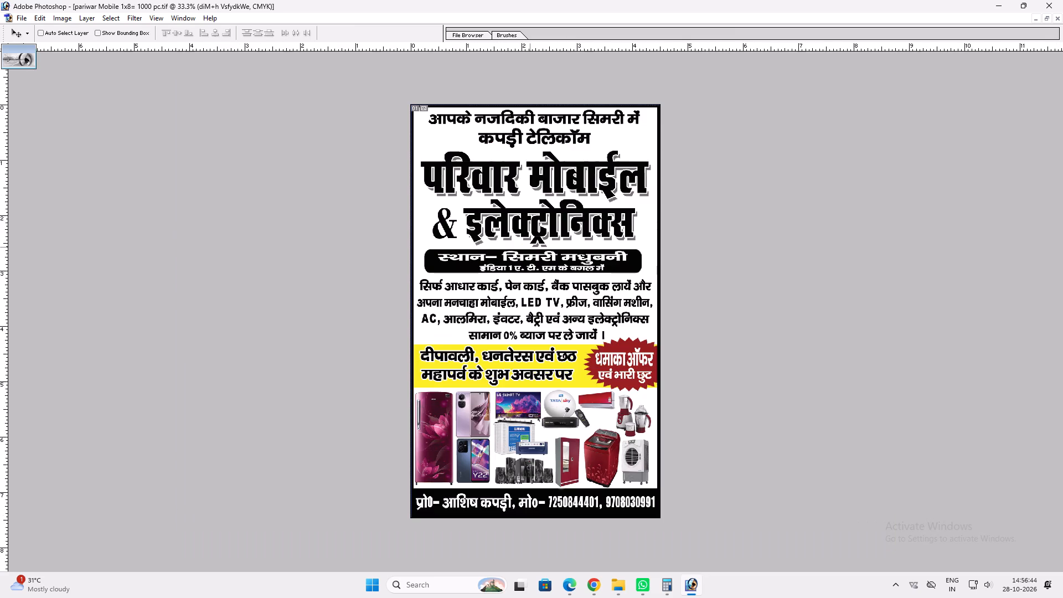
pyautogui.hotkey('ctrl', '0')
pyautogui.hotkey('ctrl', '+')
pyautogui.press('space')
pyautogui.press('space')
pyautogui.press('space')
pyautogui.press('space')
pyautogui.press('space')
pyautogui.press('space')
pyautogui.press('space')
pyautogui.press('space')
pyautogui.press('space')
pyautogui.press('space')
pyautogui.press('space')
pyautogui.press('space')
pyautogui.press('space')
pyautogui.press('space')
pyautogui.press('space')
pyautogui.press('space')
pyautogui.press('space')
pyautogui.press('space')
pyautogui.press('space')
pyautogui.press('space')
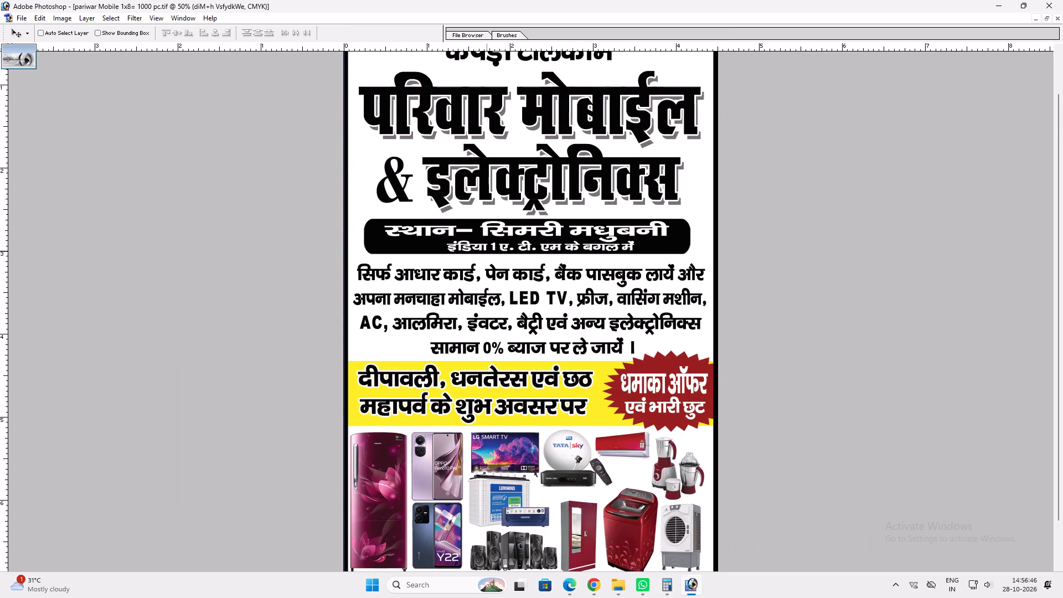
pyautogui.moveTo(486, 308); pyautogui.dragTo(482, 238)
pyautogui.moveTo(486, 238); pyautogui.dragTo(489, 261)
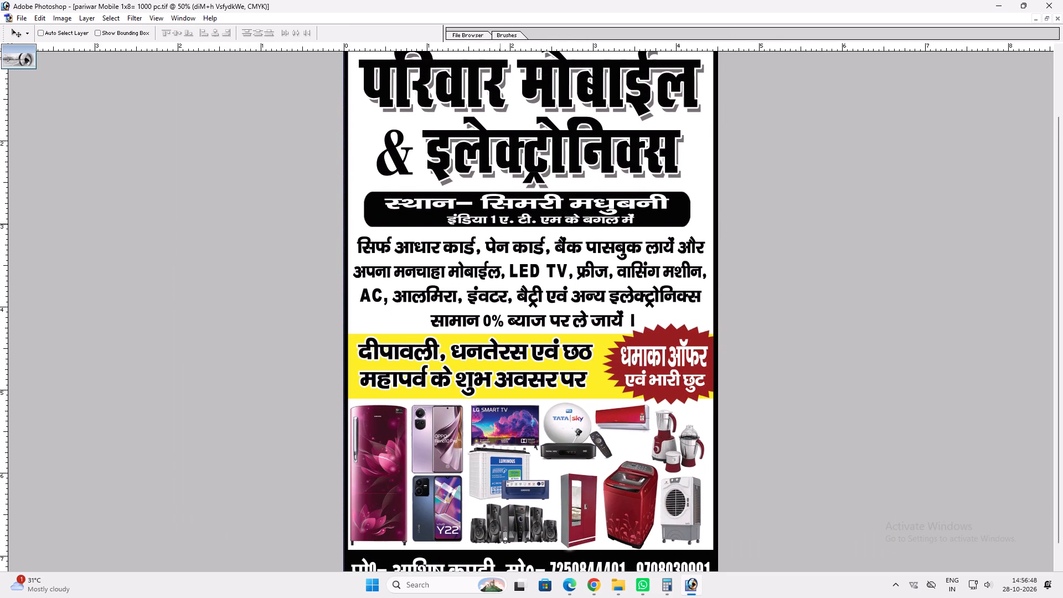
pyautogui.keyDown('ctrl'); pyautogui.click(500, 221); pyautogui.keyUp('ctrl')
pyautogui.moveTo(500, 221); pyautogui.dragTo(515, 224)
pyautogui.hotkey('ctrl', 'z')
pyautogui.hotkey('alt', 'l')
pyautogui.hotkey('alt', 'l')
pyautogui.hotkey('alt', 'l')
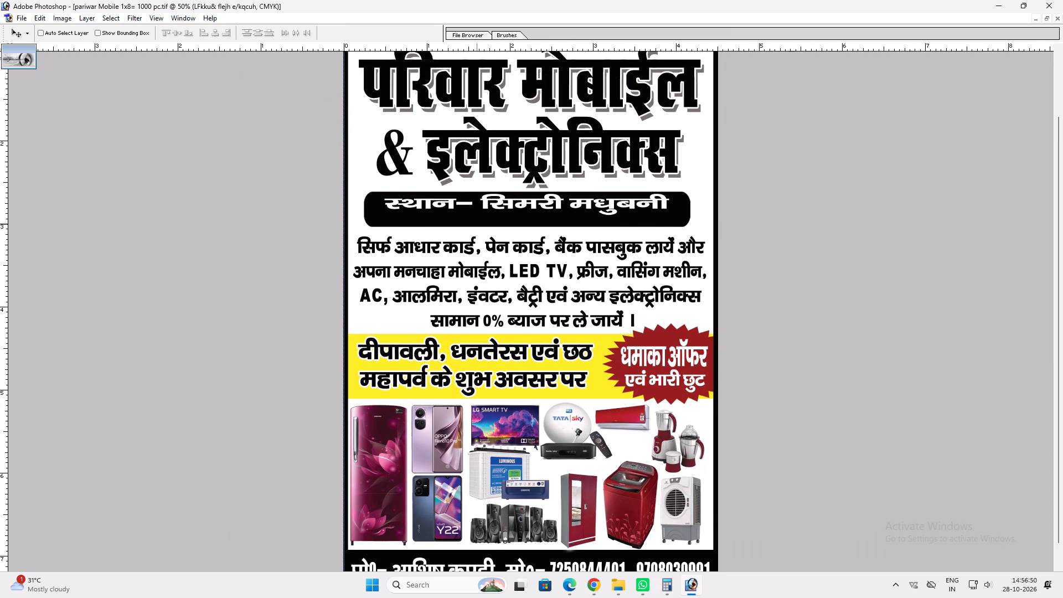
# Centre the "स्थान– सिमरी मधुबनी" line in its black strip, scale it to about 104% width and 138% height, and save the flyer.
pyautogui.press('v')
pyautogui.keyDown('ctrl'); pyautogui.click(510, 201); pyautogui.keyUp('ctrl')
pyautogui.moveTo(510, 201); pyautogui.dragTo(503, 207)
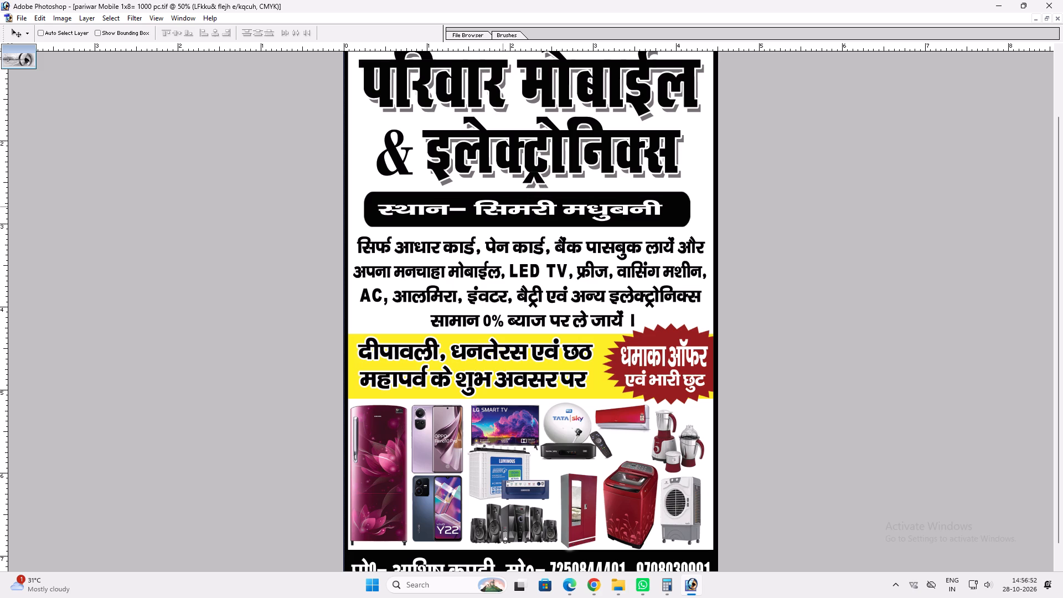
pyautogui.moveTo(503, 207); pyautogui.dragTo(502, 207)
pyautogui.hotkey('ctrl', 't')
pyautogui.keyDown('shift'); pyautogui.moveTo(661, 209); pyautogui.dragTo(673, 209); pyautogui.keyUp('shift')
pyautogui.keyDown('alt'); pyautogui.keyDown('shift'); pyautogui.click(658, 201); pyautogui.keyUp('shift'); pyautogui.keyUp('alt')
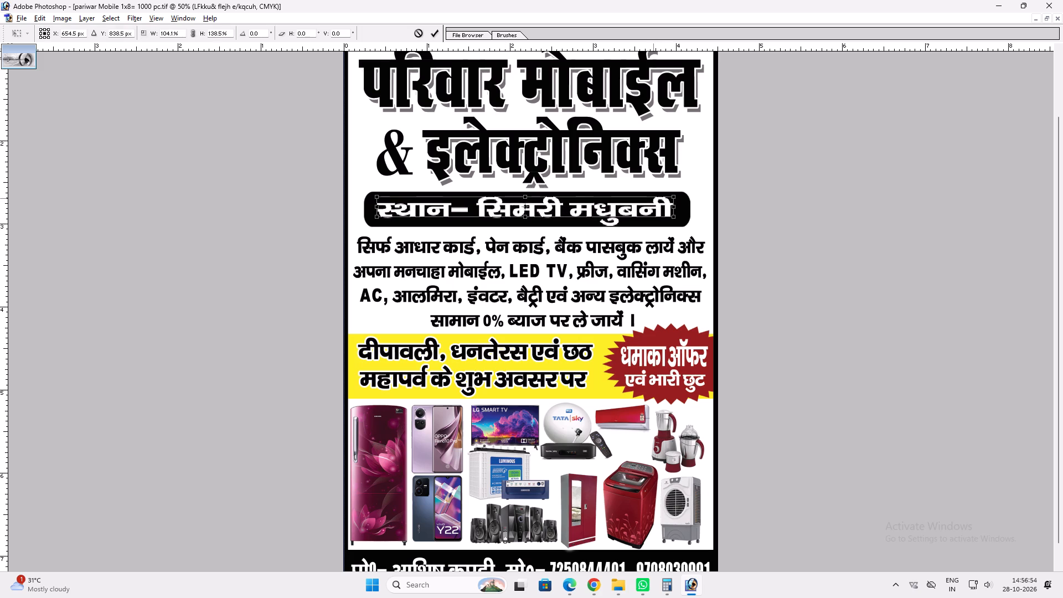
pyautogui.press('Return')
pyautogui.press('v')
pyautogui.click(574, 211)
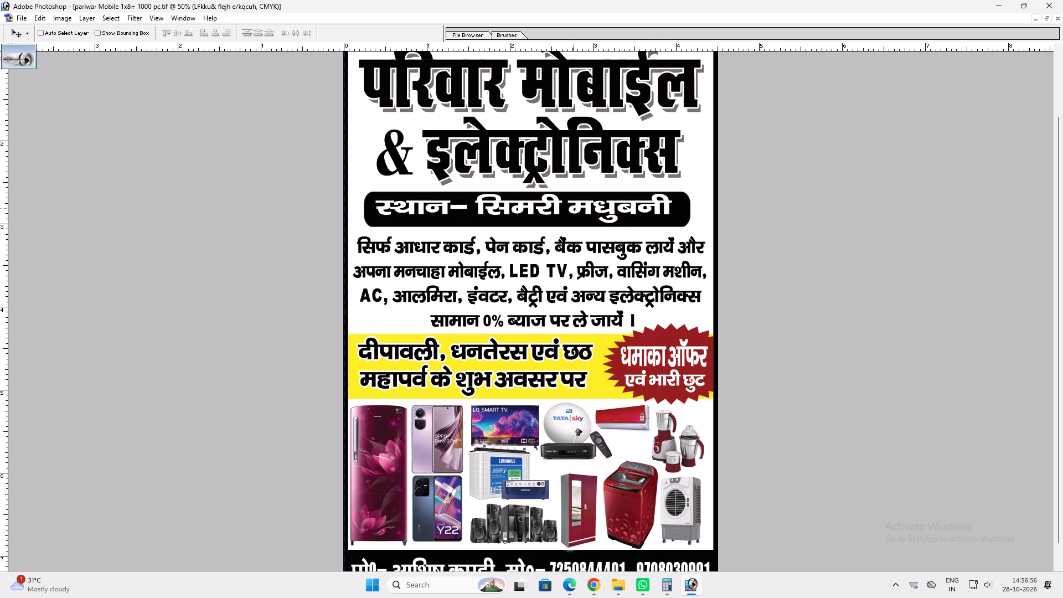
pyautogui.press('space')
pyautogui.press('space')
pyautogui.press('space')
pyautogui.press('space')
pyautogui.press('space')
pyautogui.press('space')
pyautogui.press('space')
pyautogui.press('space')
pyautogui.press('space')
pyautogui.press('space')
pyautogui.press('space')
pyautogui.press('space')
pyautogui.press('space')
pyautogui.moveTo(575, 276); pyautogui.dragTo(584, 138)
pyautogui.rightClick(544, 257)
pyautogui.click(554, 262)
pyautogui.hotkey('ctrl', 's')
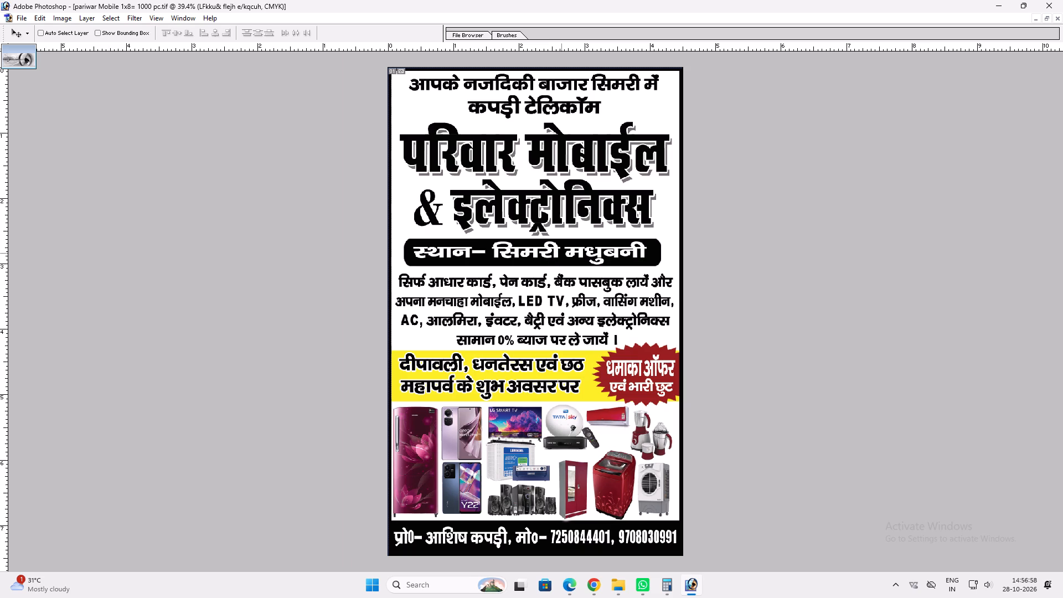
# Capture a screen snip of the pariwar Mobile 1x8 flyer from its top to its bottom edge.
pyautogui.press('Print')
pyautogui.moveTo(384, 64); pyautogui.dragTo(678, 566)
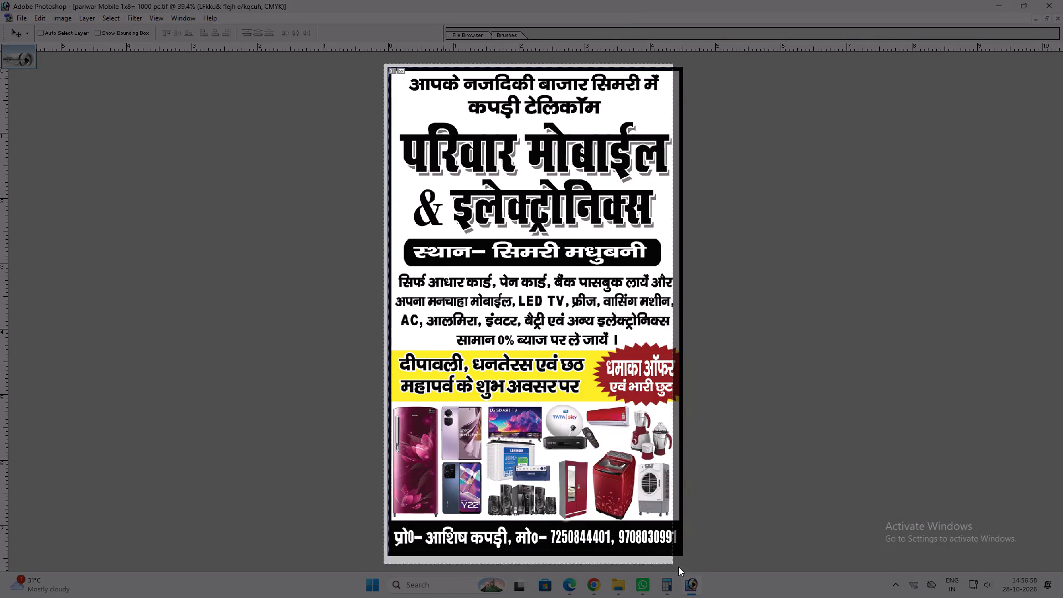
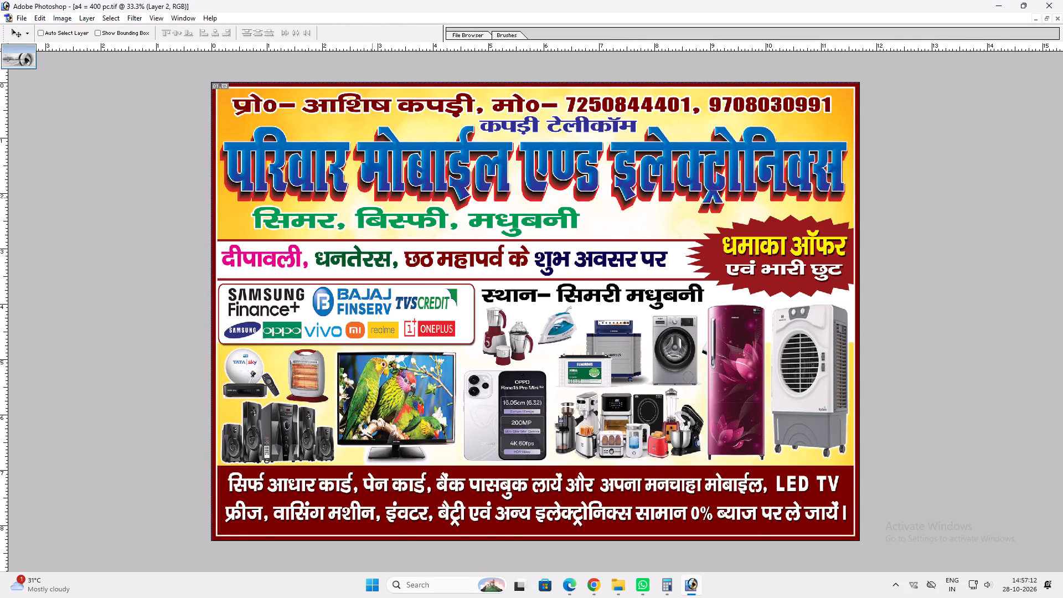
# Close the a4 400 pc and 18x12 100 Sheet designs, leaving the 4x3 25 Sheet design fitted in view.
pyautogui.hotkey('ctrl', 'w')
pyautogui.click(540, 220)
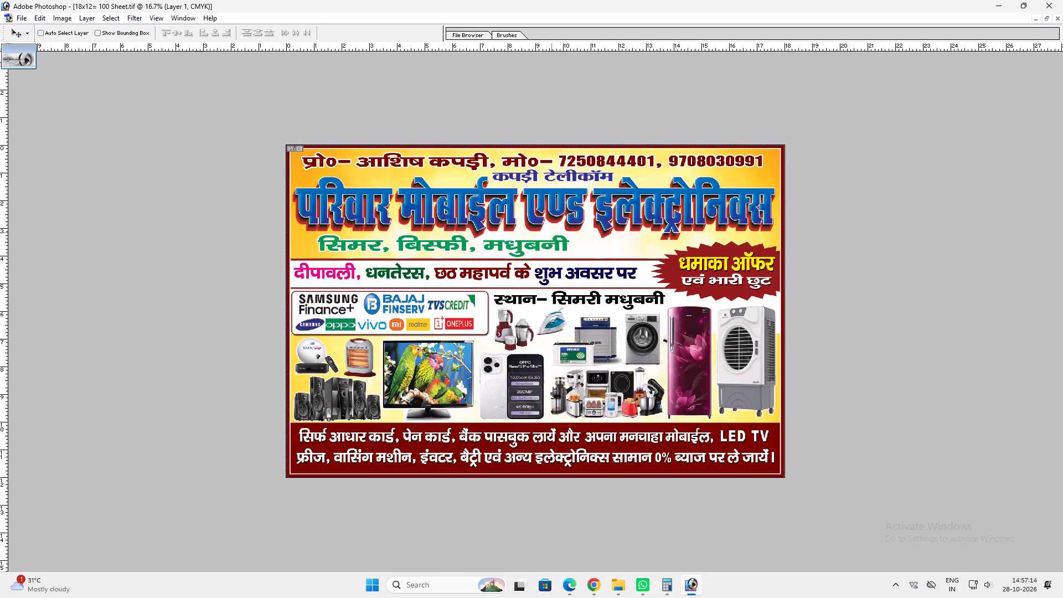
pyautogui.hotkey('ctrl', 'w')
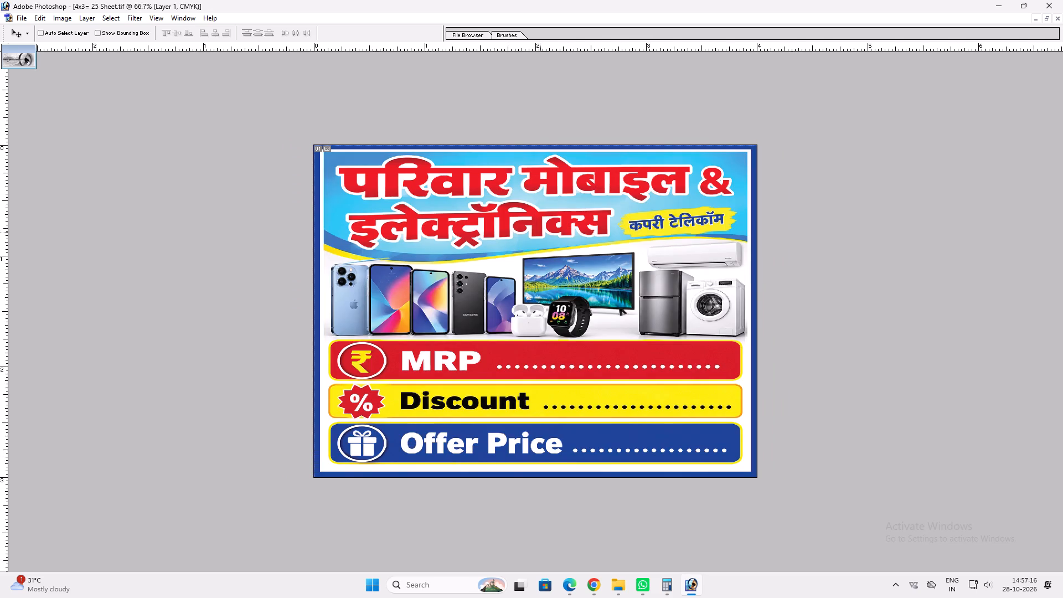
pyautogui.hotkey('ctrl', '0')
# Open the Pariwar Mobile 7x5= 2 pic D Star file from the pariwar Mobile folder.
pyautogui.hotkey('ctrl', 'o')
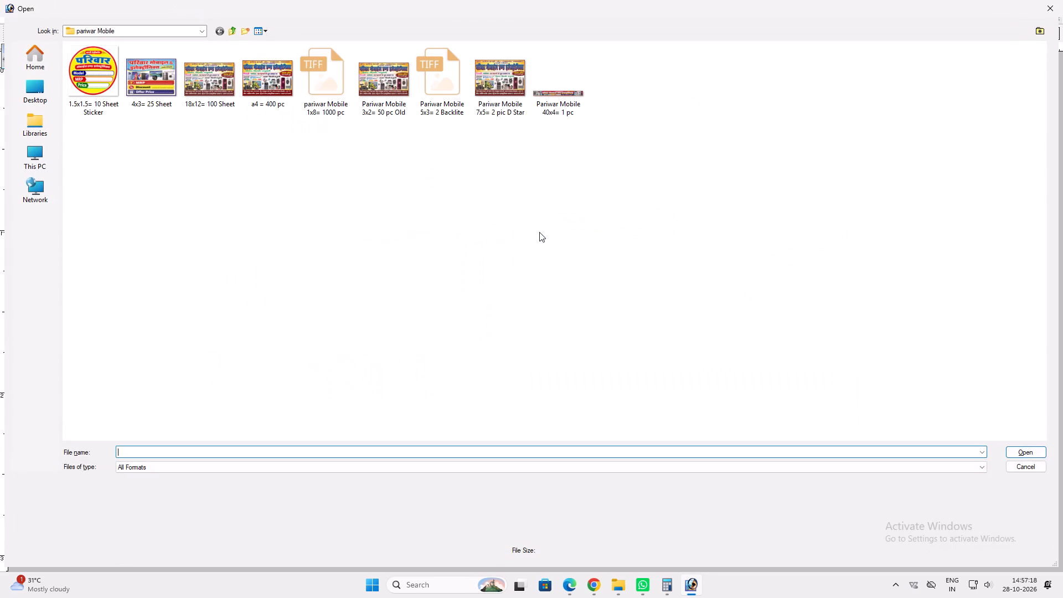
pyautogui.click(502, 93)
pyautogui.press('Return')
pyautogui.press('space')
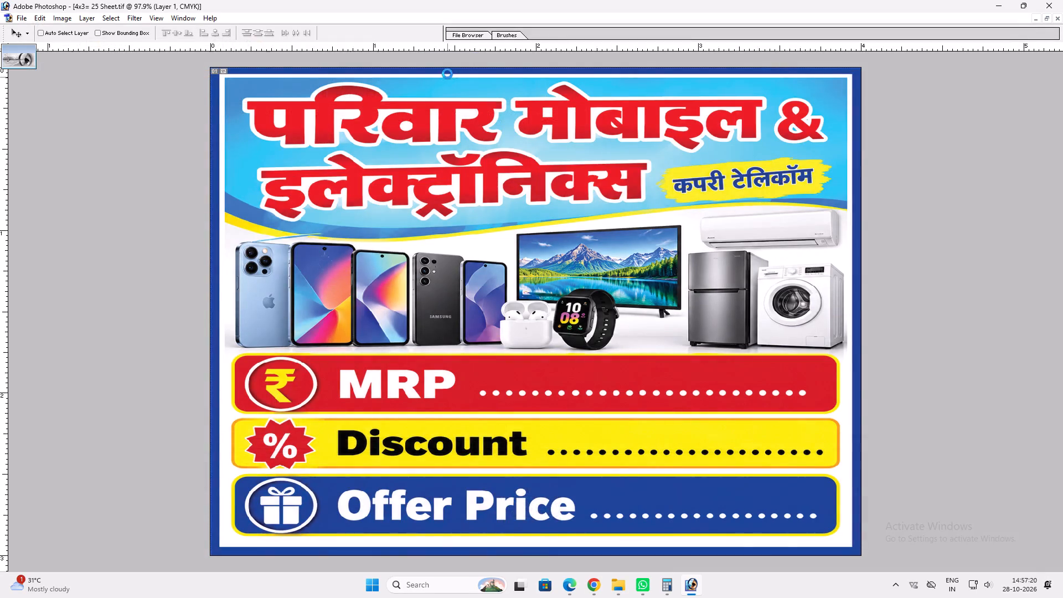
pyautogui.doubleClick(498, 99)
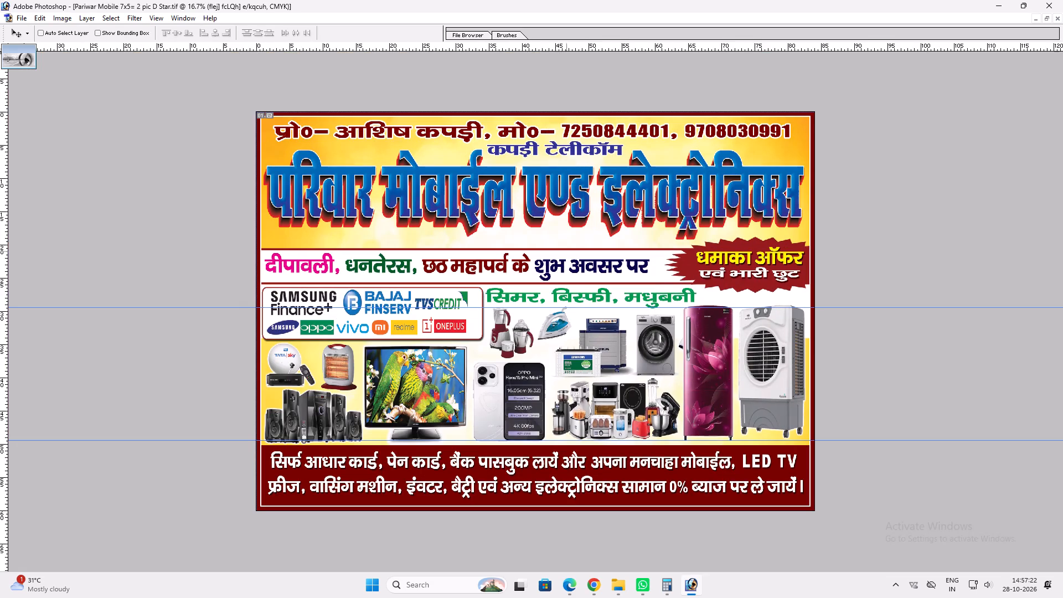
# Correct "सिमर" to "सिमरी" in the green location line of the 7x5 D Star banner.
pyautogui.press('t')
pyautogui.click(537, 300)
pyautogui.press('h')
pyautogui.press('Return')
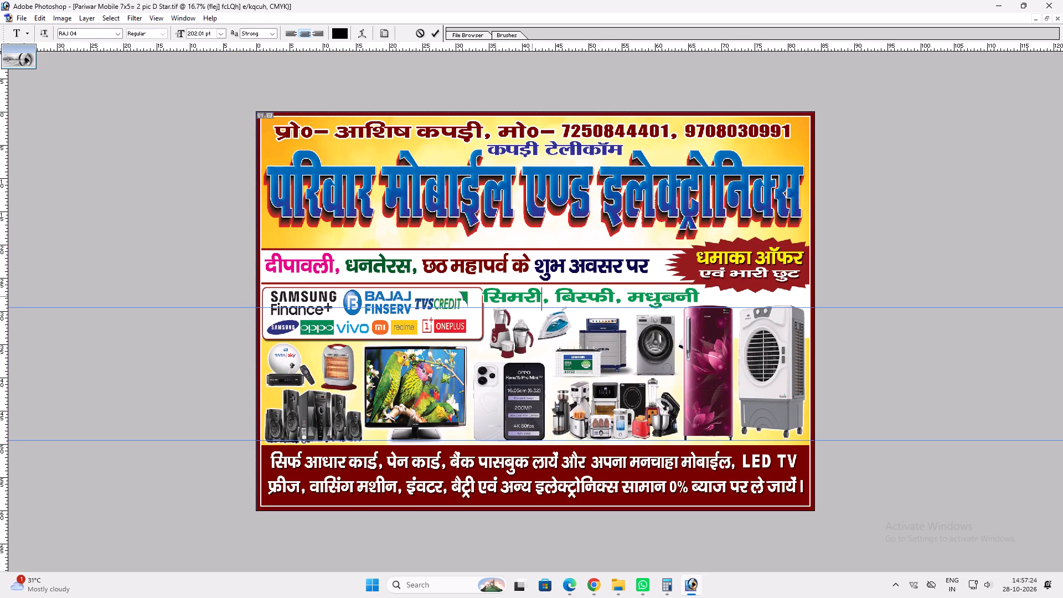
# Narrow the green "सिमरी, बिस्फी, मधुबनी" line slightly about its centre and save the 7x5 banner.
pyautogui.hotkey('ctrl', 't')
pyautogui.keyDown('shift'); pyautogui.moveTo(697, 293); pyautogui.dragTo(690, 294); pyautogui.keyUp('shift')
pyautogui.press('Return')
pyautogui.hotkey('ctrl', 's')
pyautogui.write('vv')
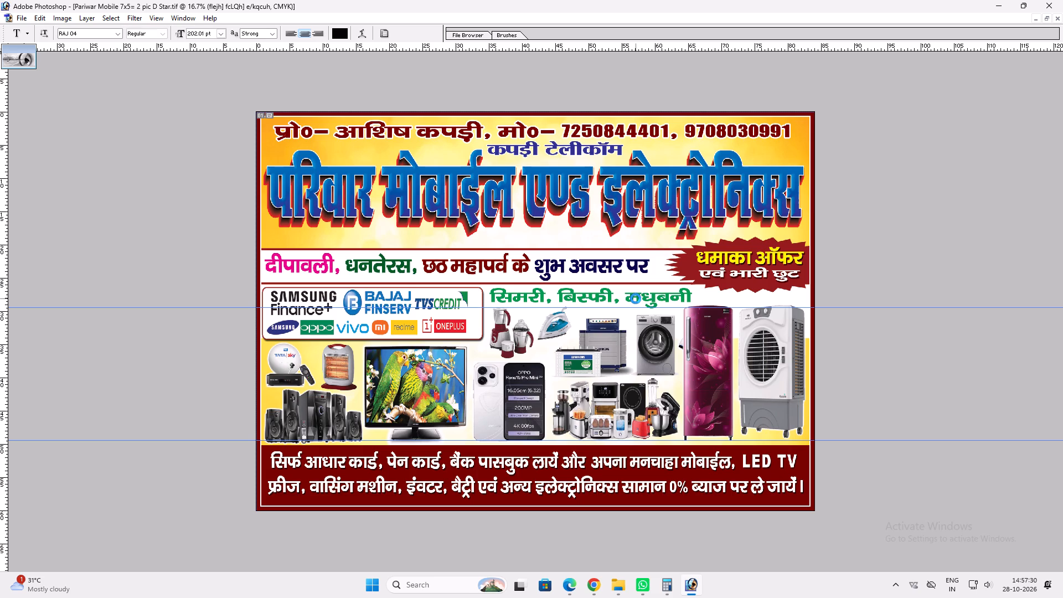
pyautogui.hotkey('ctrl', 'h')
pyautogui.hotkey('ctrl', 'h')
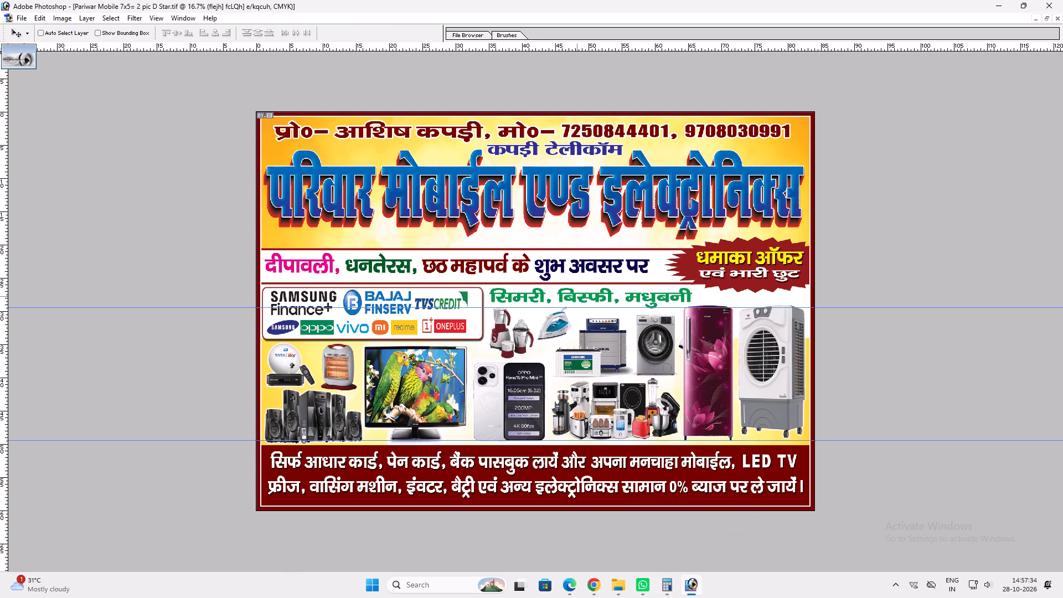
# Switch to the Pariwar Mobile 40x4 banner and fit it in view.
pyautogui.hotkey('ctrl', 'Tab')
pyautogui.hotkey('ctrl', 'Tab')
pyautogui.hotkey('ctrl', 'Tab')
pyautogui.hotkey('ctrl', '0')
pyautogui.press('v')
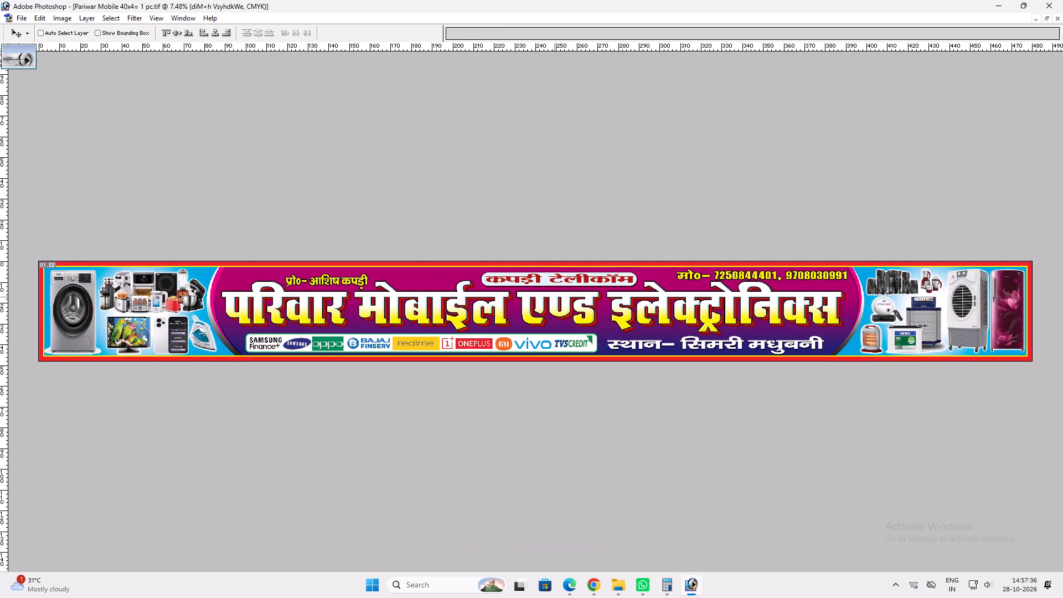
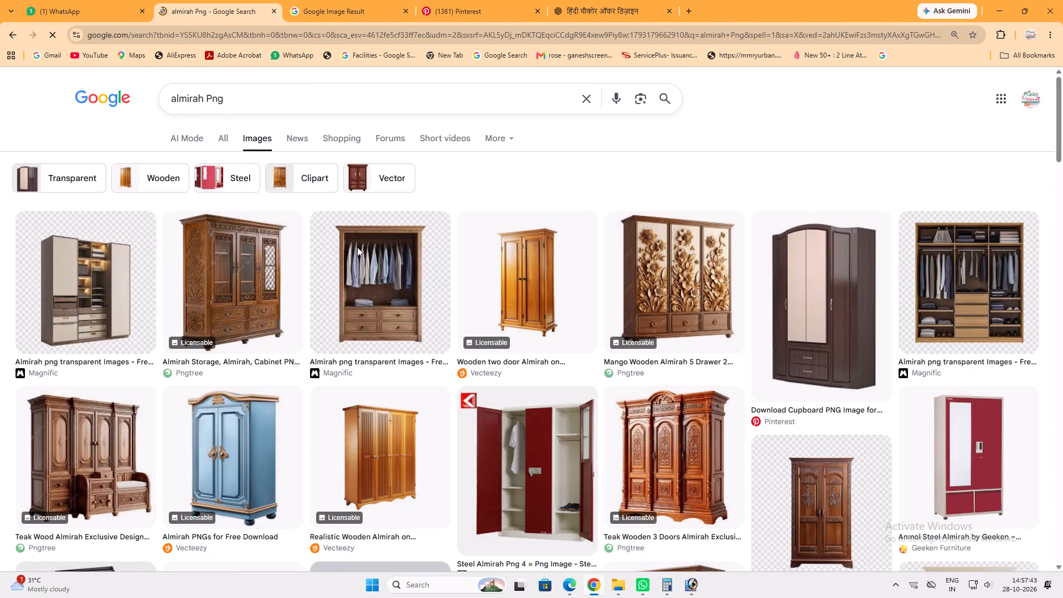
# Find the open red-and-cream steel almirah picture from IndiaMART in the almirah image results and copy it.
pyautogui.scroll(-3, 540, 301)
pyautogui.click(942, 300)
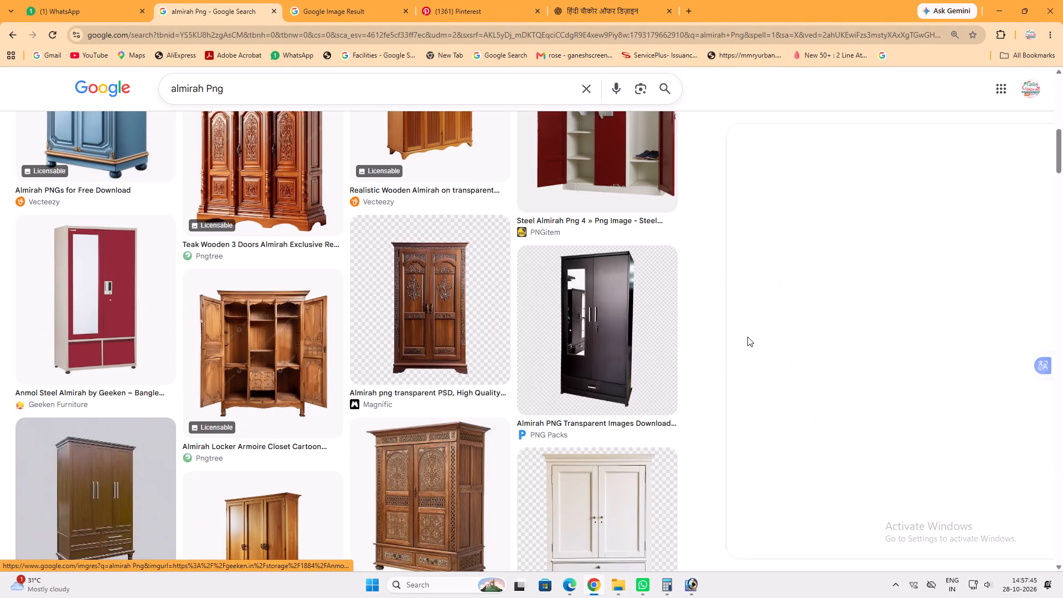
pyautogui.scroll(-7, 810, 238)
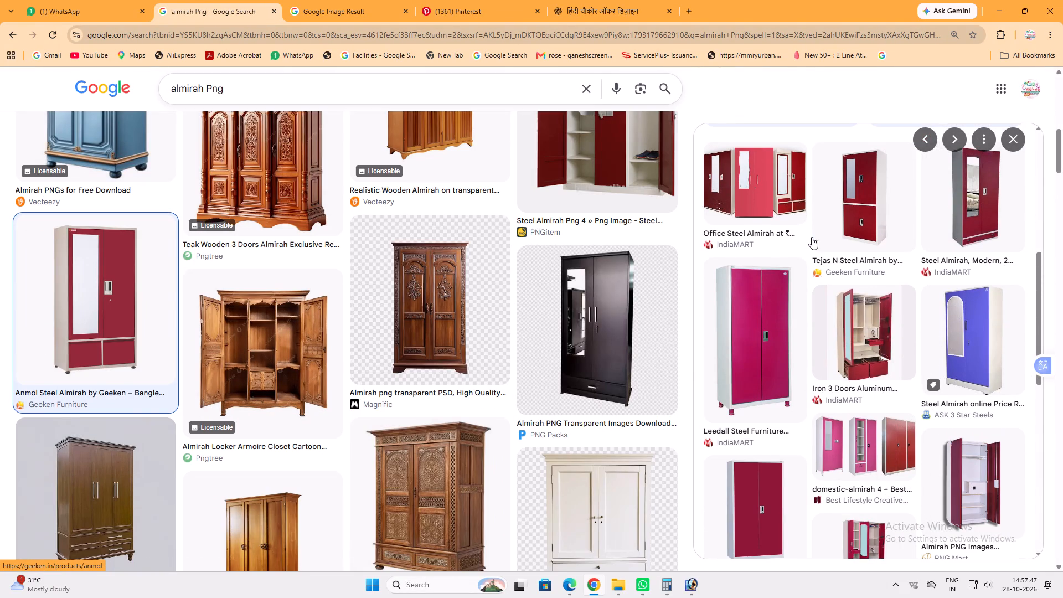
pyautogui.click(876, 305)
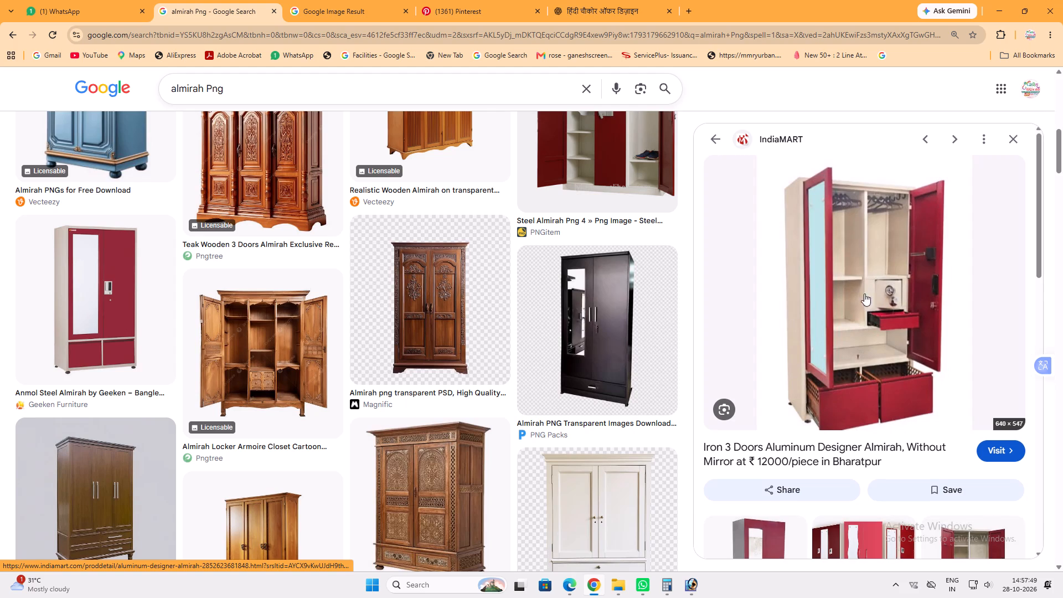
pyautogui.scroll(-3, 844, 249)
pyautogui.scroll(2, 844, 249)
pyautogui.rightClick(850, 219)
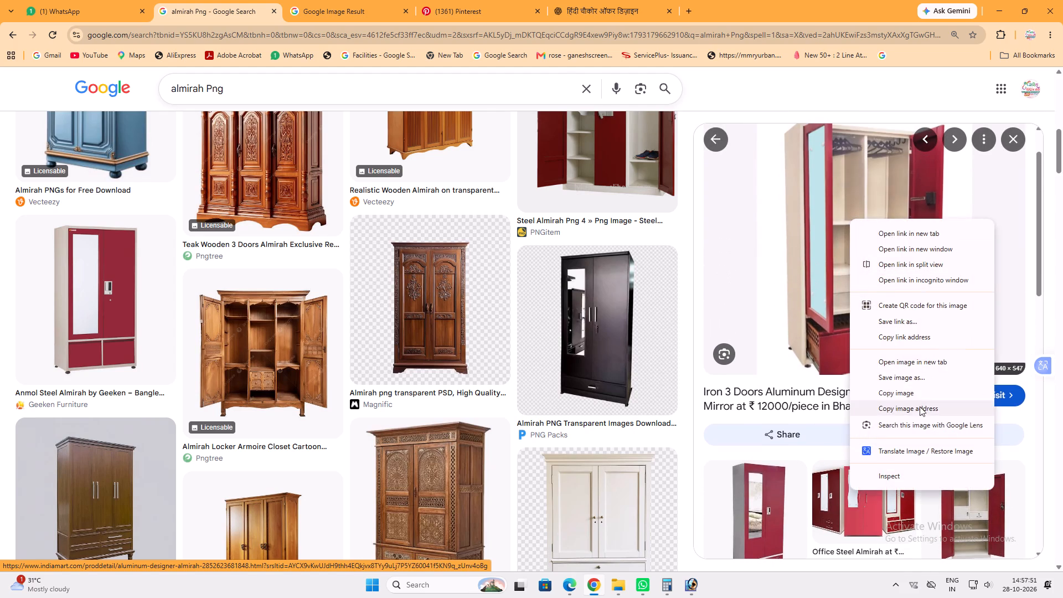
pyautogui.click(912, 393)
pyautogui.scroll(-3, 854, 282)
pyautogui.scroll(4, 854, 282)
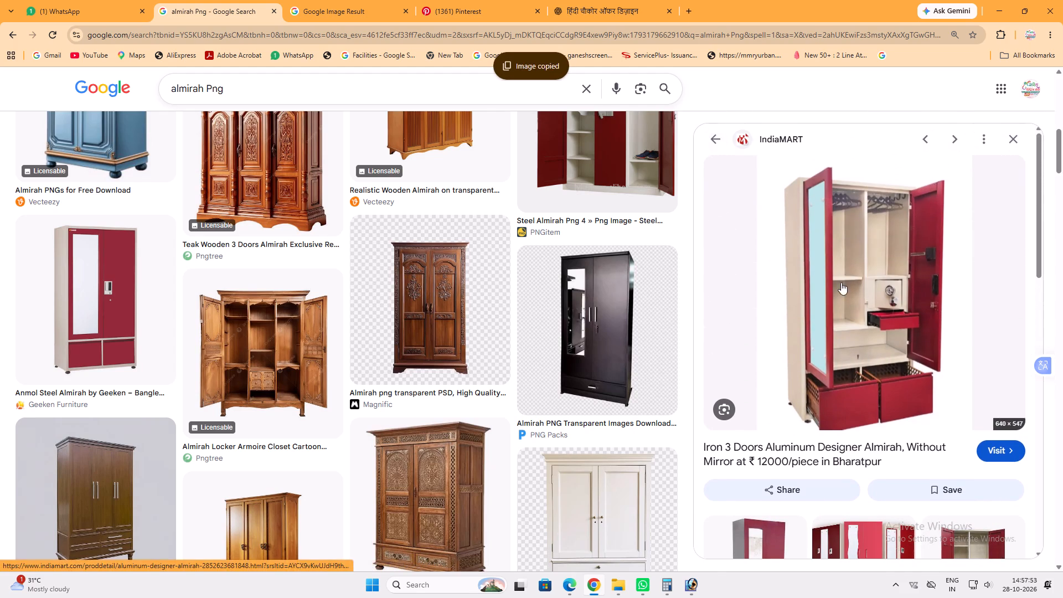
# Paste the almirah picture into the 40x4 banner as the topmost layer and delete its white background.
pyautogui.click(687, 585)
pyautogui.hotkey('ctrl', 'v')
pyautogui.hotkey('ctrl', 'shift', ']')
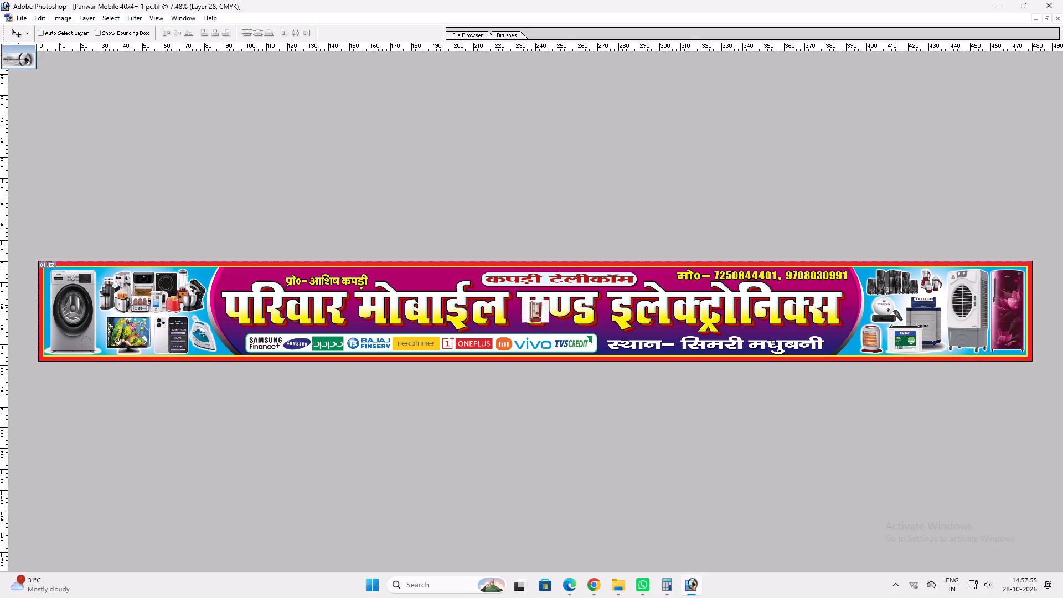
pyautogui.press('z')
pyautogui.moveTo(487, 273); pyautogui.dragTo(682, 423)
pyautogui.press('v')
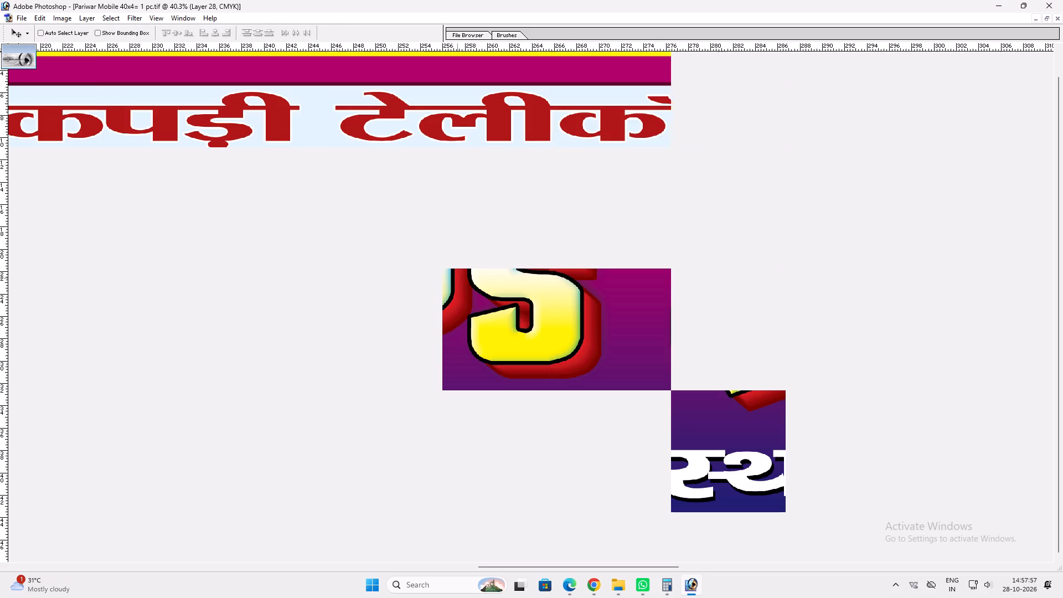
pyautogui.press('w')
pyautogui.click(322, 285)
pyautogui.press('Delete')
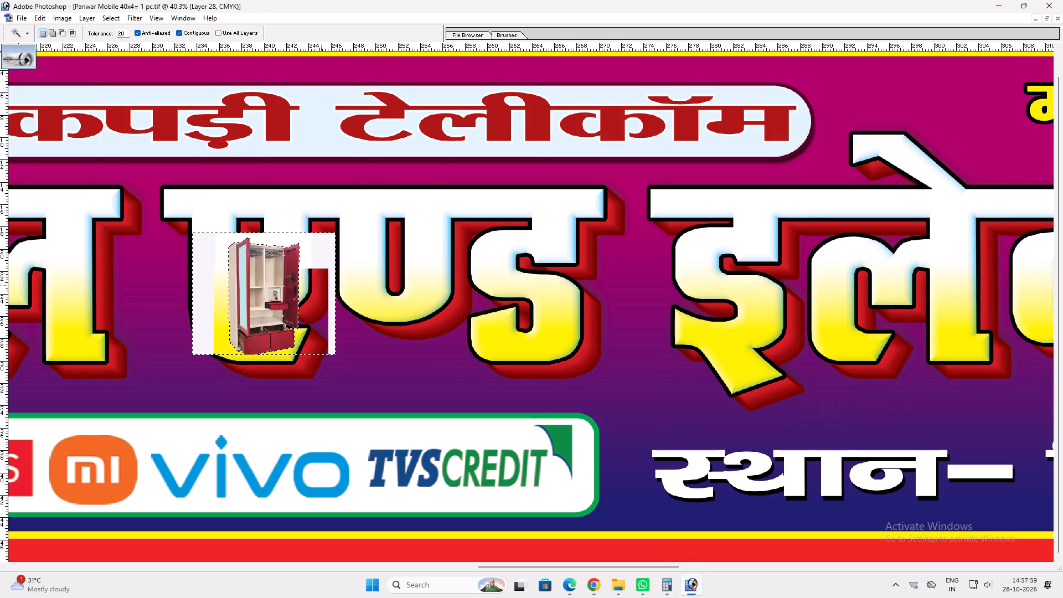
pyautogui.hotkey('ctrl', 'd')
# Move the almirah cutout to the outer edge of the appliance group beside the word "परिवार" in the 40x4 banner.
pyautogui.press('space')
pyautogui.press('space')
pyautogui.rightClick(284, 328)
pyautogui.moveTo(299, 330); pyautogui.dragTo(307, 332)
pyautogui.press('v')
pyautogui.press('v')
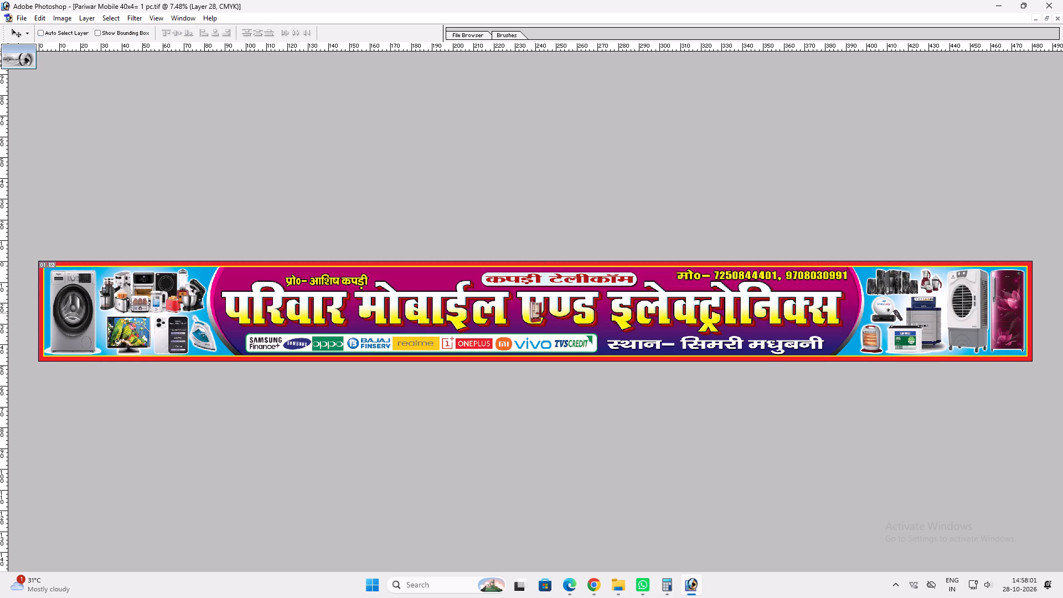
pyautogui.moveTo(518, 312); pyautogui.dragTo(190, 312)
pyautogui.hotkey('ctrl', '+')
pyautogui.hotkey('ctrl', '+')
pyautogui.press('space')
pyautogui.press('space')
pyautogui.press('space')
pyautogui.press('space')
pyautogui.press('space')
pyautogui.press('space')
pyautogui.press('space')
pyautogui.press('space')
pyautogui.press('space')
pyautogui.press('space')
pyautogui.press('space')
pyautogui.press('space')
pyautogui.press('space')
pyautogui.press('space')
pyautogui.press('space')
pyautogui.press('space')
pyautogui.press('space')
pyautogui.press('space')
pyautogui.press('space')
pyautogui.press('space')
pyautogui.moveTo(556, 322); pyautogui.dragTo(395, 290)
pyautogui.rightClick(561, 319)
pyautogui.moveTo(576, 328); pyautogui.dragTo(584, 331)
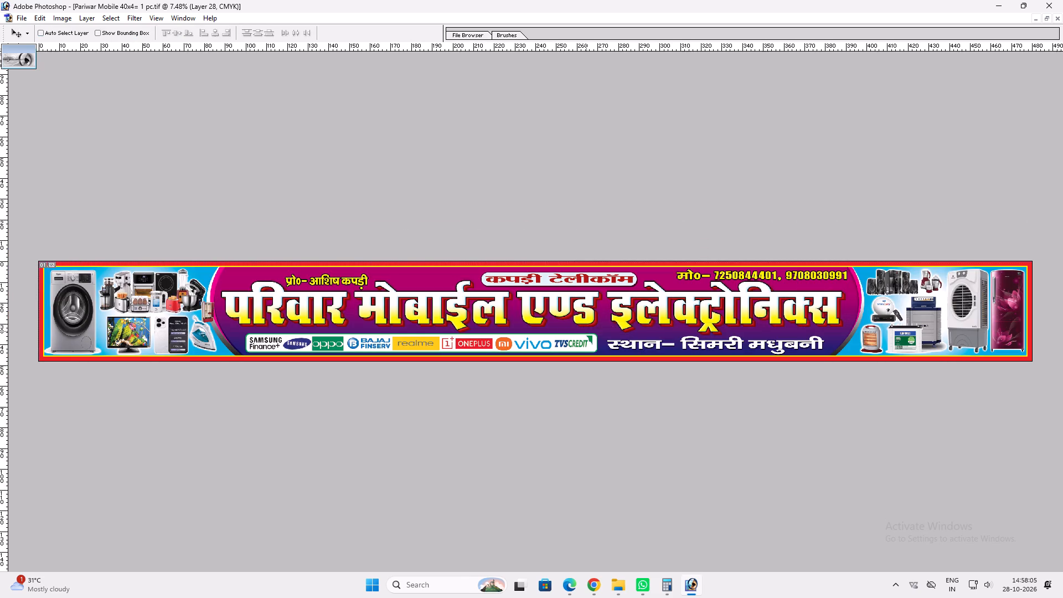
# Switch to the Pariwar Mobile 5x3 Backlite banner and correct "कपड़ी" to "कापड़ी" in the red "कपड़ी टेलीकॉम" line.
pyautogui.hotkey('ctrl', 'Tab')
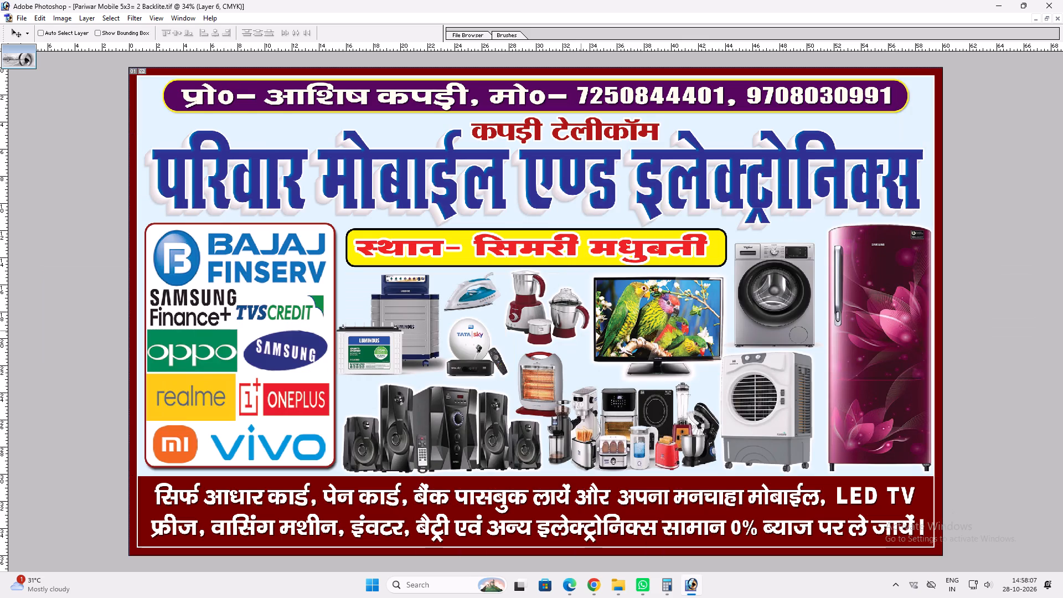
pyautogui.press('f')
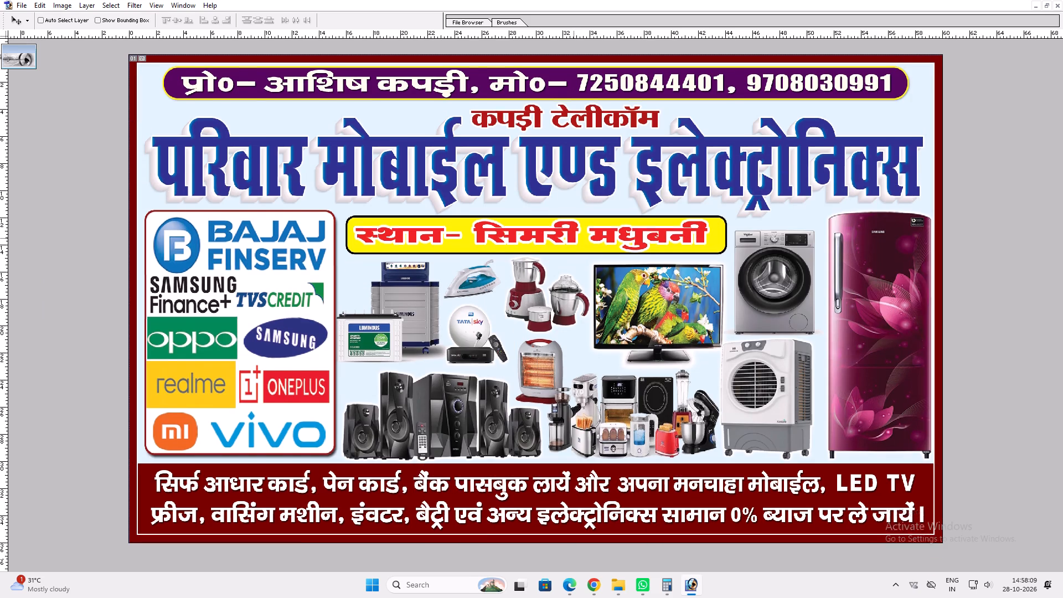
pyautogui.press('t')
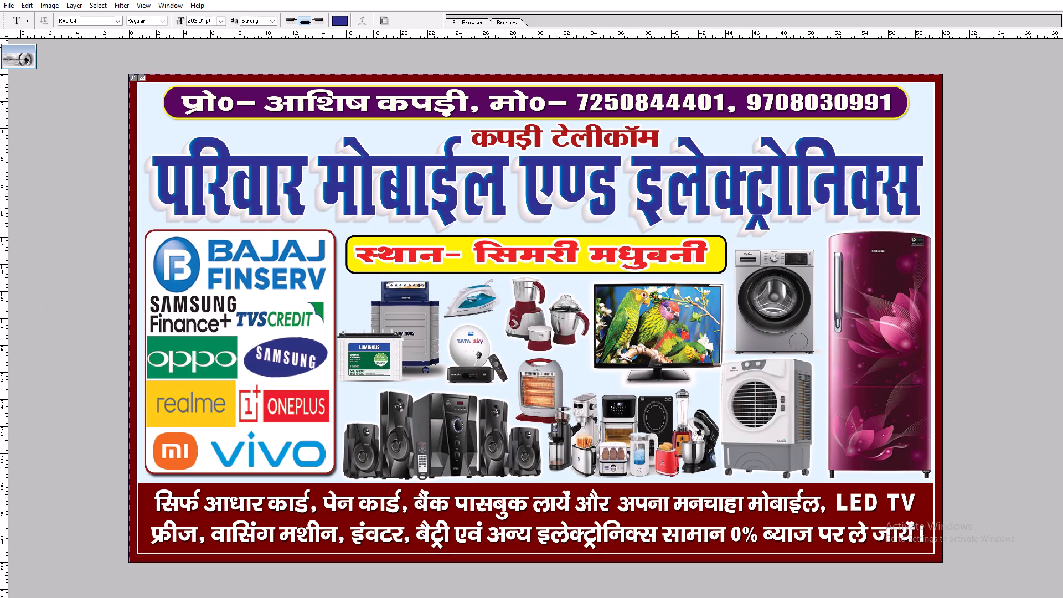
pyautogui.click(492, 140)
pyautogui.press('k')
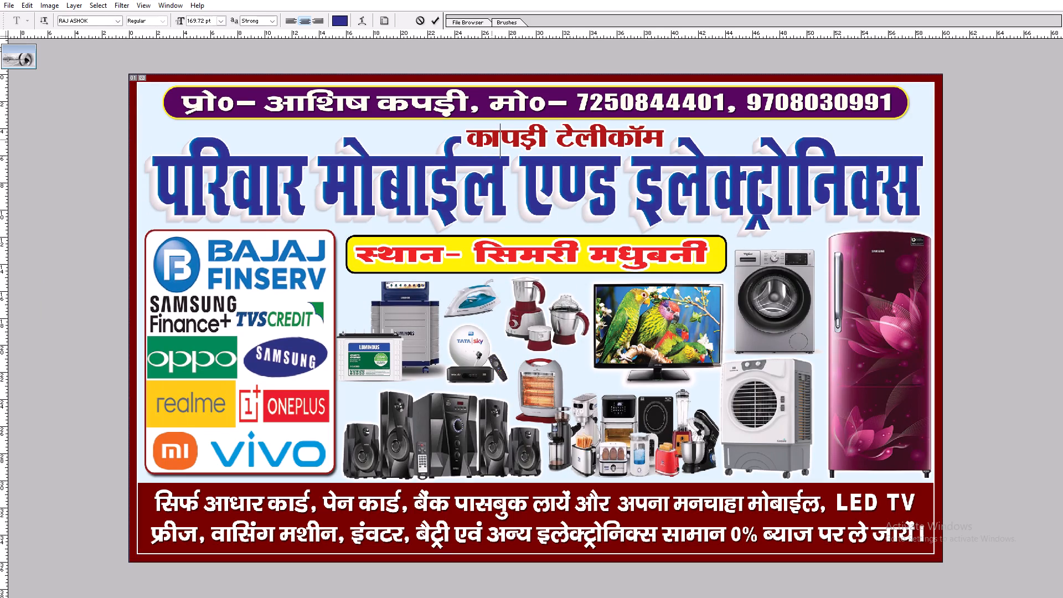
pyautogui.press('Return')
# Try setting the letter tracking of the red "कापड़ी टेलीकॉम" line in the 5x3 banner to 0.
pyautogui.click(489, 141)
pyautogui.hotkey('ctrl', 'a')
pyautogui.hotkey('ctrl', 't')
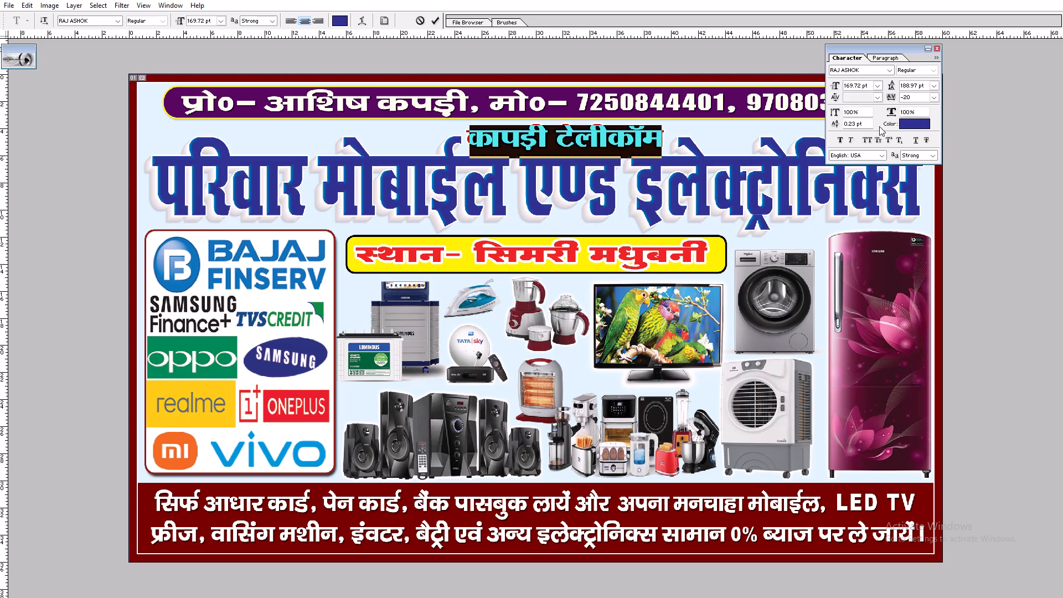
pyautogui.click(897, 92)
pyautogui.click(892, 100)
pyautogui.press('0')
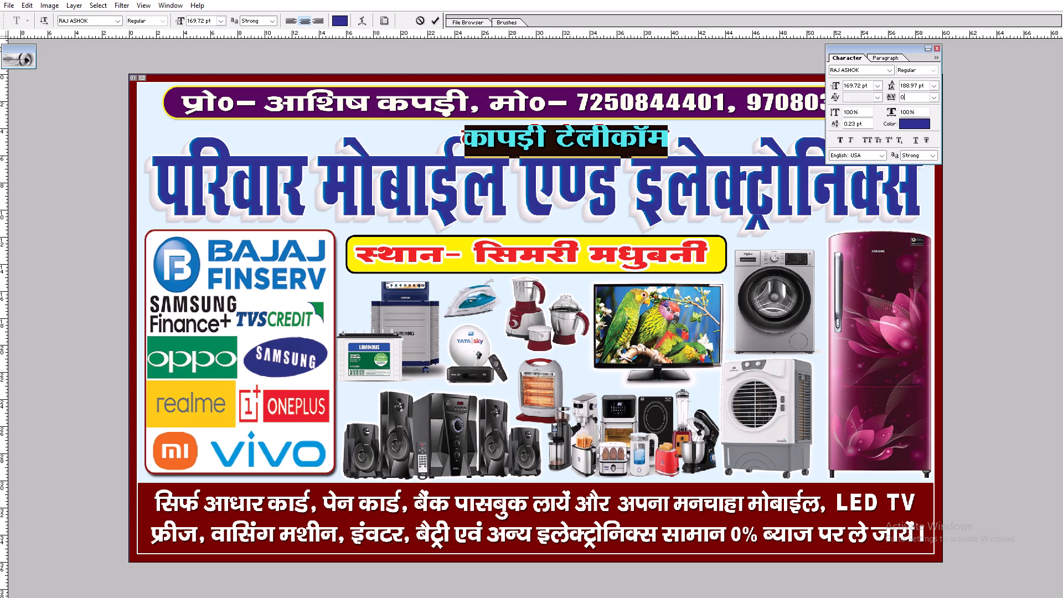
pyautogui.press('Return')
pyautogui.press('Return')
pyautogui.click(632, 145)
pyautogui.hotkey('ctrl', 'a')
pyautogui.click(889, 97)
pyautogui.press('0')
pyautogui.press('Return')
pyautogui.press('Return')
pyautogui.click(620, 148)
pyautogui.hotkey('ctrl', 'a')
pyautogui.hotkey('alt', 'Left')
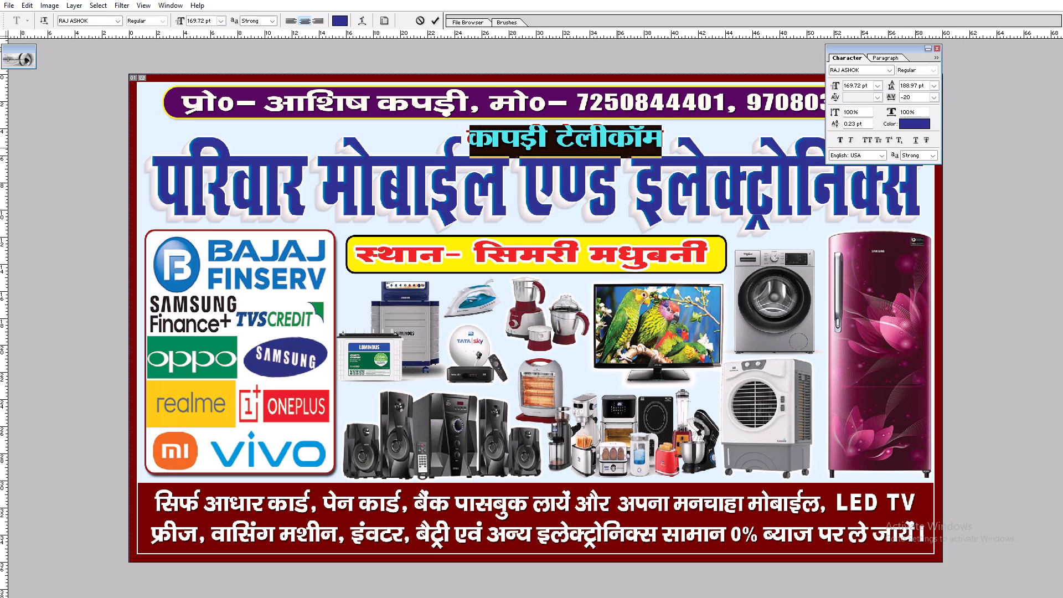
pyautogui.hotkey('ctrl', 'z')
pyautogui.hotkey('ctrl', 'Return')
# Narrow the red "कापड़ी टेलीकॉम" line slightly from its starting edge and save the 5x3 banner.
pyautogui.hotkey('ctrl', 't')
pyautogui.keyDown('shift'); pyautogui.click(471, 136); pyautogui.keyUp('shift')
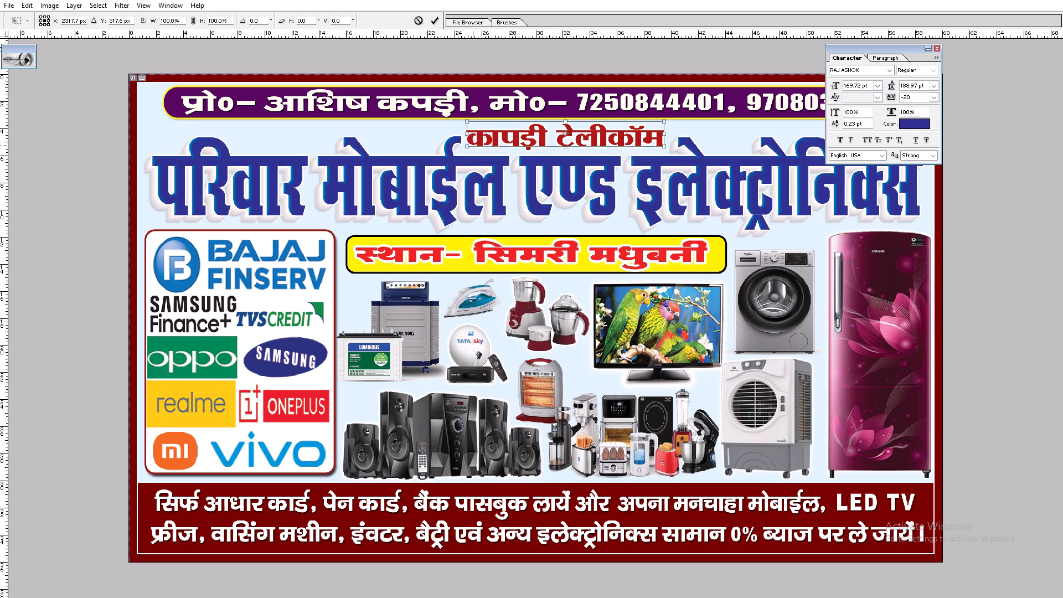
pyautogui.hotkey('shift', 'Return')
pyautogui.press('v')
pyautogui.hotkey('ctrl', 's')
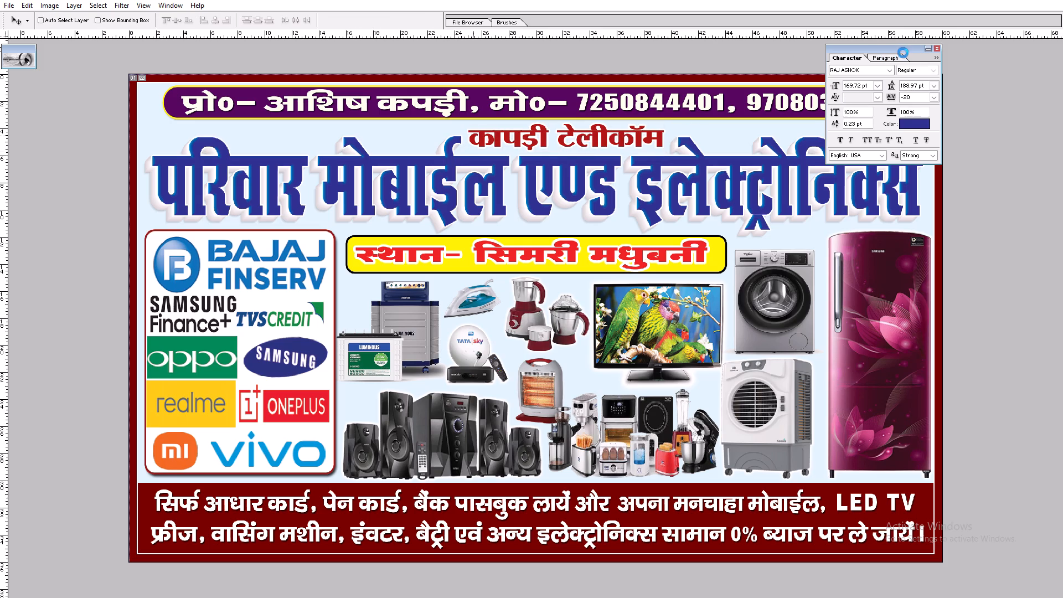
pyautogui.click(939, 48)
pyautogui.hotkey('ctrl', 's')
pyautogui.hotkey('ctrl', 's')
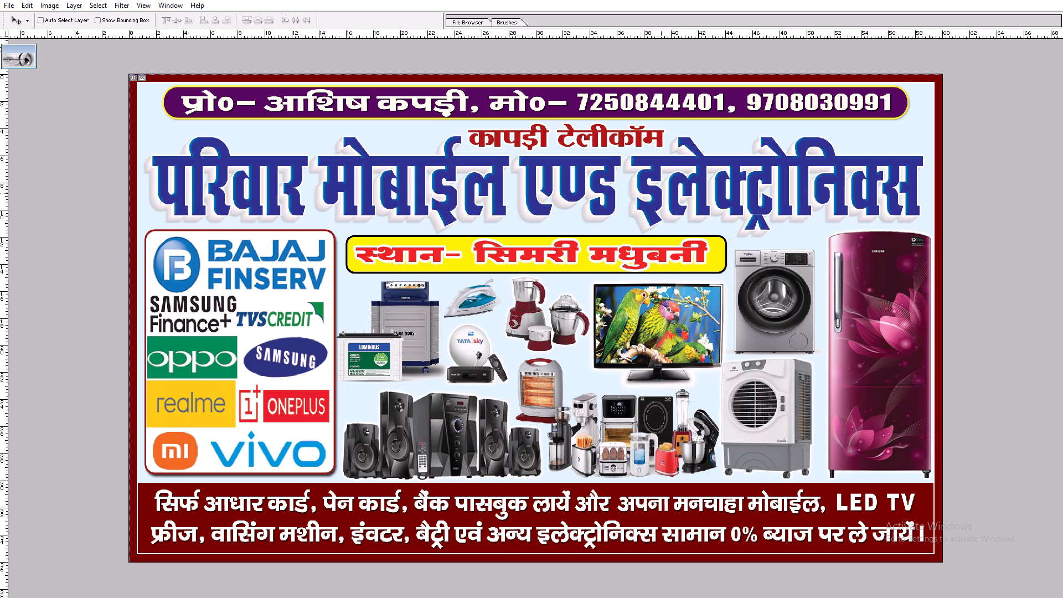
# Close all open banner documents, discarding the unsaved changes to the Pariwar Mobile 40x4 banner.
pyautogui.hotkey('ctrl', 'w')
pyautogui.hotkey('ctrl', 'w')
pyautogui.hotkey('ctrl', 'w')
pyautogui.hotkey('ctrl', 'w')
pyautogui.hotkey('ctrl', 'w')
pyautogui.hotkey('ctrl', 'w')
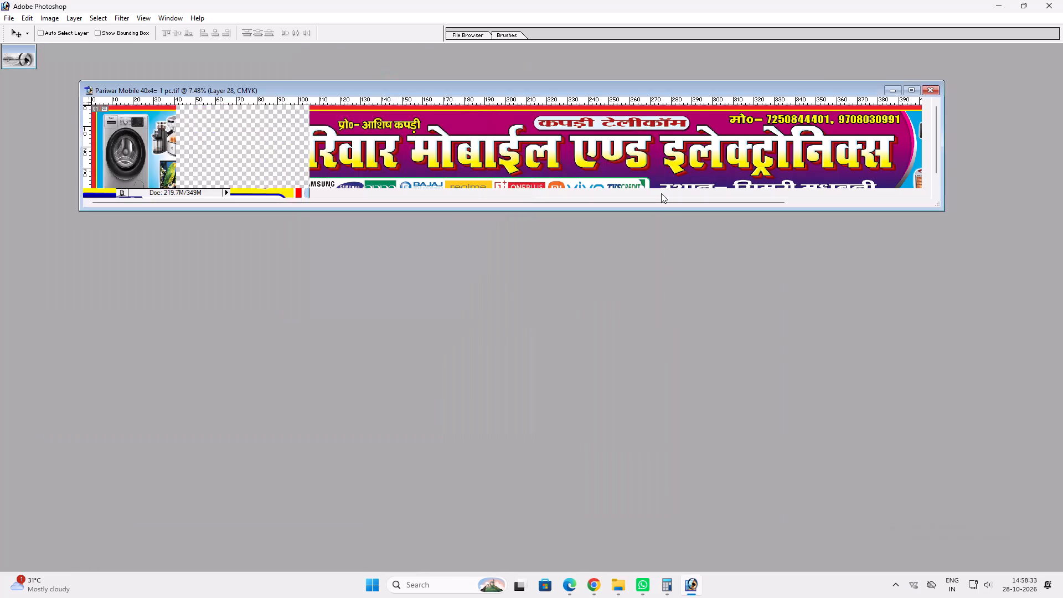
pyautogui.hotkey('ctrl', 'w')
pyautogui.click(566, 219)
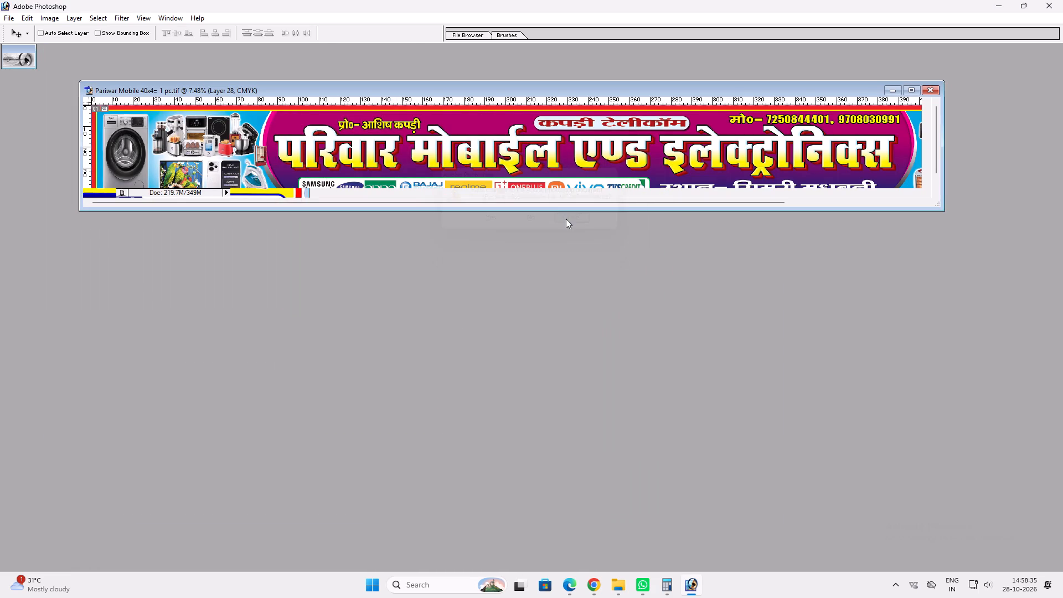
pyautogui.hotkey('ctrl', 'w')
pyautogui.moveTo(520, 212); pyautogui.dragTo(535, 216)
pyautogui.click(546, 220)
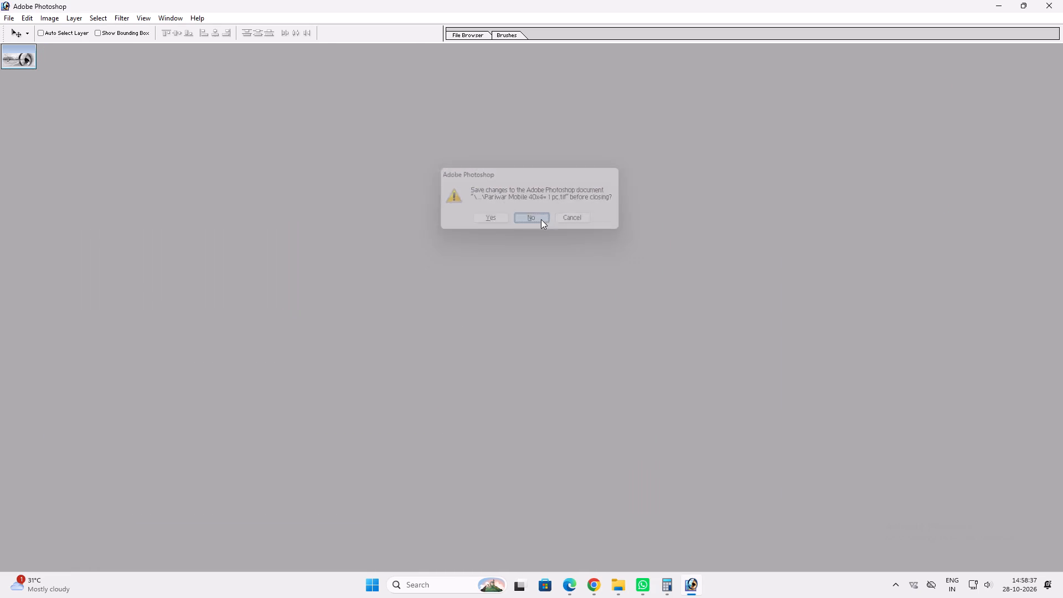
# Open all the Pariwar Mobile design files together, declining to update their text layers.
pyautogui.doubleClick(540, 219)
pyautogui.hotkey('ctrl', 'a')
pyautogui.click(449, 112)
pyautogui.hotkey('ctrl', 'a')
pyautogui.hotkey('ctrl', 'Return')
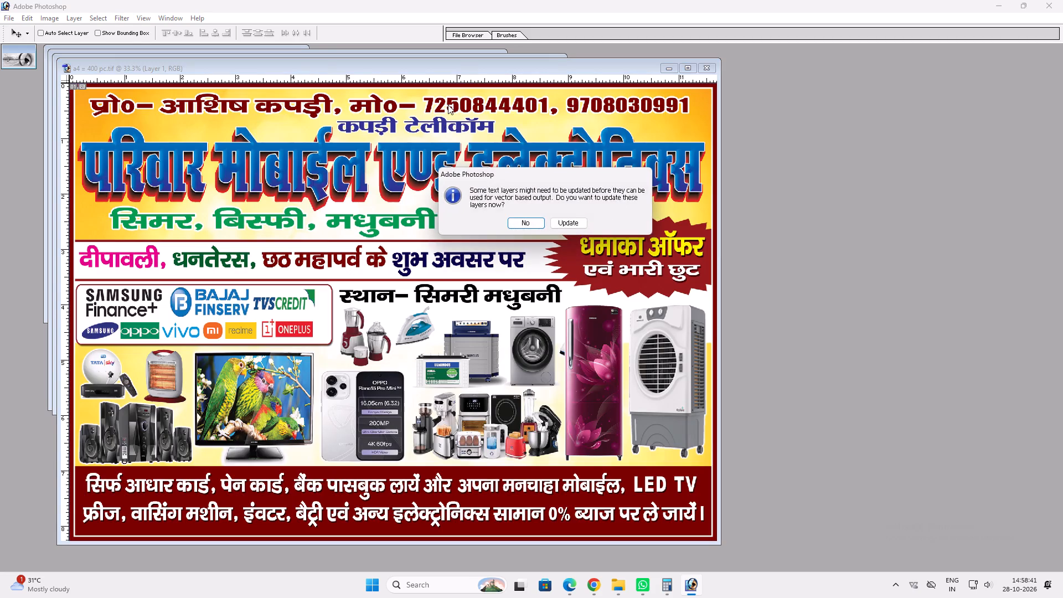
pyautogui.press('Return')
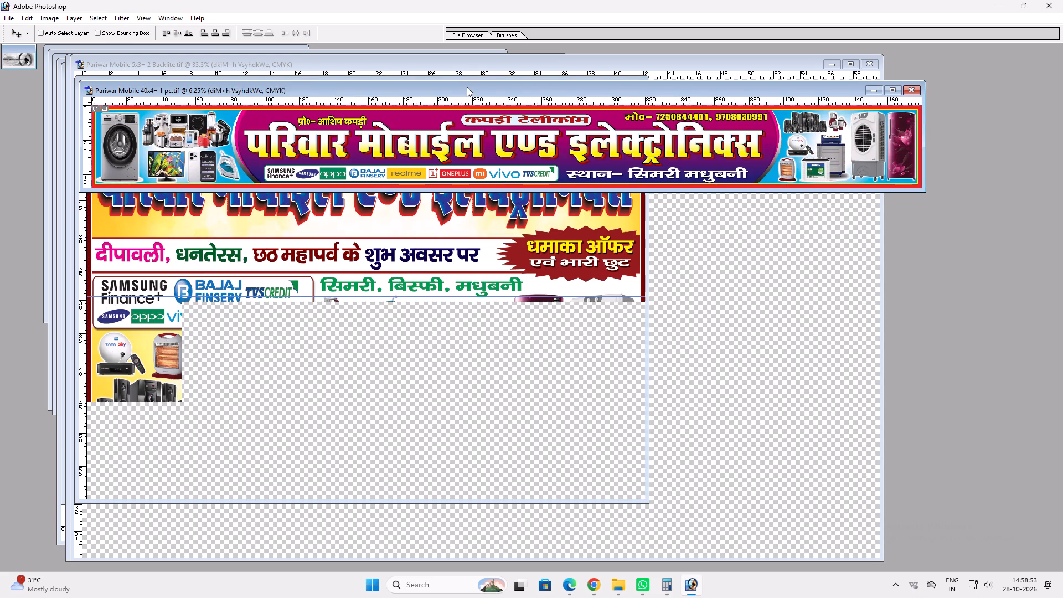
# Fit the 40x4 banner in view and correct "कपड़ी" to "कापड़ी" in its red "कपड़ी टेलीकॉम" label.
pyautogui.tripleClick(467, 90)
pyautogui.hotkey('ctrl', '0')
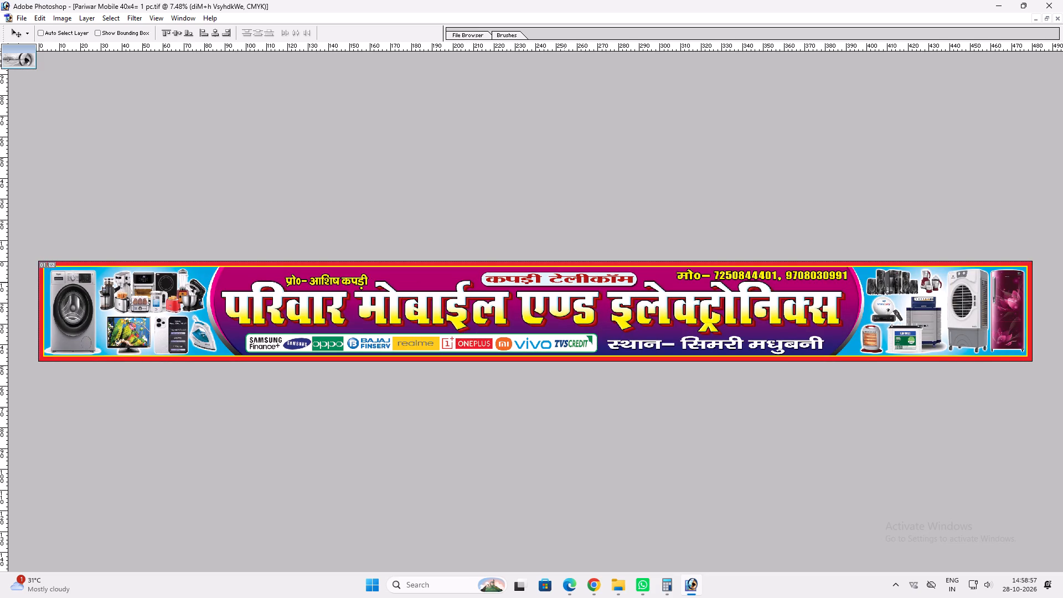
pyautogui.press('t')
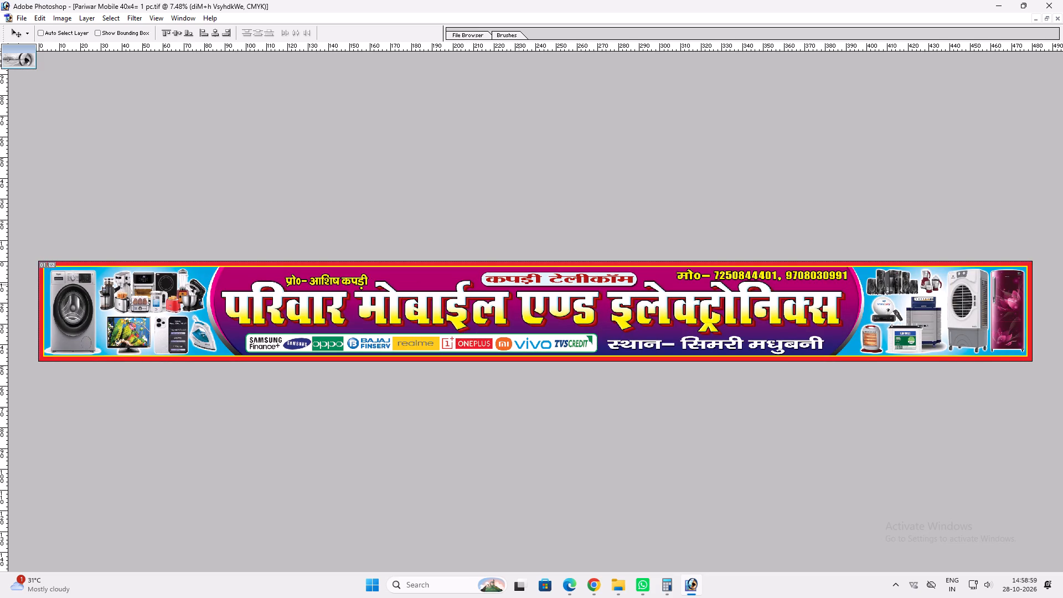
pyautogui.click(501, 280)
pyautogui.press('k')
pyautogui.press('Return')
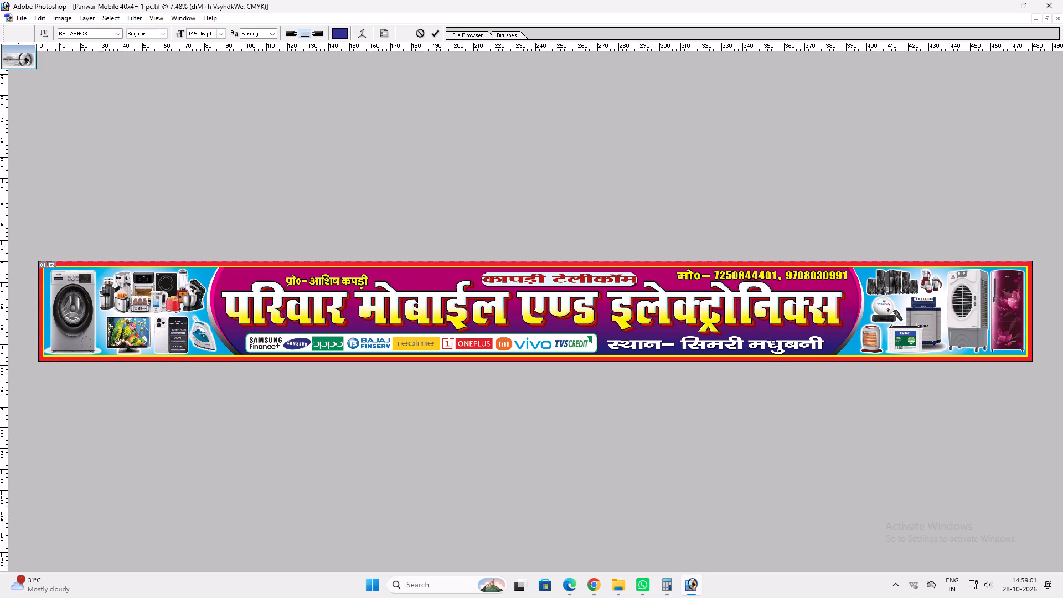
pyautogui.press('v')
pyautogui.click(503, 281)
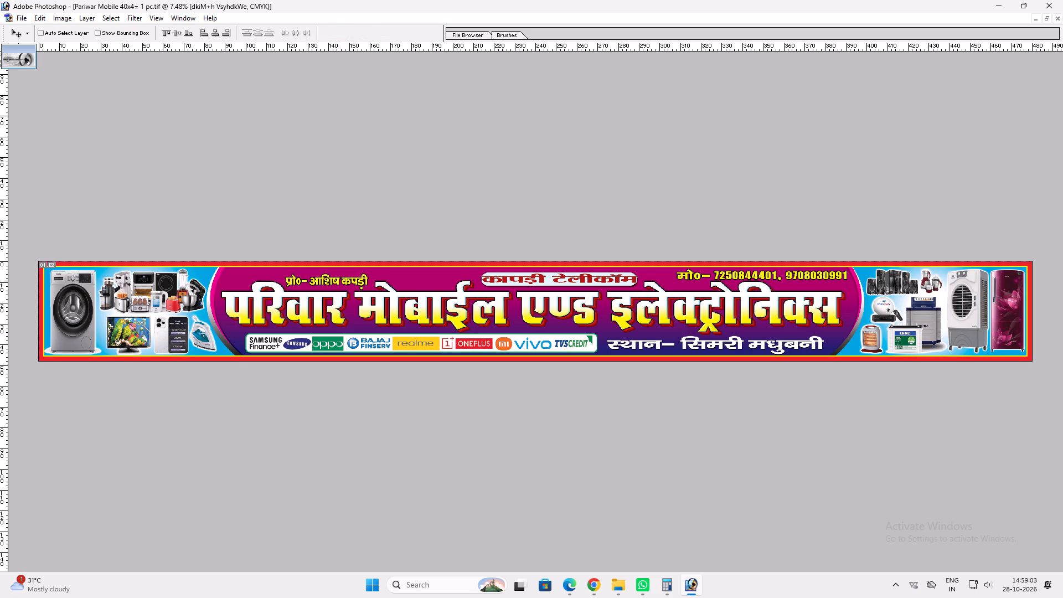
# Loosen the kerning slightly at the "का" of "कापड़ी" in the 40x4 banner's red label text.
pyautogui.press('t')
pyautogui.click(499, 282)
pyautogui.hotkey('alt', 'Right')
pyautogui.hotkey('alt', 'Right')
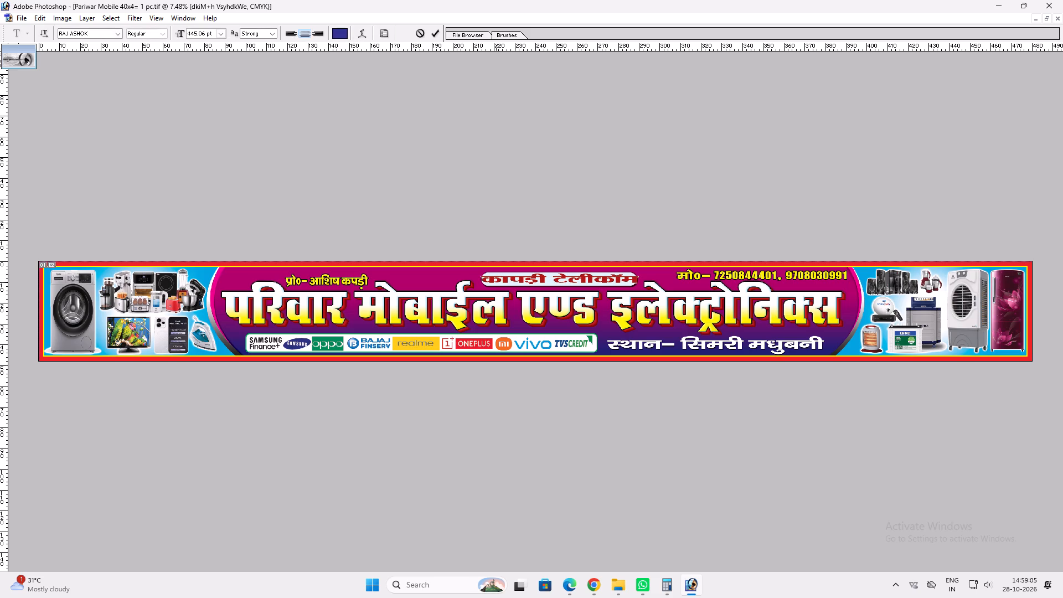
pyautogui.hotkey('alt', 'Right')
pyautogui.hotkey('ctrl', 'z')
pyautogui.press('Return')
pyautogui.write('vv')
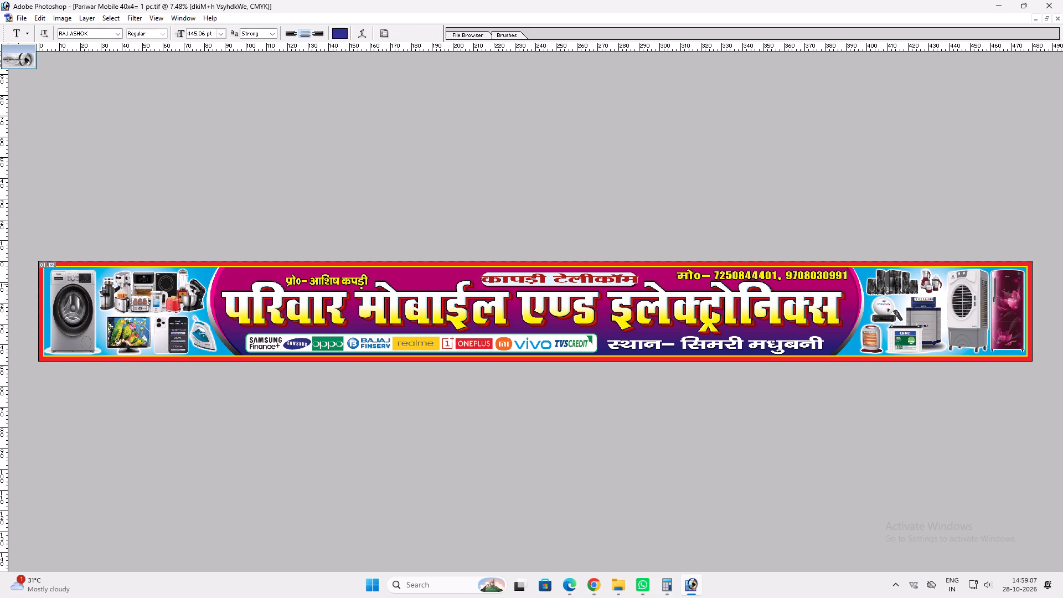
# Narrow the "कापड़ी टेलीकॉम" text from both ends to fit inside its white rounded label on the 40x4 banner.
pyautogui.keyDown('ctrl'); pyautogui.keyDown('shift'); pyautogui.rightClick(492, 280); pyautogui.keyUp('shift'); pyautogui.keyUp('ctrl')
pyautogui.keyDown('ctrl'); pyautogui.keyDown('shift'); pyautogui.click(507, 285); pyautogui.keyUp('shift'); pyautogui.keyUp('ctrl')
pyautogui.hotkey('ctrl', 't')
pyautogui.keyDown('shift'); pyautogui.moveTo(480, 276); pyautogui.dragTo(487, 277); pyautogui.keyUp('shift')
pyautogui.hotkey('shift', 'Return')
pyautogui.hotkey('ctrl', 't')
pyautogui.keyDown('shift'); pyautogui.moveTo(634, 277); pyautogui.dragTo(629, 278); pyautogui.keyUp('shift')
pyautogui.press('Return')
pyautogui.press('Return')
pyautogui.press('v')
pyautogui.hotkey('ctrl', '0')
pyautogui.write('vv')
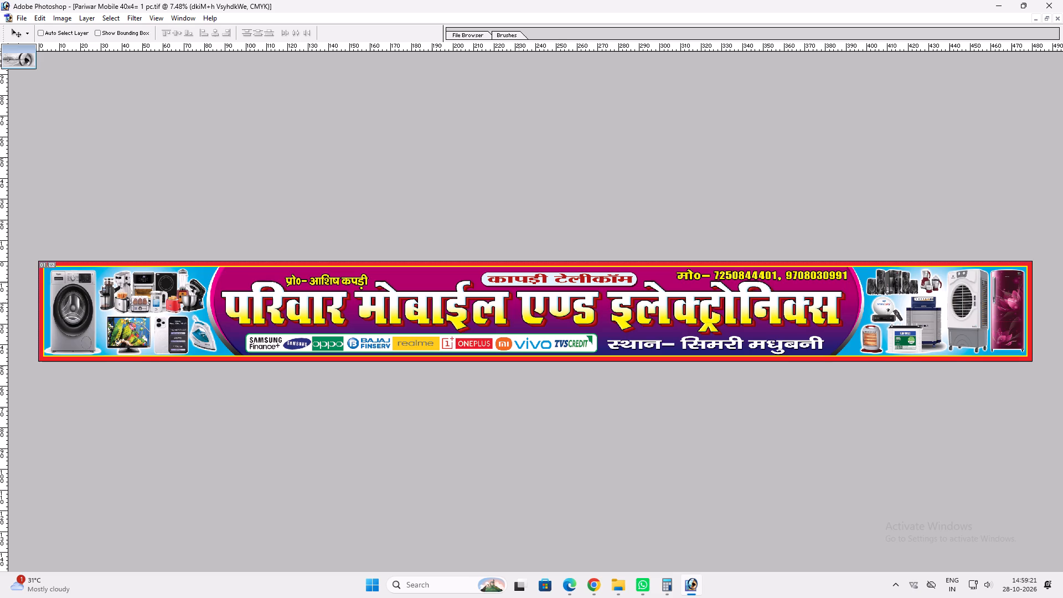
# Examine the proprietor, "कापड़ी टेलीकॉम" and shop-name lettering of the 40x4 banner up close.
pyautogui.hotkey('ctrl', '+')
pyautogui.hotkey('ctrl', '+')
pyautogui.press('space')
pyautogui.press('space')
pyautogui.press('space')
pyautogui.press('space')
pyautogui.press('space')
pyautogui.press('space')
pyautogui.press('space')
pyautogui.press('space')
pyautogui.press('space')
pyautogui.press('space')
pyautogui.press('space')
pyautogui.press('space')
pyautogui.press('space')
pyautogui.press('space')
pyautogui.press('space')
pyautogui.moveTo(310, 290); pyautogui.dragTo(427, 284)
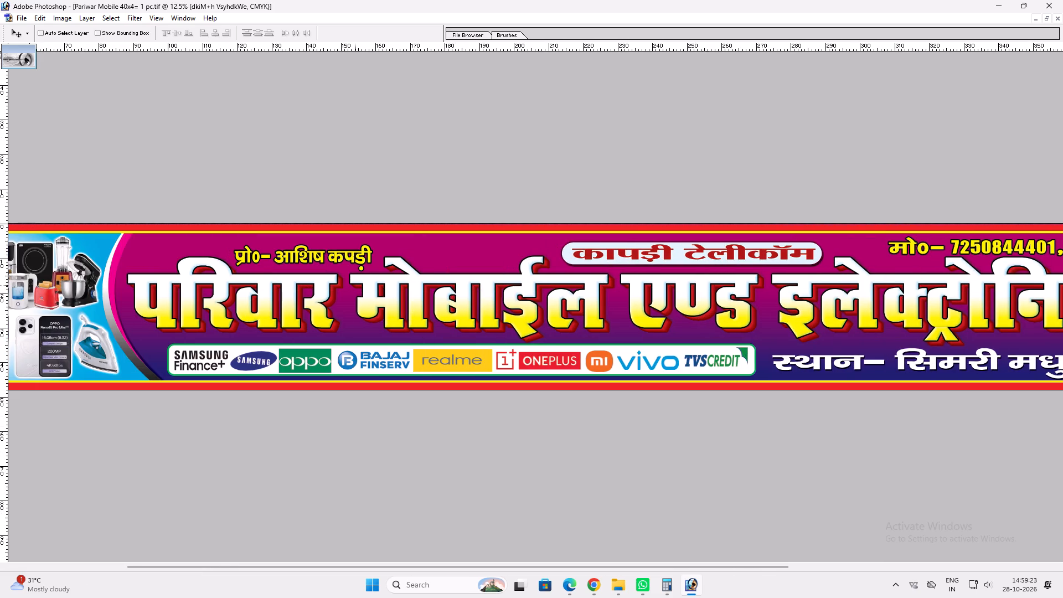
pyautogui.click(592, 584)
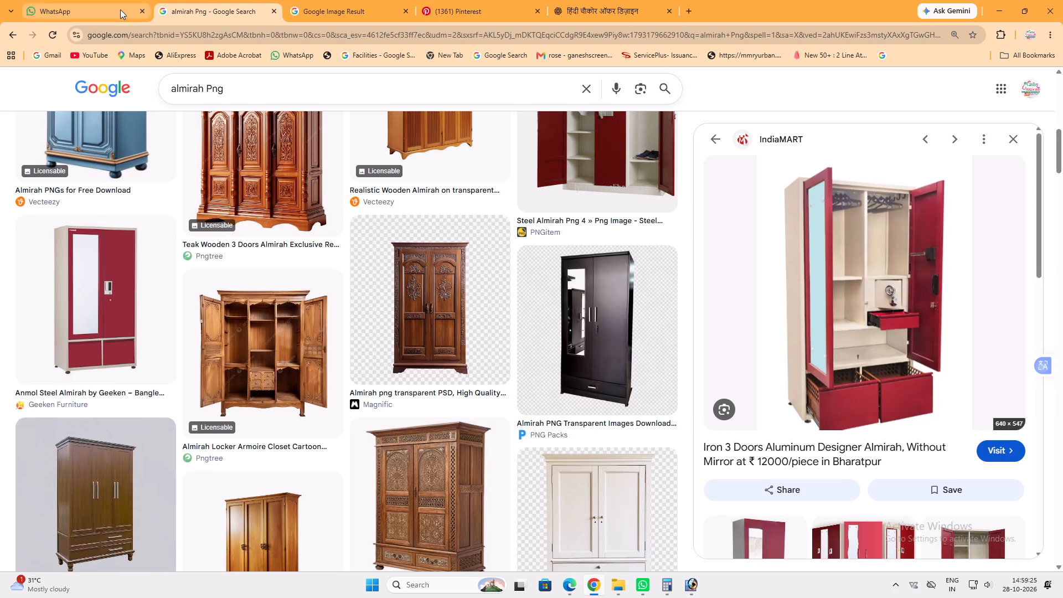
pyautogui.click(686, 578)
# Show the open designs in separate windows and check the 7x5 design's text against the 40x4 banner.
pyautogui.press('f')
pyautogui.press('f')
pyautogui.press('f')
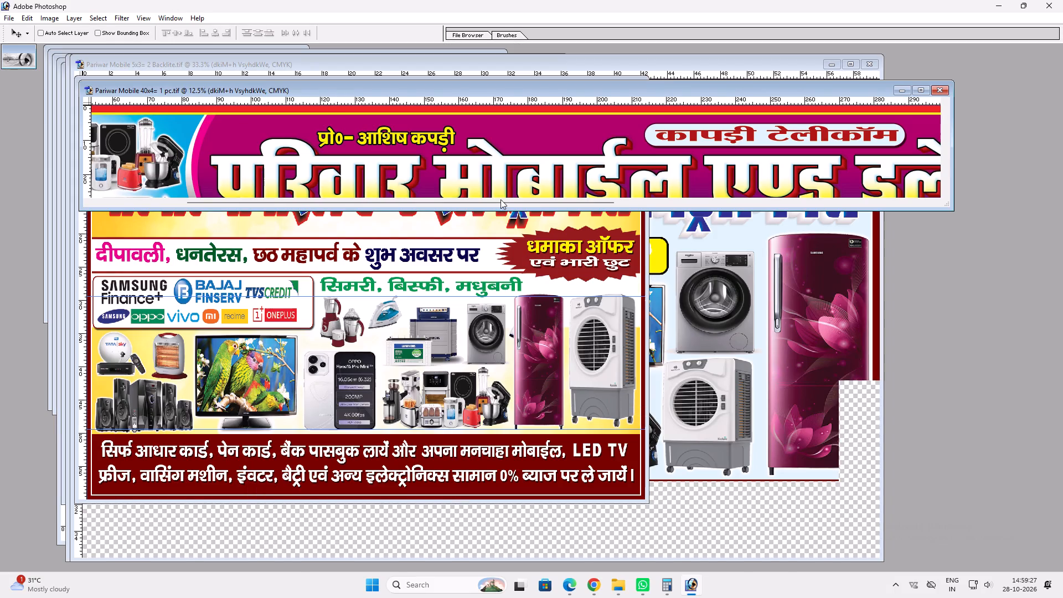
pyautogui.click(394, 283)
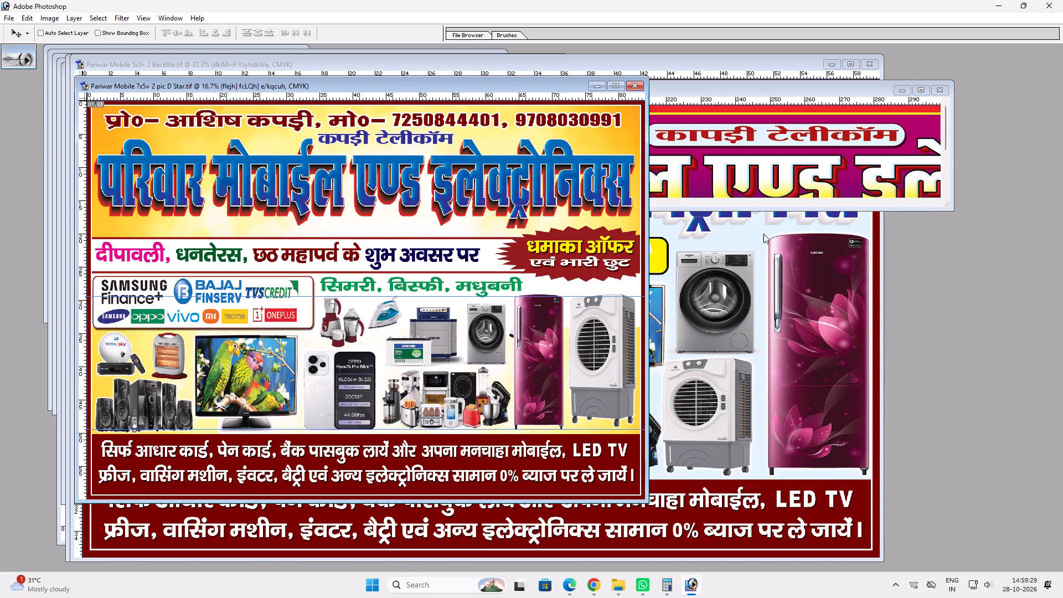
pyautogui.click(789, 122)
pyautogui.doubleClick(734, 88)
pyautogui.press('t')
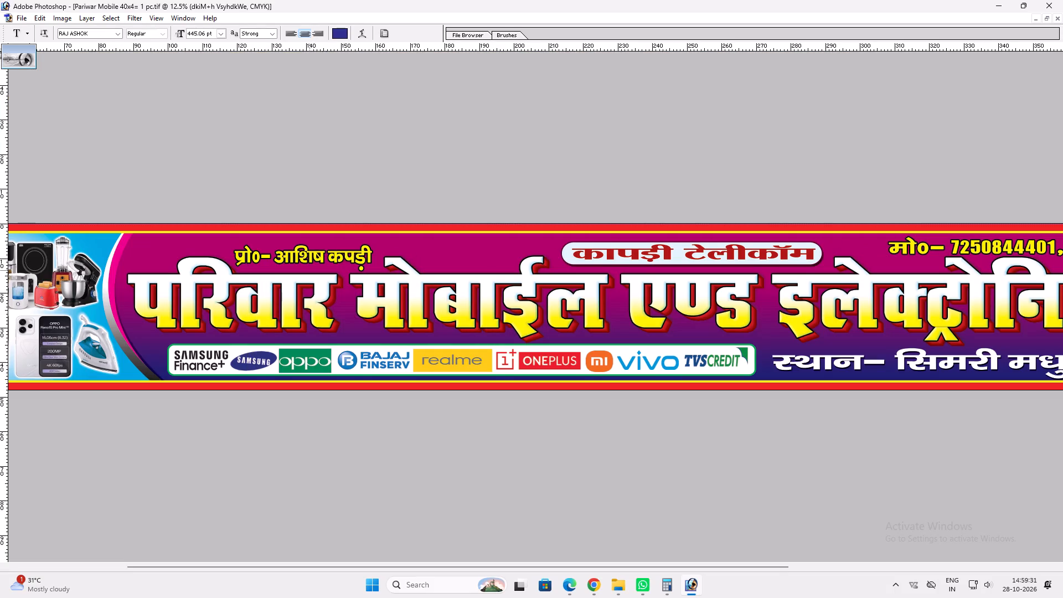
pyautogui.press('f')
pyautogui.write('ff')
pyautogui.click(275, 297)
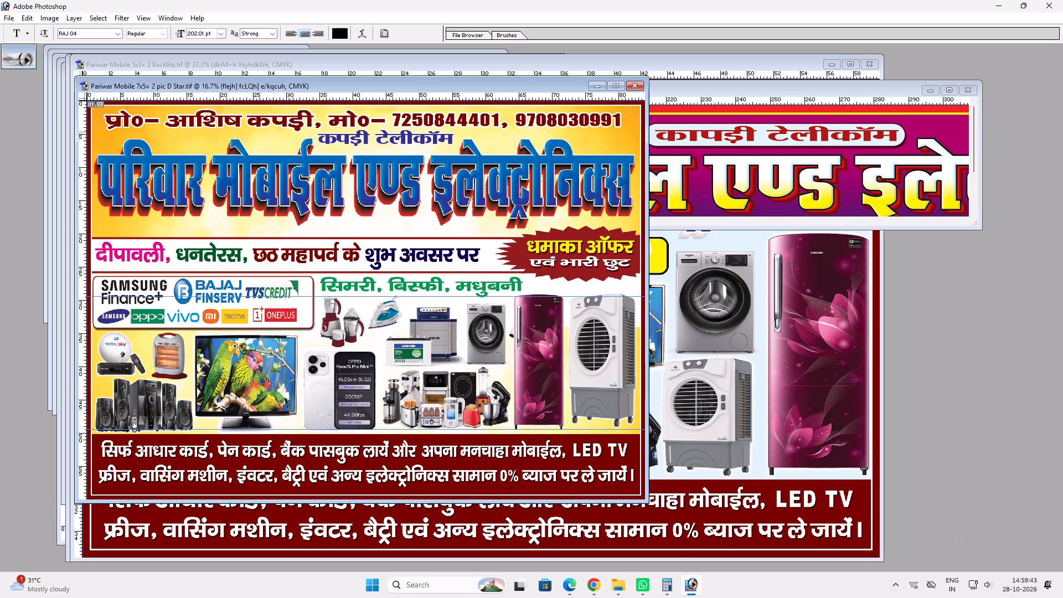
# In File Explorer, search the 2026 folder on Local Disk (H:) for "kapr".
pyautogui.click(620, 586)
pyautogui.click(825, 528)
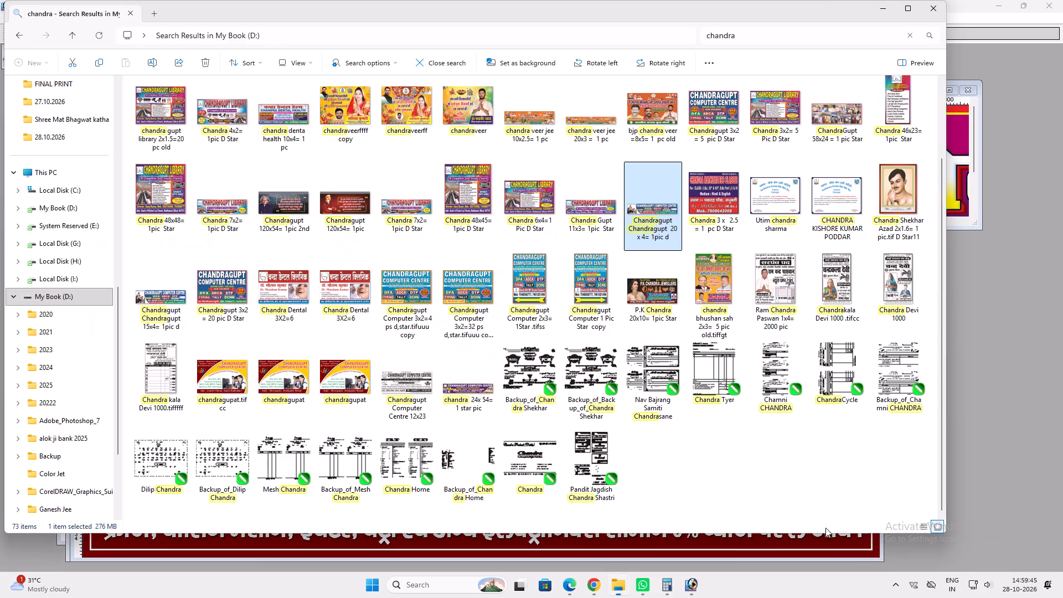
pyautogui.click(617, 582)
pyautogui.click(471, 522)
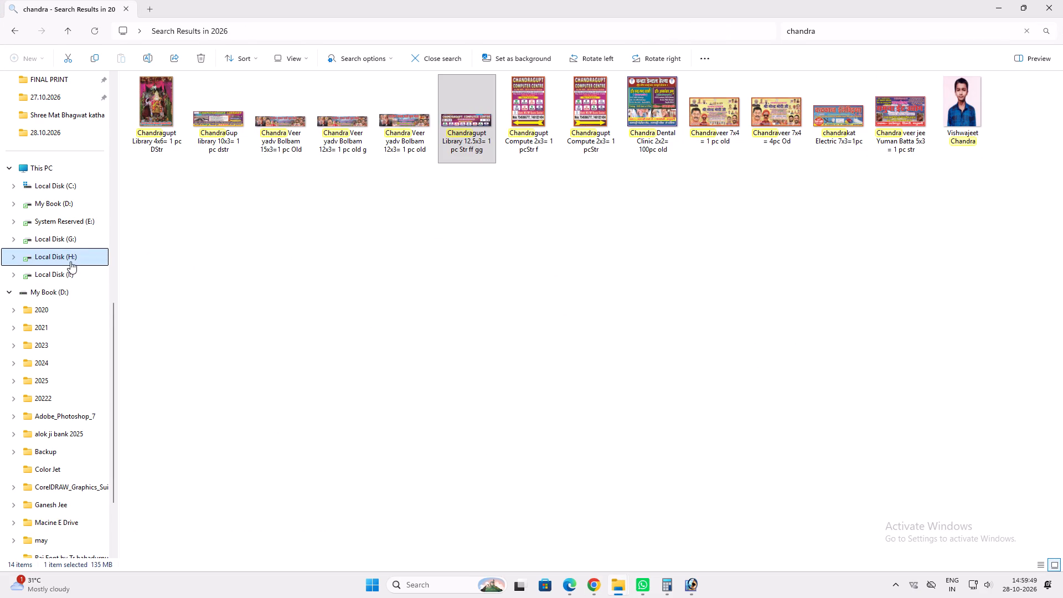
pyautogui.click(70, 261)
pyautogui.doubleClick(135, 109)
pyautogui.click(849, 34)
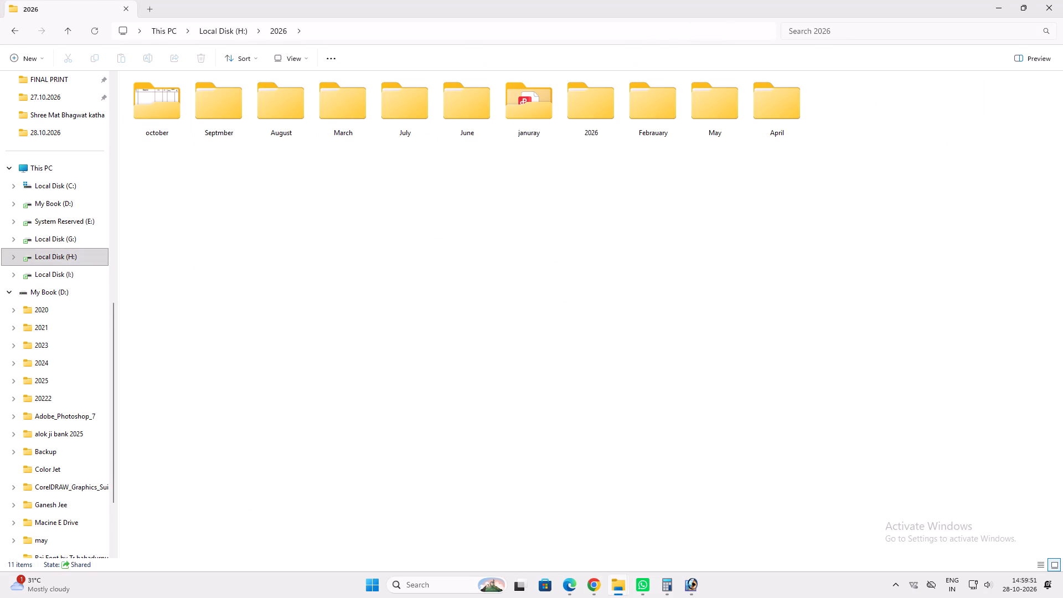
pyautogui.press('l')
pyautogui.press('BackSpace')
pyautogui.write('kapr')
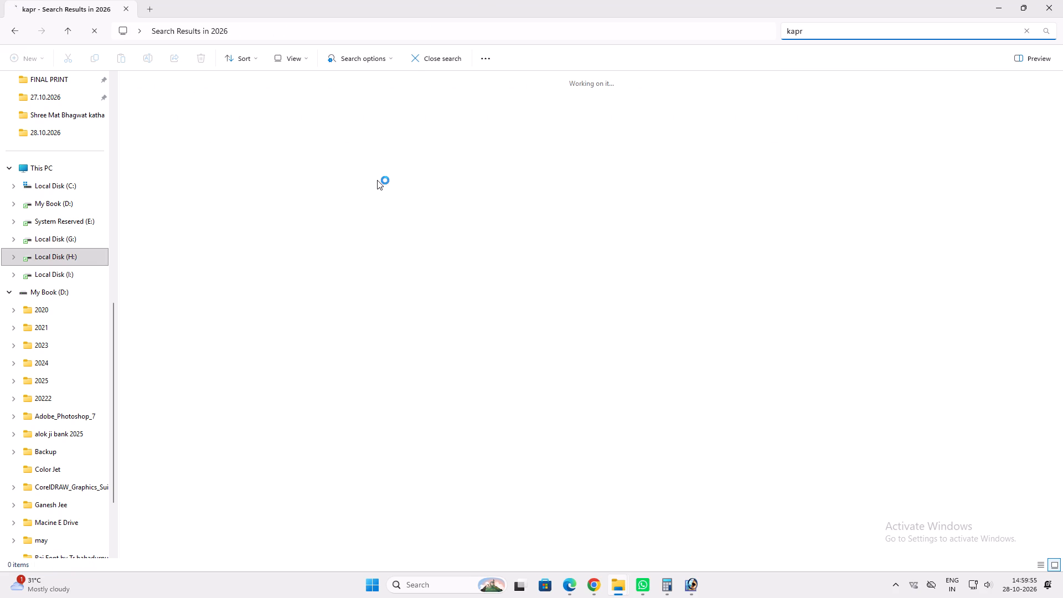
# Search the 2026 folder for "pari" instead and view the "Pariwar Mobile 1x4= 500" design.
pyautogui.hotkey('ctrl', 'a')
pyautogui.write('pari')
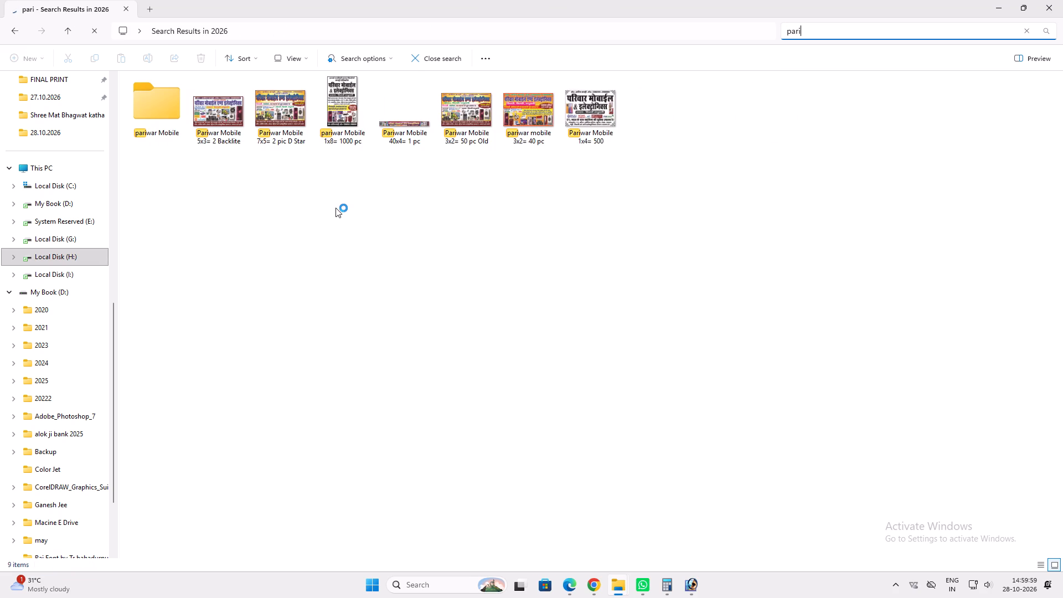
pyautogui.doubleClick(716, 126)
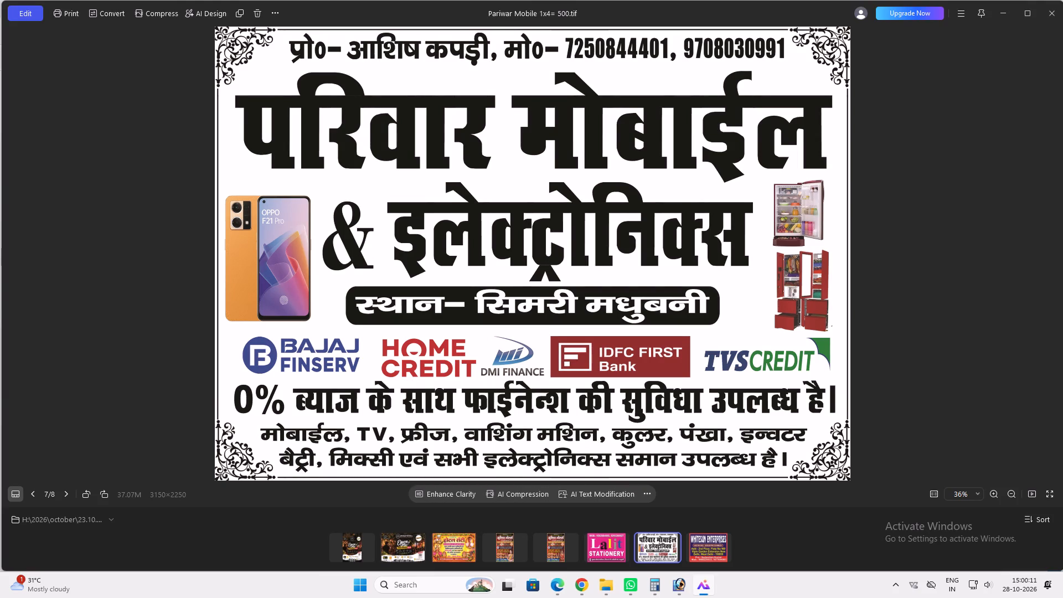
# Leave the image preview and, back in Photoshop, open the "कपड़ी टेलीकॉम" text on the 7x5 banner for editing.
pyautogui.click(1051, 9)
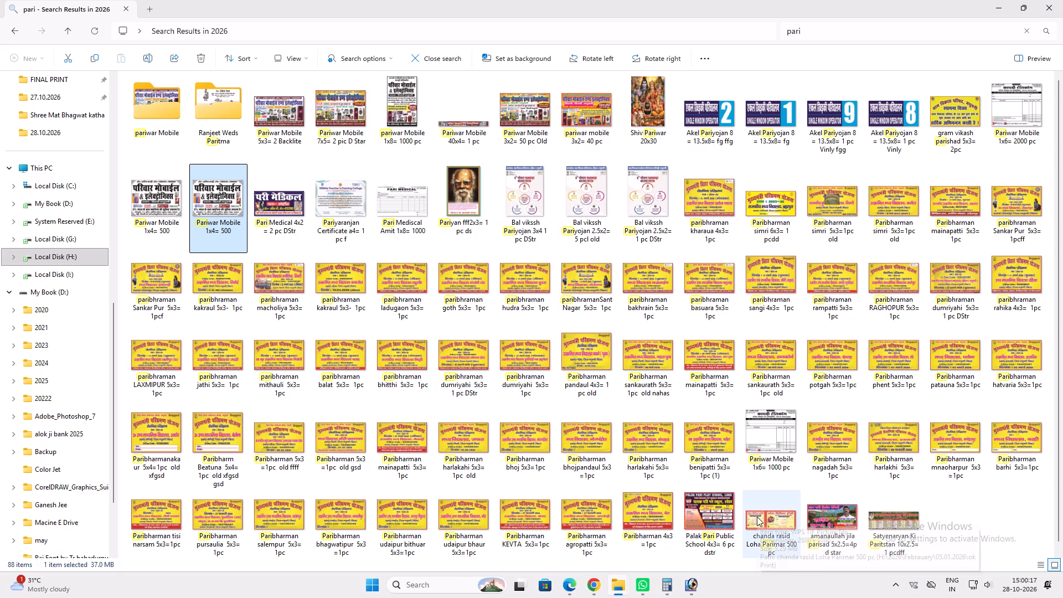
pyautogui.click(690, 584)
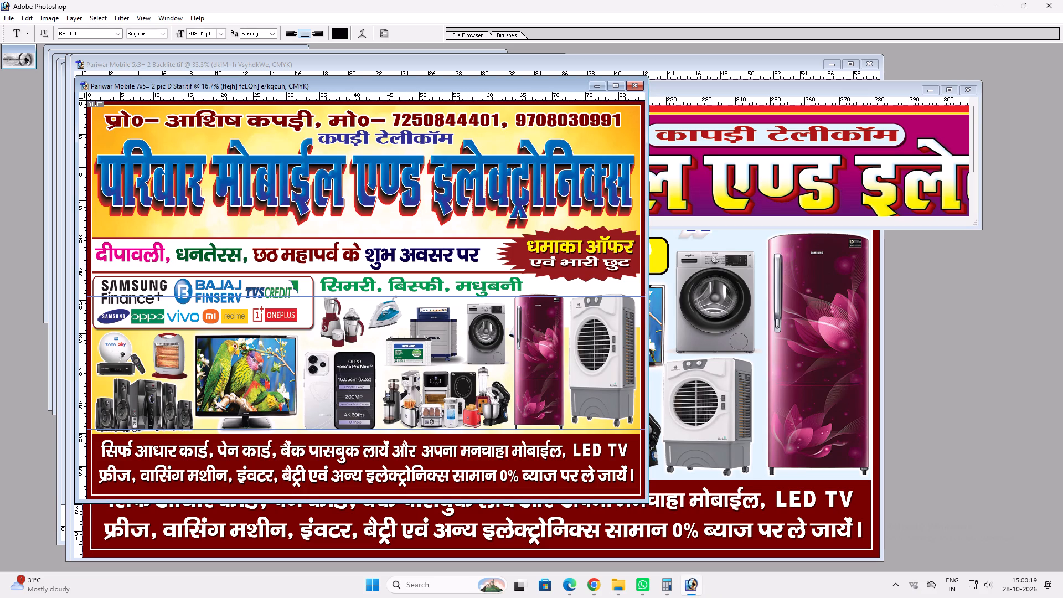
pyautogui.click(335, 143)
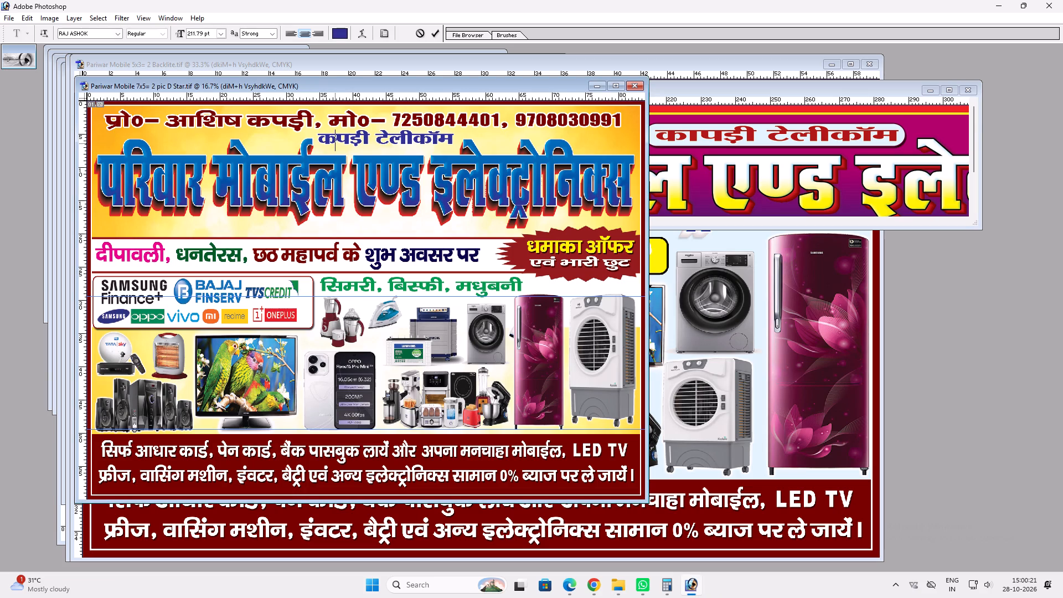
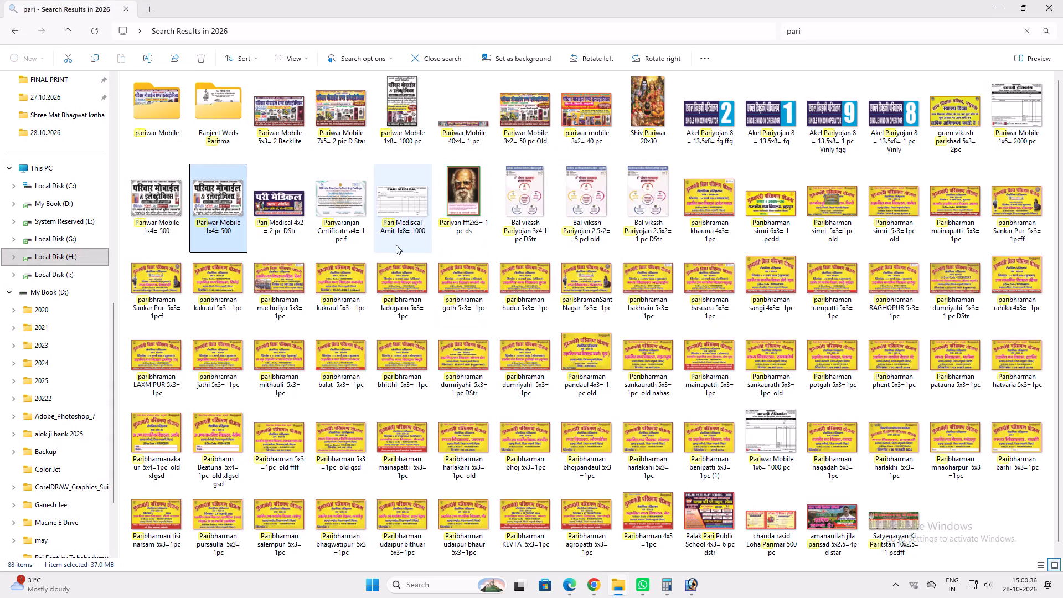
# Open the "Pariwar Mobile 1x6= 2000 pc" invoice design from the search results to view its shop-name text.
pyautogui.doubleClick(1018, 105)
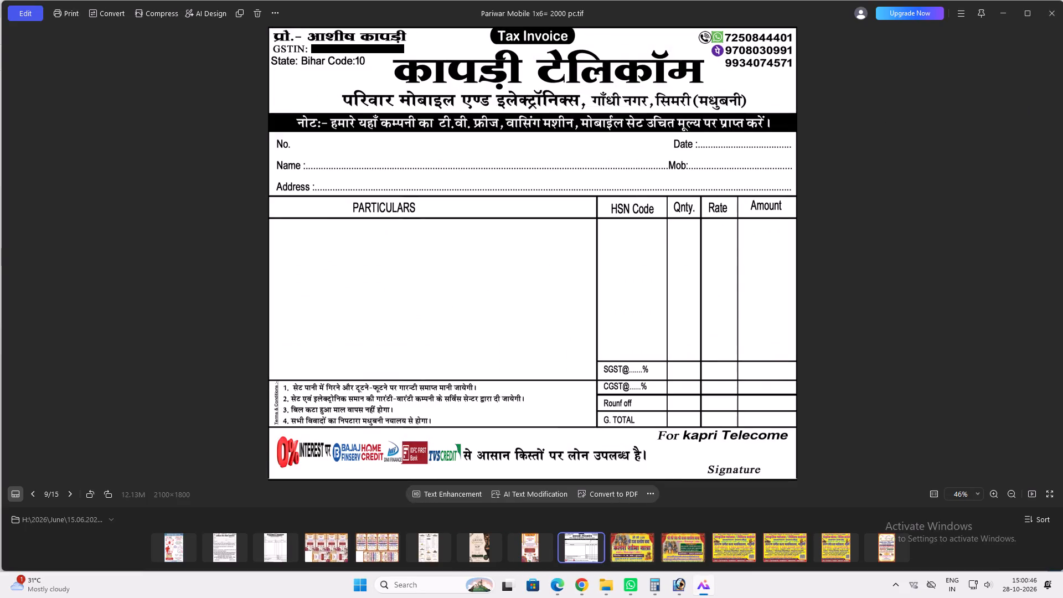
# Switch to Photoshop and correct "कपड़ी टेलीकॉम" to "कापड़ी टेलीकॉम" above the shop name in the 7x5 design.
pyautogui.click(682, 587)
pyautogui.click(625, 82)
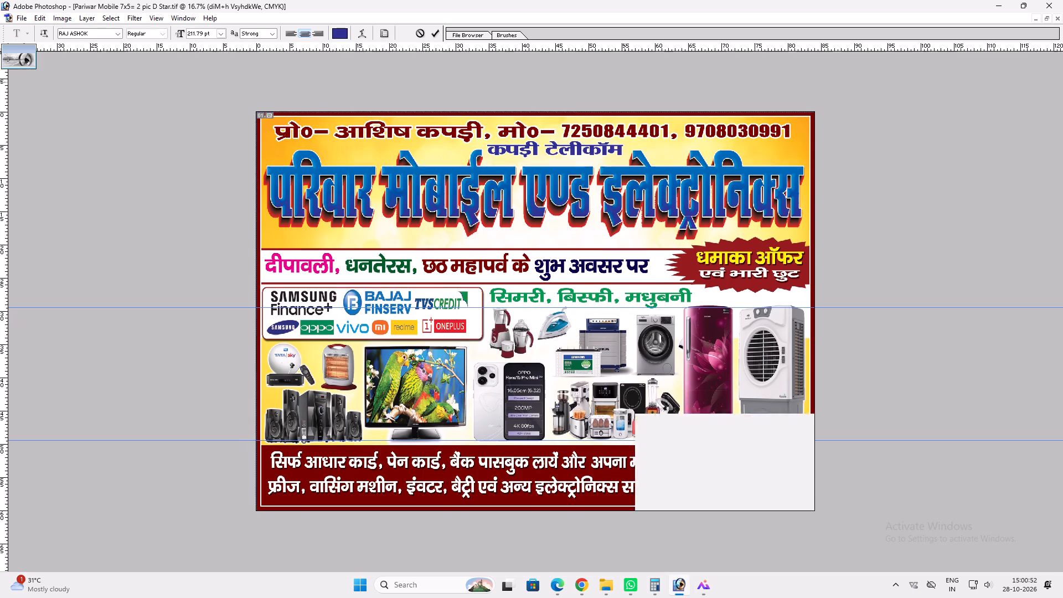
pyautogui.press('k')
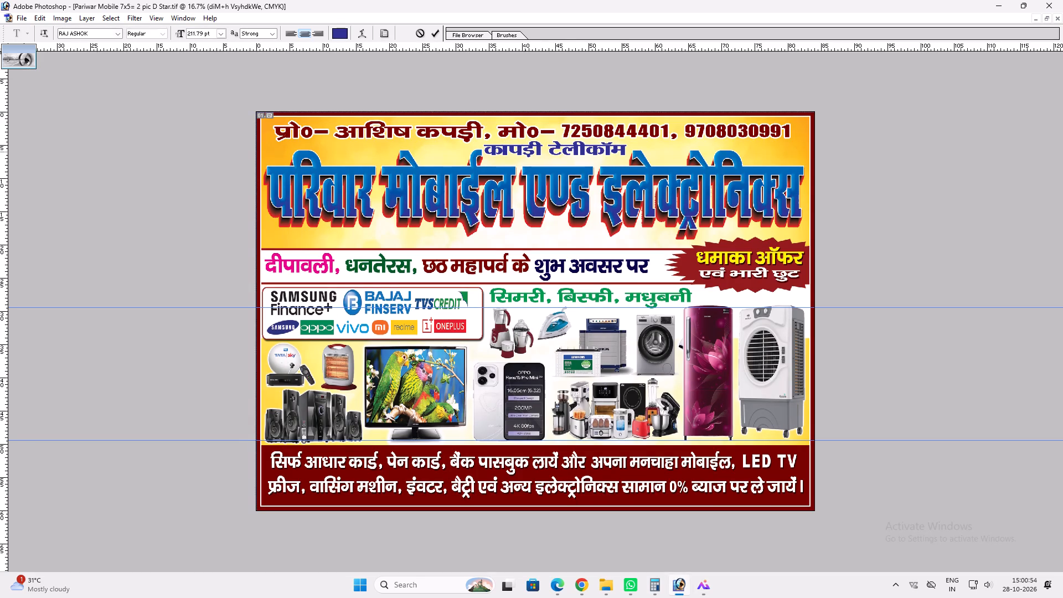
pyautogui.press('Return')
pyautogui.click(504, 153)
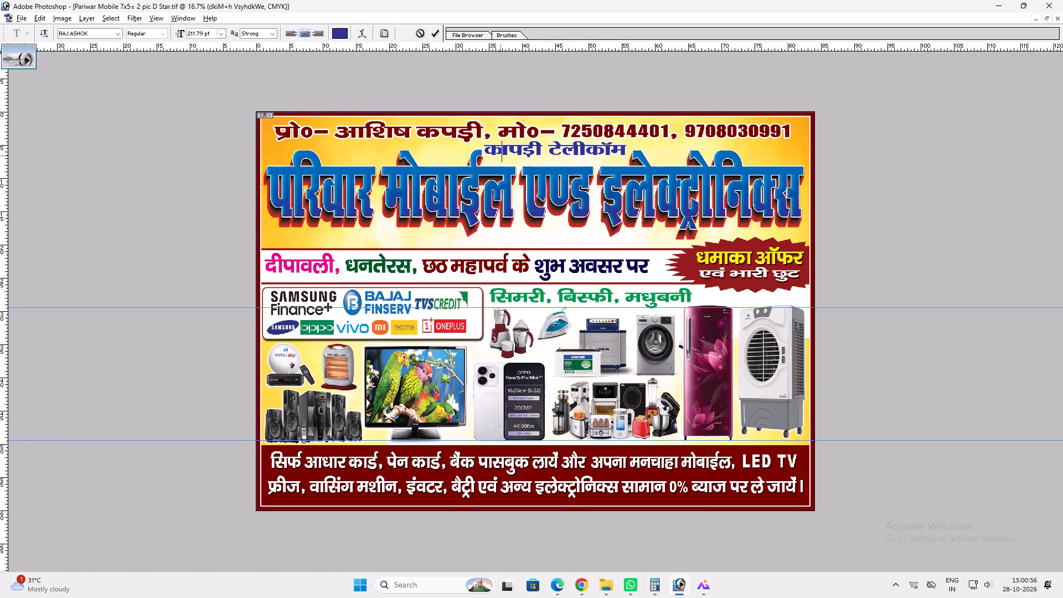
pyautogui.hotkey('alt', 'Right')
pyautogui.hotkey('alt', 'Right')
pyautogui.hotkey('ctrl', 'z')
pyautogui.hotkey('ctrl', 'Return')
# Make the "कापड़ी टेलीकॉम" line taller and slightly narrower, reposition it just above the shop name, and save the design.
pyautogui.hotkey('ctrl', 't')
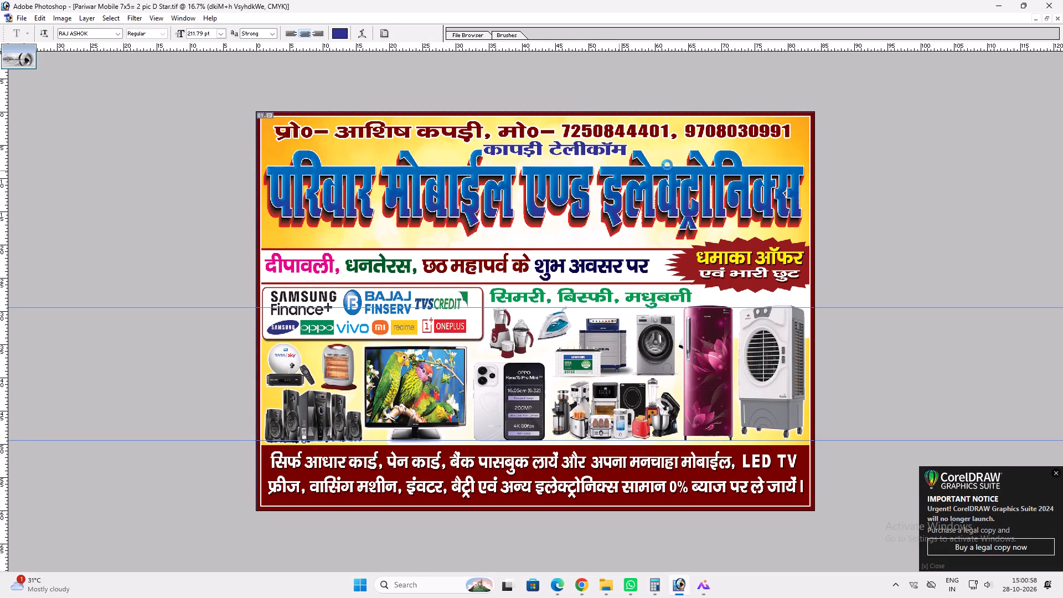
pyautogui.keyDown('shift'); pyautogui.moveTo(626, 151); pyautogui.dragTo(621, 152); pyautogui.keyUp('shift')
pyautogui.keyDown('shift'); pyautogui.moveTo(606, 153); pyautogui.dragTo(606, 158); pyautogui.keyUp('shift')
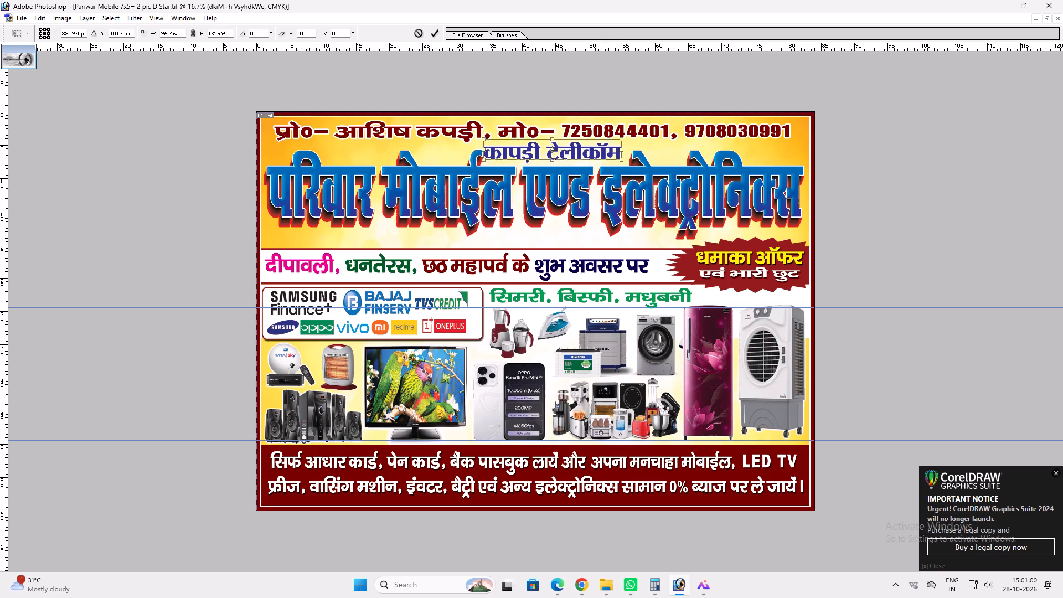
pyautogui.keyDown('alt'); pyautogui.keyDown('shift'); pyautogui.moveTo(619, 158); pyautogui.dragTo(612, 158); pyautogui.keyUp('shift'); pyautogui.keyUp('alt')
pyautogui.hotkey('shift', 'Return')
pyautogui.press('v')
pyautogui.click(608, 158)
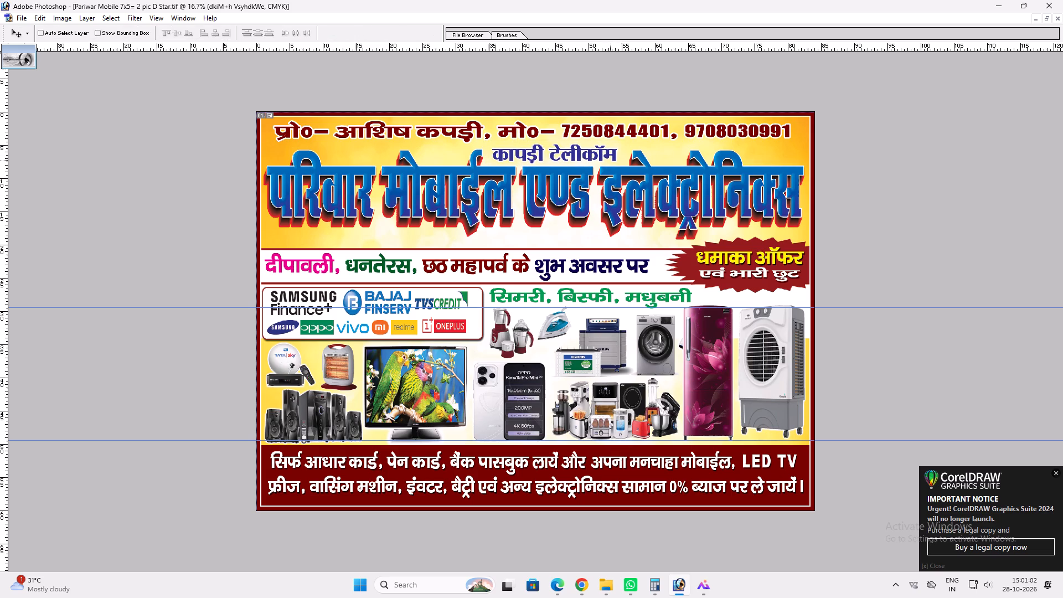
pyautogui.hotkey('ctrl', 't')
pyautogui.keyDown('shift'); pyautogui.moveTo(612, 151); pyautogui.dragTo(618, 151); pyautogui.keyUp('shift')
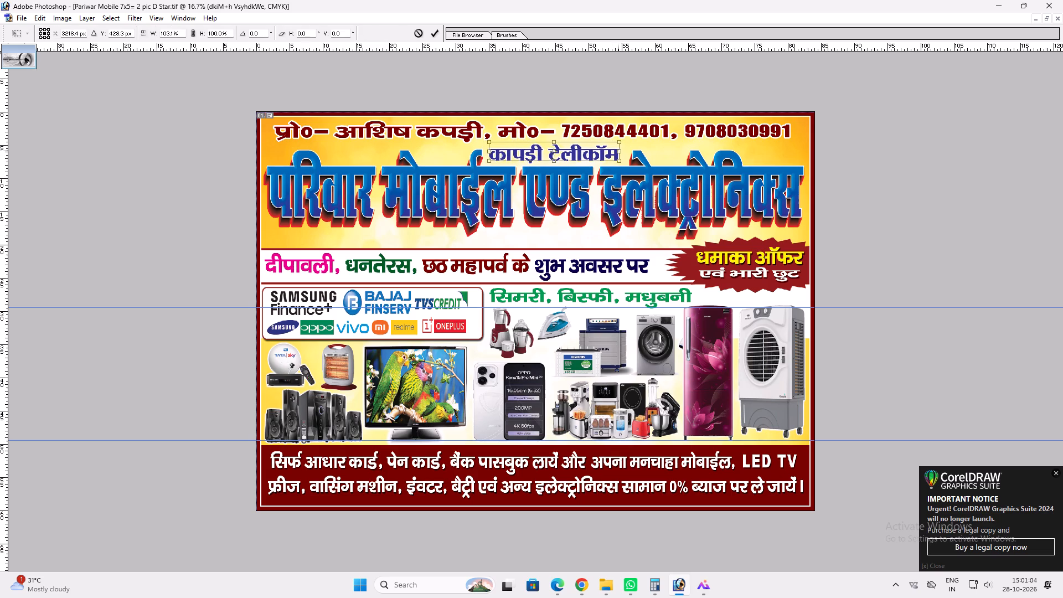
pyautogui.keyDown('shift'); pyautogui.moveTo(618, 151); pyautogui.dragTo(620, 151); pyautogui.keyUp('shift')
pyautogui.hotkey('shift', 'Return')
pyautogui.hotkey('ctrl', 's')
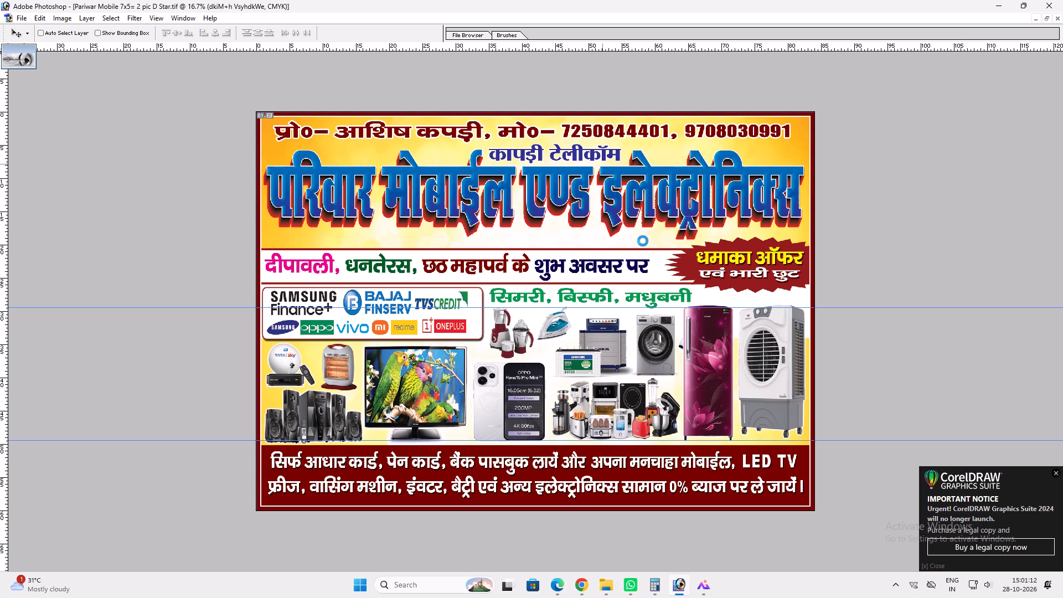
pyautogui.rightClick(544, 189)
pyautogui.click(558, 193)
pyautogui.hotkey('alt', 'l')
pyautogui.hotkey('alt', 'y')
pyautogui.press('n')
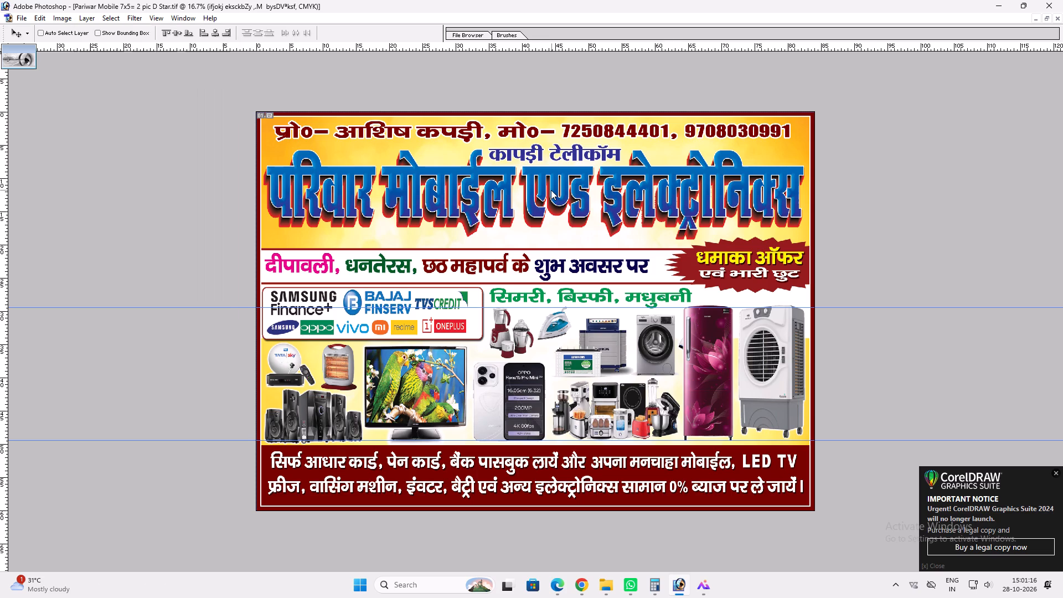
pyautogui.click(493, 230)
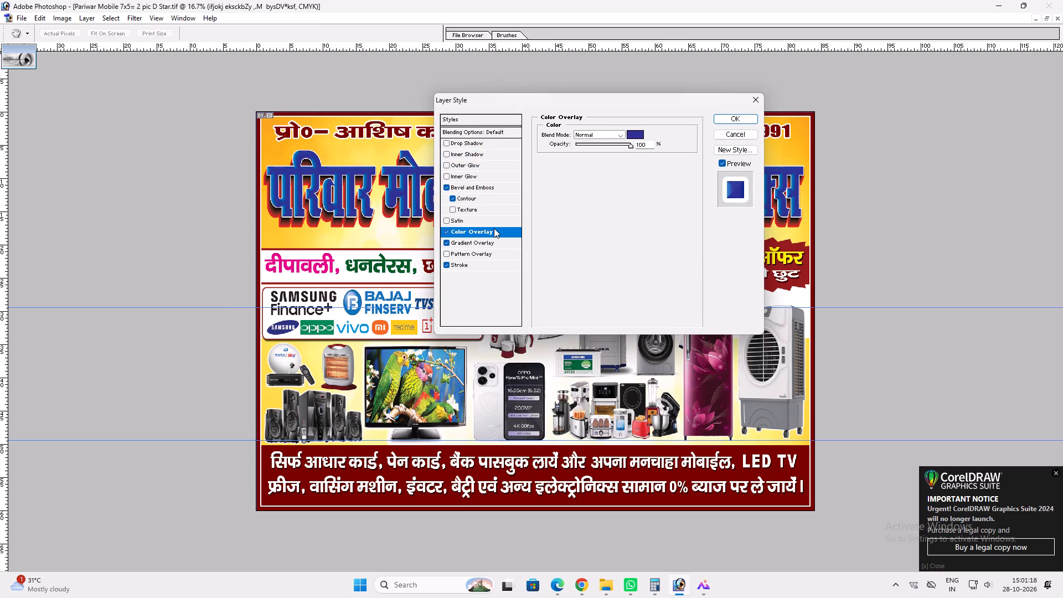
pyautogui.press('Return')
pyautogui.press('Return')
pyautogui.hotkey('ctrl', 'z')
# Change the Color Overlay of the shop name's shadow copy layer to white.
pyautogui.rightClick(489, 207)
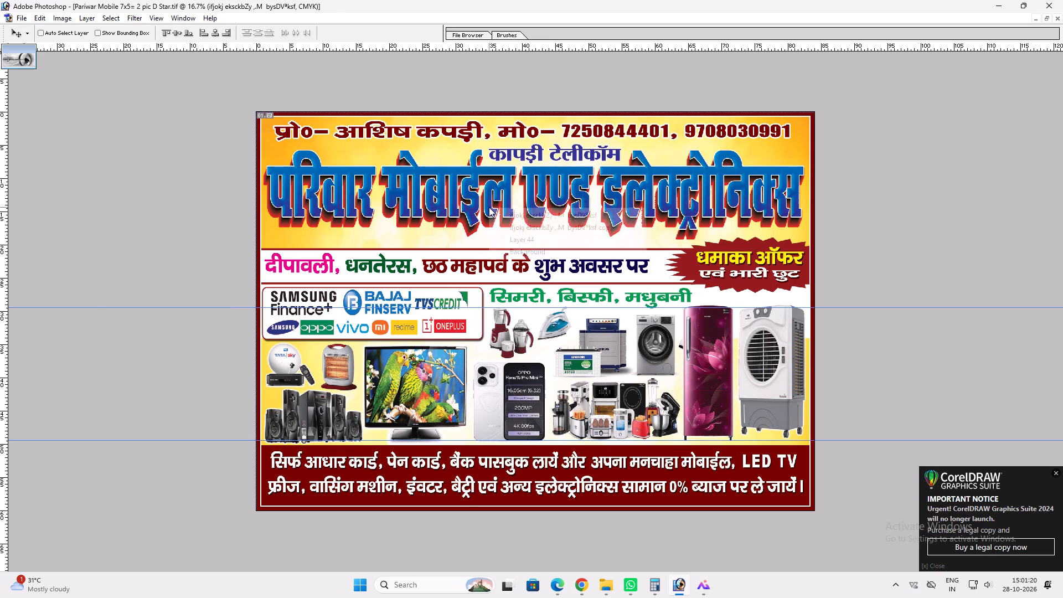
pyautogui.click(518, 224)
pyautogui.hotkey('alt', 'l')
pyautogui.hotkey('alt', 'y')
pyautogui.press('n')
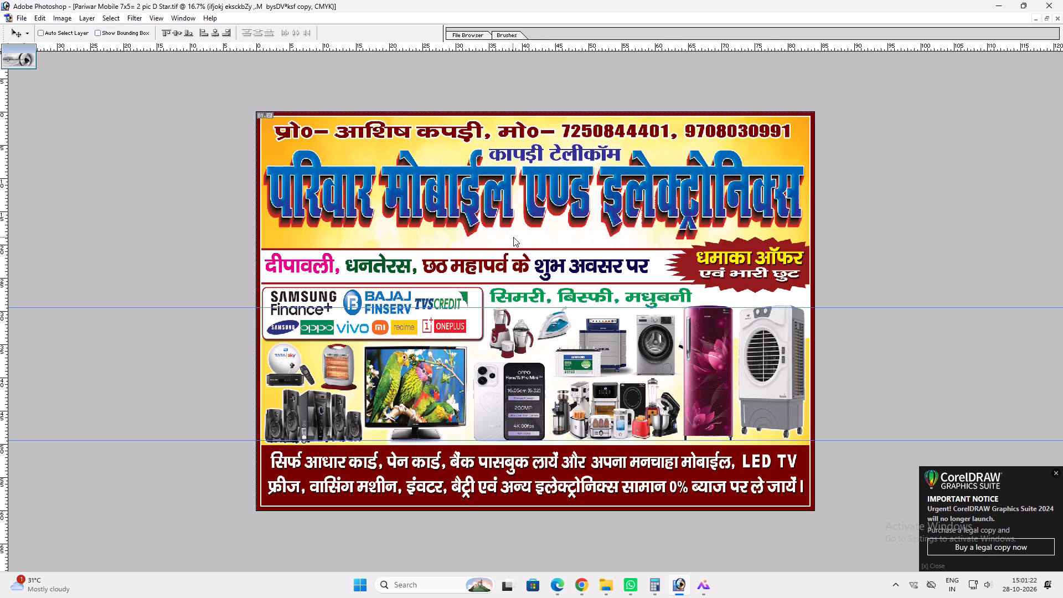
pyautogui.click(503, 233)
pyautogui.click(637, 135)
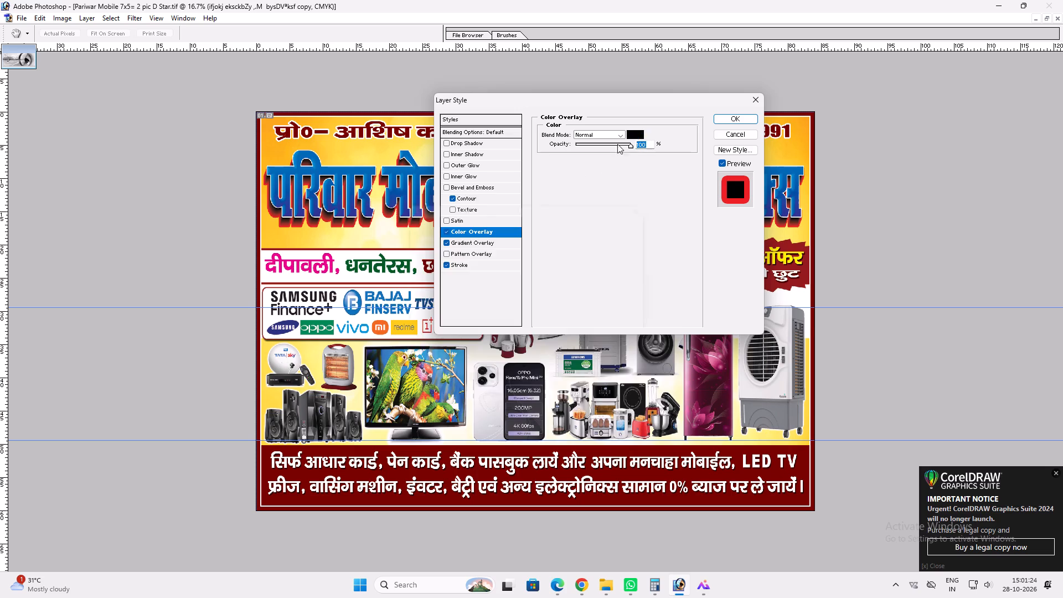
pyautogui.moveTo(464, 294); pyautogui.dragTo(278, 133)
pyautogui.press('Return')
# Set the shadow copy layer's stroke colour to orange with C 0, M 60, Y 100, K 0.
pyautogui.click(455, 265)
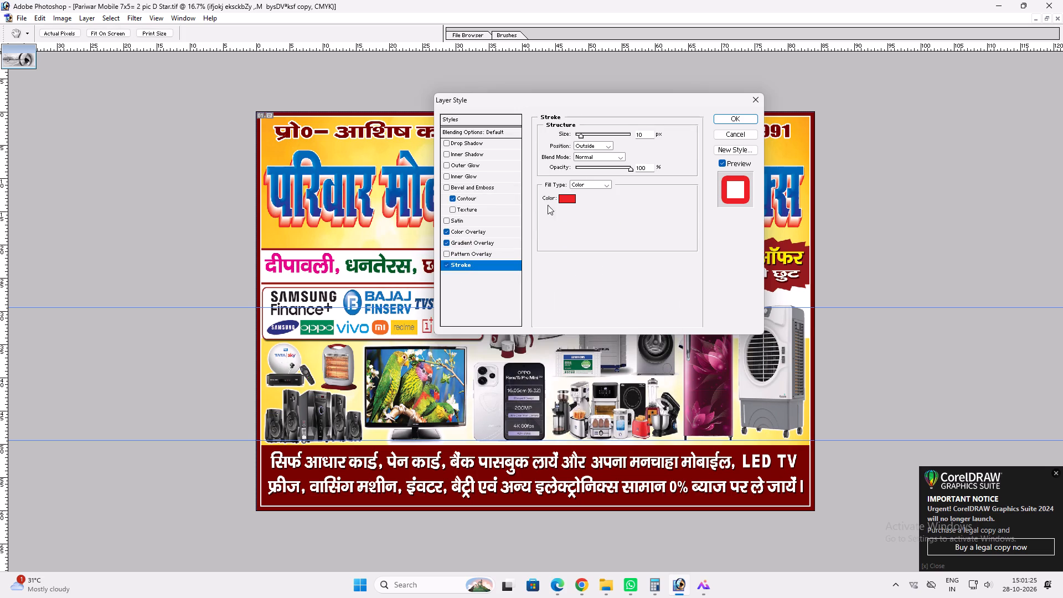
pyautogui.click(562, 199)
pyautogui.write('100')
pyautogui.press('Tab')
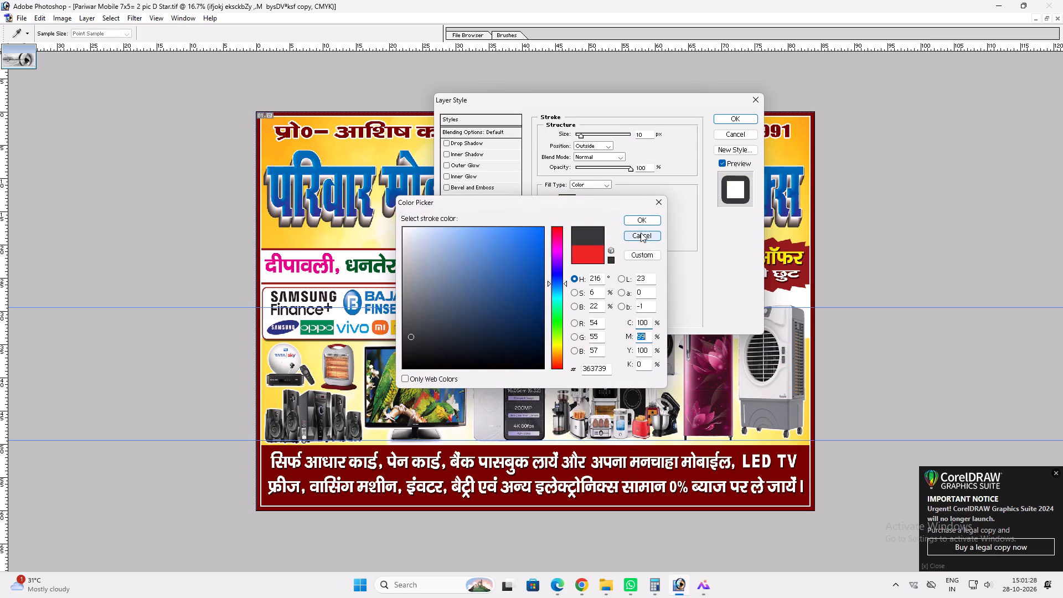
pyautogui.hotkey('shift', 'Tab')
pyautogui.press('0')
pyautogui.press('Tab')
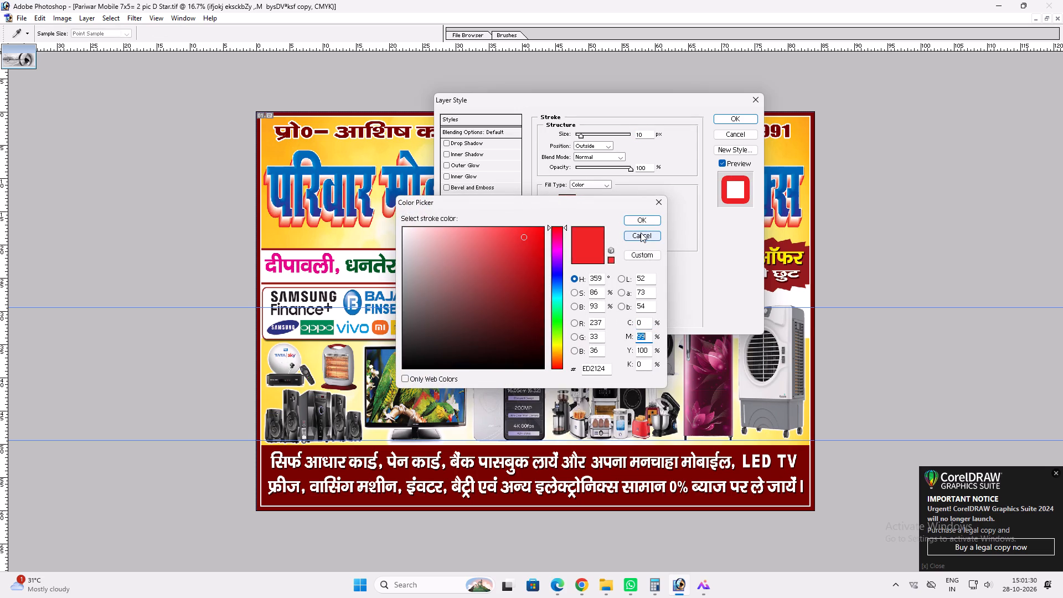
pyautogui.press('Tab')
pyautogui.hotkey('shift', 'Tab')
pyautogui.press('6')
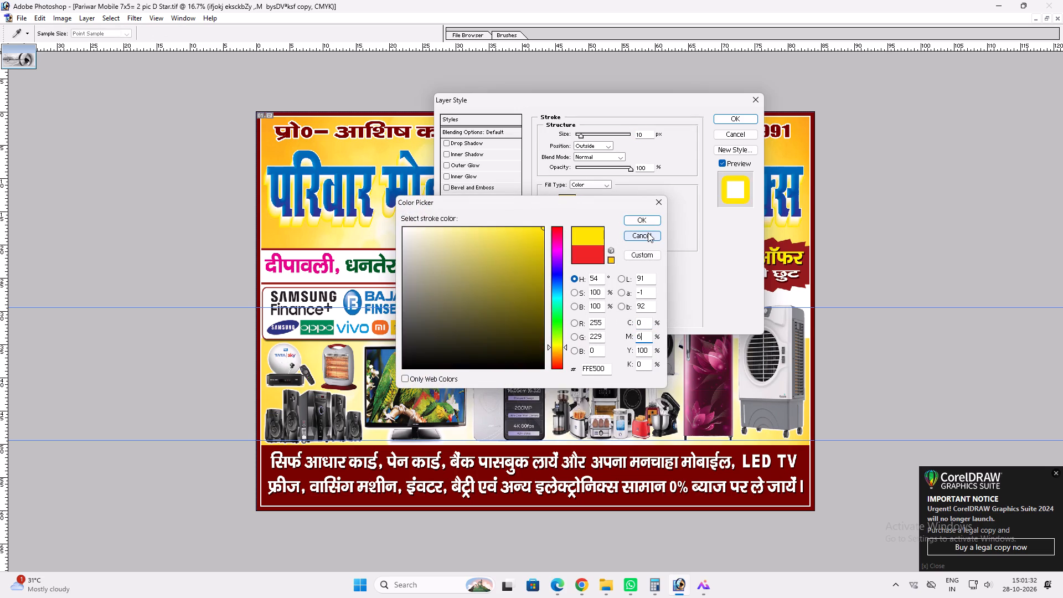
pyautogui.press('0')
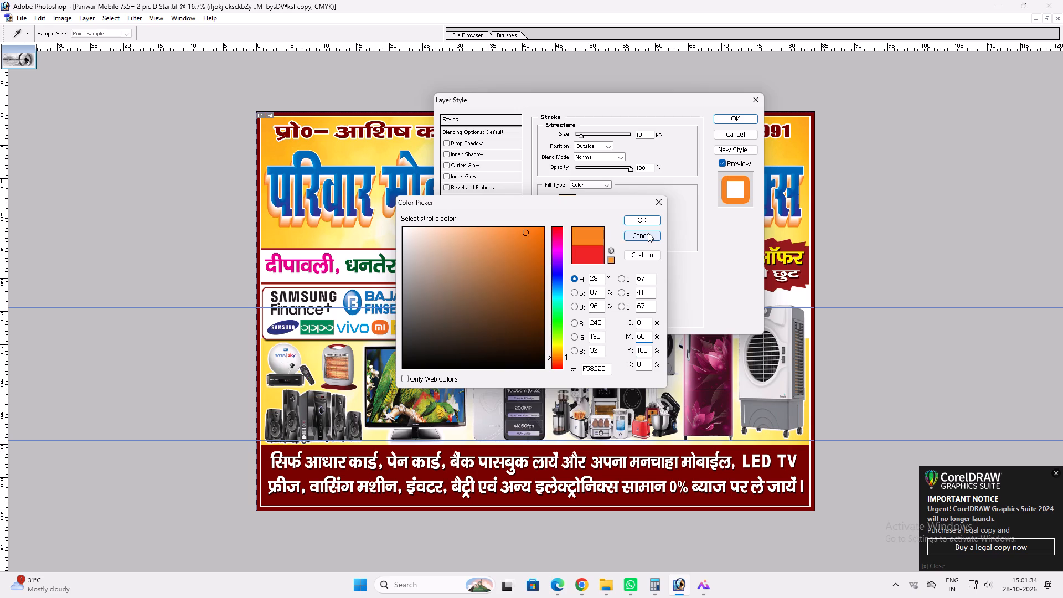
pyautogui.press('Return')
pyautogui.press('Return')
pyautogui.press('Return')
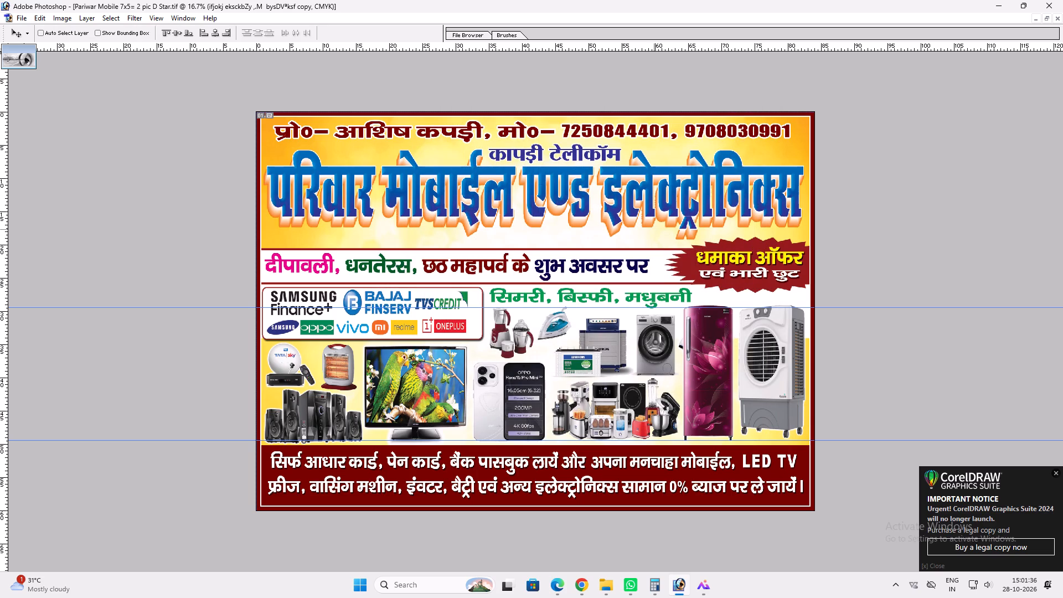
# Reduce the stroke size on the shop name's shadow copy layer and save the design.
pyautogui.hotkey('alt', 'l')
pyautogui.hotkey('alt', 'y')
pyautogui.press('k')
pyautogui.scroll(-5, 679, 252)
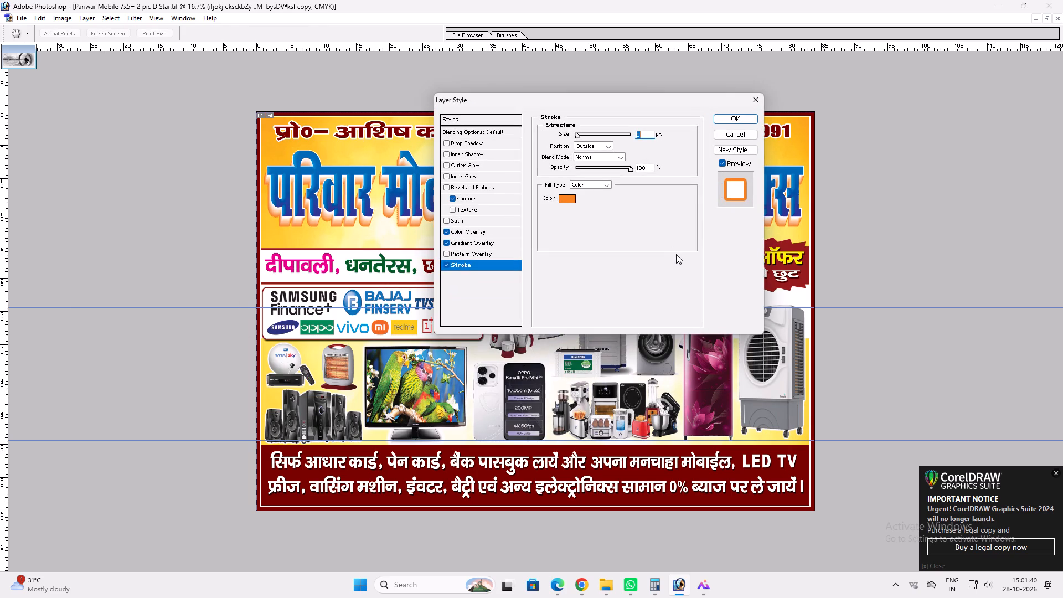
pyautogui.scroll(-1, 676, 254)
pyautogui.press('Return')
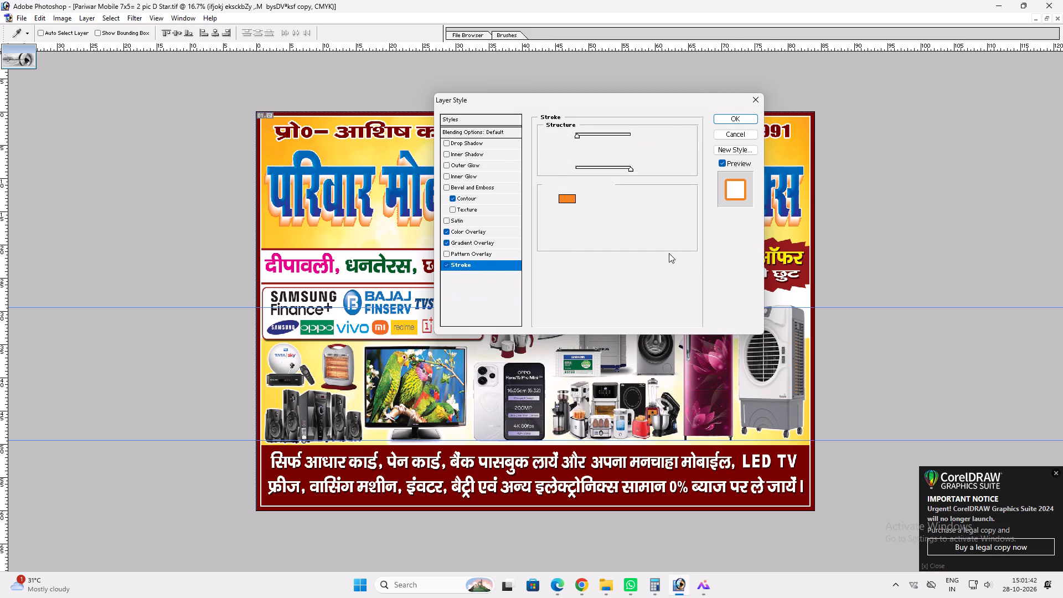
pyautogui.hotkey('ctrl', 's')
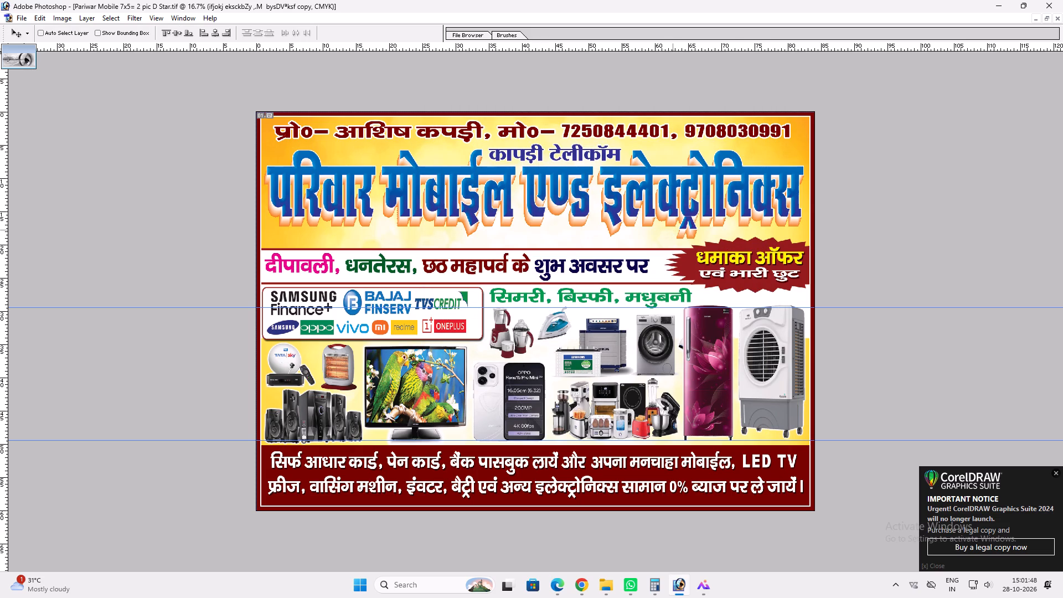
# Correct "कपड़ी" to "कापड़ी" in the proprietor line of the 7x5 design.
pyautogui.press('t')
pyautogui.click(436, 132)
pyautogui.press('k')
pyautogui.press('Return')
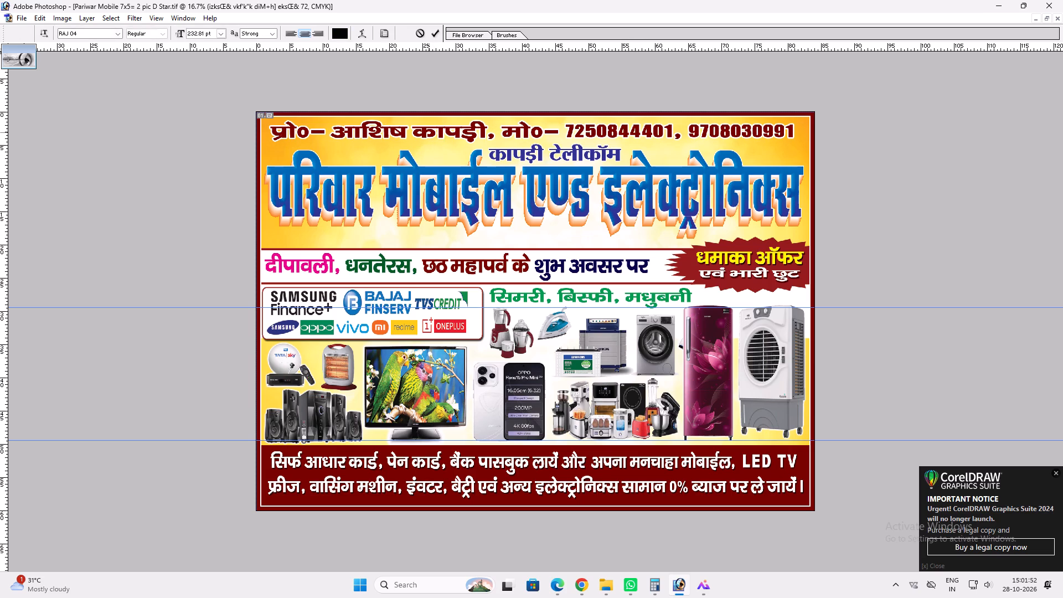
# Centre the proprietor line horizontally on the canvas, narrow it to about 94.9% width, and save the design.
pyautogui.hotkey('ctrl', 'a')
pyautogui.hotkey('alt', 'l')
pyautogui.hotkey('alt', 'i')
pyautogui.hotkey('alt', 'h')
pyautogui.hotkey('ctrl', 'd')
pyautogui.hotkey('ctrl', 't')
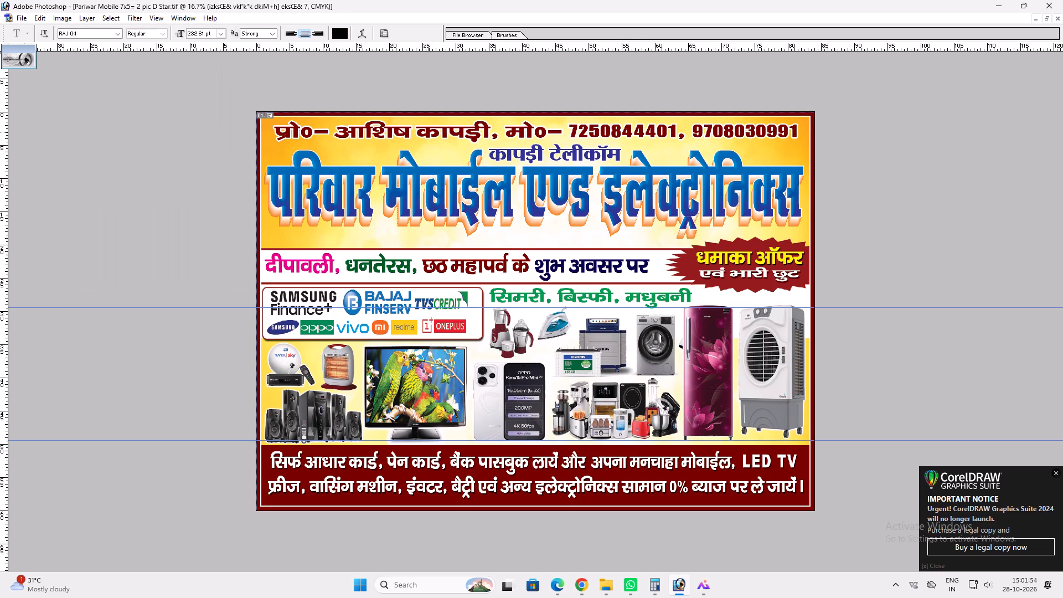
pyautogui.keyDown('alt'); pyautogui.keyDown('shift'); pyautogui.moveTo(798, 127); pyautogui.dragTo(785, 130); pyautogui.keyUp('shift'); pyautogui.keyUp('alt')
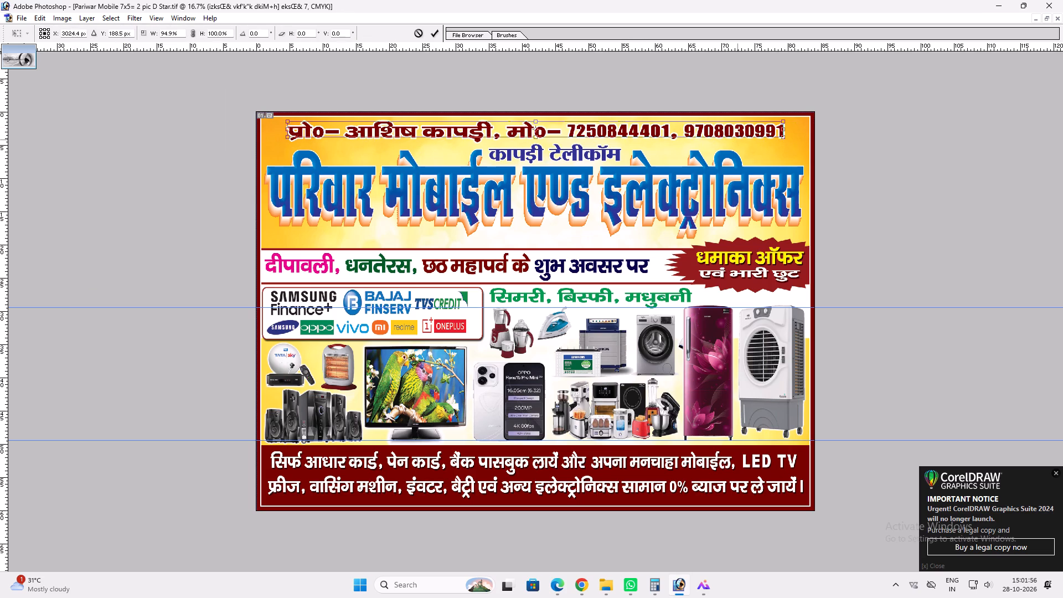
pyautogui.press('Return')
pyautogui.press('v')
pyautogui.hotkey('ctrl', 's')
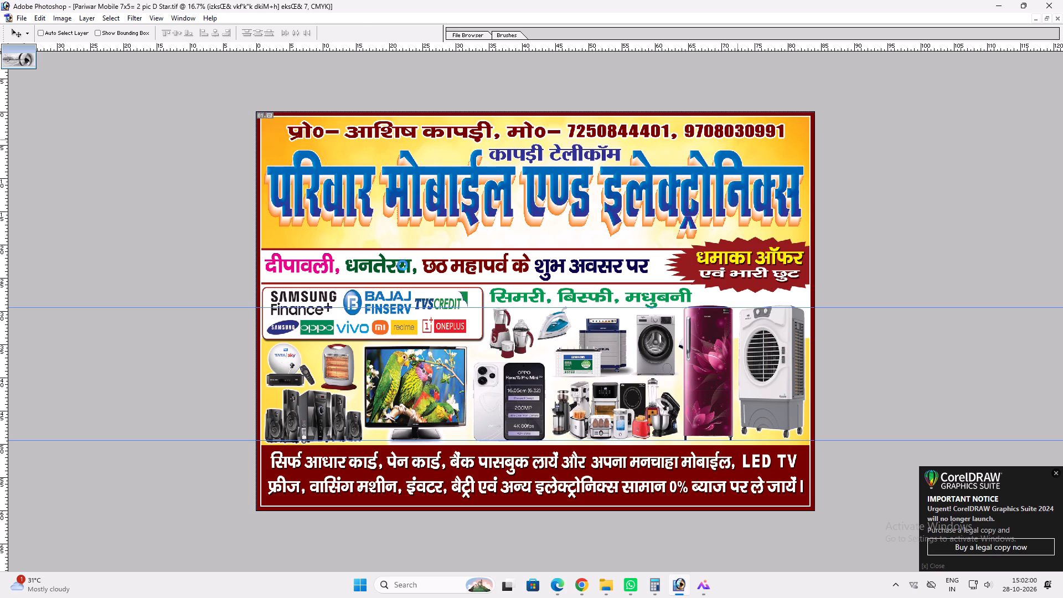
# Hide the guides and move the Bajaj Finserv logo out of the brand box onto the start of the festival text strip.
pyautogui.hotkey('ctrl', 'h')
pyautogui.press('v')
pyautogui.rightClick(351, 303)
pyautogui.click(363, 306)
pyautogui.keyDown('ctrl'); pyautogui.keyDown('shift'); pyautogui.rightClick(354, 300); pyautogui.keyUp('shift'); pyautogui.keyUp('ctrl')
pyautogui.keyDown('ctrl'); pyautogui.keyDown('shift'); pyautogui.click(368, 307); pyautogui.keyUp('shift'); pyautogui.keyUp('ctrl')
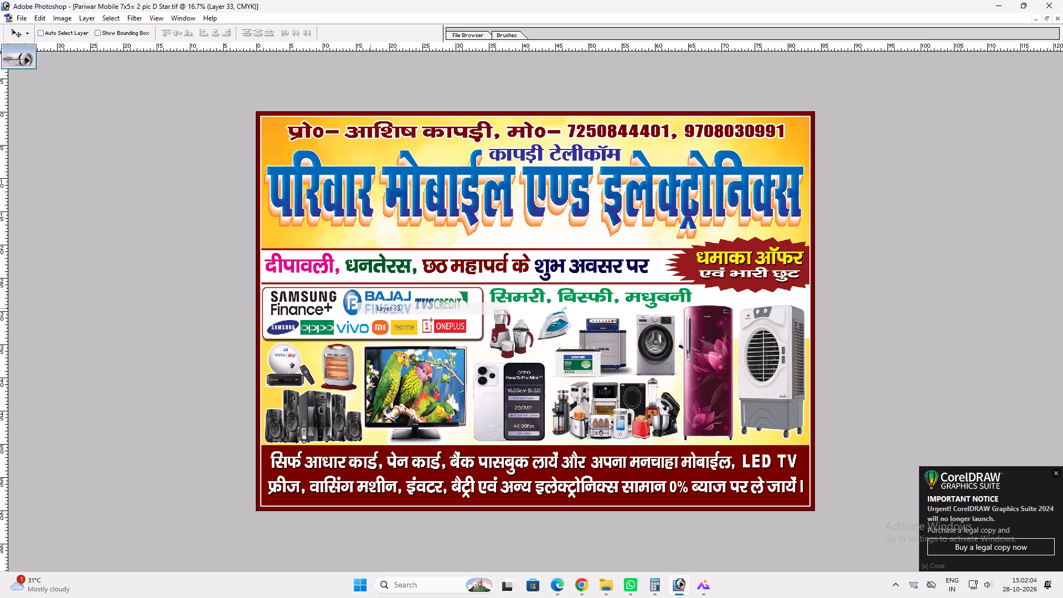
pyautogui.keyDown('shift'); pyautogui.moveTo(373, 307); pyautogui.dragTo(293, 300); pyautogui.keyUp('shift')
pyautogui.moveTo(297, 300); pyautogui.dragTo(303, 301)
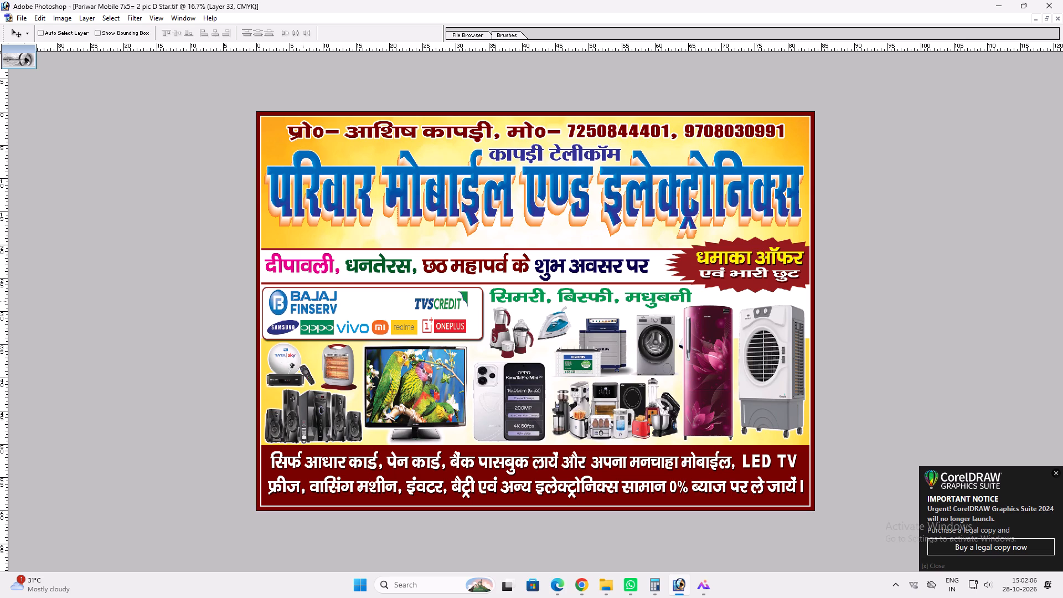
pyautogui.moveTo(303, 301); pyautogui.dragTo(302, 301)
pyautogui.rightClick(297, 300)
pyautogui.click(292, 307)
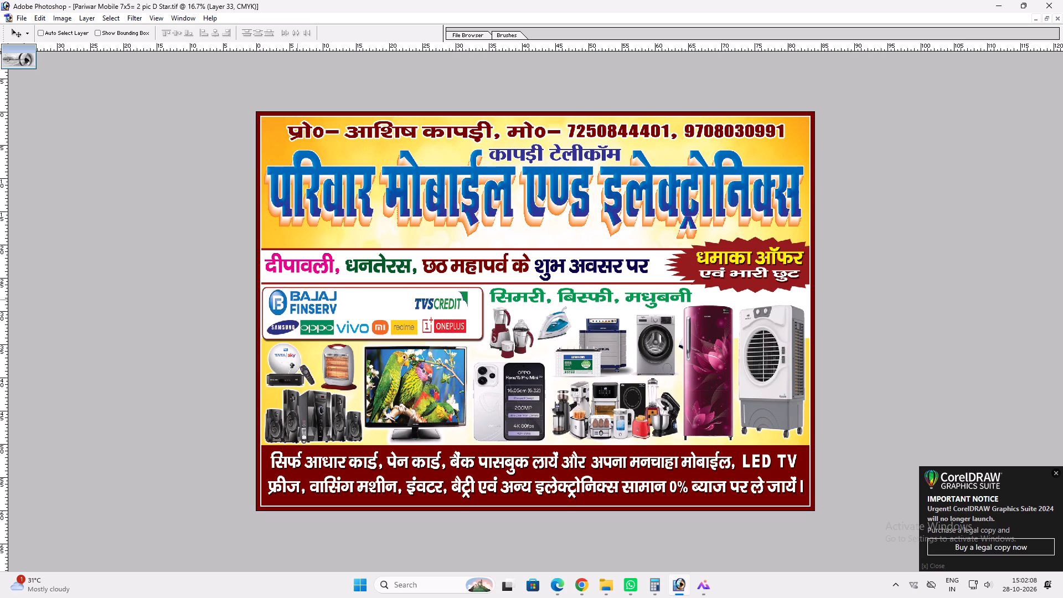
pyautogui.click(283, 298)
pyautogui.keyDown('ctrl'); pyautogui.click(278, 297); pyautogui.keyUp('ctrl')
pyautogui.moveTo(277, 298); pyautogui.dragTo(278, 257)
# Widen the brand logo box by extending its right edge across to the mixer grinder picture.
pyautogui.hotkey('ctrl', '+')
pyautogui.press('space')
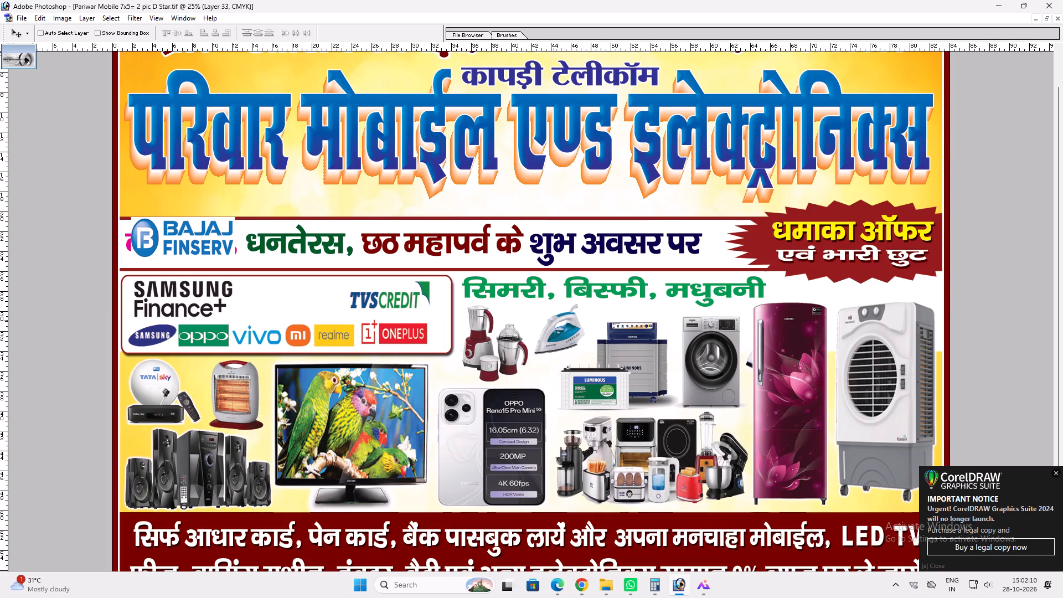
pyautogui.keyDown('ctrl'); pyautogui.click(445, 318); pyautogui.keyUp('ctrl')
pyautogui.hotkey('ctrl', 't')
pyautogui.keyDown('shift'); pyautogui.moveTo(451, 306); pyautogui.dragTo(527, 295); pyautogui.keyUp('shift')
pyautogui.hotkey('shift', 'Return')
pyautogui.press('v')
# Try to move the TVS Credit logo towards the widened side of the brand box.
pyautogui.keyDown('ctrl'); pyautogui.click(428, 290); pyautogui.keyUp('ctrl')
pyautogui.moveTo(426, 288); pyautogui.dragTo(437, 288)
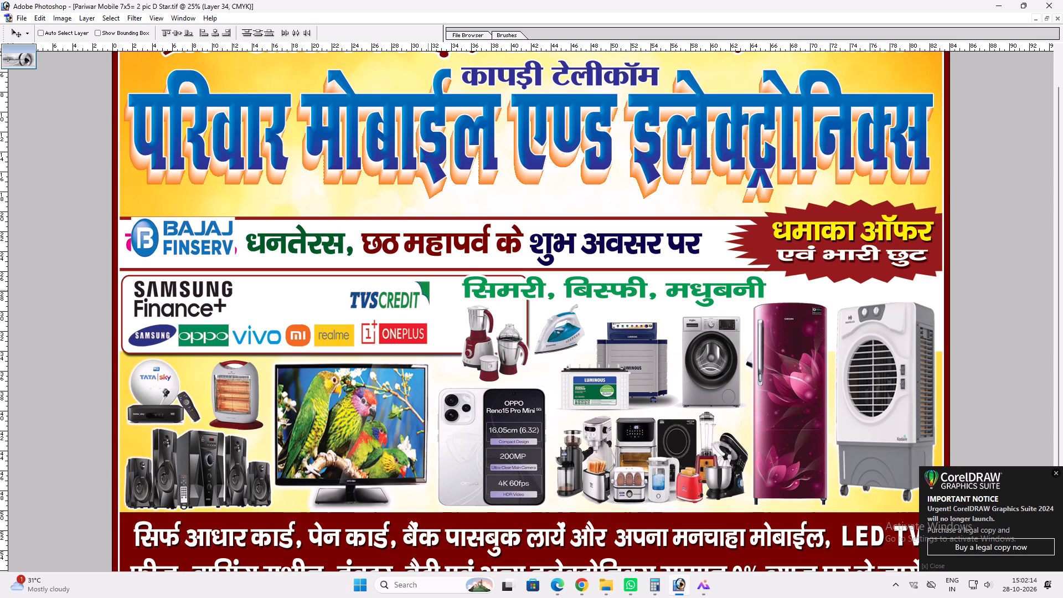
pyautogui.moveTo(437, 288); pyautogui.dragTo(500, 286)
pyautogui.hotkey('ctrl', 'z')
# Copy the layer style of the widened brand logo box, then delete the box.
pyautogui.keyDown('ctrl'); pyautogui.click(448, 313); pyautogui.keyUp('ctrl')
pyautogui.hotkey('alt', 'l')
pyautogui.hotkey('alt', 't')
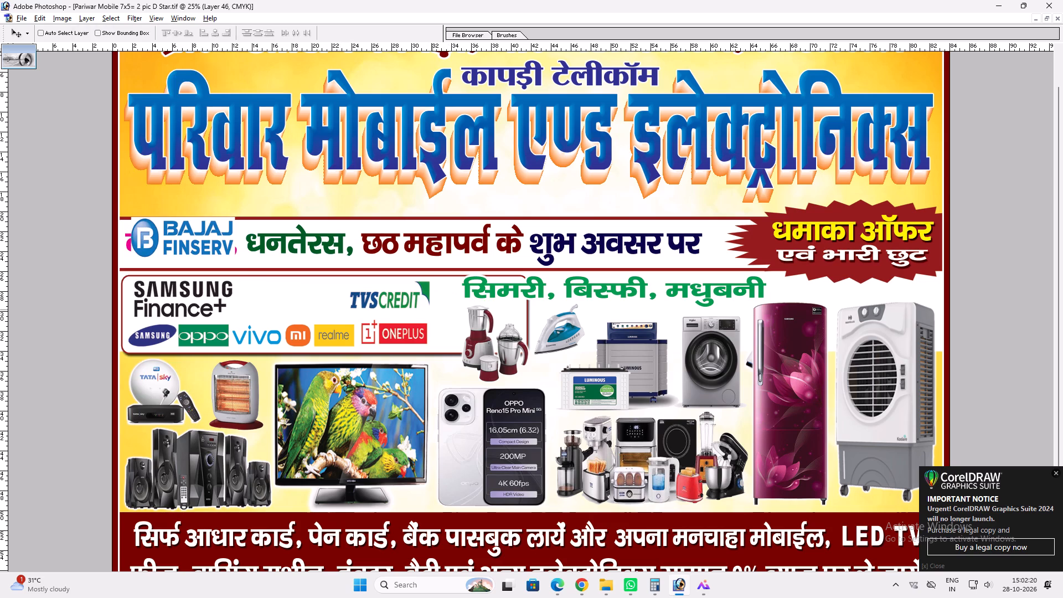
pyautogui.hotkey('alt', 'l')
pyautogui.hotkey('alt', 'y')
pyautogui.hotkey('alt', 'c')
pyautogui.hotkey('alt', 'l')
pyautogui.hotkey('alt', 'l')
pyautogui.hotkey('alt', 'l')
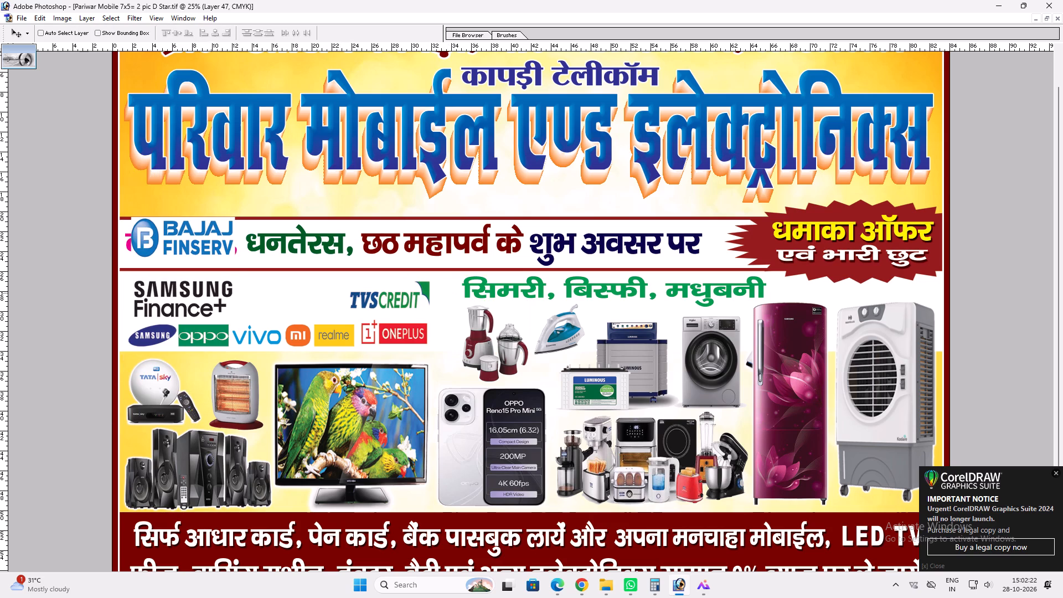
# Delete the remaining white backing behind the brand logos so they sit on the yellow background.
pyautogui.keyDown('ctrl'); pyautogui.click(251, 296); pyautogui.keyUp('ctrl')
pyautogui.moveTo(251, 296); pyautogui.dragTo(274, 114)
pyautogui.hotkey('alt', 'l')
pyautogui.hotkey('alt', 'l')
pyautogui.hotkey('alt', 'l')
pyautogui.press('v')
pyautogui.keyDown('ctrl'); pyautogui.click(280, 297); pyautogui.keyUp('ctrl')
pyautogui.hotkey('alt', 'k')
pyautogui.hotkey('alt', 'l')
pyautogui.hotkey('alt', 'l')
pyautogui.hotkey('alt', 'l')
pyautogui.press('v')
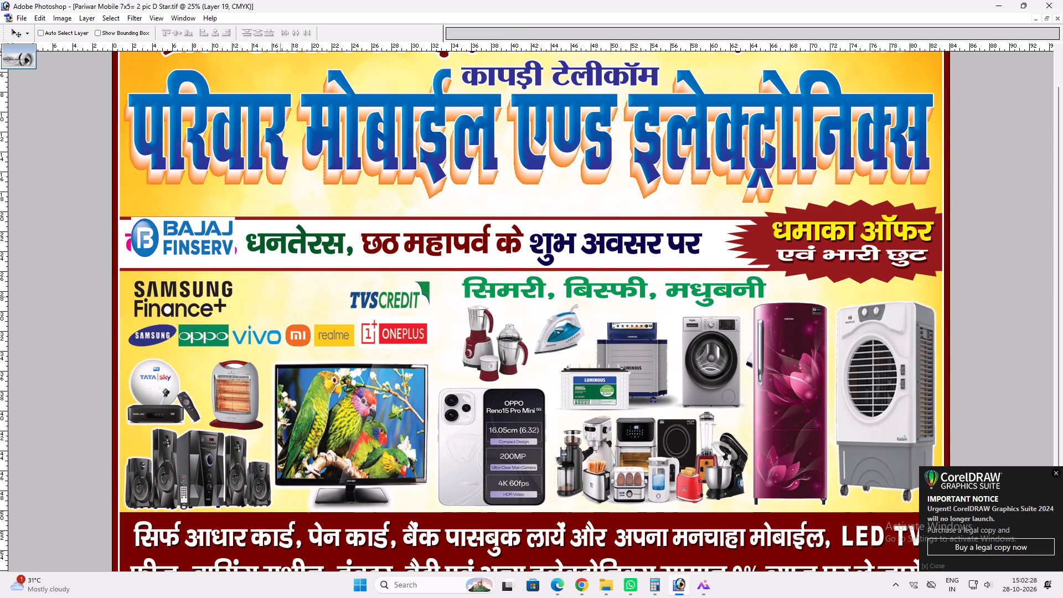
# Copy a rounded-rectangle area around the phone brand row from the Background to a new layer, apply the copied box style, and bring it forward.
pyautogui.press('u')
pyautogui.moveTo(126, 312); pyautogui.dragTo(286, 337)
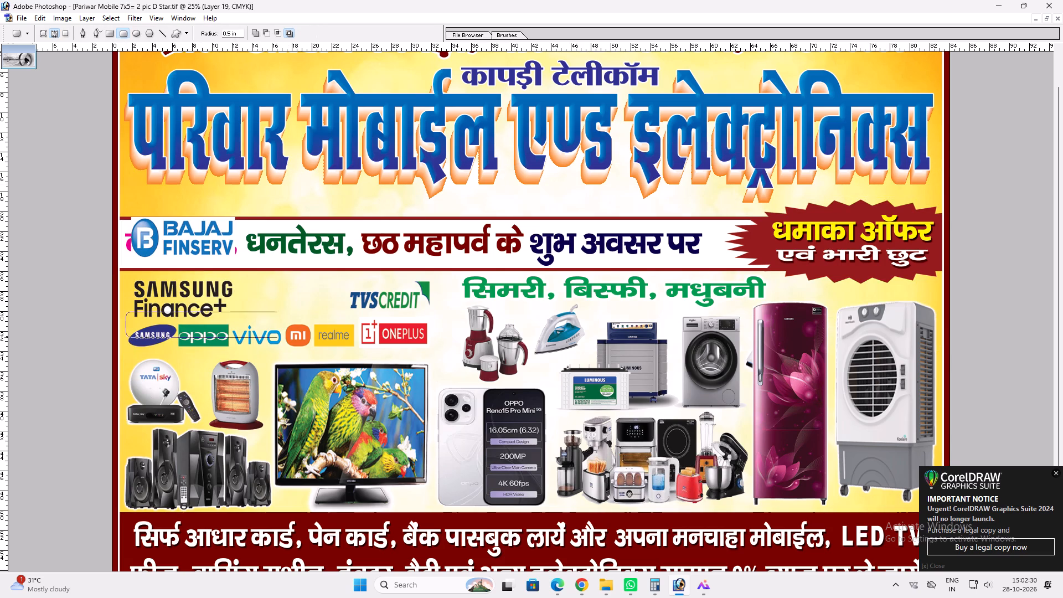
pyautogui.moveTo(286, 337); pyautogui.dragTo(442, 355)
pyautogui.hotkey('ctrl', 'Return')
pyautogui.press('v')
pyautogui.rightClick(326, 291)
pyautogui.click(356, 310)
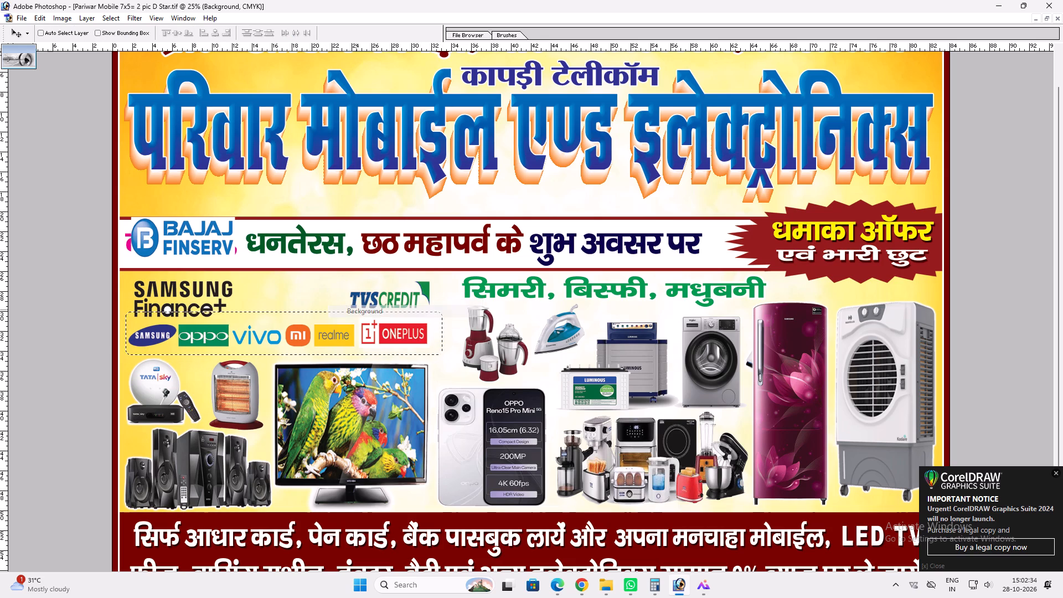
pyautogui.hotkey('ctrl', 'c')
pyautogui.hotkey('ctrl', 'v')
pyautogui.hotkey('ctrl', ']')
pyautogui.hotkey('alt', 'l')
pyautogui.hotkey('alt', 'y')
pyautogui.press('p')
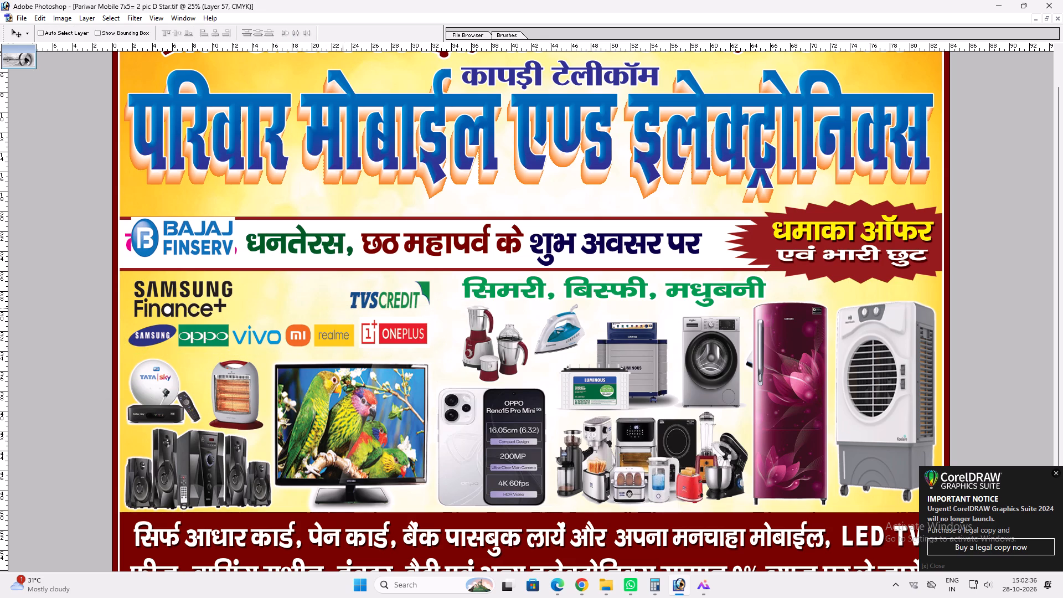
pyautogui.hotkey('ctrl', ']')
pyautogui.hotkey('ctrl', ']')
# Reduce the phone brand panel's height to 89.7% by lowering its top edge.
pyautogui.hotkey('ctrl', 't')
pyautogui.keyDown('shift'); pyautogui.moveTo(346, 310); pyautogui.dragTo(339, 313); pyautogui.keyUp('shift')
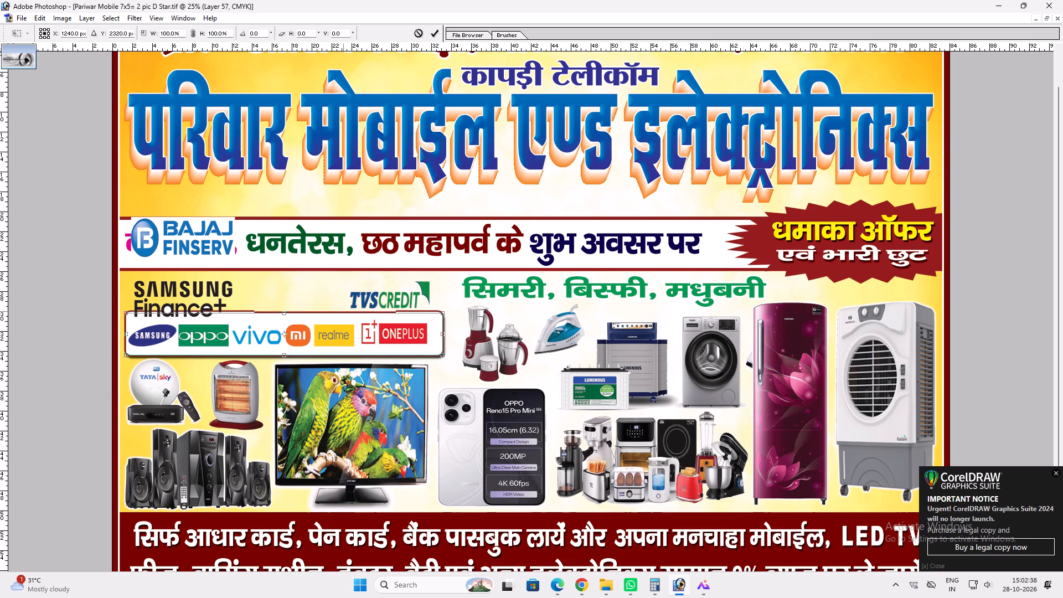
pyautogui.keyDown('shift'); pyautogui.moveTo(339, 313); pyautogui.dragTo(334, 315); pyautogui.keyUp('shift')
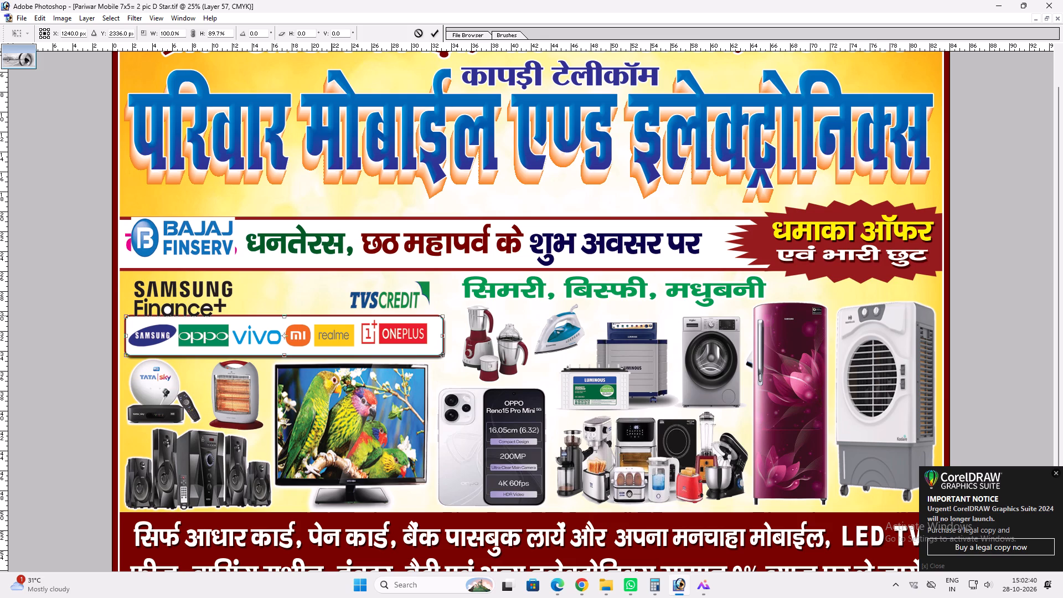
pyautogui.hotkey('shift', 'Return')
pyautogui.press('v')
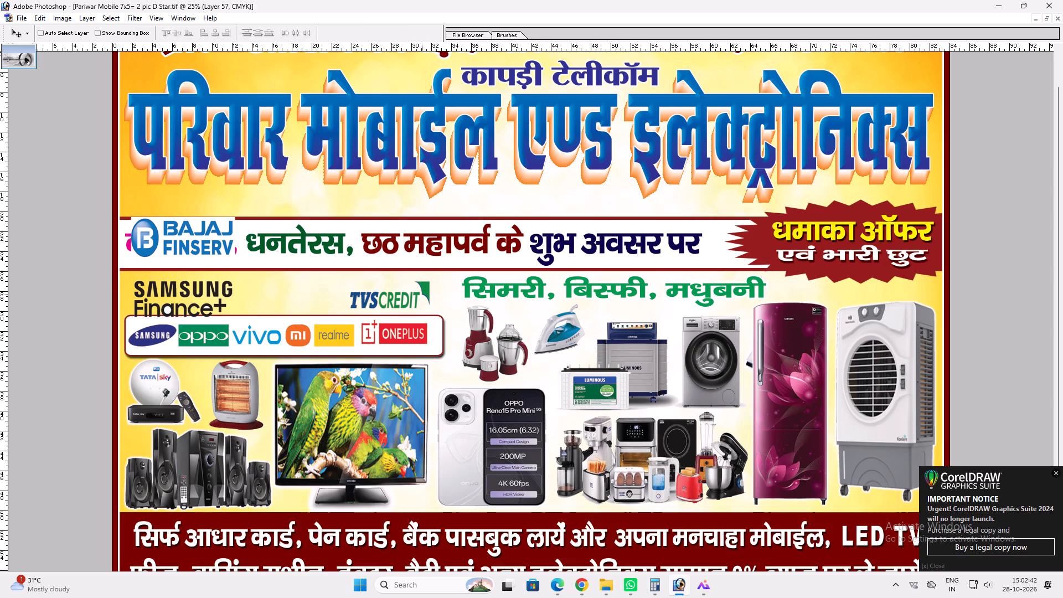
# Move the TVS Credit logo down into the phone brand panel, behind the Realme and OnePlus logos.
pyautogui.keyDown('ctrl'); pyautogui.click(426, 286); pyautogui.keyUp('ctrl')
pyautogui.moveTo(426, 286); pyautogui.dragTo(425, 304)
pyautogui.hotkey('ctrl', 'z')
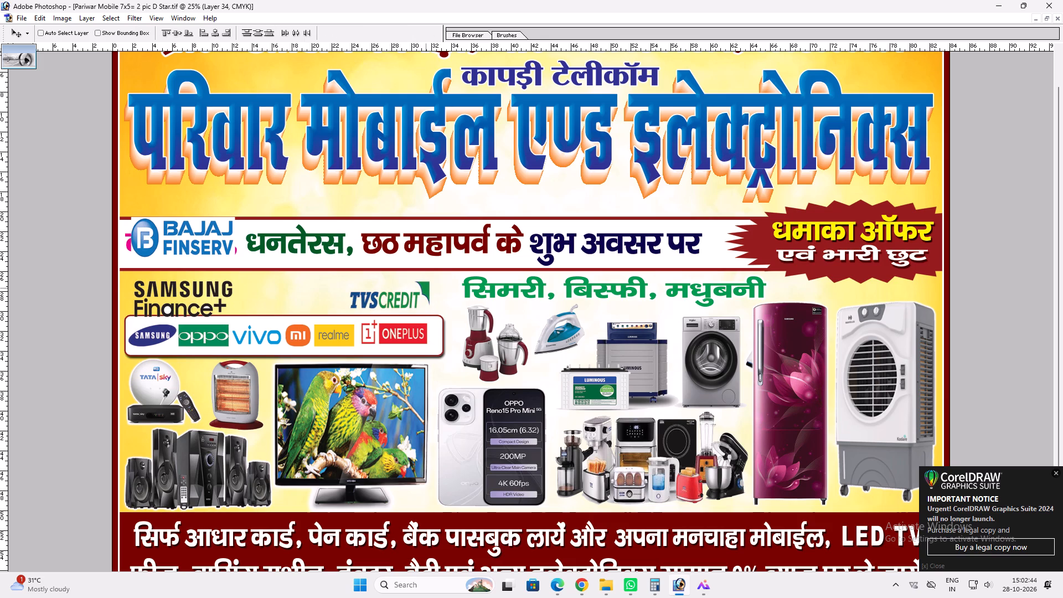
pyautogui.keyDown('ctrl'); pyautogui.keyDown('shift'); pyautogui.rightClick(426, 288); pyautogui.keyUp('shift'); pyautogui.keyUp('ctrl')
pyautogui.keyDown('ctrl'); pyautogui.keyDown('shift'); pyautogui.click(432, 291); pyautogui.keyUp('shift'); pyautogui.keyUp('ctrl')
pyautogui.moveTo(430, 288); pyautogui.dragTo(411, 323)
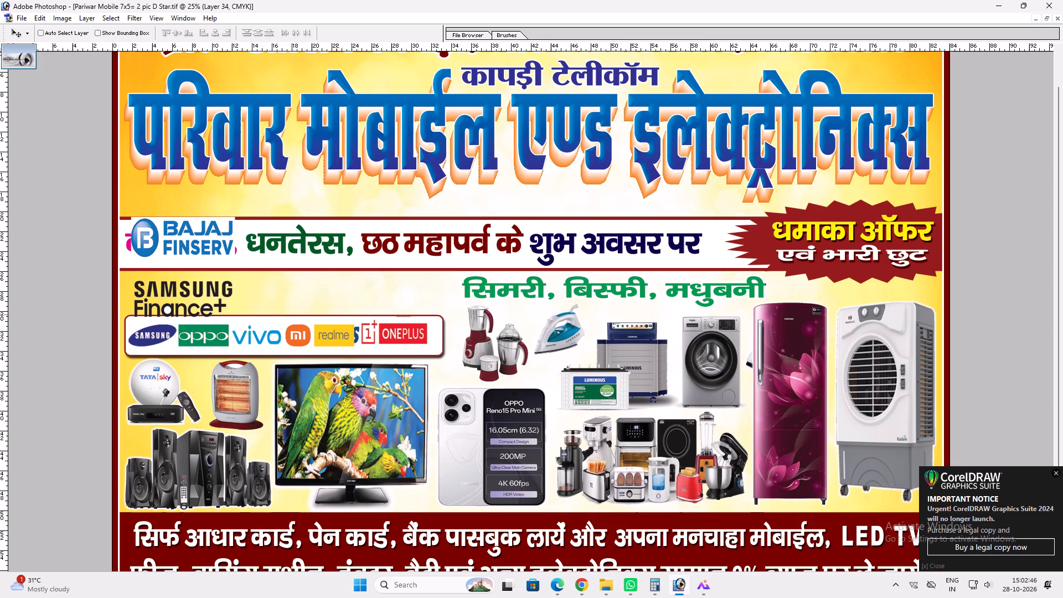
pyautogui.press('u')
pyautogui.press('v')
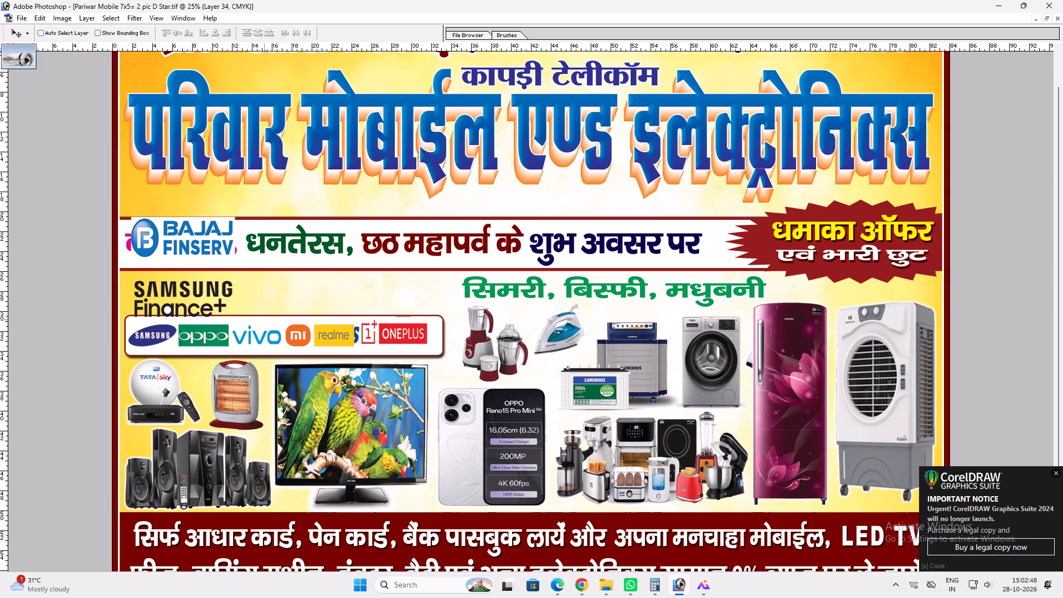
# Duplicate the phone brand panel directly above it, behind the Samsung Finance+ logo.
pyautogui.keyDown('ctrl'); pyautogui.click(264, 319); pyautogui.keyUp('ctrl')
pyautogui.keyDown('alt'); pyautogui.keyDown('shift'); pyautogui.moveTo(261, 322); pyautogui.dragTo(265, 278); pyautogui.keyUp('shift'); pyautogui.keyUp('alt')
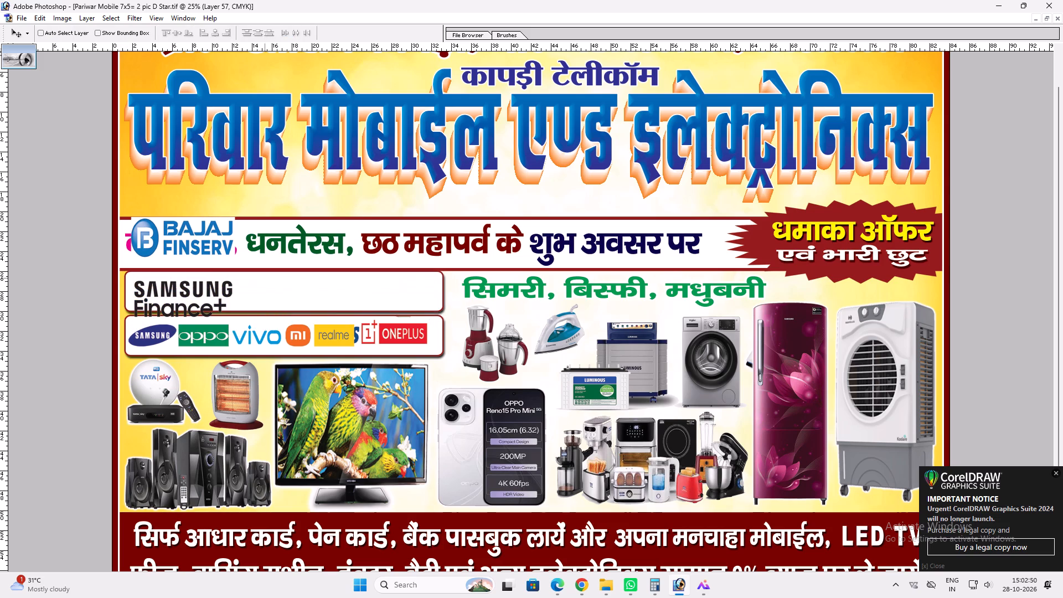
# Shorten the lower phone brand panel by lowering its top edge, leaving a gap below the upper panel.
pyautogui.keyDown('ctrl'); pyautogui.click(358, 347); pyautogui.keyUp('ctrl')
pyautogui.hotkey('ctrl', 't')
pyautogui.keyDown('shift'); pyautogui.moveTo(353, 315); pyautogui.dragTo(350, 321); pyautogui.keyUp('shift')
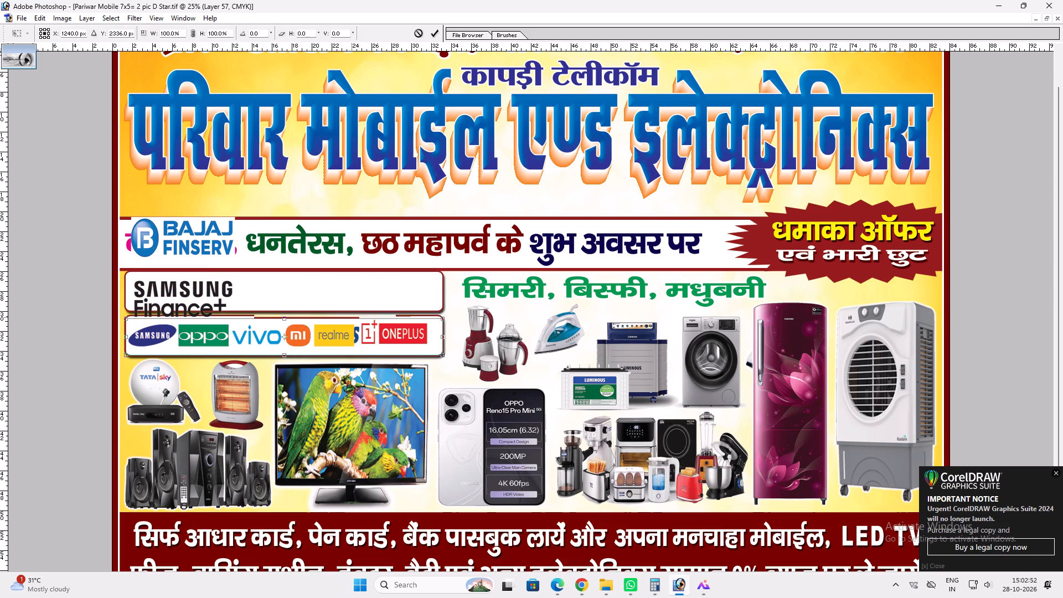
pyautogui.keyDown('shift'); pyautogui.moveTo(350, 321); pyautogui.dragTo(349, 324); pyautogui.keyUp('shift')
pyautogui.hotkey('shift', 'Return')
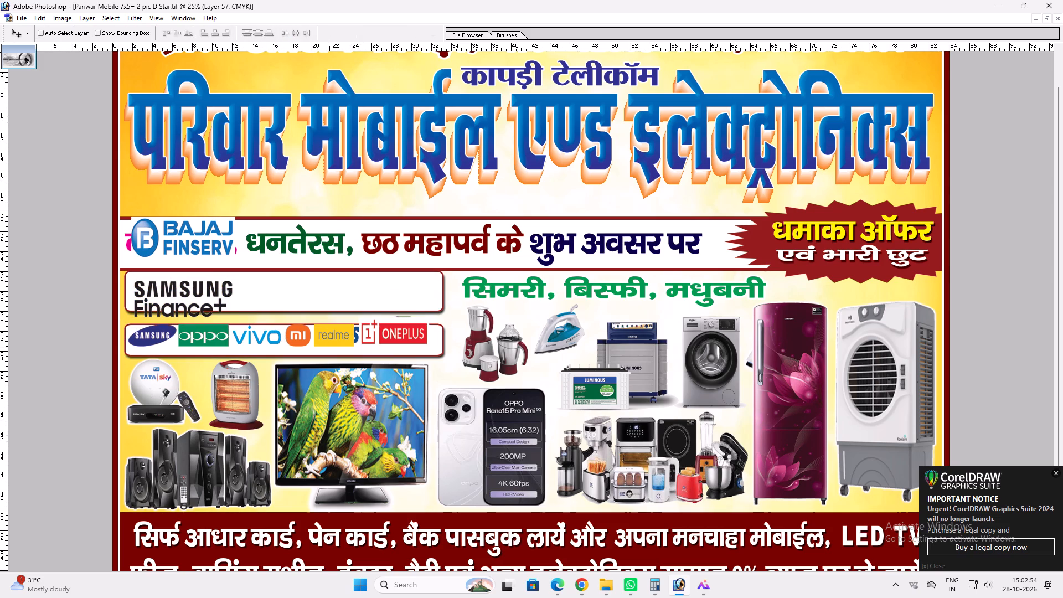
# Move the upper panel down close to the lower one, stretch its top edge slightly upward, and nudge it up.
pyautogui.press('v')
pyautogui.keyDown('ctrl'); pyautogui.click(321, 291); pyautogui.keyUp('ctrl')
pyautogui.moveTo(321, 291); pyautogui.dragTo(320, 298)
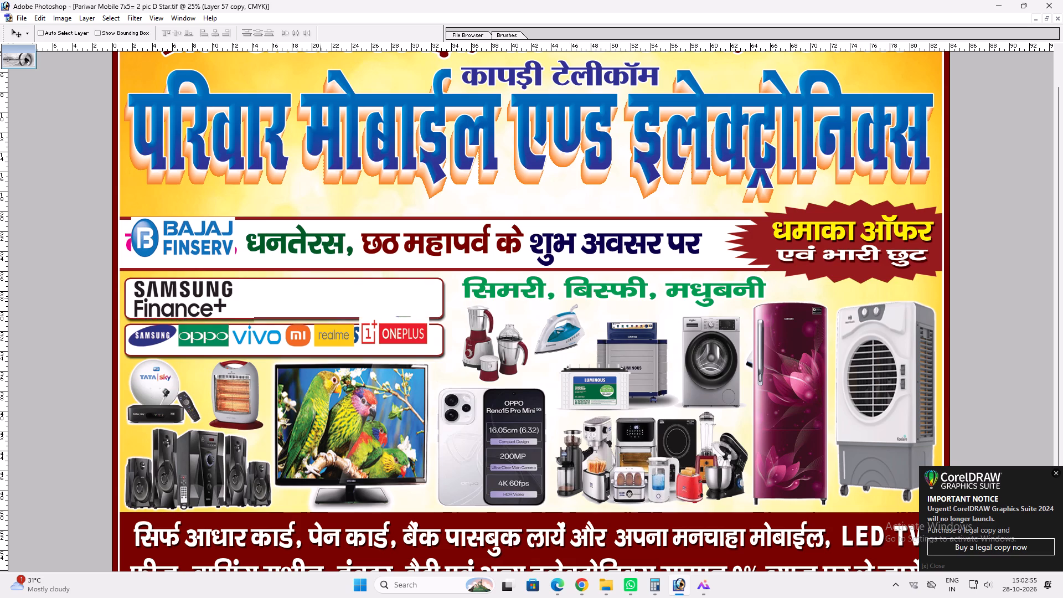
pyautogui.moveTo(320, 298); pyautogui.dragTo(319, 300)
pyautogui.hotkey('ctrl', 't')
pyautogui.keyDown('shift'); pyautogui.moveTo(319, 280); pyautogui.dragTo(331, 275); pyautogui.keyUp('shift')
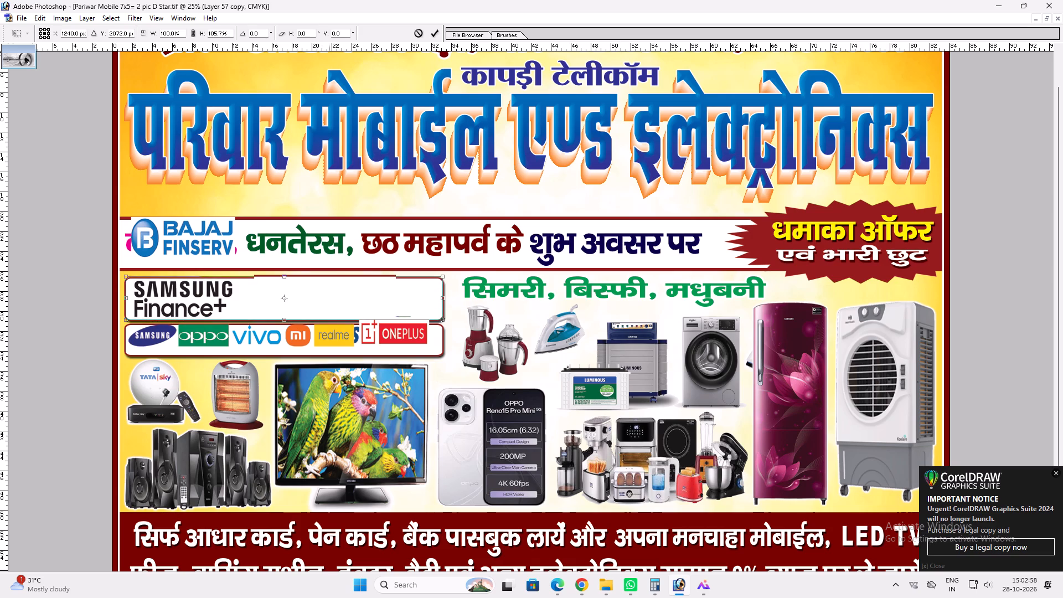
pyautogui.keyDown('shift'); pyautogui.moveTo(331, 275); pyautogui.dragTo(332, 275); pyautogui.keyUp('shift')
pyautogui.hotkey('shift', 'Return')
pyautogui.press('v')
pyautogui.press('Up')
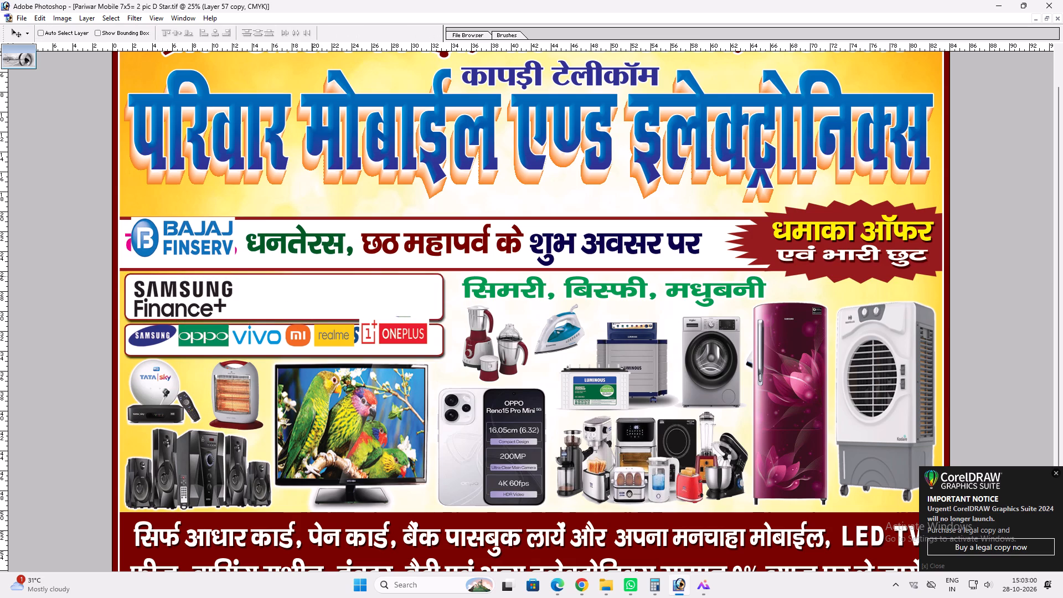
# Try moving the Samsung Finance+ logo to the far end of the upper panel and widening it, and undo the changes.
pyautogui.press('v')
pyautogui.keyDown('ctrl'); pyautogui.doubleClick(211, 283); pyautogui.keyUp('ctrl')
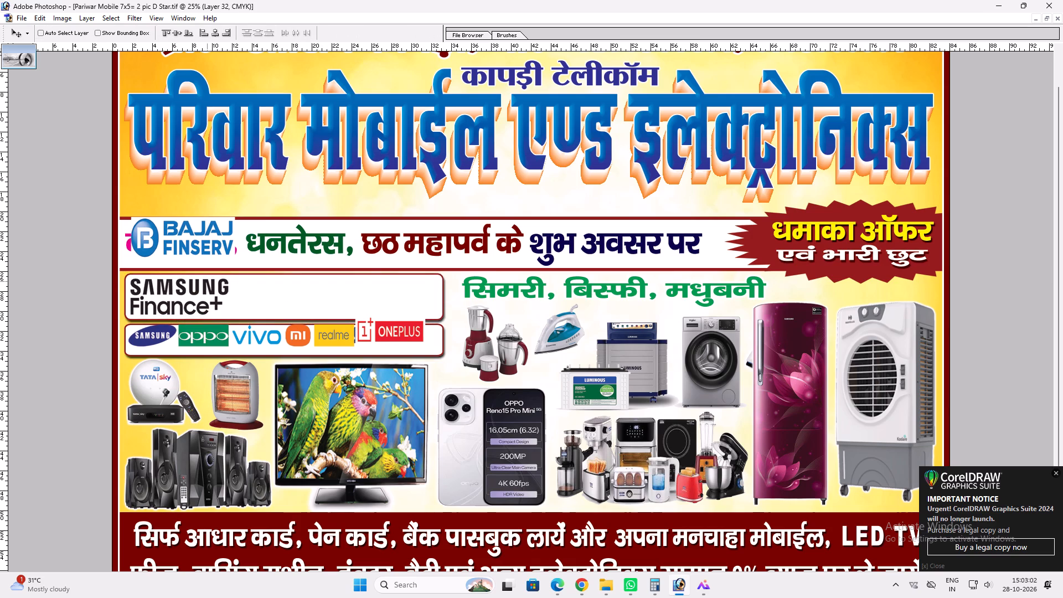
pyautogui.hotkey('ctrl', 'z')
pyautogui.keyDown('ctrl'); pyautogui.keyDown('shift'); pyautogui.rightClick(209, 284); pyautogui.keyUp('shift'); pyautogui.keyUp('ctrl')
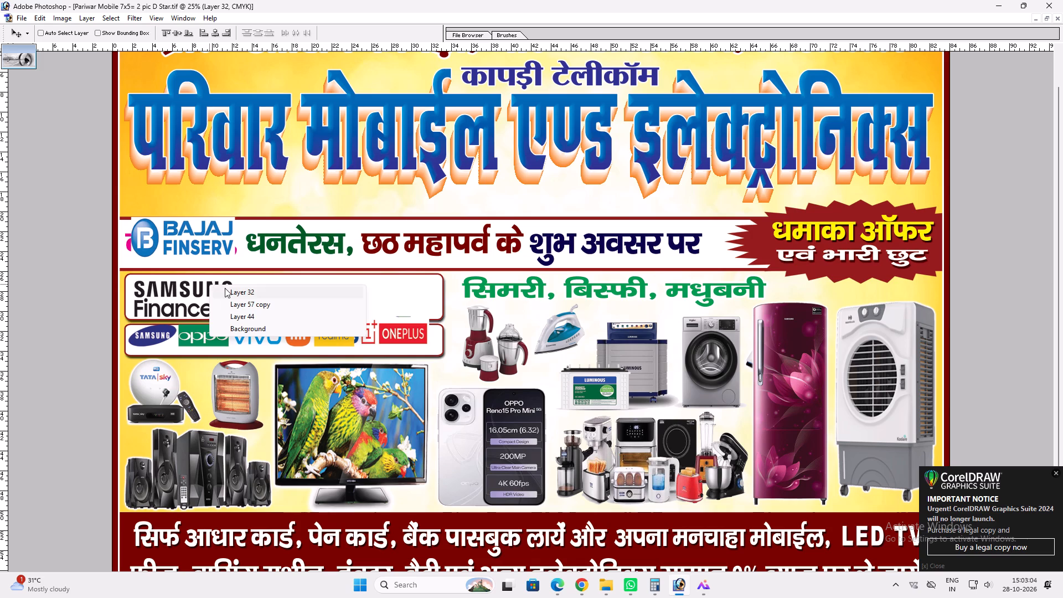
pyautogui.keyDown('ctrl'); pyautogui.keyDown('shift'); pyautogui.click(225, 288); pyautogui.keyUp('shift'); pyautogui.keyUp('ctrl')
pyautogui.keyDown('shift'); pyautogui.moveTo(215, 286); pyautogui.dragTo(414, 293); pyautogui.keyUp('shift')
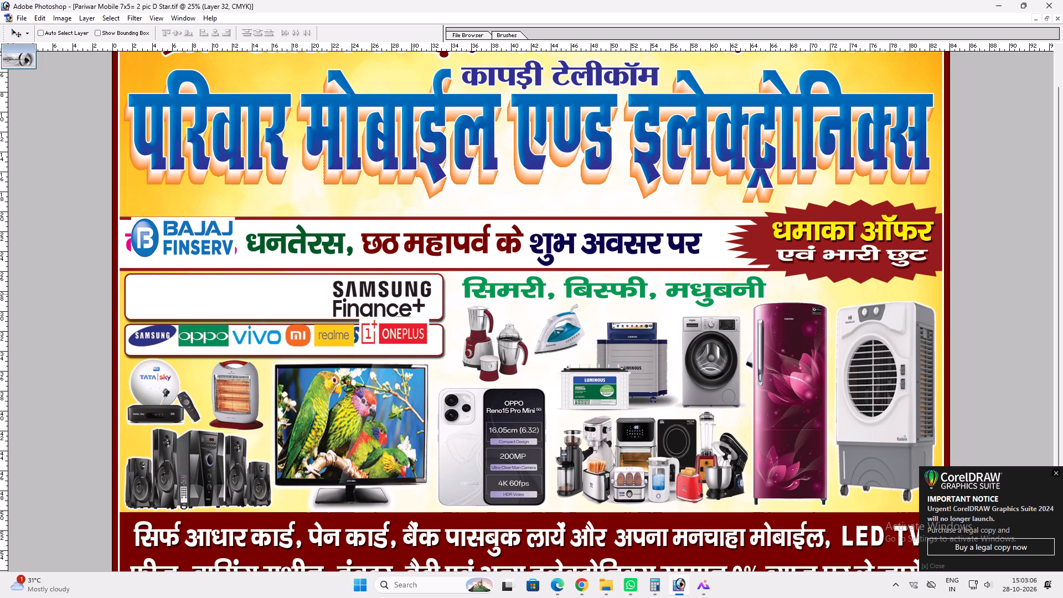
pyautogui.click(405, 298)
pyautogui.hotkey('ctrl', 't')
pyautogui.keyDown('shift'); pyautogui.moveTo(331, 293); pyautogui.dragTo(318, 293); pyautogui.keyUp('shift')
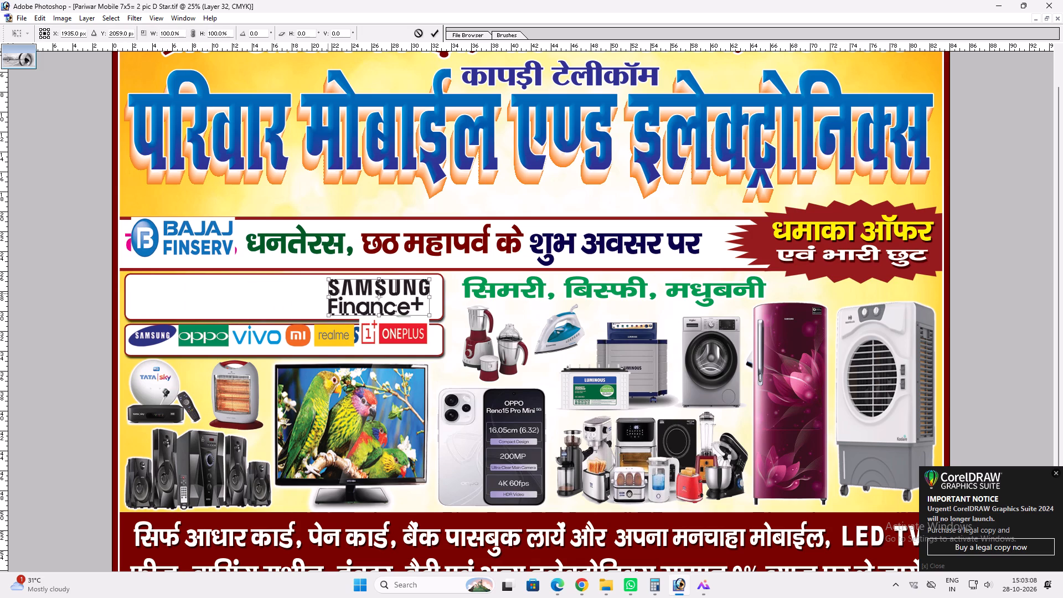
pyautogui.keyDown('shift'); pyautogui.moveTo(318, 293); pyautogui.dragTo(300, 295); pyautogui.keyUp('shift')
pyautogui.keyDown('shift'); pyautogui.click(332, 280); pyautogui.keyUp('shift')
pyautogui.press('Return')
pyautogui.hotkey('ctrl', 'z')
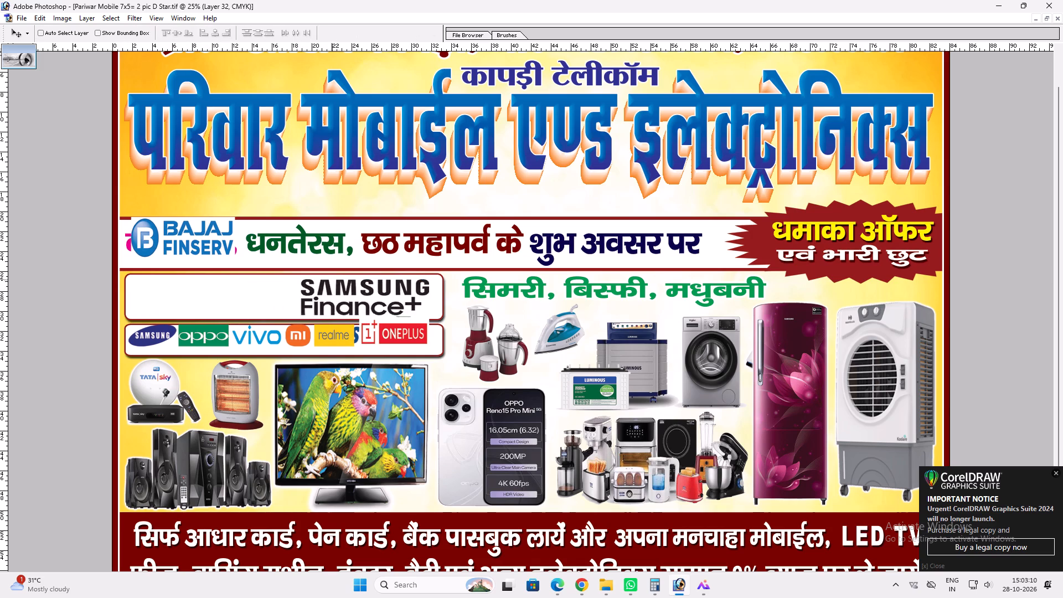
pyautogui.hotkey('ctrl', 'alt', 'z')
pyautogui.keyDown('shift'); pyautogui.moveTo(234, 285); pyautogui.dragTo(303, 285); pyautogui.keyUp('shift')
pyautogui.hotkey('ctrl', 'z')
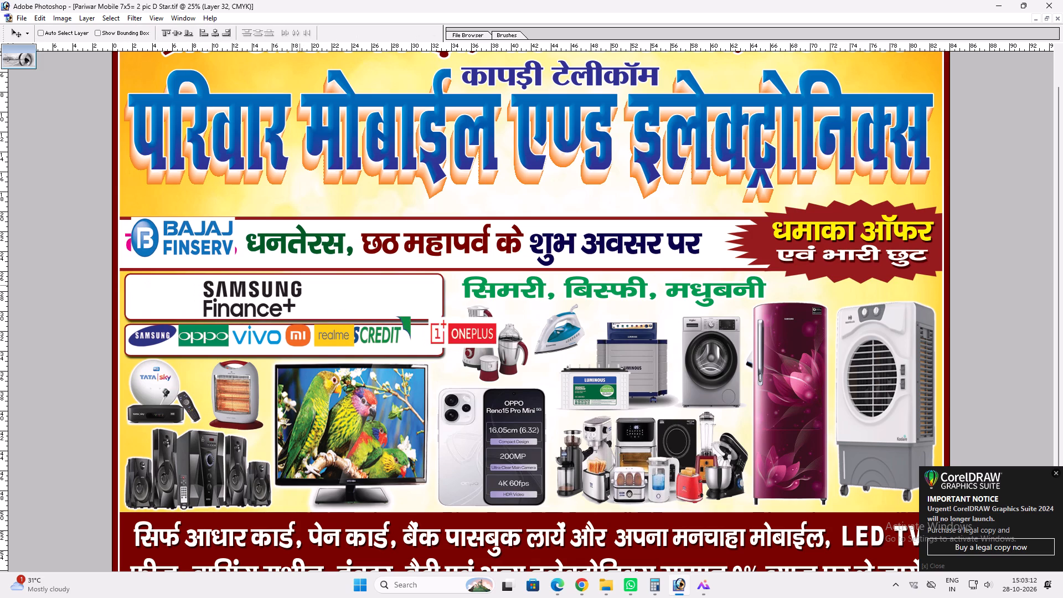
# Move the Samsung Finance+ logo horizontally to just past the middle of the upper panel.
pyautogui.keyDown('ctrl'); pyautogui.keyDown('shift'); pyautogui.rightClick(223, 291); pyautogui.keyUp('shift'); pyautogui.keyUp('ctrl')
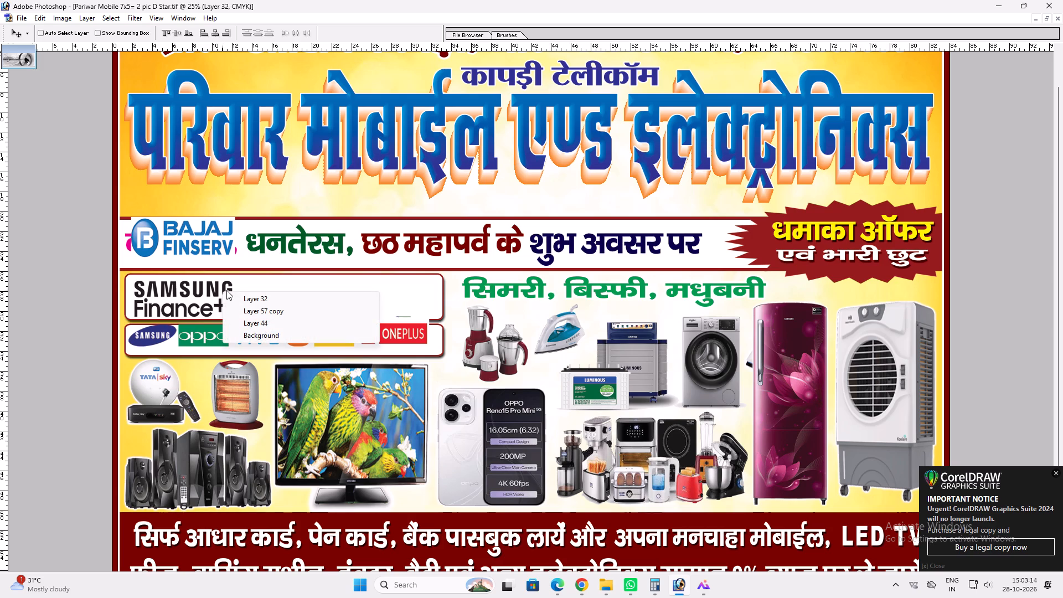
pyautogui.keyDown('ctrl'); pyautogui.keyDown('shift'); pyautogui.rightClick(224, 287); pyautogui.keyUp('shift'); pyautogui.keyUp('ctrl')
pyautogui.keyDown('ctrl'); pyautogui.keyDown('shift'); pyautogui.click(220, 287); pyautogui.keyUp('shift'); pyautogui.keyUp('ctrl')
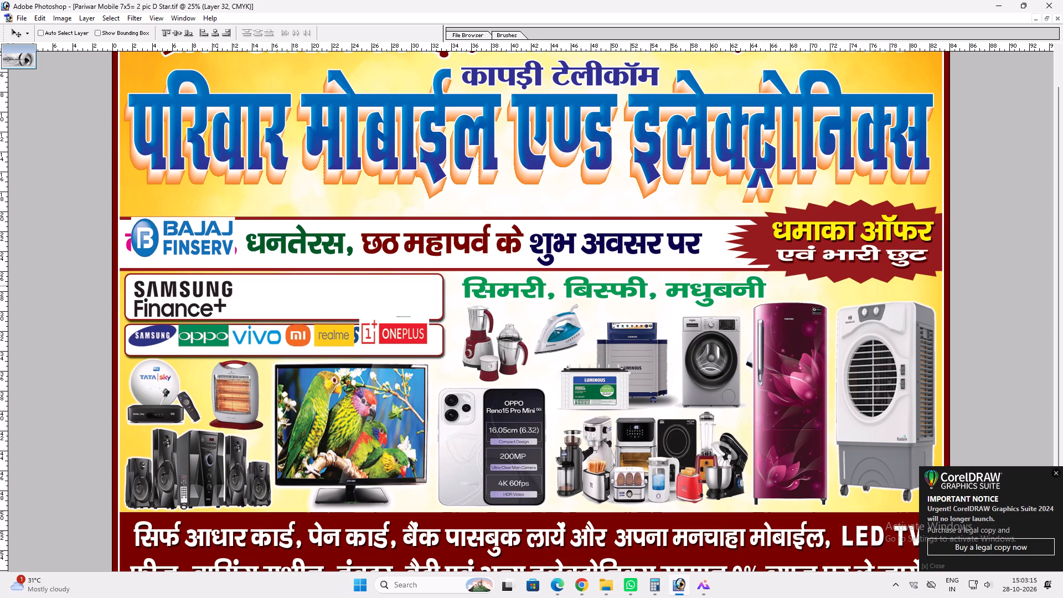
pyautogui.keyDown('ctrl'); pyautogui.keyDown('shift'); pyautogui.rightClick(218, 286); pyautogui.keyUp('shift'); pyautogui.keyUp('ctrl')
pyautogui.click(210, 291)
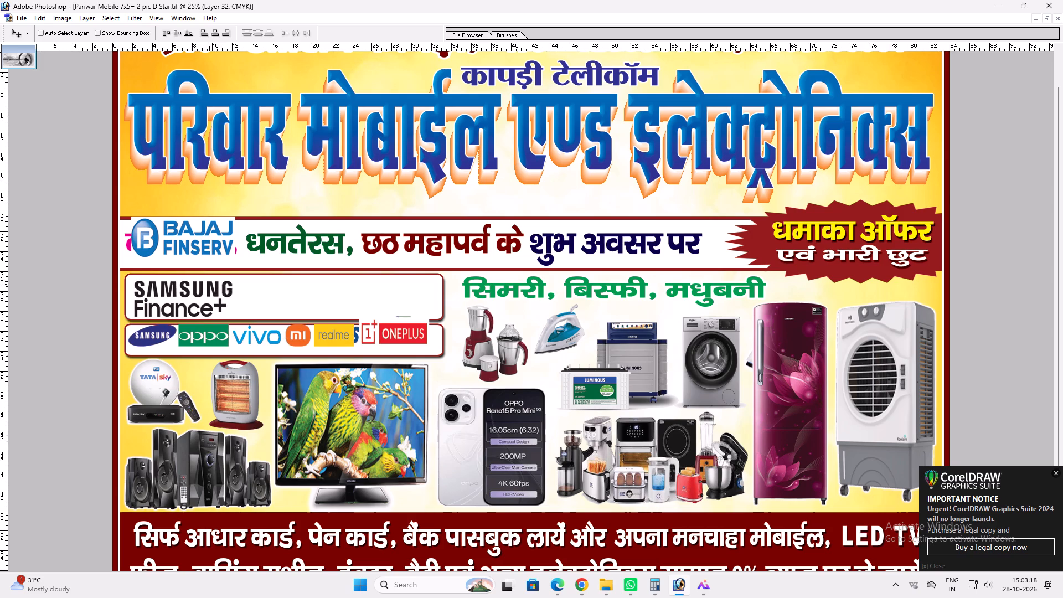
pyautogui.keyDown('ctrl'); pyautogui.keyDown('shift'); pyautogui.rightClick(209, 283); pyautogui.keyUp('shift'); pyautogui.keyUp('ctrl')
pyautogui.keyDown('ctrl'); pyautogui.keyDown('shift'); pyautogui.click(226, 290); pyautogui.keyUp('shift'); pyautogui.keyUp('ctrl')
pyautogui.keyDown('ctrl'); pyautogui.keyDown('shift'); pyautogui.rightClick(208, 284); pyautogui.keyUp('shift'); pyautogui.keyUp('ctrl')
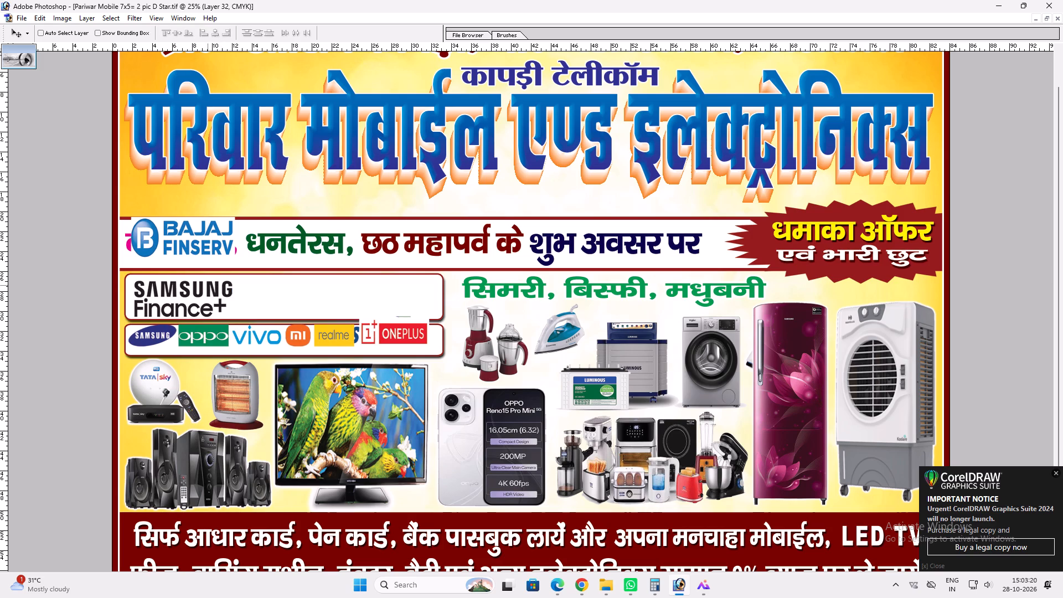
pyautogui.keyDown('ctrl'); pyautogui.keyDown('shift'); pyautogui.click(221, 288); pyautogui.keyUp('shift'); pyautogui.keyUp('ctrl')
pyautogui.moveTo(216, 286); pyautogui.dragTo(318, 287)
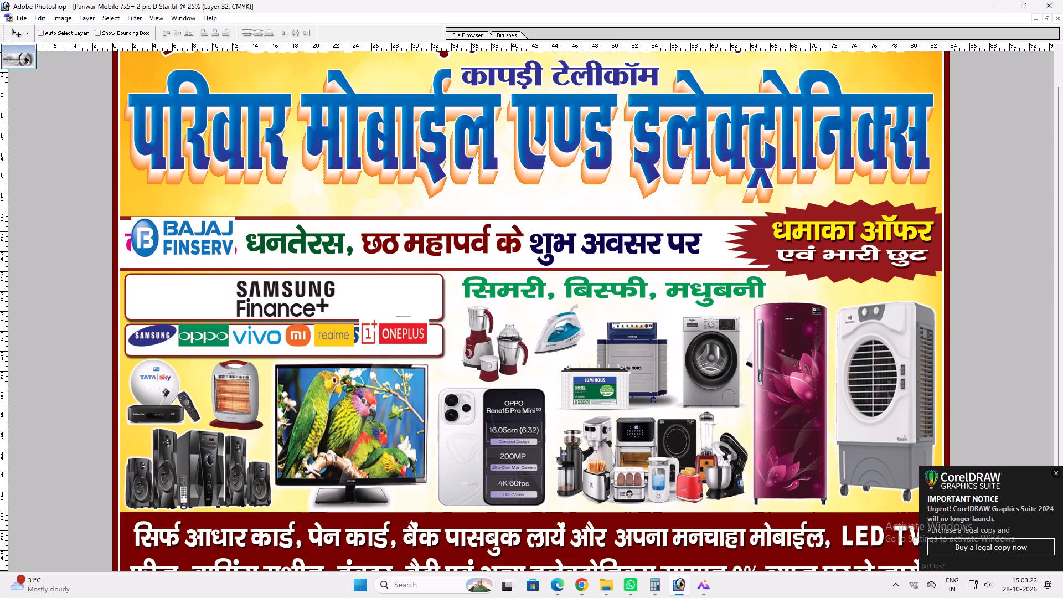
# Move the Bajaj Finserv logo from the festival text strip to the start of the upper panel and widen it.
pyautogui.keyDown('ctrl'); pyautogui.click(205, 224); pyautogui.keyUp('ctrl')
pyautogui.moveTo(205, 229); pyautogui.dragTo(206, 288)
pyautogui.hotkey('ctrl', 't')
pyautogui.keyDown('shift'); pyautogui.moveTo(236, 296); pyautogui.dragTo(300, 298); pyautogui.keyUp('shift')
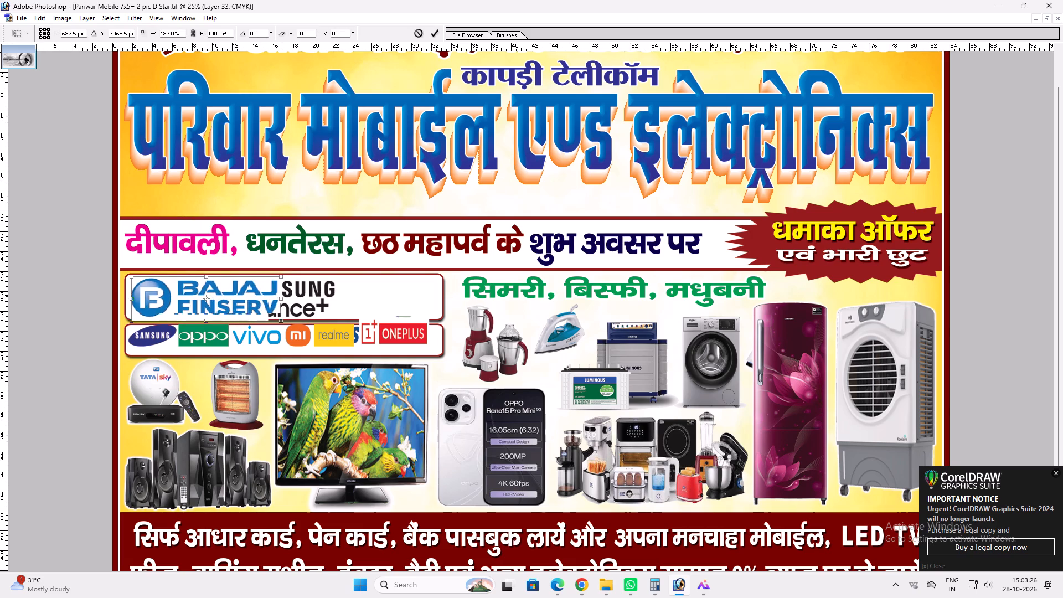
pyautogui.keyDown('shift'); pyautogui.moveTo(300, 298); pyautogui.dragTo(302, 301); pyautogui.keyUp('shift')
pyautogui.hotkey('shift', 'Return')
pyautogui.press('v')
pyautogui.click(286, 299)
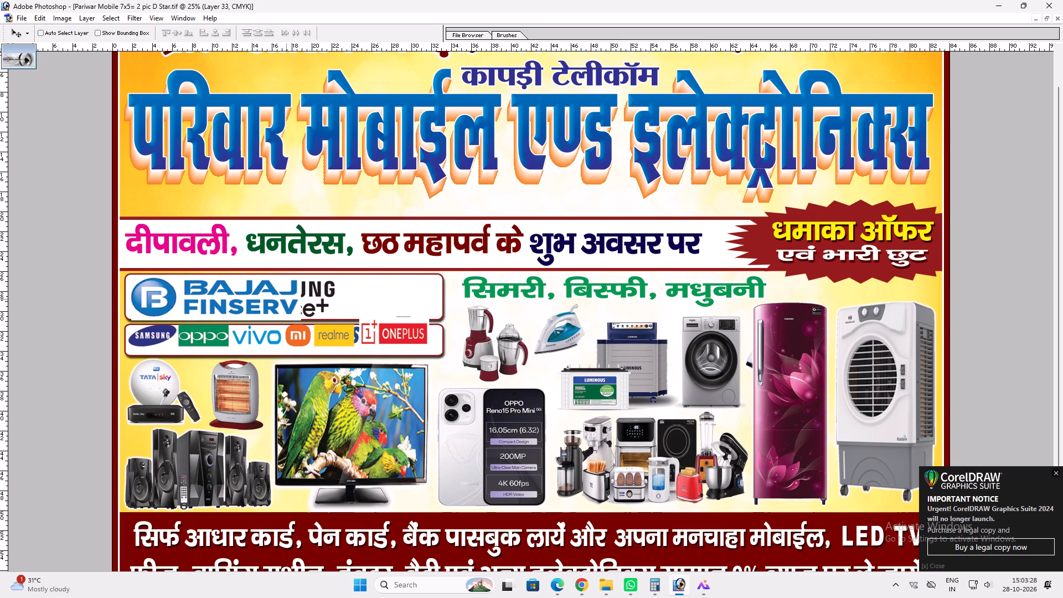
# Clear the part of the Bajaj Finserv layer that extends across the phone-brand row using a rectangular selection.
pyautogui.press('m')
pyautogui.moveTo(403, 357); pyautogui.dragTo(110, 318)
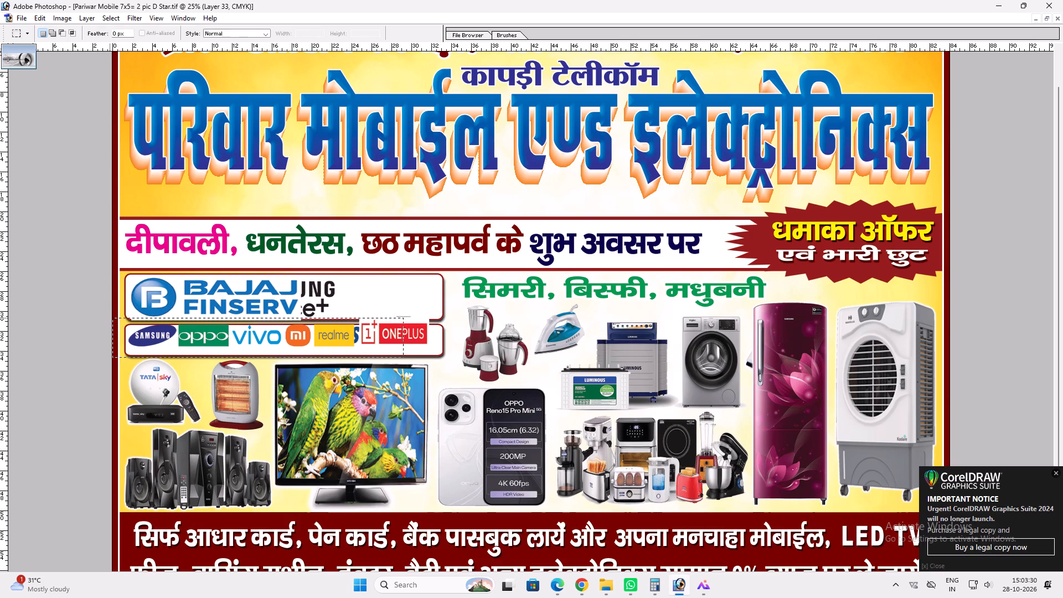
pyautogui.moveTo(110, 318); pyautogui.dragTo(107, 318)
pyautogui.press('Delete')
pyautogui.hotkey('ctrl', 'd')
pyautogui.press('v')
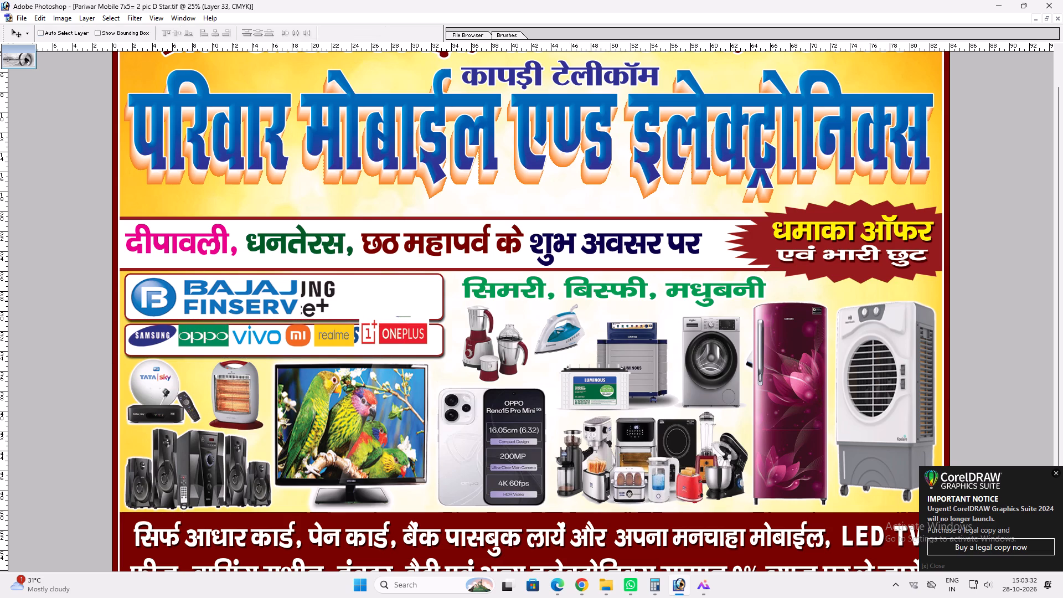
# Move the Samsung Finance+ logo beside the Bajaj Finserv logo and reduce its height to about 65%.
pyautogui.keyDown('ctrl'); pyautogui.click(312, 282); pyautogui.keyUp('ctrl')
pyautogui.keyDown('shift'); pyautogui.moveTo(308, 284); pyautogui.dragTo(390, 284); pyautogui.keyUp('shift')
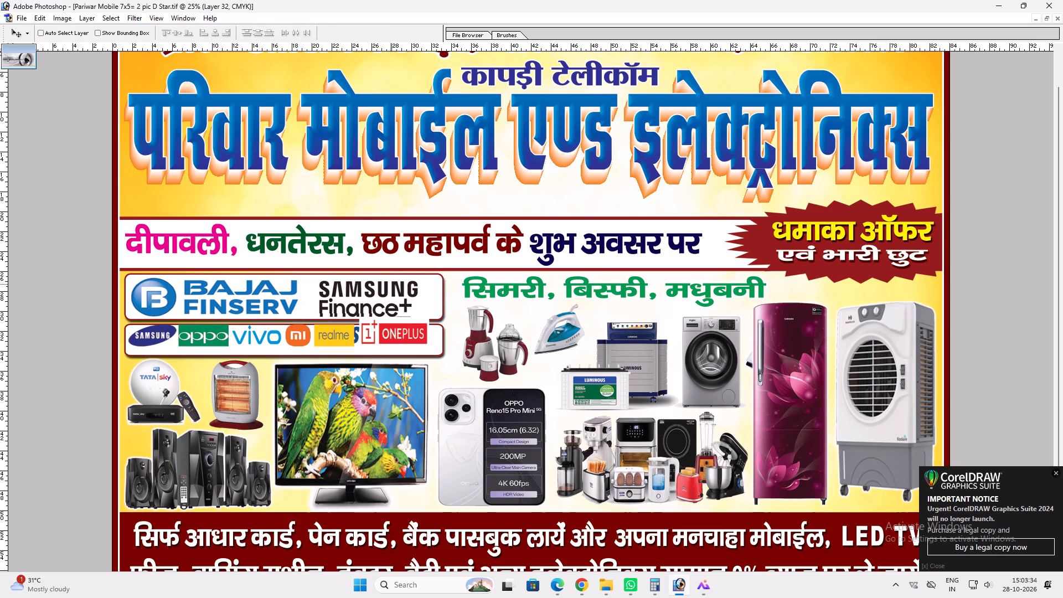
pyautogui.keyDown('shift'); pyautogui.moveTo(390, 284); pyautogui.dragTo(374, 286); pyautogui.keyUp('shift')
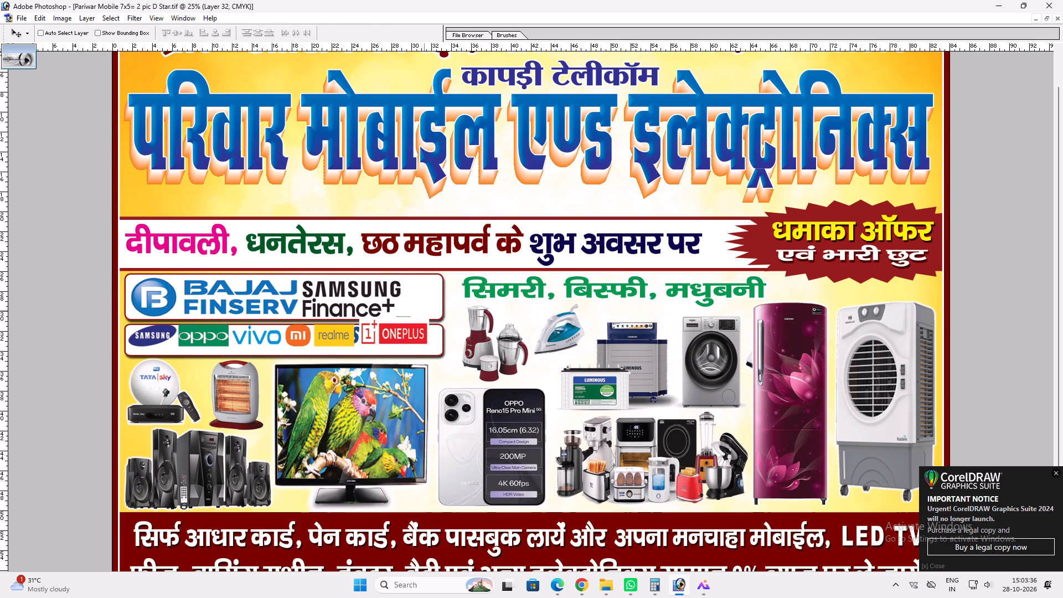
pyautogui.hotkey('ctrl', 't')
pyautogui.keyDown('shift'); pyautogui.moveTo(388, 315); pyautogui.dragTo(393, 302); pyautogui.keyUp('shift')
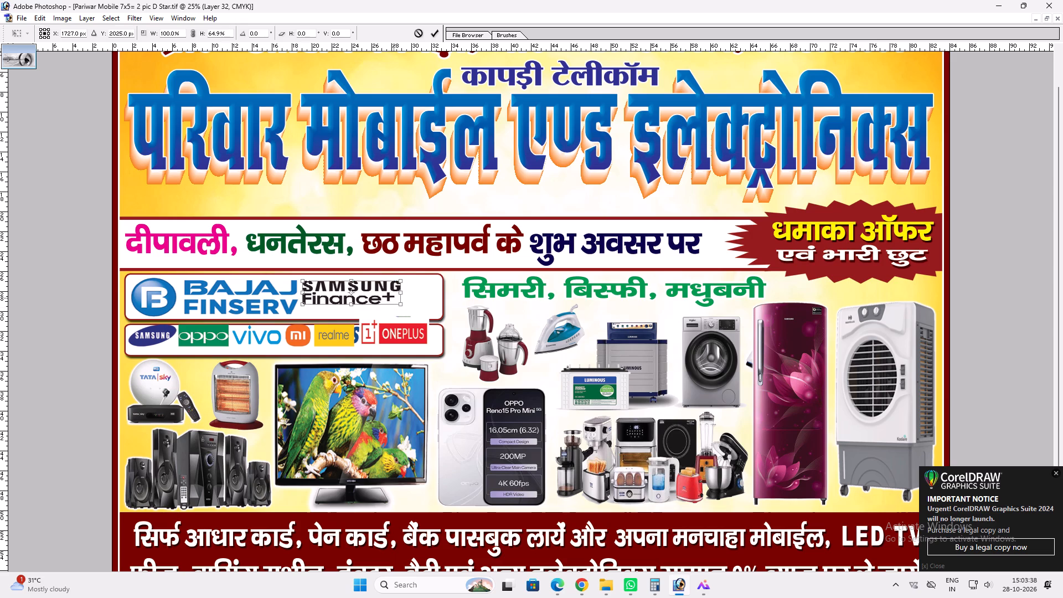
pyautogui.press('Return')
pyautogui.press('v')
pyautogui.click(382, 297)
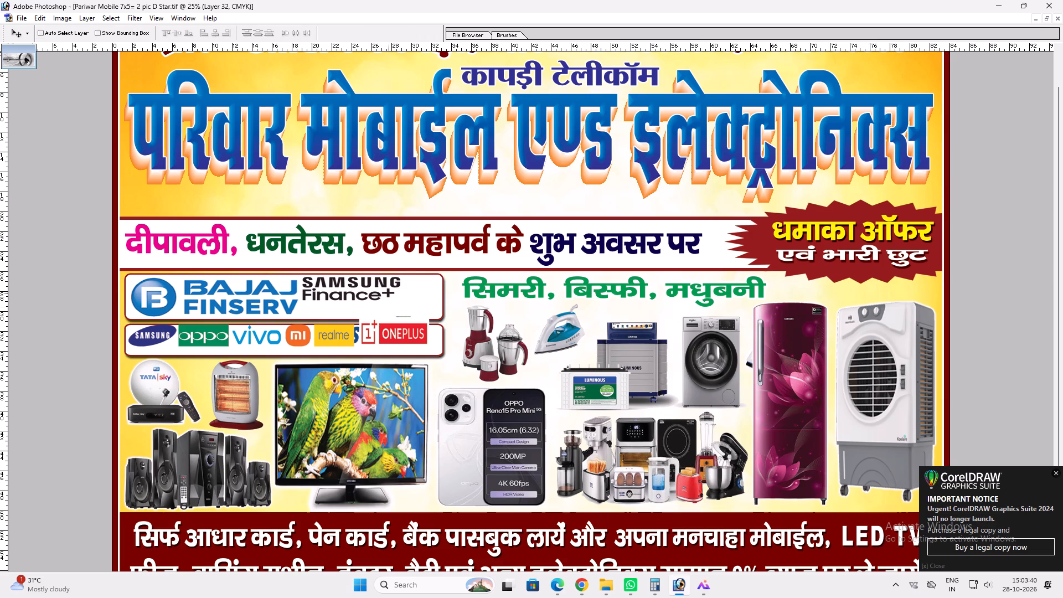
# Narrow the Samsung Finance+ logo to about 76% width and move it down to the middle of the upper panel's height.
pyautogui.hotkey('ctrl', 't')
pyautogui.keyDown('shift'); pyautogui.moveTo(401, 290); pyautogui.dragTo(378, 291); pyautogui.keyUp('shift')
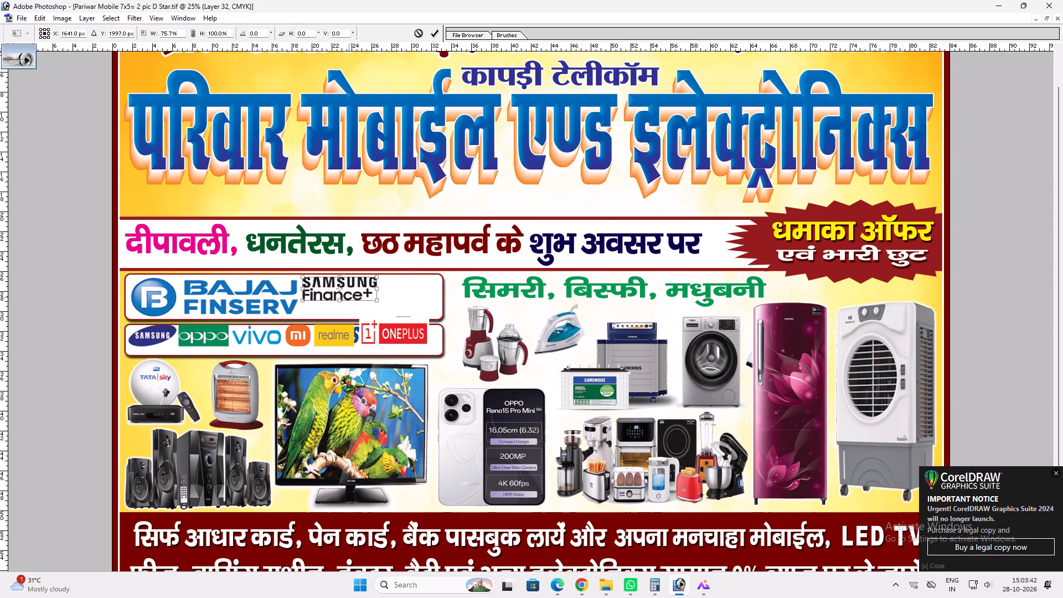
pyautogui.keyDown('shift'); pyautogui.click(345, 300); pyautogui.keyUp('shift')
pyautogui.hotkey('shift', 'Return')
pyautogui.press('v')
pyautogui.moveTo(344, 296); pyautogui.dragTo(345, 300)
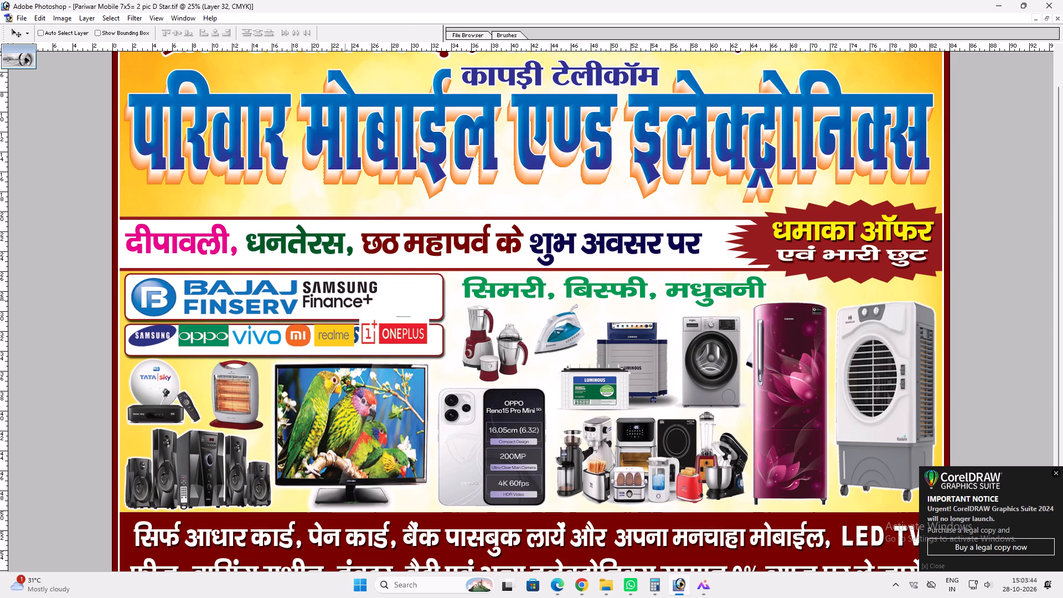
pyautogui.moveTo(345, 300); pyautogui.dragTo(347, 303)
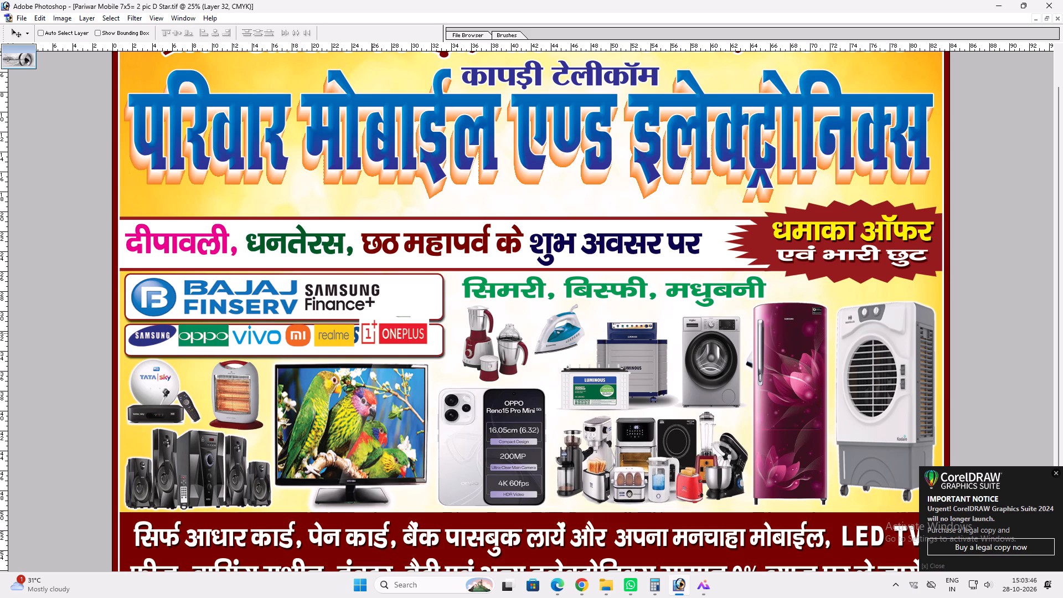
# Narrow the Bajaj Finserv logo from its trailing edge and nudge it slightly up and toward the panel's start.
pyautogui.keyDown('ctrl'); pyautogui.click(292, 286); pyautogui.keyUp('ctrl')
pyautogui.hotkey('ctrl', 't')
pyautogui.keyDown('shift'); pyautogui.moveTo(299, 287); pyautogui.dragTo(285, 289); pyautogui.keyUp('shift')
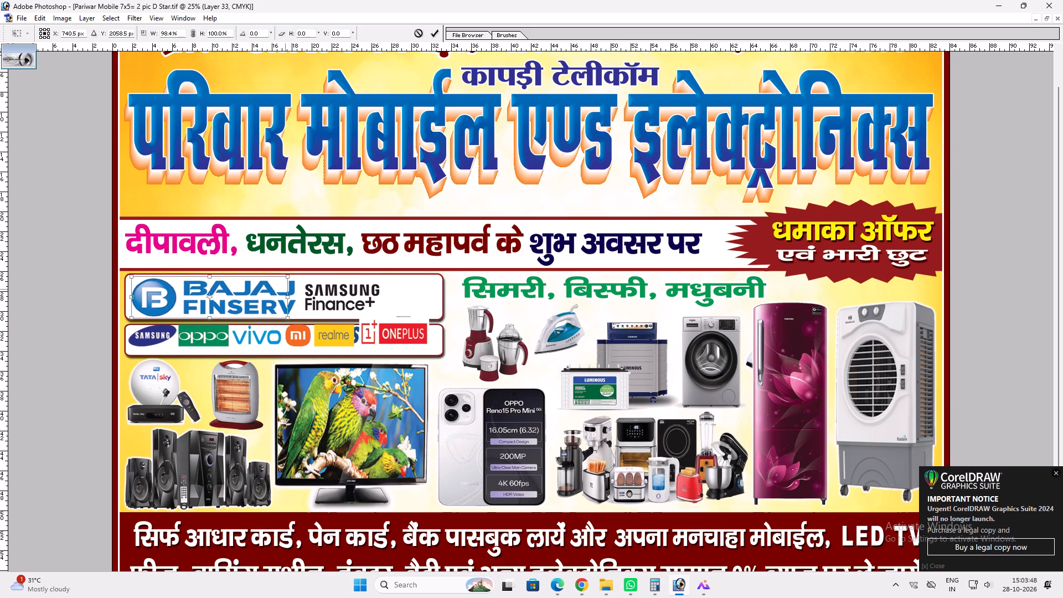
pyautogui.keyDown('shift'); pyautogui.moveTo(285, 289); pyautogui.dragTo(281, 289); pyautogui.keyUp('shift')
pyautogui.press('Return')
pyautogui.press('Up')
pyautogui.press('Up')
pyautogui.press('Left')
pyautogui.press('Left')
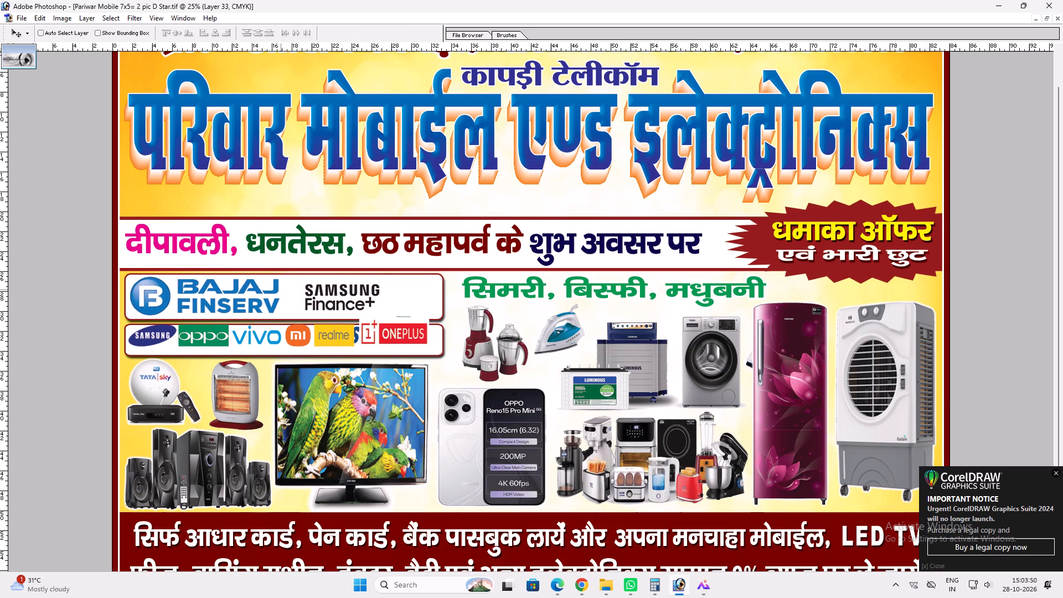
# Move the Samsung Finance+ logo closer to the narrowed Bajaj Finserv logo.
pyautogui.keyDown('ctrl'); pyautogui.click(311, 290); pyautogui.keyUp('ctrl')
pyautogui.keyDown('ctrl'); pyautogui.click(310, 290); pyautogui.keyUp('ctrl')
pyautogui.moveTo(310, 290); pyautogui.dragTo(307, 290)
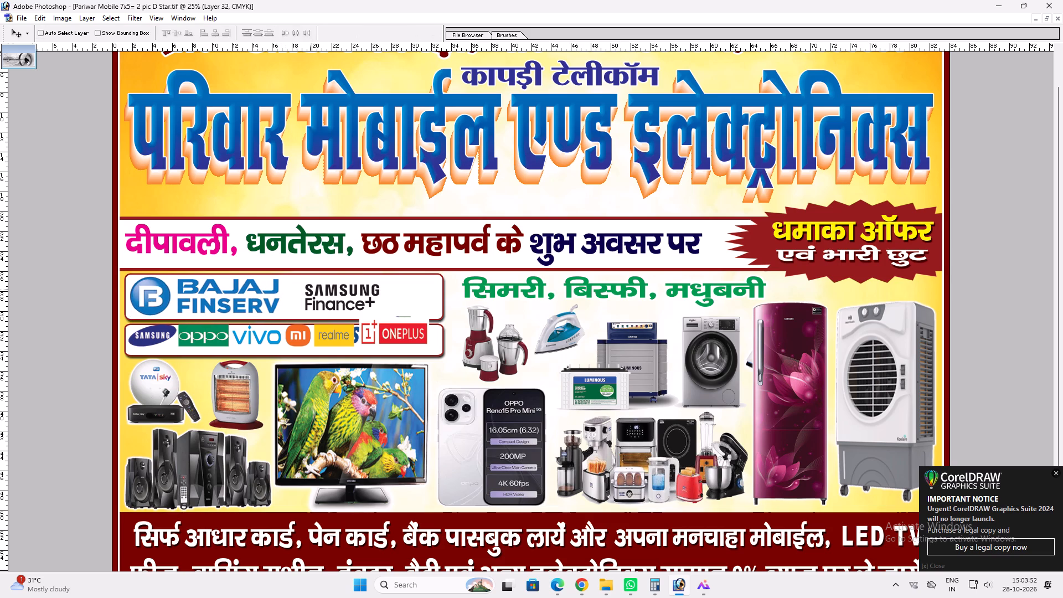
pyautogui.moveTo(307, 290); pyautogui.dragTo(298, 291)
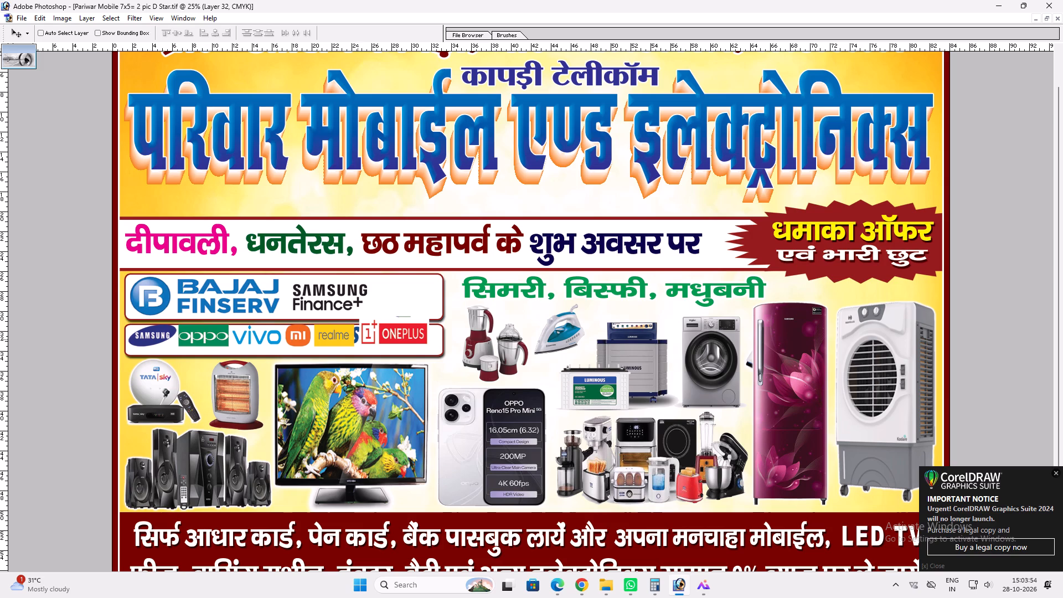
# Move the TVS Credit logo from the phone-brand row to the end of the upper panel and narrow it to about 90% width.
pyautogui.keyDown('ctrl'); pyautogui.click(354, 333); pyautogui.keyUp('ctrl')
pyautogui.moveTo(354, 333); pyautogui.dragTo(378, 295)
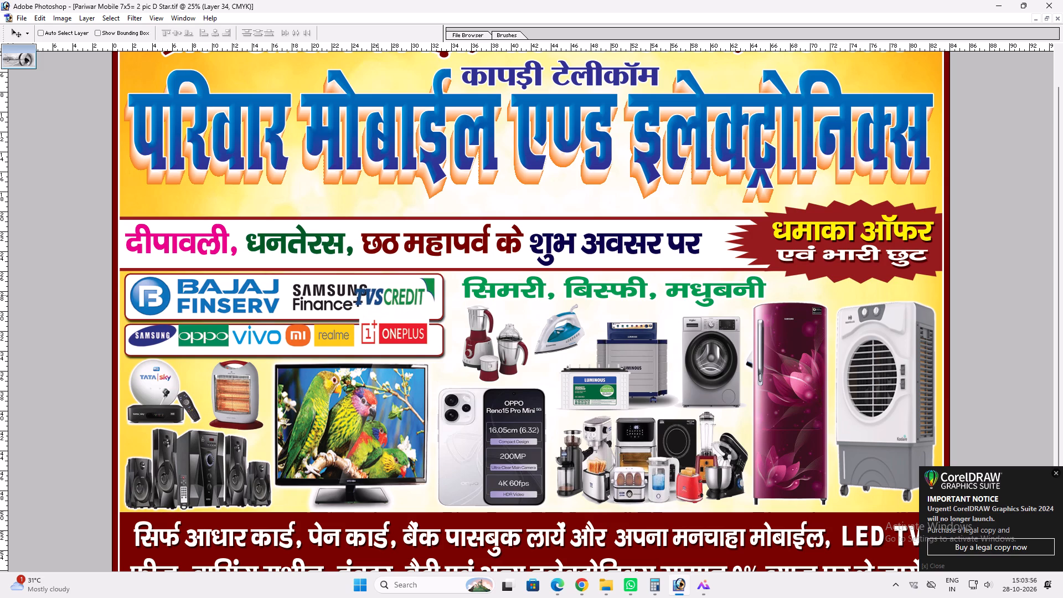
pyautogui.moveTo(378, 295); pyautogui.dragTo(379, 298)
pyautogui.moveTo(379, 299); pyautogui.dragTo(381, 299)
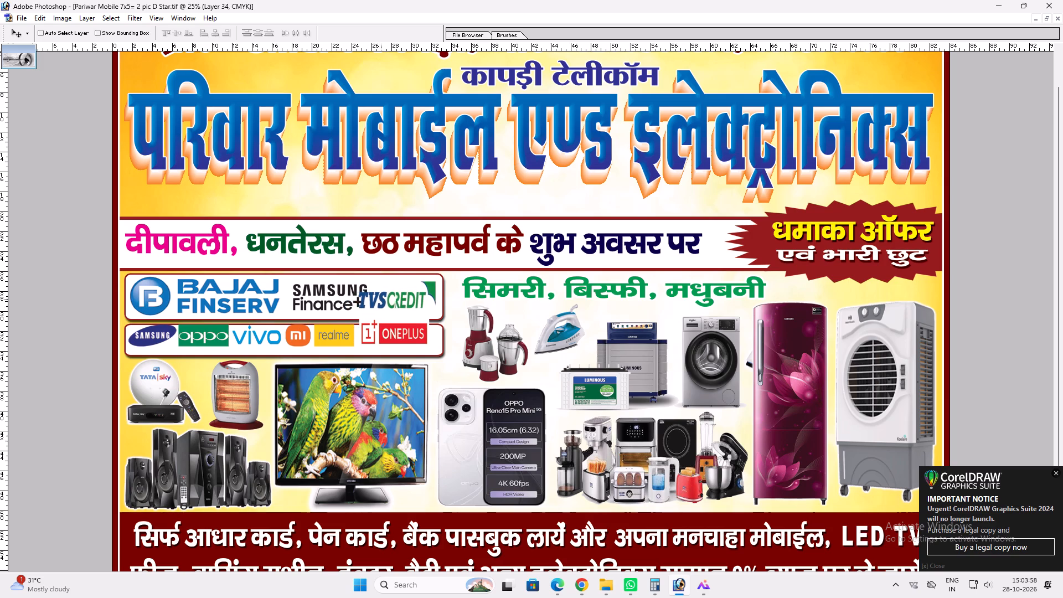
pyautogui.moveTo(381, 299); pyautogui.dragTo(385, 299)
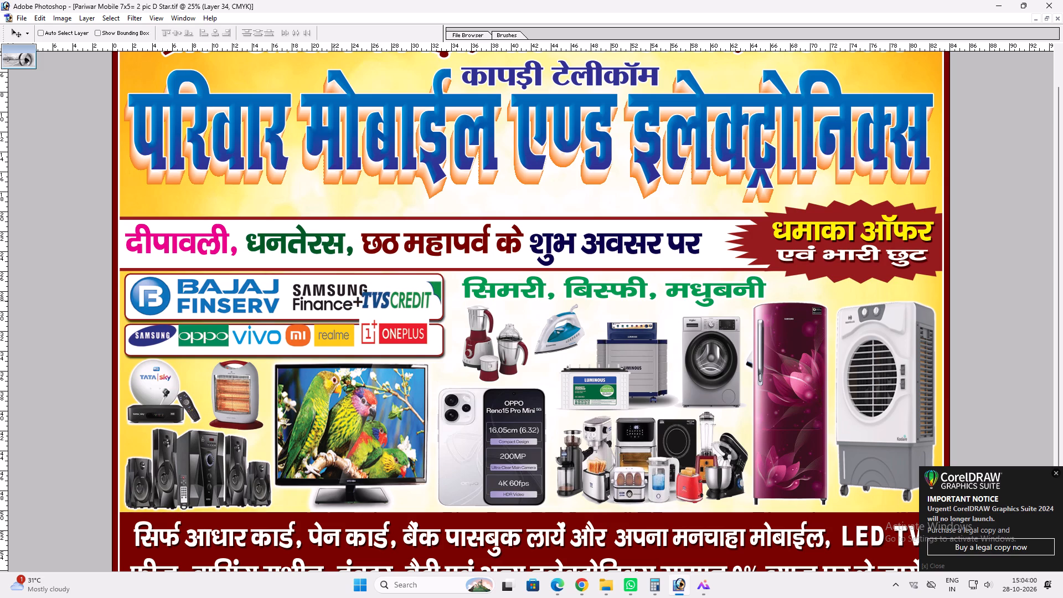
pyautogui.hotkey('ctrl', 't')
pyautogui.keyDown('shift'); pyautogui.moveTo(364, 301); pyautogui.dragTo(372, 301); pyautogui.keyUp('shift')
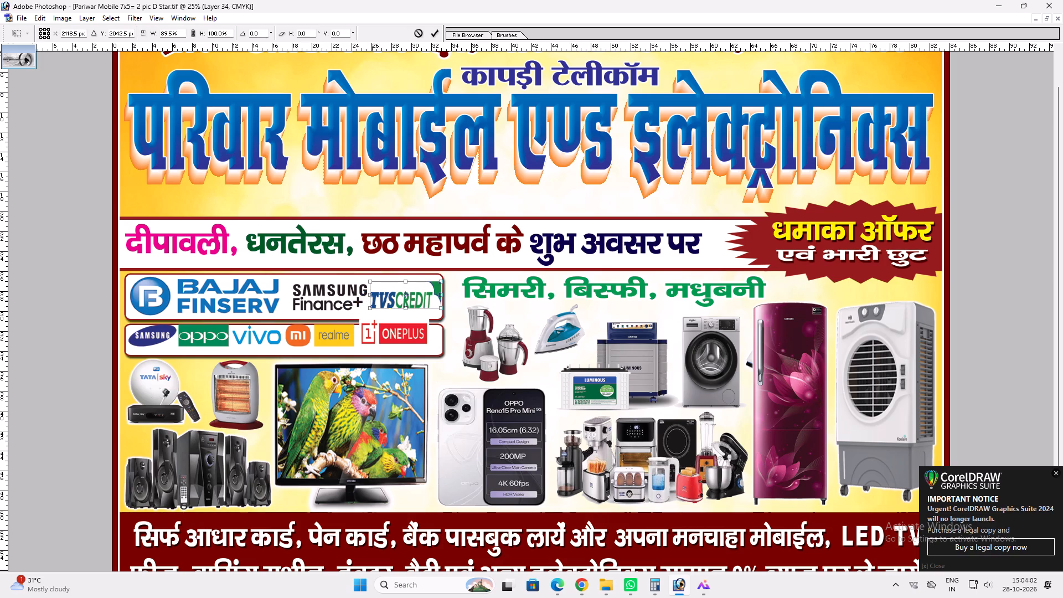
pyautogui.hotkey('shift', 'Return')
pyautogui.press('v')
# Shift the Samsung Finance+ logo slightly toward the Bajaj Finserv logo and narrow it to about 96% width.
pyautogui.keyDown('ctrl'); pyautogui.click(323, 288); pyautogui.keyUp('ctrl')
pyautogui.moveTo(323, 288); pyautogui.dragTo(316, 288)
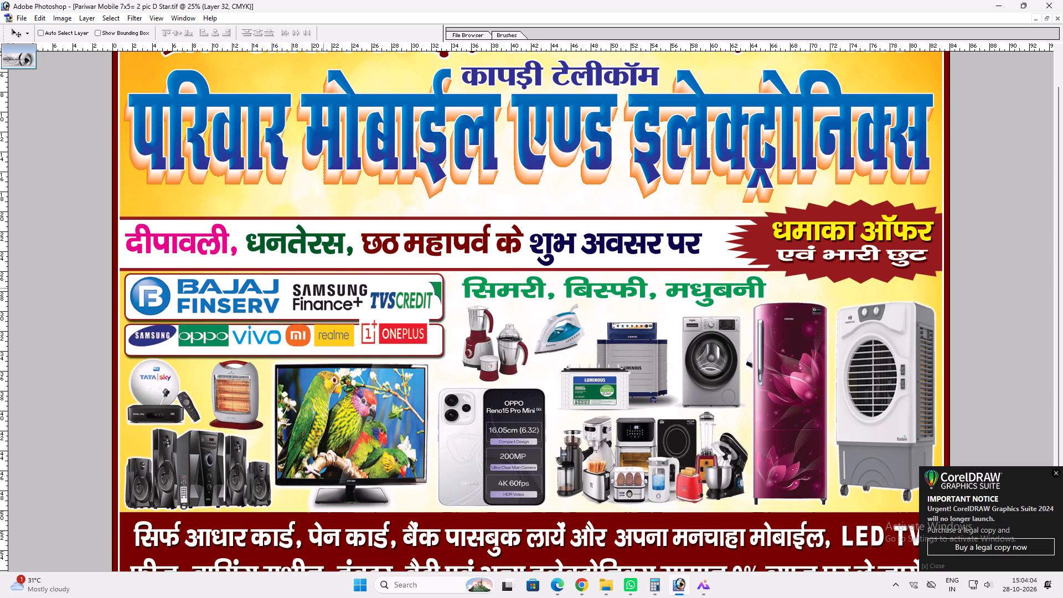
pyautogui.moveTo(316, 288); pyautogui.dragTo(318, 288)
pyautogui.hotkey('ctrl', 't')
pyautogui.keyDown('shift'); pyautogui.click(365, 293); pyautogui.keyUp('shift')
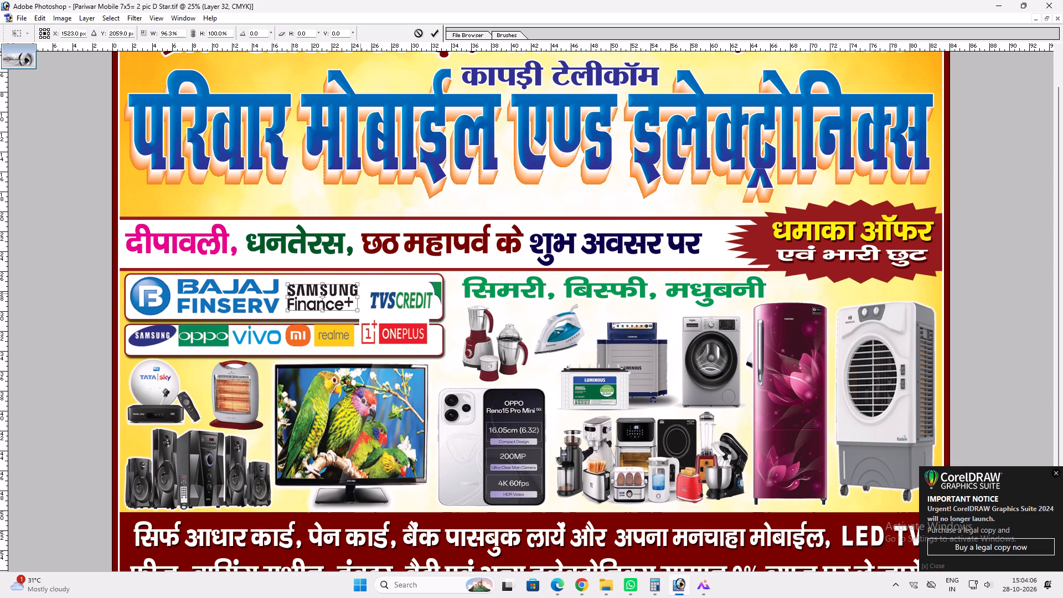
pyautogui.hotkey('shift', 'Return')
pyautogui.press('v')
# Widen the TVS Credit logo slightly toward the Samsung Finance+ logo.
pyautogui.keyDown('ctrl'); pyautogui.click(375, 294); pyautogui.keyUp('ctrl')
pyautogui.hotkey('ctrl', 't')
pyautogui.moveTo(369, 298); pyautogui.dragTo(365, 297)
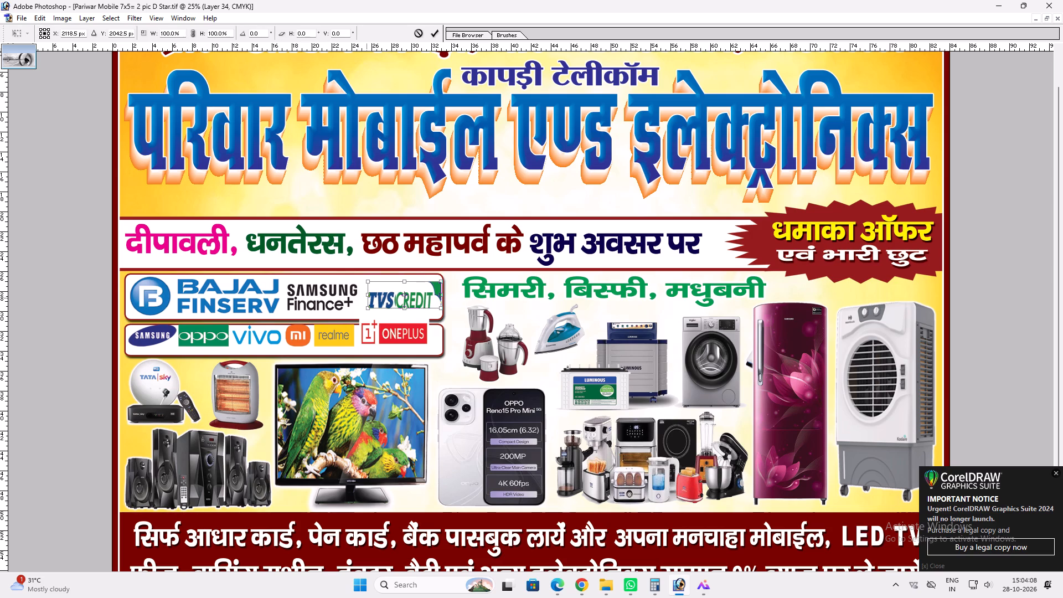
pyautogui.moveTo(365, 297); pyautogui.dragTo(363, 297)
pyautogui.hotkey('shift', 'Return')
pyautogui.press('v')
# Move the Samsung-to-realme logo row and the OnePlus logo down to centre them vertically in the lower panel.
pyautogui.keyDown('ctrl'); pyautogui.click(347, 327); pyautogui.keyUp('ctrl')
pyautogui.keyDown('shift'); pyautogui.moveTo(345, 327); pyautogui.dragTo(344, 332); pyautogui.keyUp('shift')
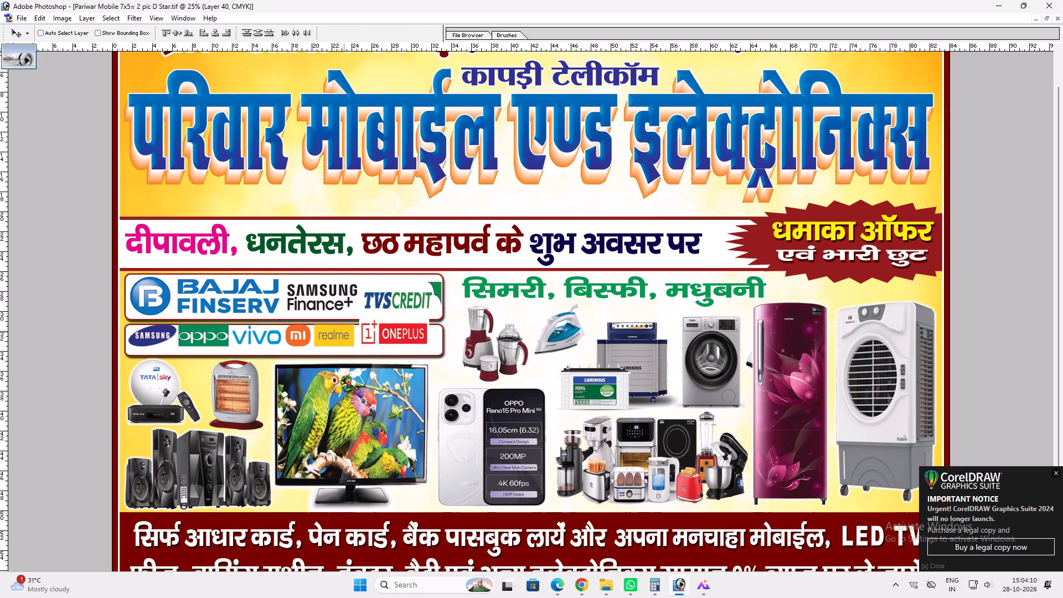
pyautogui.keyDown('shift'); pyautogui.moveTo(344, 332); pyautogui.dragTo(344, 333); pyautogui.keyUp('shift')
pyautogui.keyDown('ctrl'); pyautogui.click(388, 337); pyautogui.keyUp('ctrl')
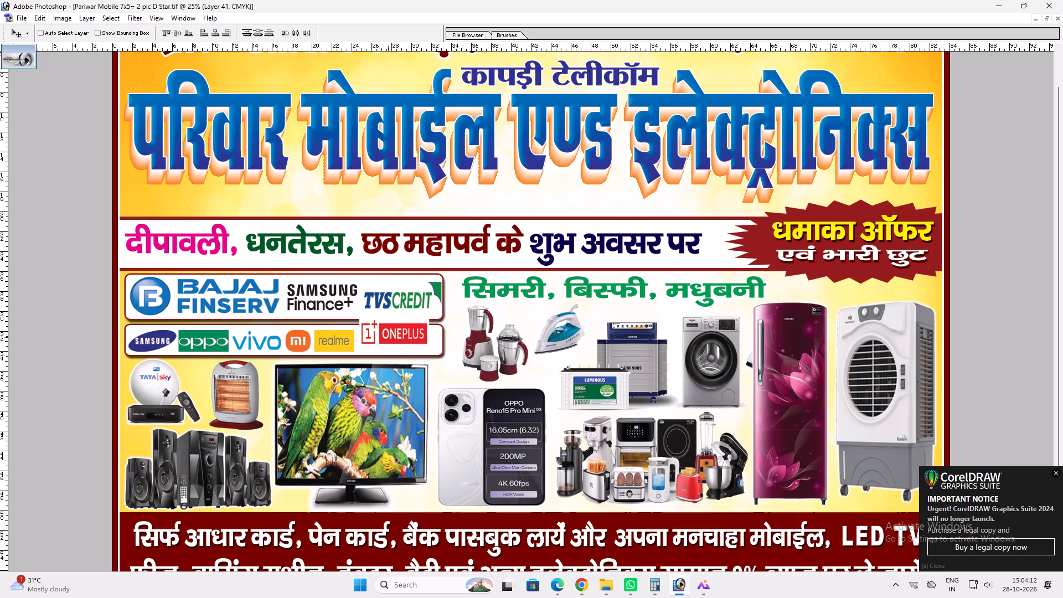
pyautogui.moveTo(388, 332); pyautogui.dragTo(388, 339)
# Delete the white background of the OnePlus logo using a Magic Wand selection.
pyautogui.click(393, 323)
pyautogui.press('w')
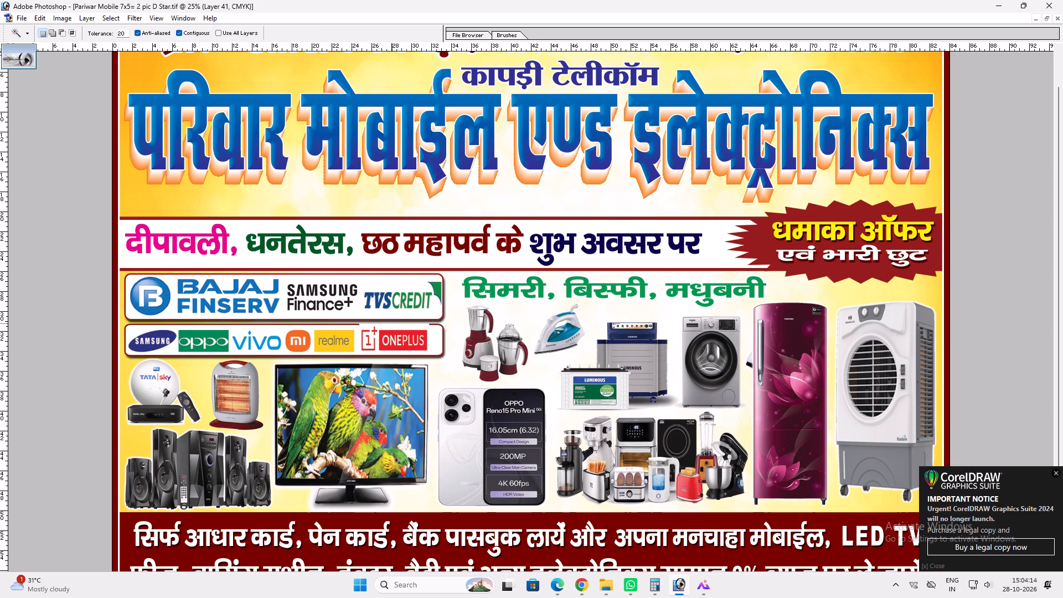
pyautogui.click(391, 324)
pyautogui.press('Delete')
pyautogui.hotkey('ctrl', 'd')
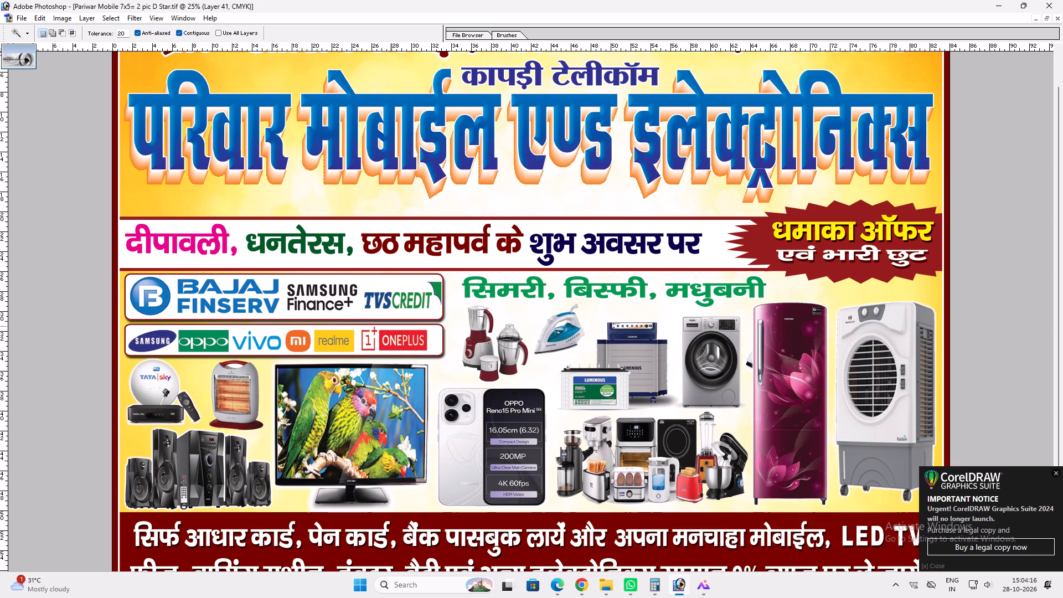
# Widen the OnePlus logo toward the far end of the lower panel.
pyautogui.hotkey('ctrl', 't')
pyautogui.keyDown('shift'); pyautogui.click(393, 327); pyautogui.keyUp('shift')
pyautogui.keyDown('shift'); pyautogui.moveTo(427, 336); pyautogui.dragTo(437, 333); pyautogui.keyUp('shift')
pyautogui.hotkey('shift', 'Return')
pyautogui.press('v')
# Save the updated Pariwar Mobile 7x5 design.
pyautogui.press('space')
pyautogui.press('space')
pyautogui.press('space')
pyautogui.rightClick(333, 311)
pyautogui.click(349, 317)
pyautogui.press('v')
pyautogui.press('v')
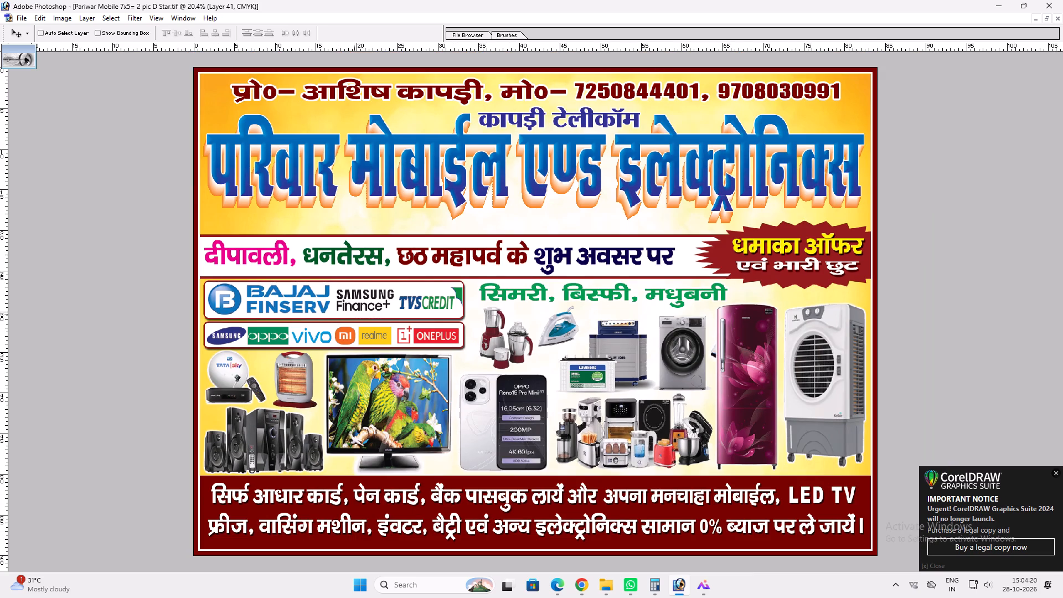
pyautogui.hotkey('ctrl', 's')
# Capture a screenshot of the whole banner artwork, cropped to its outer border.
pyautogui.press('Print')
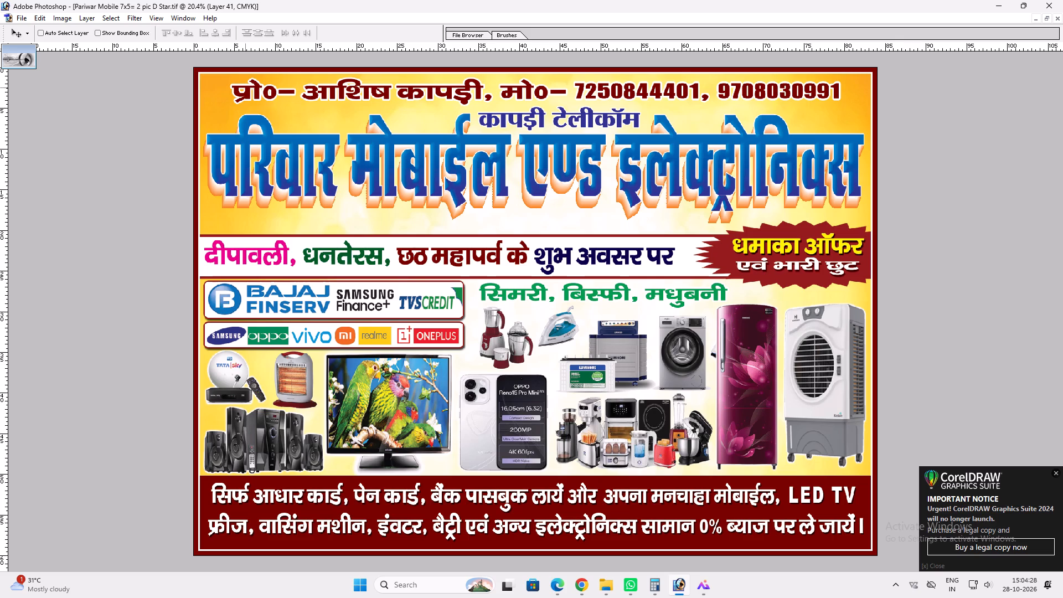
pyautogui.moveTo(190, 64); pyautogui.dragTo(877, 555)
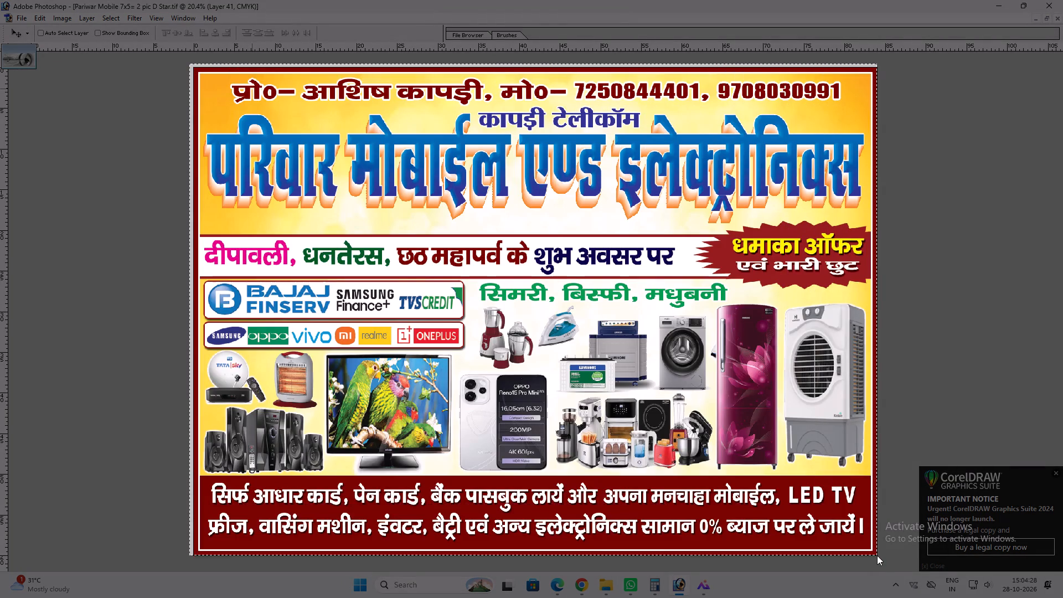
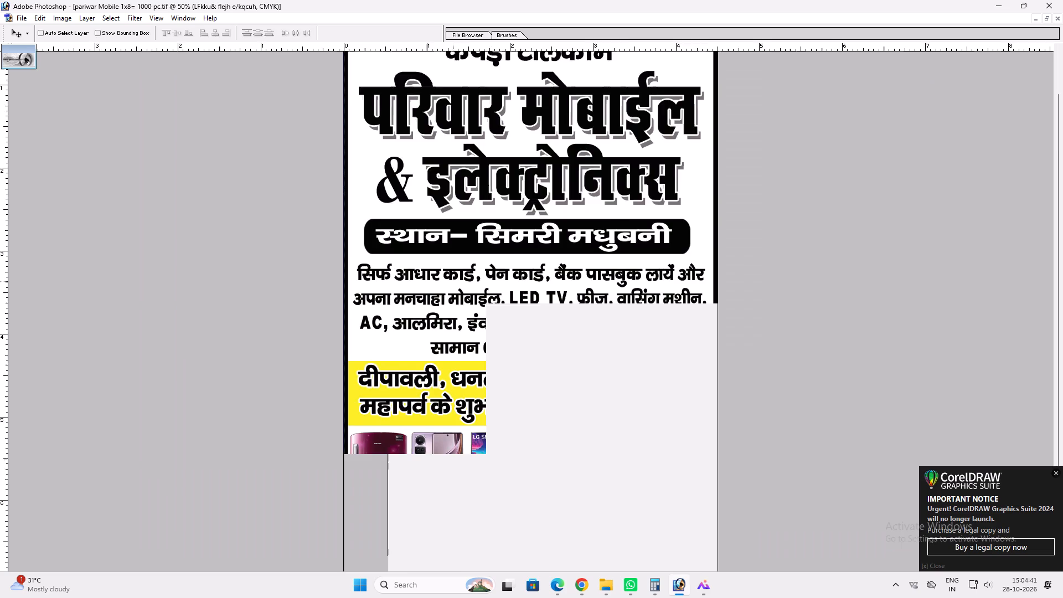
# Correct the spelling of कपड़ी to कापड़ी in the second heading line of the Pariwar Mobile 1x8 poster.
pyautogui.hotkey('ctrl', '+')
pyautogui.press('space')
pyautogui.press('space')
pyautogui.press('space')
pyautogui.press('space')
pyautogui.press('space')
pyautogui.press('space')
pyautogui.press('space')
pyautogui.press('space')
pyautogui.press('space')
pyautogui.press('space')
pyautogui.press('space')
pyautogui.press('space')
pyautogui.press('space')
pyautogui.press('space')
pyautogui.moveTo(453, 281); pyautogui.dragTo(465, 541)
pyautogui.press('t')
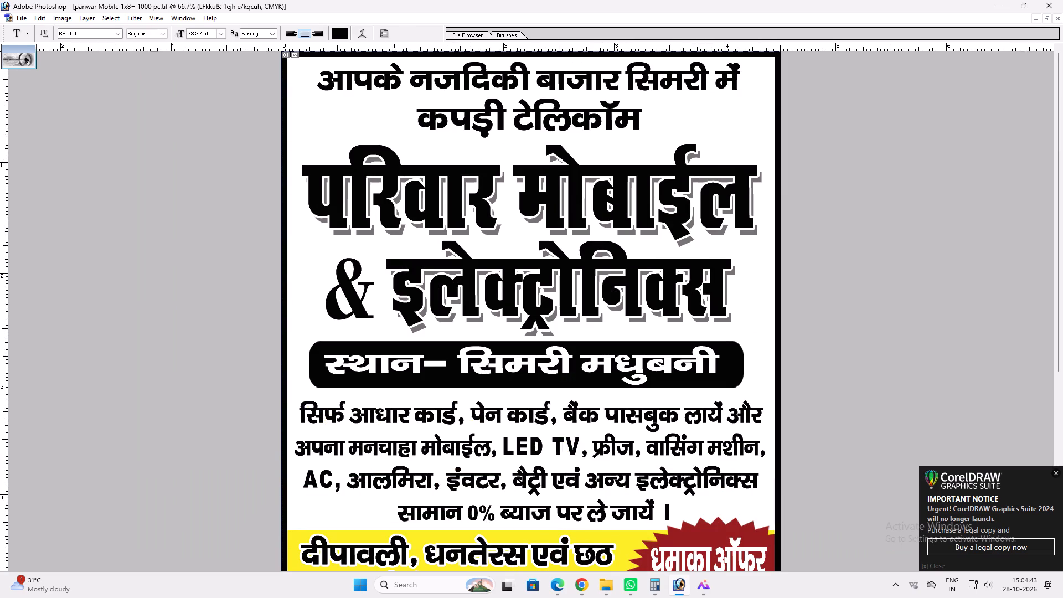
pyautogui.click(451, 127)
pyautogui.press('k')
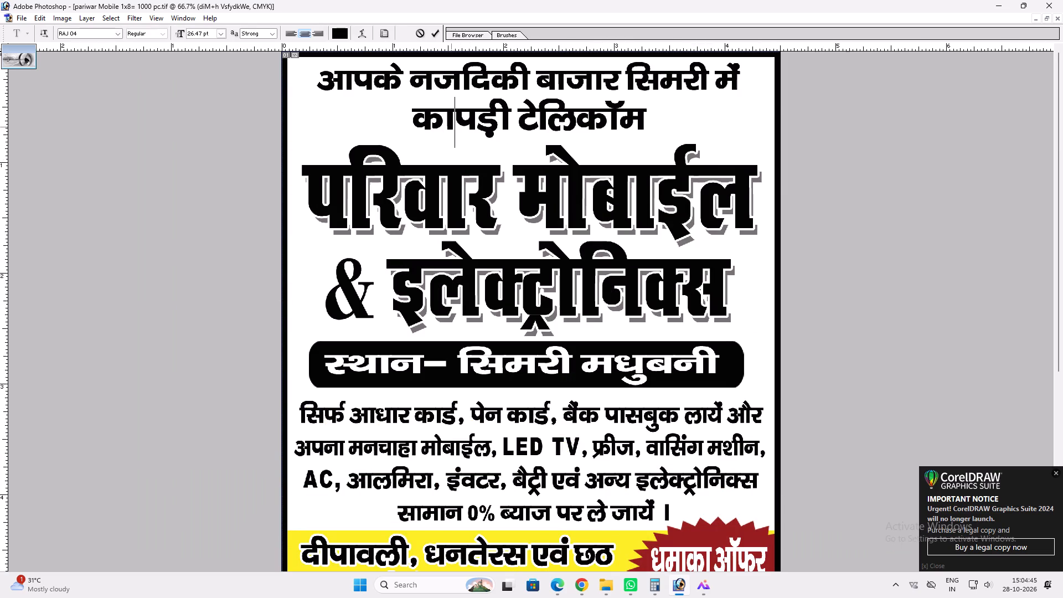
pyautogui.press('Return')
pyautogui.press('space')
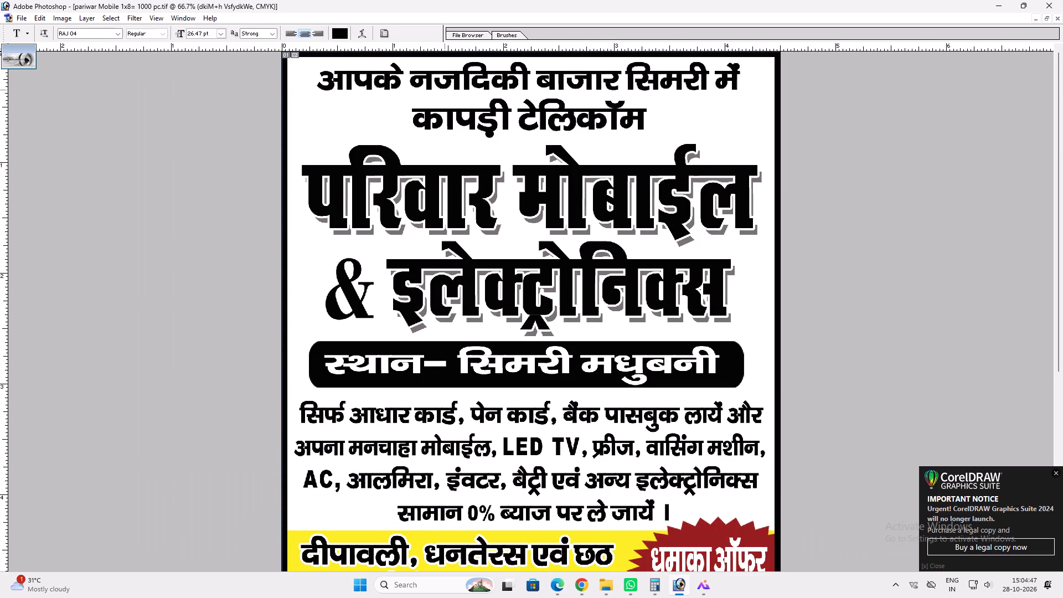
# Rework the vowel sign of नजदिकी in the poster's top line, trying the spelling नजदीकी and undoing the added long vowel.
pyautogui.click(468, 85)
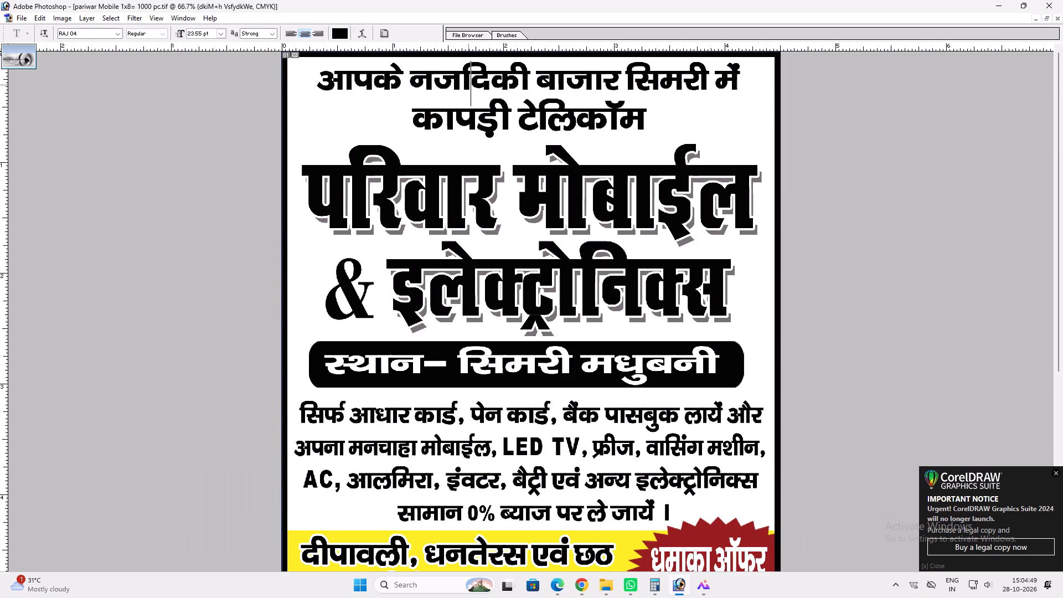
pyautogui.press('BackSpace')
pyautogui.click(475, 82)
pyautogui.click(480, 82)
pyautogui.press('h')
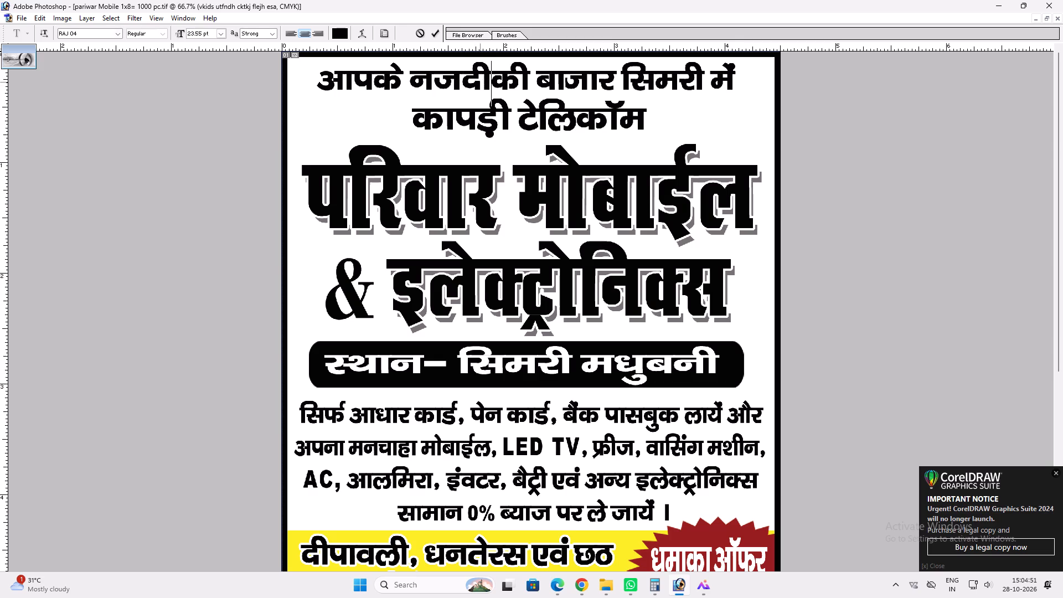
pyautogui.hotkey('ctrl', 'z')
pyautogui.click(474, 78)
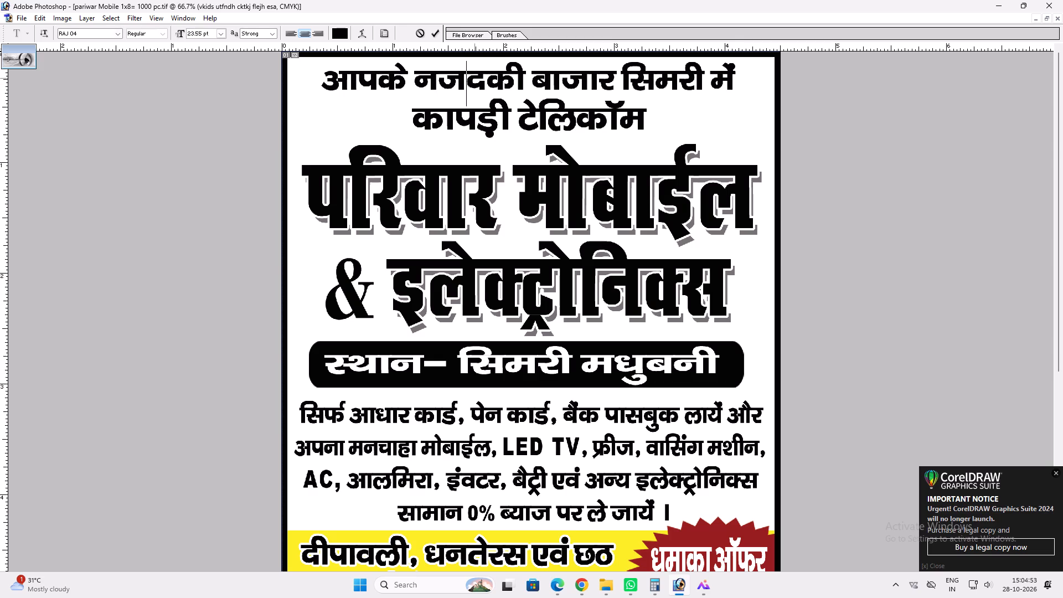
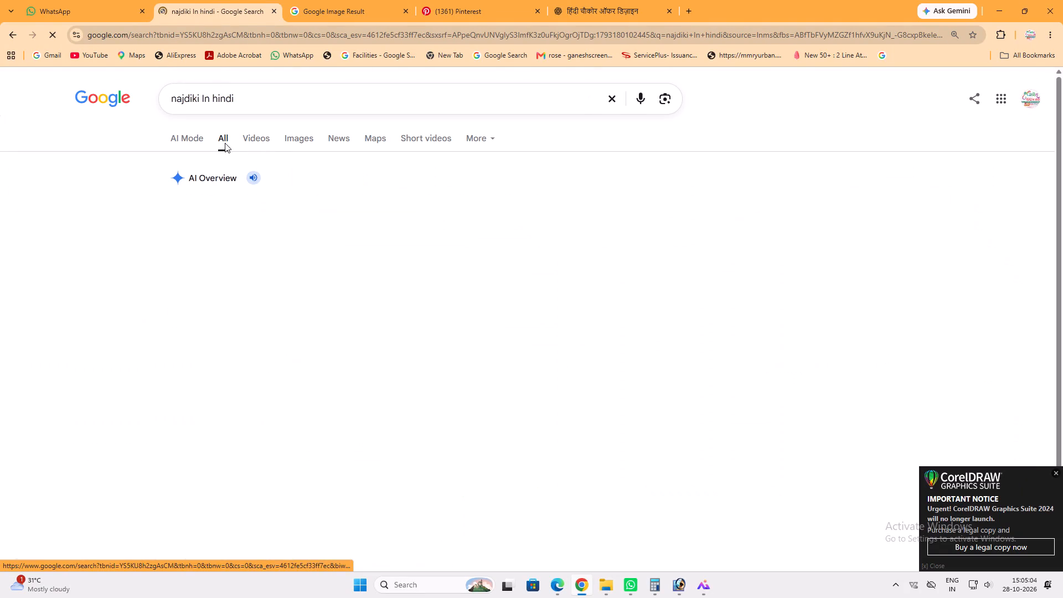
# Back in Photoshop, correct the spelling of नजदिकी to नजदीकी in the poster's top heading line.
pyautogui.click(673, 590)
pyautogui.click(470, 84)
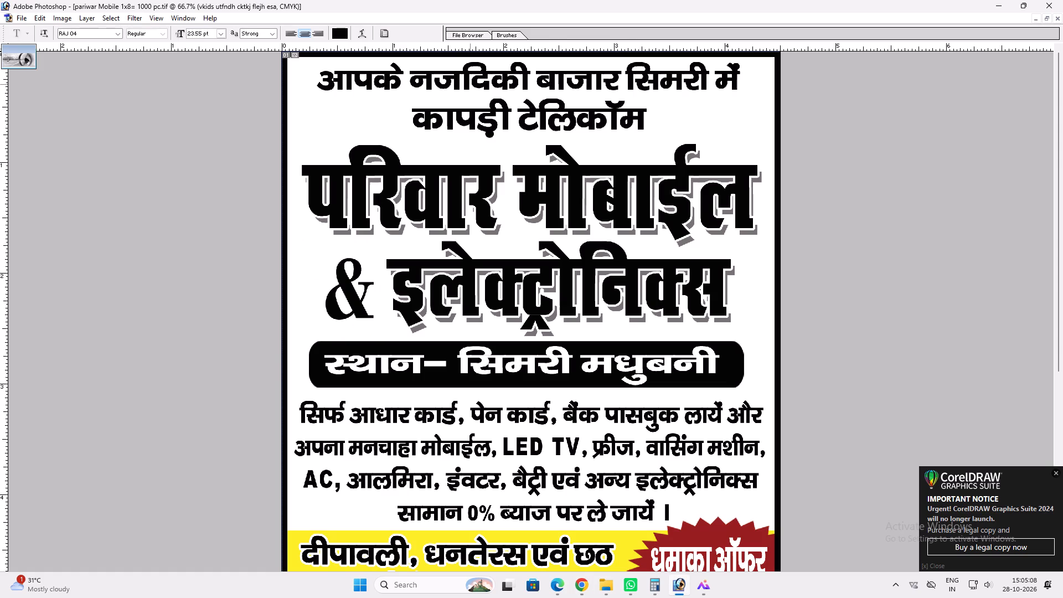
pyautogui.press('BackSpace')
pyautogui.click(481, 78)
pyautogui.press('h')
pyautogui.press('Return')
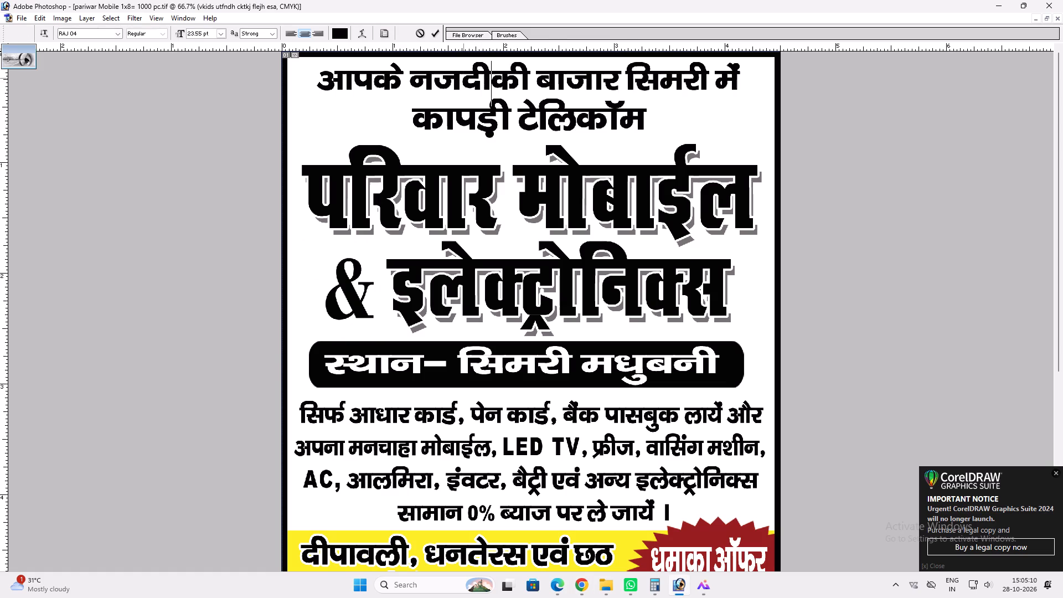
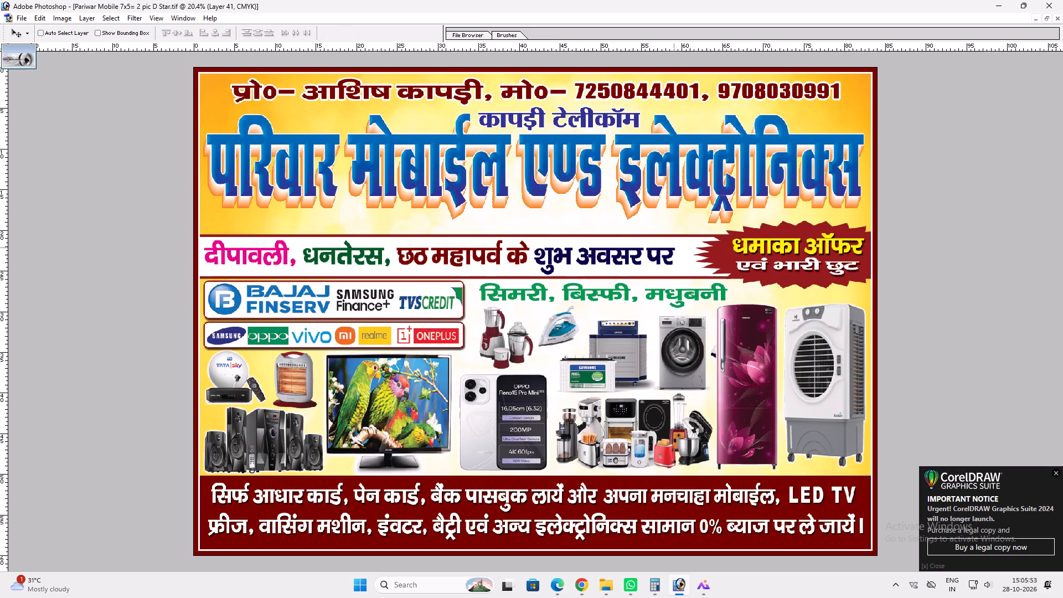
# Move the दीपावली, धनतेरस, छठ महापर्व line from the white strip to above the product pictures and shrink it to fit there.
pyautogui.keyDown('ctrl'); pyautogui.click(670, 252); pyautogui.keyUp('ctrl')
pyautogui.moveTo(670, 252); pyautogui.dragTo(802, 288)
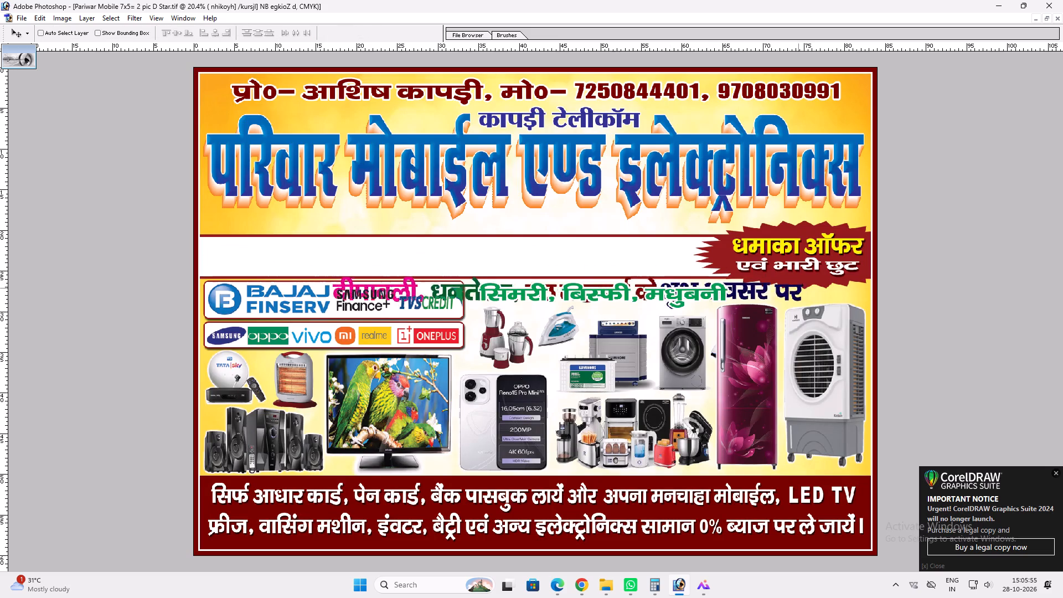
pyautogui.moveTo(802, 288); pyautogui.dragTo(822, 289)
pyautogui.hotkey('ctrl', 't')
pyautogui.keyDown('shift'); pyautogui.moveTo(350, 274); pyautogui.dragTo(418, 280); pyautogui.keyUp('shift')
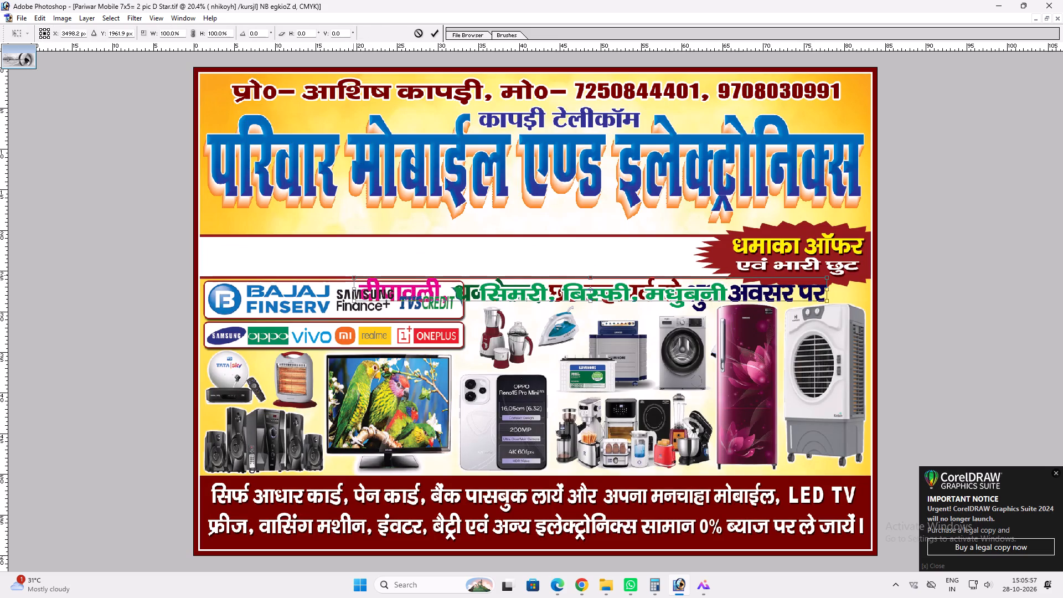
pyautogui.keyDown('shift'); pyautogui.moveTo(418, 280); pyautogui.dragTo(472, 283); pyautogui.keyUp('shift')
pyautogui.hotkey('shift', 'Return')
pyautogui.press('v')
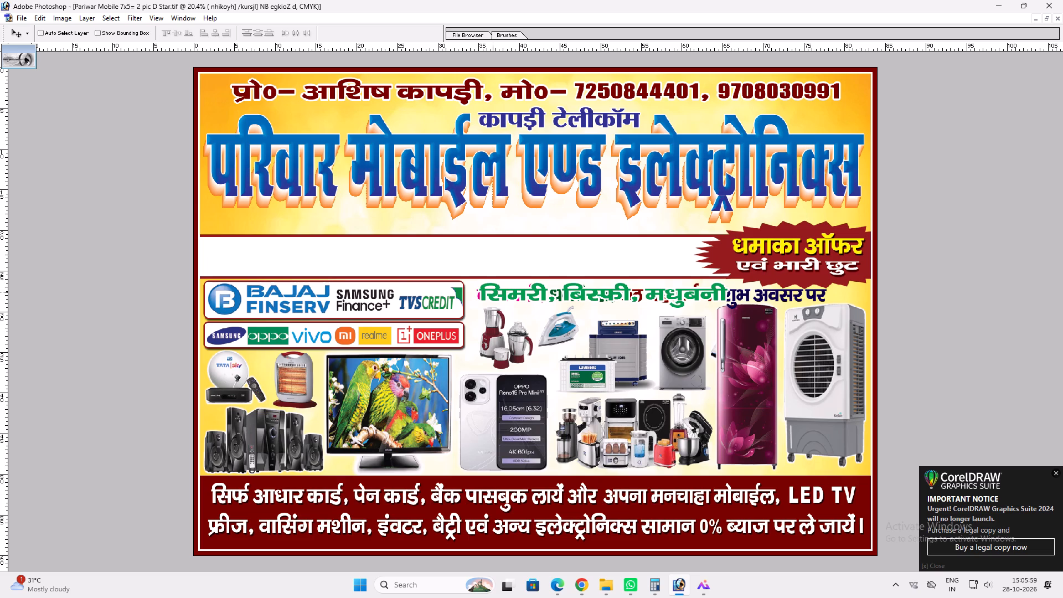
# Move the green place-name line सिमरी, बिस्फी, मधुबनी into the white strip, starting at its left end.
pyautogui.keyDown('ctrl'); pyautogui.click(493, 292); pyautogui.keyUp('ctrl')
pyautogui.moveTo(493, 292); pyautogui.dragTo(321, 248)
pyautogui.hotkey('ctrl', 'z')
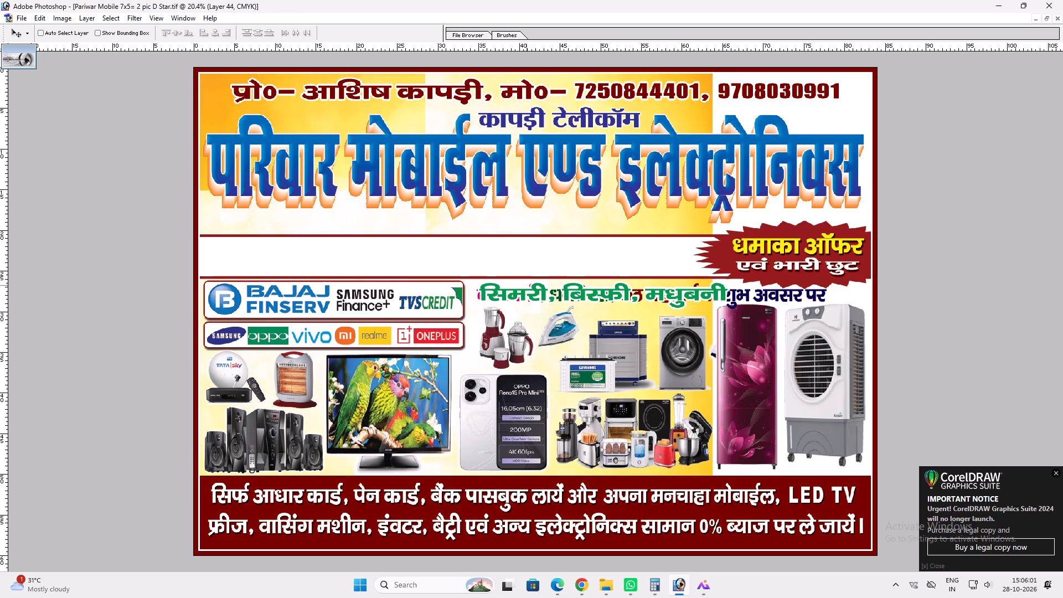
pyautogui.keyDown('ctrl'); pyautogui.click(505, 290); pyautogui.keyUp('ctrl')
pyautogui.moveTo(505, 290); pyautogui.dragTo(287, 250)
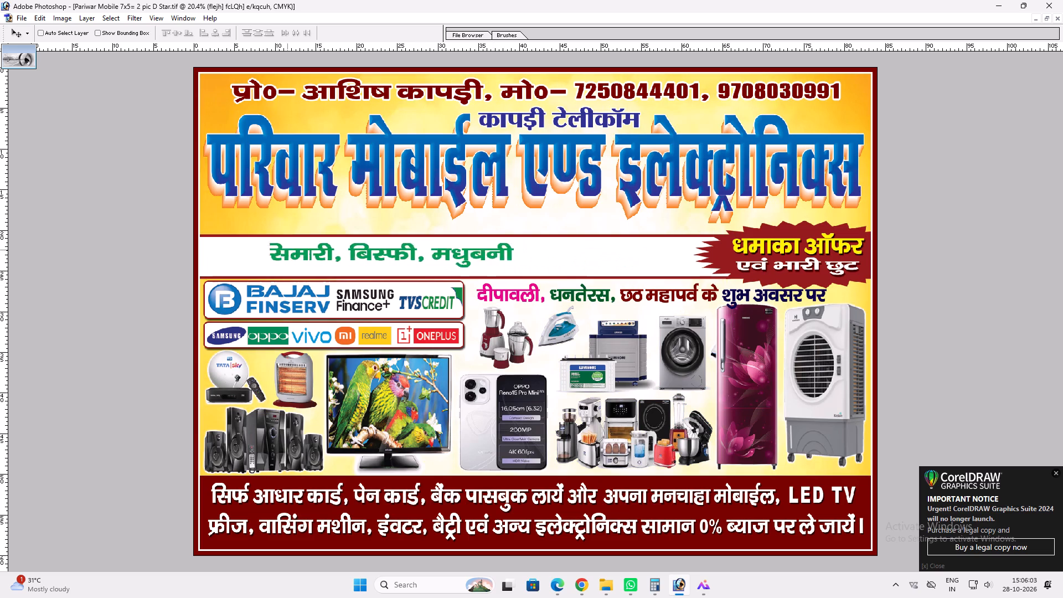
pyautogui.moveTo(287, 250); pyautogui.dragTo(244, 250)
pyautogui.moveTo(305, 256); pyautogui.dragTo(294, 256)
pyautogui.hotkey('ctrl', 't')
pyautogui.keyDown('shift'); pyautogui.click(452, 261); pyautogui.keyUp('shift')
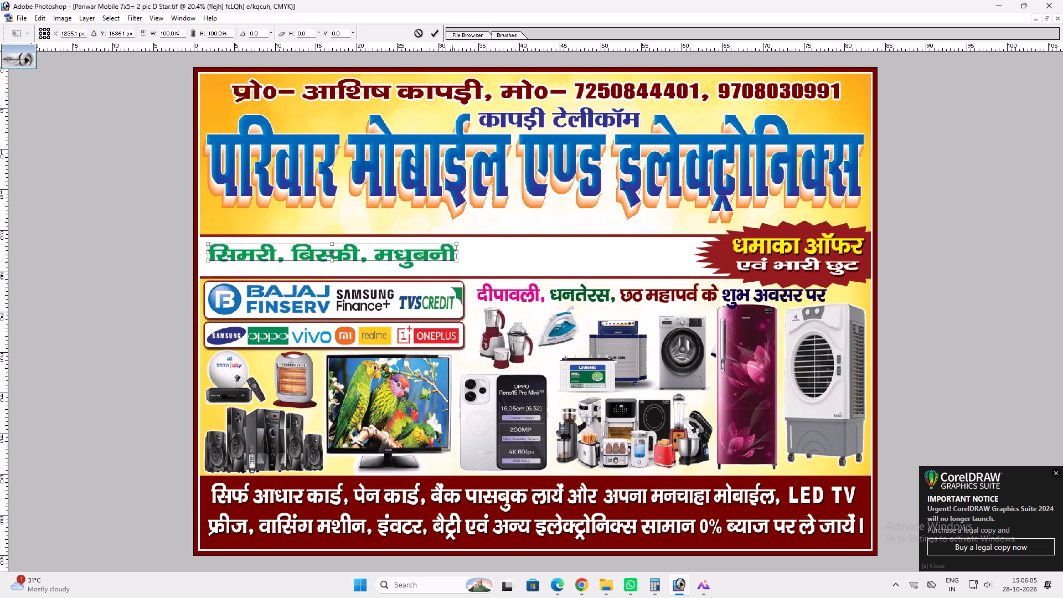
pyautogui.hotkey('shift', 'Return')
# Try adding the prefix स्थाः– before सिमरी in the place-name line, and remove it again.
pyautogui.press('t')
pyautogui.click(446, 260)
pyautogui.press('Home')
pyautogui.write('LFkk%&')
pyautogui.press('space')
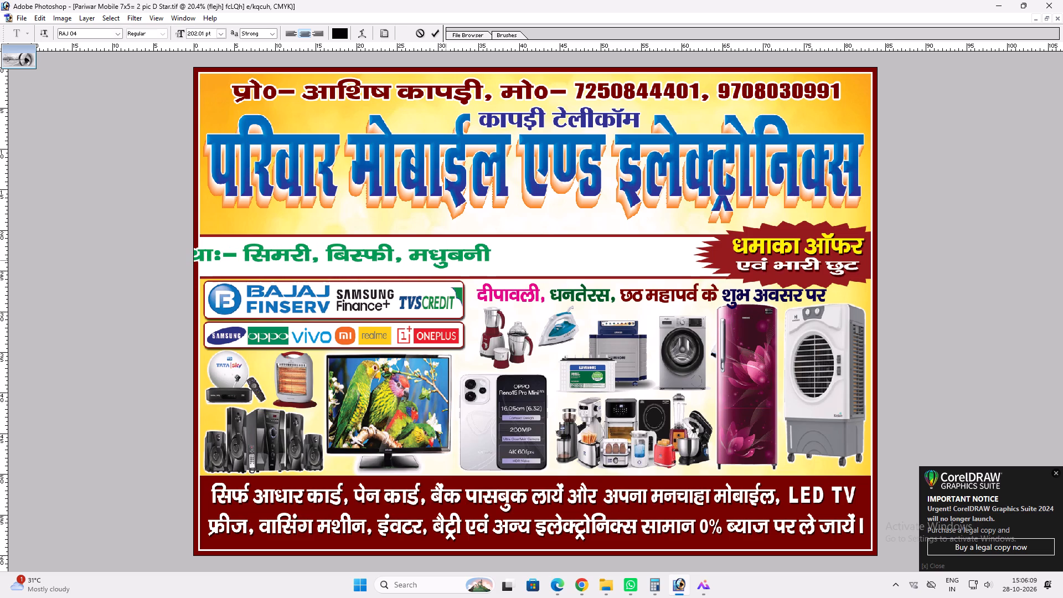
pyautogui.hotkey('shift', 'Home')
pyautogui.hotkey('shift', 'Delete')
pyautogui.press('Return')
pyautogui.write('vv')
# Enlarge the सिमरी, बिस्फी, मधुबनी line to fill more of the white strip's width and height.
pyautogui.hotkey('ctrl', 't')
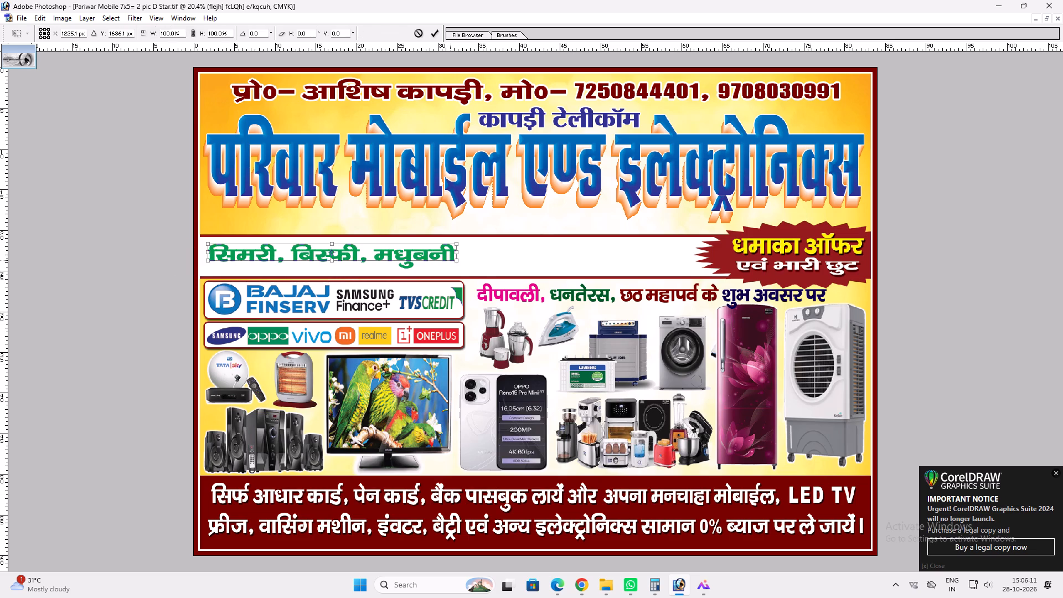
pyautogui.keyDown('shift'); pyautogui.moveTo(453, 260); pyautogui.dragTo(513, 254); pyautogui.keyUp('shift')
pyautogui.keyDown('shift'); pyautogui.moveTo(513, 251); pyautogui.dragTo(555, 254); pyautogui.keyUp('shift')
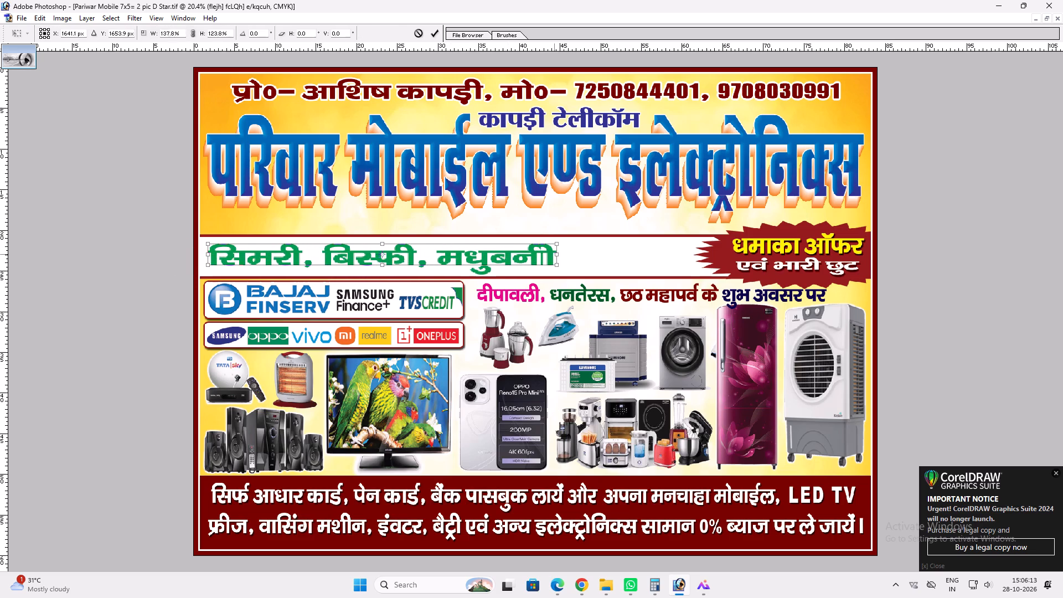
pyautogui.keyDown('shift'); pyautogui.moveTo(555, 254); pyautogui.dragTo(556, 254); pyautogui.keyUp('shift')
pyautogui.hotkey('shift', 'Return')
pyautogui.hotkey('ctrl', 't')
pyautogui.keyDown('shift'); pyautogui.moveTo(558, 241); pyautogui.dragTo(565, 241); pyautogui.keyUp('shift')
pyautogui.hotkey('shift', 'Return')
pyautogui.press('v')
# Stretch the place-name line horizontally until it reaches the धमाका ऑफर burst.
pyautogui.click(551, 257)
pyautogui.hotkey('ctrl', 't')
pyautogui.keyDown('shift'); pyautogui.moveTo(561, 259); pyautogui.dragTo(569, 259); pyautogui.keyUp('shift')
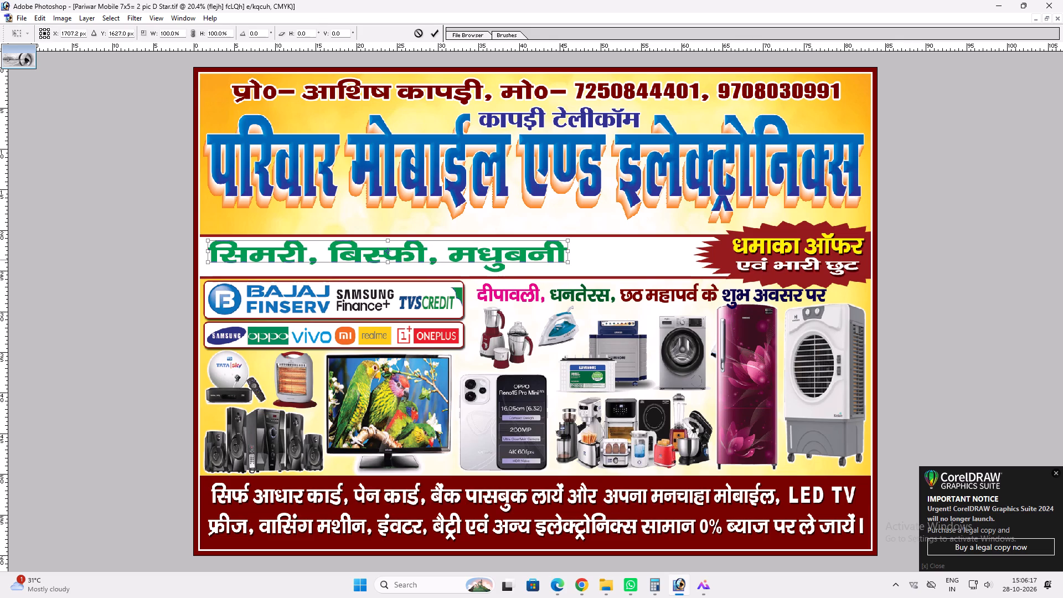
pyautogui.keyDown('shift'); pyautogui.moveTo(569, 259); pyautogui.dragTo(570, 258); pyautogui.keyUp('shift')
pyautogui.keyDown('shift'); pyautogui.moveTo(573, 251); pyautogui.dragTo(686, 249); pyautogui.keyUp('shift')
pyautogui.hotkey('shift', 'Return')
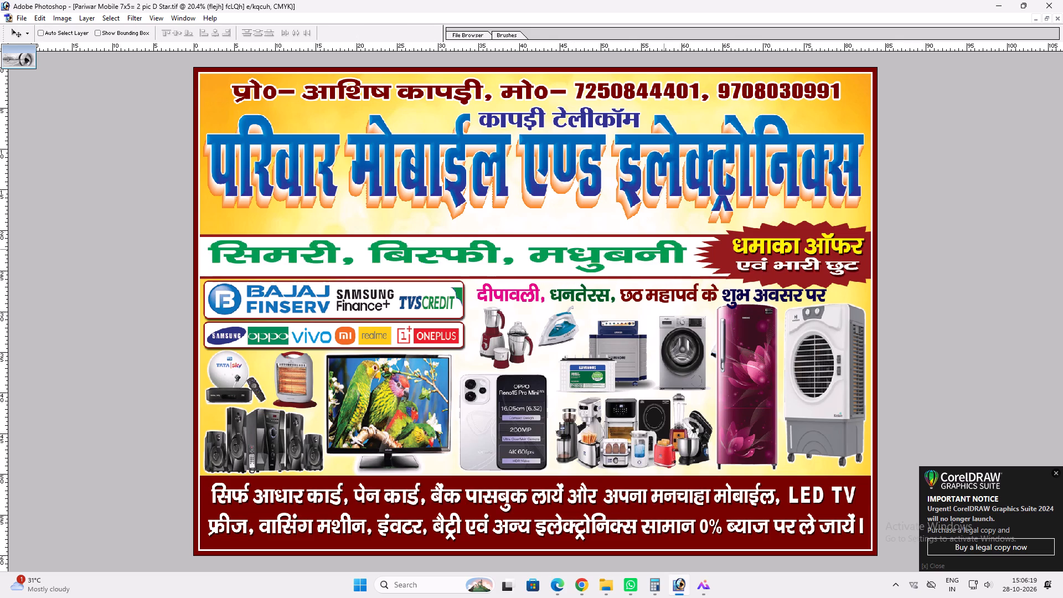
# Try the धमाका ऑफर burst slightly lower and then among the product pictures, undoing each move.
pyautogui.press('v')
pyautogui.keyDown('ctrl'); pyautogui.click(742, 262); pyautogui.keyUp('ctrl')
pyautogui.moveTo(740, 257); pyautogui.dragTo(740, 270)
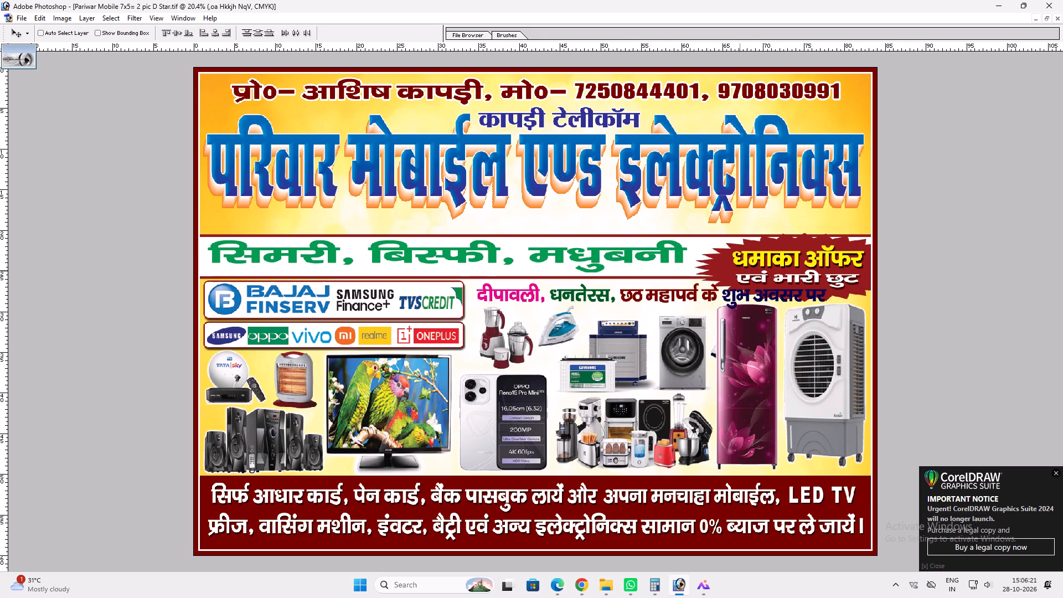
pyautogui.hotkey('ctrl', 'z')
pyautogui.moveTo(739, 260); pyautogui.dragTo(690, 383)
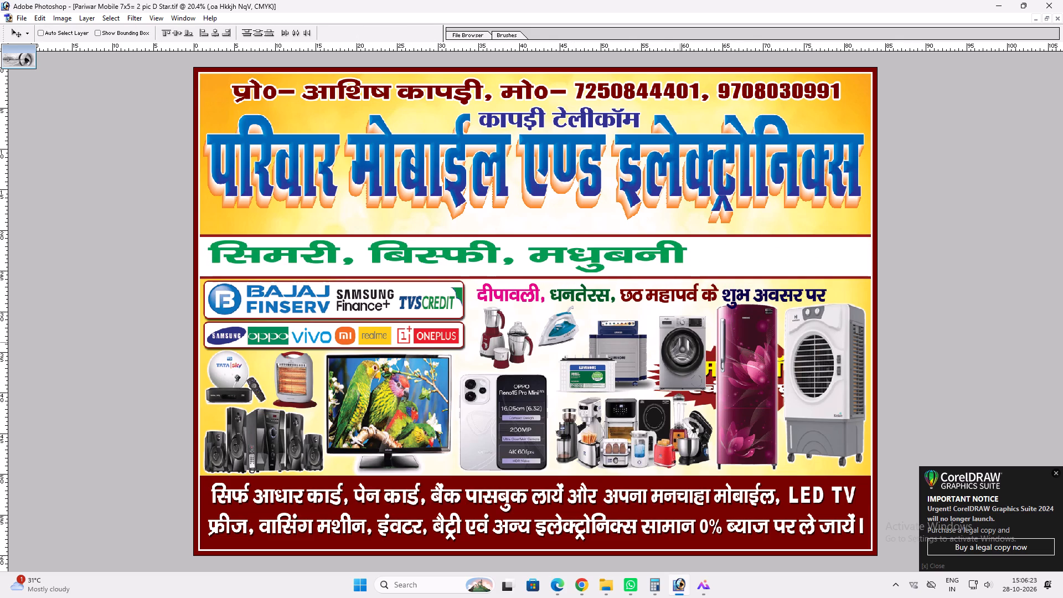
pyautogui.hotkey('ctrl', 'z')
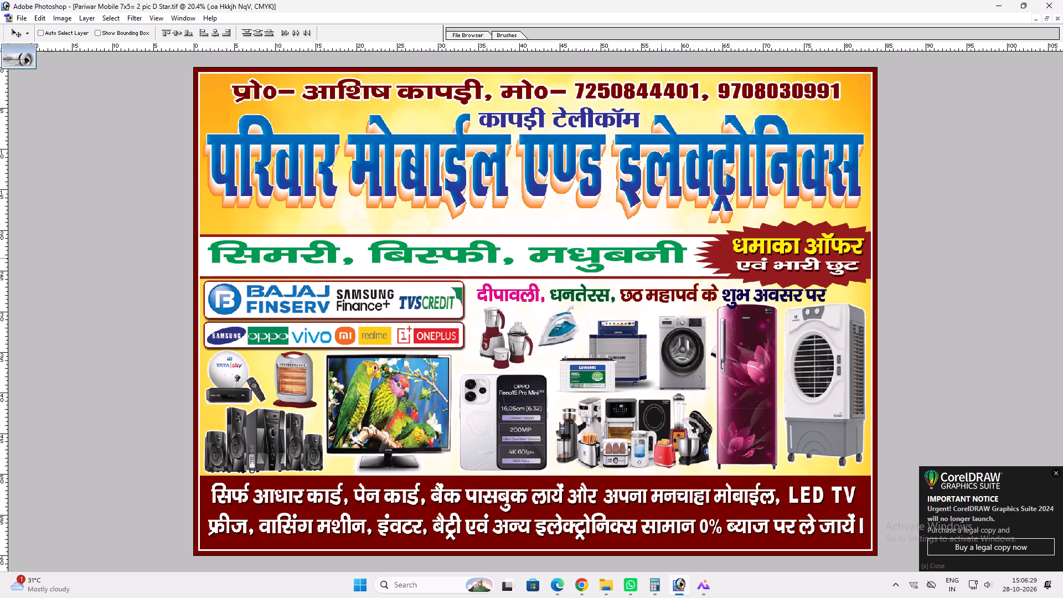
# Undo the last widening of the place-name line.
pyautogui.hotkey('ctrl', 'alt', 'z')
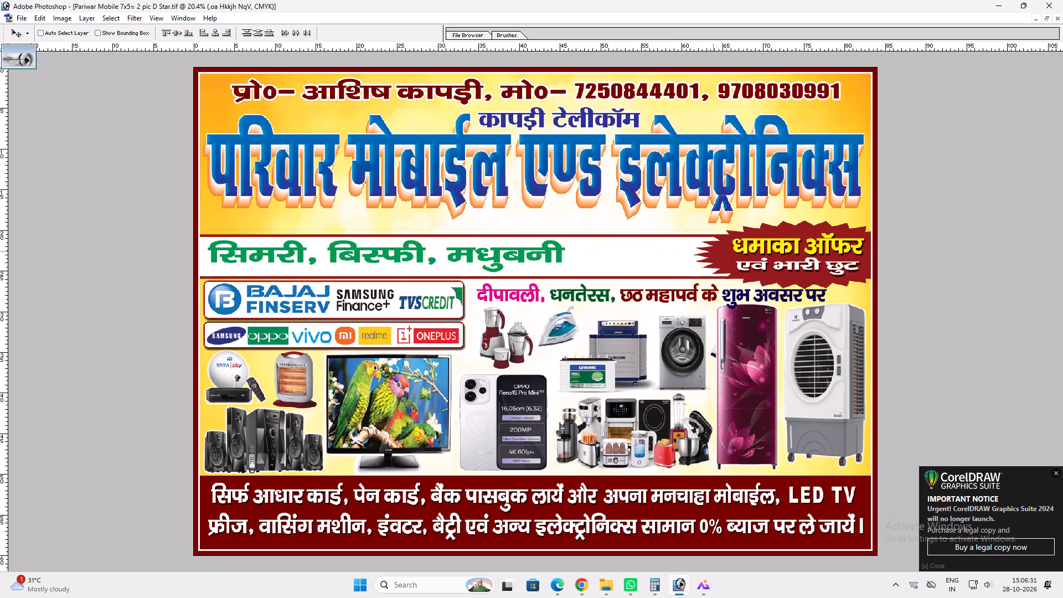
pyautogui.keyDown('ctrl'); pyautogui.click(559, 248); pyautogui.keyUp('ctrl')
# Move the धमाका ऑफर burst out of the white strip, down behind the refrigerator and cooler pictures.
pyautogui.keyDown('ctrl'); pyautogui.click(745, 252); pyautogui.keyUp('ctrl')
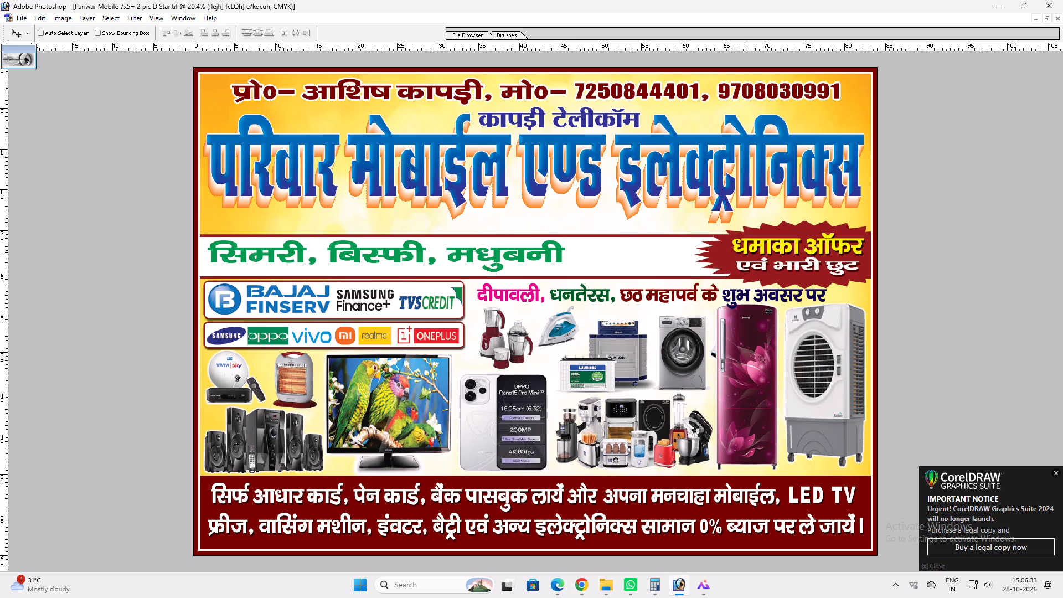
pyautogui.moveTo(750, 252); pyautogui.dragTo(721, 342)
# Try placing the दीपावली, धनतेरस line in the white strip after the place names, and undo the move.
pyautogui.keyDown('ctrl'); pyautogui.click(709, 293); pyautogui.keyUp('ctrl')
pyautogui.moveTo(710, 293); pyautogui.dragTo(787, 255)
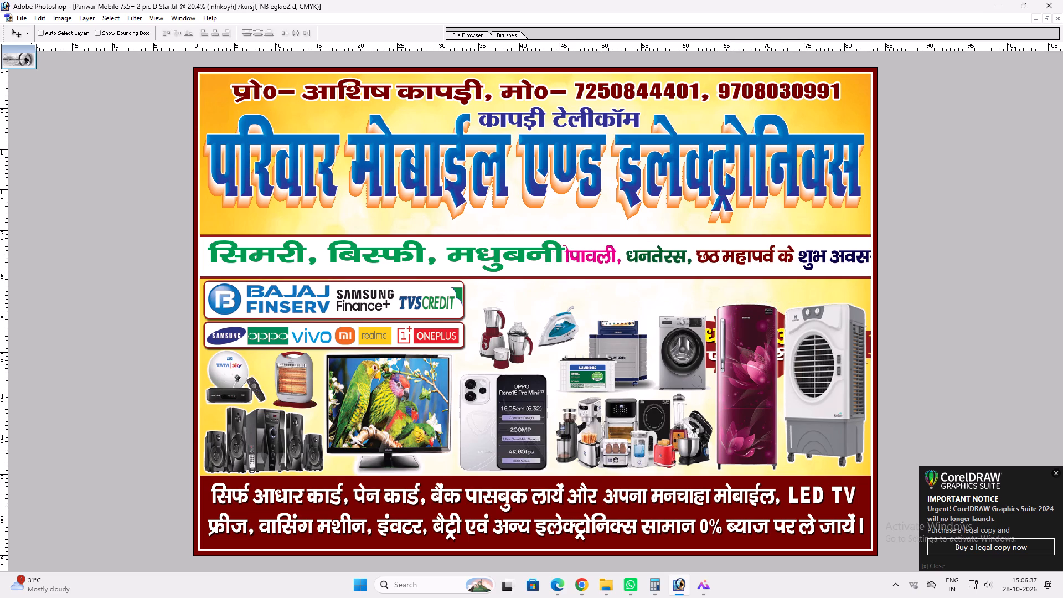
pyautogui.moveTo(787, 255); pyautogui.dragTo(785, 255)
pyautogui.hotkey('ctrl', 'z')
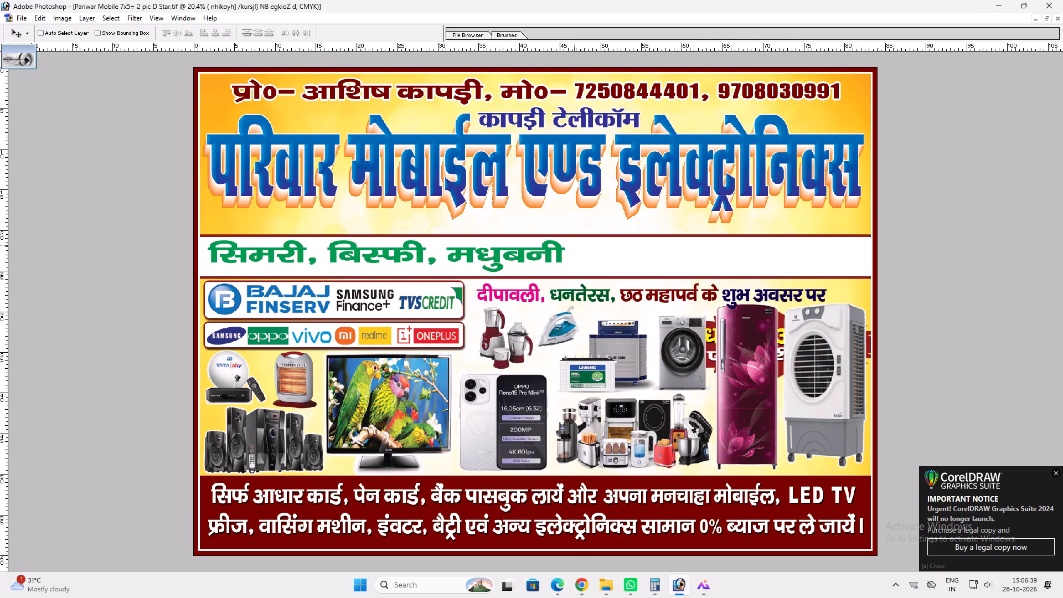
# Narrow the सिमरी, बिस्फी, मधुबनी line horizontally so it takes up just under half of the white strip.
pyautogui.keyDown('ctrl'); pyautogui.click(557, 249); pyautogui.keyUp('ctrl')
pyautogui.hotkey('ctrl', 't')
pyautogui.keyDown('shift'); pyautogui.moveTo(562, 249); pyautogui.dragTo(509, 248); pyautogui.keyUp('shift')
pyautogui.hotkey('shift', 'Return')
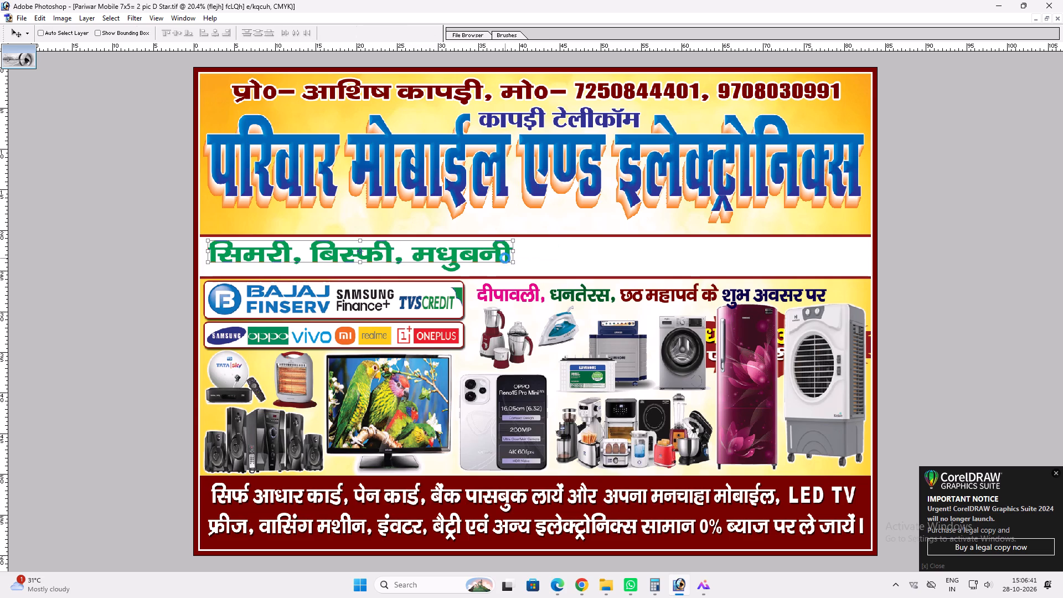
pyautogui.press('v')
pyautogui.click(503, 258)
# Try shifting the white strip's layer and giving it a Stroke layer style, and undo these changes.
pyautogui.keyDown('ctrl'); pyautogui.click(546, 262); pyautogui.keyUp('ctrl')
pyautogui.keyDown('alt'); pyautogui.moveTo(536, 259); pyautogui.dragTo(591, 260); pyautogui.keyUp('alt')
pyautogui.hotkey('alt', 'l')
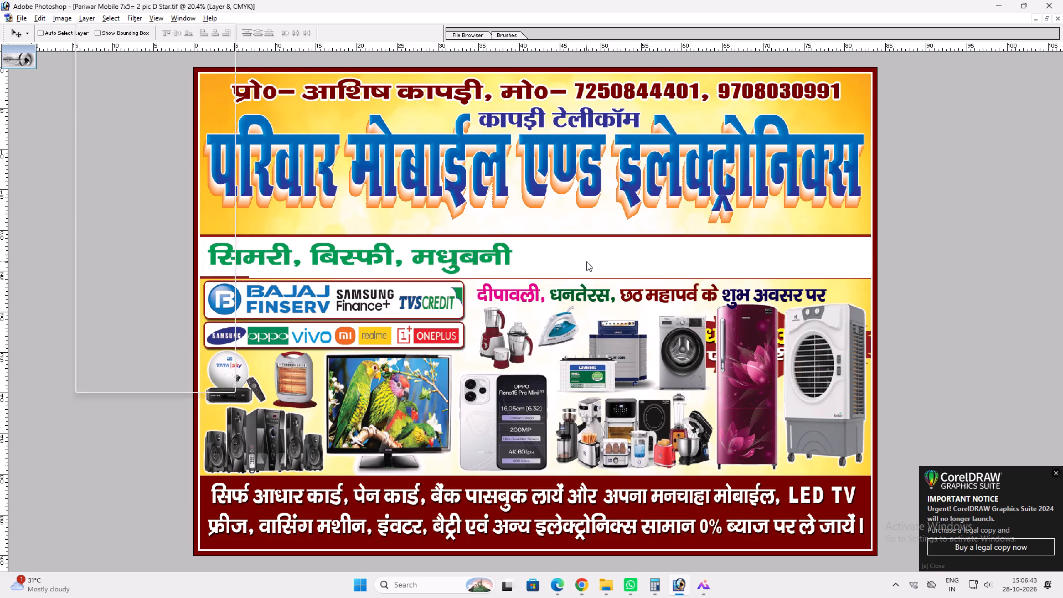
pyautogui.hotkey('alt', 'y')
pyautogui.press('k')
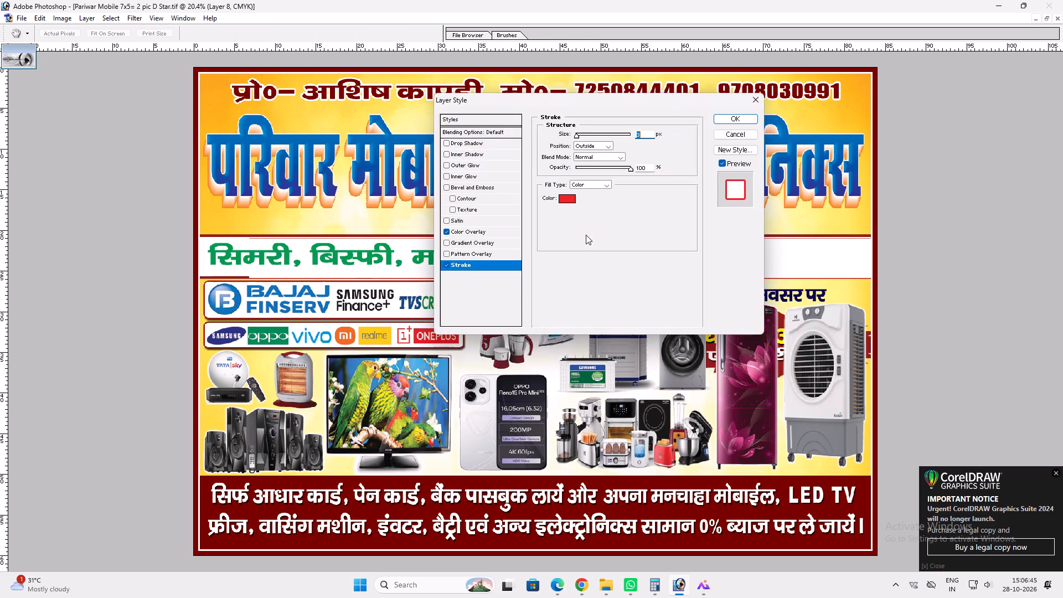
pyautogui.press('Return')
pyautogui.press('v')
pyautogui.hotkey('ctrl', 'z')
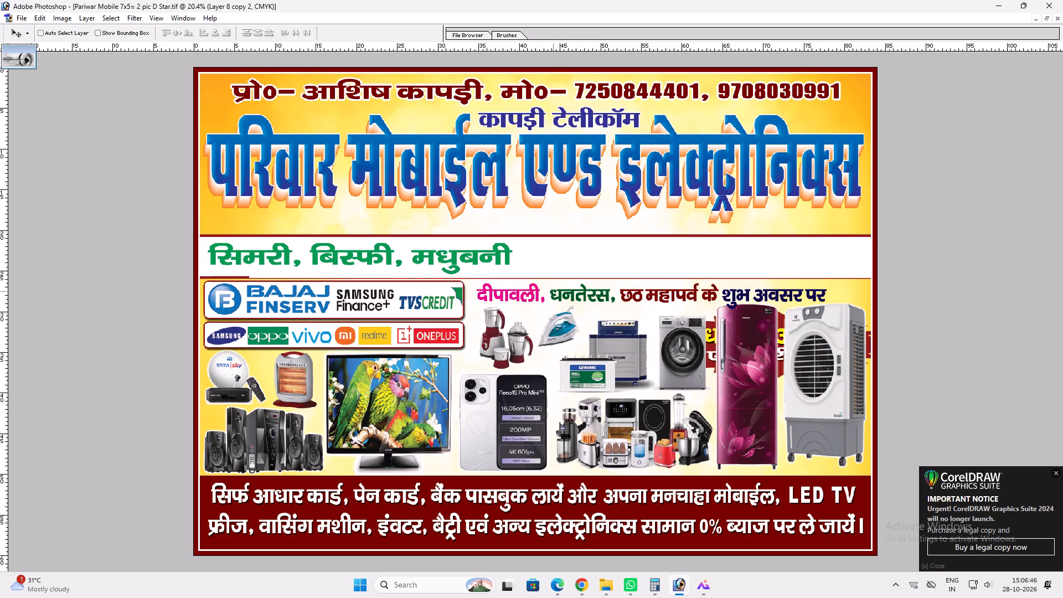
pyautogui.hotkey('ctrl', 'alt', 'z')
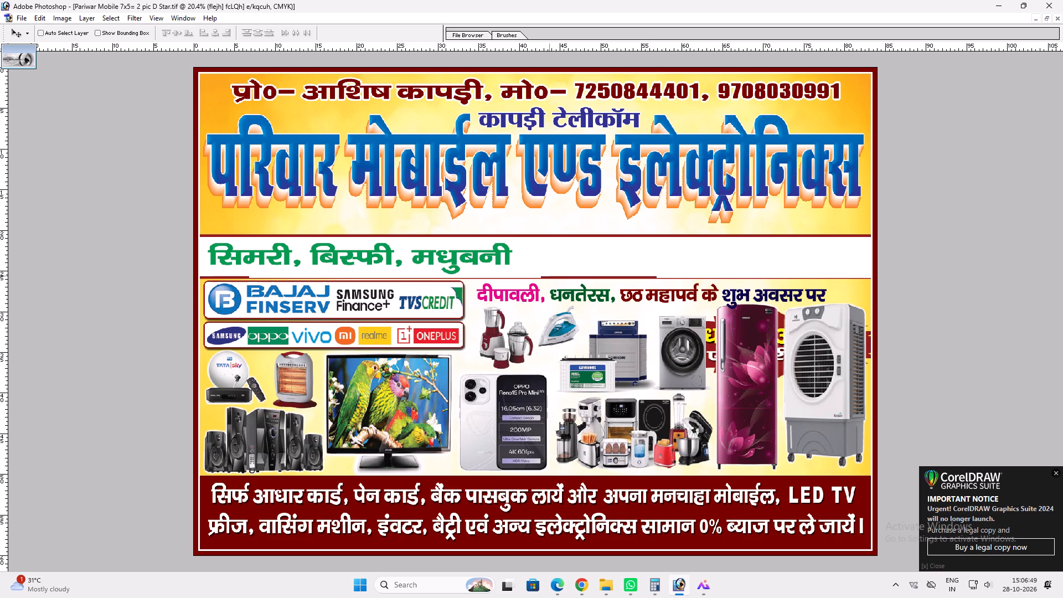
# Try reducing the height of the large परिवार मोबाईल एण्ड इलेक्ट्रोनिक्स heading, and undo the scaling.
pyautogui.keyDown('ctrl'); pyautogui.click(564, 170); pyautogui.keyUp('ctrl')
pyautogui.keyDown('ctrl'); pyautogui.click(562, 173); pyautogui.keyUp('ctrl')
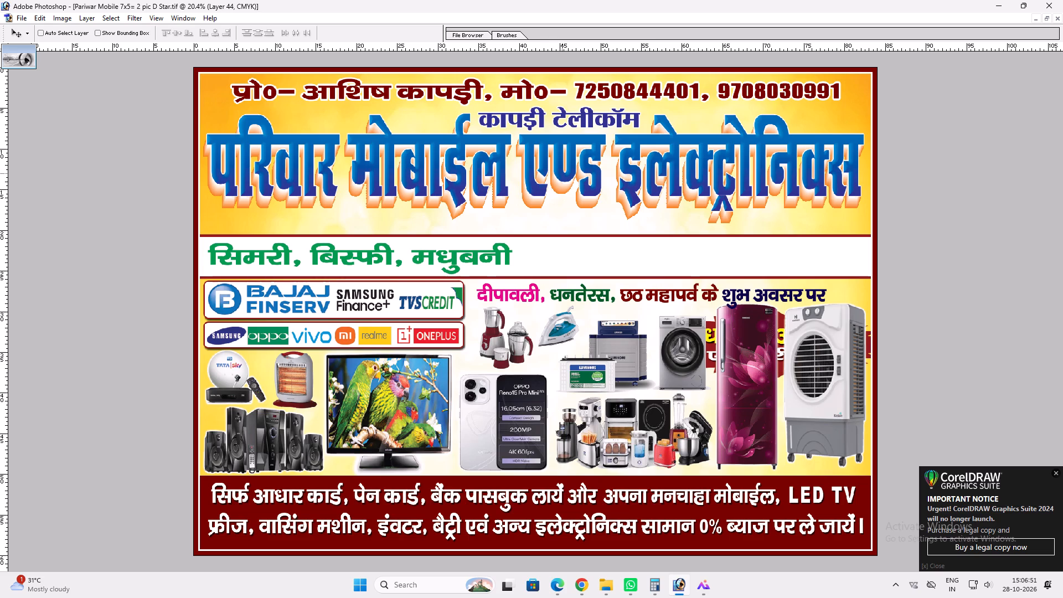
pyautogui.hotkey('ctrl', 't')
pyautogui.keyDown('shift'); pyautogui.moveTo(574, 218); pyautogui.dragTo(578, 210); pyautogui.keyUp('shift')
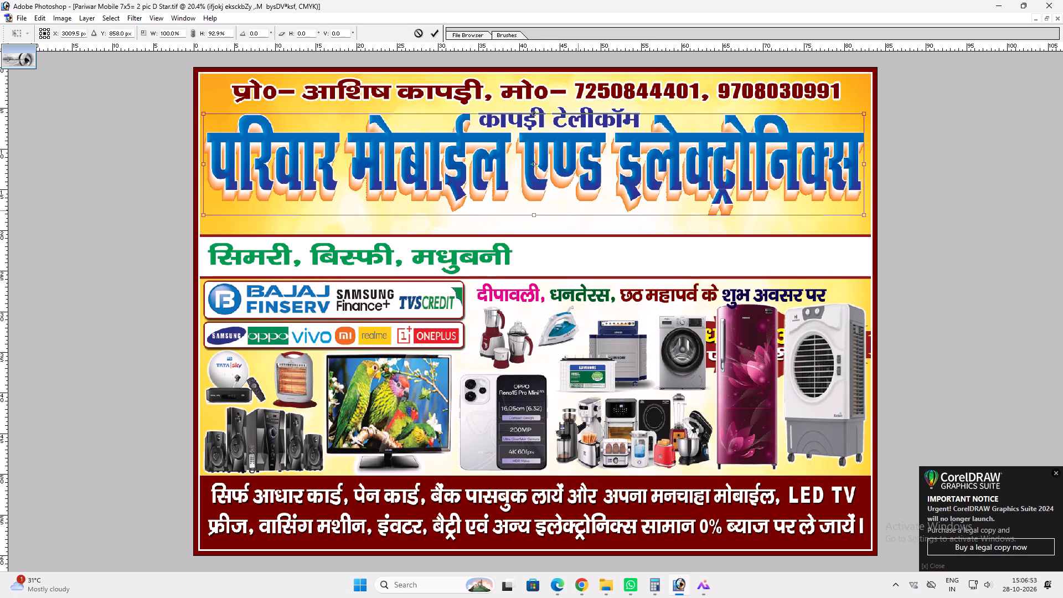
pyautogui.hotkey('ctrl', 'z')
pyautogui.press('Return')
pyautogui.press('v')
# Delete the white strip and its dark red border lines behind the place names.
pyautogui.keyDown('ctrl'); pyautogui.click(528, 245); pyautogui.keyUp('ctrl')
pyautogui.hotkey('alt', 'l')
pyautogui.hotkey('alt', 'l')
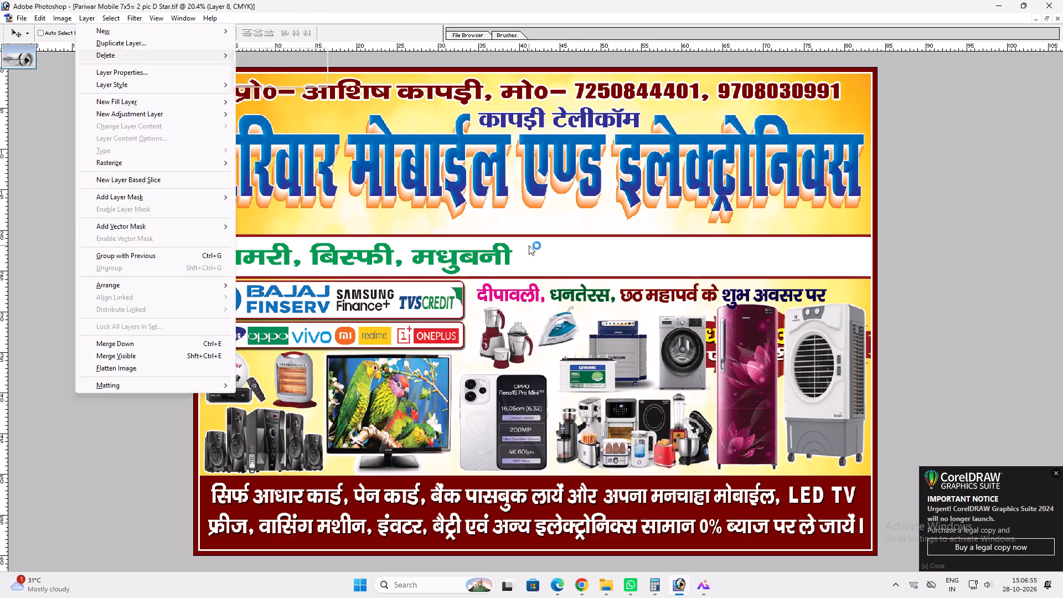
pyautogui.hotkey('alt', 'l')
pyautogui.press('v')
pyautogui.keyDown('ctrl'); pyautogui.click(529, 245); pyautogui.keyUp('ctrl')
pyautogui.hotkey('alt', 'l')
pyautogui.hotkey('alt', 'l')
pyautogui.hotkey('alt', 'l')
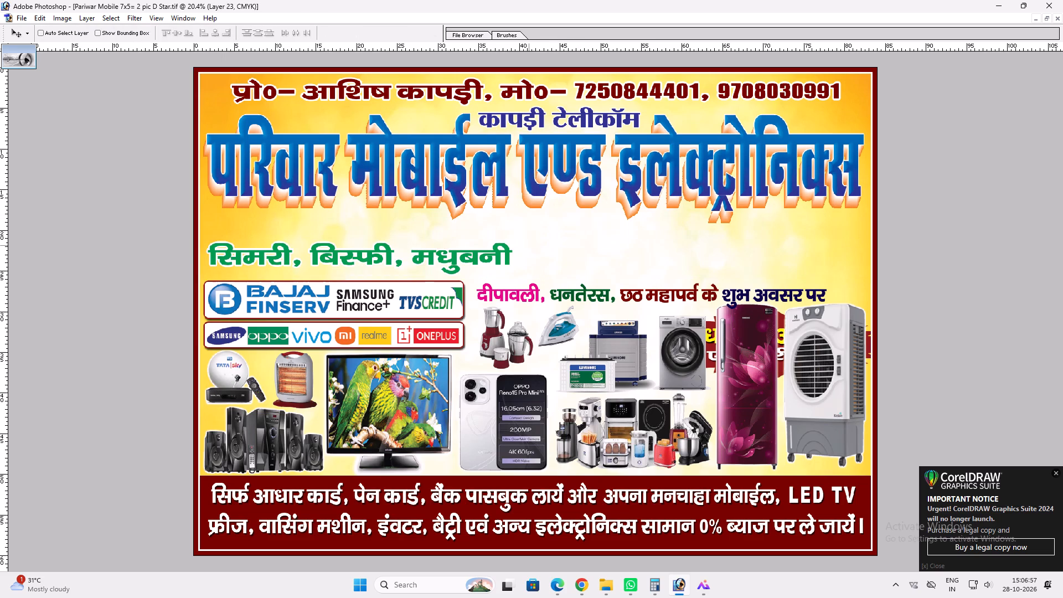
# Move the सिमरी, बिस्फी, मधुबनी line directly beneath the large shop-name heading and centre it horizontally on the banner.
pyautogui.press('v')
pyautogui.keyDown('ctrl'); pyautogui.click(508, 252); pyautogui.keyUp('ctrl')
pyautogui.moveTo(508, 252); pyautogui.dragTo(525, 237)
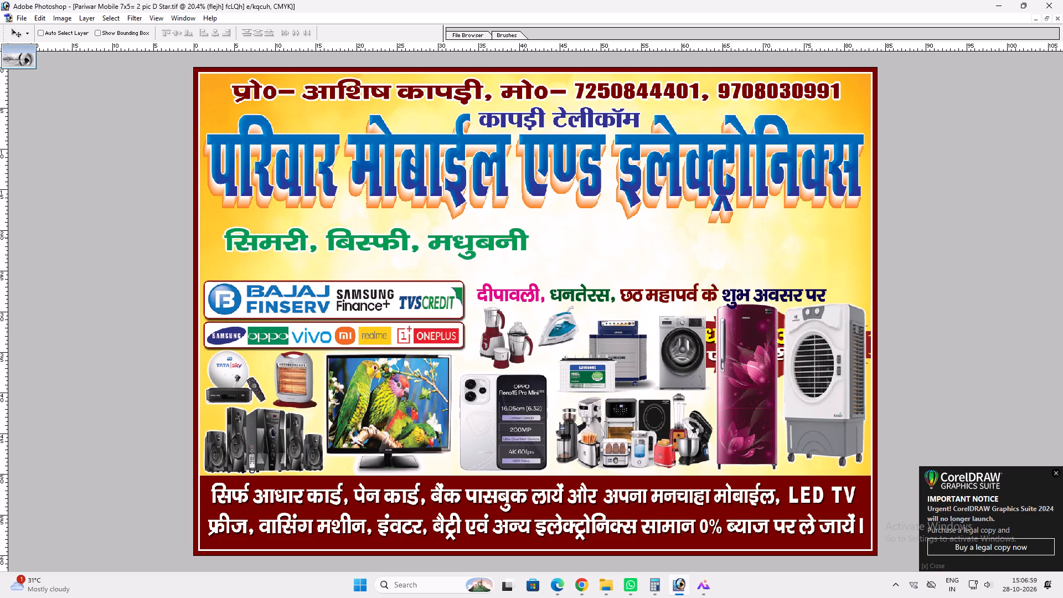
pyautogui.moveTo(525, 237); pyautogui.dragTo(671, 230)
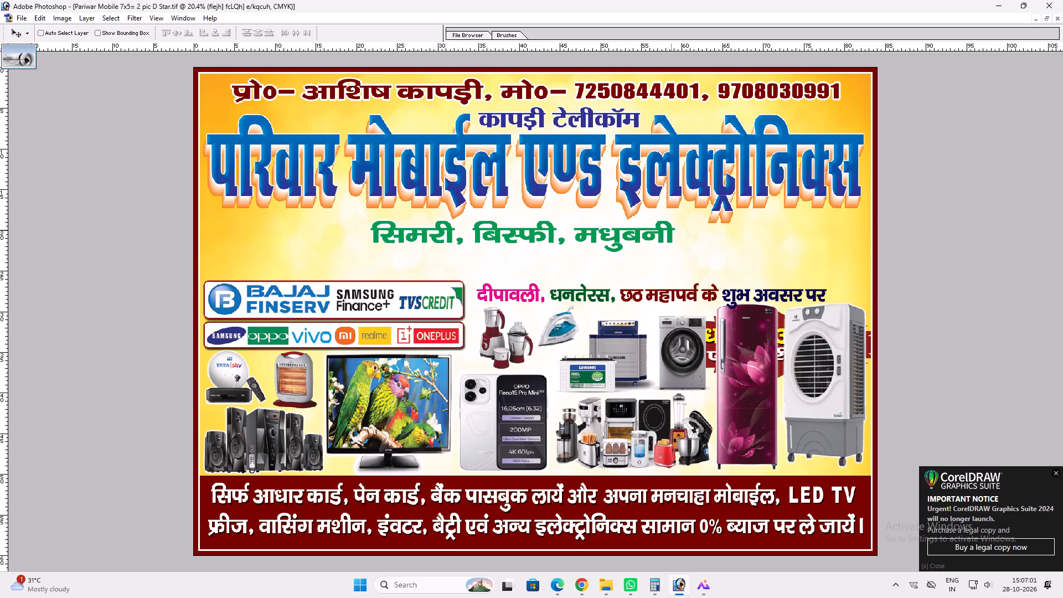
pyautogui.moveTo(671, 230); pyautogui.dragTo(672, 230)
pyautogui.hotkey('ctrl', 'a')
pyautogui.hotkey('alt', 'l')
pyautogui.hotkey('alt', 'i')
pyautogui.hotkey('alt', 'h')
pyautogui.hotkey('ctrl', 'd')
# Widen the centred place-name line to about 110% while keeping its height.
pyautogui.hotkey('ctrl', 't')
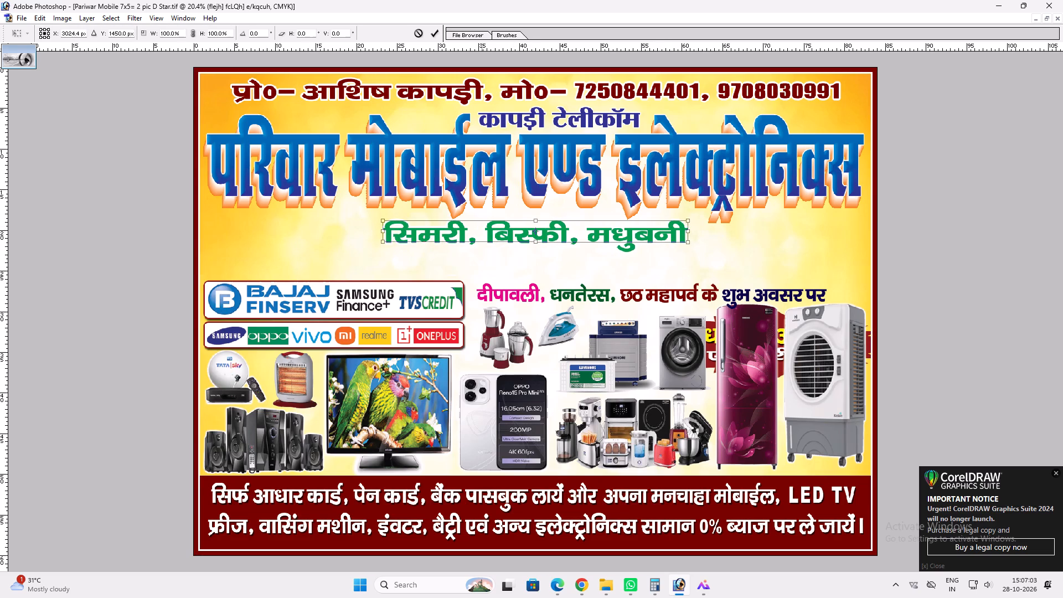
pyautogui.keyDown('alt'); pyautogui.keyDown('shift'); pyautogui.moveTo(692, 228); pyautogui.dragTo(708, 226); pyautogui.keyUp('shift'); pyautogui.keyUp('alt')
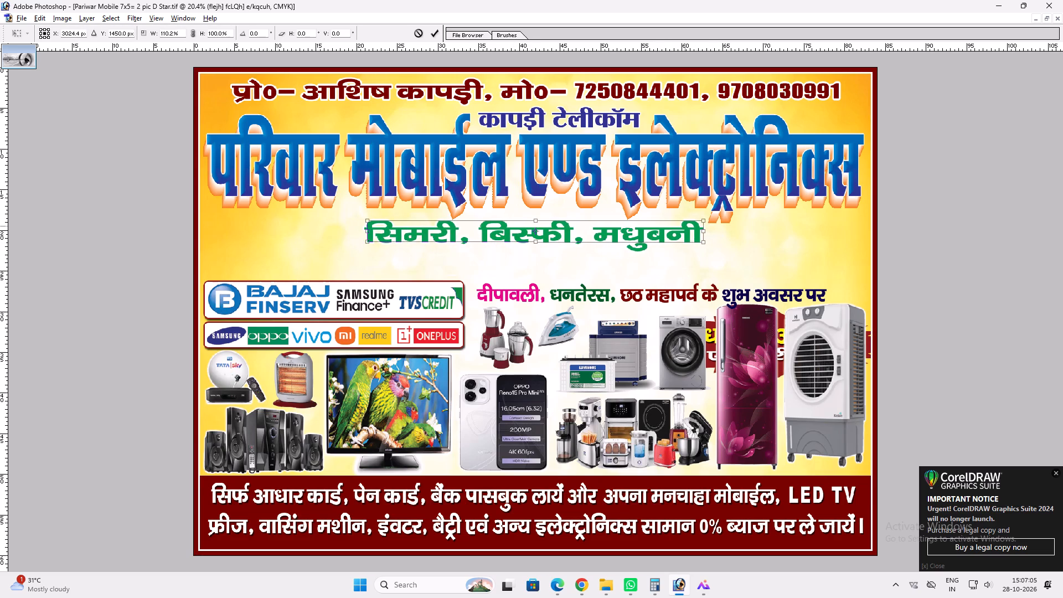
pyautogui.press('Return')
pyautogui.press('v')
pyautogui.keyDown('shift'); pyautogui.click(680, 226); pyautogui.keyUp('shift')
pyautogui.hotkey('ctrl', 't')
pyautogui.keyDown('shift'); pyautogui.click(360, 231); pyautogui.keyUp('shift')
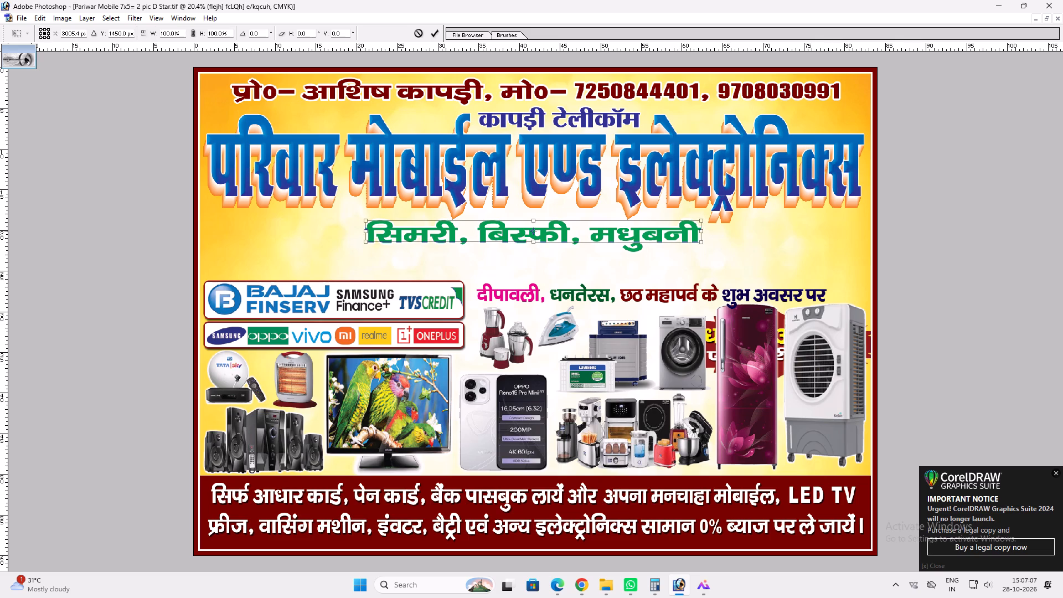
pyautogui.hotkey('shift', 'Return')
pyautogui.press('v')
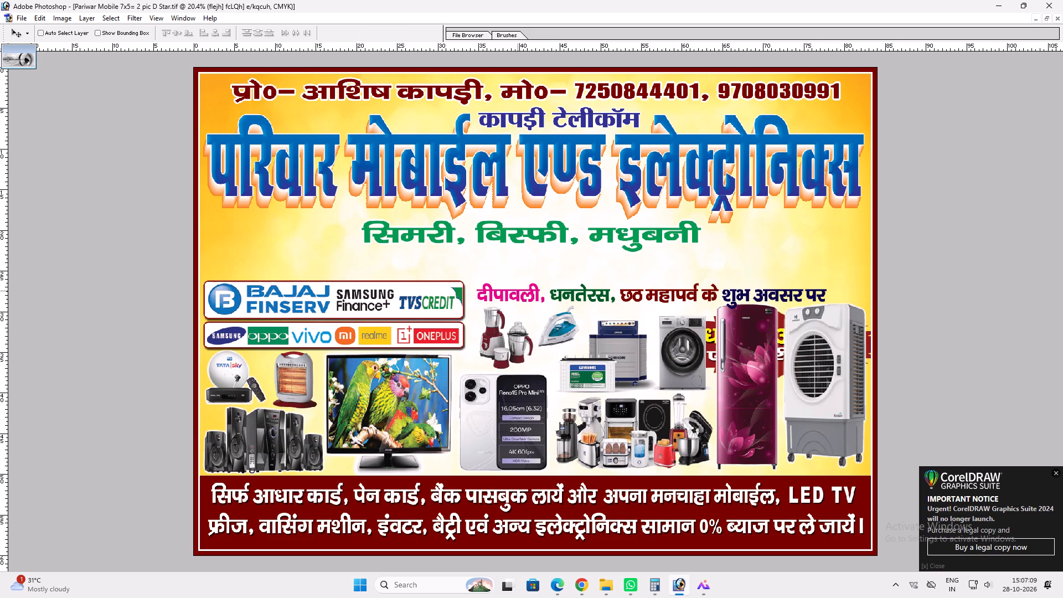
# Move the दीपावली, धनतेरस, छठ महापर्व festival line directly beneath the place names and stretch it across most of the banner width.
pyautogui.keyDown('ctrl'); pyautogui.click(517, 291); pyautogui.keyUp('ctrl')
pyautogui.moveTo(516, 293); pyautogui.dragTo(268, 259)
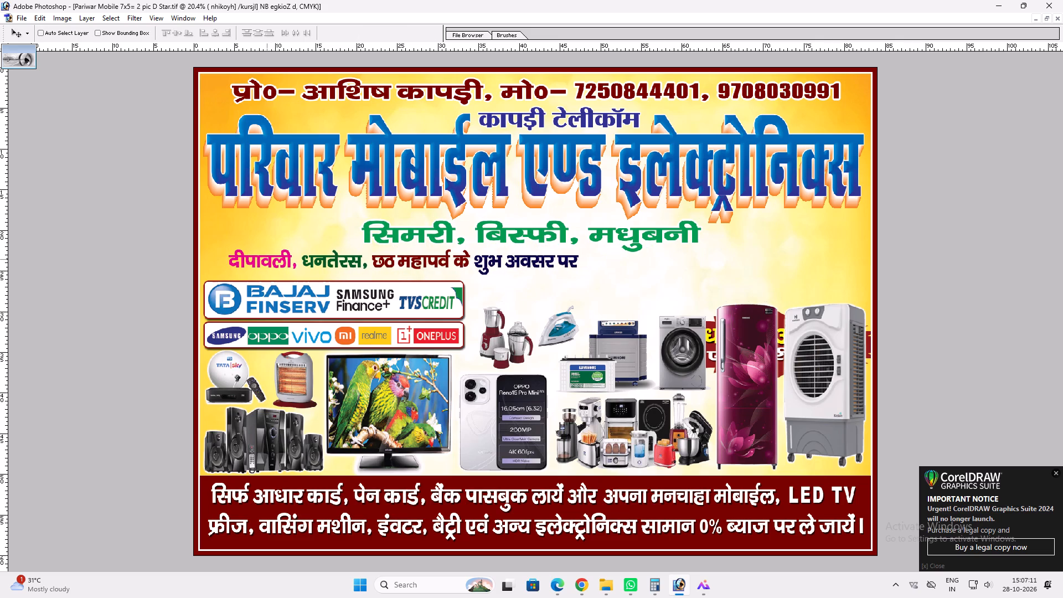
pyautogui.hotkey('ctrl', 't')
pyautogui.press('Return')
pyautogui.press('v')
pyautogui.hotkey('ctrl', 't')
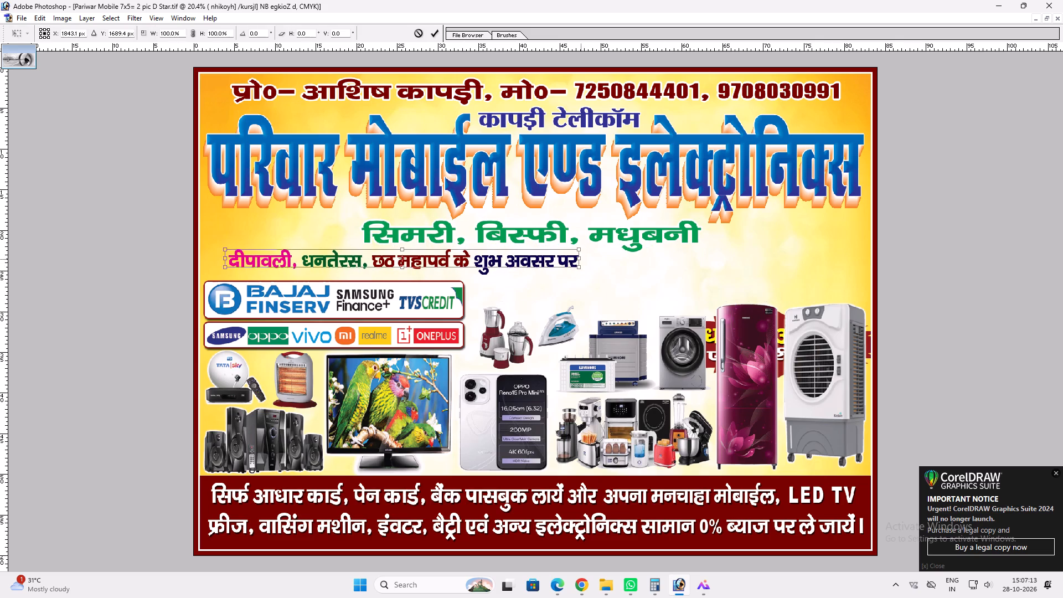
pyautogui.keyDown('shift'); pyautogui.moveTo(578, 257); pyautogui.dragTo(705, 261); pyautogui.keyUp('shift')
pyautogui.keyDown('shift'); pyautogui.moveTo(705, 267); pyautogui.dragTo(798, 261); pyautogui.keyUp('shift')
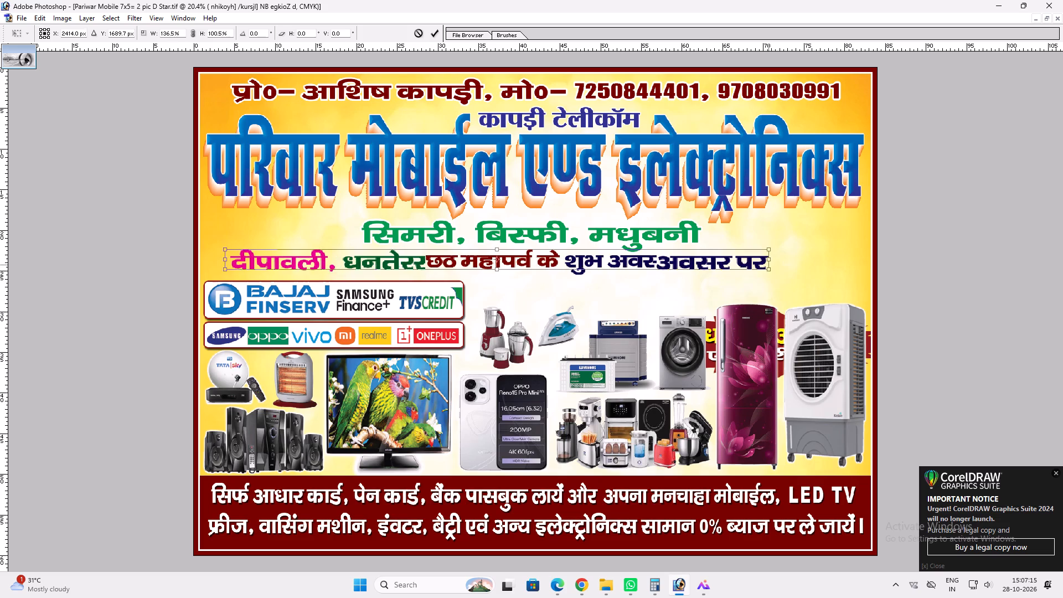
pyautogui.keyDown('shift'); pyautogui.moveTo(798, 261); pyautogui.dragTo(854, 254); pyautogui.keyUp('shift')
pyautogui.hotkey('shift', 'Return')
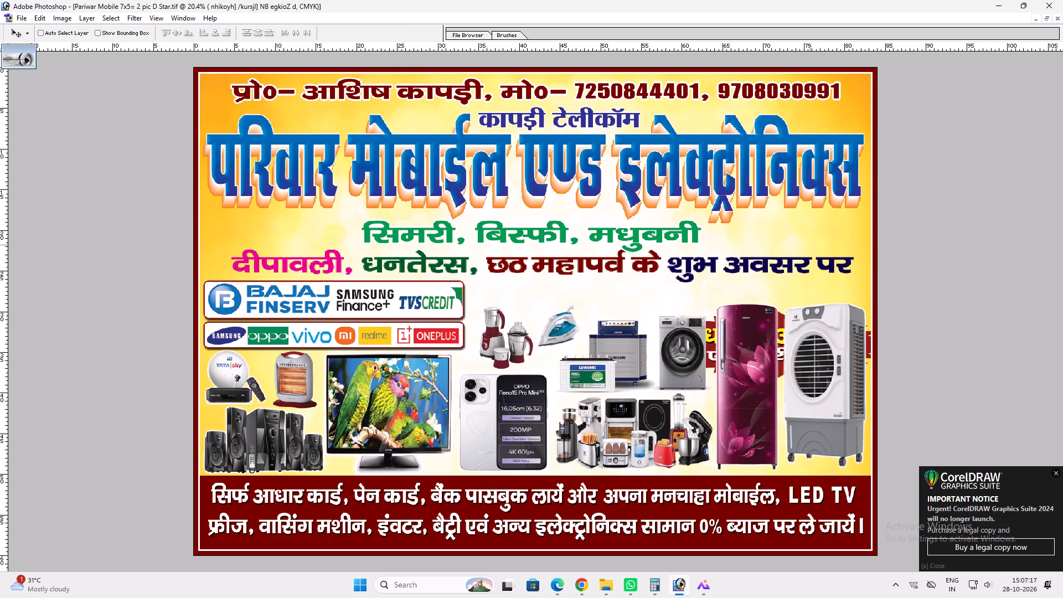
# Move the धमाका ऑफर offer burst up beside the banner's right border, level with the festival line.
pyautogui.press('v')
pyautogui.keyDown('ctrl'); pyautogui.click(714, 331); pyautogui.keyUp('ctrl')
pyautogui.moveTo(709, 331); pyautogui.dragTo(718, 260)
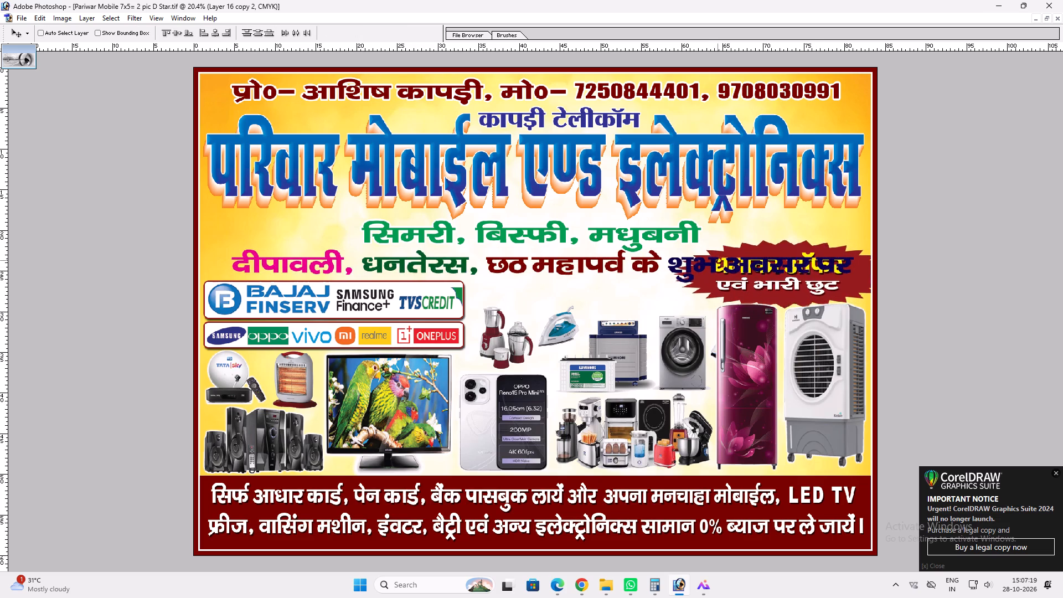
pyautogui.moveTo(718, 260); pyautogui.dragTo(714, 255)
# Narrow the festival line and shift it to fit between the banner's left border and the offer burst.
pyautogui.keyDown('ctrl'); pyautogui.click(713, 262); pyautogui.keyUp('ctrl')
pyautogui.hotkey('ctrl', 't')
pyautogui.keyDown('shift'); pyautogui.moveTo(855, 264); pyautogui.dragTo(772, 252); pyautogui.keyUp('shift')
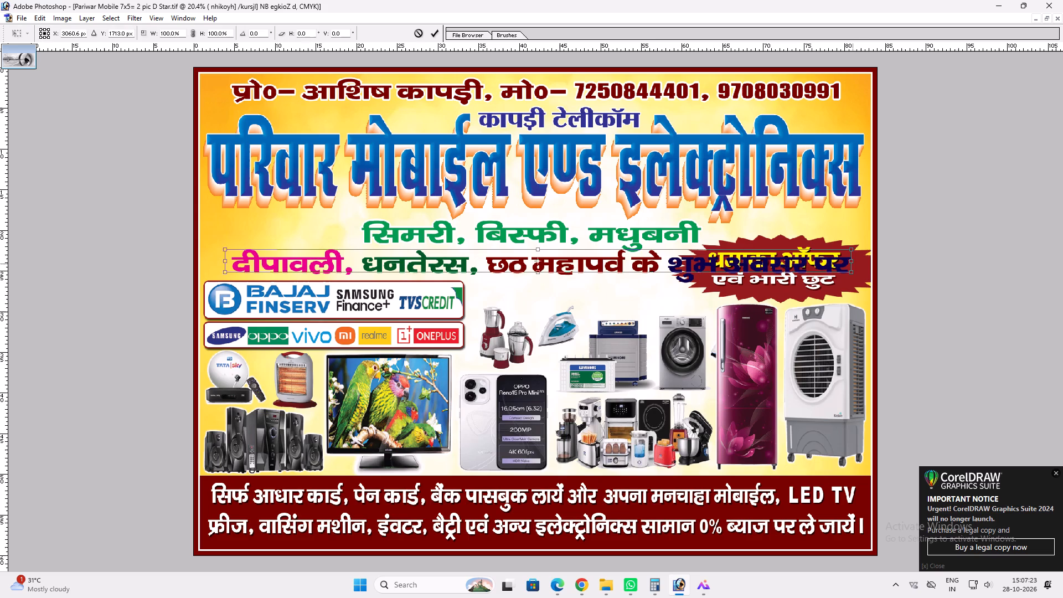
pyautogui.keyDown('shift'); pyautogui.moveTo(772, 252); pyautogui.dragTo(698, 254); pyautogui.keyUp('shift')
pyautogui.press('Return')
pyautogui.press('v')
pyautogui.keyDown('shift'); pyautogui.moveTo(657, 266); pyautogui.dragTo(636, 266); pyautogui.keyUp('shift')
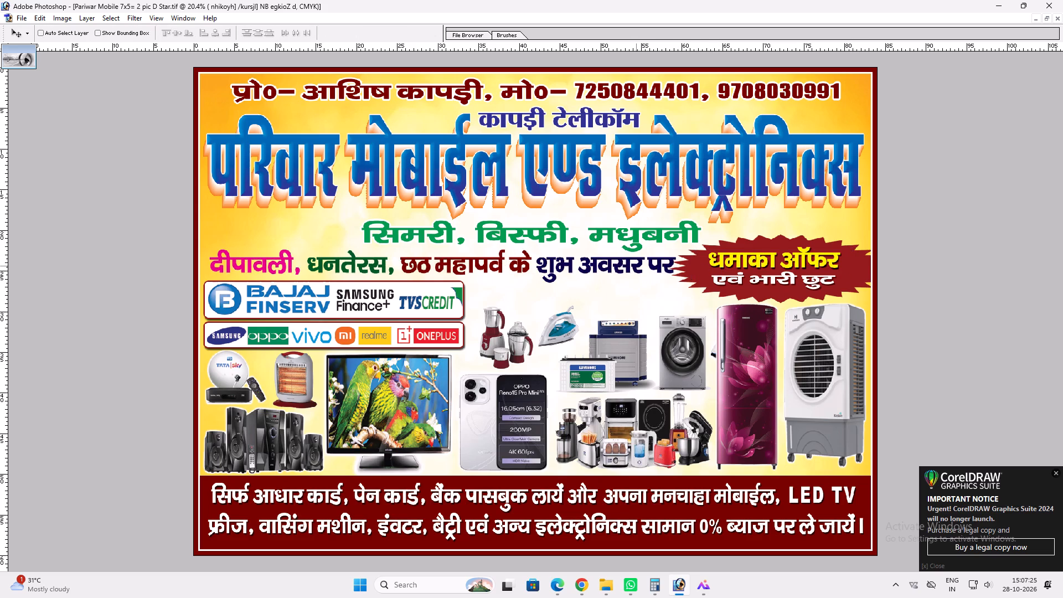
pyautogui.keyDown('shift'); pyautogui.moveTo(636, 266); pyautogui.dragTo(632, 265); pyautogui.keyUp('shift')
# Widen the सिमरी, बिस्फी, मधुबनी line by extending its left end while keeping its height.
pyautogui.press('v')
pyautogui.keyDown('ctrl'); pyautogui.click(637, 237); pyautogui.keyUp('ctrl')
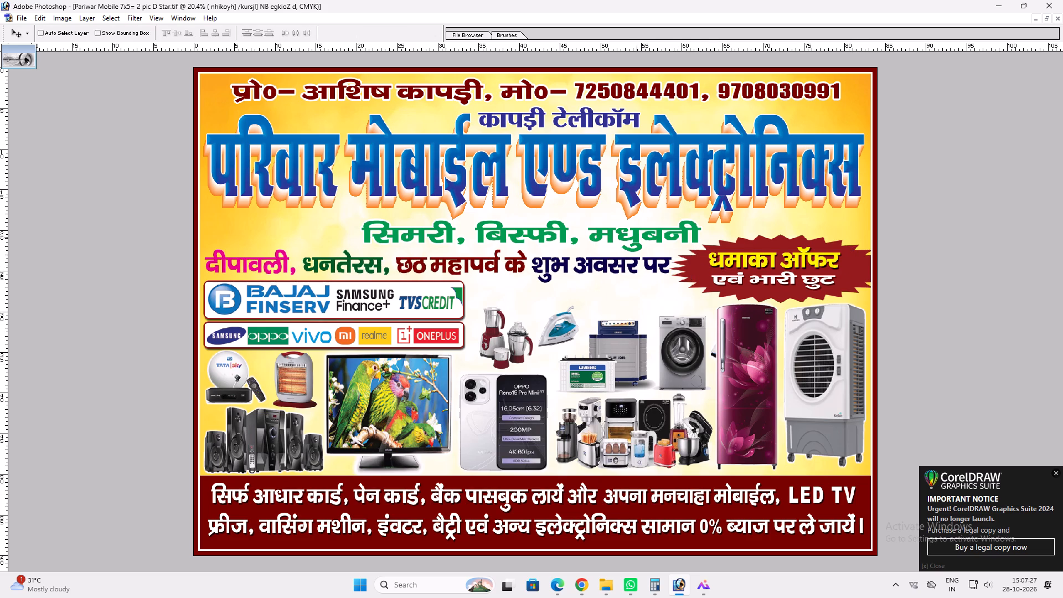
pyautogui.hotkey('ctrl', 't')
pyautogui.keyDown('shift'); pyautogui.moveTo(359, 230); pyautogui.dragTo(323, 225); pyautogui.keyUp('shift')
pyautogui.hotkey('shift', 'Return')
pyautogui.press('v')
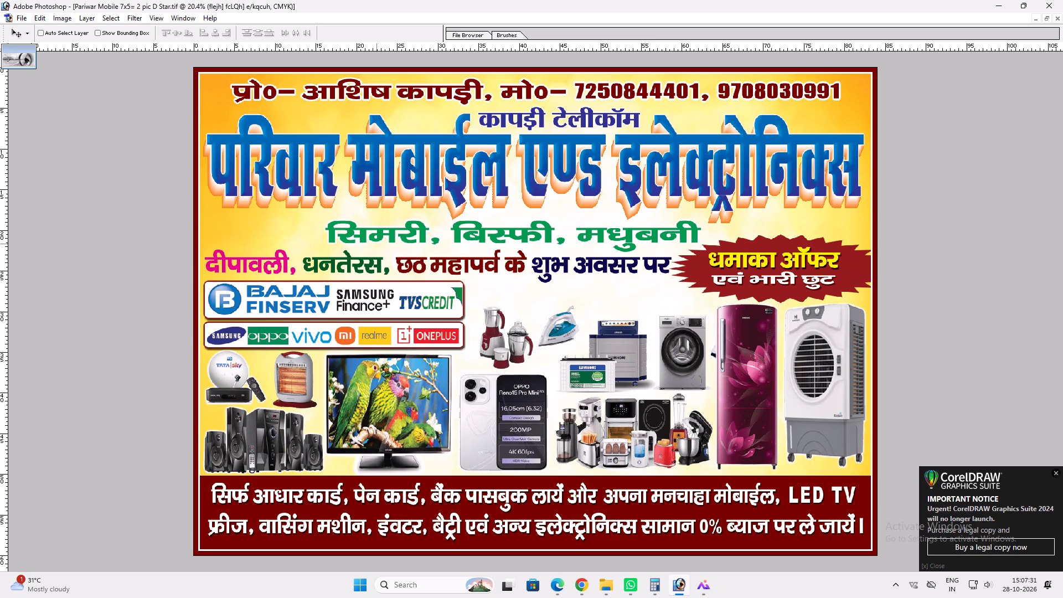
# Copy a full-width strip of the white Background behind the festival line, raise it above the yellow backdrop and fit its height to the text.
pyautogui.press('m')
pyautogui.moveTo(167, 244); pyautogui.dragTo(861, 278)
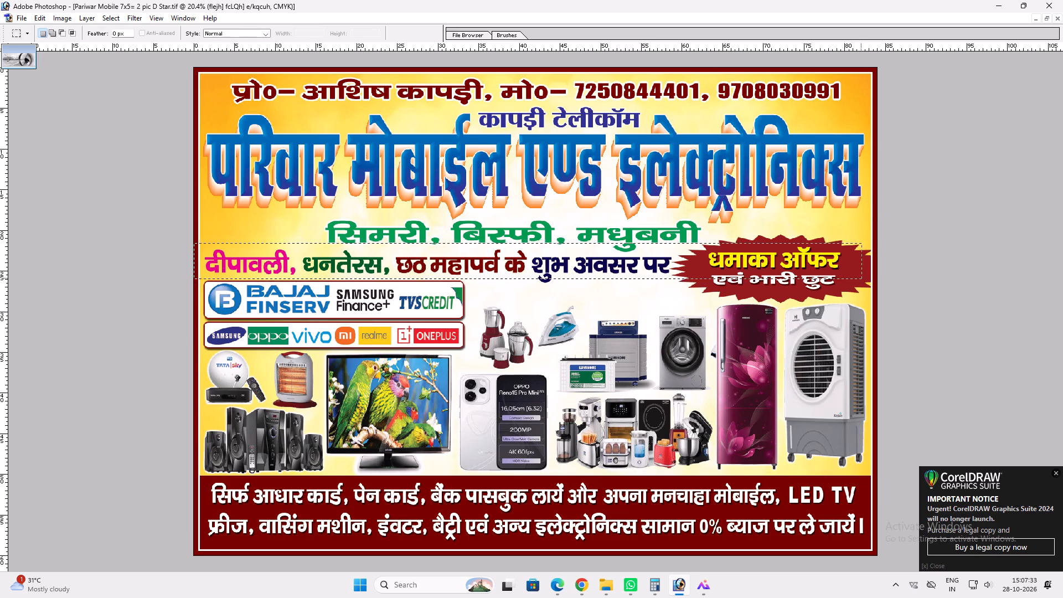
pyautogui.moveTo(861, 278); pyautogui.dragTo(870, 275)
pyautogui.press('v')
pyautogui.rightClick(842, 234)
pyautogui.click(860, 253)
pyautogui.hotkey('ctrl', 'c')
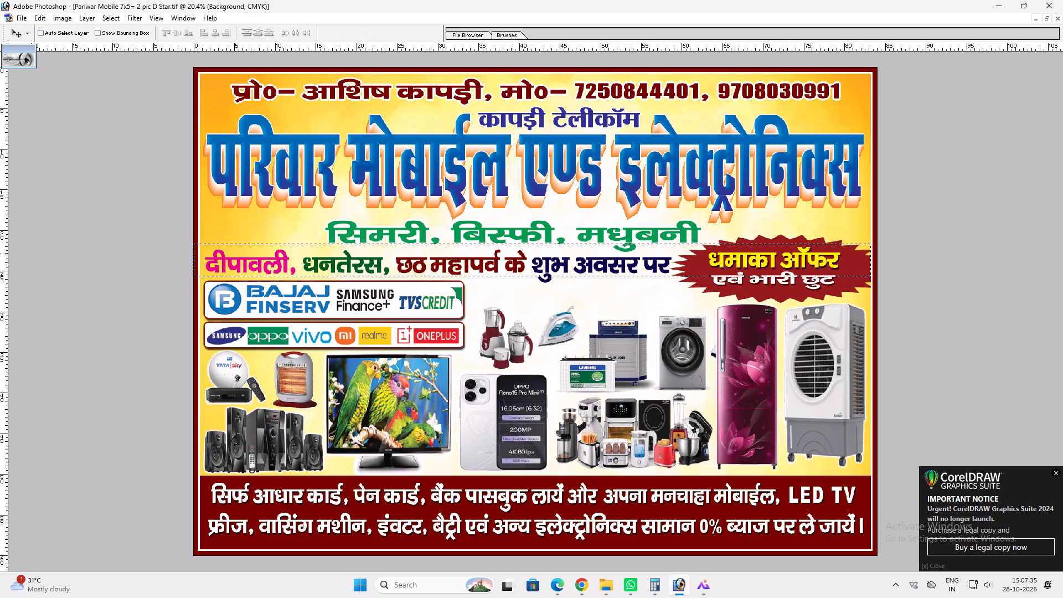
pyautogui.hotkey('ctrl', 'v')
pyautogui.hotkey('ctrl', ']')
pyautogui.hotkey('ctrl', ']')
pyautogui.press('v')
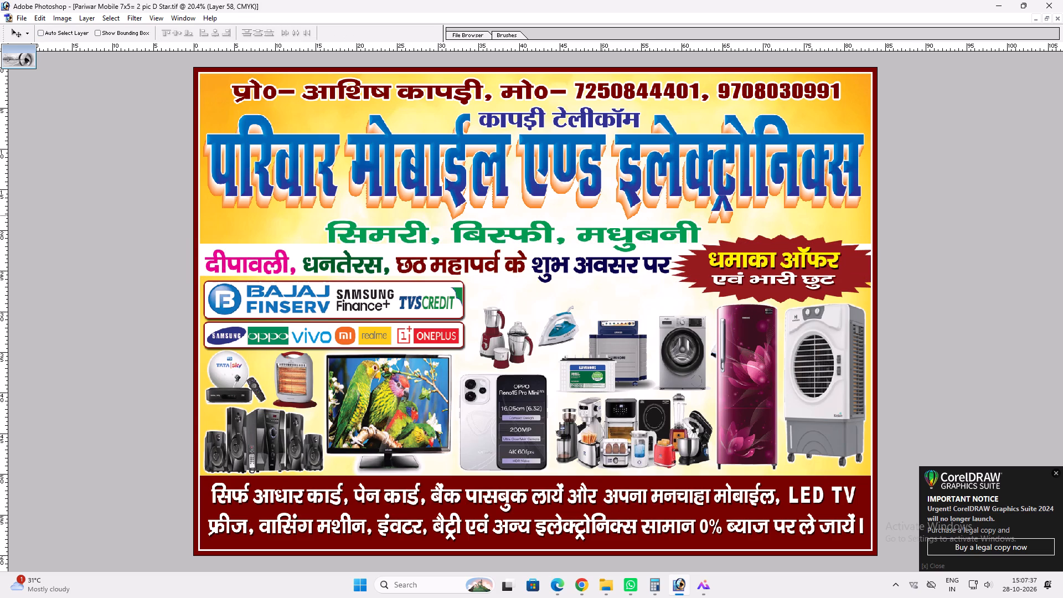
pyautogui.keyDown('shift'); pyautogui.moveTo(590, 242); pyautogui.dragTo(588, 248); pyautogui.keyUp('shift')
pyautogui.hotkey('ctrl', 't')
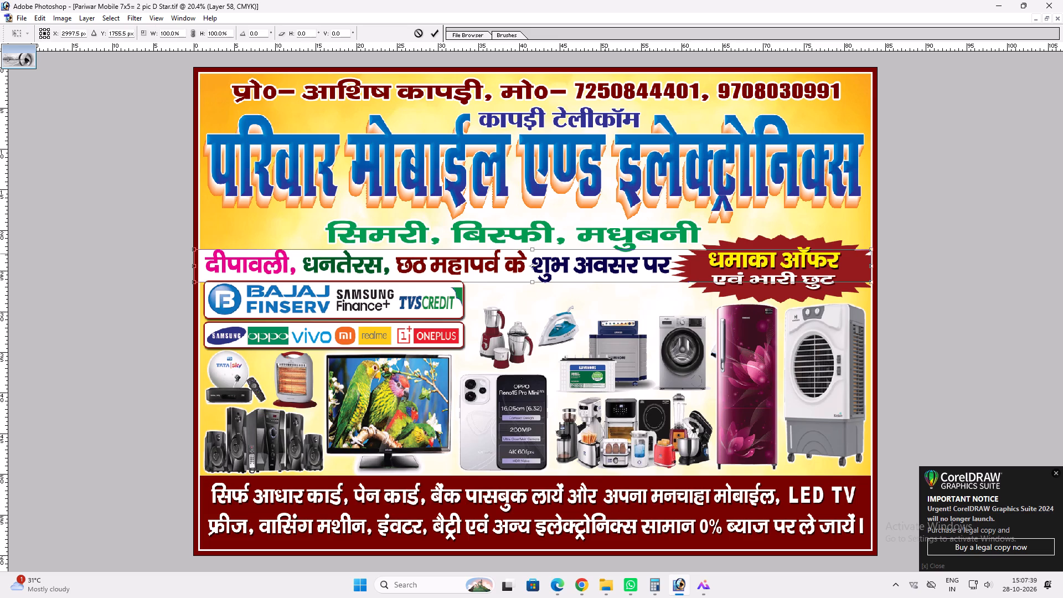
pyautogui.keyDown('shift'); pyautogui.moveTo(607, 250); pyautogui.dragTo(612, 249); pyautogui.keyUp('shift')
pyautogui.hotkey('shift', 'Return')
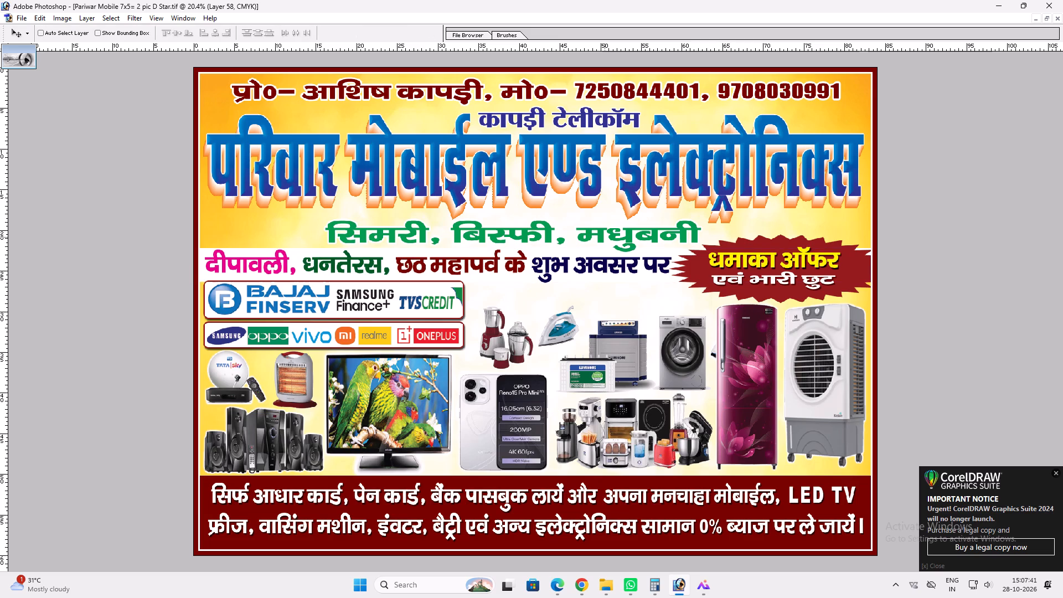
# Add a 12 px black outside stroke to the white strip and adjust its lower edge.
pyautogui.keyDown('ctrl'); pyautogui.click(602, 235); pyautogui.keyUp('ctrl')
pyautogui.keyDown('ctrl'); pyautogui.click(599, 251); pyautogui.keyUp('ctrl')
pyautogui.hotkey('alt', 'l')
pyautogui.hotkey('alt', 'y')
pyautogui.press('k')
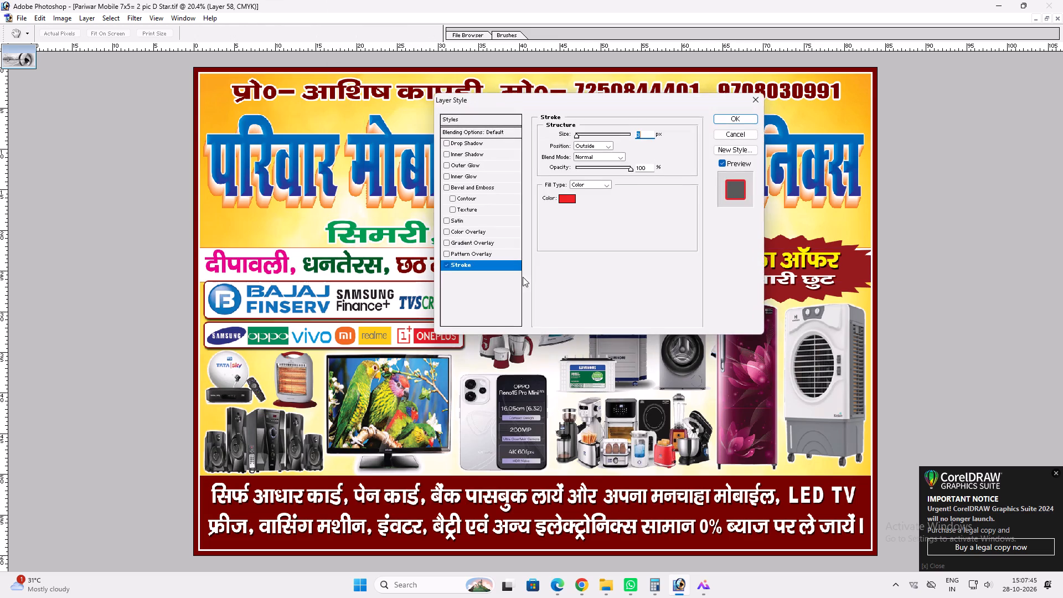
pyautogui.scroll(9, 556, 248)
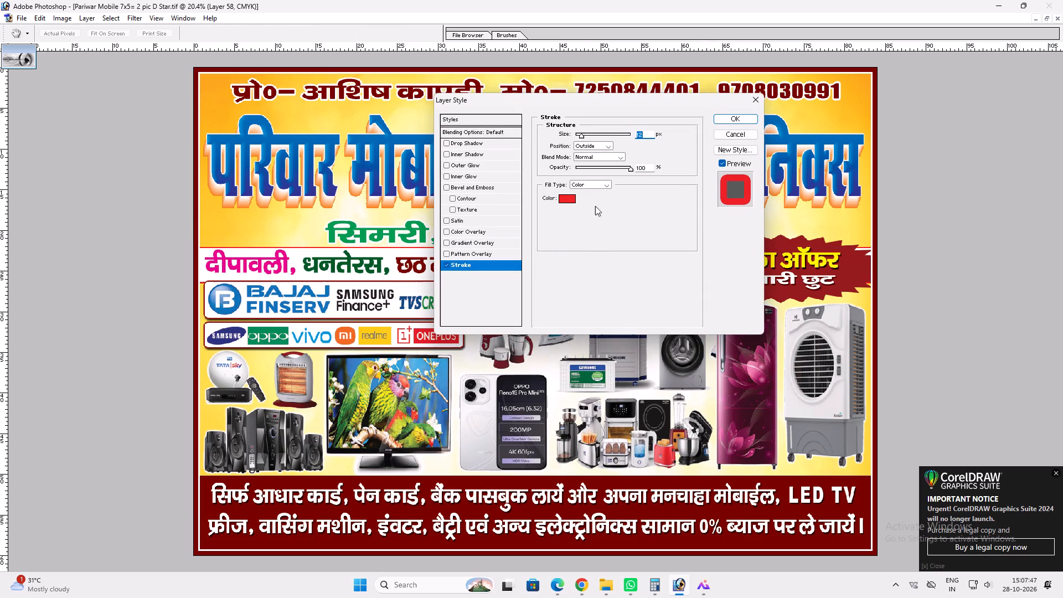
pyautogui.click(570, 195)
pyautogui.moveTo(502, 336); pyautogui.dragTo(577, 383)
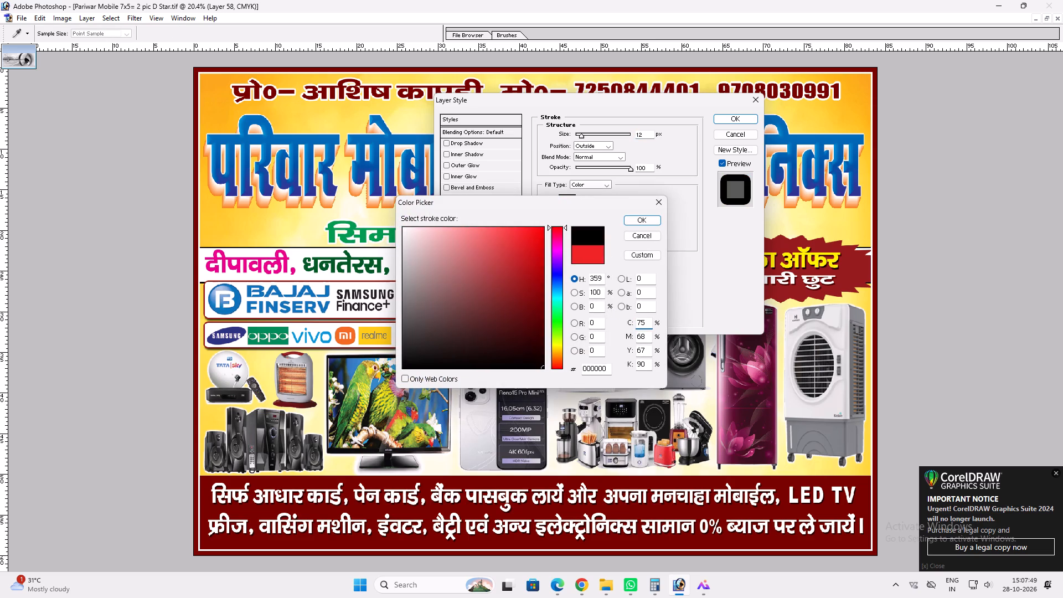
pyautogui.press('Return')
pyautogui.press('Return')
pyautogui.hotkey('ctrl', 't')
pyautogui.keyDown('shift'); pyautogui.moveTo(577, 282); pyautogui.dragTo(585, 280); pyautogui.keyUp('shift')
pyautogui.hotkey('shift', 'Return')
# Reduce the festival line's height slightly so it fits inside the outlined white strip.
pyautogui.press('v')
pyautogui.keyDown('ctrl'); pyautogui.click(565, 267); pyautogui.keyUp('ctrl')
pyautogui.hotkey('ctrl', 't')
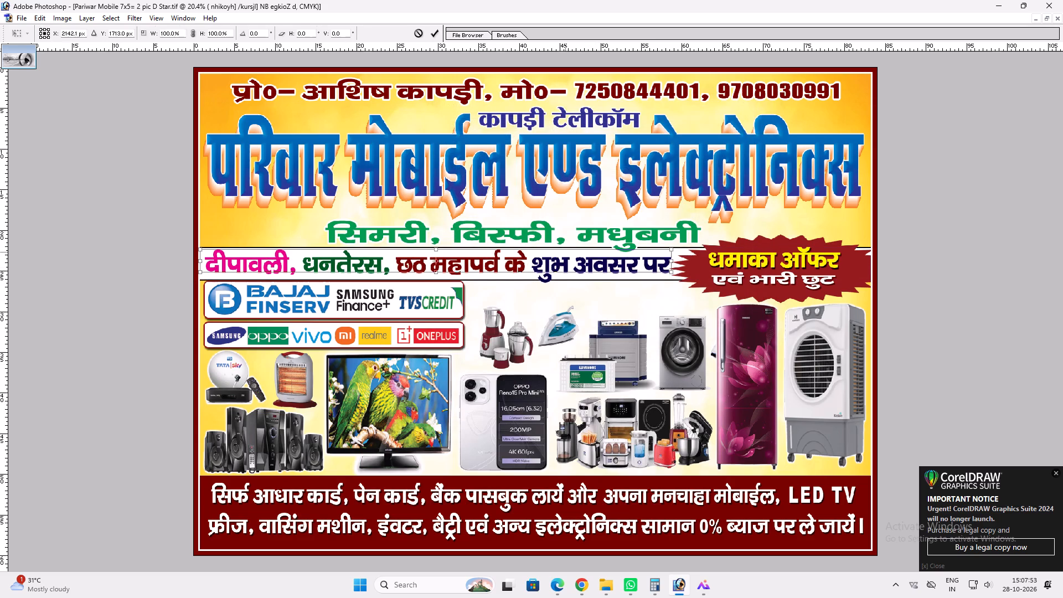
pyautogui.keyDown('shift'); pyautogui.moveTo(564, 248); pyautogui.dragTo(558, 250); pyautogui.keyUp('shift')
pyautogui.press('Return')
pyautogui.press('v')
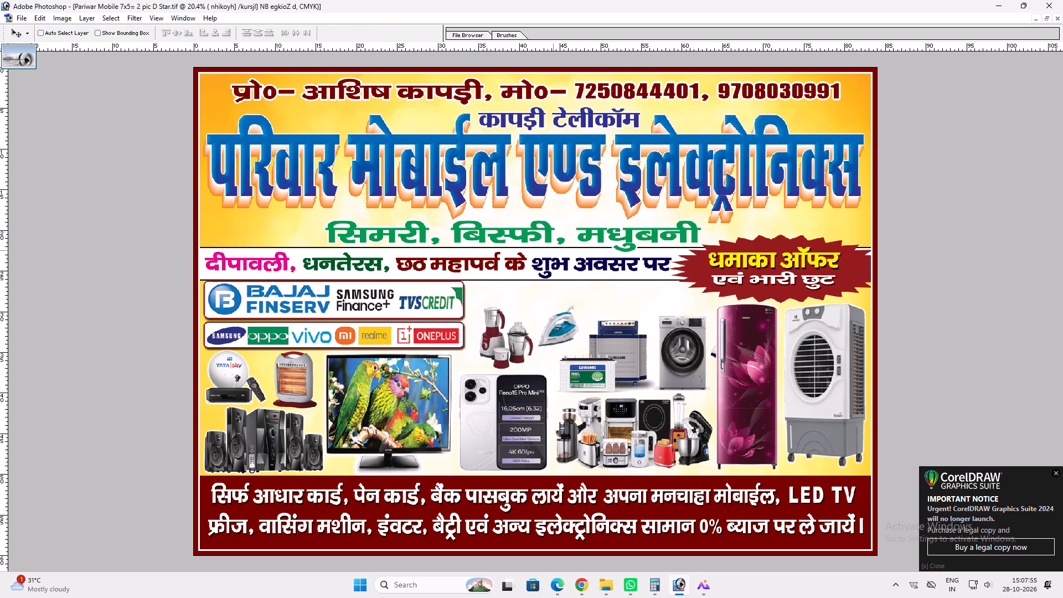
# Nudge the सिमरी, बिस्फी, मधुबनी line slightly left above the white strip.
pyautogui.keyDown('shift'); pyautogui.click(545, 250); pyautogui.keyUp('shift')
pyautogui.press('v')
pyautogui.keyDown('ctrl'); pyautogui.doubleClick(612, 234); pyautogui.keyUp('ctrl')
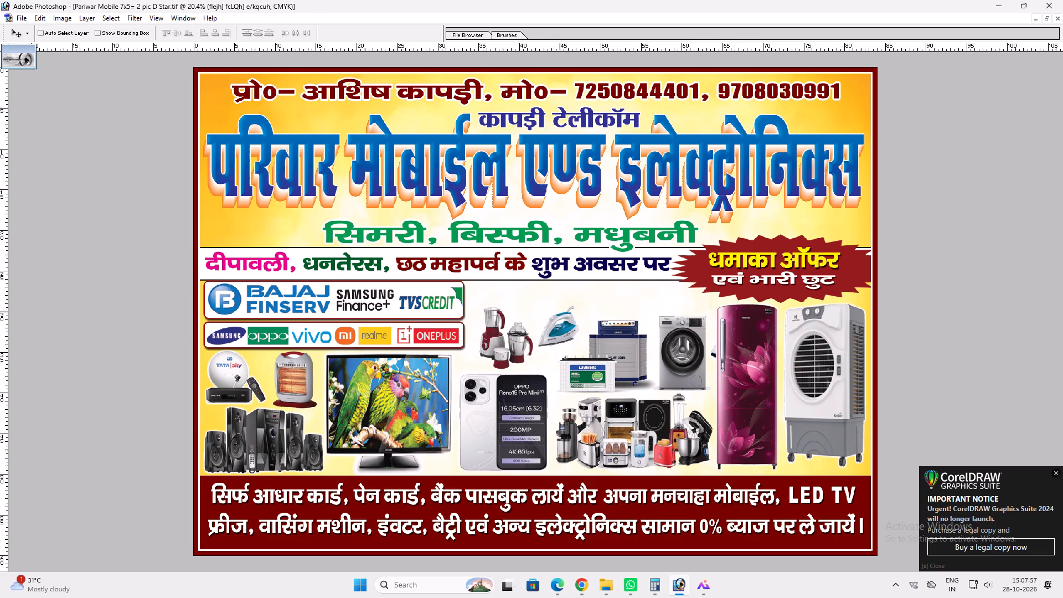
pyautogui.hotkey('ctrl', 't')
pyautogui.keyDown('shift'); pyautogui.click(664, 247); pyautogui.keyUp('shift')
pyautogui.hotkey('shift', 'Return')
pyautogui.press('v')
# Group the mobile-brand logos with their white box and move them beside the Bajaj Finserv box, below the festival line.
pyautogui.keyDown('ctrl'); pyautogui.click(439, 327); pyautogui.keyUp('ctrl')
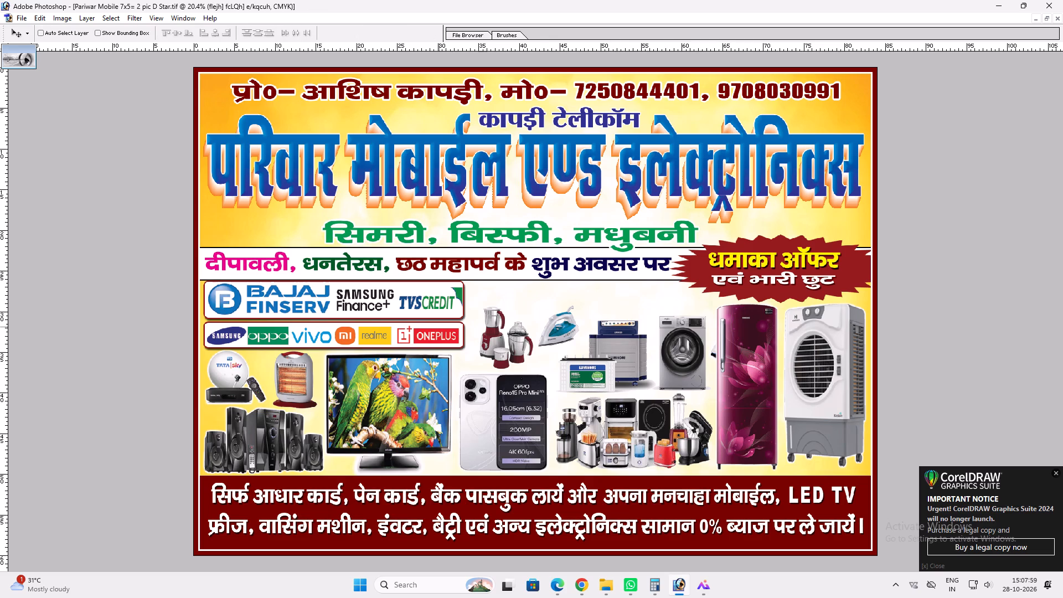
pyautogui.moveTo(425, 334); pyautogui.dragTo(603, 296)
pyautogui.hotkey('ctrl', 'z')
pyautogui.keyDown('ctrl'); pyautogui.keyDown('shift'); pyautogui.click(414, 334); pyautogui.keyUp('shift'); pyautogui.keyUp('ctrl')
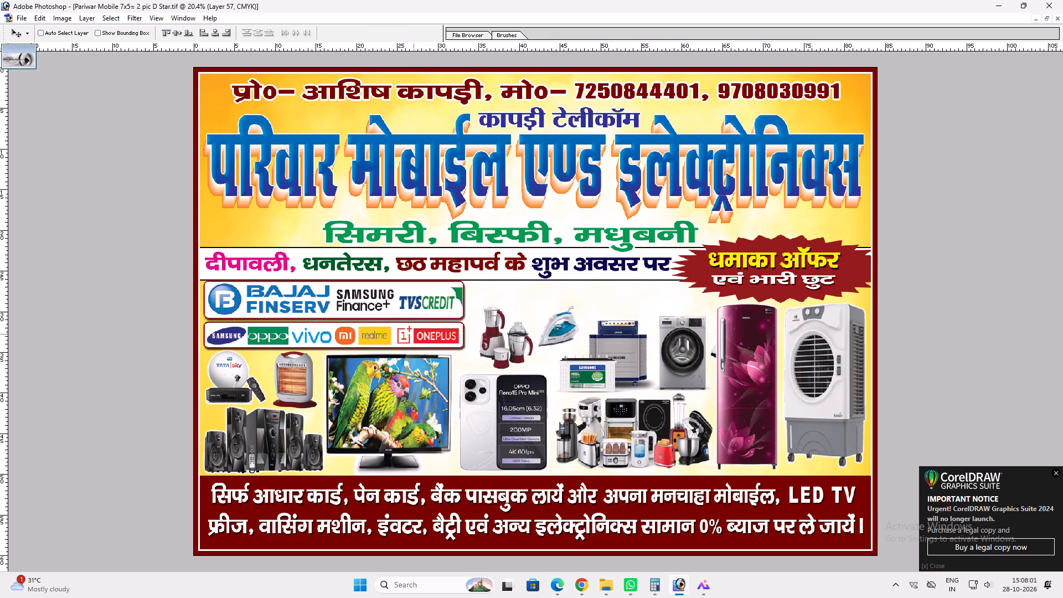
pyautogui.keyDown('ctrl'); pyautogui.keyDown('shift'); pyautogui.click(385, 334); pyautogui.keyUp('shift'); pyautogui.keyUp('ctrl')
pyautogui.keyDown('ctrl'); pyautogui.keyDown('shift'); pyautogui.click(349, 332); pyautogui.keyUp('shift'); pyautogui.keyUp('ctrl')
pyautogui.moveTo(333, 336); pyautogui.dragTo(389, 348)
pyautogui.hotkey('ctrl', 'z')
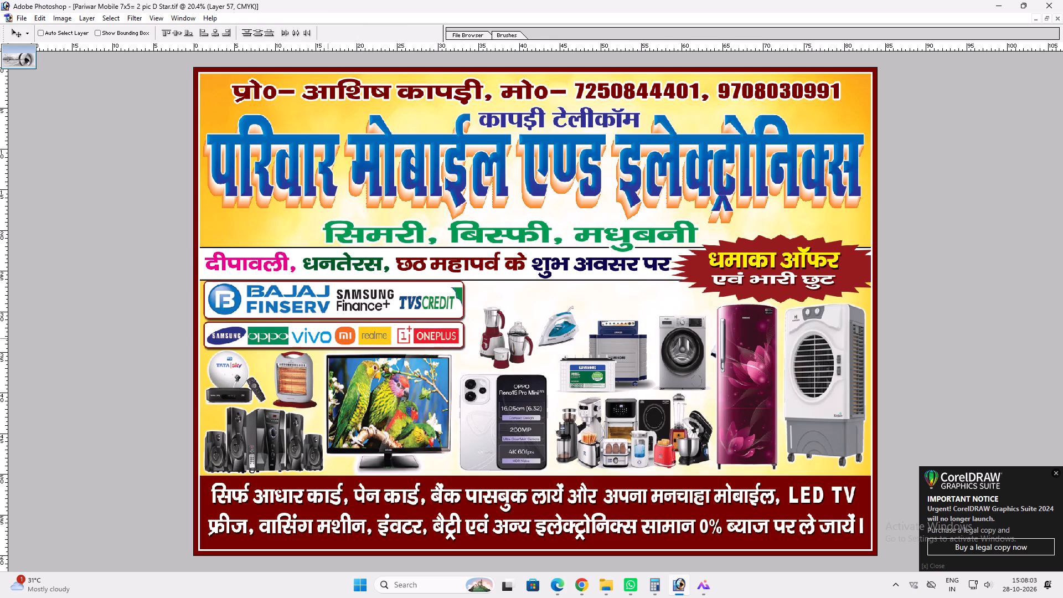
pyautogui.keyDown('ctrl'); pyautogui.keyDown('shift'); pyautogui.click(316, 339); pyautogui.keyUp('shift'); pyautogui.keyUp('ctrl')
pyautogui.moveTo(316, 339); pyautogui.dragTo(357, 348)
pyautogui.hotkey('ctrl', 'z')
pyautogui.keyDown('ctrl'); pyautogui.keyDown('shift'); pyautogui.click(273, 331); pyautogui.keyUp('shift'); pyautogui.keyUp('ctrl')
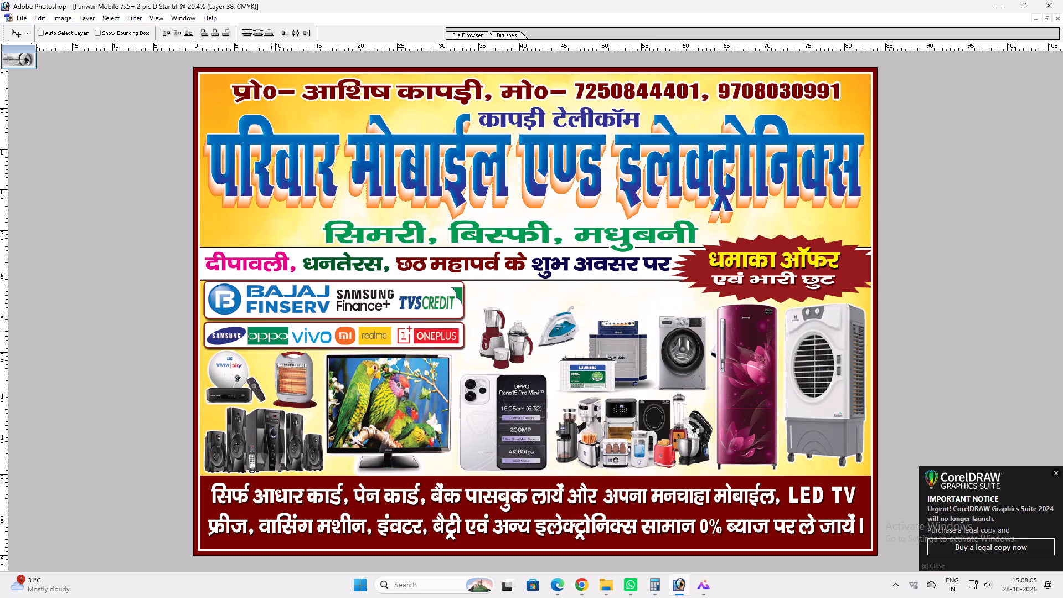
pyautogui.keyDown('ctrl'); pyautogui.keyDown('shift'); pyautogui.click(235, 333); pyautogui.keyUp('shift'); pyautogui.keyUp('ctrl')
pyautogui.moveTo(234, 333); pyautogui.dragTo(264, 341)
pyautogui.hotkey('ctrl', 'z')
pyautogui.moveTo(260, 340); pyautogui.dragTo(544, 305)
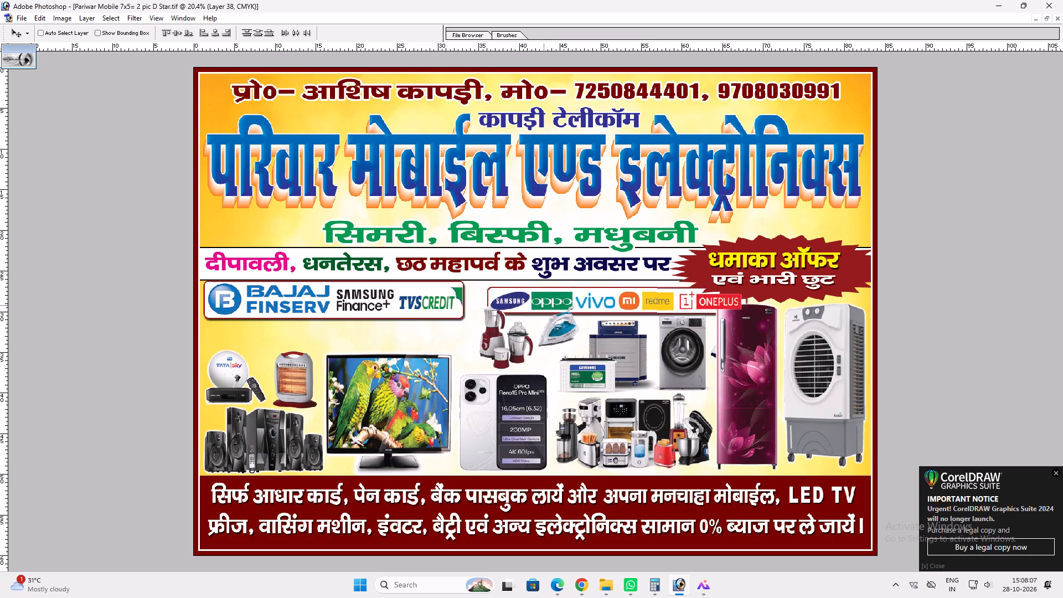
pyautogui.moveTo(544, 305); pyautogui.dragTo(524, 302)
# Scale the mobile-brand logo box to about 83.6% width and 90.2% height, ending before the refrigerator.
pyautogui.hotkey('ctrl', 't')
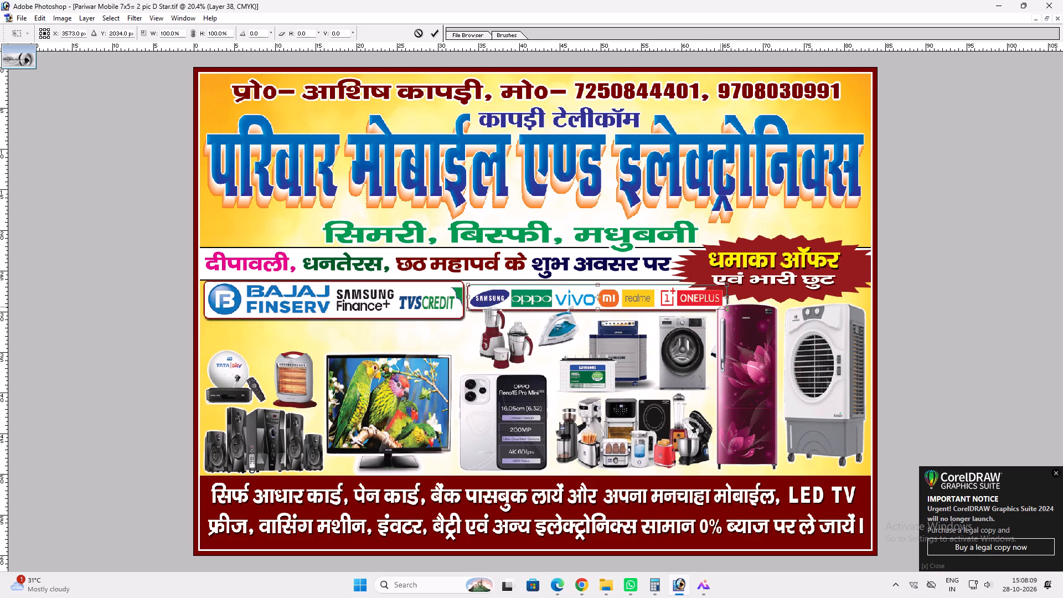
pyautogui.keyDown('shift'); pyautogui.moveTo(724, 306); pyautogui.dragTo(699, 305); pyautogui.keyUp('shift')
pyautogui.keyDown('shift'); pyautogui.moveTo(701, 293); pyautogui.dragTo(691, 294); pyautogui.keyUp('shift')
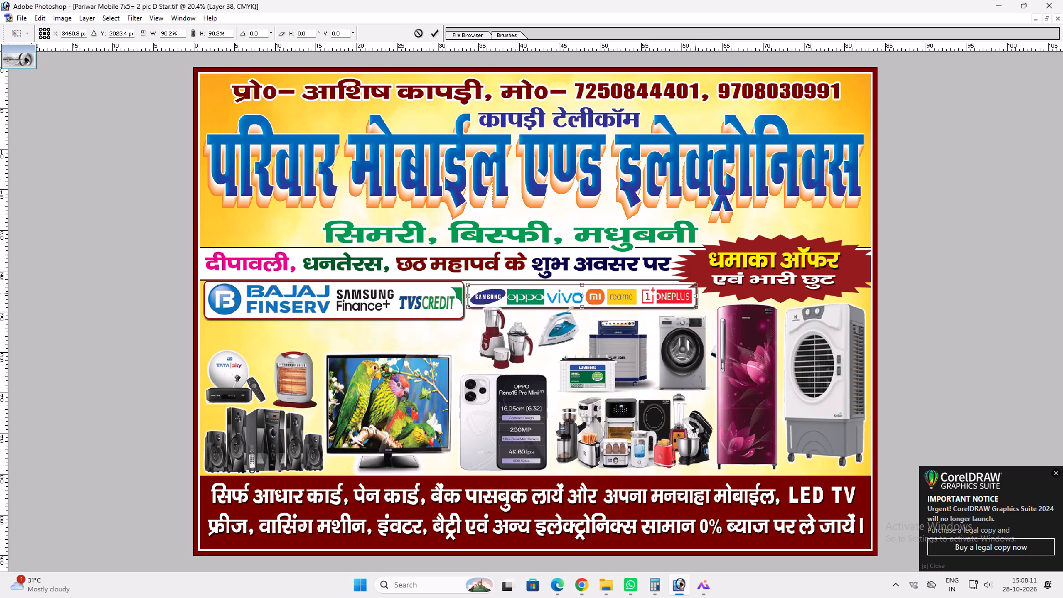
pyautogui.keyDown('shift'); pyautogui.moveTo(691, 294); pyautogui.dragTo(684, 295); pyautogui.keyUp('shift')
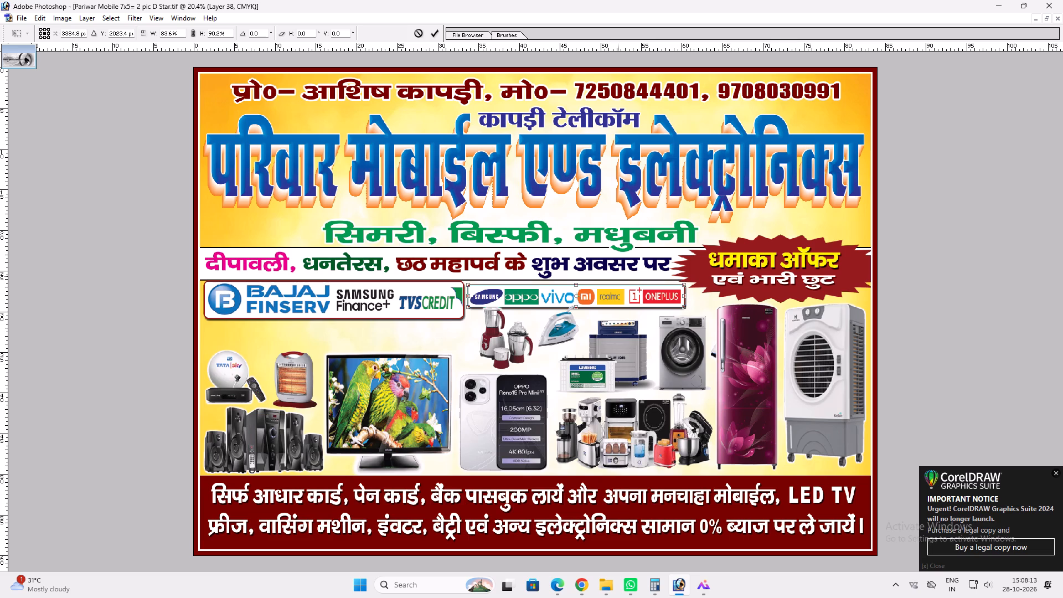
pyautogui.hotkey('shift', 'Return')
pyautogui.press('v')
# Group the Bajaj Finserv, Samsung Finance+ and TVS Credit logos with their box and move them down above the TV and heater.
pyautogui.keyDown('ctrl'); pyautogui.click(424, 297); pyautogui.keyUp('ctrl')
pyautogui.moveTo(423, 297); pyautogui.dragTo(422, 311)
pyautogui.hotkey('ctrl', 'z')
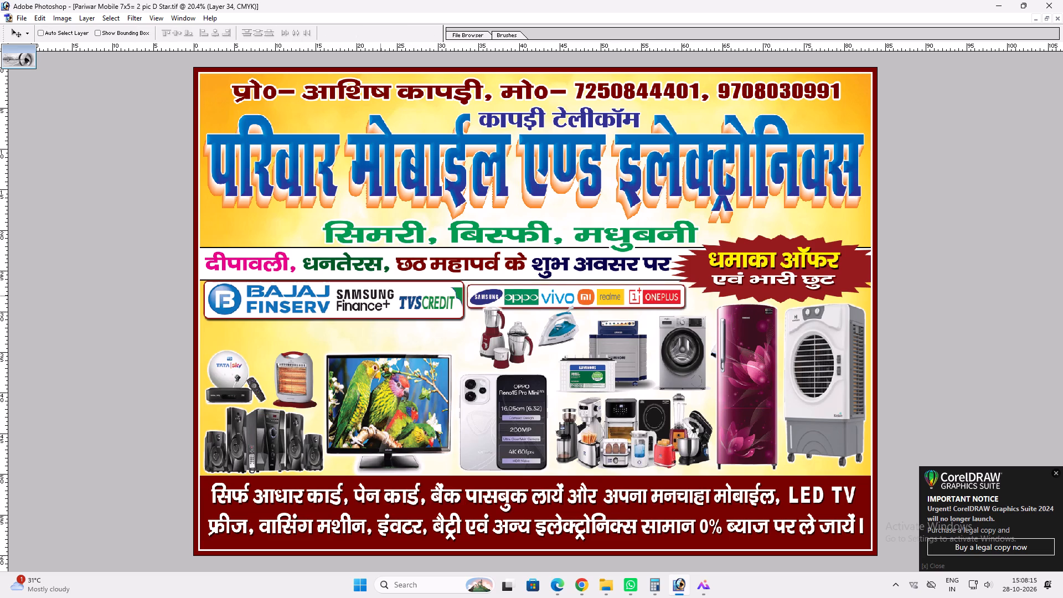
pyautogui.keyDown('ctrl'); pyautogui.keyDown('shift'); pyautogui.click(384, 290); pyautogui.keyUp('shift'); pyautogui.keyUp('ctrl')
pyautogui.moveTo(384, 290); pyautogui.dragTo(385, 302)
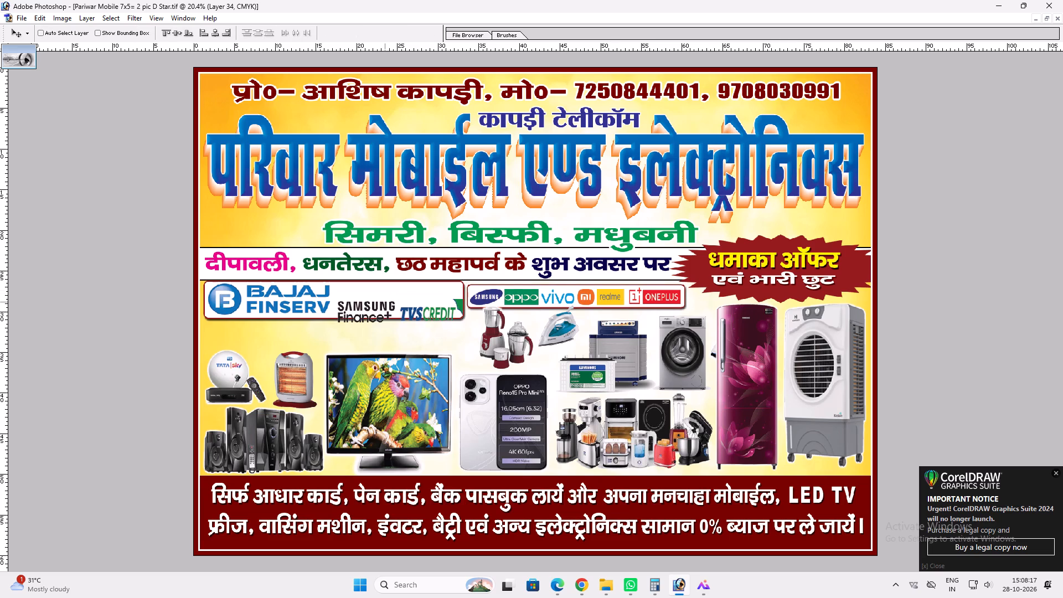
pyautogui.hotkey('ctrl', 'z')
pyautogui.keyDown('ctrl'); pyautogui.keyDown('shift'); pyautogui.click(218, 295); pyautogui.keyUp('shift'); pyautogui.keyUp('ctrl')
pyautogui.moveTo(218, 295); pyautogui.dragTo(224, 331)
pyautogui.hotkey('ctrl', 'z')
pyautogui.keyDown('ctrl'); pyautogui.keyDown('shift'); pyautogui.click(436, 285); pyautogui.keyUp('shift'); pyautogui.keyUp('ctrl')
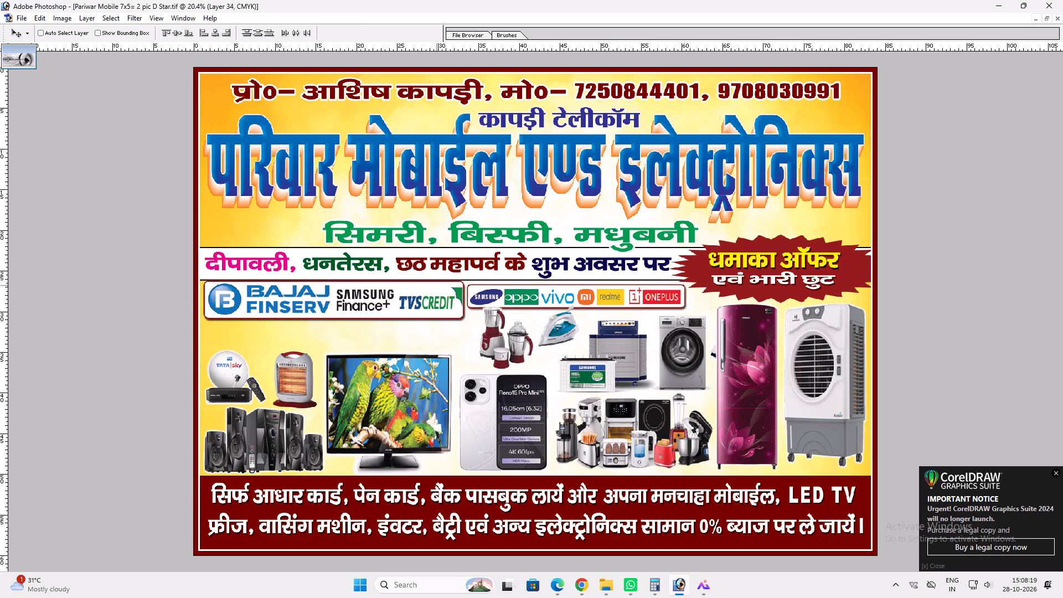
pyautogui.moveTo(435, 287); pyautogui.dragTo(431, 312)
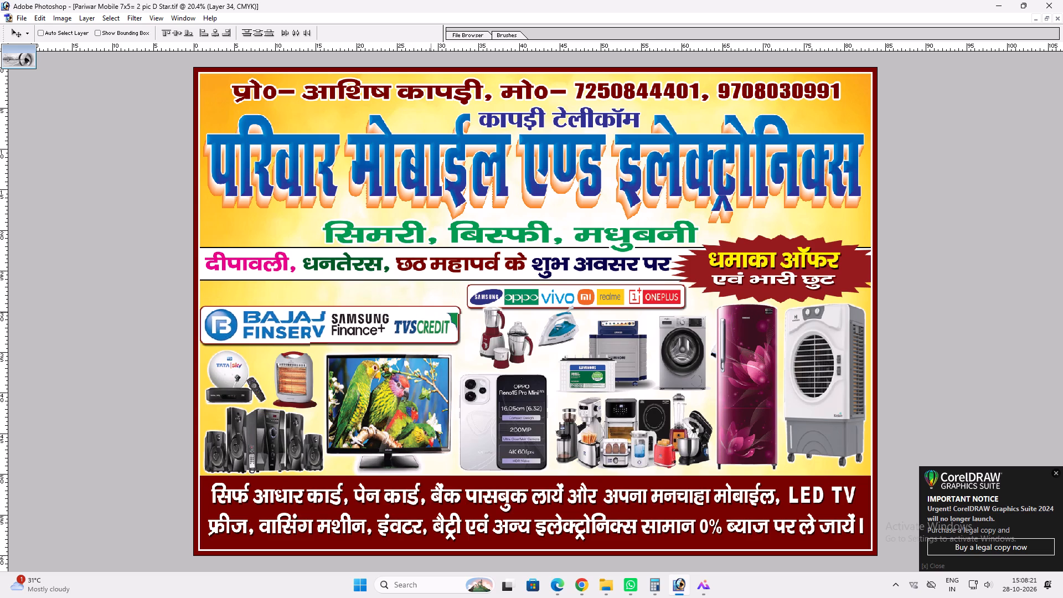
pyautogui.moveTo(431, 312); pyautogui.dragTo(434, 312)
# Increase the height of the finance logo box by stretching its upper edge toward the festival strip.
pyautogui.hotkey('ctrl', 't')
pyautogui.moveTo(428, 305); pyautogui.dragTo(430, 298)
pyautogui.hotkey('shift', 'Return')
pyautogui.press('v')
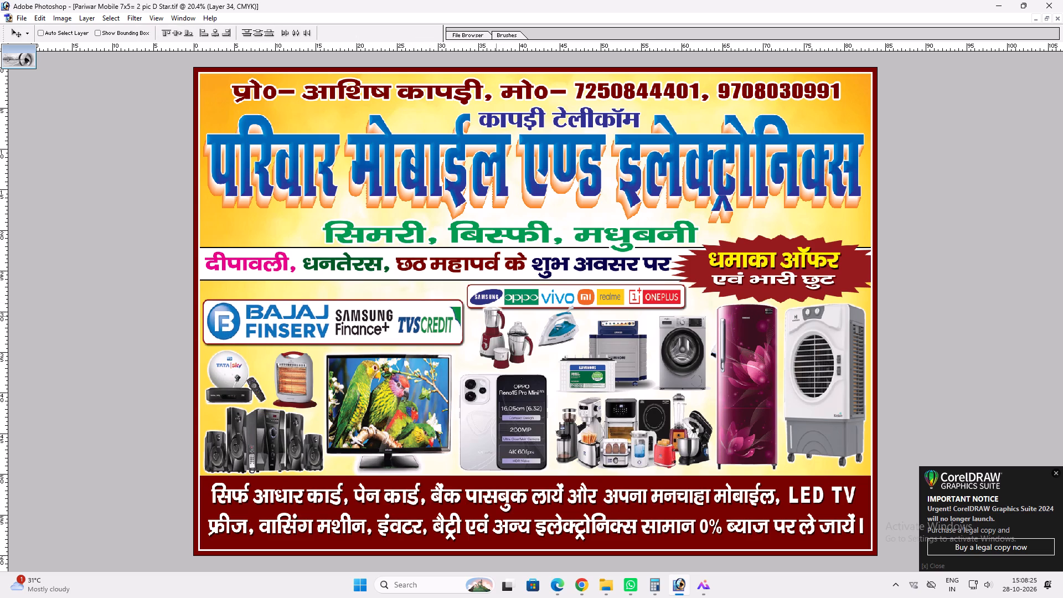
# Place a horizontal guide along the upper edge of the Bajaj Finserv, Samsung Finance+ and TVS Credit logo box.
pyautogui.keyDown('ctrl'); pyautogui.click(492, 316); pyautogui.keyUp('ctrl')
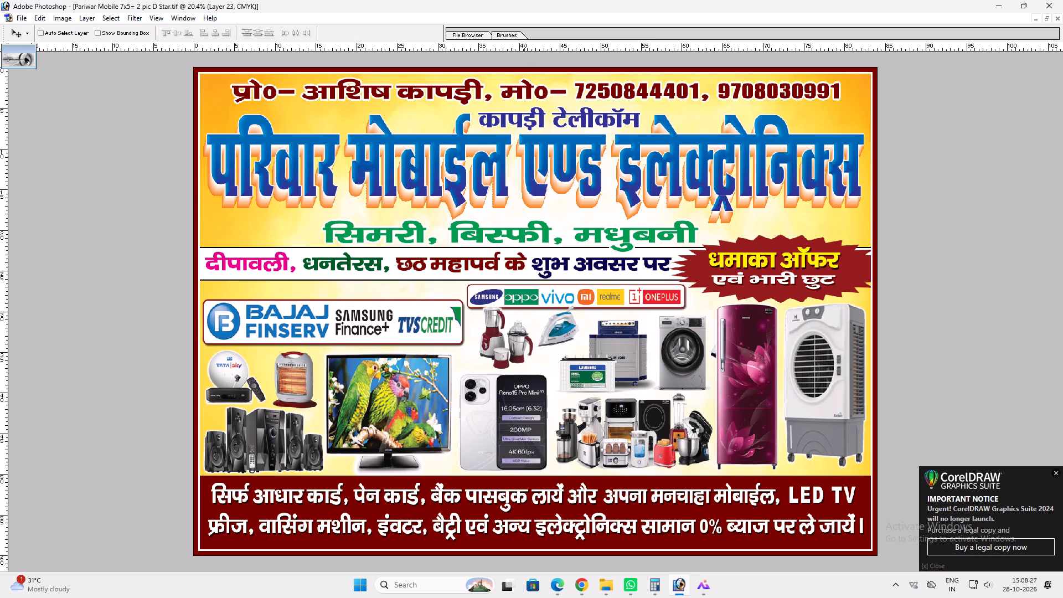
pyautogui.moveTo(524, 51); pyautogui.dragTo(498, 337)
pyautogui.hotkey('ctrl', 'z')
pyautogui.moveTo(548, 44); pyautogui.dragTo(563, 295)
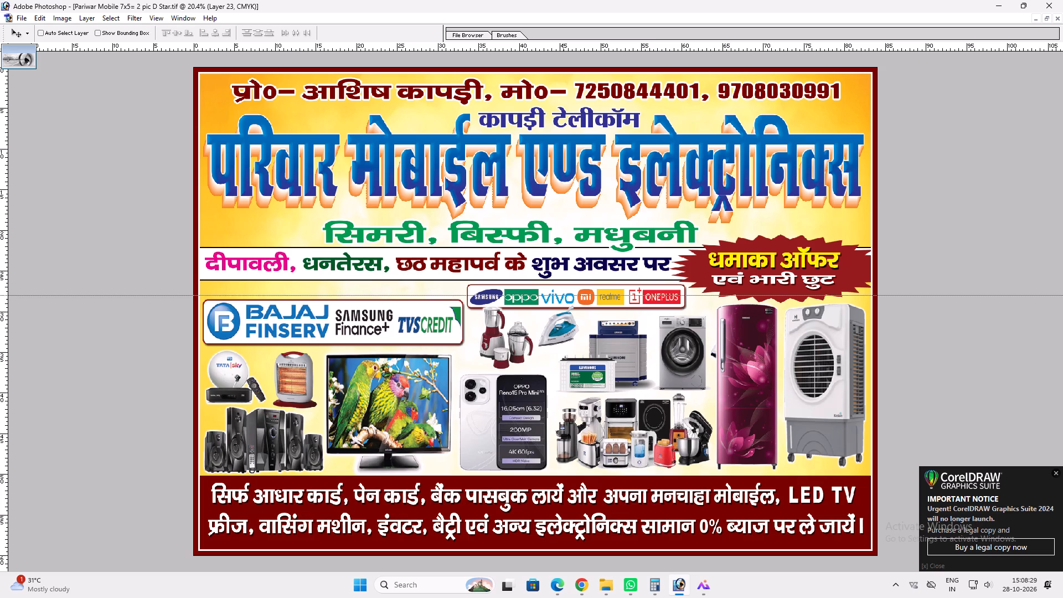
pyautogui.moveTo(563, 295); pyautogui.dragTo(555, 299)
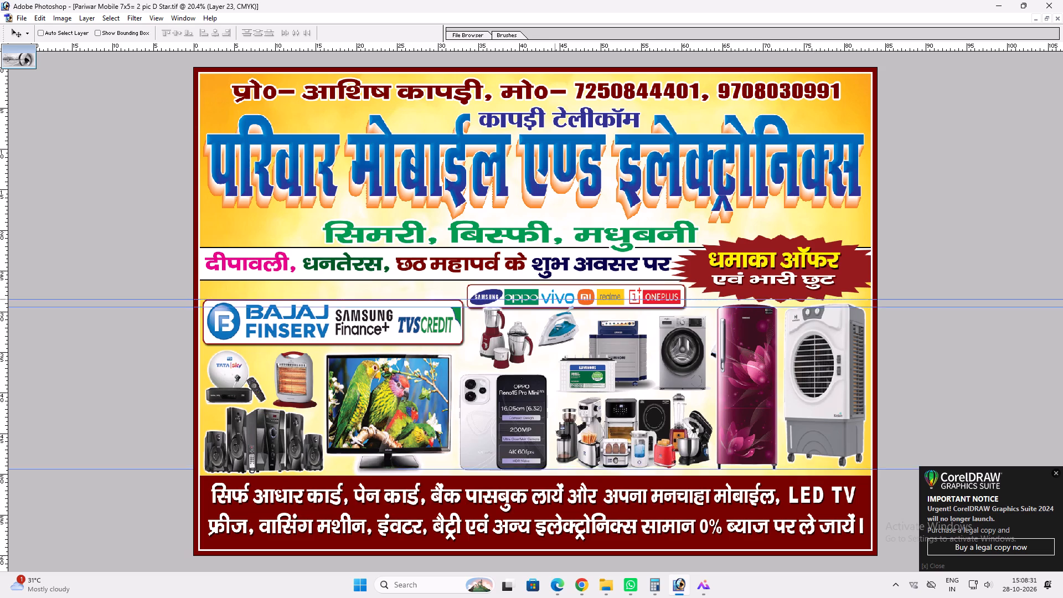
# Reduce the mixer grinder's height from its upper edge to open a gap below the mobile-brand logo box.
pyautogui.hotkey('ctrl', '+')
pyautogui.press('space')
pyautogui.press('space')
pyautogui.press('space')
pyautogui.moveTo(554, 299); pyautogui.dragTo(556, 254)
pyautogui.keyDown('ctrl'); pyautogui.click(495, 326); pyautogui.keyUp('ctrl')
pyautogui.hotkey('ctrl', 't')
pyautogui.keyDown('shift'); pyautogui.moveTo(493, 262); pyautogui.dragTo(492, 273); pyautogui.keyUp('shift')
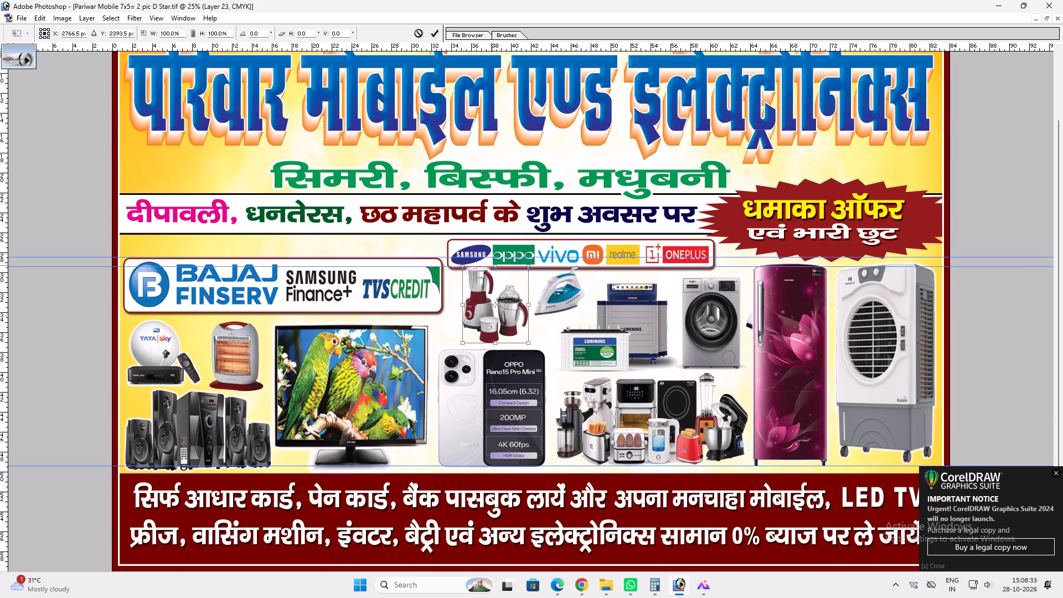
pyautogui.keyDown('shift'); pyautogui.moveTo(492, 273); pyautogui.dragTo(491, 277); pyautogui.keyUp('shift')
pyautogui.press('Return')
pyautogui.press('v')
# Move the steam iron down, away from the mobile-brand logo box.
pyautogui.keyDown('ctrl'); pyautogui.click(548, 304); pyautogui.keyUp('ctrl')
pyautogui.moveTo(548, 303); pyautogui.dragTo(543, 317)
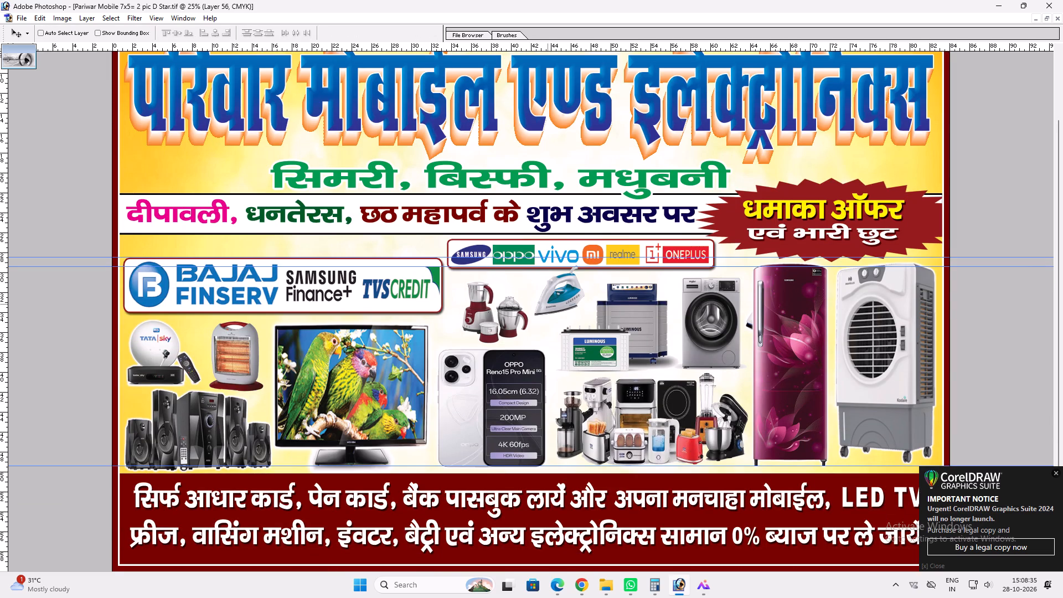
pyautogui.moveTo(543, 317); pyautogui.dragTo(541, 322)
# Scale down the inverter and battery image from its upper corner, leaving more space beside the iron.
pyautogui.keyDown('ctrl'); pyautogui.click(579, 344); pyautogui.keyUp('ctrl')
pyautogui.hotkey('ctrl', 't')
pyautogui.keyDown('shift'); pyautogui.moveTo(556, 280); pyautogui.dragTo(567, 286); pyautogui.keyUp('shift')
pyautogui.hotkey('shift', 'Return')
pyautogui.press('v')
# Scale down the washing machine from its upper edge so it sits lower beneath the mobile-brand logo box.
pyautogui.keyDown('ctrl'); pyautogui.click(688, 308); pyautogui.keyUp('ctrl')
pyautogui.hotkey('ctrl', 't')
pyautogui.keyDown('shift'); pyautogui.moveTo(701, 278); pyautogui.dragTo(700, 278); pyautogui.keyUp('shift')
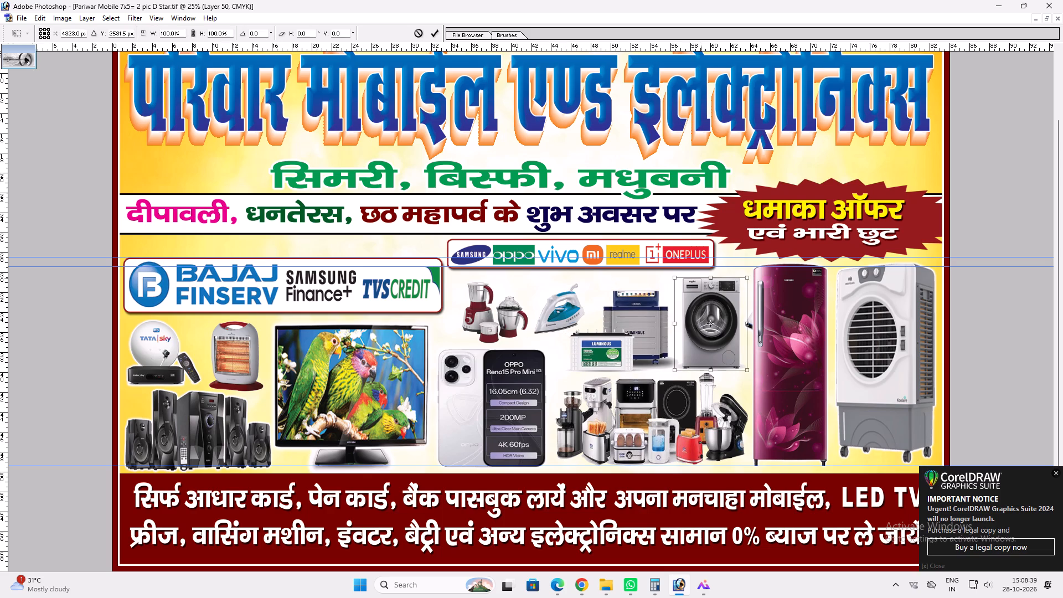
pyautogui.keyDown('shift'); pyautogui.moveTo(700, 278); pyautogui.dragTo(696, 286); pyautogui.keyUp('shift')
pyautogui.hotkey('shift', 'Return')
pyautogui.press('v')
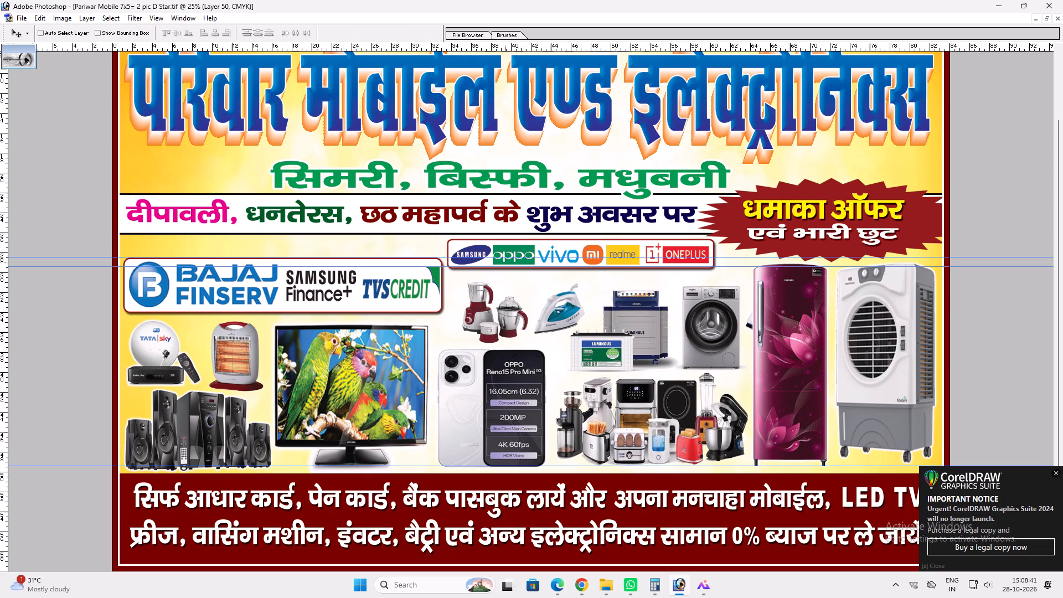
# Move the guide from the top of the refrigerator to the lower edge of the finance logo box.
pyautogui.moveTo(506, 268); pyautogui.dragTo(504, 285)
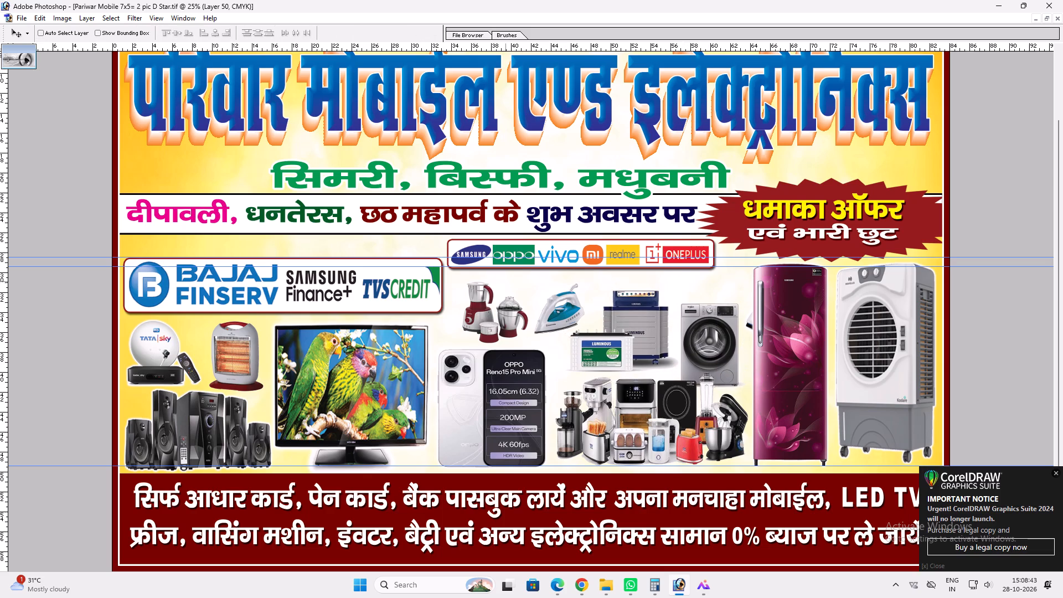
pyautogui.hotkey('ctrl', 'z')
pyautogui.moveTo(504, 267); pyautogui.dragTo(507, 315)
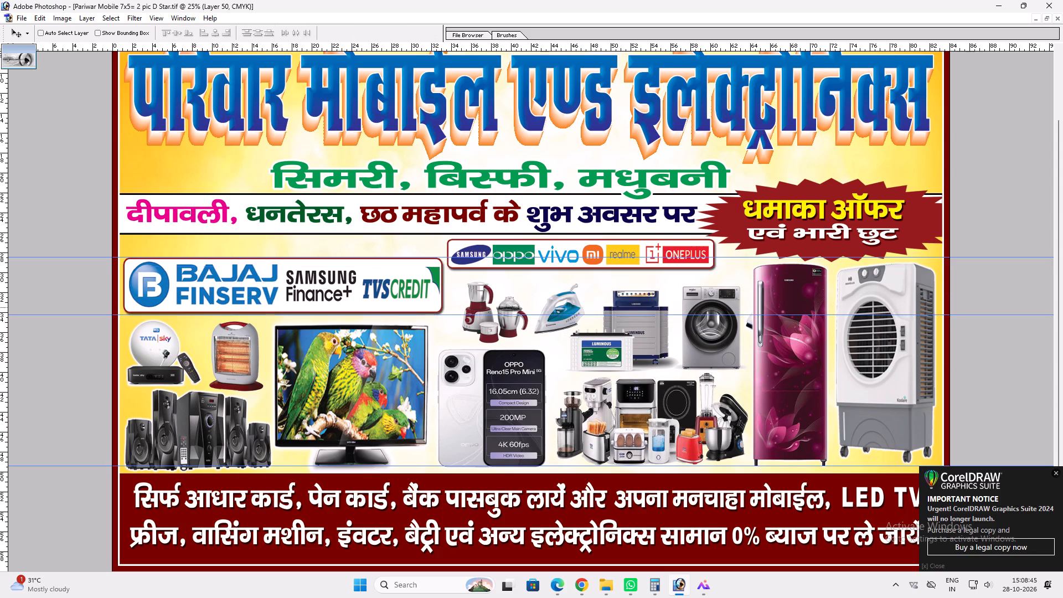
# Move the mobile-brand logo box down level with the top of the finance logo box and widen it slightly toward the refrigerator.
pyautogui.keyDown('ctrl'); pyautogui.click(524, 266); pyautogui.keyUp('ctrl')
pyautogui.moveTo(524, 262); pyautogui.dragTo(524, 285)
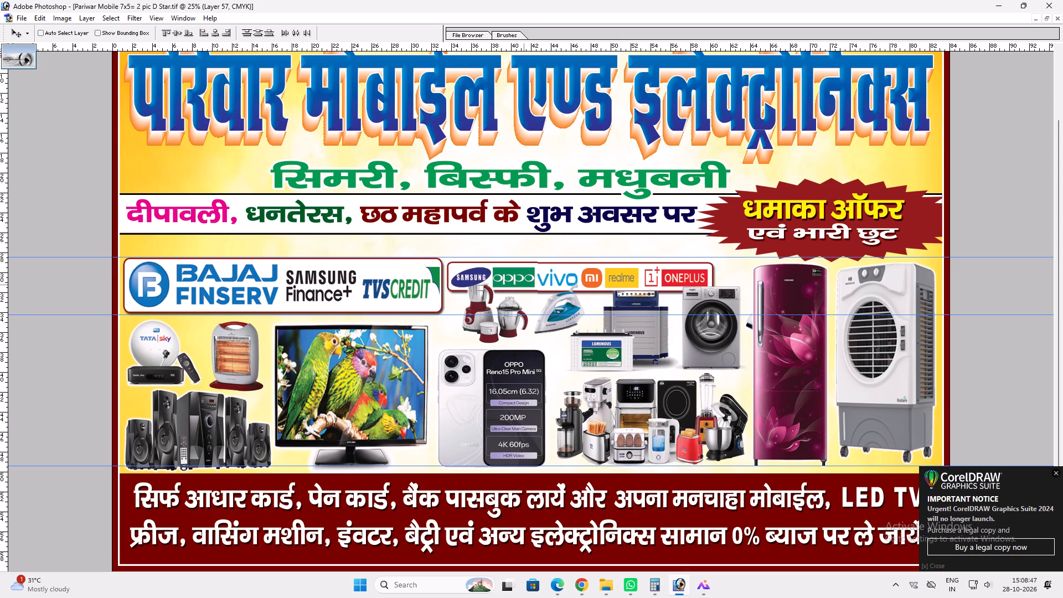
pyautogui.moveTo(524, 285); pyautogui.dragTo(526, 282)
pyautogui.hotkey('ctrl', 't')
pyautogui.keyDown('shift'); pyautogui.moveTo(714, 266); pyautogui.dragTo(721, 265); pyautogui.keyUp('shift')
pyautogui.hotkey('shift', 'Return')
pyautogui.press('v')
# Scale the mixer grinder down further so it clears the lowered mobile-brand logo box.
pyautogui.keyDown('ctrl'); pyautogui.click(488, 324); pyautogui.keyUp('ctrl')
pyautogui.hotkey('ctrl', 't')
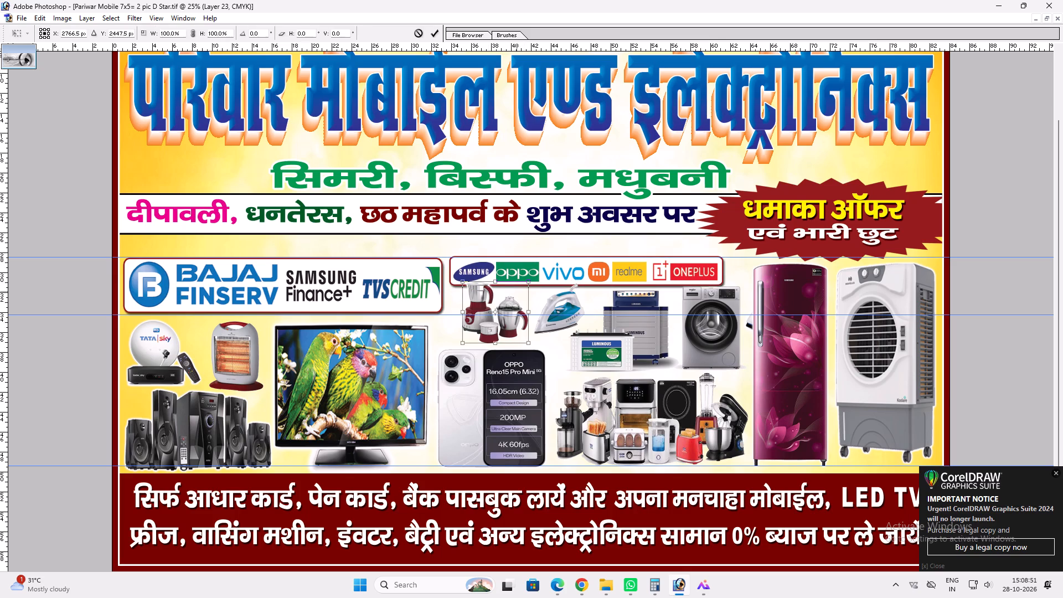
pyautogui.keyDown('shift'); pyautogui.moveTo(524, 283); pyautogui.dragTo(510, 288); pyautogui.keyUp('shift')
pyautogui.hotkey('shift', 'Return')
pyautogui.press('v')
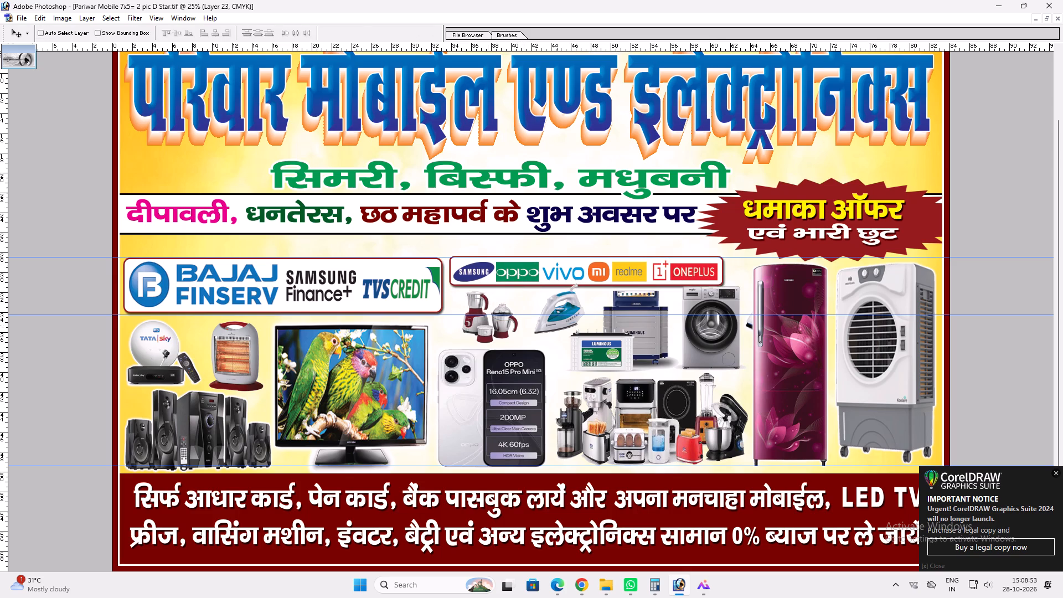
# Shift the steam iron slightly down and toward the mixer grinder.
pyautogui.keyDown('ctrl'); pyautogui.click(556, 324); pyautogui.keyUp('ctrl')
pyautogui.moveTo(553, 319); pyautogui.dragTo(545, 329)
# Reduce the inverter and battery image to about 97.3% height from its upper edge.
pyautogui.keyDown('ctrl'); pyautogui.click(580, 344); pyautogui.keyUp('ctrl')
pyautogui.hotkey('ctrl', 't')
pyautogui.keyDown('shift'); pyautogui.moveTo(652, 290); pyautogui.dragTo(647, 293); pyautogui.keyUp('shift')
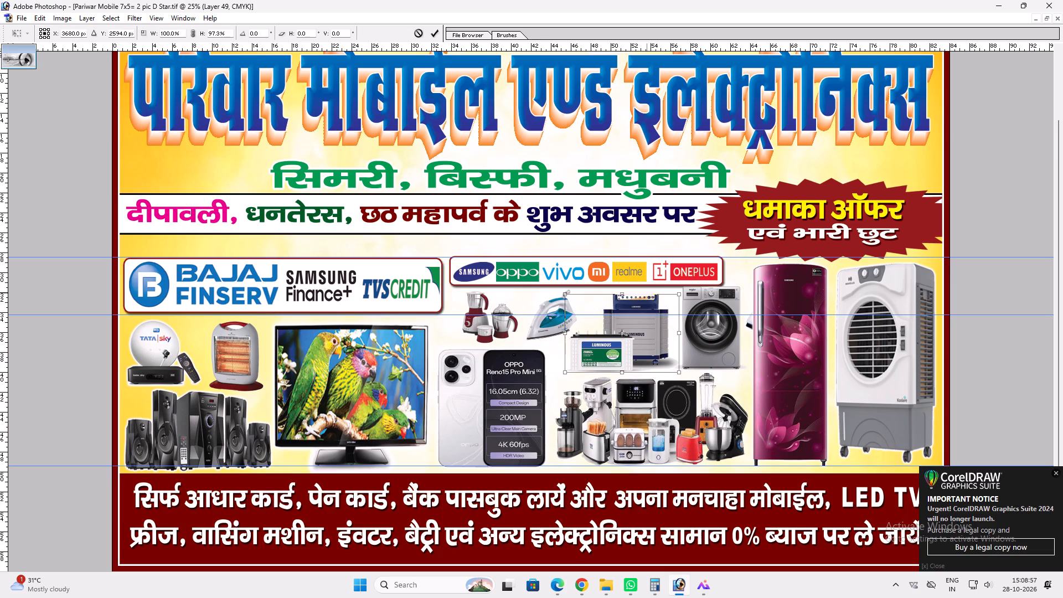
pyautogui.hotkey('shift', 'Return')
pyautogui.press('v')
# Scale the washing machine down slightly from its upper corner, clear of the mobile-brand logo box.
pyautogui.keyDown('ctrl'); pyautogui.click(697, 321); pyautogui.keyUp('ctrl')
pyautogui.hotkey('ctrl', 't')
pyautogui.keyDown('shift'); pyautogui.moveTo(681, 285); pyautogui.dragTo(691, 290); pyautogui.keyUp('shift')
pyautogui.hotkey('shift', 'Return')
pyautogui.press('v')
# Scale down the refrigerator and air cooler together so their tops sit lower beneath the offer burst.
pyautogui.keyDown('ctrl'); pyautogui.click(790, 289); pyautogui.keyUp('ctrl')
pyautogui.keyDown('ctrl'); pyautogui.keyDown('shift'); pyautogui.click(863, 282); pyautogui.keyUp('shift'); pyautogui.keyUp('ctrl')
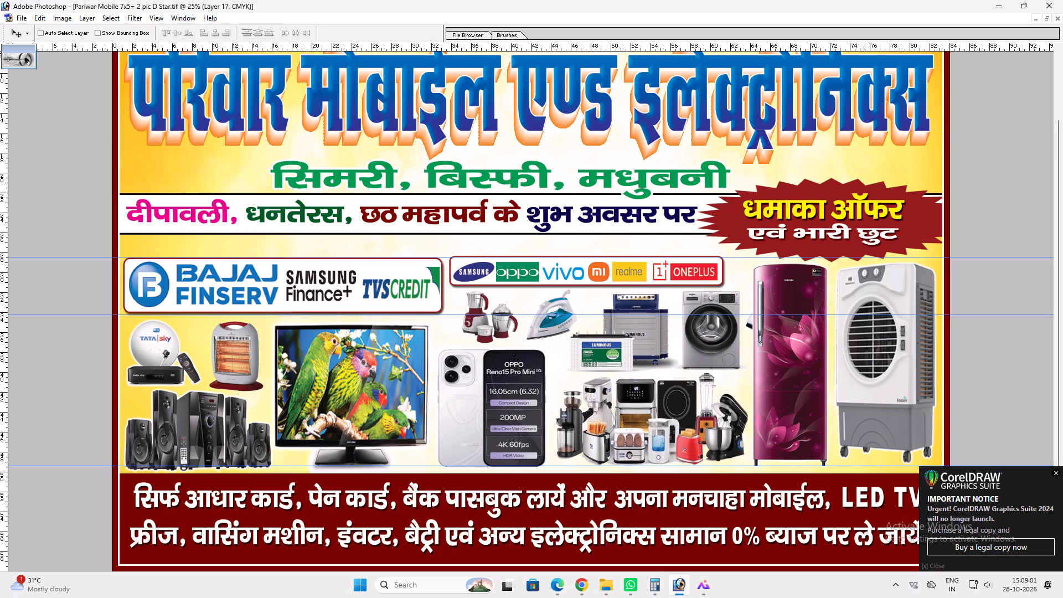
pyautogui.hotkey('ctrl', 't')
pyautogui.keyDown('shift'); pyautogui.moveTo(754, 264); pyautogui.dragTo(768, 272); pyautogui.keyUp('shift')
pyautogui.hotkey('shift', 'Return')
pyautogui.hotkey('shift', 'Return')
pyautogui.press('v')
# Delete the stray iron image layer hidden behind the refrigerator.
pyautogui.keyDown('ctrl'); pyautogui.click(758, 320); pyautogui.keyUp('ctrl')
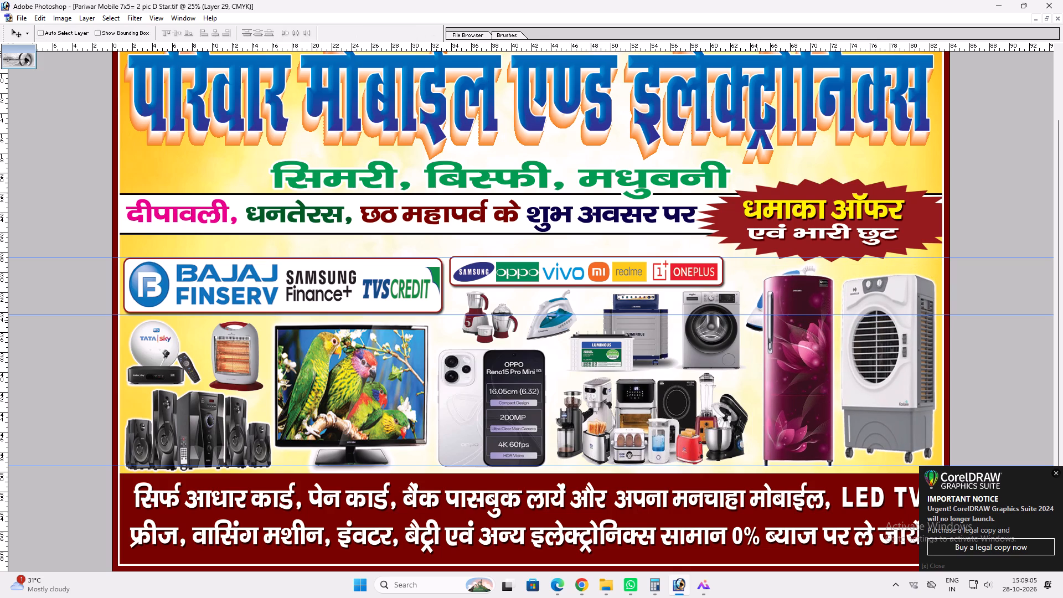
pyautogui.hotkey('alt', 'l')
pyautogui.hotkey('alt', 'l')
pyautogui.hotkey('alt', 'l')
pyautogui.press('v')
# Stretch the refrigerator and air cooler pair wider toward the washing machine.
pyautogui.keyDown('ctrl'); pyautogui.click(735, 332); pyautogui.keyUp('ctrl')
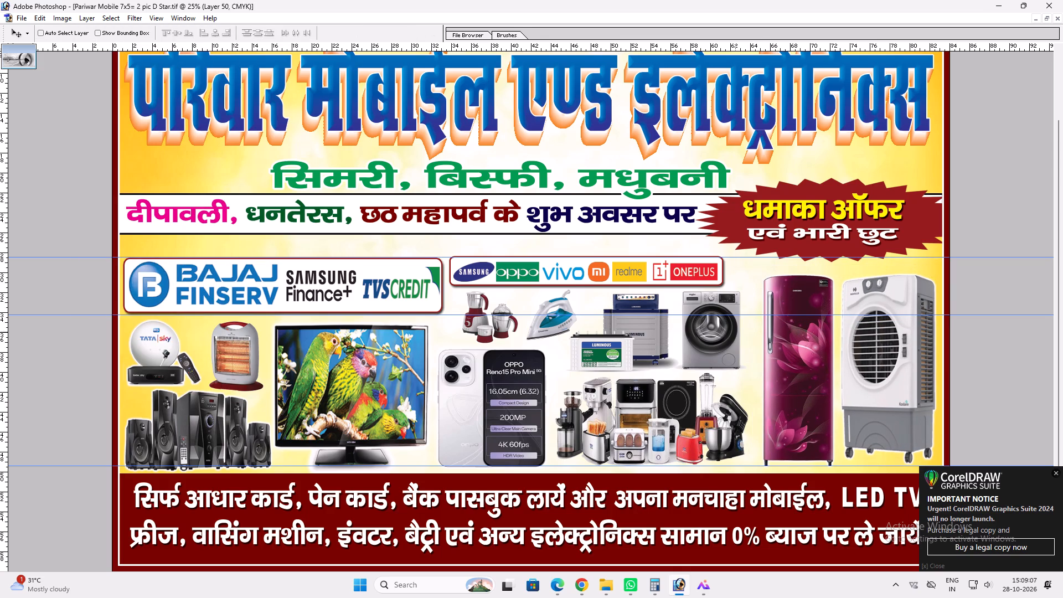
pyautogui.keyDown('ctrl'); pyautogui.click(770, 349); pyautogui.keyUp('ctrl')
pyautogui.hotkey('ctrl', 't')
pyautogui.keyDown('shift'); pyautogui.moveTo(760, 342); pyautogui.dragTo(748, 343); pyautogui.keyUp('shift')
pyautogui.hotkey('shift', 'Return')
pyautogui.press('v')
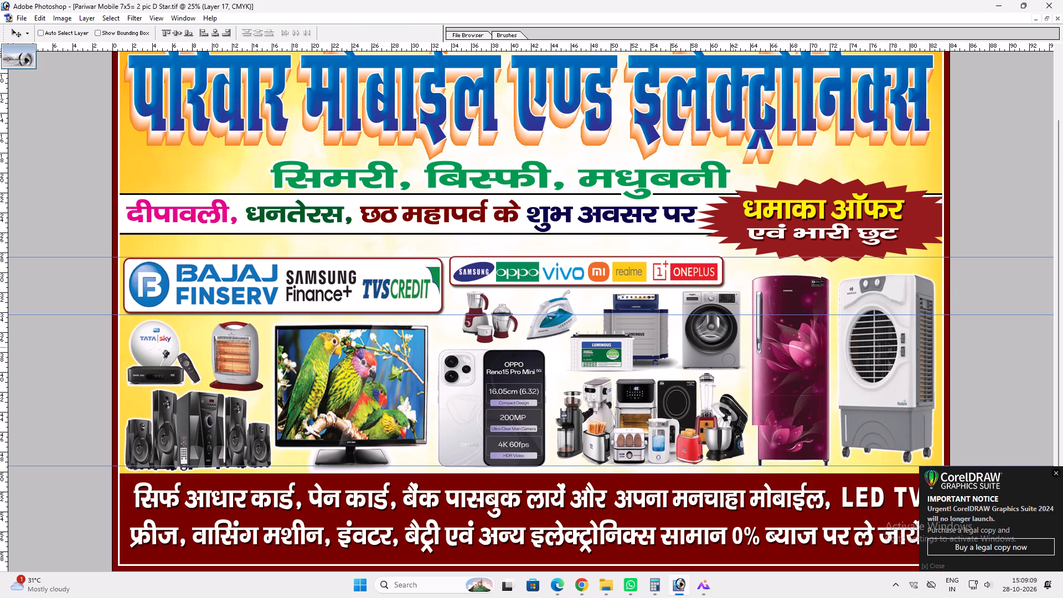
# Free-transform the refrigerator and air cooler pair again to fine-tune its fit beside the washing machine.
pyautogui.keyDown('shift'); pyautogui.click(802, 353); pyautogui.keyUp('shift')
pyautogui.hotkey('ctrl', 't')
pyautogui.keyDown('shift'); pyautogui.click(826, 276); pyautogui.keyUp('shift')
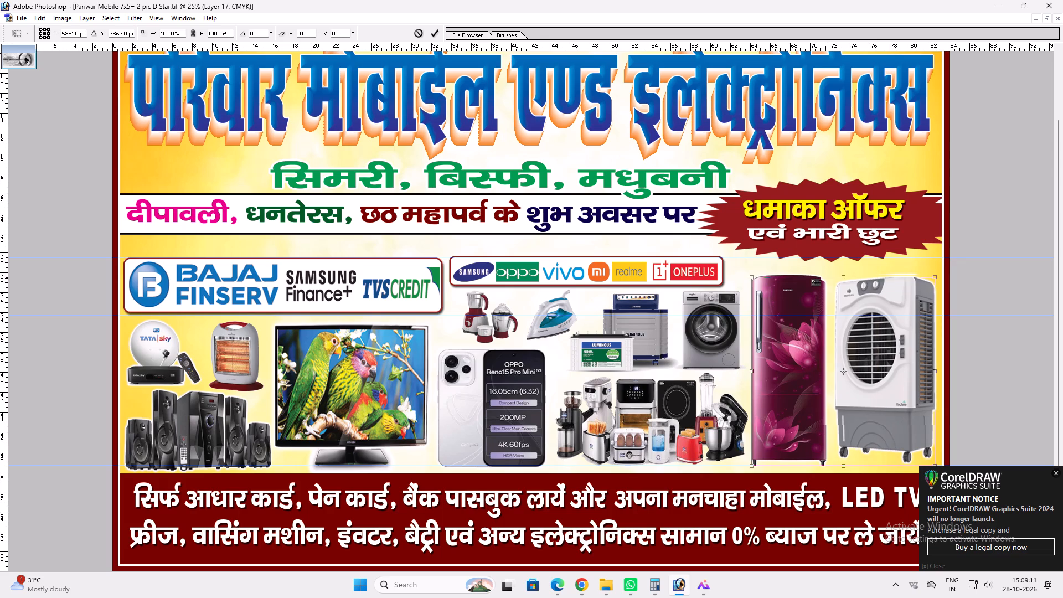
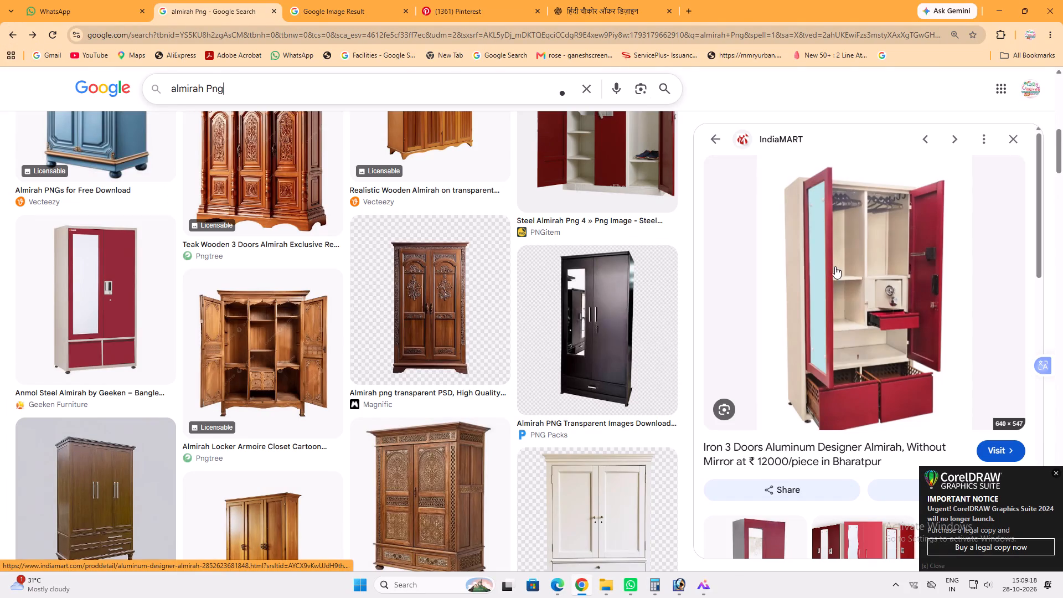
# Copy the open red almirah image from the Google results and paste it as the front layer of the 7x5 banner in Photoshop.
pyautogui.rightClick(835, 245)
pyautogui.click(880, 413)
pyautogui.scroll(-3, 860, 364)
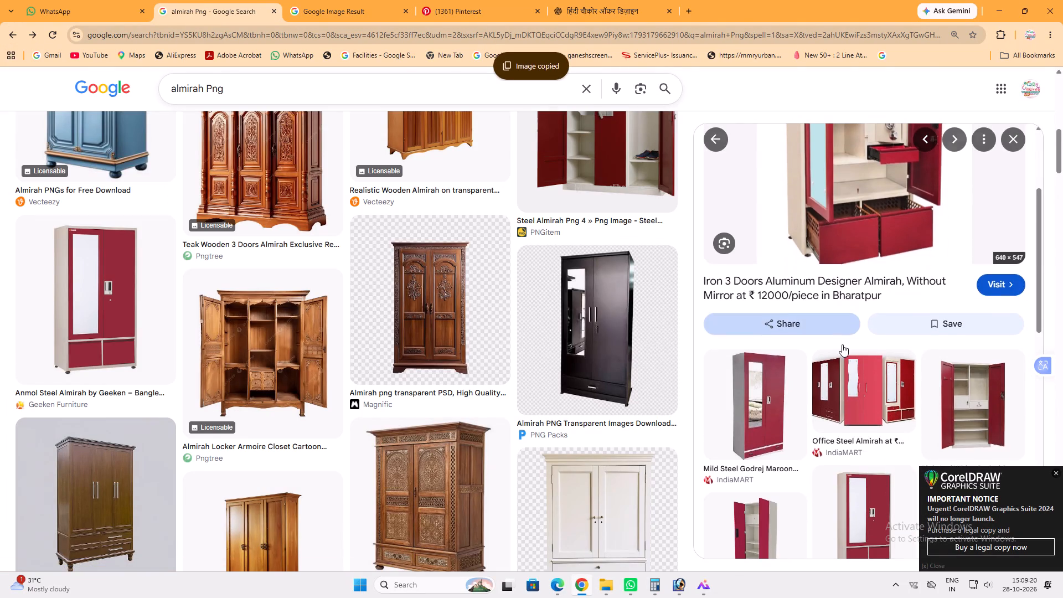
pyautogui.click(680, 590)
pyautogui.hotkey('ctrl', 'v')
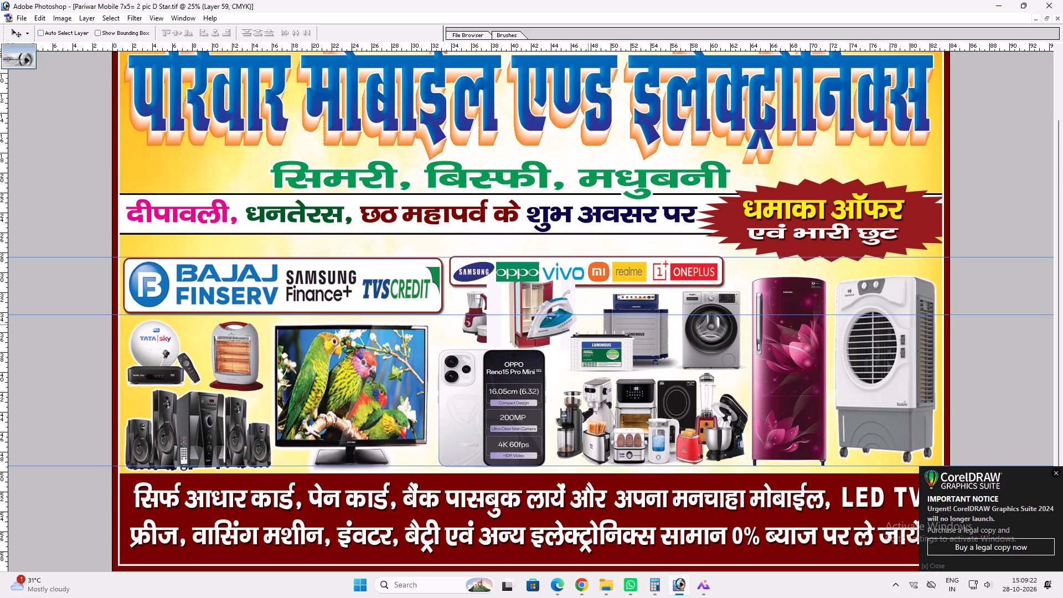
pyautogui.hotkey('ctrl', 'shift', ']')
pyautogui.hotkey('ctrl', 'shift', ']')
# Remove the white background around the pasted almirah and clear the selection.
pyautogui.press('w')
pyautogui.click(566, 305)
pyautogui.press('Delete')
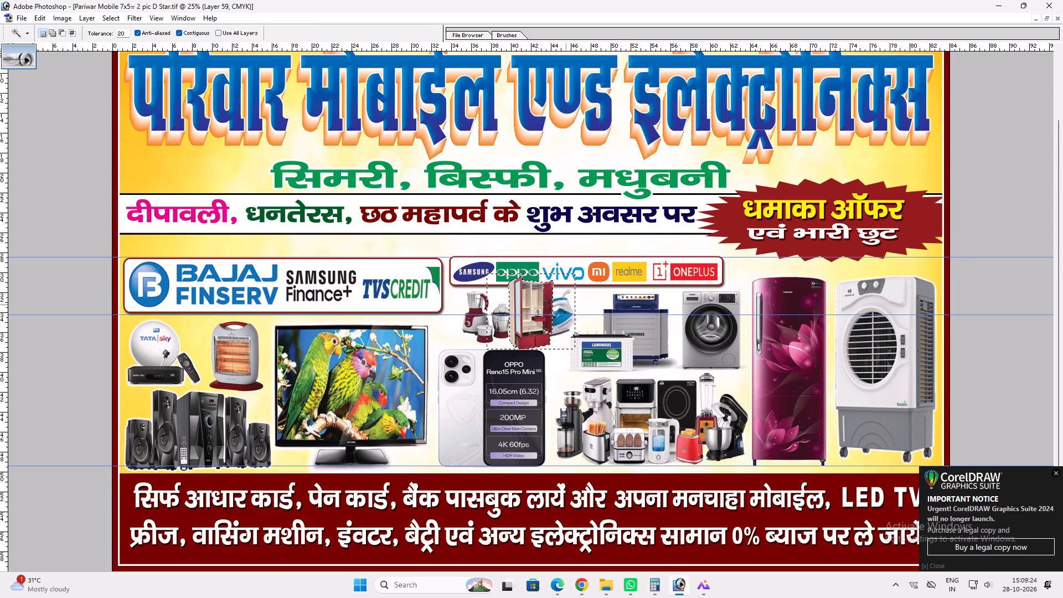
pyautogui.hotkey('ctrl', 'd')
# Move the horizontal guide crossing the almirah up into the shop-name headline, away from the product images.
pyautogui.press('v')
pyautogui.press('v')
pyautogui.moveTo(566, 313); pyautogui.dragTo(668, 353)
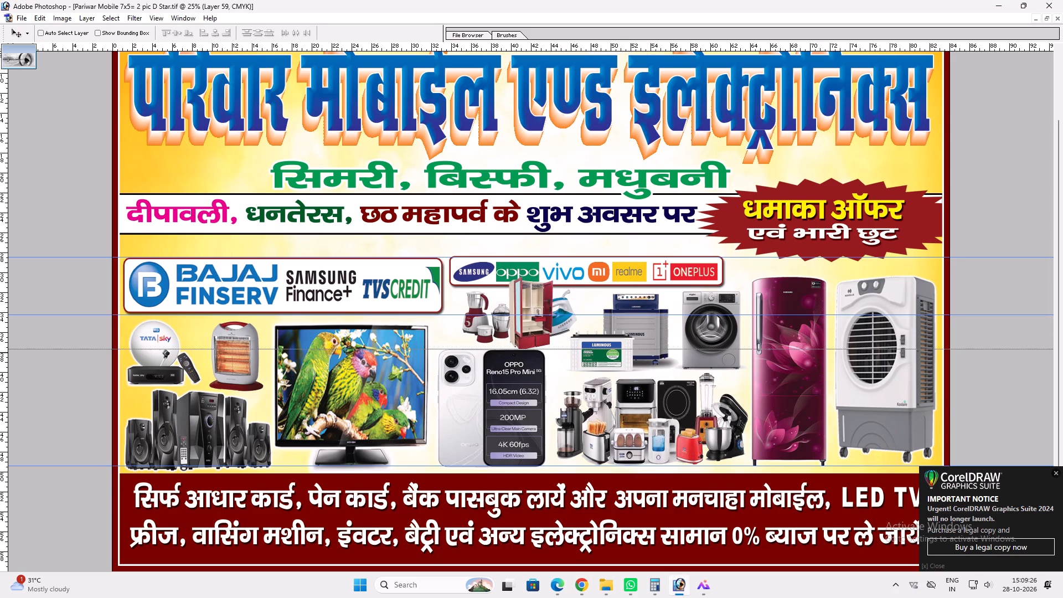
pyautogui.moveTo(668, 353); pyautogui.dragTo(689, 96)
# Move the almirah to the gap between the kitchen appliances and the lower part of the refrigerator.
pyautogui.keyDown('ctrl'); pyautogui.click(524, 300); pyautogui.keyUp('ctrl')
pyautogui.moveTo(524, 297); pyautogui.dragTo(869, 366)
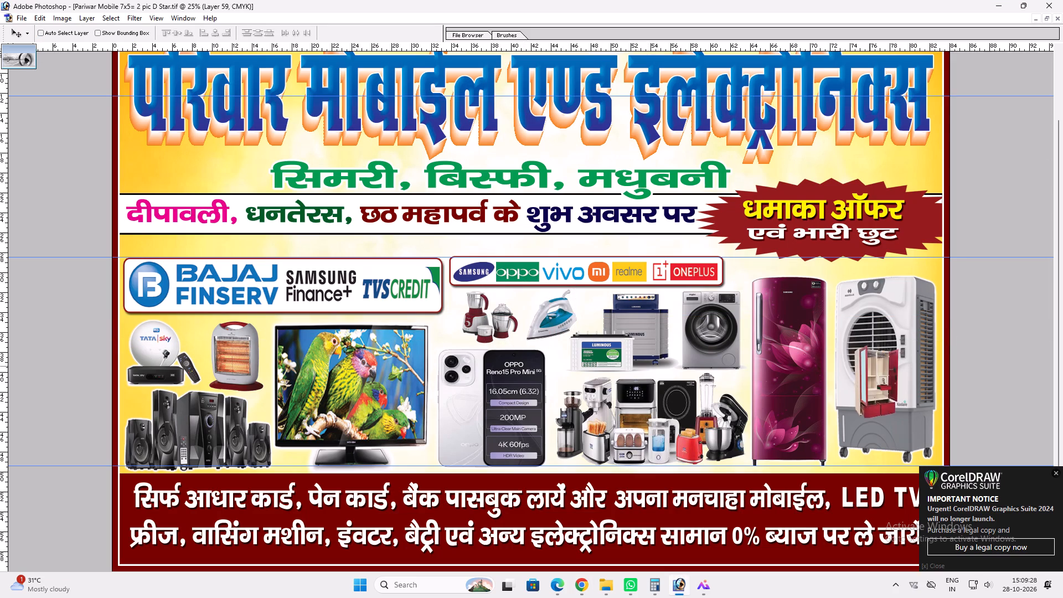
pyautogui.moveTo(869, 366); pyautogui.dragTo(746, 396)
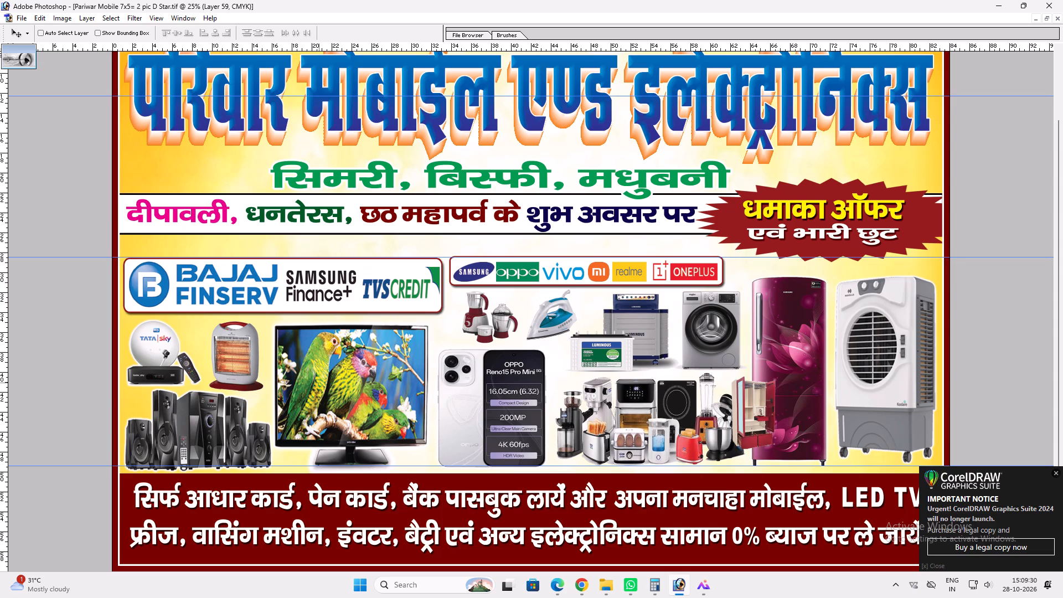
# Narrow the black speaker set slightly on the side facing the TV.
pyautogui.keyDown('ctrl'); pyautogui.click(205, 420); pyautogui.keyUp('ctrl')
pyautogui.hotkey('ctrl', 't')
pyautogui.keyDown('shift'); pyautogui.moveTo(269, 416); pyautogui.dragTo(260, 417); pyautogui.keyUp('shift')
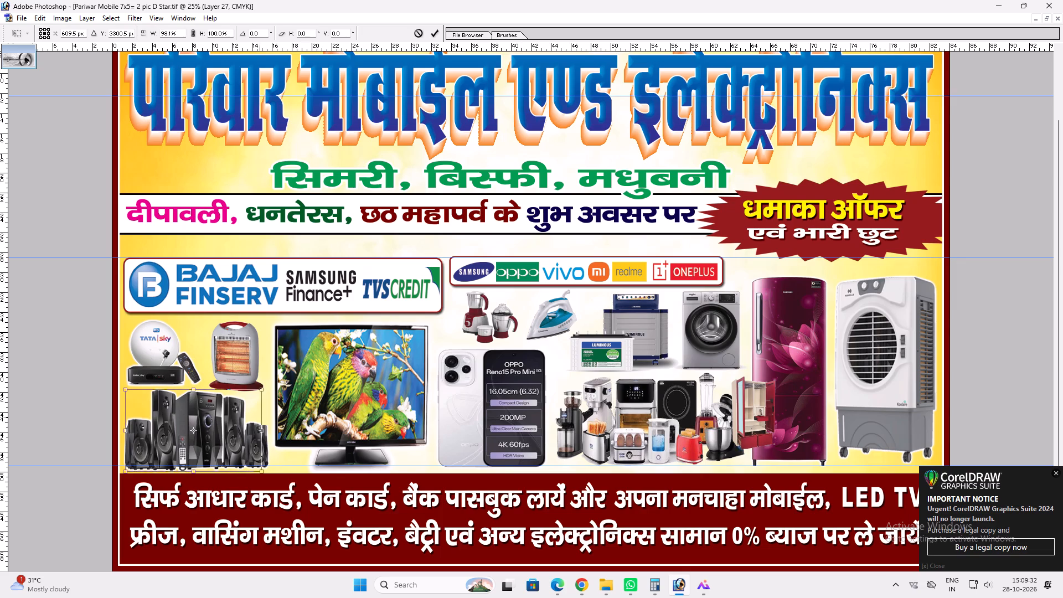
pyautogui.keyDown('shift'); pyautogui.moveTo(260, 417); pyautogui.dragTo(259, 418); pyautogui.keyUp('shift')
pyautogui.hotkey('shift', 'Return')
pyautogui.press('v')
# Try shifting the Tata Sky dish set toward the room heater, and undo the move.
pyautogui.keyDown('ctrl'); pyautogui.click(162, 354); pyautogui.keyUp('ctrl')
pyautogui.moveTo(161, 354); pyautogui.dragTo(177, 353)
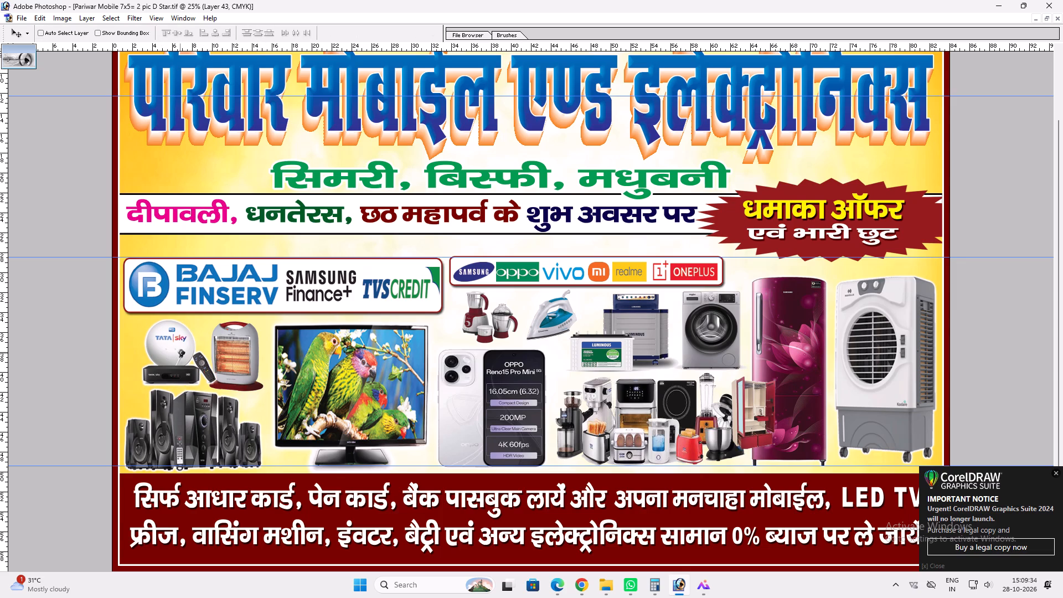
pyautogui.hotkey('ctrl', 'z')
# Shift the Tata Sky dish and room heater pair away from the TV and narrow it to fit above the speaker set.
pyautogui.keyDown('ctrl'); pyautogui.keyDown('shift'); pyautogui.click(234, 347); pyautogui.keyUp('shift'); pyautogui.keyUp('ctrl')
pyautogui.hotkey('ctrl', 't')
pyautogui.keyDown('shift'); pyautogui.moveTo(255, 329); pyautogui.dragTo(242, 329); pyautogui.keyUp('shift')
pyautogui.hotkey('shift', 'Return')
pyautogui.press('v')
pyautogui.hotkey('ctrl', 't')
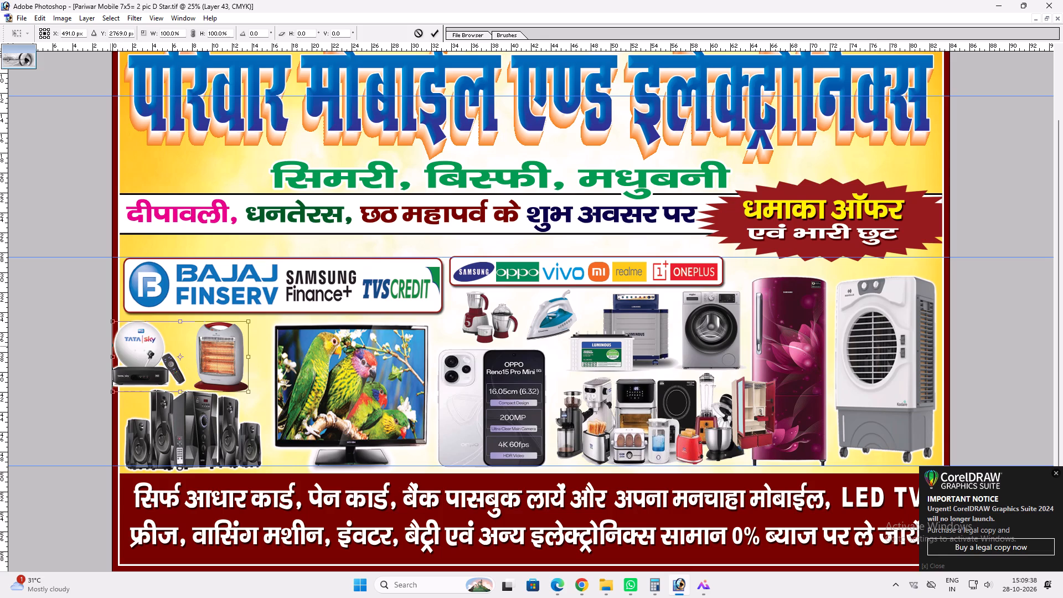
pyautogui.keyDown('shift'); pyautogui.moveTo(110, 346); pyautogui.dragTo(125, 344); pyautogui.keyUp('shift')
pyautogui.hotkey('shift', 'Return')
pyautogui.press('v')
# Shift the TV image closer to the speaker set and stretch its top edge slightly toward the finance logo box.
pyautogui.keyDown('ctrl'); pyautogui.click(306, 375); pyautogui.keyUp('ctrl')
pyautogui.hotkey('ctrl', 't')
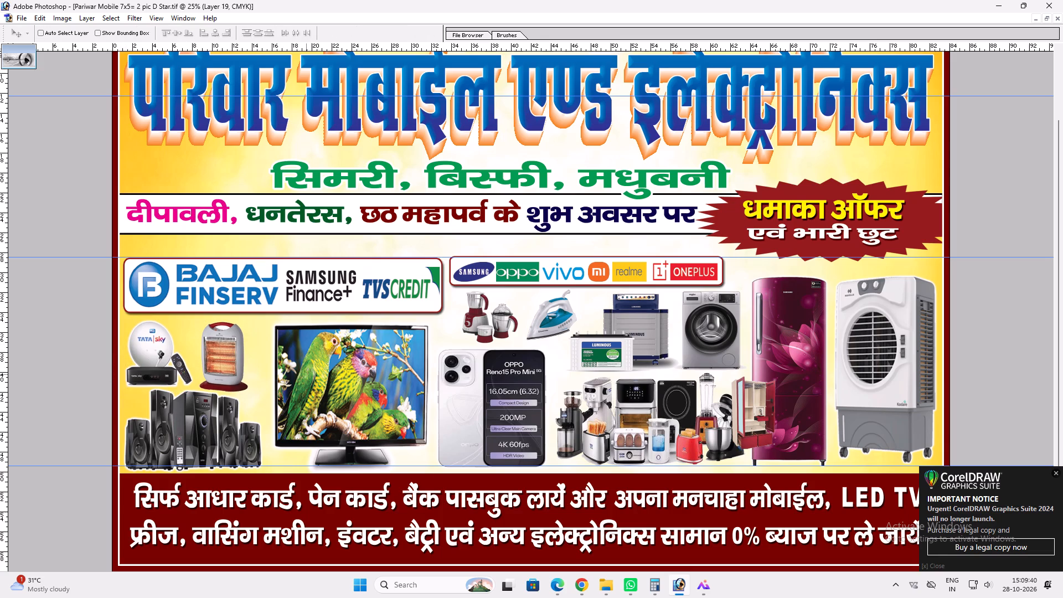
pyautogui.keyDown('shift'); pyautogui.moveTo(421, 349); pyautogui.dragTo(408, 347); pyautogui.keyUp('shift')
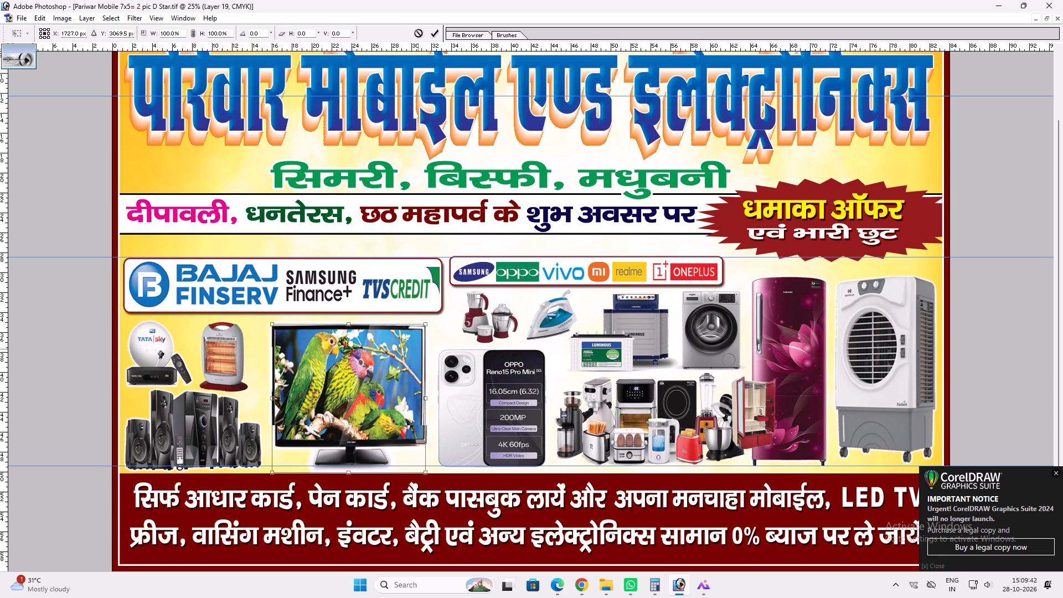
pyautogui.keyDown('shift'); pyautogui.moveTo(398, 330); pyautogui.dragTo(394, 344); pyautogui.keyUp('shift')
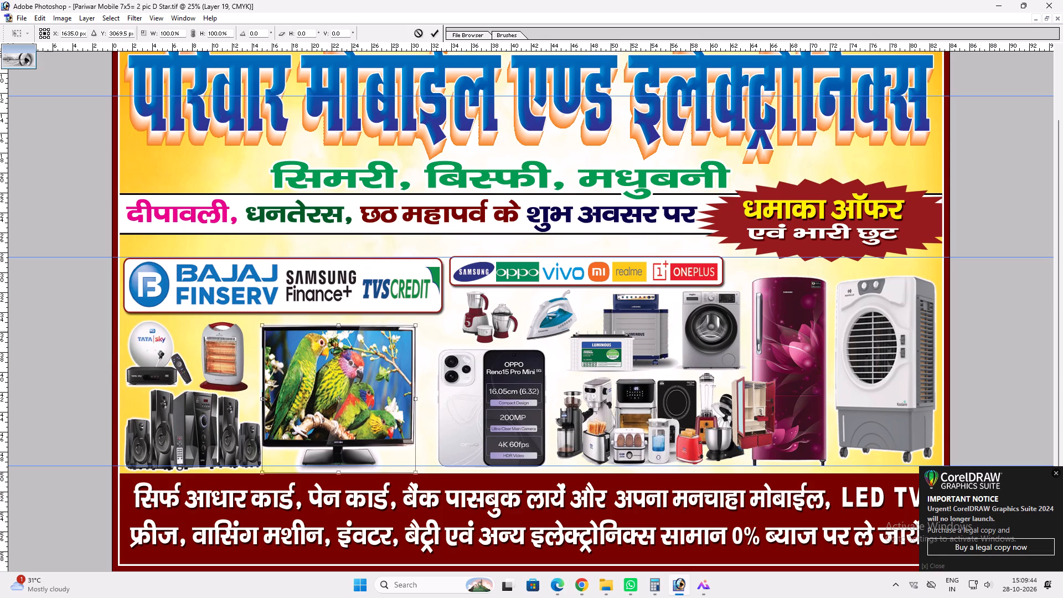
pyautogui.keyDown('shift'); pyautogui.moveTo(394, 344); pyautogui.dragTo(393, 322); pyautogui.keyUp('shift')
pyautogui.hotkey('shift', 'Return')
pyautogui.press('v')
pyautogui.press('v')
# Move the OPPO phone image over until it sits directly beside the TV.
pyautogui.keyDown('ctrl'); pyautogui.rightClick(472, 378); pyautogui.keyUp('ctrl')
pyautogui.click(484, 381)
pyautogui.moveTo(490, 385); pyautogui.dragTo(486, 385)
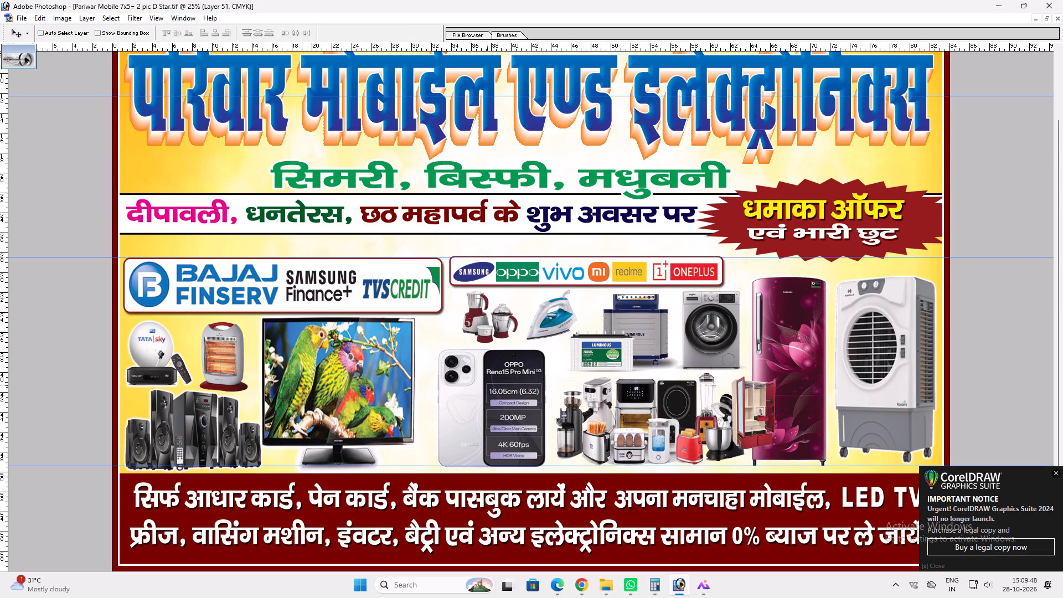
pyautogui.moveTo(486, 385); pyautogui.dragTo(469, 388)
pyautogui.hotkey('ctrl', 't')
pyautogui.keyDown('shift'); pyautogui.click(487, 355); pyautogui.keyUp('shift')
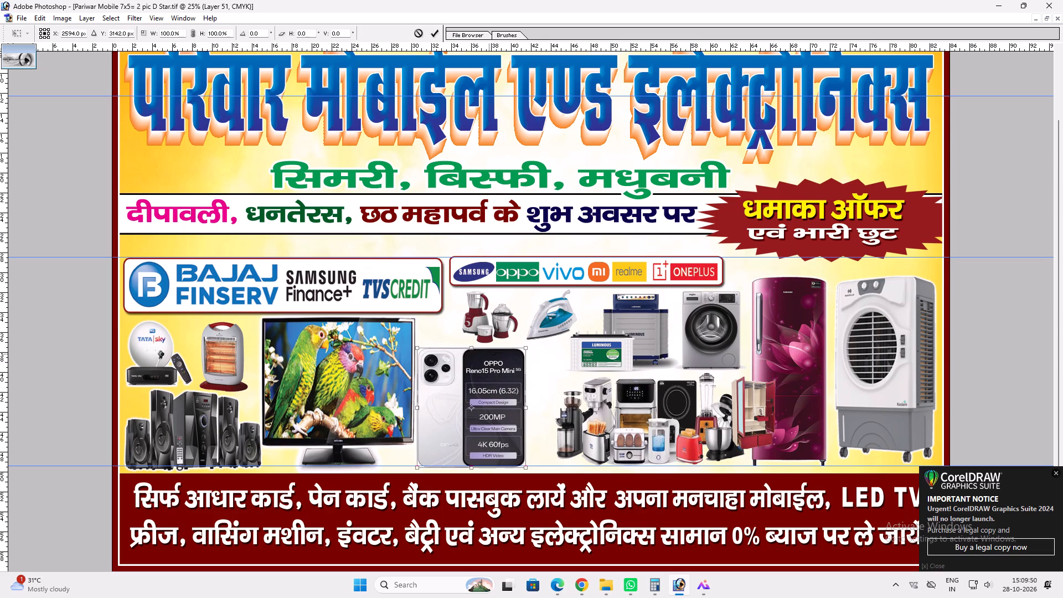
pyautogui.hotkey('shift', 'Return')
pyautogui.press('v')
# Move the kitchen appliances group closer to the OPPO phone and narrow it to about 85% width.
pyautogui.rightClick(652, 409)
pyautogui.rightClick(652, 409)
pyautogui.click(667, 413)
pyautogui.keyDown('shift'); pyautogui.moveTo(674, 415); pyautogui.dragTo(655, 418); pyautogui.keyUp('shift')
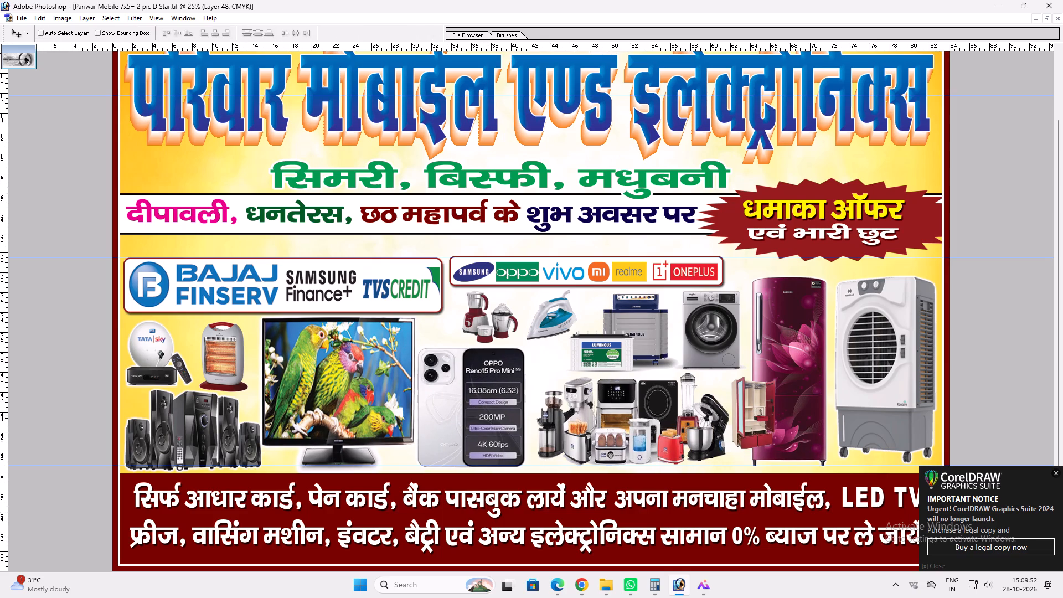
pyautogui.hotkey('ctrl', 't')
pyautogui.keyDown('shift'); pyautogui.moveTo(731, 400); pyautogui.dragTo(701, 400); pyautogui.keyUp('shift')
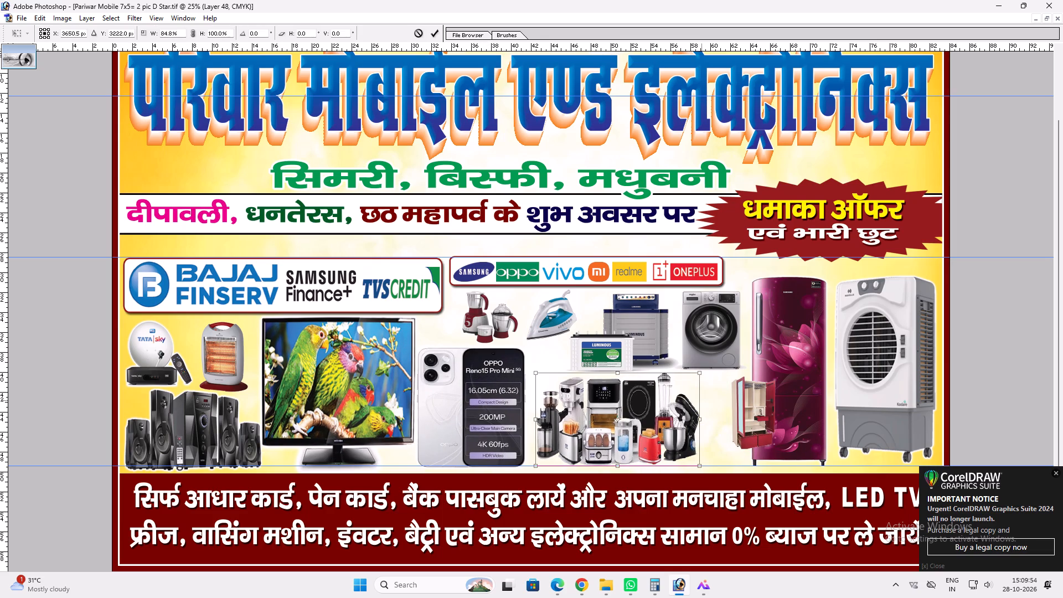
pyautogui.hotkey('shift', 'Return')
pyautogui.press('v')
pyautogui.hotkey('ctrl', 't')
pyautogui.press('Return')
pyautogui.press('v')
# Reduce the TV image's height to about 71% from its top edge, keeping its width.
pyautogui.keyDown('ctrl'); pyautogui.click(412, 370); pyautogui.keyUp('ctrl')
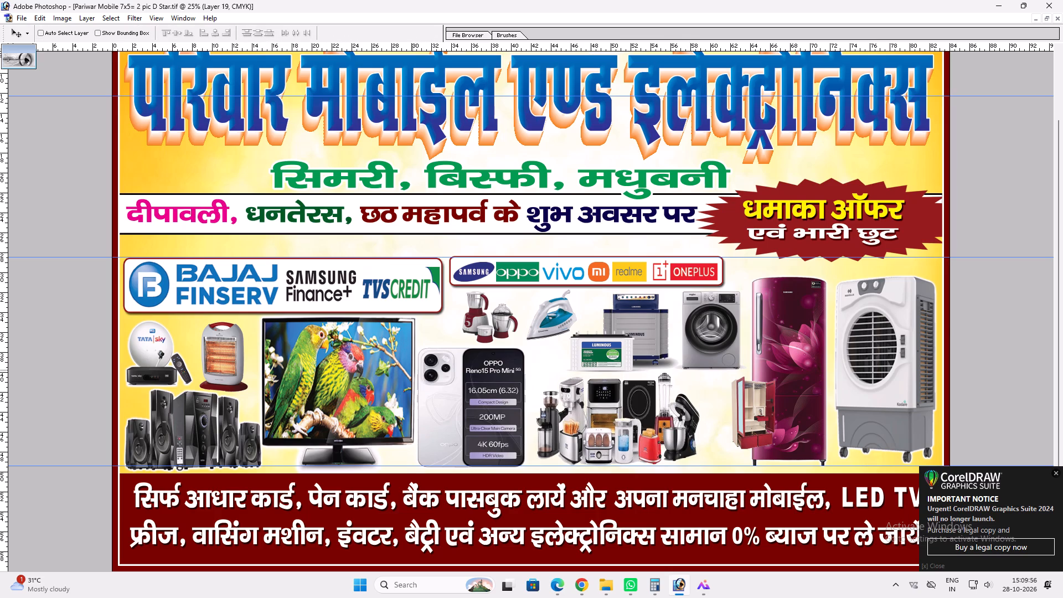
pyautogui.hotkey('ctrl', 't')
pyautogui.keyDown('shift'); pyautogui.moveTo(386, 320); pyautogui.dragTo(379, 357); pyautogui.keyUp('shift')
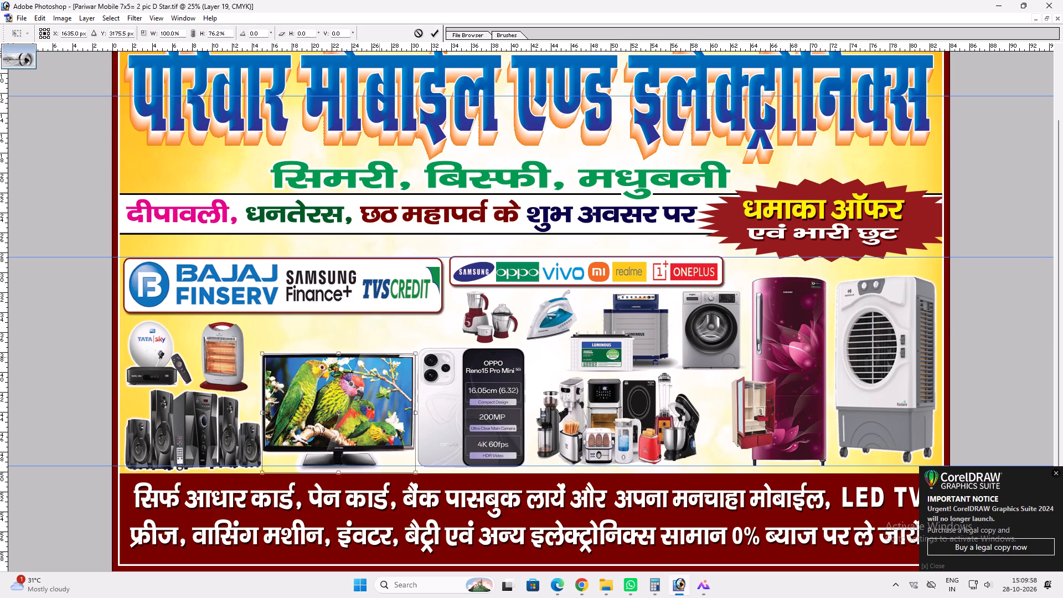
pyautogui.keyDown('shift'); pyautogui.moveTo(379, 357); pyautogui.dragTo(364, 365); pyautogui.keyUp('shift')
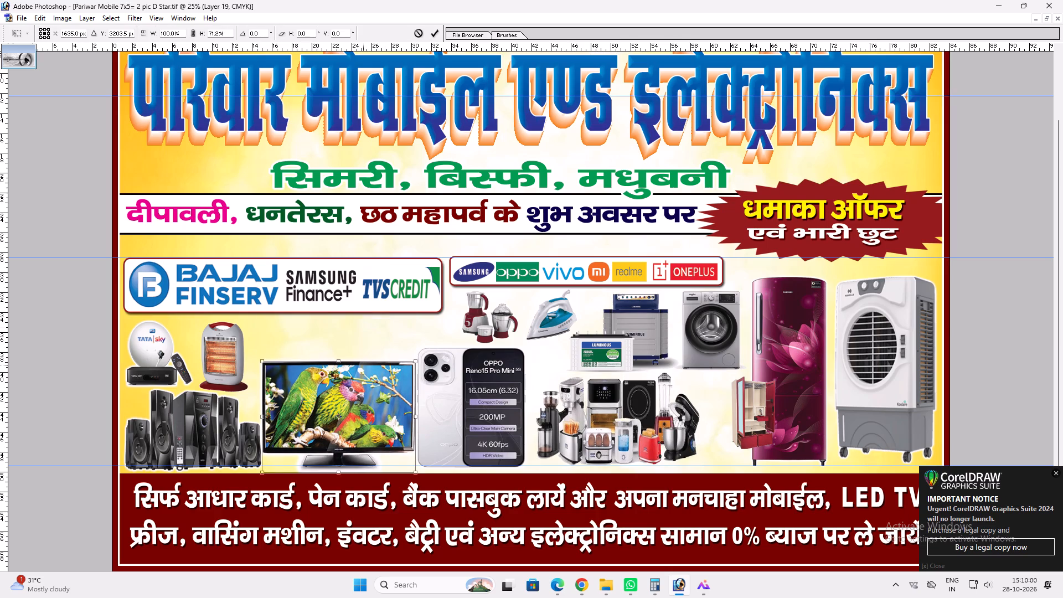
pyautogui.press('Return')
pyautogui.press('v')
# Move the iron into the space above the TV beside the heater and resize it to a flatter shape.
pyautogui.keyDown('ctrl'); pyautogui.click(545, 323); pyautogui.keyUp('ctrl')
pyautogui.moveTo(545, 323); pyautogui.dragTo(271, 342)
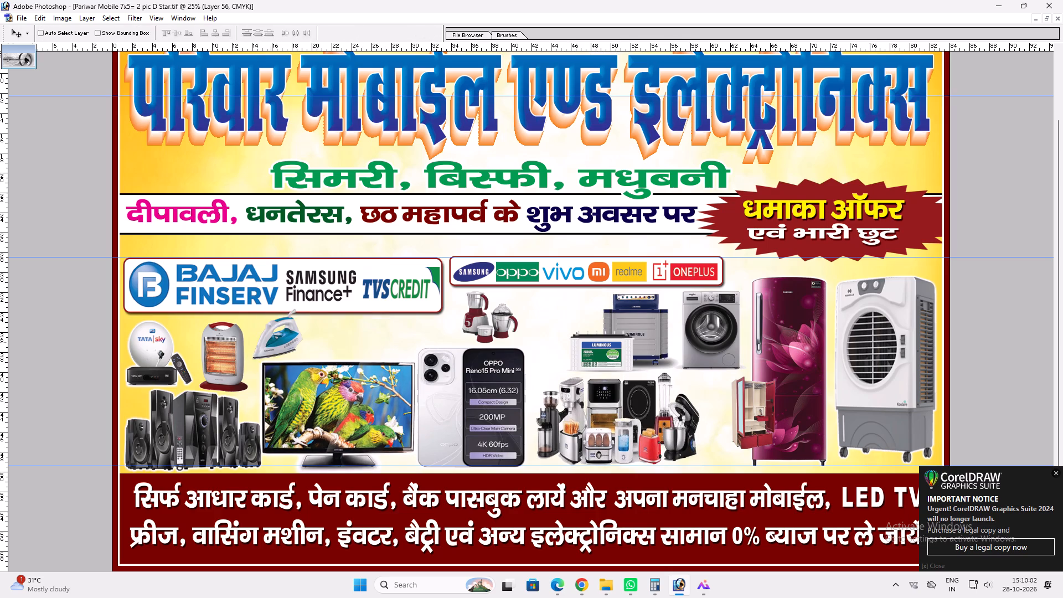
pyautogui.moveTo(271, 342); pyautogui.dragTo(279, 347)
pyautogui.hotkey('ctrl', 't')
pyautogui.keyDown('shift'); pyautogui.moveTo(310, 318); pyautogui.dragTo(296, 322); pyautogui.keyUp('shift')
pyautogui.hotkey('shift', 'Return')
pyautogui.press('v')
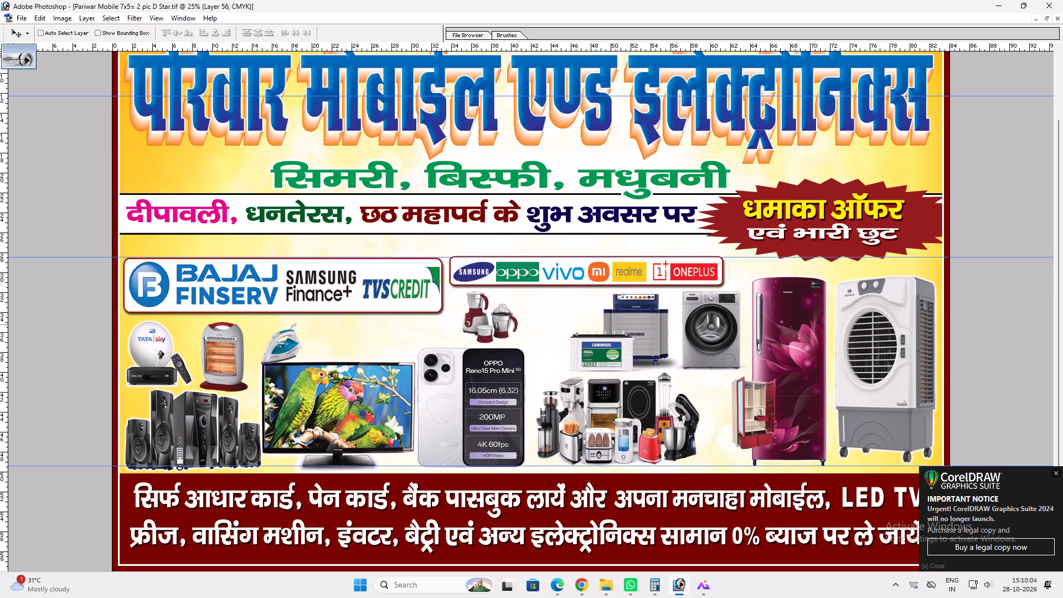
pyautogui.moveTo(296, 326); pyautogui.dragTo(288, 320)
pyautogui.hotkey('ctrl', 't')
pyautogui.moveTo(292, 327); pyautogui.dragTo(314, 323)
pyautogui.hotkey('shift', 'Return')
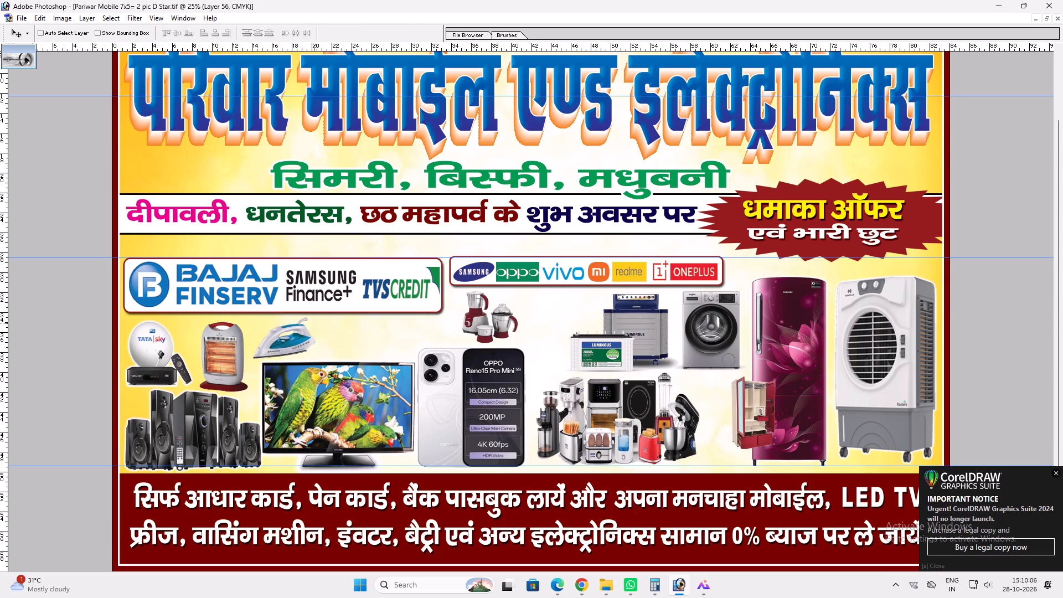
pyautogui.press('v')
# Move the mixer grinder set above the TV beside the iron and shrink it to fit under the finance logo box.
pyautogui.keyDown('ctrl'); pyautogui.click(483, 318); pyautogui.keyUp('ctrl')
pyautogui.moveTo(482, 318); pyautogui.dragTo(348, 336)
pyautogui.hotkey('ctrl', 't')
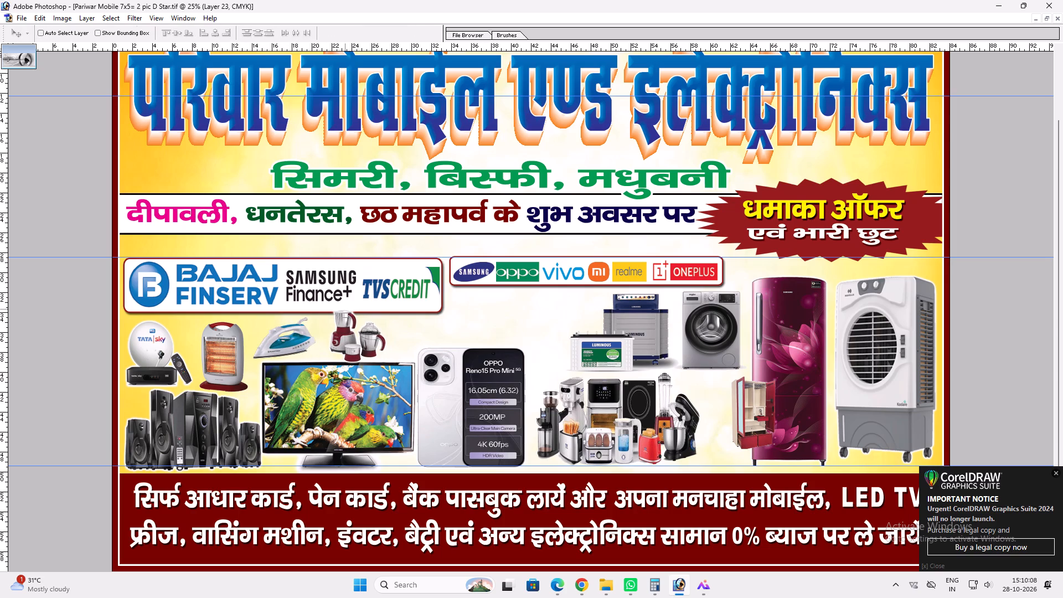
pyautogui.moveTo(345, 306); pyautogui.dragTo(344, 315)
pyautogui.keyDown('shift'); pyautogui.click(371, 363); pyautogui.keyUp('shift')
pyautogui.keyDown('shift'); pyautogui.click(386, 360); pyautogui.keyUp('shift')
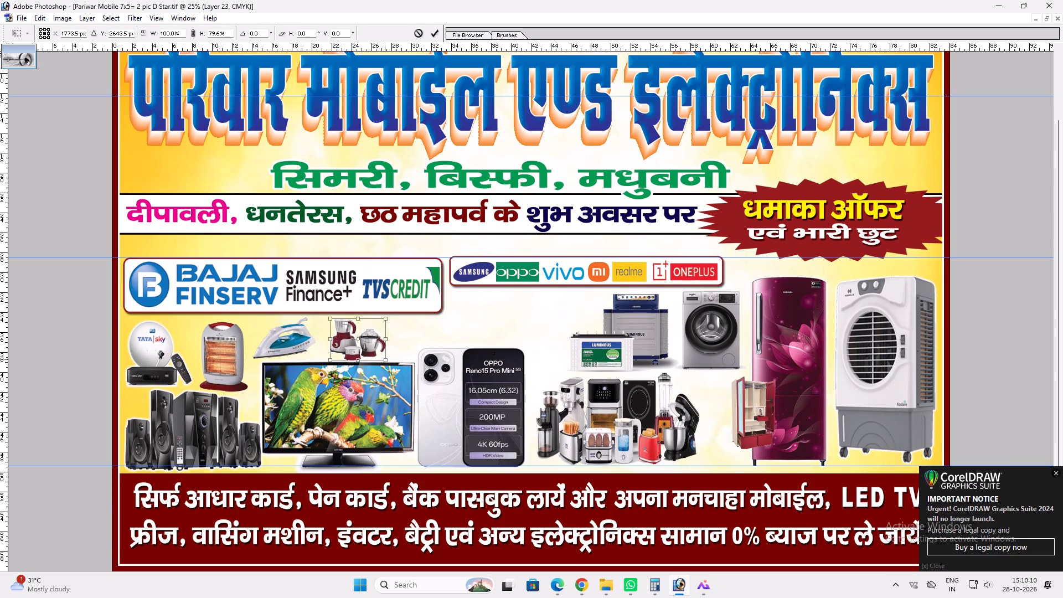
pyautogui.hotkey('shift', 'Return')
pyautogui.press('v')
pyautogui.hotkey('ctrl', 't')
pyautogui.keyDown('shift'); pyautogui.click(378, 321); pyautogui.keyUp('shift')
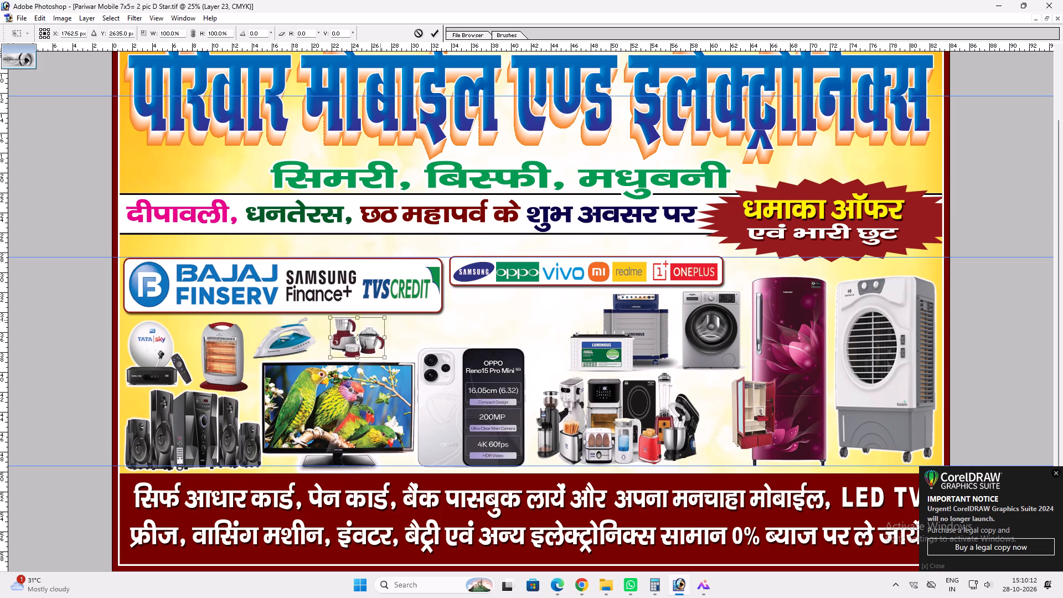
pyautogui.keyDown('shift'); pyautogui.moveTo(361, 362); pyautogui.dragTo(353, 364); pyautogui.keyUp('shift')
pyautogui.hotkey('shift', 'Return')
pyautogui.press('v')
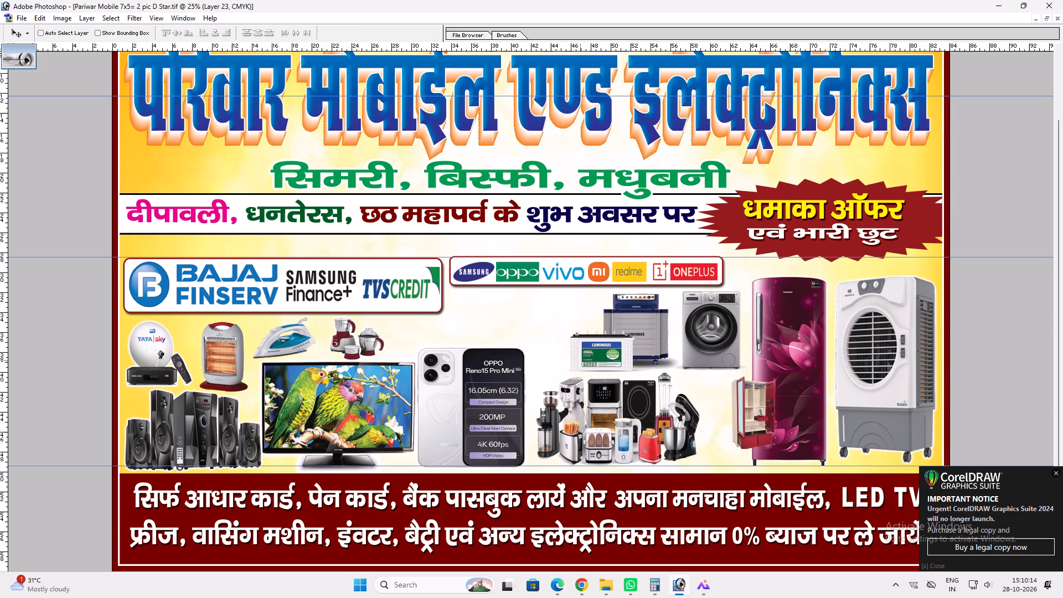
# Stretch the OPPO phone taller toward the mobile brand logo strip and fine-tune its position beside the TV.
pyautogui.keyDown('ctrl'); pyautogui.click(502, 385); pyautogui.keyUp('ctrl')
pyautogui.hotkey('ctrl', 't')
pyautogui.keyDown('shift'); pyautogui.moveTo(486, 350); pyautogui.dragTo(491, 326); pyautogui.keyUp('shift')
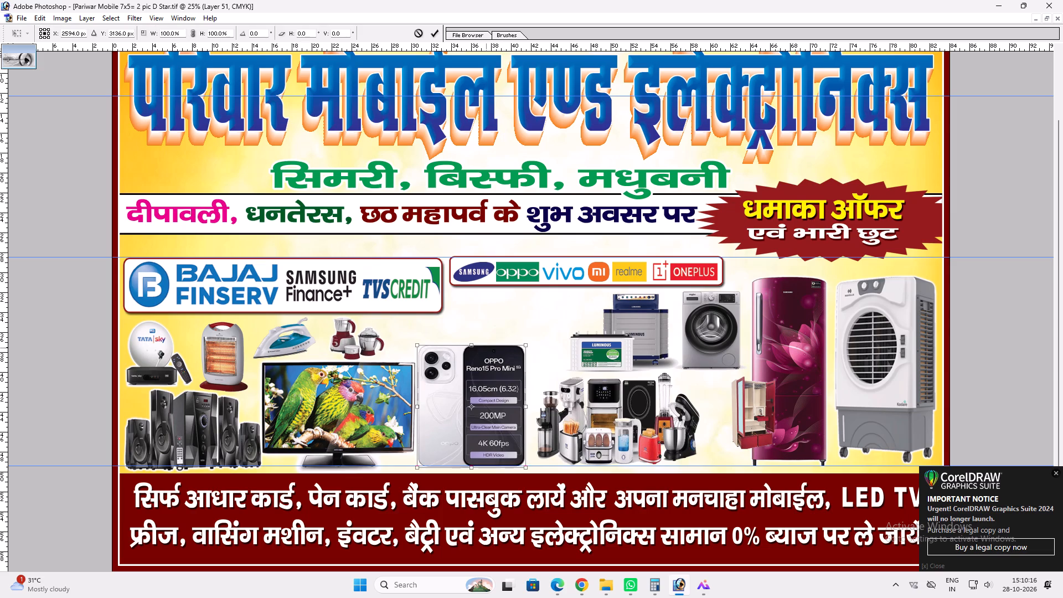
pyautogui.keyDown('shift'); pyautogui.moveTo(491, 326); pyautogui.dragTo(492, 322); pyautogui.keyUp('shift')
pyautogui.hotkey('shift', 'Return')
pyautogui.press('v')
pyautogui.keyDown('shift'); pyautogui.click(481, 338); pyautogui.keyUp('shift')
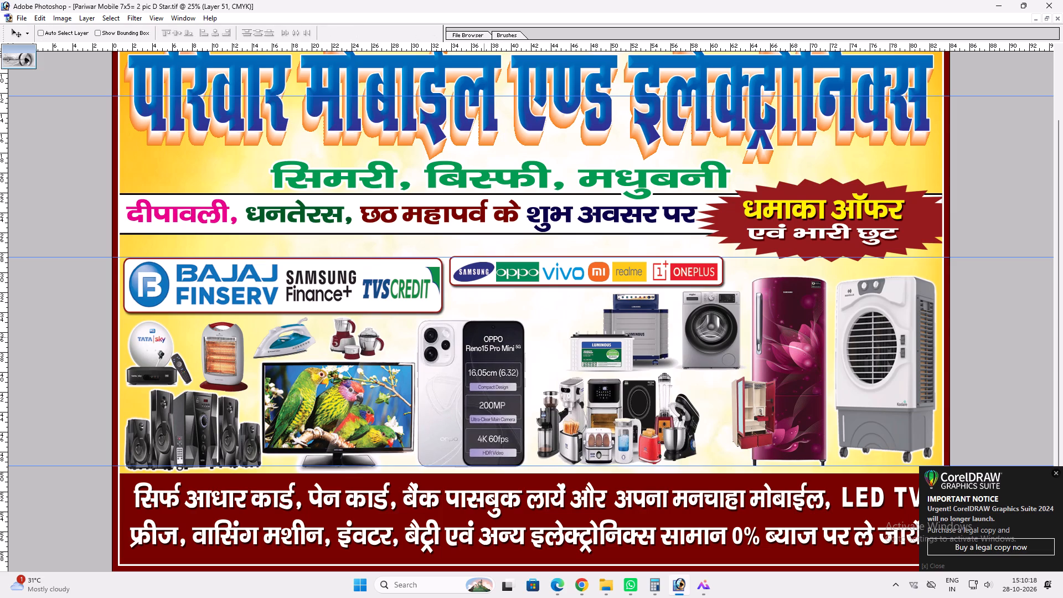
pyautogui.hotkey('ctrl', 't')
pyautogui.press('Return')
pyautogui.press('v')
# Place the almirah beside the refrigerator and enlarge it until its top overlaps the bottom of the washing machine.
pyautogui.keyDown('ctrl'); pyautogui.click(765, 391); pyautogui.keyUp('ctrl')
pyautogui.moveTo(756, 397); pyautogui.dragTo(521, 377)
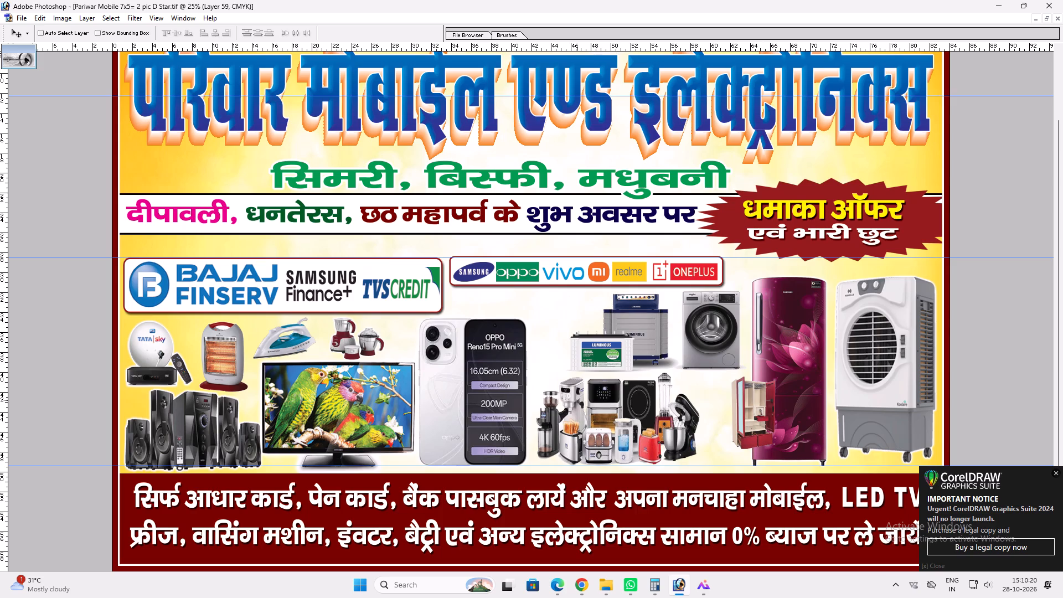
pyautogui.moveTo(521, 377); pyautogui.dragTo(729, 409)
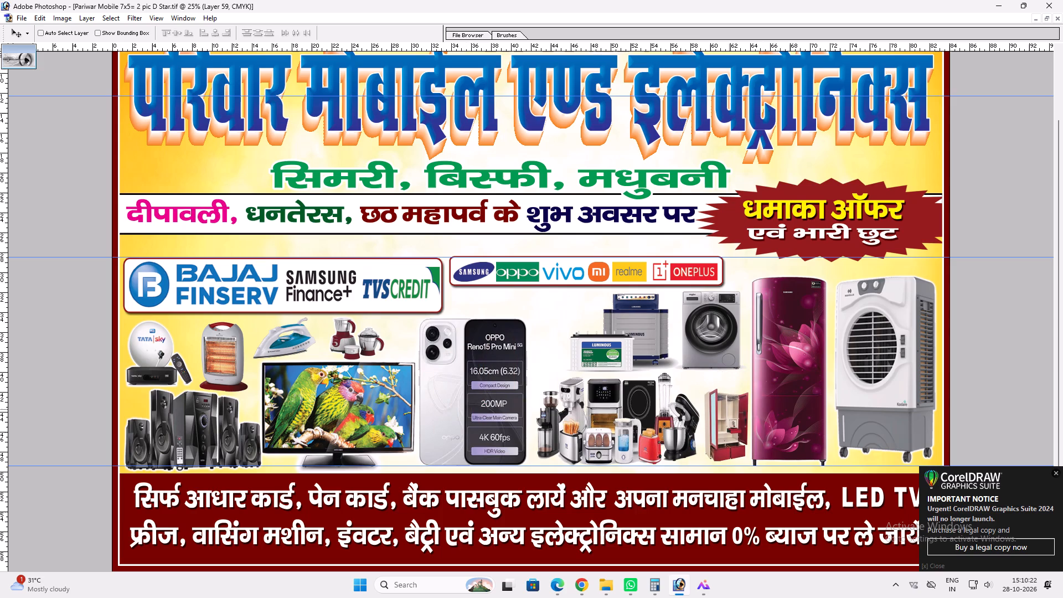
pyautogui.moveTo(729, 409); pyautogui.dragTo(729, 410)
pyautogui.hotkey('ctrl', 't')
pyautogui.keyDown('shift'); pyautogui.moveTo(708, 390); pyautogui.dragTo(684, 330); pyautogui.keyUp('shift')
pyautogui.hotkey('shift', 'Return')
pyautogui.press('v')
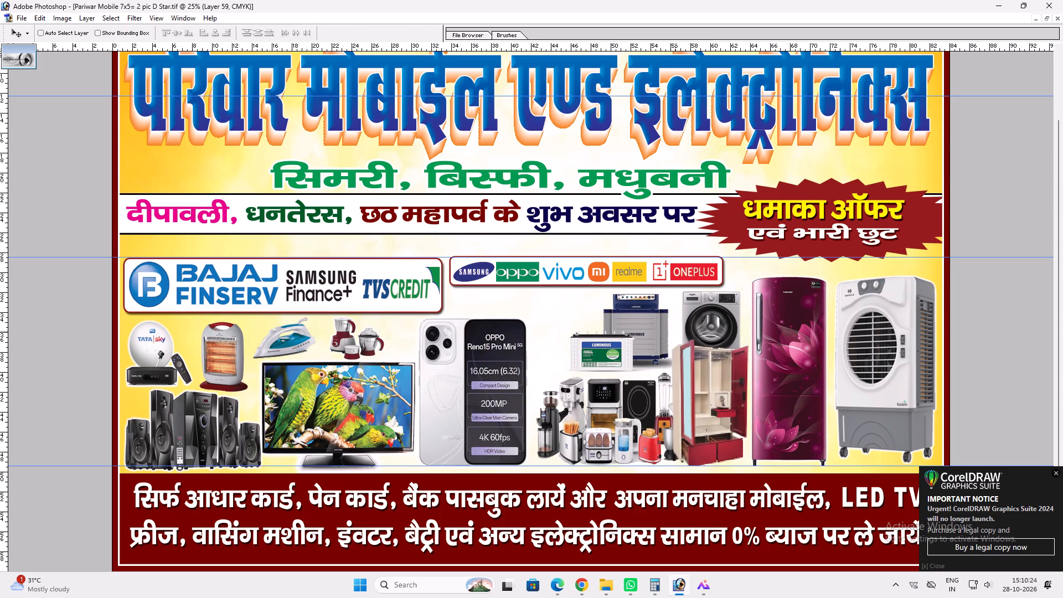
# Flip the almirah image horizontally.
pyautogui.hotkey('ctrl', 't')
pyautogui.rightClick(708, 415)
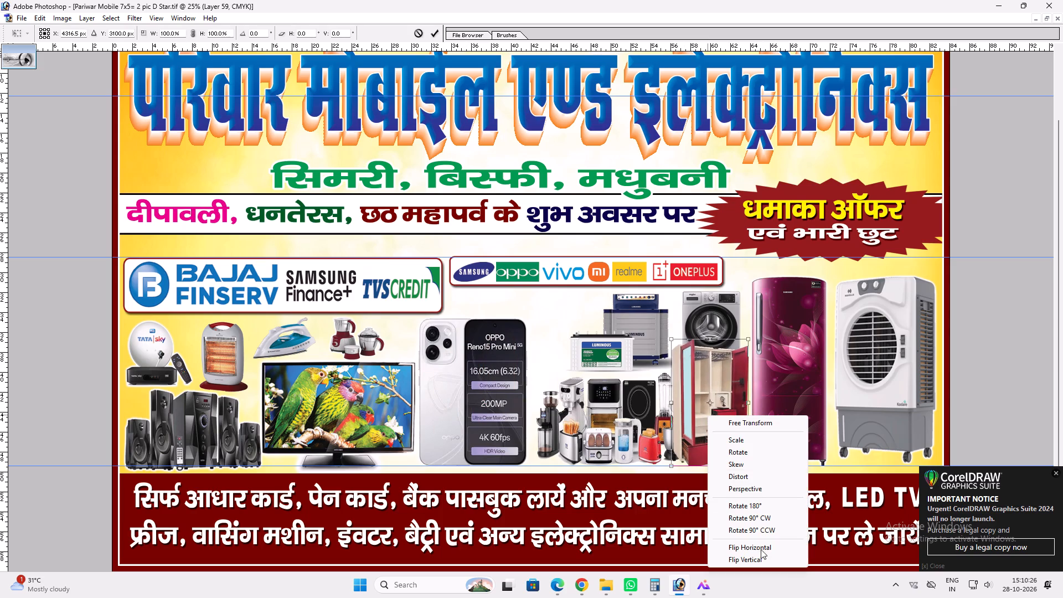
pyautogui.click(758, 550)
pyautogui.press('Return')
pyautogui.press('v')
pyautogui.keyDown('shift'); pyautogui.click(706, 373); pyautogui.keyUp('shift')
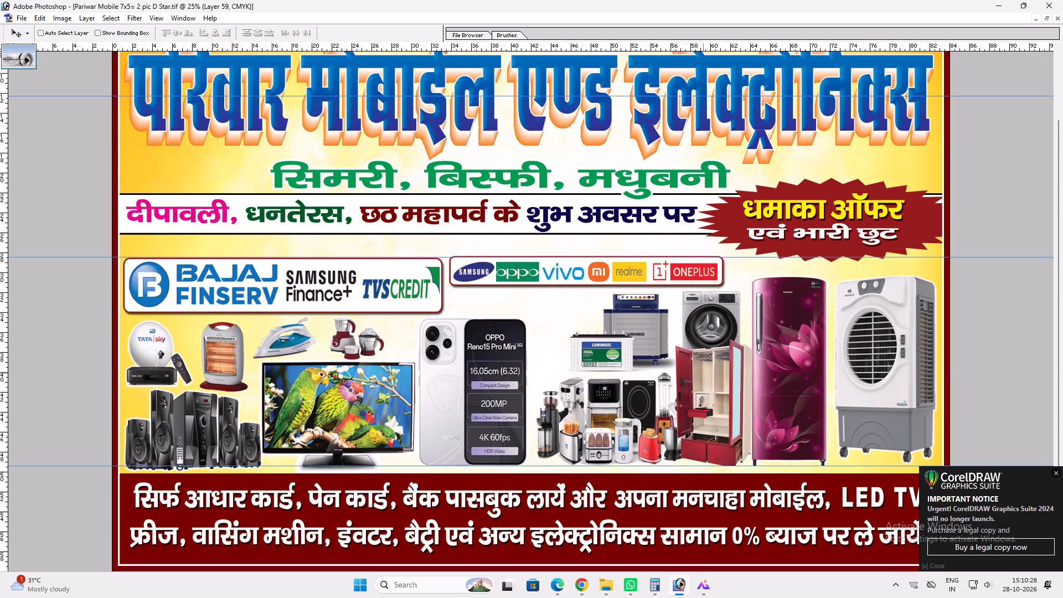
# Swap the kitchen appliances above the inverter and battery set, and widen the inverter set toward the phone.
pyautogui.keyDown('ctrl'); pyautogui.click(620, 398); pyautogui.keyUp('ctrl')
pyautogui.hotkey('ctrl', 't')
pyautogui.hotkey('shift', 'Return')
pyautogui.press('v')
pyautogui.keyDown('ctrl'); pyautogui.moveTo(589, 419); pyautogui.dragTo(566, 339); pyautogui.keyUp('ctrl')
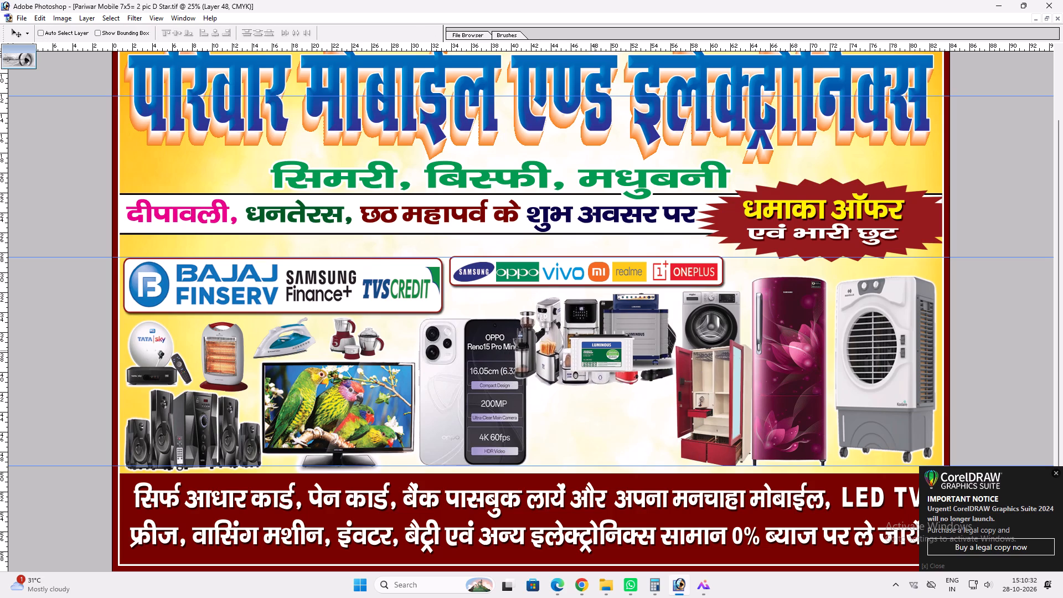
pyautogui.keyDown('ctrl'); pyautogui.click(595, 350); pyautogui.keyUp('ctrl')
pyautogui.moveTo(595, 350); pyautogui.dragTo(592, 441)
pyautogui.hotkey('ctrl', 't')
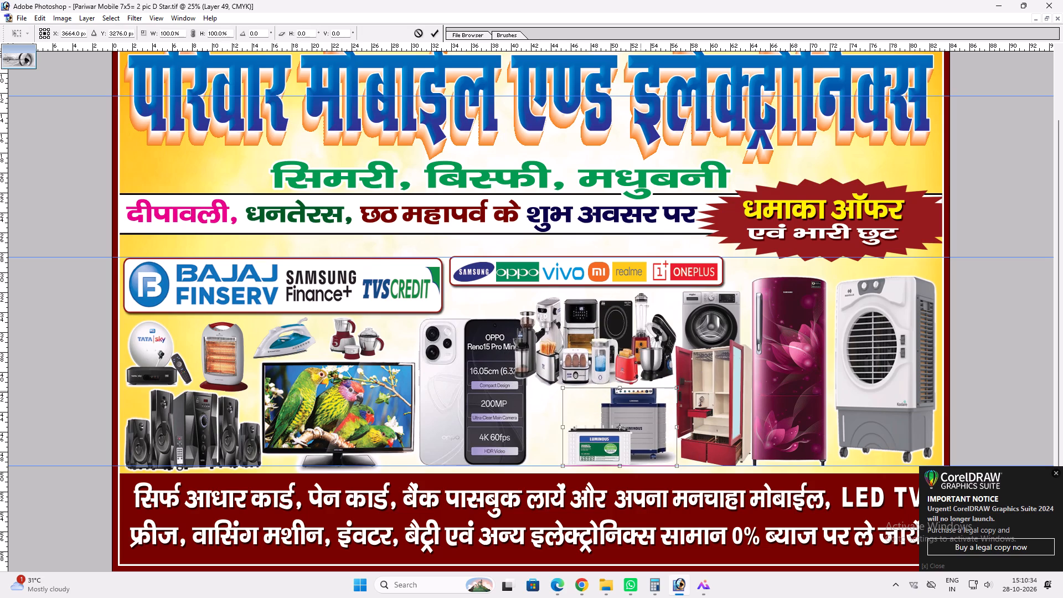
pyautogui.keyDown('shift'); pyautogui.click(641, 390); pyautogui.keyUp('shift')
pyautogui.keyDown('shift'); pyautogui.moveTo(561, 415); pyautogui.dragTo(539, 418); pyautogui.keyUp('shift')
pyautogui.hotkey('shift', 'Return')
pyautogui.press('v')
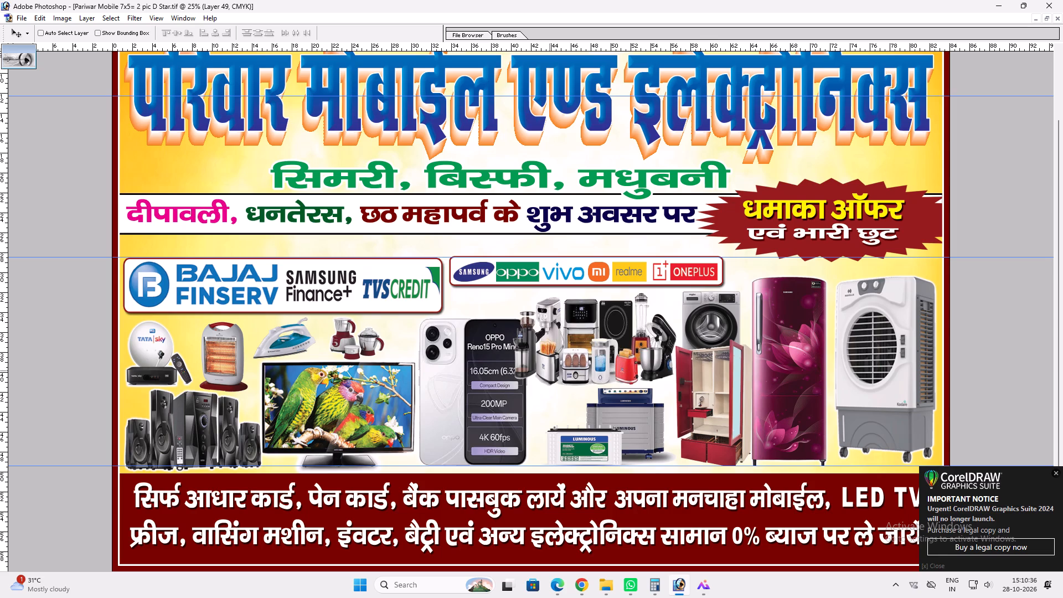
# Narrow the kitchen appliances to about 89% width so they clear the phone, and reduce their height from the bottom.
pyautogui.keyDown('ctrl'); pyautogui.click(549, 366); pyautogui.keyUp('ctrl')
pyautogui.hotkey('ctrl', 't')
pyautogui.keyDown('shift'); pyautogui.moveTo(515, 379); pyautogui.dragTo(533, 372); pyautogui.keyUp('shift')
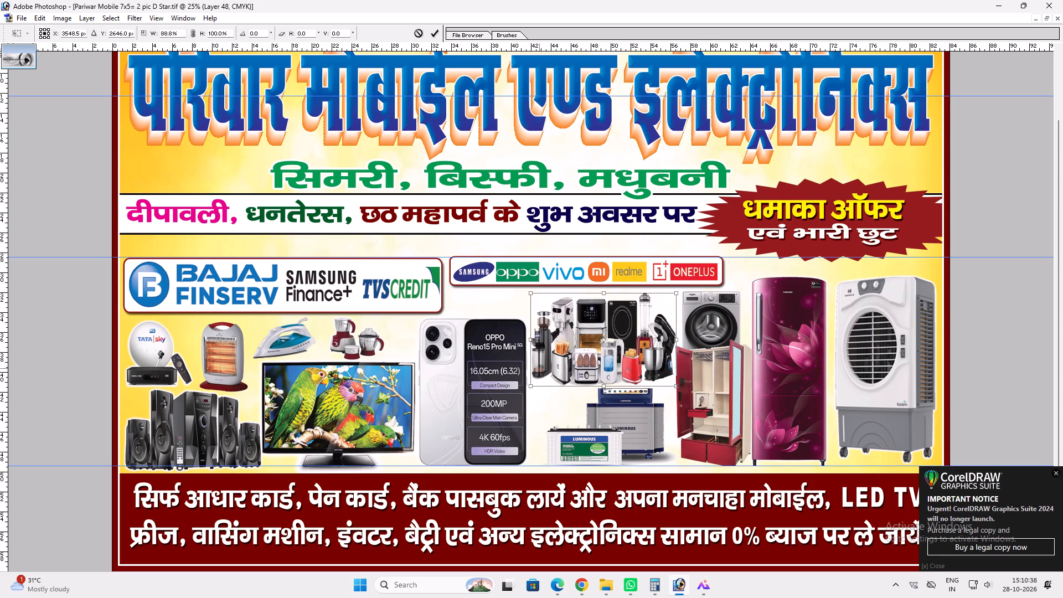
pyautogui.keyDown('shift'); pyautogui.click(594, 376); pyautogui.keyUp('shift')
pyautogui.keyDown('shift'); pyautogui.moveTo(594, 385); pyautogui.dragTo(597, 374); pyautogui.keyUp('shift')
pyautogui.hotkey('shift', 'Return')
pyautogui.press('v')
# Stretch the inverter and battery set slightly taller toward the kitchen appliances above it.
pyautogui.keyDown('ctrl'); pyautogui.click(639, 404); pyautogui.keyUp('ctrl')
pyautogui.hotkey('ctrl', 't')
pyautogui.keyDown('shift'); pyautogui.moveTo(626, 388); pyautogui.dragTo(633, 385); pyautogui.keyUp('shift')
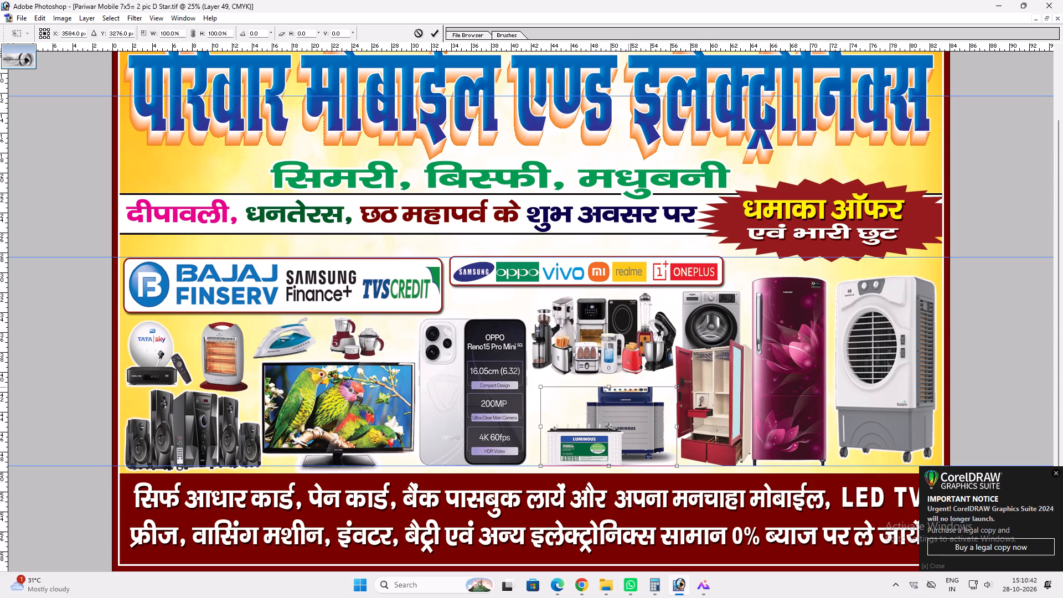
pyautogui.keyDown('shift'); pyautogui.moveTo(633, 385); pyautogui.dragTo(637, 381); pyautogui.keyUp('shift')
pyautogui.hotkey('shift', 'Return')
pyautogui.press('v')
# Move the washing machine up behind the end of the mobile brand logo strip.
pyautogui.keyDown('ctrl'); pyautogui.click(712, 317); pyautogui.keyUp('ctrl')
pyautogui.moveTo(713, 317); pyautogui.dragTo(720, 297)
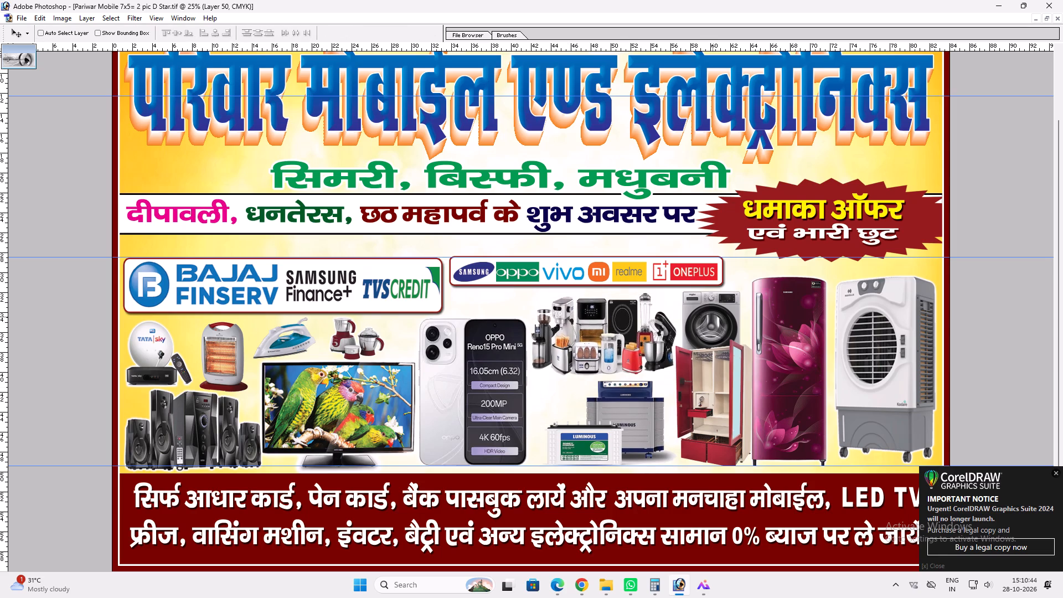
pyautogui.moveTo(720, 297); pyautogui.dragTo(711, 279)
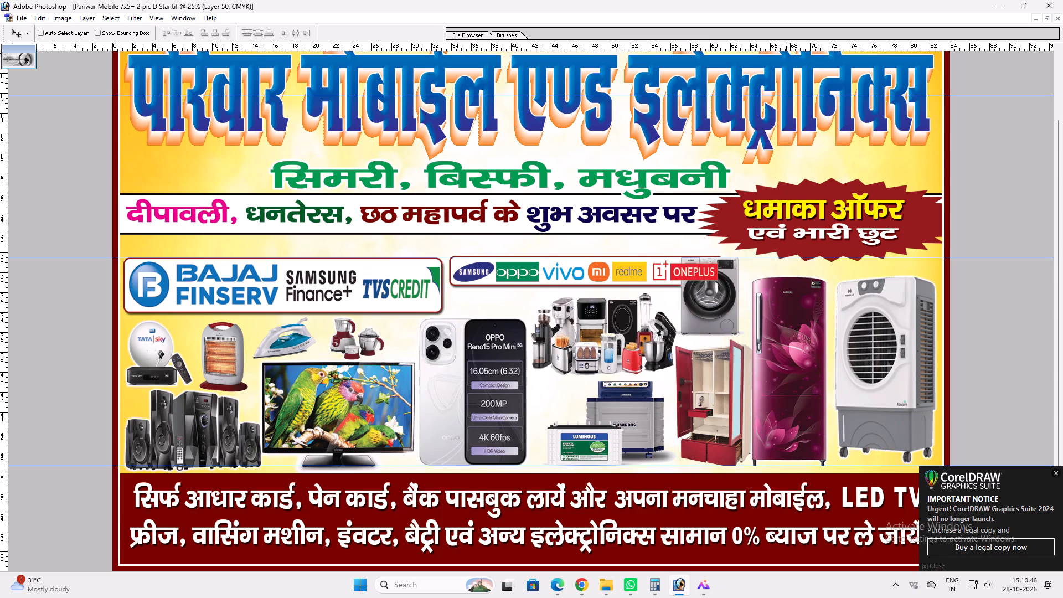
# Narrow the refrigerator and cooler image to about 92% width, widening the gap beside the almirah.
pyautogui.keyDown('ctrl'); pyautogui.click(786, 315); pyautogui.keyUp('ctrl')
pyautogui.hotkey('ctrl', 't')
pyautogui.keyDown('shift'); pyautogui.moveTo(751, 312); pyautogui.dragTo(765, 311); pyautogui.keyUp('shift')
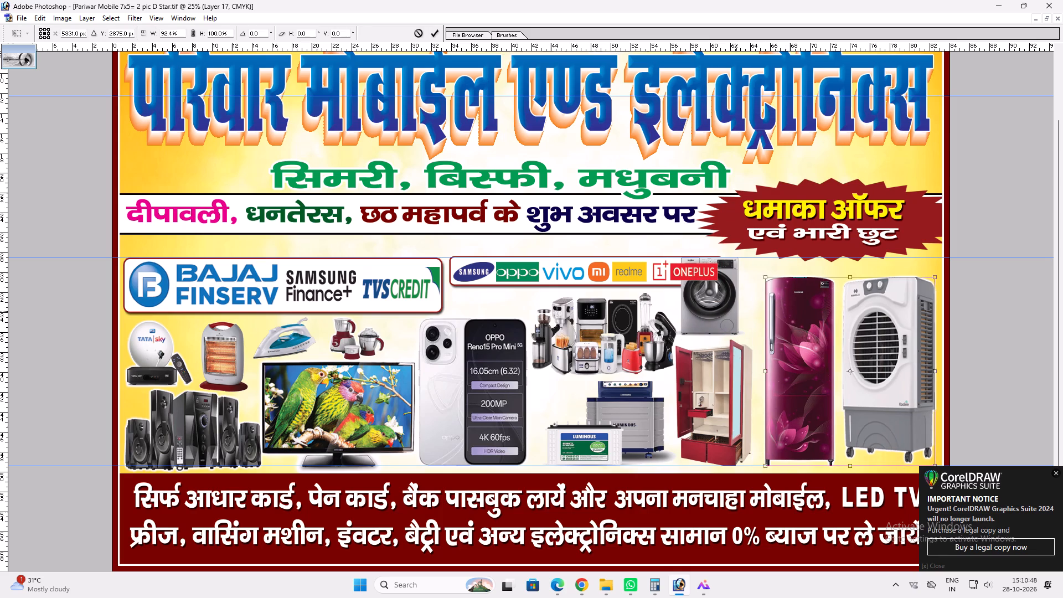
pyautogui.press('Return')
pyautogui.press('v')
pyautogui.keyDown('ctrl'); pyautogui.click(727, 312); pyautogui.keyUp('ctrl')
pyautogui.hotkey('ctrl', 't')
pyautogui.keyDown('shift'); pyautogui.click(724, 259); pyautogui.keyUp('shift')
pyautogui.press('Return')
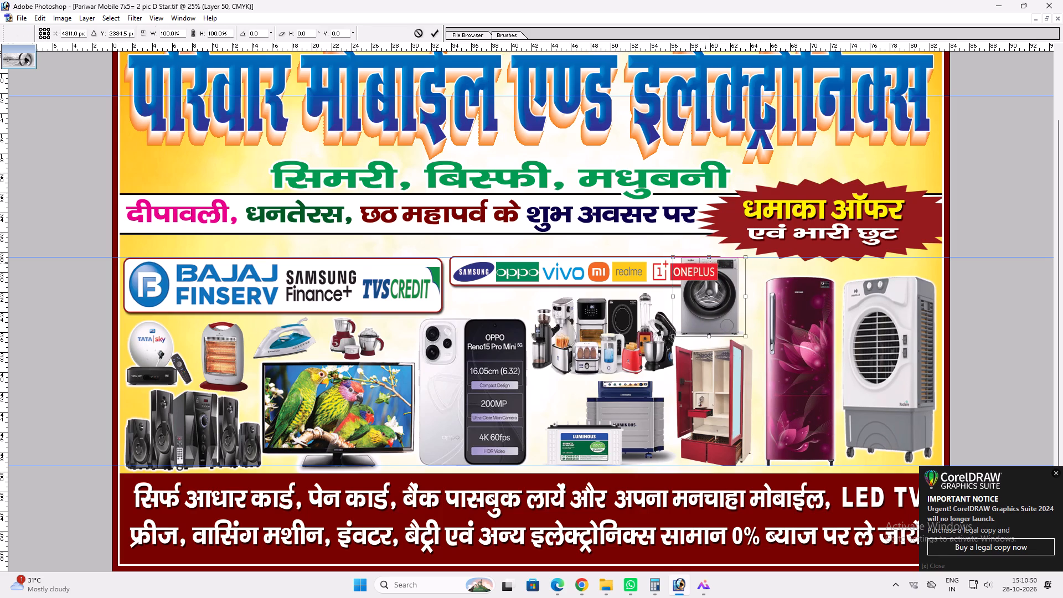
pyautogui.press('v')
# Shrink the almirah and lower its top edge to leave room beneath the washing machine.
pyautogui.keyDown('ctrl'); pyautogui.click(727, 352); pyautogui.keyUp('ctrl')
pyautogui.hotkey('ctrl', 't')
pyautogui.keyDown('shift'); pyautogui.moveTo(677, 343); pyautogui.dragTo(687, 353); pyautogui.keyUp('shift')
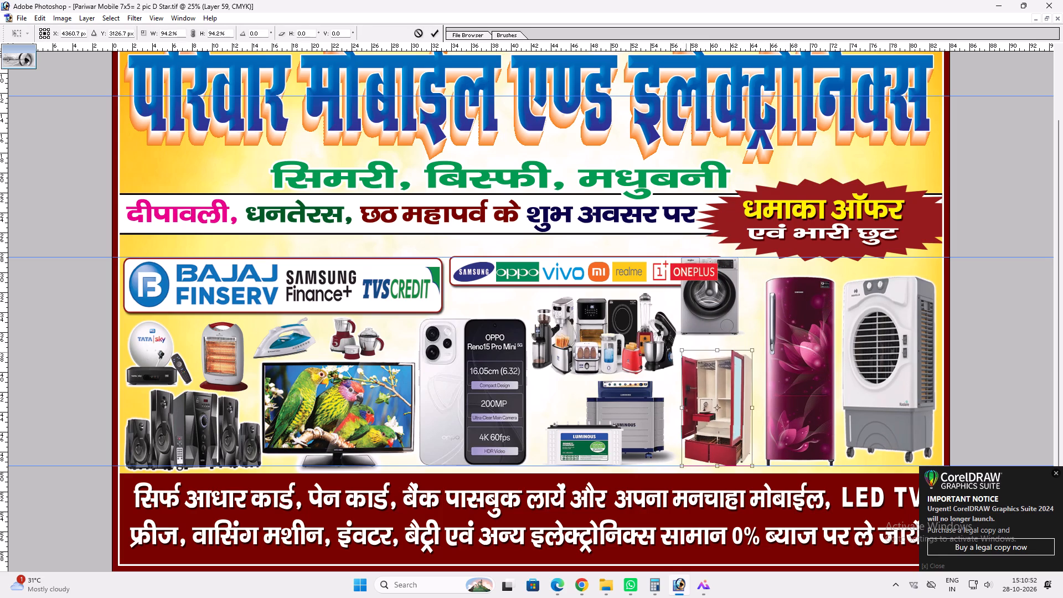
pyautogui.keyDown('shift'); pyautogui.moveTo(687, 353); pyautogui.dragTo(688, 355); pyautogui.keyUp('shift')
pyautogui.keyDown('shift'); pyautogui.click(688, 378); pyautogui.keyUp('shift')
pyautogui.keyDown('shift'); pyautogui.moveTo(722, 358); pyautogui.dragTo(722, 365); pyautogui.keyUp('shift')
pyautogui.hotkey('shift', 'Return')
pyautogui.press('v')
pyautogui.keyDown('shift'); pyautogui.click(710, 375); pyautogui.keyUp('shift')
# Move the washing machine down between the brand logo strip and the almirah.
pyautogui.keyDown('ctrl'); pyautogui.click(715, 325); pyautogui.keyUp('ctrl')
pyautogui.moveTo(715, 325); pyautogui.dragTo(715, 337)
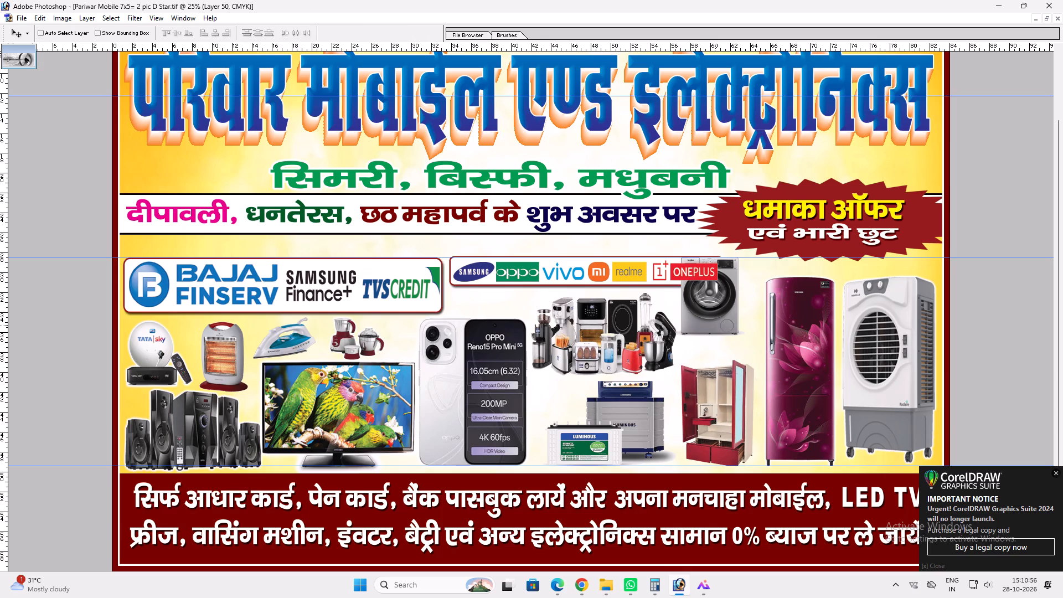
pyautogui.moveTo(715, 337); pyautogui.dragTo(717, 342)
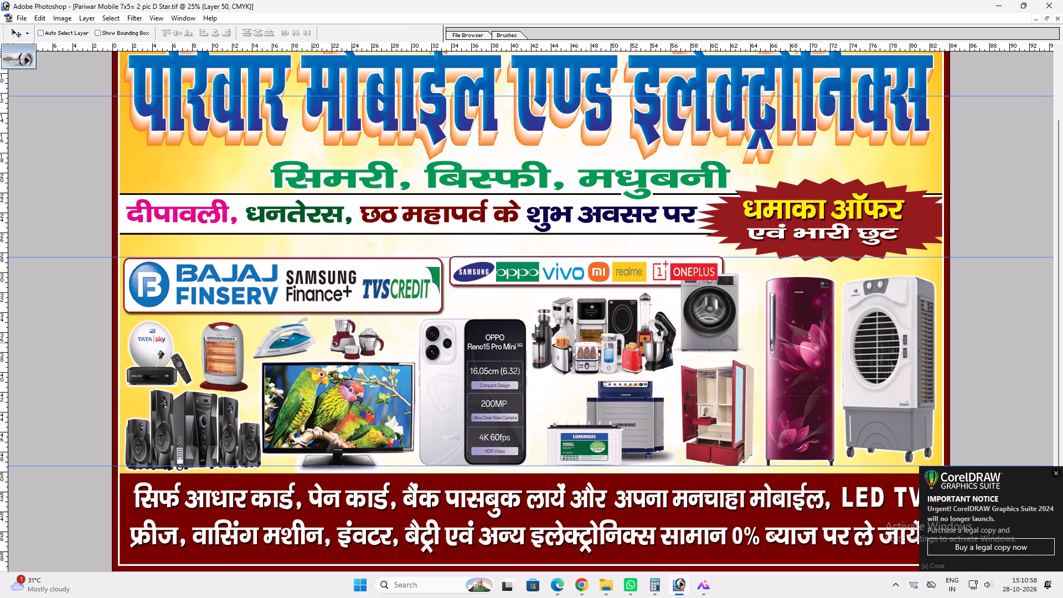
# Swap the kitchen appliances back to the bottom row beside the almirah, with the inverter and battery set above them.
pyautogui.keyDown('ctrl'); pyautogui.click(637, 424); pyautogui.keyUp('ctrl')
pyautogui.moveTo(636, 422); pyautogui.dragTo(732, 297)
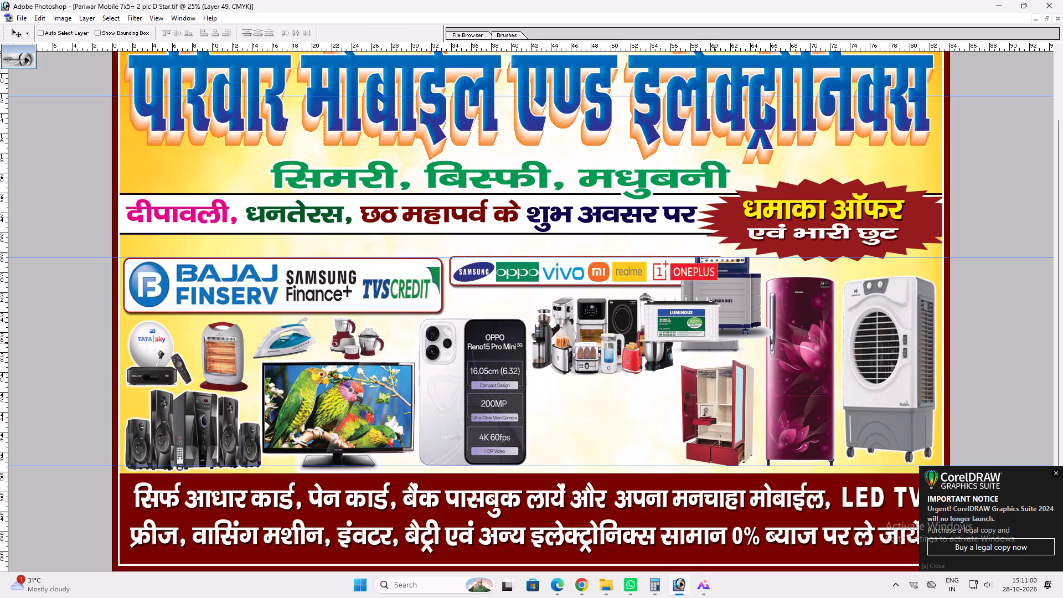
pyautogui.keyDown('ctrl'); pyautogui.click(713, 345); pyautogui.keyUp('ctrl')
pyautogui.moveTo(713, 345); pyautogui.dragTo(612, 428)
pyautogui.hotkey('ctrl', 'z')
pyautogui.keyDown('ctrl'); pyautogui.click(601, 342); pyautogui.keyUp('ctrl')
pyautogui.moveTo(601, 342); pyautogui.dragTo(598, 393)
pyautogui.moveTo(598, 393); pyautogui.dragTo(603, 432)
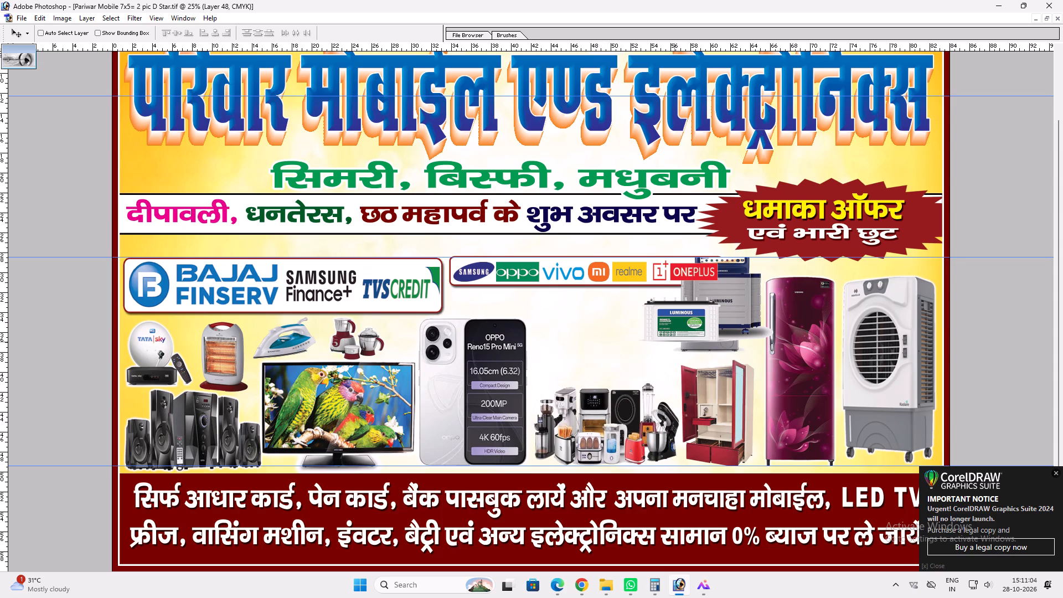
pyautogui.keyDown('ctrl'); pyautogui.click(674, 341); pyautogui.keyUp('ctrl')
pyautogui.moveTo(676, 336); pyautogui.dragTo(566, 369)
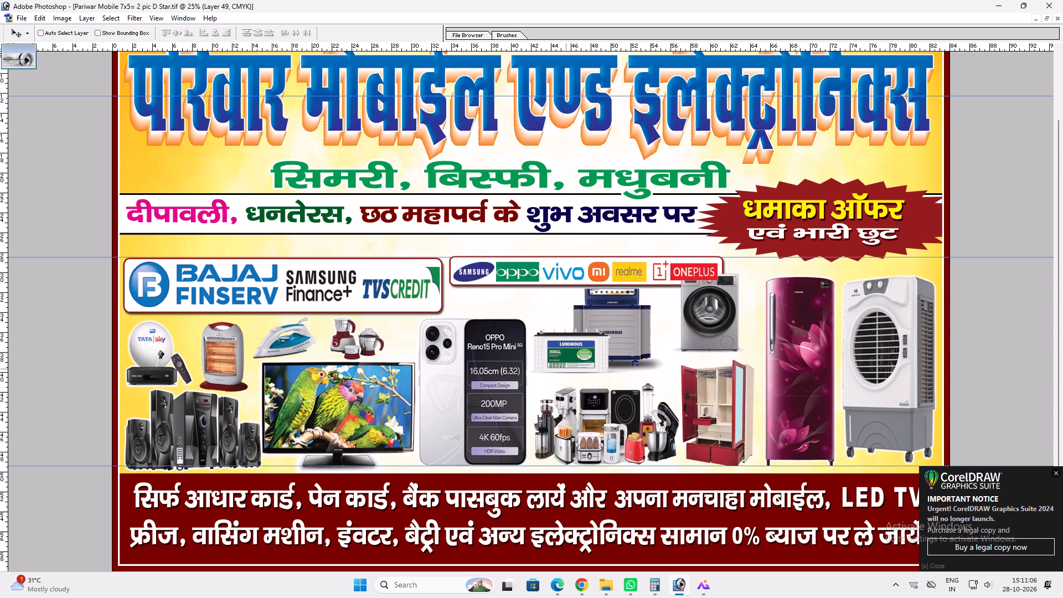
pyautogui.moveTo(566, 369); pyautogui.dragTo(566, 369)
pyautogui.hotkey('ctrl', 't')
pyautogui.press('Return')
pyautogui.press('v')
# Enlarge the almirah taller and wider to fill the gap beside the refrigerator, overlapping most of the washing machine.
pyautogui.keyDown('ctrl'); pyautogui.click(725, 389); pyautogui.keyUp('ctrl')
pyautogui.hotkey('ctrl', 't')
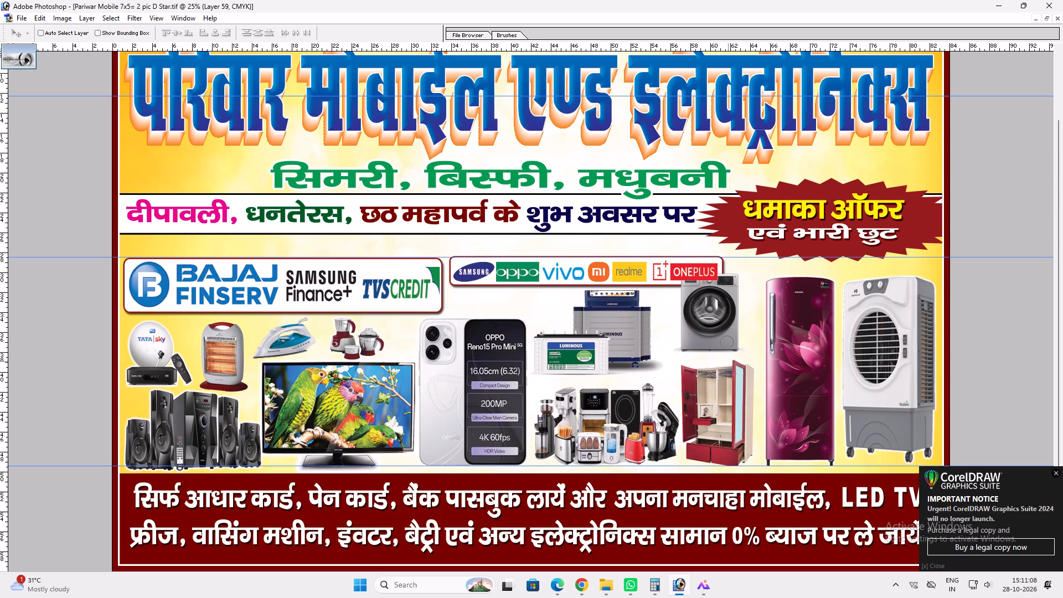
pyautogui.keyDown('shift'); pyautogui.moveTo(726, 360); pyautogui.dragTo(730, 323); pyautogui.keyUp('shift')
pyautogui.keyDown('shift'); pyautogui.moveTo(757, 318); pyautogui.dragTo(765, 301); pyautogui.keyUp('shift')
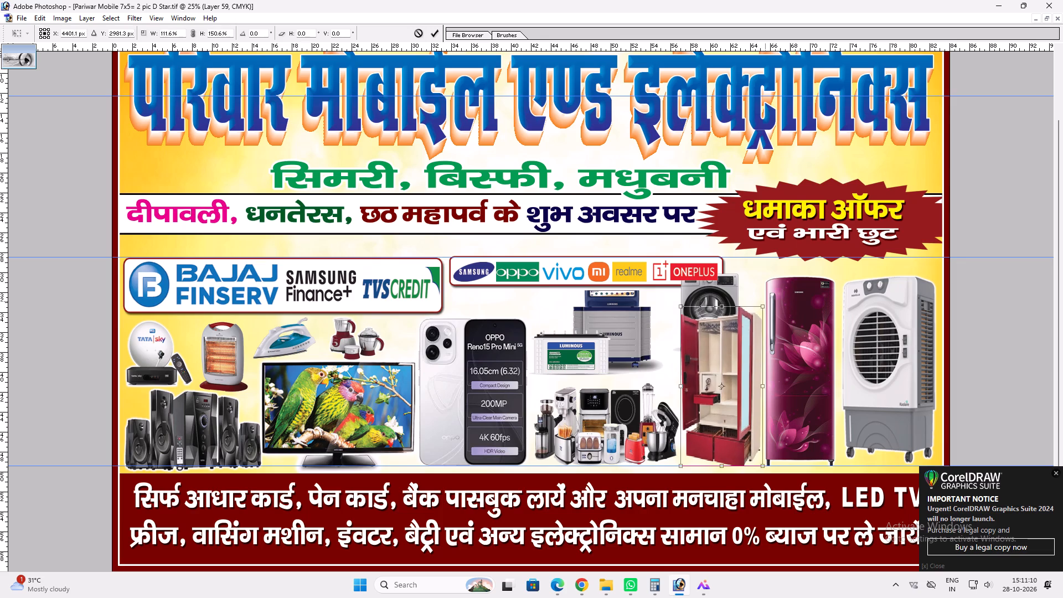
pyautogui.keyDown('shift'); pyautogui.moveTo(765, 301); pyautogui.dragTo(765, 301); pyautogui.keyUp('shift')
pyautogui.hotkey('shift', 'Return')
pyautogui.press('v')
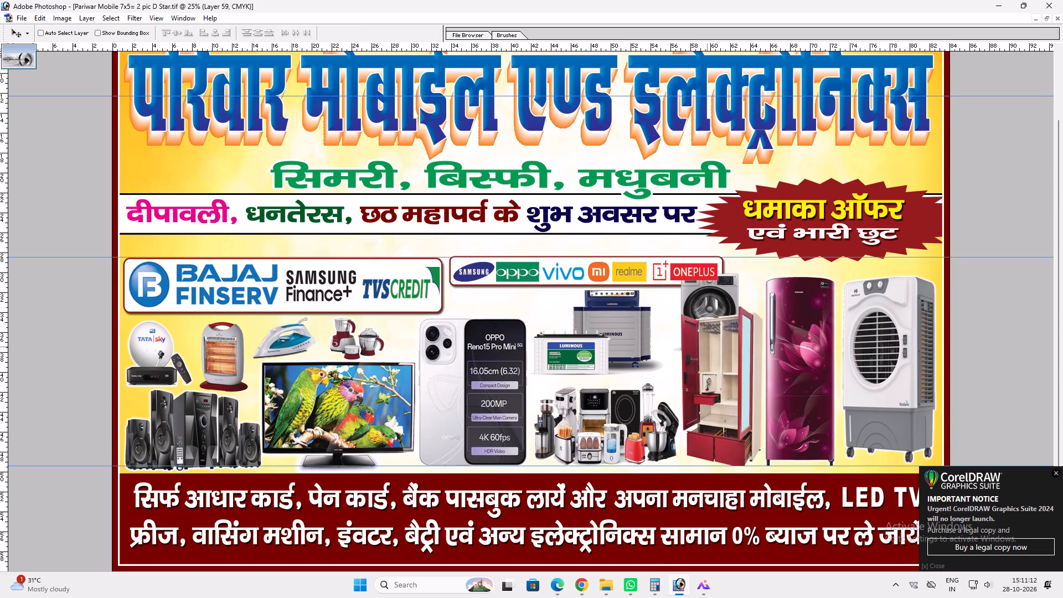
pyautogui.hotkey('ctrl', 't')
pyautogui.keyDown('shift'); pyautogui.moveTo(713, 309); pyautogui.dragTo(715, 293); pyautogui.keyUp('shift')
pyautogui.press('z')
pyautogui.keyDown('shift'); pyautogui.moveTo(686, 332); pyautogui.dragTo(670, 333); pyautogui.keyUp('shift')
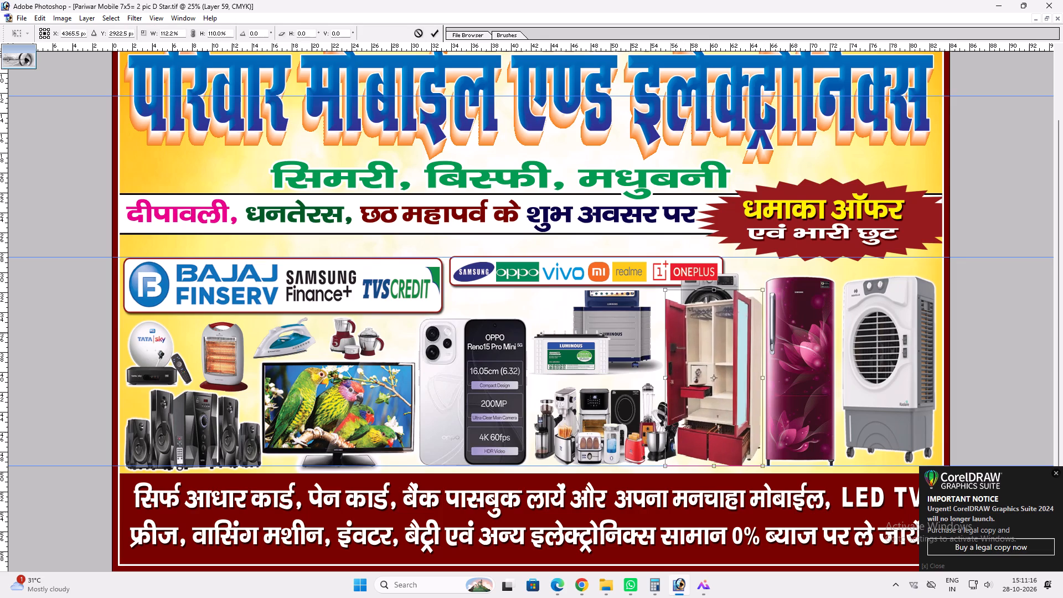
pyautogui.keyDown('shift'); pyautogui.moveTo(670, 333); pyautogui.dragTo(670, 333); pyautogui.keyUp('shift')
pyautogui.keyDown('shift'); pyautogui.moveTo(701, 293); pyautogui.dragTo(699, 302); pyautogui.keyUp('shift')
pyautogui.press('Return')
# Send the almirah backward and bring the kitchen appliances to the front so they overlap its edge.
pyautogui.hotkey('ctrl', '[')
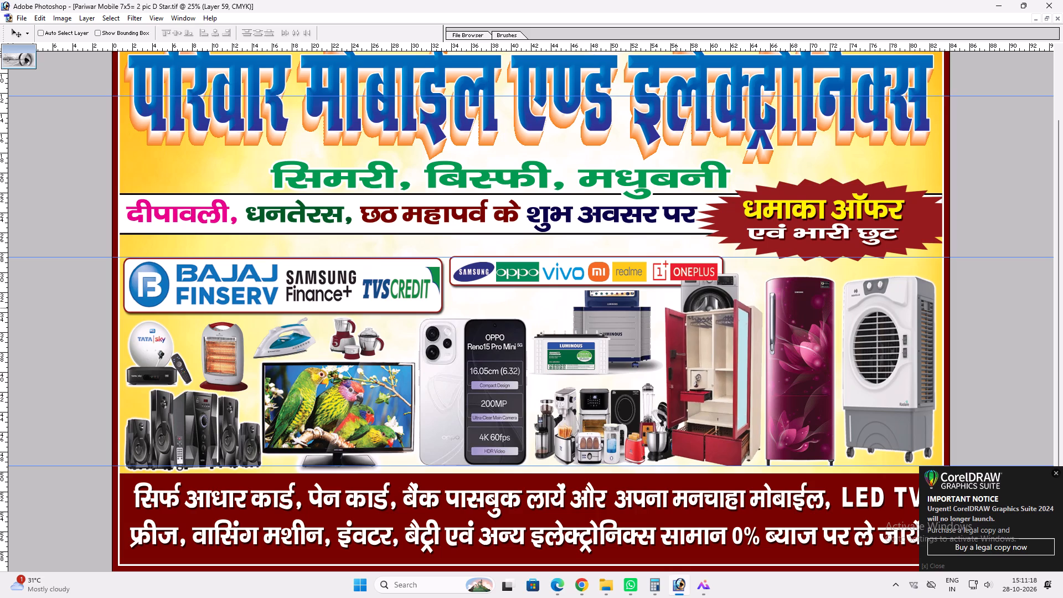
pyautogui.hotkey('ctrl', '[')
pyautogui.keyDown('ctrl'); pyautogui.click(623, 419); pyautogui.keyUp('ctrl')
pyautogui.hotkey('ctrl', ']')
pyautogui.hotkey('ctrl', 'shift', ']')
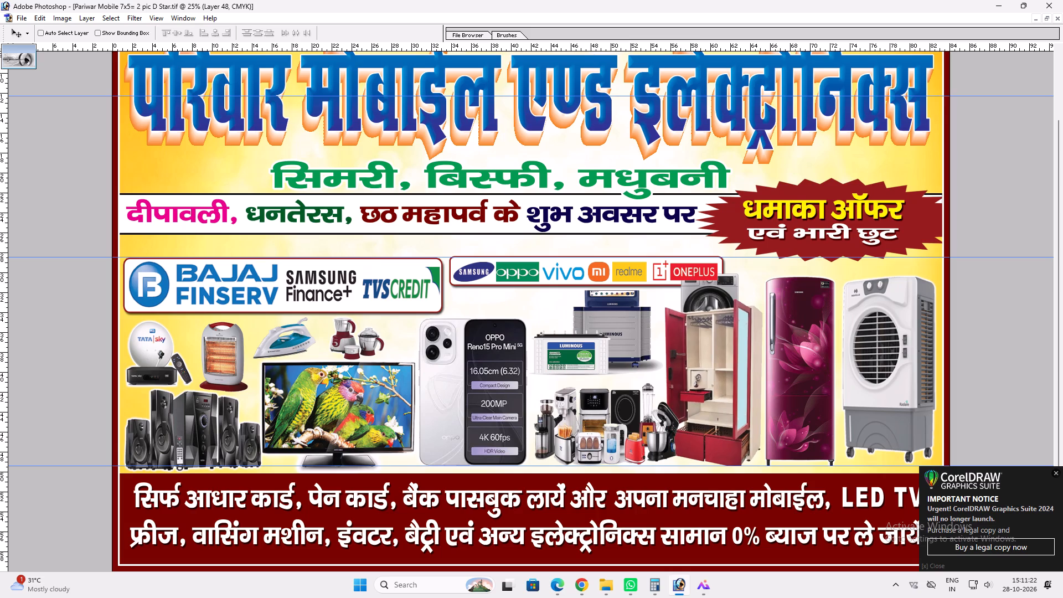
# Move the washing machine from behind the almirah to beside the phone, above the kitchen appliances.
pyautogui.keyDown('ctrl'); pyautogui.click(813, 357); pyautogui.keyUp('ctrl')
pyautogui.keyDown('ctrl'); pyautogui.click(737, 288); pyautogui.keyUp('ctrl')
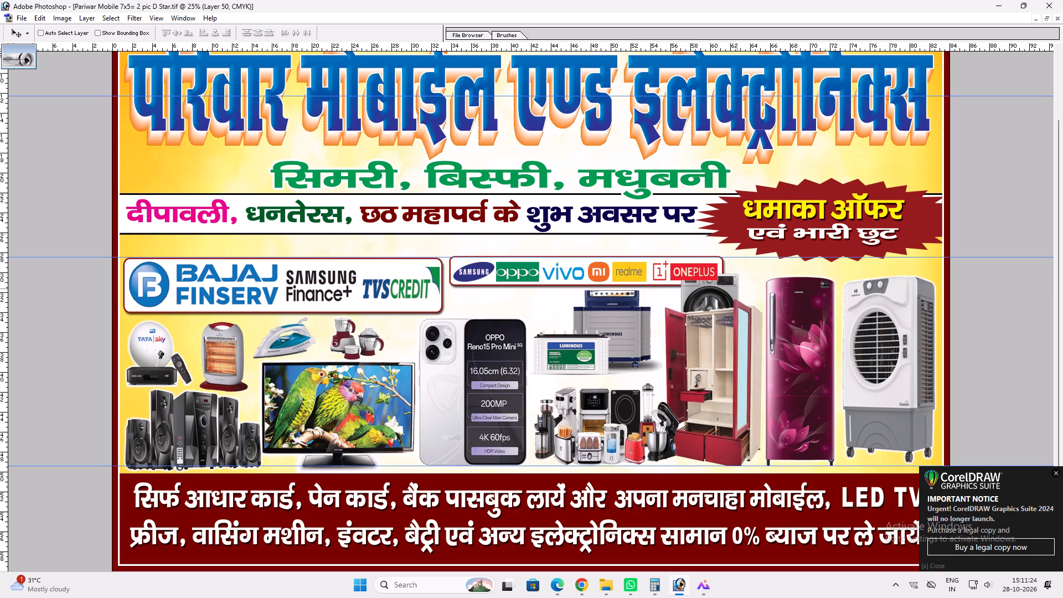
pyautogui.keyDown('shift'); pyautogui.doubleClick(732, 287); pyautogui.keyUp('shift')
pyautogui.keyDown('shift'); pyautogui.moveTo(727, 287); pyautogui.dragTo(650, 313); pyautogui.keyUp('shift')
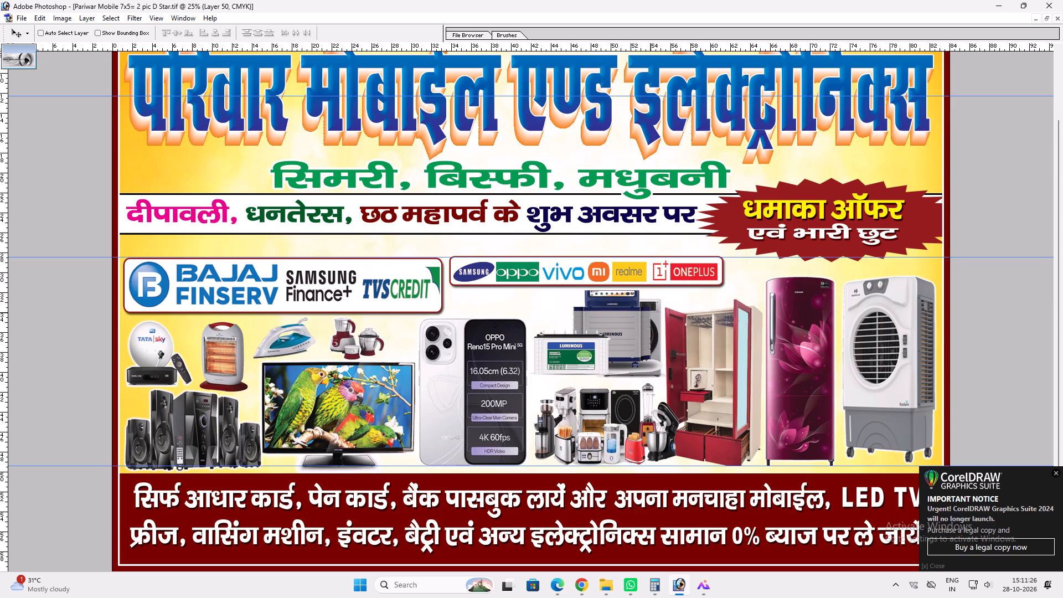
pyautogui.keyDown('shift'); pyautogui.moveTo(650, 313); pyautogui.dragTo(651, 313); pyautogui.keyUp('shift')
pyautogui.moveTo(665, 317); pyautogui.dragTo(590, 327)
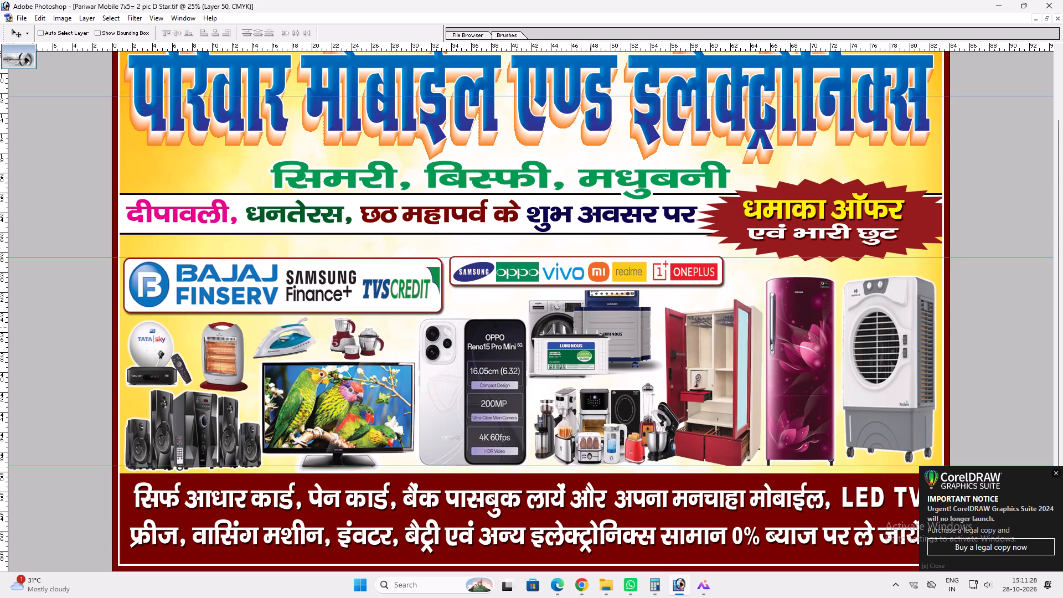
pyautogui.moveTo(590, 327); pyautogui.dragTo(591, 327)
# Narrow the inverter and battery set and fit it between the washing machine and the almirah.
pyautogui.keyDown('ctrl'); pyautogui.click(602, 324); pyautogui.keyUp('ctrl')
pyautogui.hotkey('ctrl', 't')
pyautogui.keyDown('shift'); pyautogui.moveTo(527, 328); pyautogui.dragTo(541, 329); pyautogui.keyUp('shift')
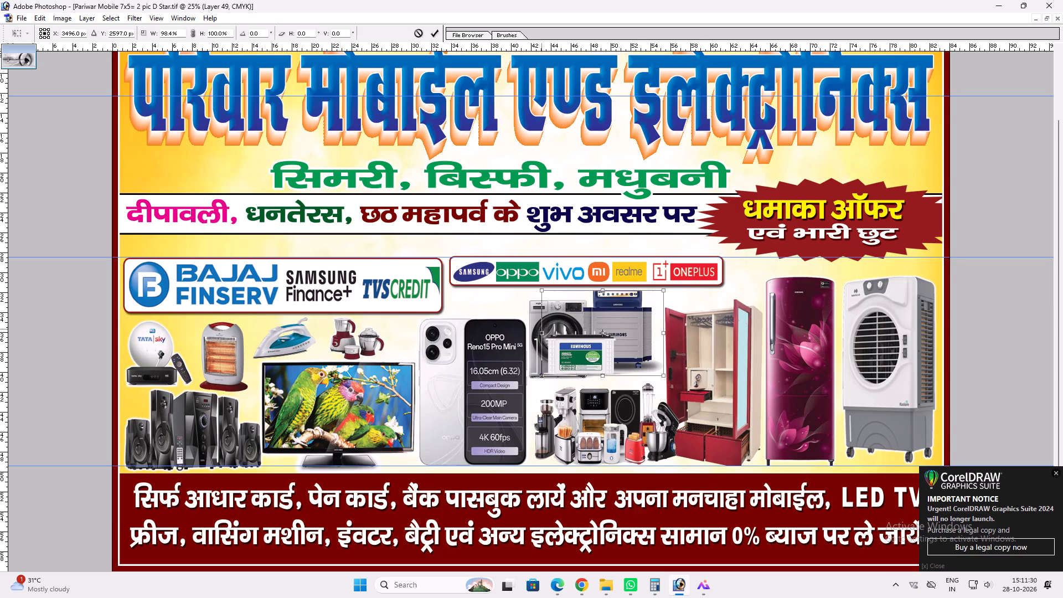
pyautogui.keyDown('shift'); pyautogui.moveTo(541, 329); pyautogui.dragTo(572, 322); pyautogui.keyUp('shift')
pyautogui.keyDown('shift'); pyautogui.moveTo(628, 294); pyautogui.dragTo(627, 301); pyautogui.keyUp('shift')
pyautogui.press('Return')
pyautogui.press('v')
pyautogui.keyDown('shift'); pyautogui.moveTo(634, 321); pyautogui.dragTo(644, 319); pyautogui.keyUp('shift')
pyautogui.hotkey('ctrl', 't')
pyautogui.keyDown('alt'); pyautogui.keyDown('shift'); pyautogui.moveTo(673, 300); pyautogui.dragTo(668, 301); pyautogui.keyUp('shift'); pyautogui.keyUp('alt')
pyautogui.keyDown('shift'); pyautogui.moveTo(659, 301); pyautogui.dragTo(661, 292); pyautogui.keyUp('shift')
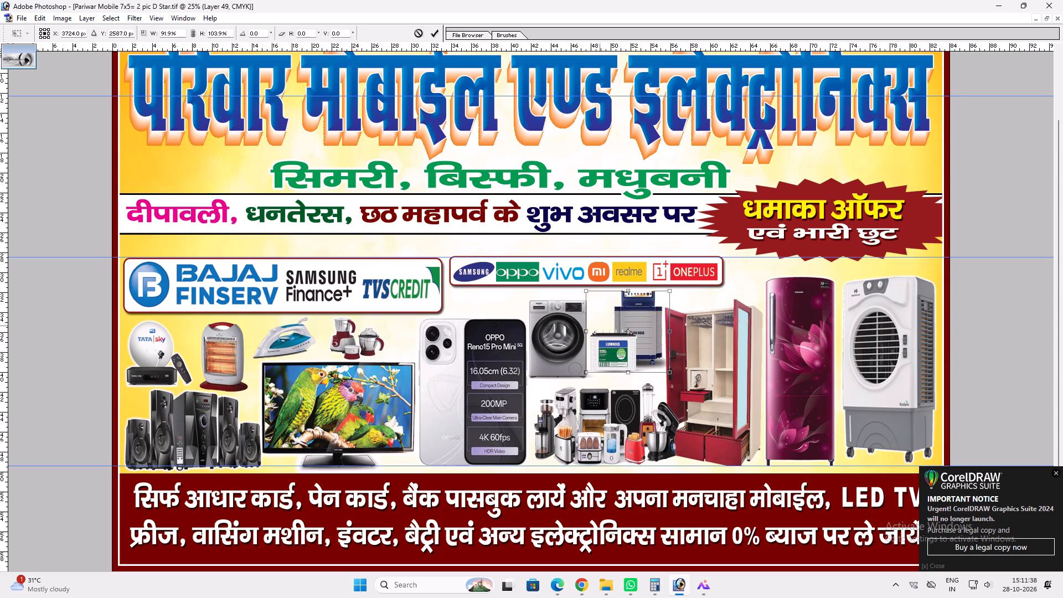
pyautogui.keyDown('shift'); pyautogui.click(587, 327); pyautogui.keyUp('shift')
pyautogui.keyDown('shift'); pyautogui.click(584, 327); pyautogui.keyUp('shift')
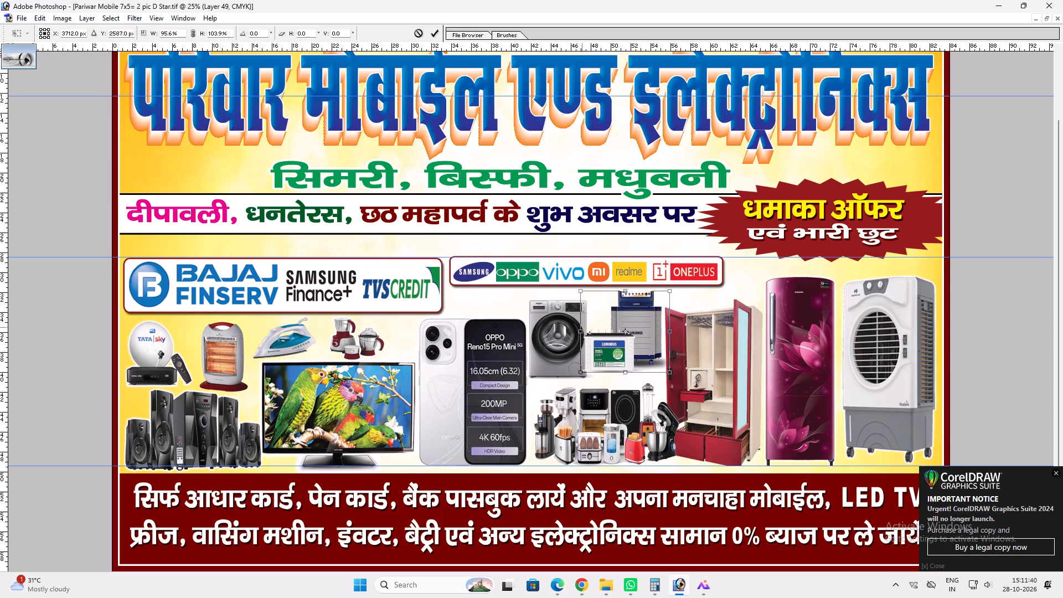
pyautogui.hotkey('shift', 'Return')
pyautogui.press('v')
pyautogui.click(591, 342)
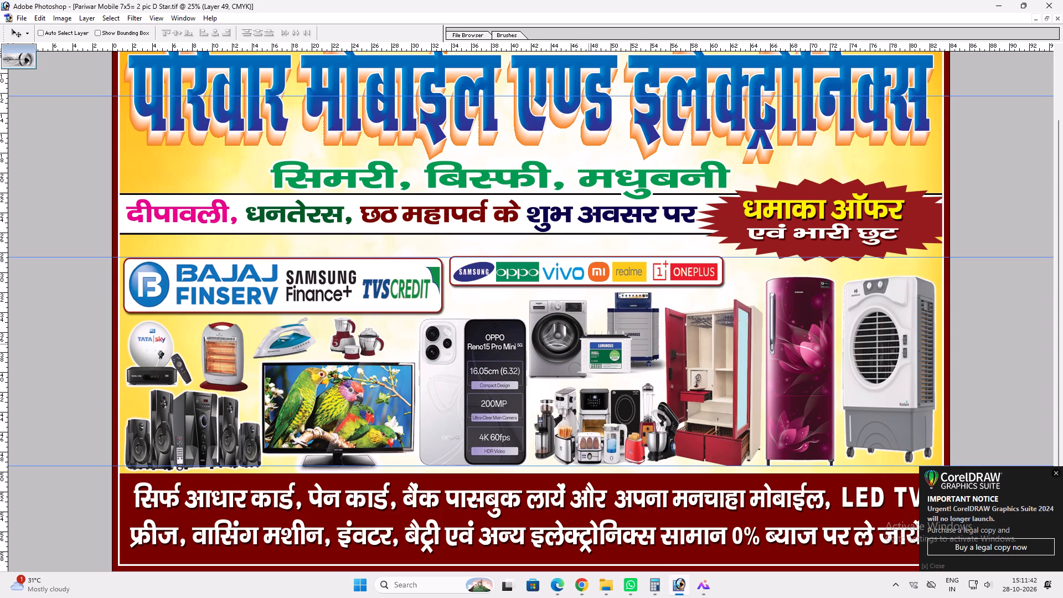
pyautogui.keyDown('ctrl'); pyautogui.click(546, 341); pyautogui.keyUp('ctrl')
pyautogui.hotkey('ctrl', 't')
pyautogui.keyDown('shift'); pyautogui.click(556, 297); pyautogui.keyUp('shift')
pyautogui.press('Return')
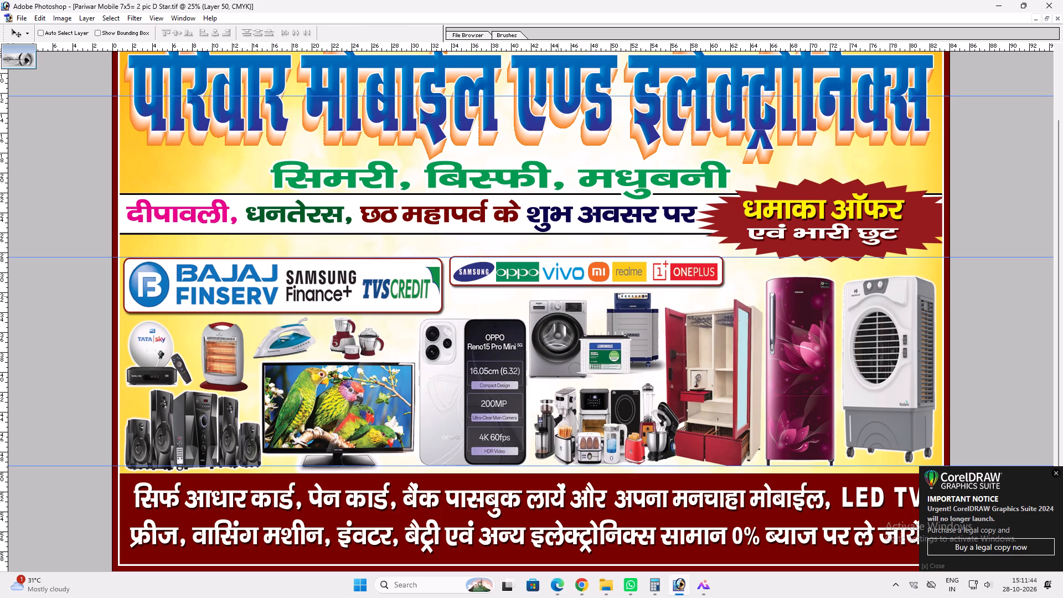
# Reduce the OPPO phone image's height from the top, keeping its base aligned with the bottom row.
pyautogui.keyDown('ctrl'); pyautogui.click(491, 370); pyautogui.keyUp('ctrl')
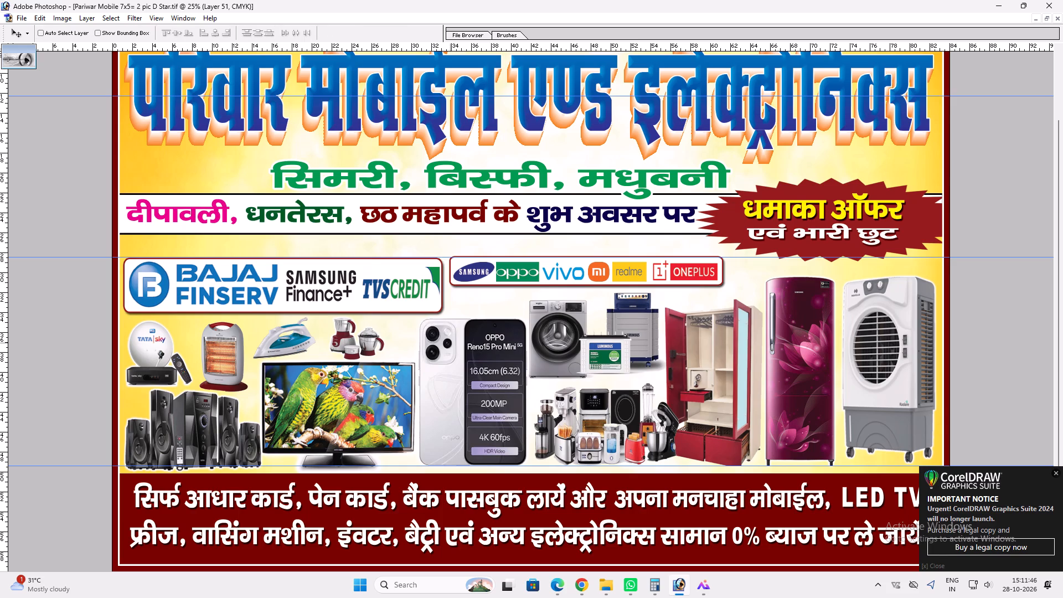
pyautogui.rightClick(421, 348)
pyautogui.click(435, 353)
pyautogui.rightClick(431, 339)
pyautogui.click(440, 344)
pyautogui.hotkey('ctrl', 't')
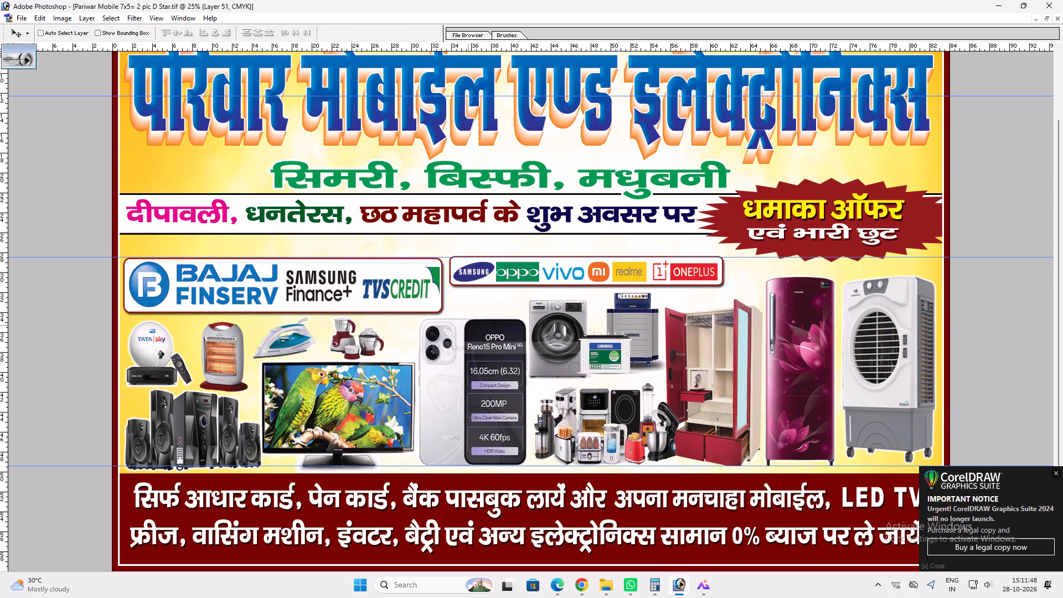
pyautogui.keyDown('shift'); pyautogui.moveTo(469, 322); pyautogui.dragTo(464, 349); pyautogui.keyUp('shift')
pyautogui.hotkey('shift', 'Return')
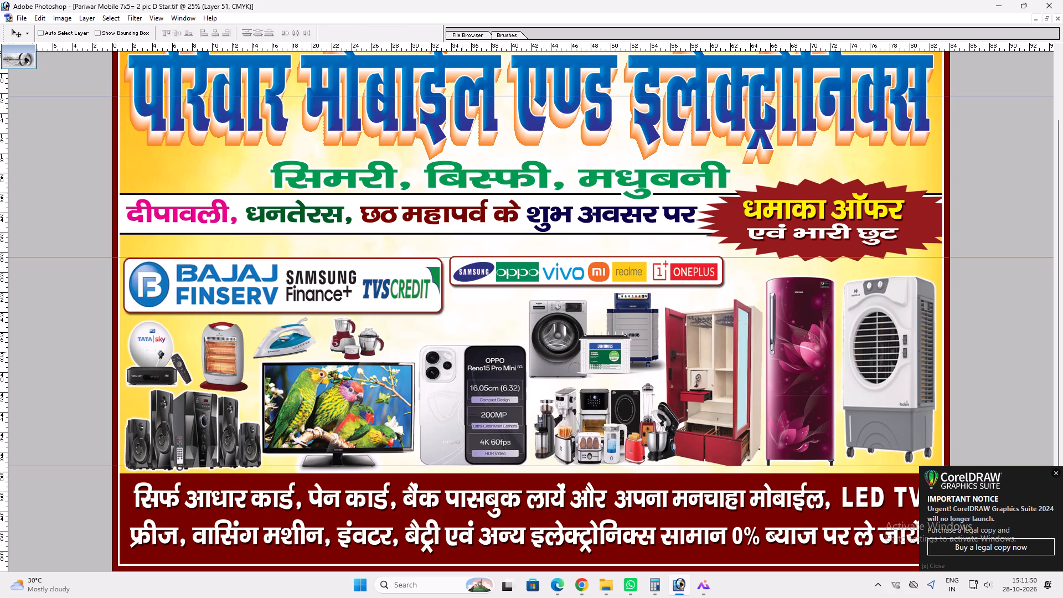
# Move the mixer grinder from above the TV to above the OPPO phone and enlarge it to about 115%.
pyautogui.keyDown('ctrl'); pyautogui.click(371, 339); pyautogui.keyUp('ctrl')
pyautogui.moveTo(358, 339); pyautogui.dragTo(482, 313)
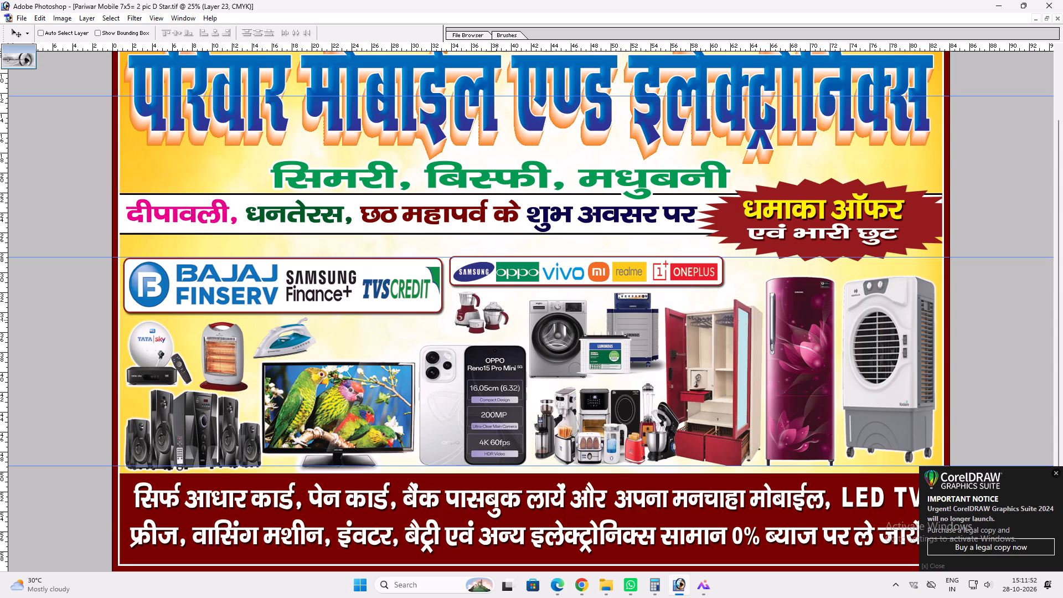
pyautogui.hotkey('ctrl', 't')
pyautogui.keyDown('shift'); pyautogui.moveTo(506, 333); pyautogui.dragTo(516, 336); pyautogui.keyUp('shift')
pyautogui.keyDown('shift'); pyautogui.moveTo(506, 336); pyautogui.dragTo(499, 339); pyautogui.keyUp('shift')
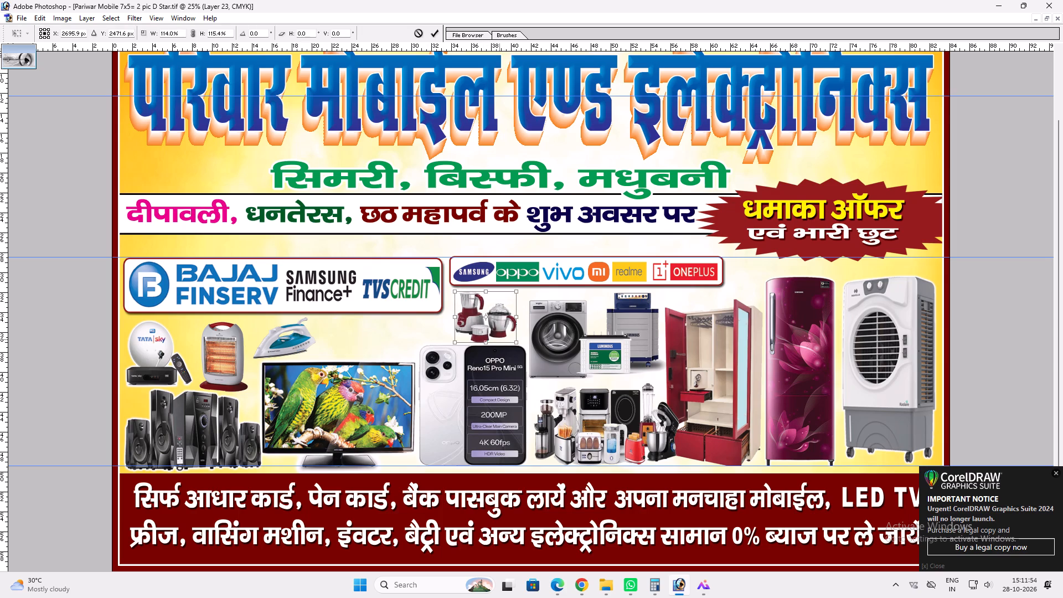
pyautogui.keyDown('shift'); pyautogui.click(498, 293); pyautogui.keyUp('shift')
pyautogui.hotkey('shift', 'Return')
pyautogui.press('v')
# Stretch the TV image upward to about 133% height, filling the space below the finance logos.
pyautogui.keyDown('ctrl'); pyautogui.click(378, 371); pyautogui.keyUp('ctrl')
pyautogui.hotkey('ctrl', 't')
pyautogui.keyDown('shift'); pyautogui.moveTo(369, 357); pyautogui.dragTo(372, 327); pyautogui.keyUp('shift')
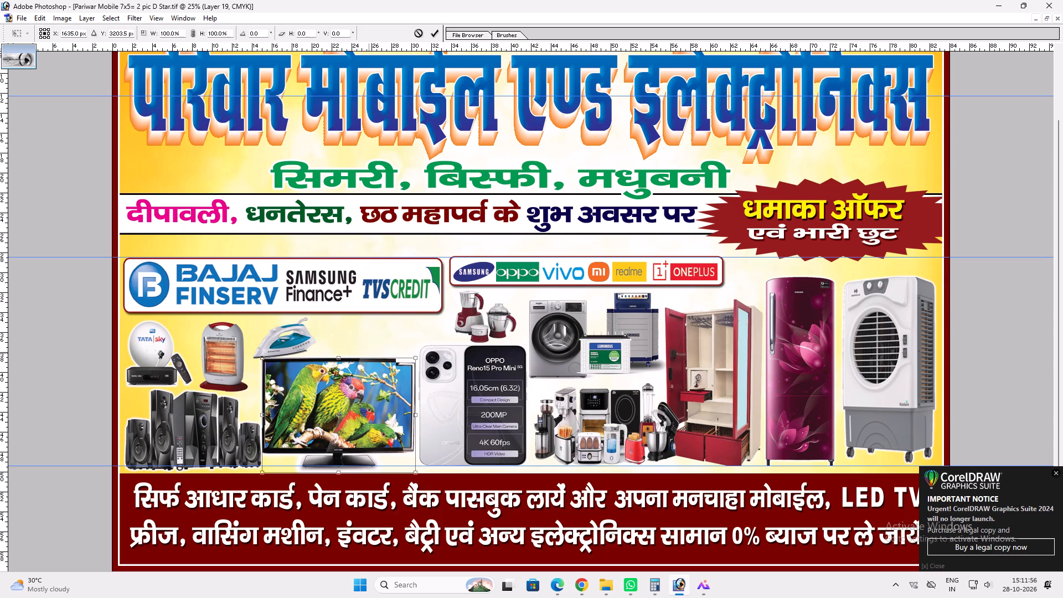
pyautogui.keyDown('shift'); pyautogui.moveTo(372, 327); pyautogui.dragTo(373, 318); pyautogui.keyUp('shift')
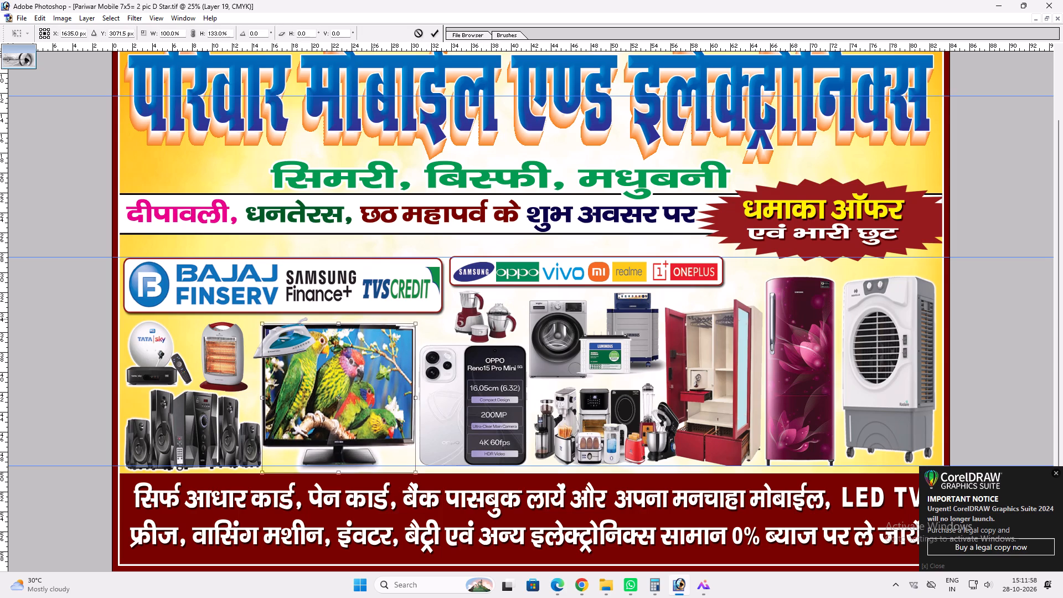
pyautogui.keyDown('shift'); pyautogui.moveTo(373, 318); pyautogui.dragTo(373, 317); pyautogui.keyUp('shift')
pyautogui.hotkey('shift', 'Return')
pyautogui.press('v')
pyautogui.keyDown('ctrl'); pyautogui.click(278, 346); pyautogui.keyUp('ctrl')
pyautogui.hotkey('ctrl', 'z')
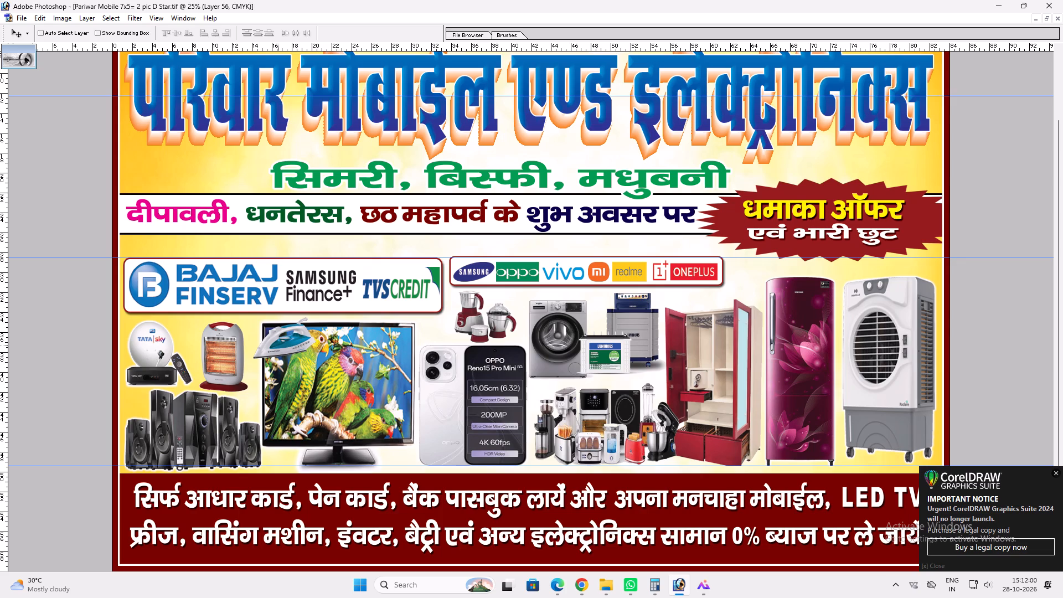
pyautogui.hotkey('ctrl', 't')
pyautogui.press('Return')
# Reduce the TV image's height slightly from the top and narrow it a little, leaving a gap beside the phone.
pyautogui.press('v')
pyautogui.moveTo(358, 417); pyautogui.dragTo(363, 418, button='right')
pyautogui.moveTo(374, 421); pyautogui.dragTo(379, 422)
pyautogui.hotkey('ctrl', 't')
pyautogui.keyDown('alt'); pyautogui.keyDown('shift'); pyautogui.moveTo(380, 324); pyautogui.dragTo(375, 332); pyautogui.keyUp('shift'); pyautogui.keyUp('alt')
pyautogui.press('Return')
pyautogui.press('v')
pyautogui.keyDown('shift'); pyautogui.moveTo(371, 350); pyautogui.dragTo(370, 345); pyautogui.keyUp('shift')
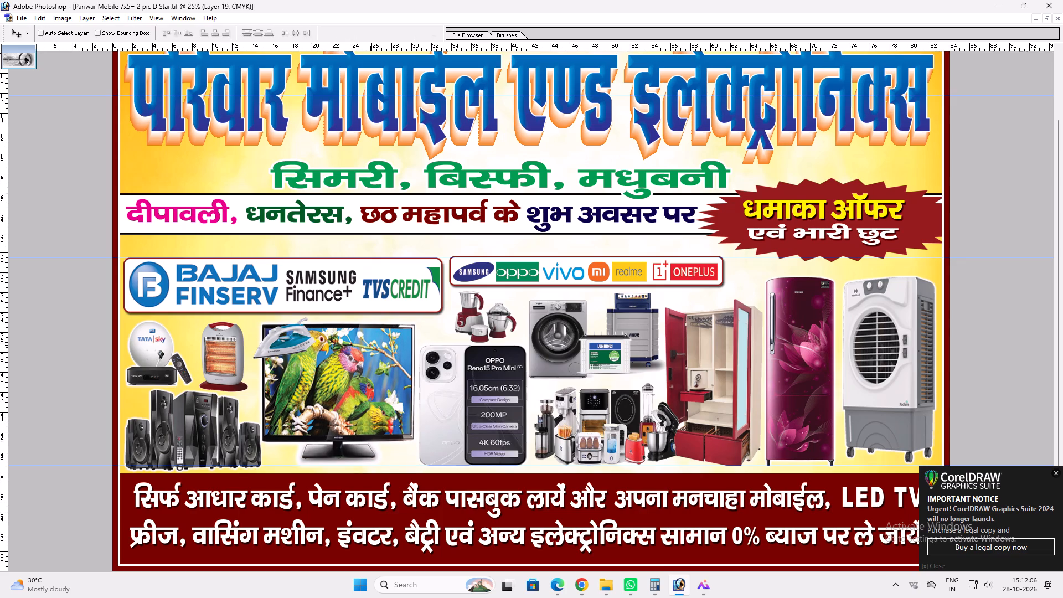
pyautogui.keyDown('shift'); pyautogui.moveTo(370, 345); pyautogui.dragTo(370, 344); pyautogui.keyUp('shift')
pyautogui.hotkey('ctrl', 't')
pyautogui.keyDown('shift'); pyautogui.moveTo(367, 323); pyautogui.dragTo(364, 332); pyautogui.keyUp('shift')
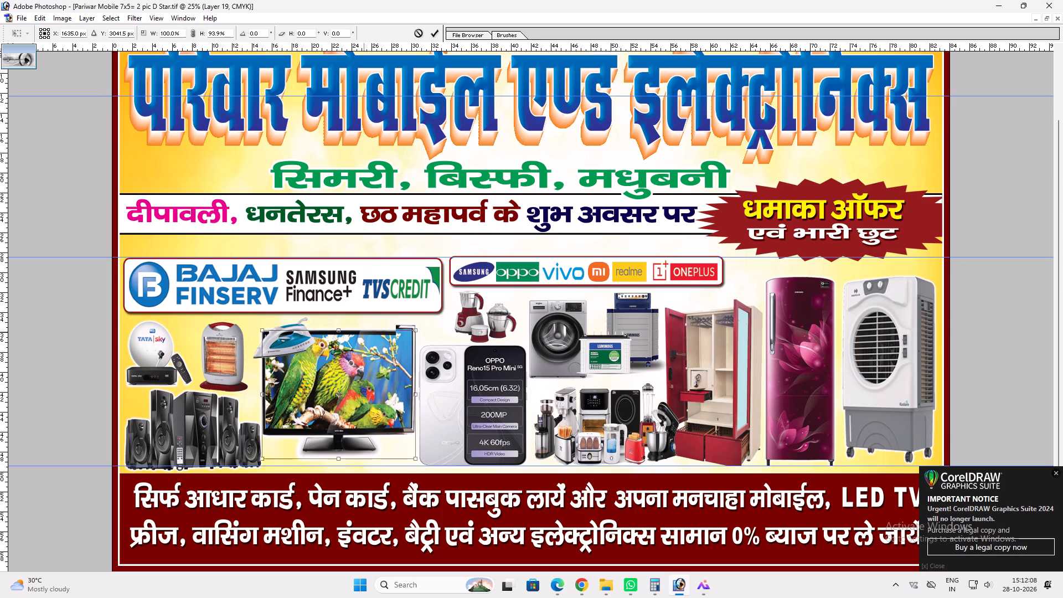
pyautogui.keyDown('shift'); pyautogui.moveTo(411, 333); pyautogui.dragTo(405, 333); pyautogui.keyUp('shift')
pyautogui.hotkey('shift', 'Return')
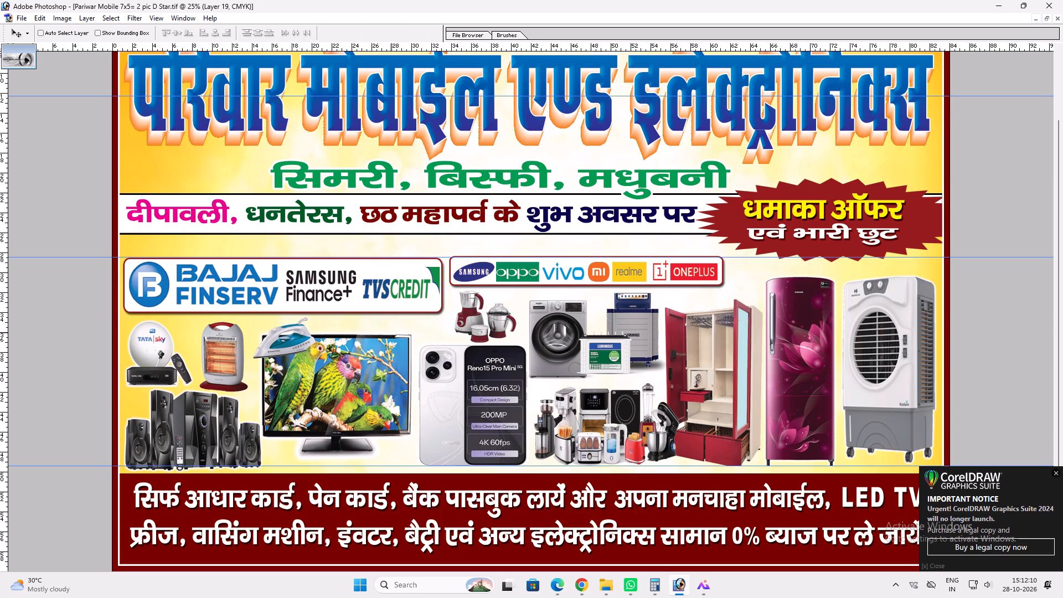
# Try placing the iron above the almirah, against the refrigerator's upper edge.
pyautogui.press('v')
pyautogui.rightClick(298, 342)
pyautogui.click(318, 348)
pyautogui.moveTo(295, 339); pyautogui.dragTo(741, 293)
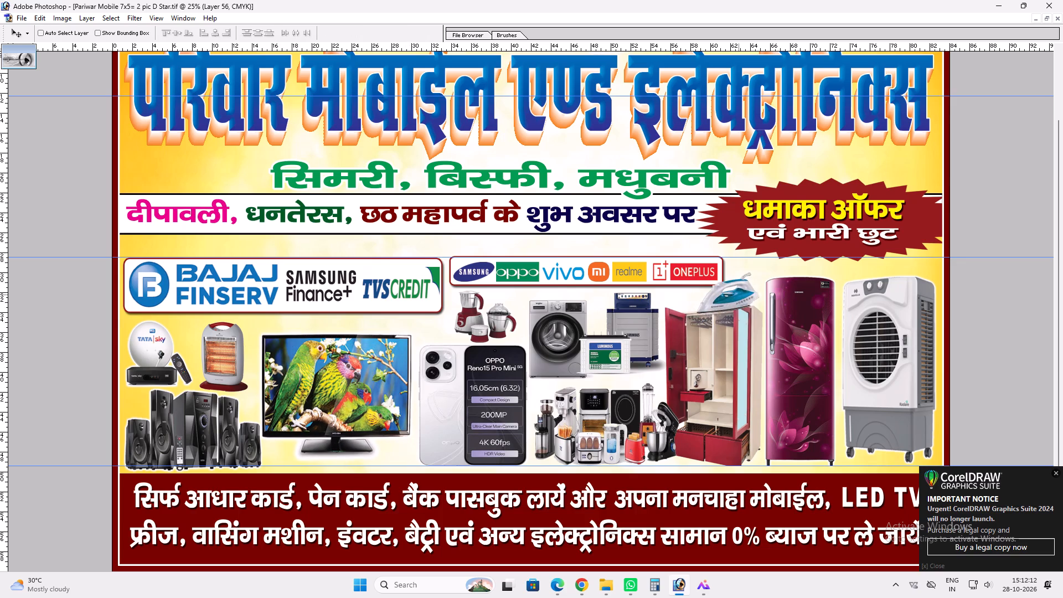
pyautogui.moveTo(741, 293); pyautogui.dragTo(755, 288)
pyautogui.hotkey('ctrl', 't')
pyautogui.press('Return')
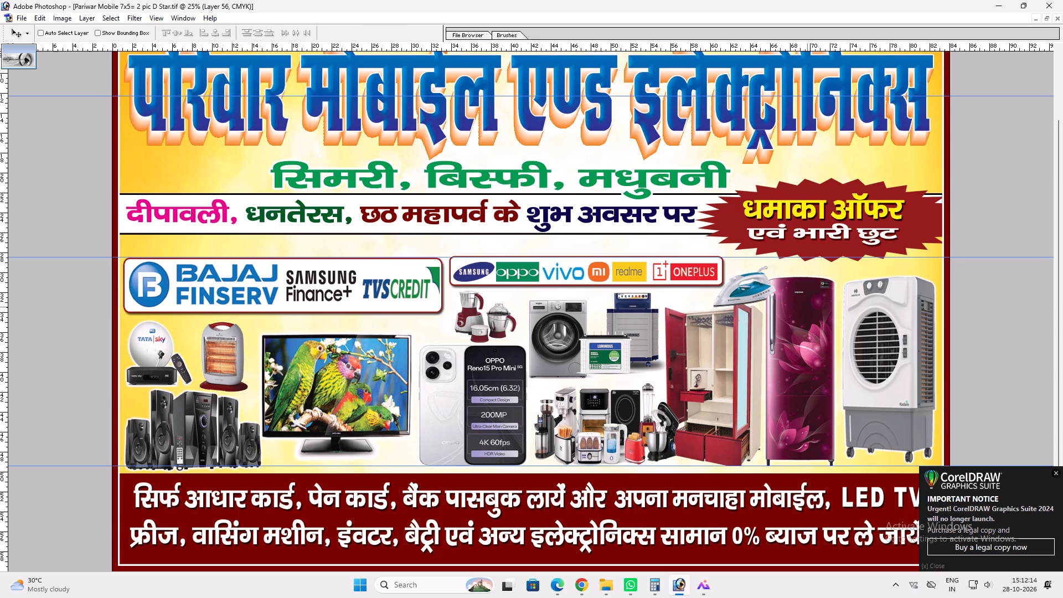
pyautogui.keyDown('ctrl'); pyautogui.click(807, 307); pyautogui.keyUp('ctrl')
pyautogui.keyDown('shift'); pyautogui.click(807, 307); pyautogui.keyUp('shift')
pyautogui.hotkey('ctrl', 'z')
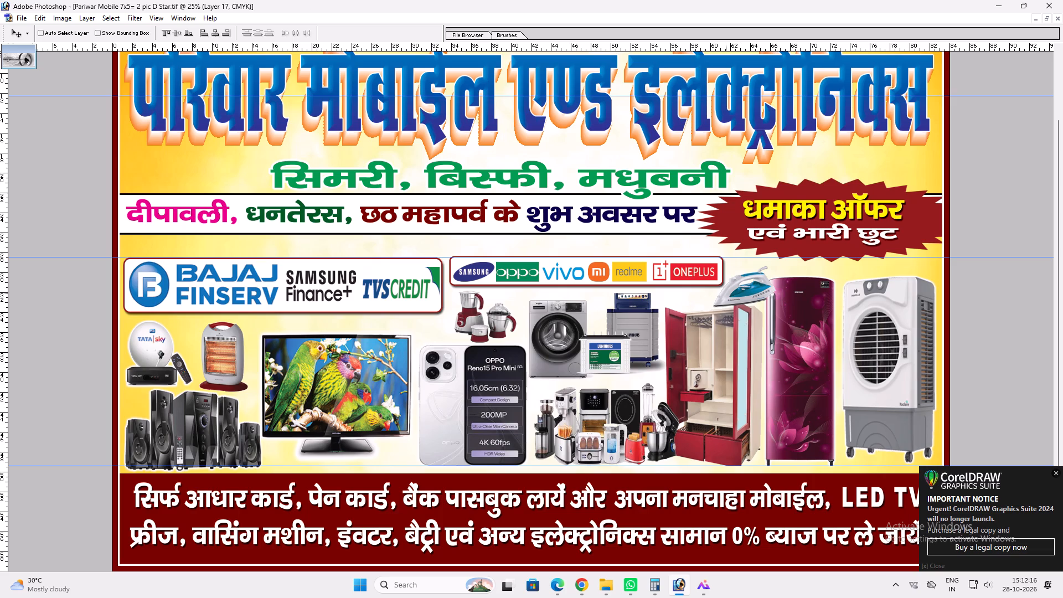
# Shrink the iron and shift it over the top of the almirah.
pyautogui.keyDown('ctrl'); pyautogui.click(724, 286); pyautogui.keyUp('ctrl')
pyautogui.keyDown('ctrl'); pyautogui.click(730, 286); pyautogui.keyUp('ctrl')
pyautogui.hotkey('ctrl', 't')
pyautogui.keyDown('shift'); pyautogui.moveTo(779, 285); pyautogui.dragTo(768, 288); pyautogui.keyUp('shift')
pyautogui.keyDown('shift'); pyautogui.moveTo(767, 271); pyautogui.dragTo(756, 275); pyautogui.keyUp('shift')
pyautogui.hotkey('shift', 'Return')
pyautogui.press('v')
pyautogui.moveTo(716, 304); pyautogui.dragTo(702, 307)
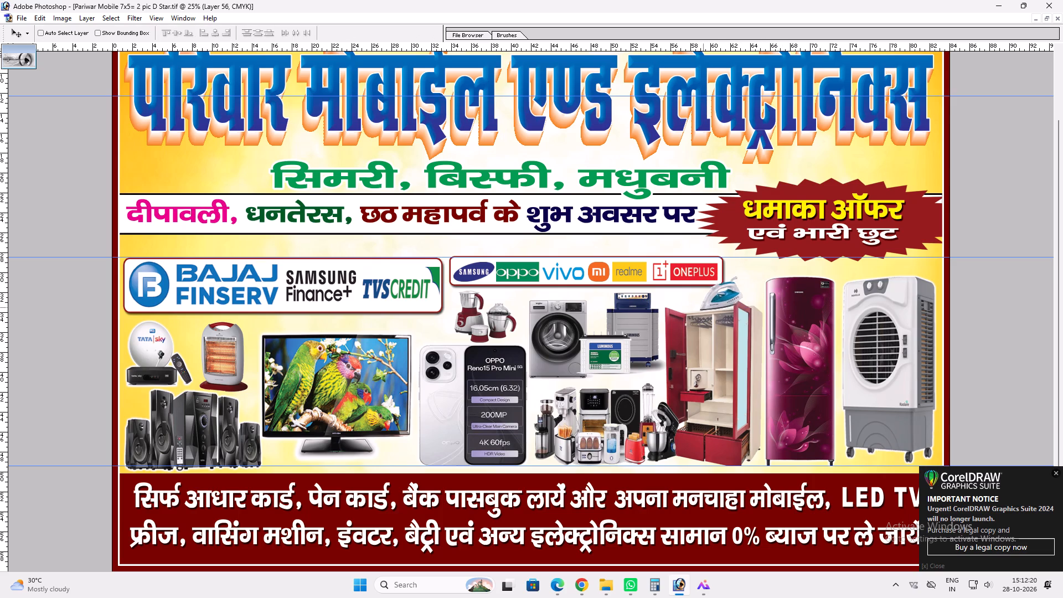
# Move the iron down beneath the TV's lower corner beside the phone and nudge it into place.
pyautogui.moveTo(702, 307); pyautogui.dragTo(374, 465)
pyautogui.hotkey('ctrl', 't')
pyautogui.press('Return')
pyautogui.press('v')
pyautogui.press('Down')
pyautogui.press('Down')
pyautogui.press('Down')
pyautogui.press('Down')
pyautogui.press('Down')
pyautogui.press('Down')
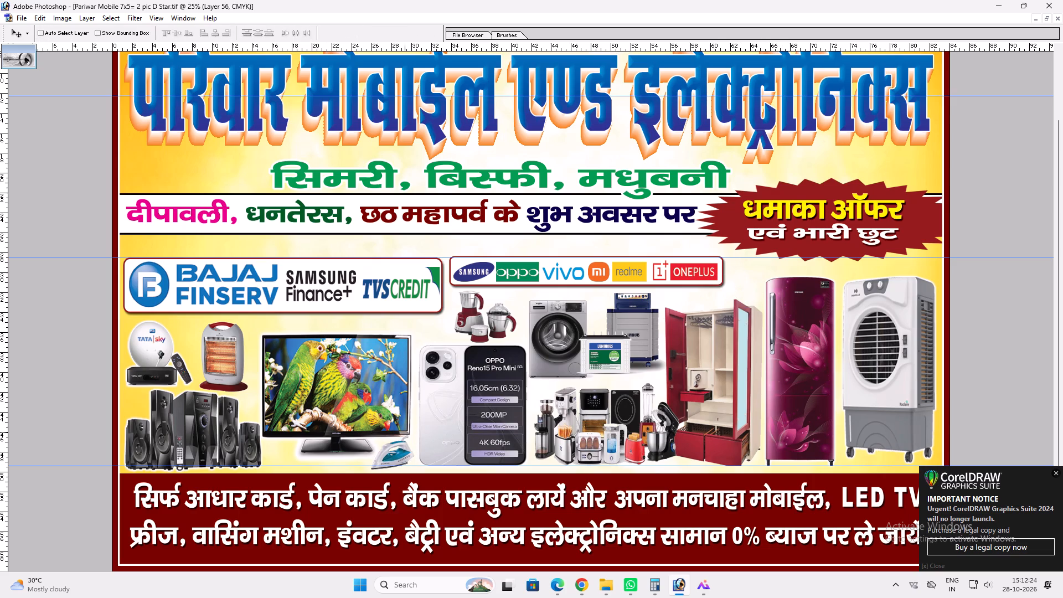
pyautogui.press('Down')
pyautogui.press('Left')
pyautogui.press('Left')
pyautogui.press('Left')
pyautogui.press('Left')
pyautogui.press('Left')
pyautogui.press('Left')
# Widen the iron toward the TV stand.
pyautogui.hotkey('ctrl', 't')
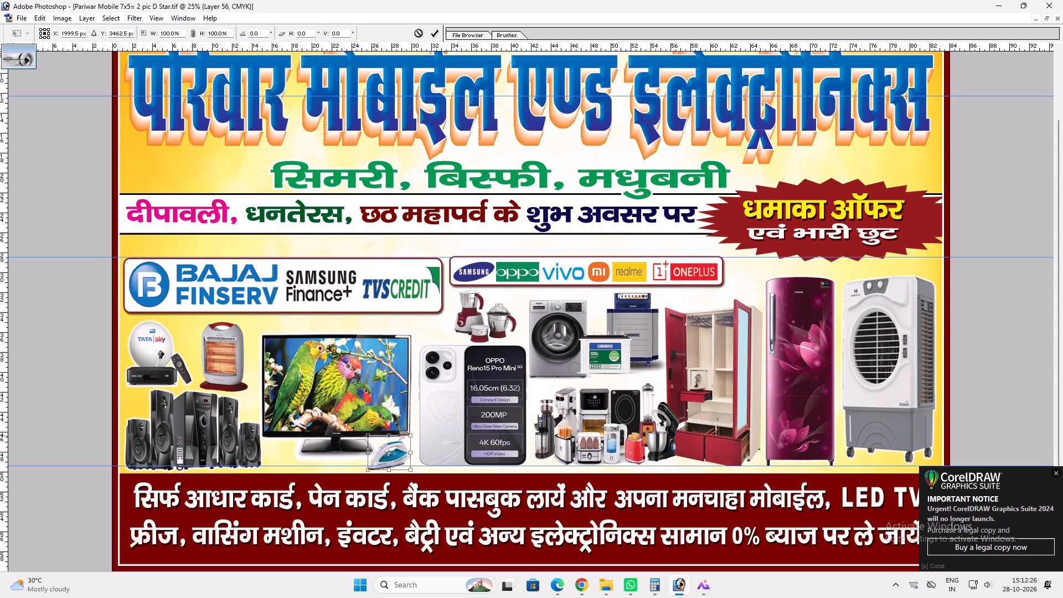
pyautogui.keyDown('shift'); pyautogui.moveTo(373, 434); pyautogui.dragTo(359, 435); pyautogui.keyUp('shift')
pyautogui.hotkey('shift', 'Return')
pyautogui.press('v')
# Raise the TV image slightly to make room for the iron beneath it.
pyautogui.keyDown('ctrl'); pyautogui.click(373, 411); pyautogui.keyUp('ctrl')
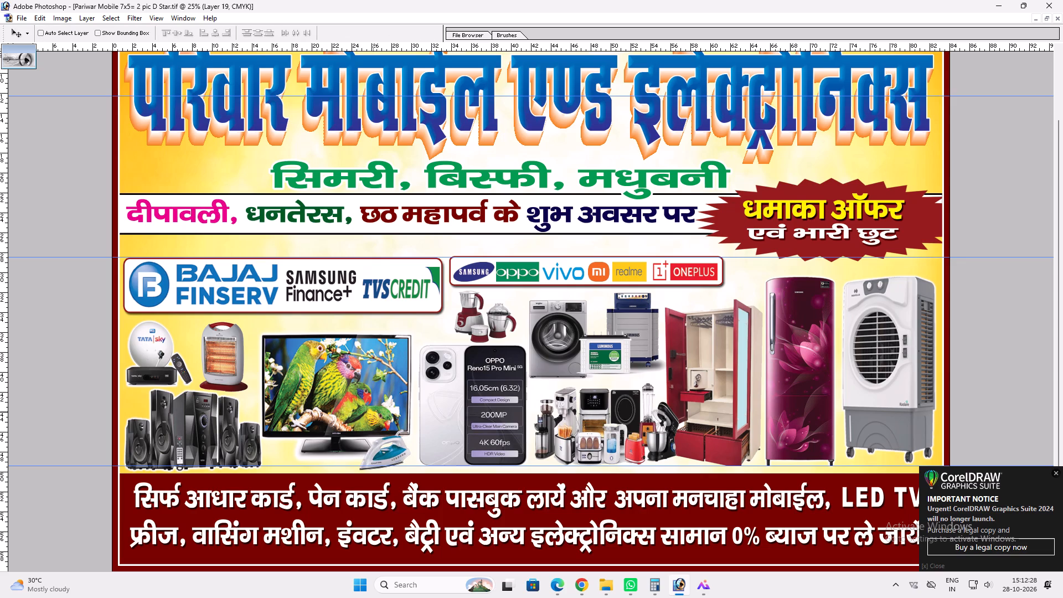
pyautogui.hotkey('shift', 'Up')
pyautogui.hotkey('shift', 'Up')
pyautogui.hotkey('shift', 'Up')
pyautogui.hotkey('shift', 'Up')
pyautogui.hotkey('shift', 'Up')
pyautogui.hotkey('shift', 'Up')
pyautogui.hotkey('shift', 'Up')
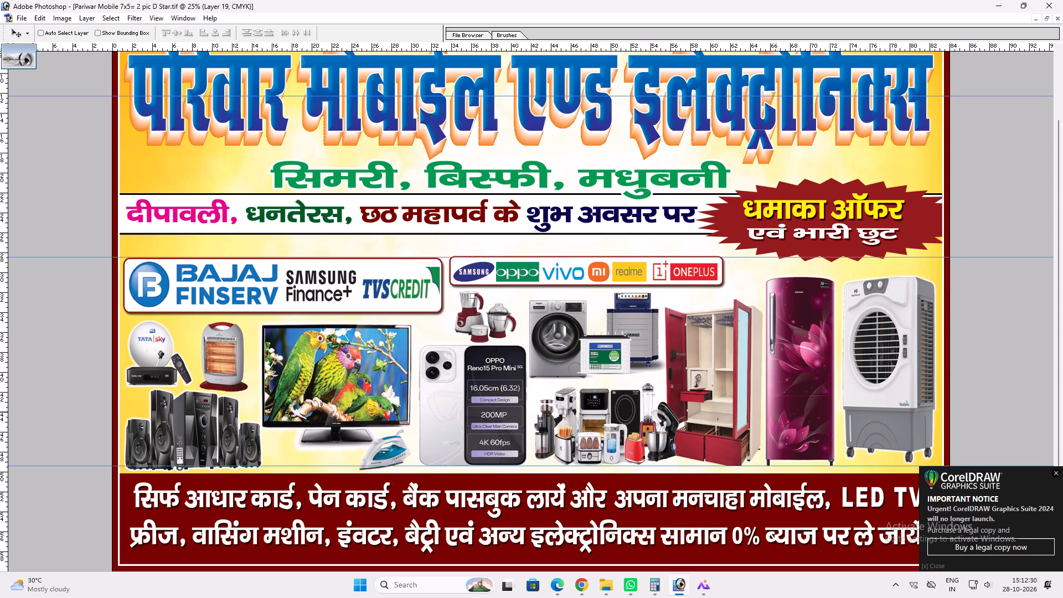
pyautogui.press('v')
pyautogui.keyDown('ctrl'); pyautogui.click(396, 414); pyautogui.keyUp('ctrl')
pyautogui.moveTo(395, 414); pyautogui.dragTo(395, 419)
# Widen the iron further toward the TV stand, keeping its height.
pyautogui.keyDown('ctrl'); pyautogui.click(389, 458); pyautogui.keyUp('ctrl')
pyautogui.hotkey('ctrl', 't')
pyautogui.keyDown('shift'); pyautogui.moveTo(359, 451); pyautogui.dragTo(345, 450); pyautogui.keyUp('shift')
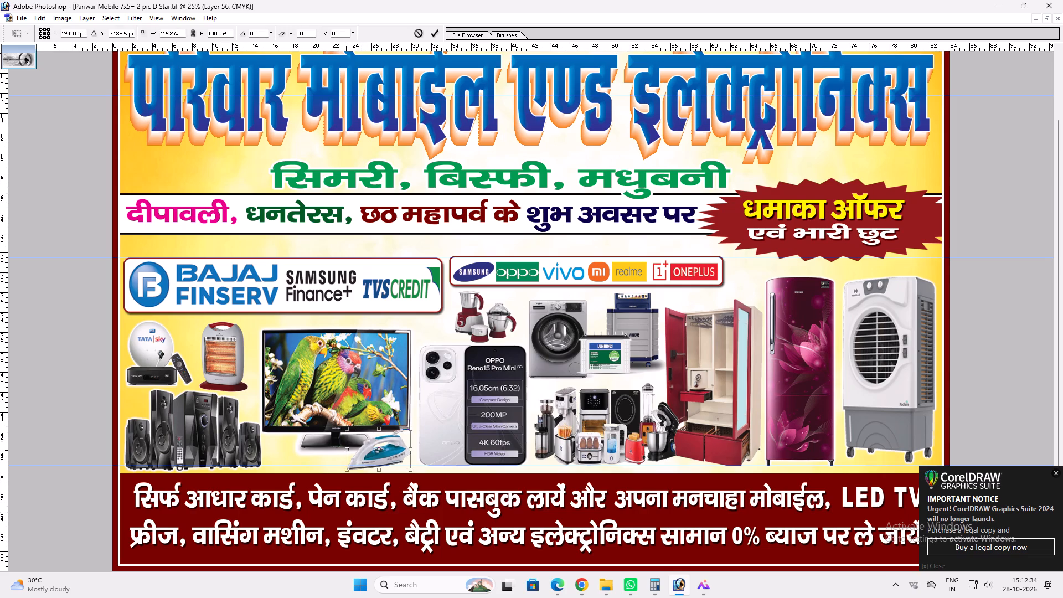
pyautogui.keyDown('shift'); pyautogui.moveTo(345, 450); pyautogui.dragTo(344, 450); pyautogui.keyUp('shift')
pyautogui.hotkey('shift', 'Return')
pyautogui.press('v')
# View the entire banner to examine the overall product layout.
pyautogui.scroll(3, 416, 430)
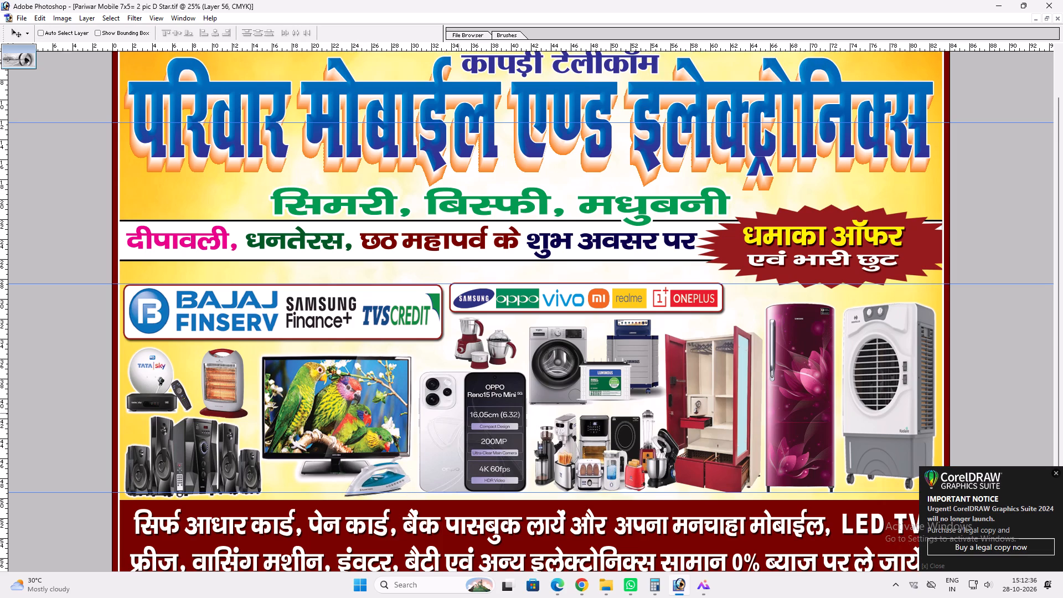
pyautogui.press('space')
pyautogui.press('space')
pyautogui.press('space')
pyautogui.press('space')
pyautogui.press('space')
pyautogui.rightClick(492, 365)
pyautogui.moveTo(502, 367); pyautogui.dragTo(512, 371)
pyautogui.hotkey('ctrl', 'h')
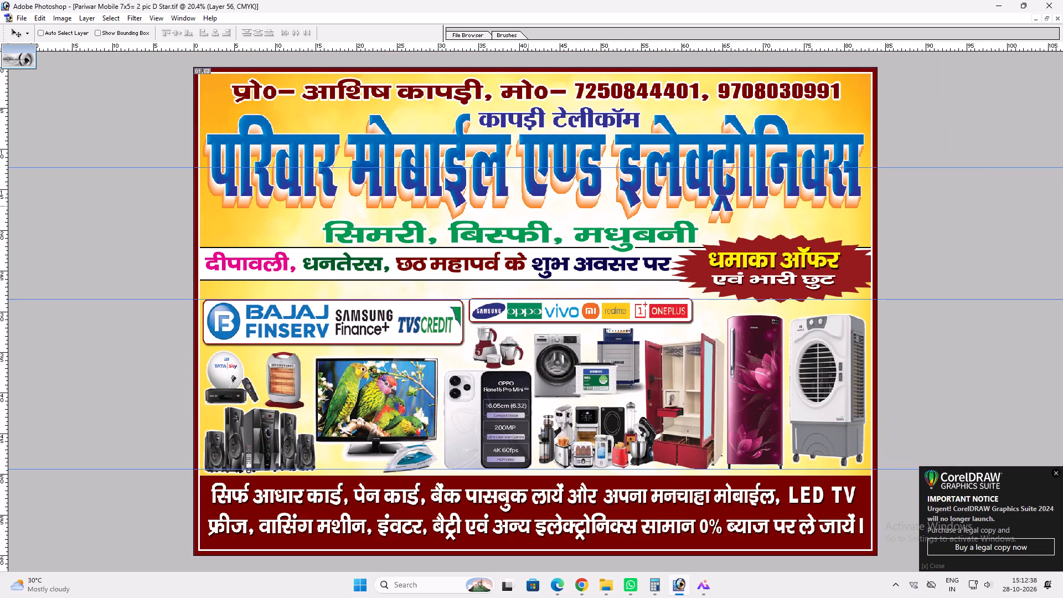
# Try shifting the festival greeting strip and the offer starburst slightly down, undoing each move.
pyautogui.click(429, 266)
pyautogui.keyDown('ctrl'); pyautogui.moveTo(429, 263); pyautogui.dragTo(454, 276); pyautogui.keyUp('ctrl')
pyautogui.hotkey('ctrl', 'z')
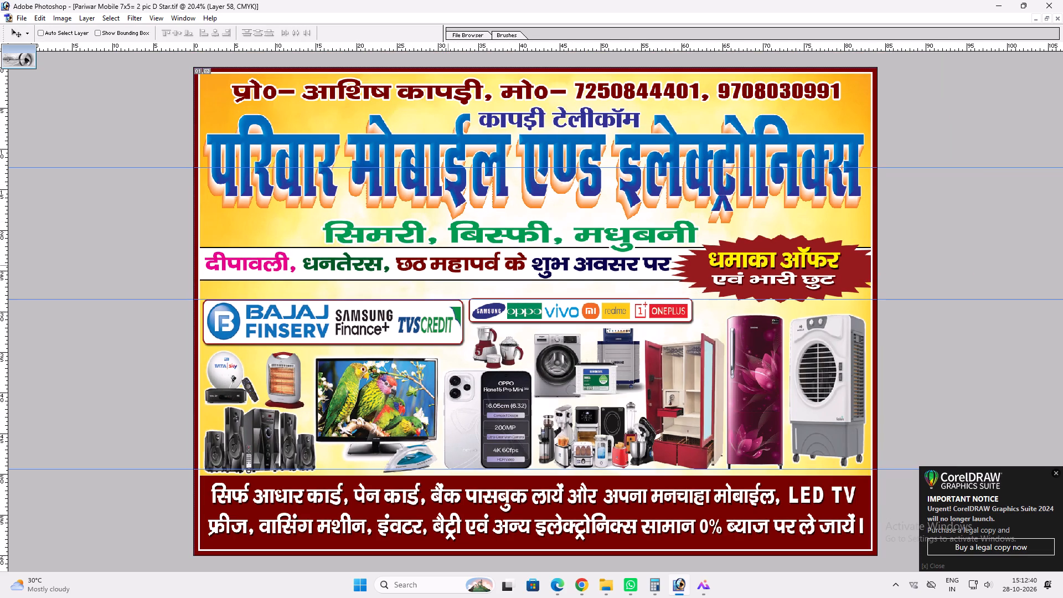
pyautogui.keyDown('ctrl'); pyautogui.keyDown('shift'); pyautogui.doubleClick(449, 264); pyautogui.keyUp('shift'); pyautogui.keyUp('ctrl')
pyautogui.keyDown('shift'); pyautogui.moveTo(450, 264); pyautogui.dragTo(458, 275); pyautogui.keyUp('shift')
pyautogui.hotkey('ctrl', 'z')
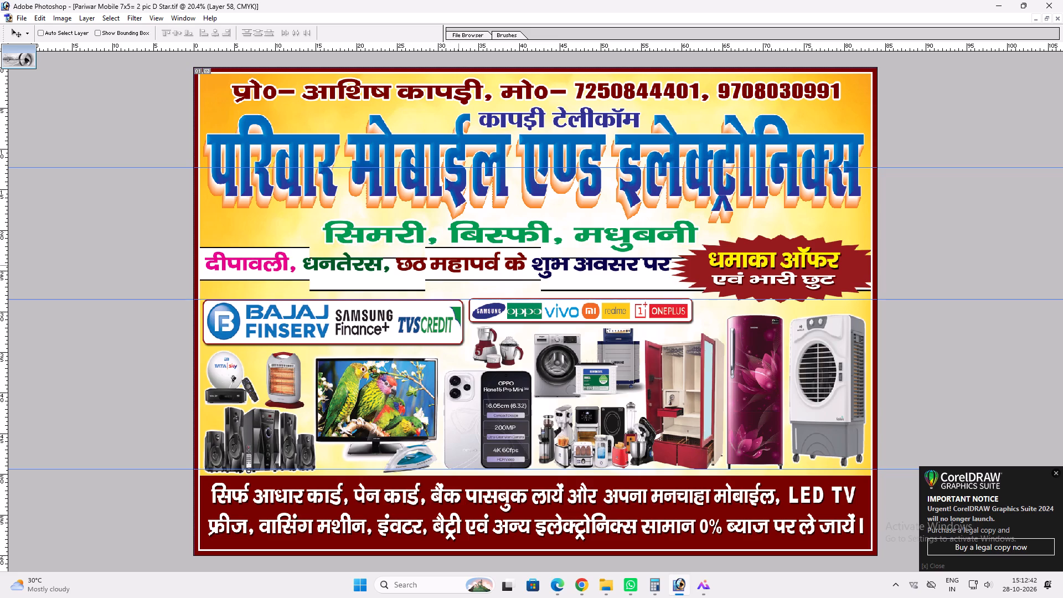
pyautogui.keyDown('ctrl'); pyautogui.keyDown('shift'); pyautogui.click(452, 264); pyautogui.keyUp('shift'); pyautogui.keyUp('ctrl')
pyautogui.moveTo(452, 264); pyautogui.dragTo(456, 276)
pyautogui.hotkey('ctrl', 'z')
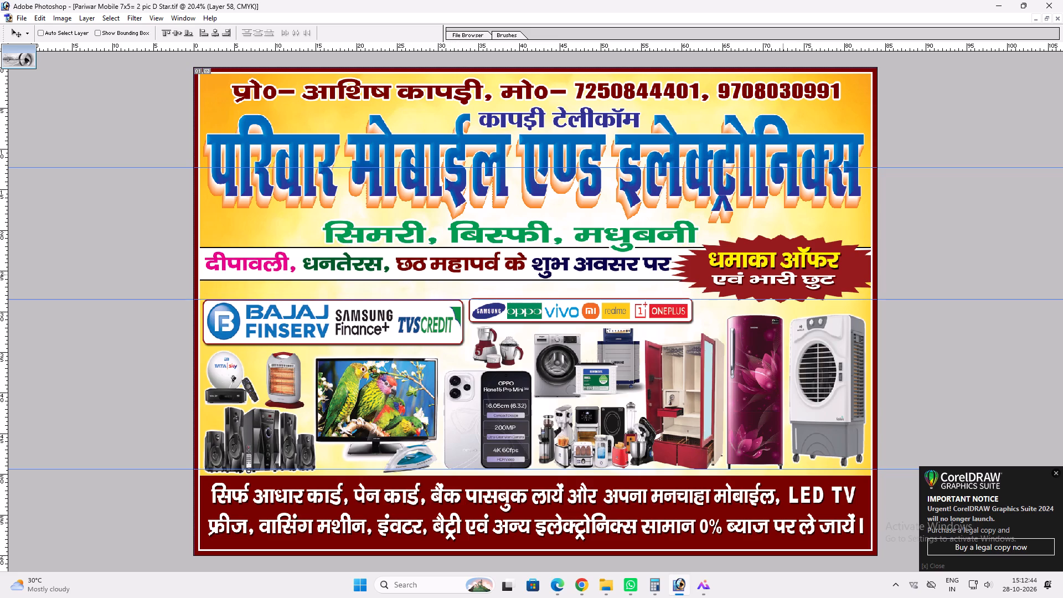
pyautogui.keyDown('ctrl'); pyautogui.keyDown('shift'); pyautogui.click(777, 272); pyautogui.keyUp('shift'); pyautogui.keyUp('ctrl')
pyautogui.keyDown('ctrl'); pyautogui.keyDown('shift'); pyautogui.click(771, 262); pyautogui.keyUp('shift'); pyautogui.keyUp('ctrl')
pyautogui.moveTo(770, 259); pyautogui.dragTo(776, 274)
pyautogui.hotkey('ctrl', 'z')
# Move the festival greeting strip together with the offer starburst down, closer to the finance and brand logos.
pyautogui.keyDown('ctrl'); pyautogui.keyDown('shift'); pyautogui.click(766, 277); pyautogui.keyUp('shift'); pyautogui.keyUp('ctrl')
pyautogui.moveTo(766, 277); pyautogui.dragTo(765, 278)
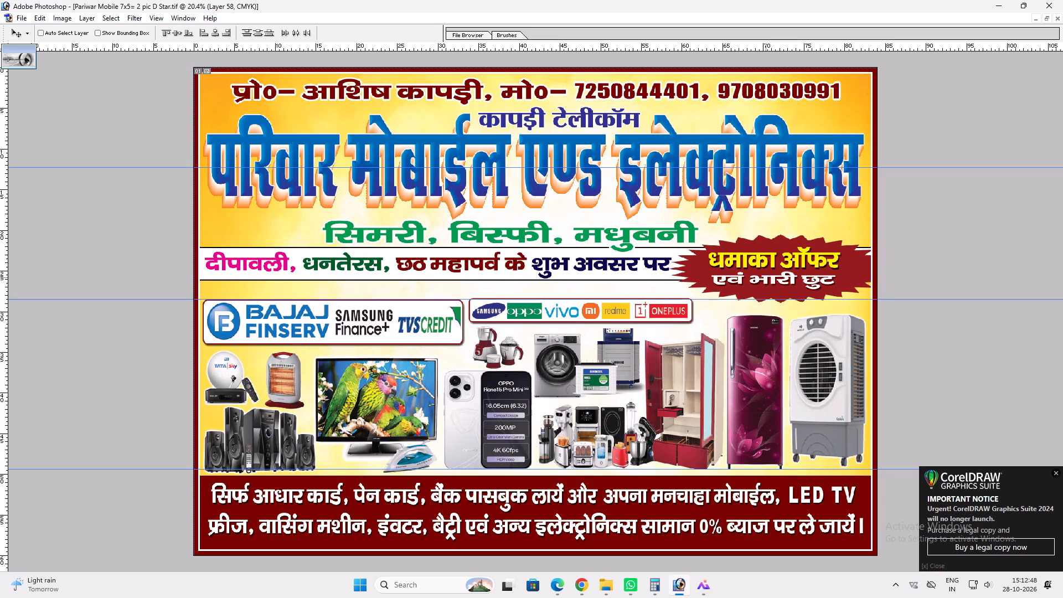
pyautogui.moveTo(765, 278); pyautogui.dragTo(765, 288)
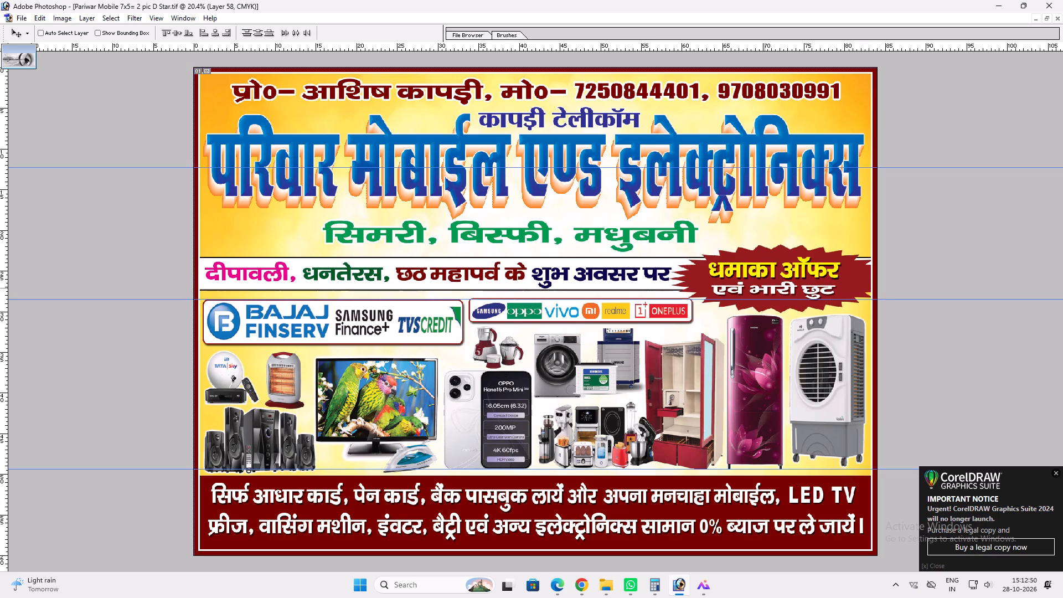
pyautogui.moveTo(765, 288); pyautogui.dragTo(765, 290)
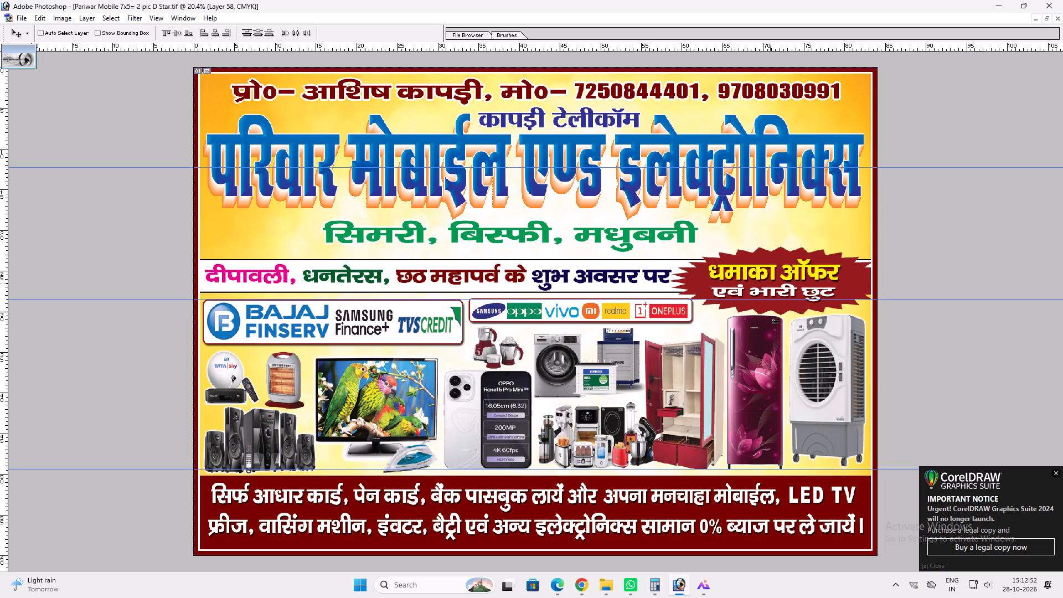
# Lower the green address line slightly and enlarge it, extending it mainly to the left.
pyautogui.keyDown('ctrl'); pyautogui.click(625, 236); pyautogui.keyUp('ctrl')
pyautogui.moveTo(625, 236); pyautogui.dragTo(625, 238)
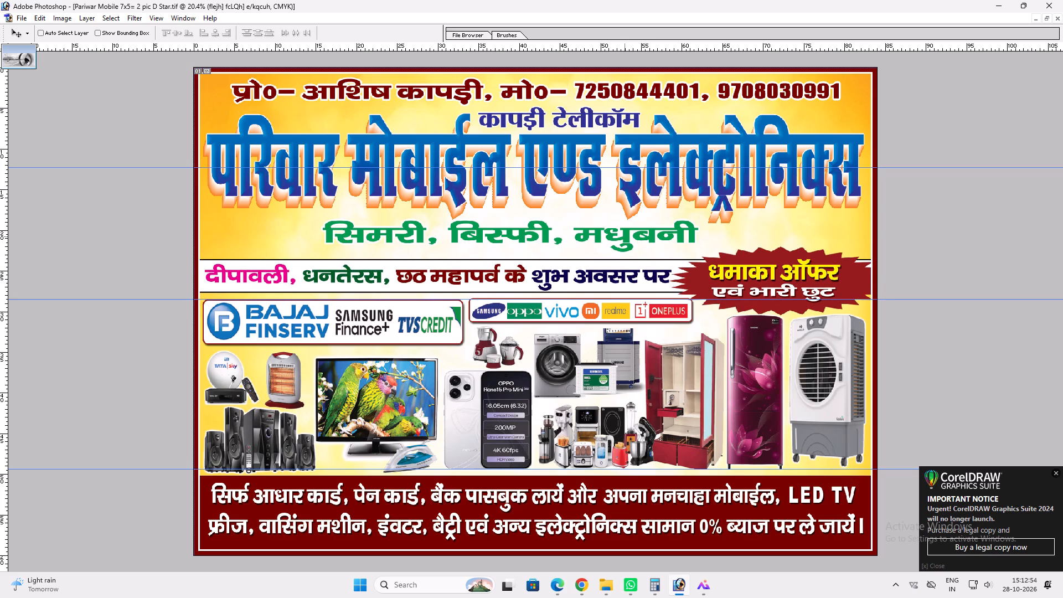
pyautogui.moveTo(625, 238); pyautogui.dragTo(624, 243)
pyautogui.hotkey('ctrl', 't')
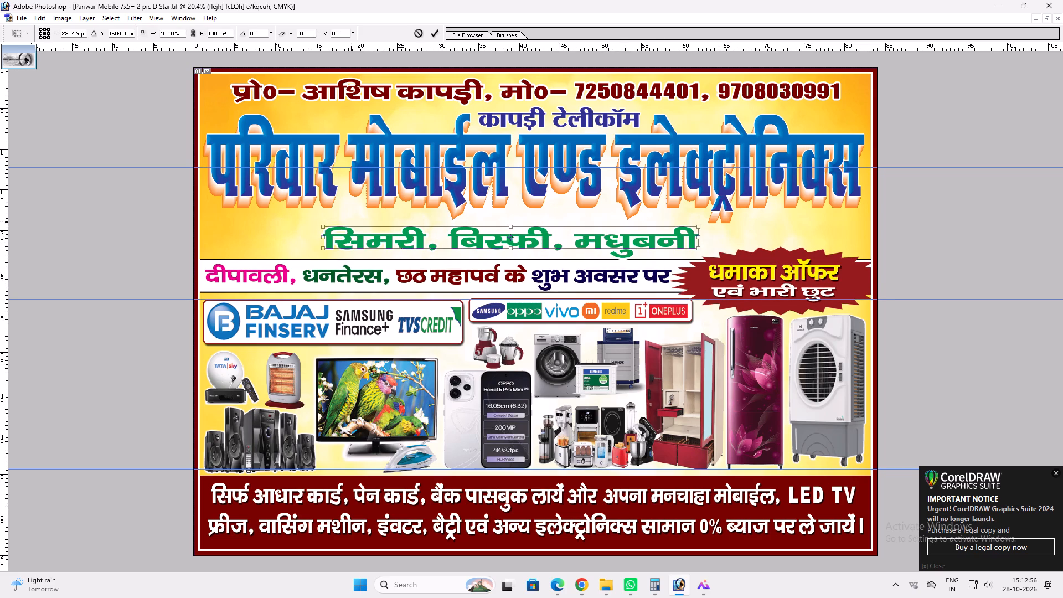
pyautogui.keyDown('shift'); pyautogui.click(365, 226); pyautogui.keyUp('shift')
pyautogui.keyDown('shift'); pyautogui.moveTo(327, 235); pyautogui.dragTo(244, 227); pyautogui.keyUp('shift')
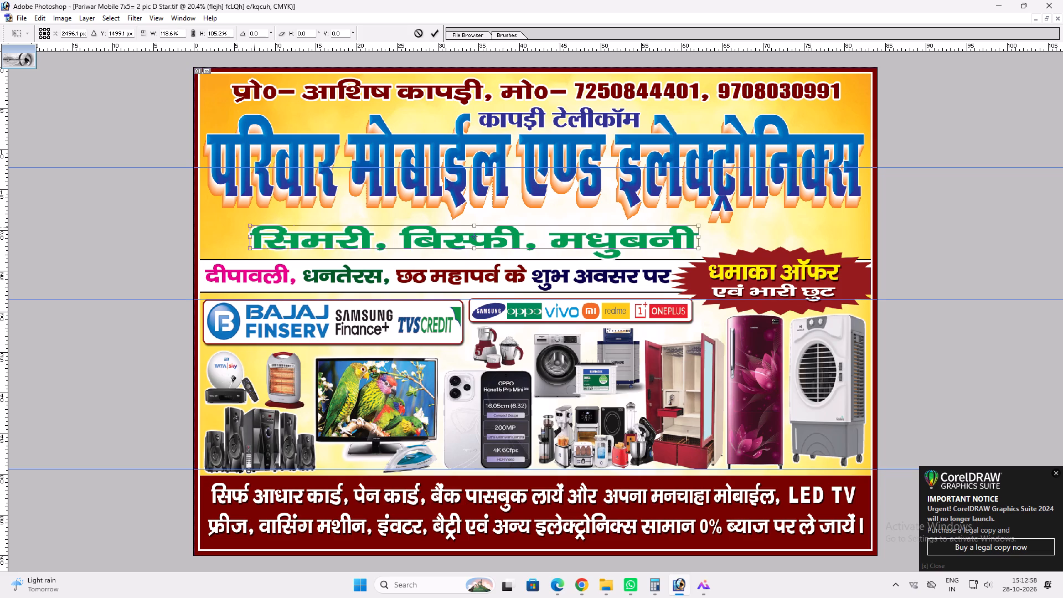
pyautogui.keyDown('shift'); pyautogui.moveTo(244, 227); pyautogui.dragTo(239, 227); pyautogui.keyUp('shift')
pyautogui.hotkey('shift', 'Return')
pyautogui.press('v')
pyautogui.hotkey('ctrl', 't')
pyautogui.keyDown('shift'); pyautogui.moveTo(697, 226); pyautogui.dragTo(702, 225); pyautogui.keyUp('shift')
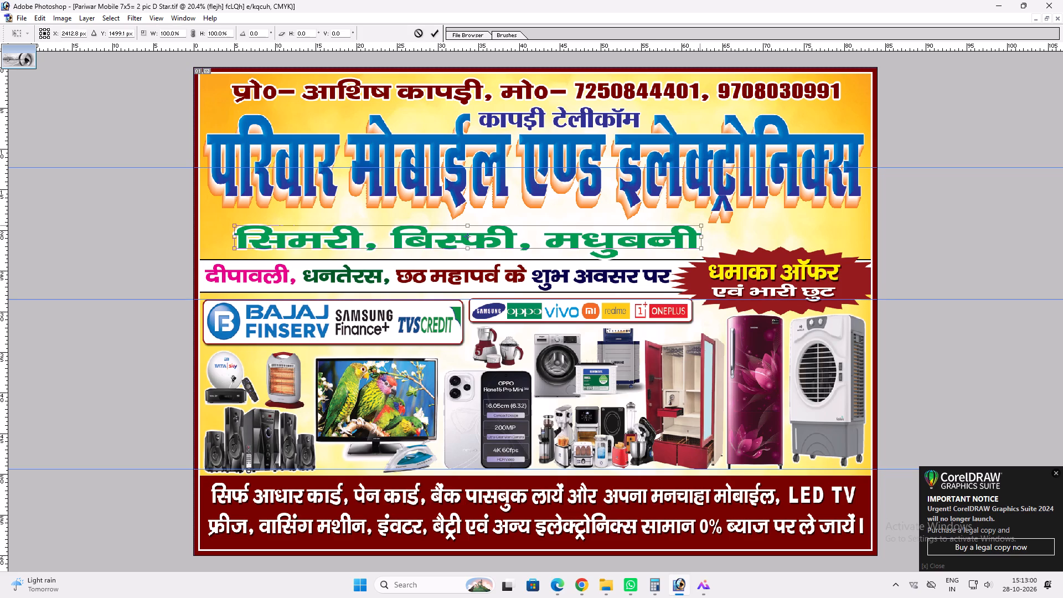
pyautogui.keyDown('shift'); pyautogui.moveTo(702, 225); pyautogui.dragTo(705, 224); pyautogui.keyUp('shift')
pyautogui.hotkey('shift', 'Return')
pyautogui.press('v')
# Stretch the large blue shop title downward to fill the space above the address line.
pyautogui.keyDown('ctrl'); pyautogui.click(718, 189); pyautogui.keyUp('ctrl')
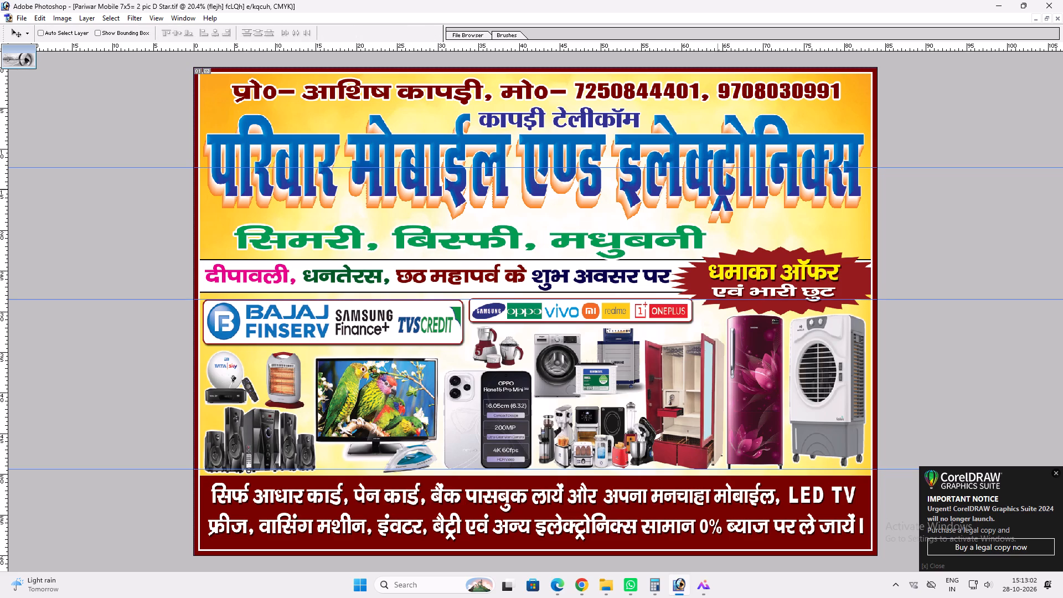
pyautogui.hotkey('ctrl', 't')
pyautogui.keyDown('shift'); pyautogui.moveTo(730, 220); pyautogui.dragTo(732, 226); pyautogui.keyUp('shift')
pyautogui.hotkey('shift', 'Return')
pyautogui.hotkey('ctrl', 't')
pyautogui.keyDown('shift'); pyautogui.moveTo(730, 228); pyautogui.dragTo(730, 231); pyautogui.keyUp('shift')
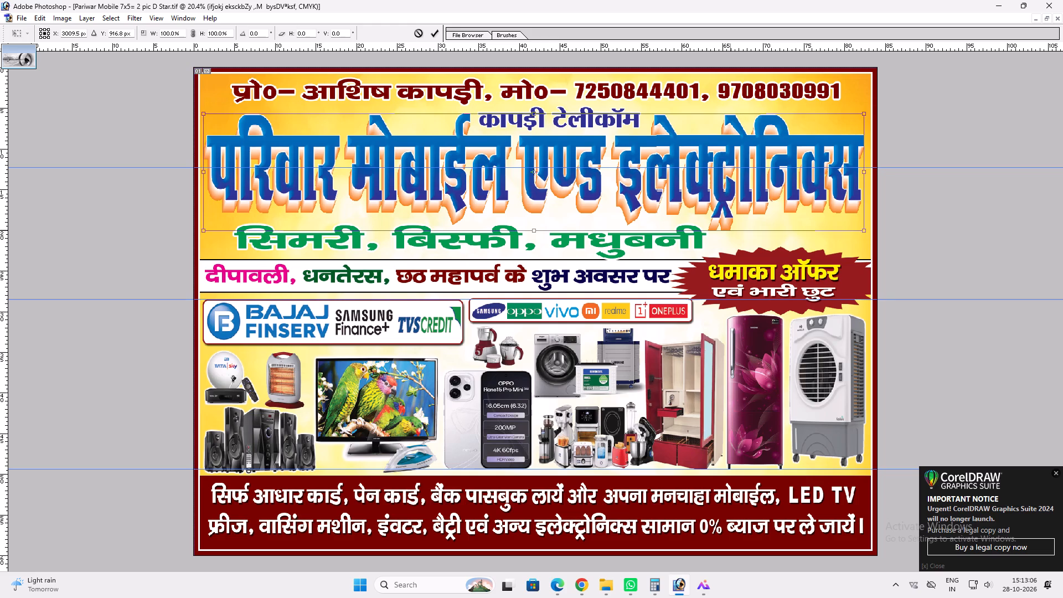
pyautogui.keyDown('shift'); pyautogui.moveTo(730, 231); pyautogui.dragTo(731, 233); pyautogui.keyUp('shift')
pyautogui.press('Return')
pyautogui.press('v')
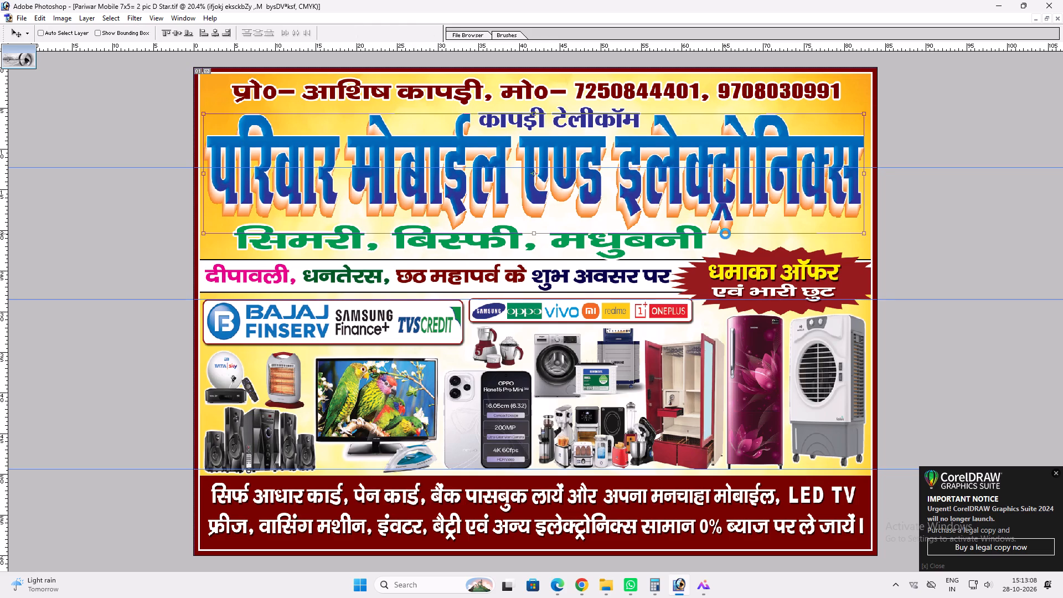
# Hide the guides and capture a screenshot of the whole banner.
pyautogui.hotkey('ctrl', 'h')
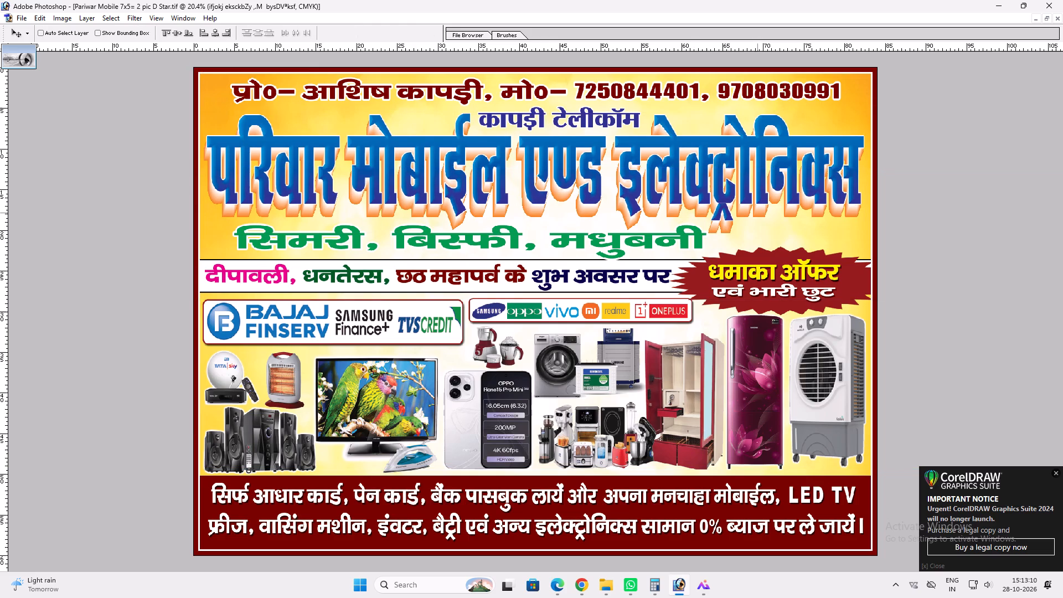
pyautogui.press('Print')
pyautogui.moveTo(189, 63); pyautogui.dragTo(725, 404)
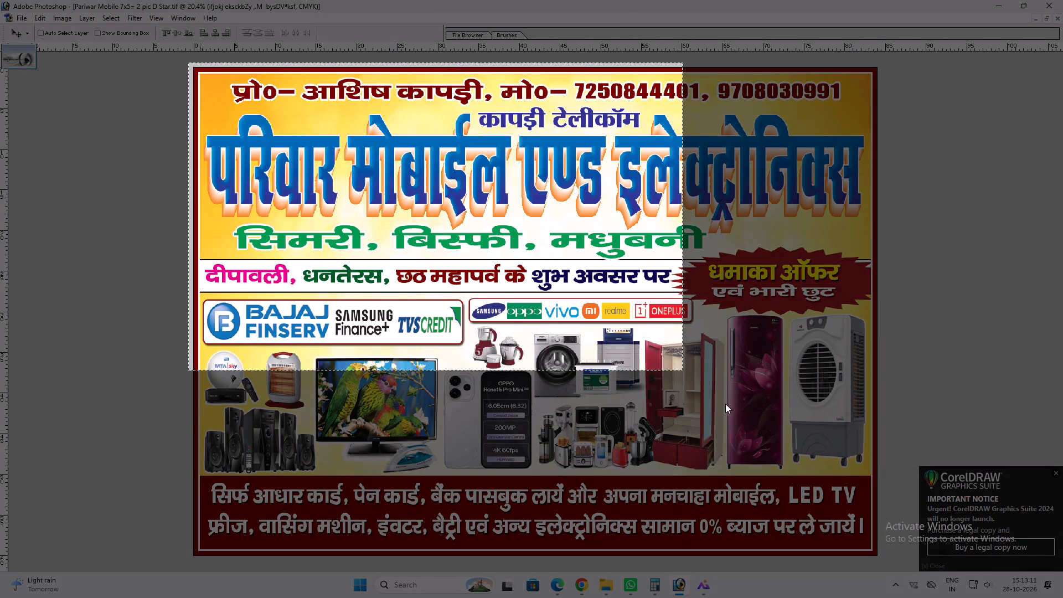
pyautogui.moveTo(725, 404); pyautogui.dragTo(878, 559)
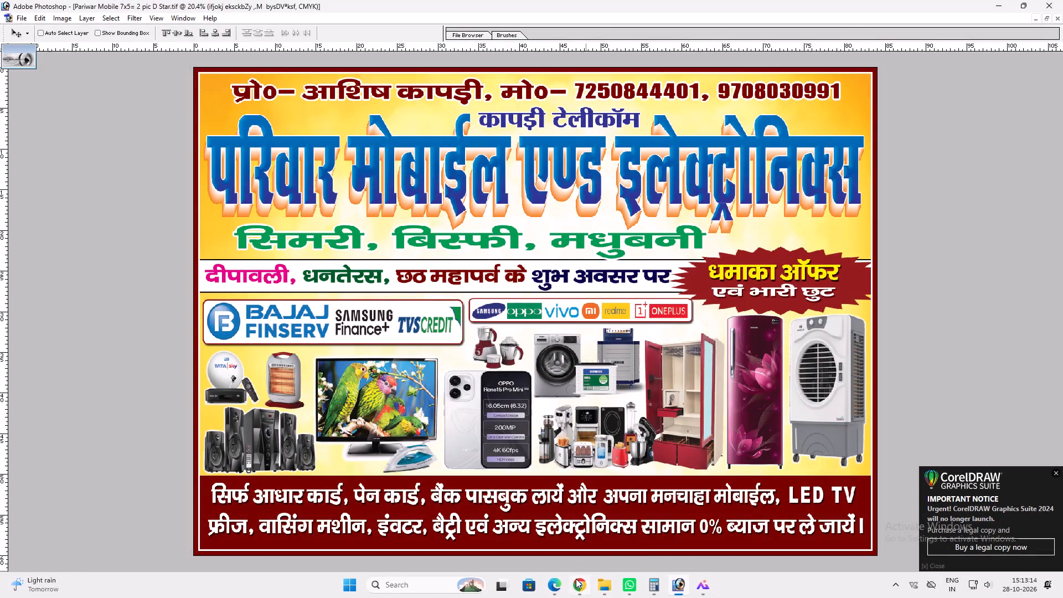
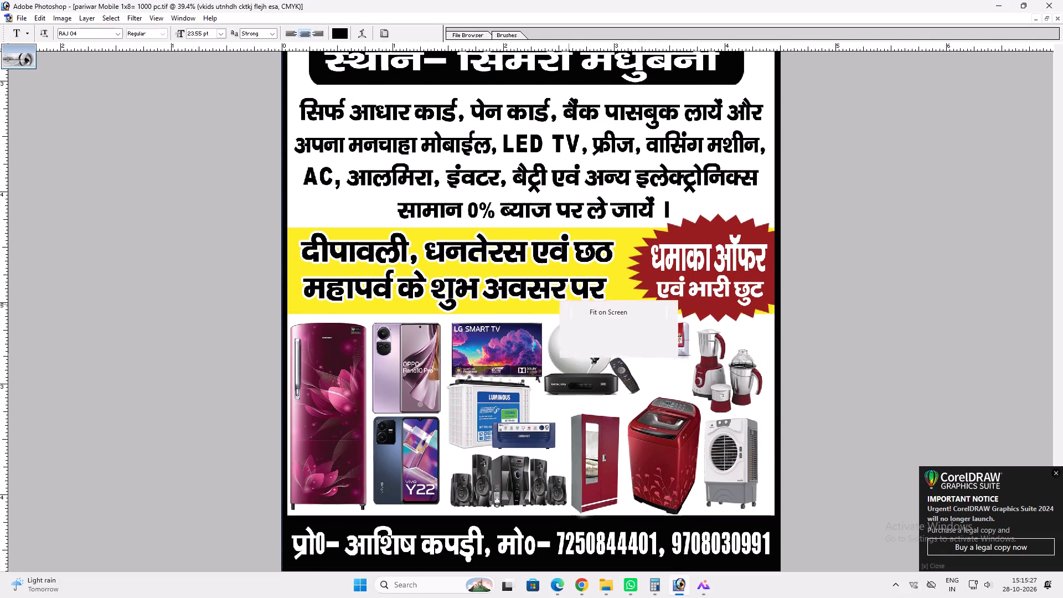
# Add the missing aa vowel sign to the proprietor's surname in the black contact strip and save the 1x8 flyer.
pyautogui.hotkey('ctrl', 's')
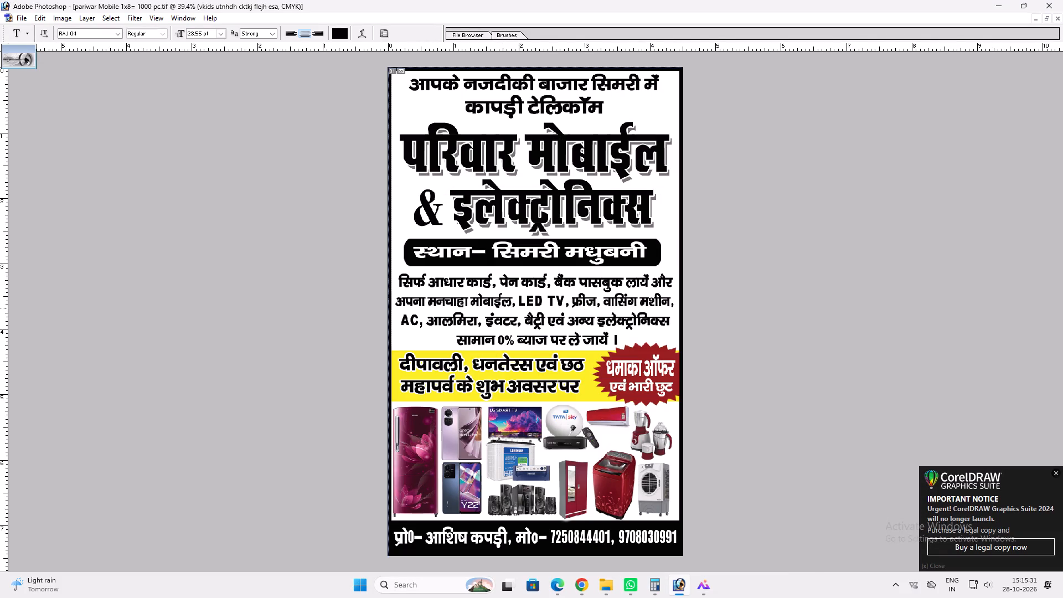
pyautogui.hotkey('ctrl', 's')
pyautogui.hotkey('ctrl', 's')
pyautogui.click(487, 540)
pyautogui.press('k')
pyautogui.press('Return')
pyautogui.hotkey('ctrl', 's')
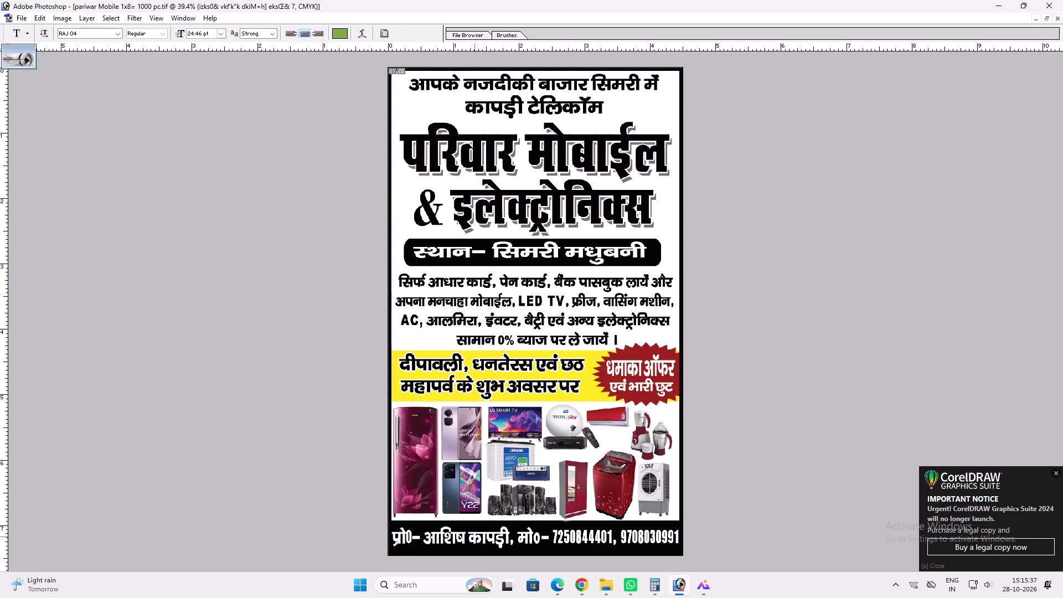
# Close the 1x8 flyer, the a4 = 400 pc banner and the following document to reach the 4x3= 25 Sheet file.
pyautogui.hotkey('ctrl', 'w')
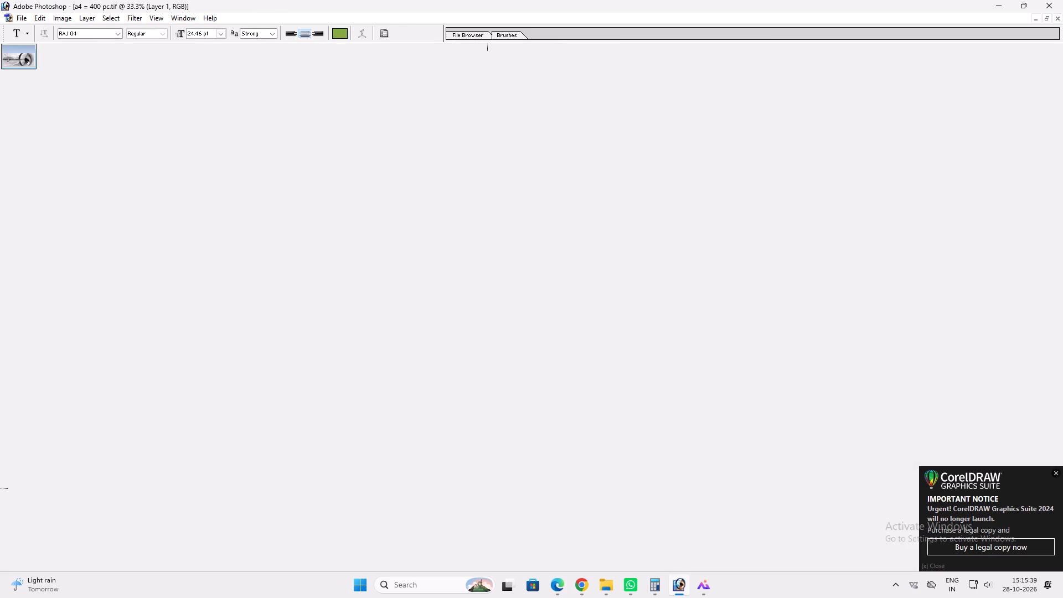
pyautogui.hotkey('ctrl', '0')
pyautogui.press('v')
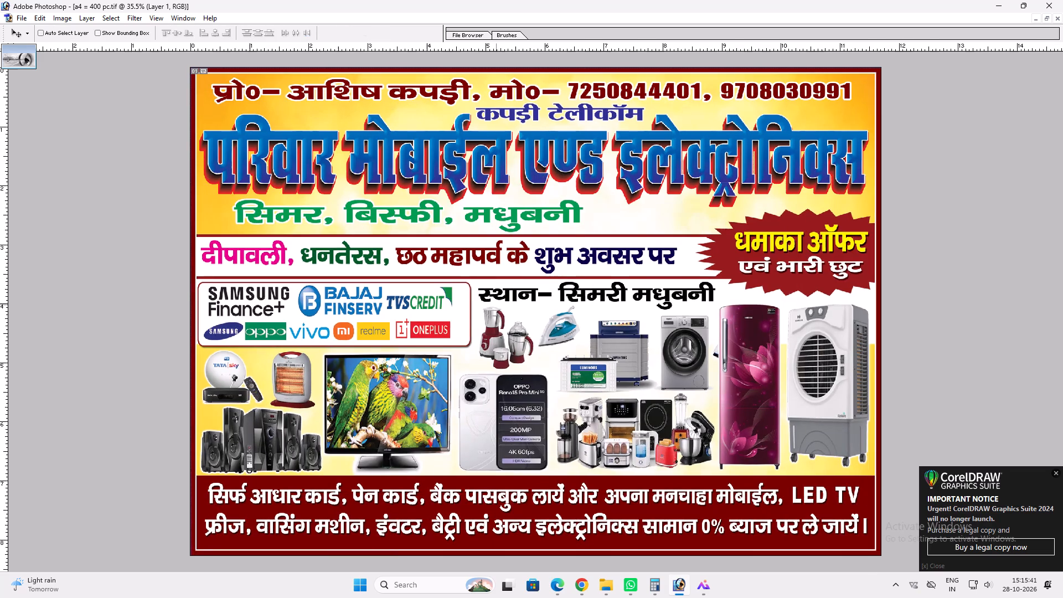
pyautogui.hotkey('ctrl', 'w')
pyautogui.hotkey('ctrl', '0')
pyautogui.hotkey('ctrl', 'w')
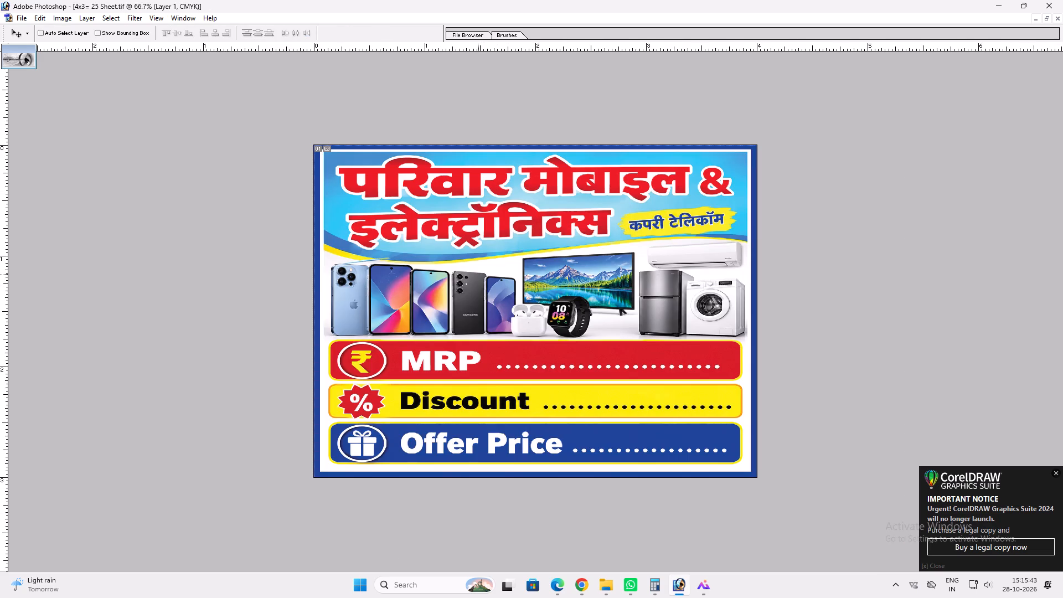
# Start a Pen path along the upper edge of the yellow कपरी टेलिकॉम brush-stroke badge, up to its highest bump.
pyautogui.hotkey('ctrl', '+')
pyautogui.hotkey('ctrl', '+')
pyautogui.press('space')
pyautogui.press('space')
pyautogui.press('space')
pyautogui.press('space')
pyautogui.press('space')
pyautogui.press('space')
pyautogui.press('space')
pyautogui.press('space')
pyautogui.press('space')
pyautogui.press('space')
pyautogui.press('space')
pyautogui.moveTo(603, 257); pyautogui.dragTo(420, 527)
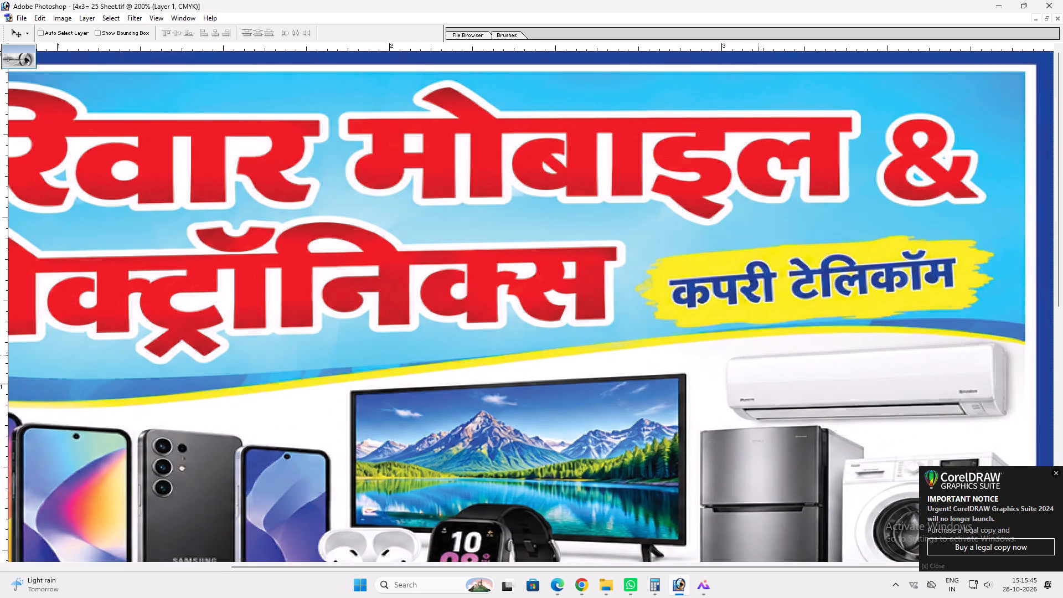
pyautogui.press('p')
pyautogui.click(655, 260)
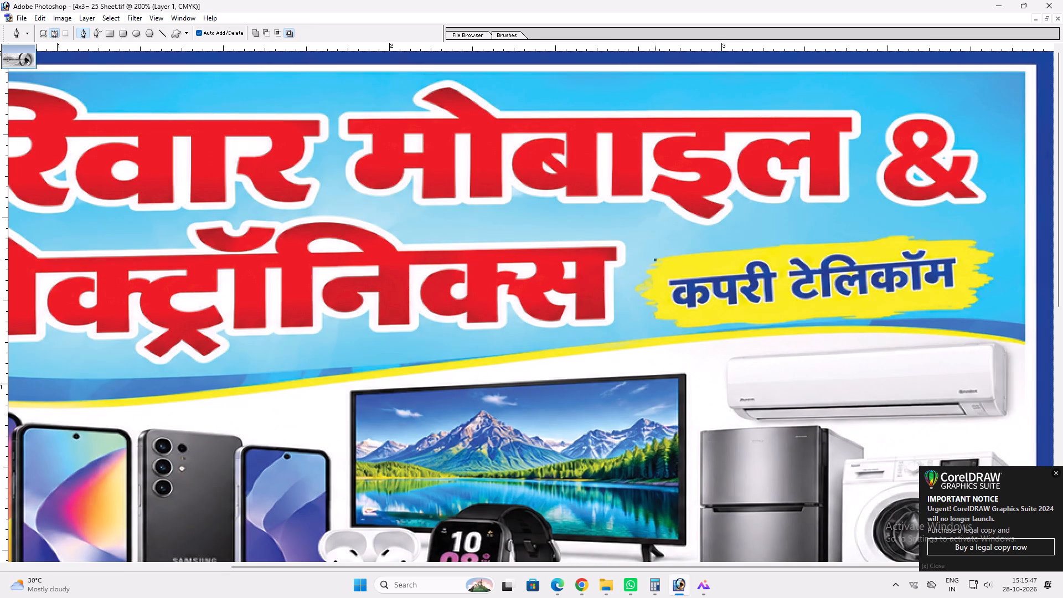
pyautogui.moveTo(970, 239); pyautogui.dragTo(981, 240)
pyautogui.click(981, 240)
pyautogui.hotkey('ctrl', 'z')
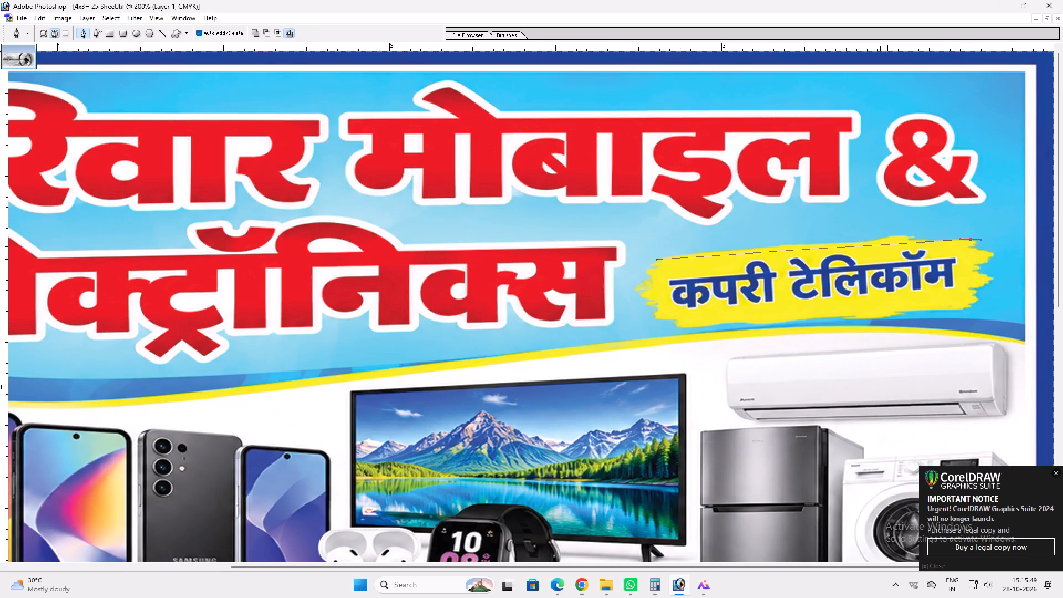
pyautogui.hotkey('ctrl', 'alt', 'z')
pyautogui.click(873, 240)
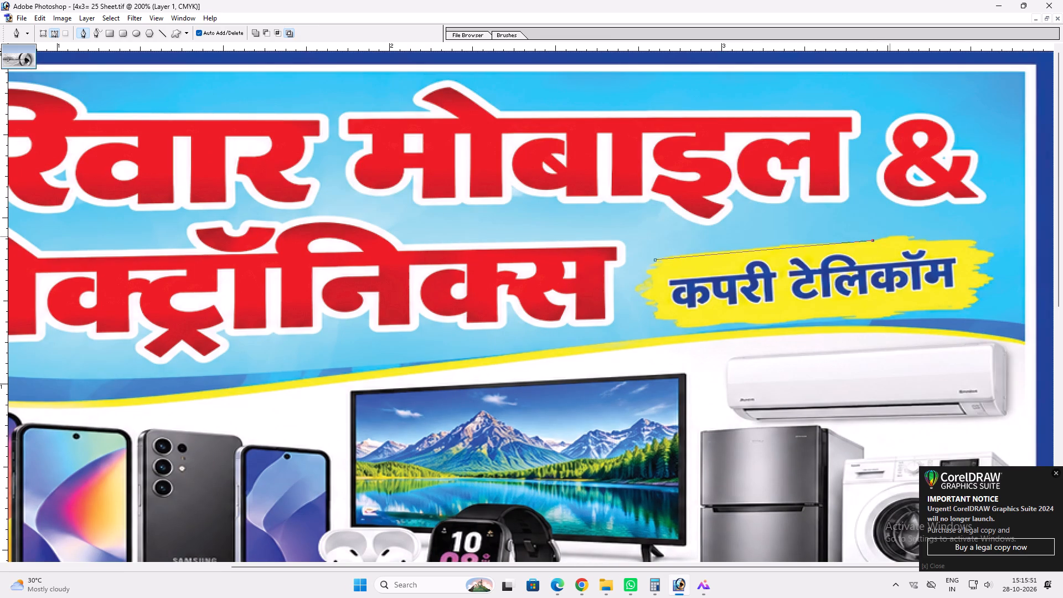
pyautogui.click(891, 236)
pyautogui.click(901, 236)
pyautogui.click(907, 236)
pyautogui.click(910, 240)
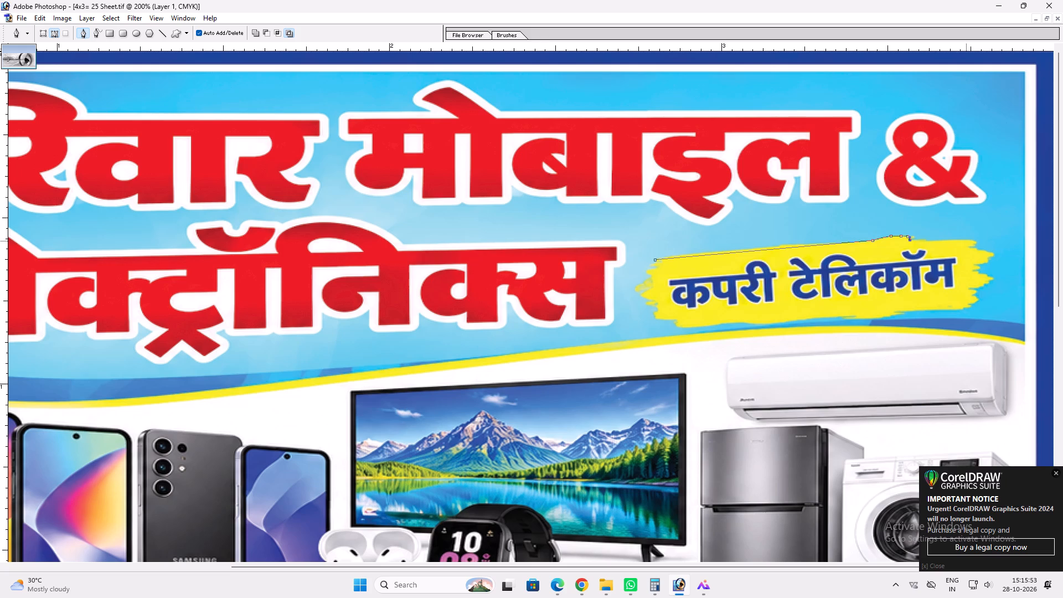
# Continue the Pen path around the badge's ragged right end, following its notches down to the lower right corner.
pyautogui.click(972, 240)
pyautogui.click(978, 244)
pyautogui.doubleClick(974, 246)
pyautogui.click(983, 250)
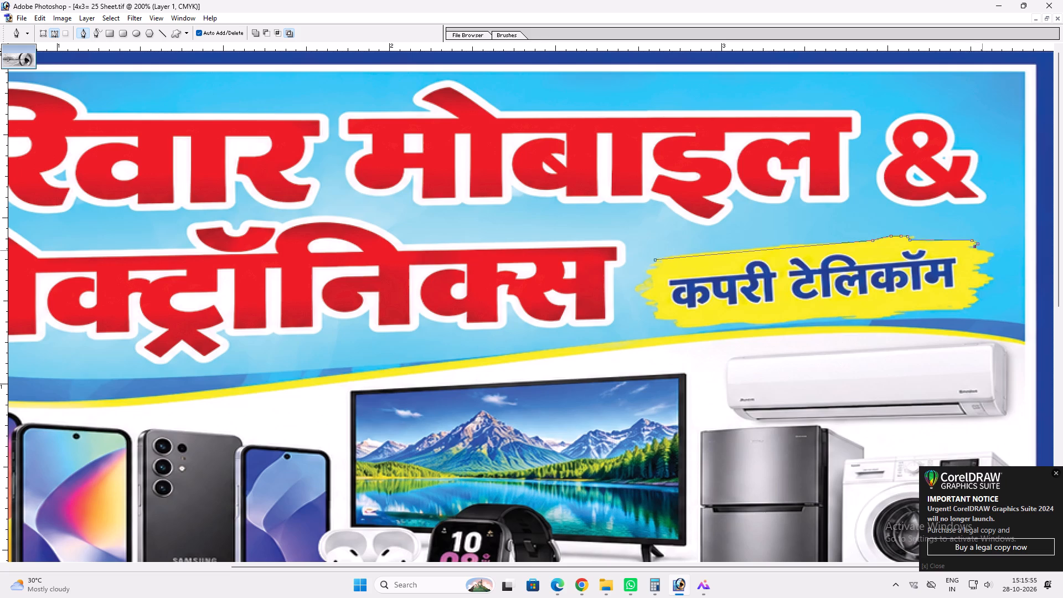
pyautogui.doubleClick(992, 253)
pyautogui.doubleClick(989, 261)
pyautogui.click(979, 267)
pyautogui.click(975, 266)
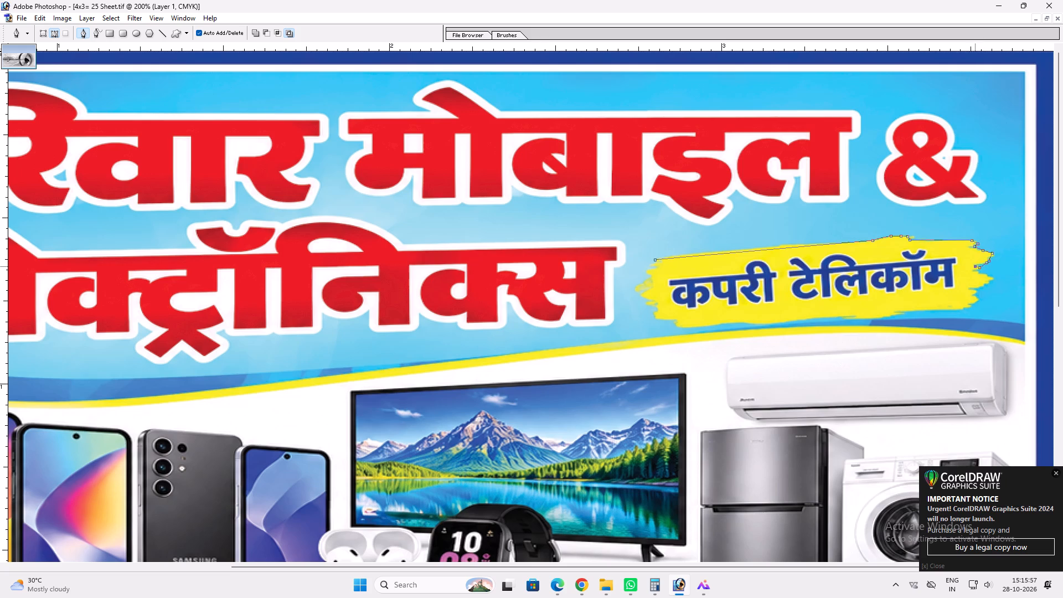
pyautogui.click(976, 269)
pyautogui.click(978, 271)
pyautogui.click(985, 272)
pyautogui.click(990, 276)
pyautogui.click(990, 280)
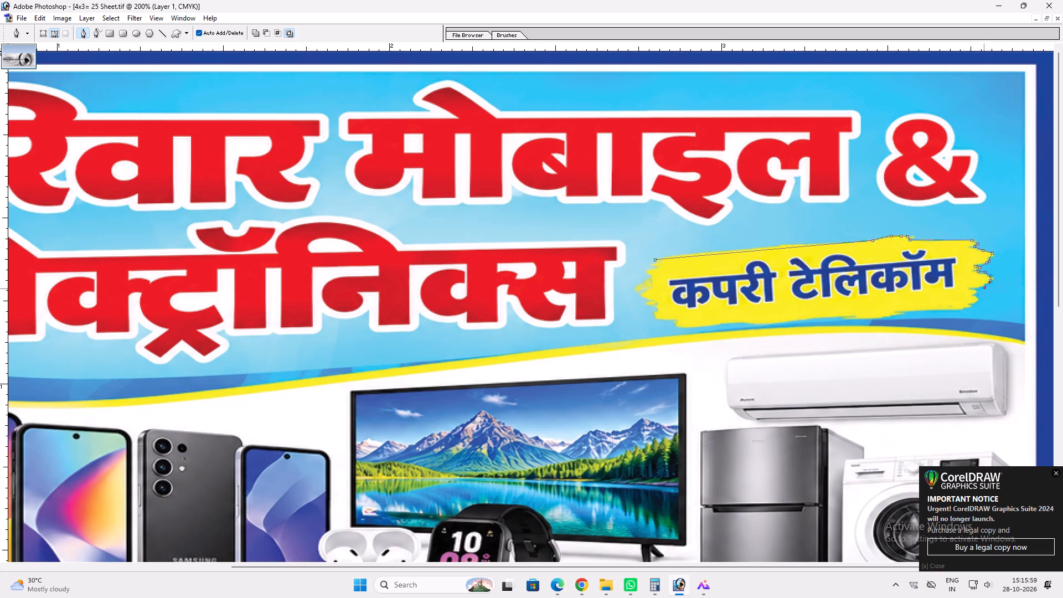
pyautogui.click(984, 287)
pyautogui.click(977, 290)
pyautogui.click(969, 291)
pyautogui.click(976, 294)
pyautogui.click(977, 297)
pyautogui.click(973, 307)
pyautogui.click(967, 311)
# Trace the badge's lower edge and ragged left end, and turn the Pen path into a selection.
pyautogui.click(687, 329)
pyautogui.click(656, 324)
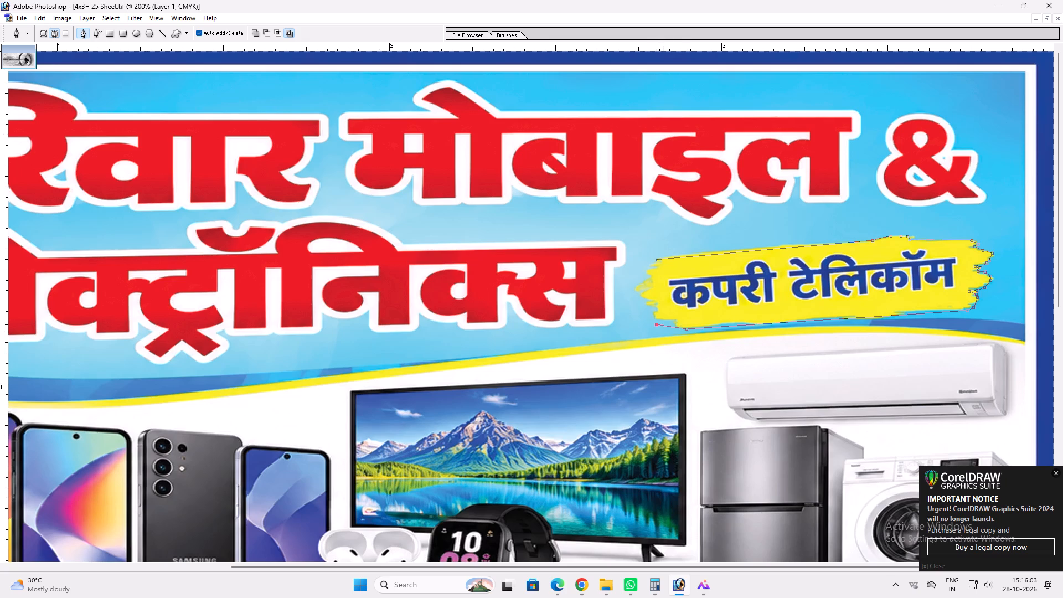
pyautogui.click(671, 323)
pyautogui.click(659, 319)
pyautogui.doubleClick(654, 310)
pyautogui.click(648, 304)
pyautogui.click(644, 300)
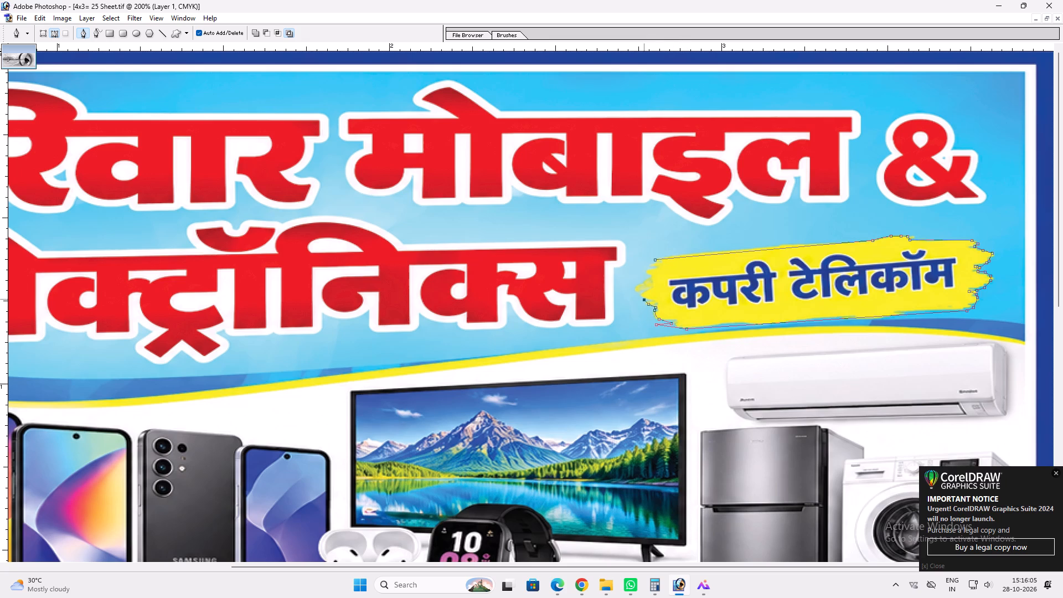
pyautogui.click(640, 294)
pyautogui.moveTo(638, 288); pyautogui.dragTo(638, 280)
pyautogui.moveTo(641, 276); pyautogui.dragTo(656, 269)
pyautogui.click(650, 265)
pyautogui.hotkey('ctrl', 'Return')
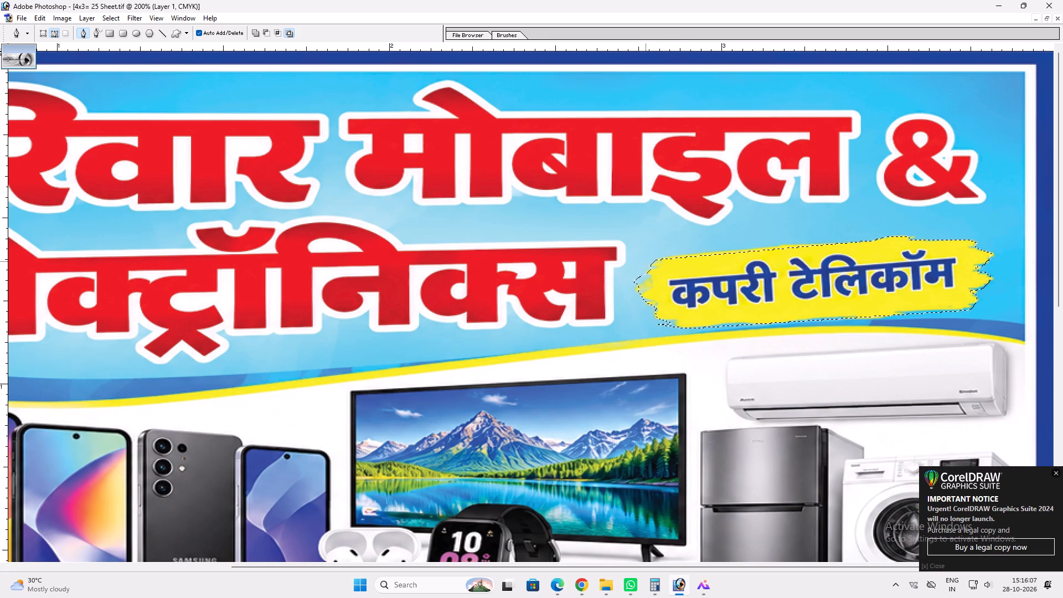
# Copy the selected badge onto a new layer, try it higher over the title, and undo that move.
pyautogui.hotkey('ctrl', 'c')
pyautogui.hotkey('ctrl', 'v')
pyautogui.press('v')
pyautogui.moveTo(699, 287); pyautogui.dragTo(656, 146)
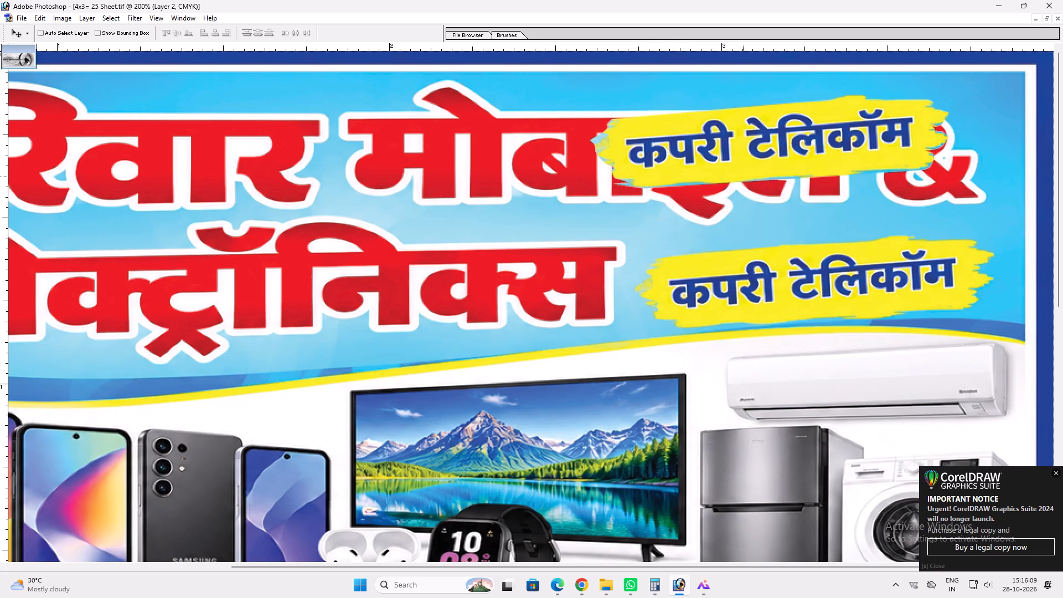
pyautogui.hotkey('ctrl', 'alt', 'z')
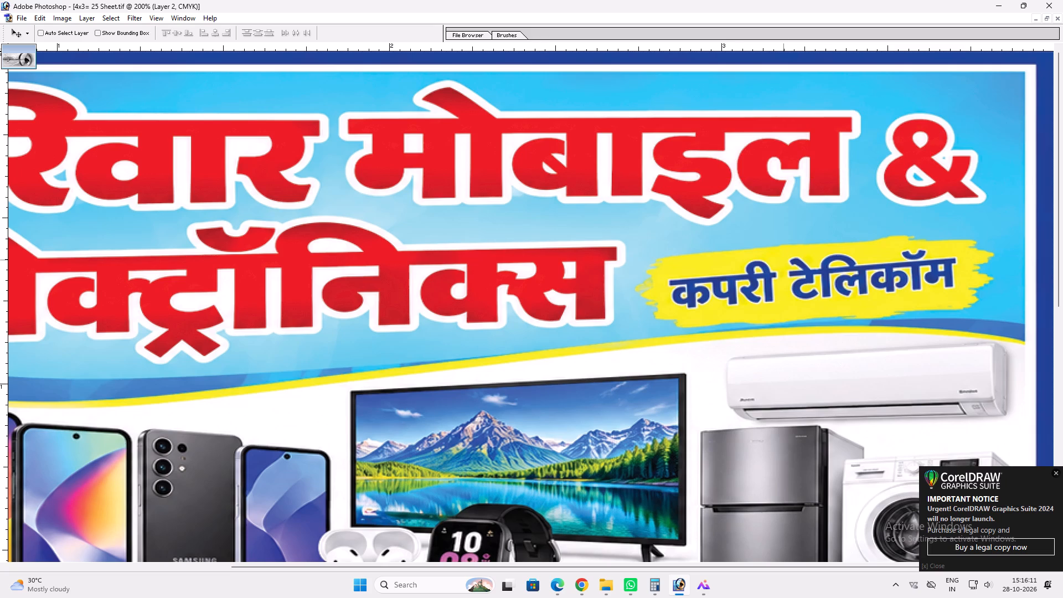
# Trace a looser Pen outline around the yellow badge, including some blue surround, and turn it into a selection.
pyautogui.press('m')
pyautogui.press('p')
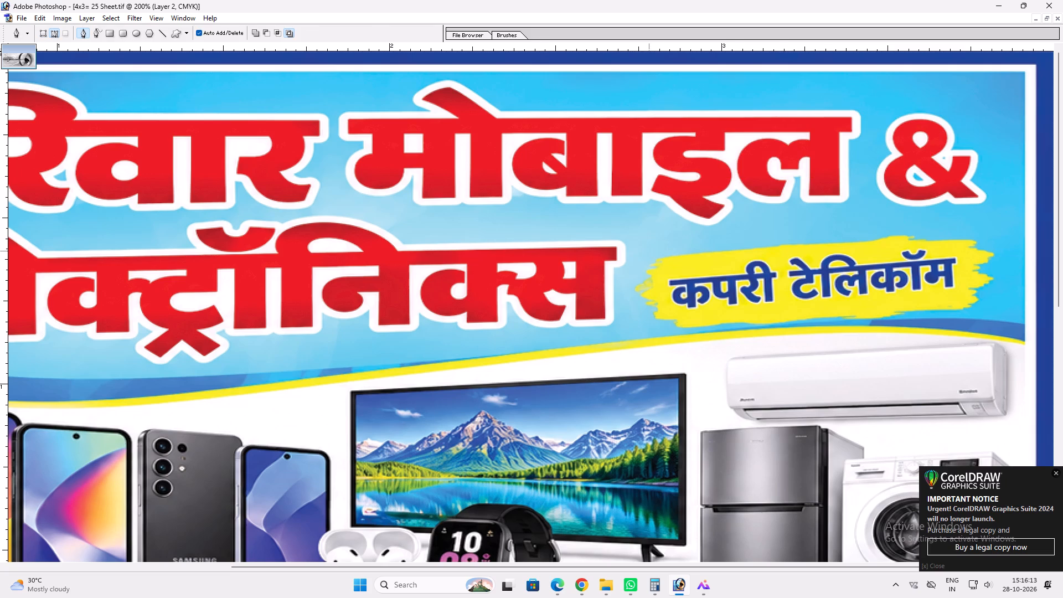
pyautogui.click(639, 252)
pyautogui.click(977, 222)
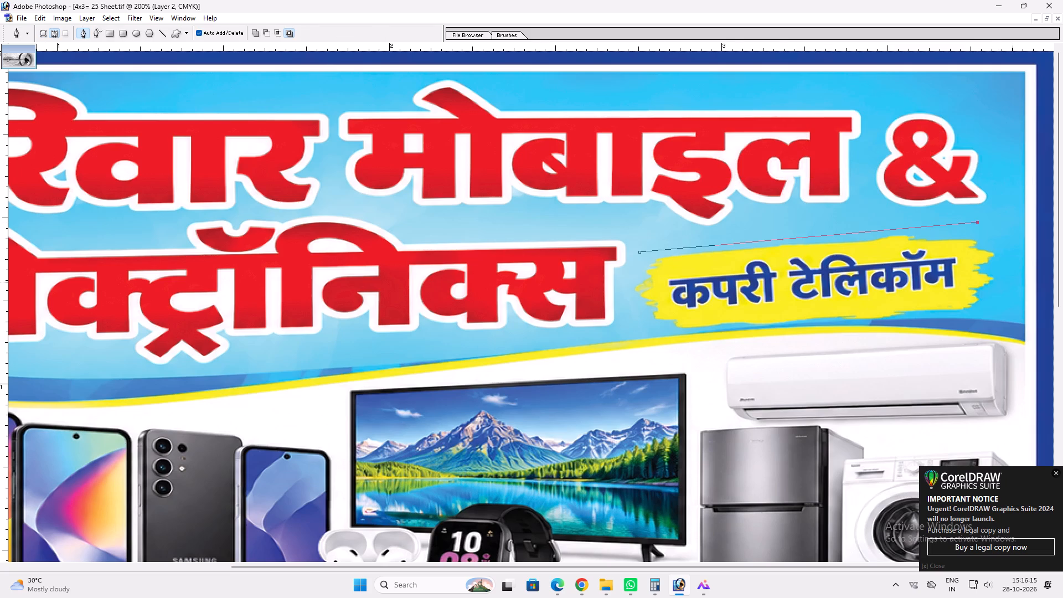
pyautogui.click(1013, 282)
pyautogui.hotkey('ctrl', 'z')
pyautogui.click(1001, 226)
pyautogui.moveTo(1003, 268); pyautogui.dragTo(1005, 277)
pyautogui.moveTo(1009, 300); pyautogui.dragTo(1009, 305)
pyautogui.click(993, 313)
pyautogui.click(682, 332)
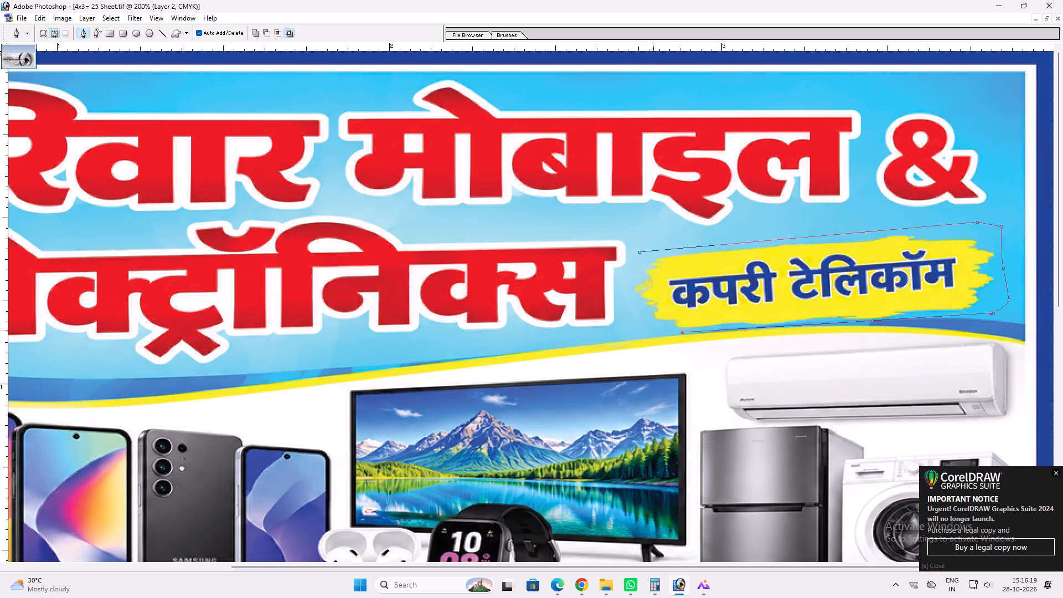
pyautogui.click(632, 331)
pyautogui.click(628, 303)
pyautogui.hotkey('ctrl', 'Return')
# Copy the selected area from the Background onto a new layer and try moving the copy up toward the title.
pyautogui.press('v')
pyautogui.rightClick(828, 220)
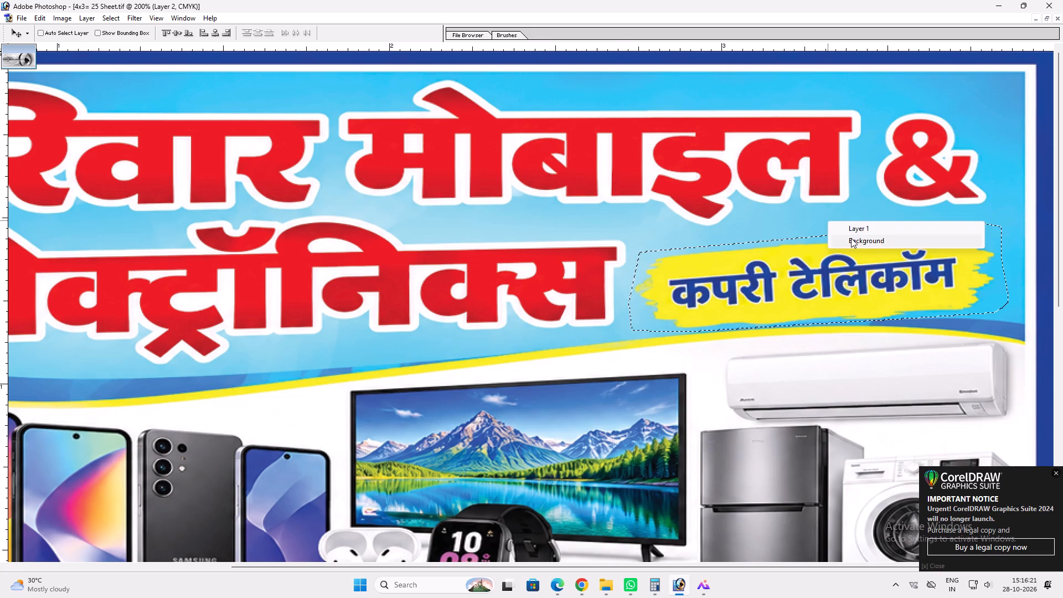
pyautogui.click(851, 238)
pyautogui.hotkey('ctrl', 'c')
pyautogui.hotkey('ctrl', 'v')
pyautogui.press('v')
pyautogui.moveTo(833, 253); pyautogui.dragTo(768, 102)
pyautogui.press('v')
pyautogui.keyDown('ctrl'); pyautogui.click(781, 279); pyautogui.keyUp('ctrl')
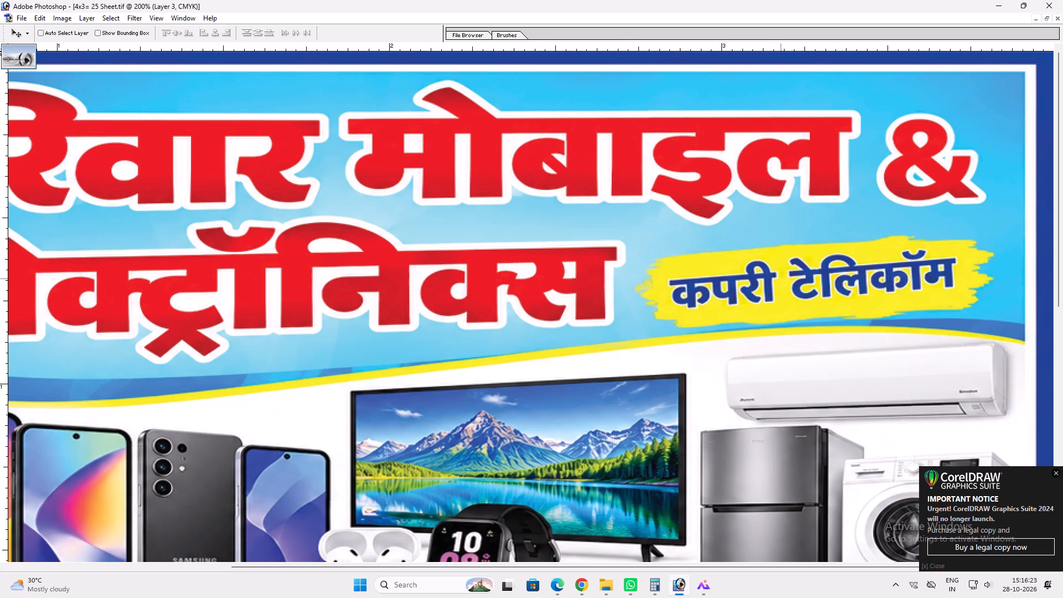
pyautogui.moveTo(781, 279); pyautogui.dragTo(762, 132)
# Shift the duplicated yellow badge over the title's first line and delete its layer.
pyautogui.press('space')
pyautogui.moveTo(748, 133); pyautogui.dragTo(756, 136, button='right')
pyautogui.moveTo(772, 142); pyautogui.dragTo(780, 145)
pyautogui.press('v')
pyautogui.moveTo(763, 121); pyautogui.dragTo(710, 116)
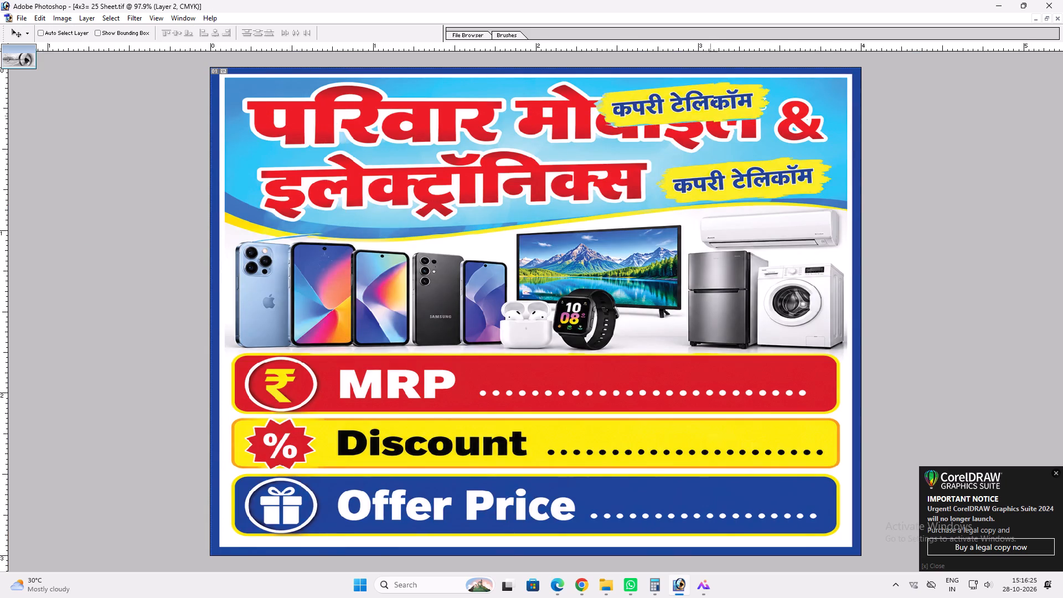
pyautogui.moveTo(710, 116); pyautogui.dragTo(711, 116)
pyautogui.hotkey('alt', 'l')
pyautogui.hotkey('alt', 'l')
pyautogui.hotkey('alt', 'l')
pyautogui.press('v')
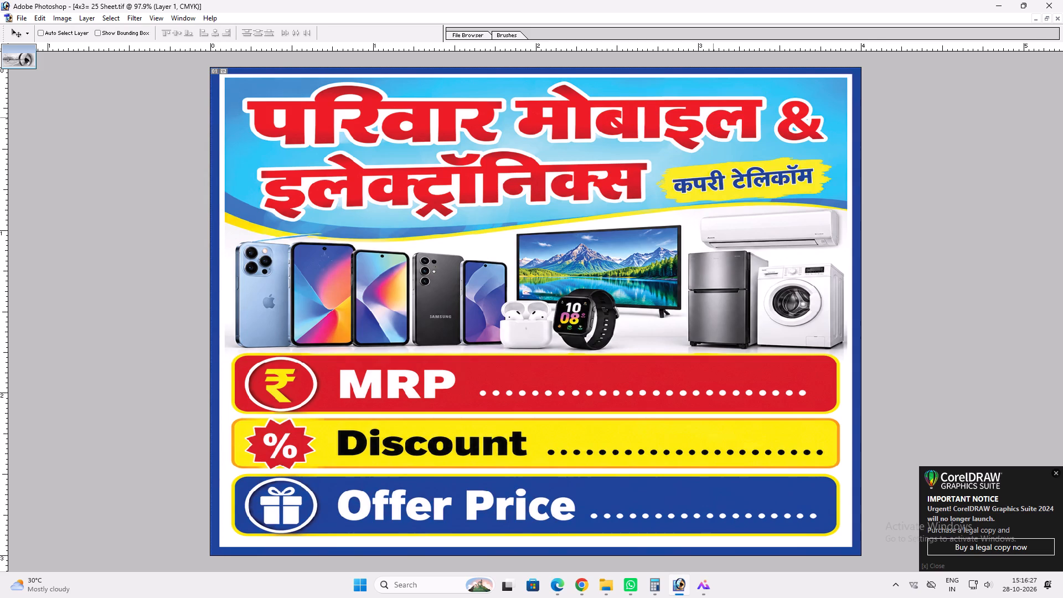
# Draw a curved Pen path from edge to edge along the lower wave of the heading's blue background.
pyautogui.hotkey('ctrl', '+')
pyautogui.press('space')
pyautogui.moveTo(690, 141); pyautogui.dragTo(724, 347)
pyautogui.press('v')
pyautogui.rightClick(680, 131)
pyautogui.moveTo(693, 135); pyautogui.dragTo(700, 137)
pyautogui.scroll(2, 710, 139)
pyautogui.press('p')
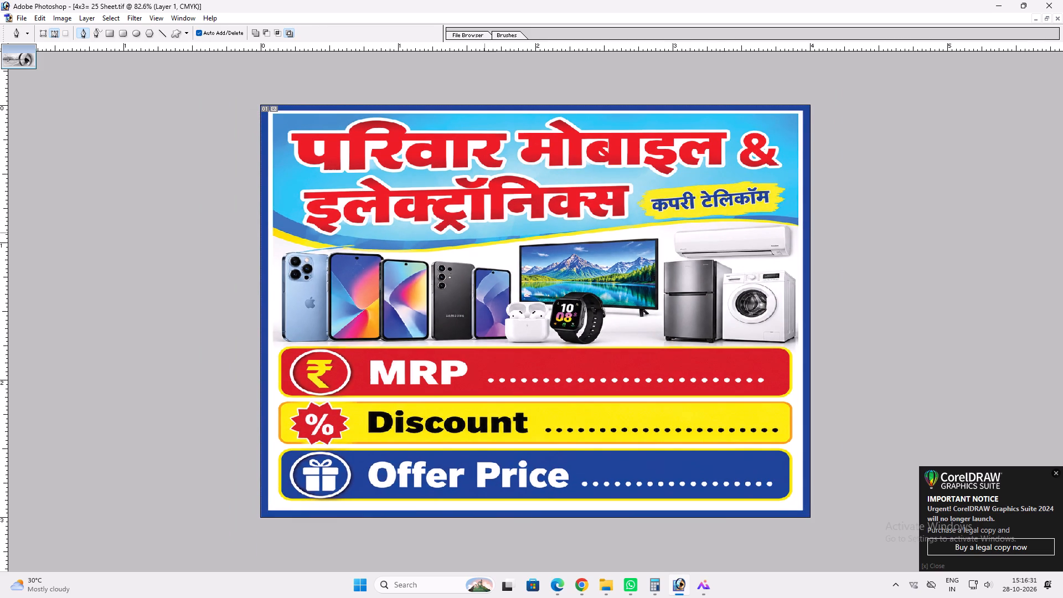
pyautogui.click(274, 208)
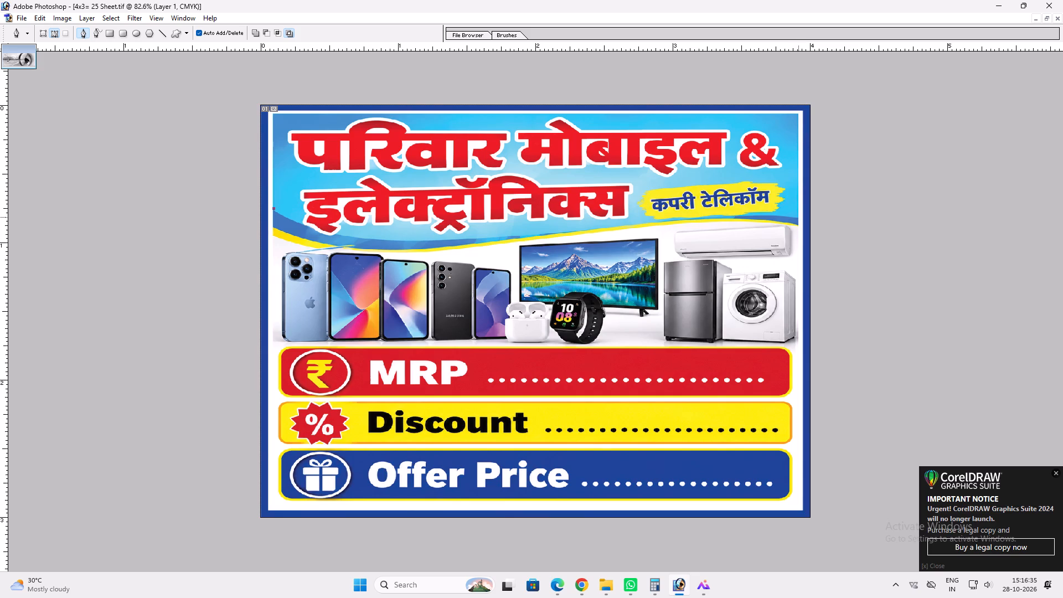
pyautogui.moveTo(798, 218); pyautogui.dragTo(821, 231)
pyautogui.hotkey('ctrl', 'z')
pyautogui.click(798, 216)
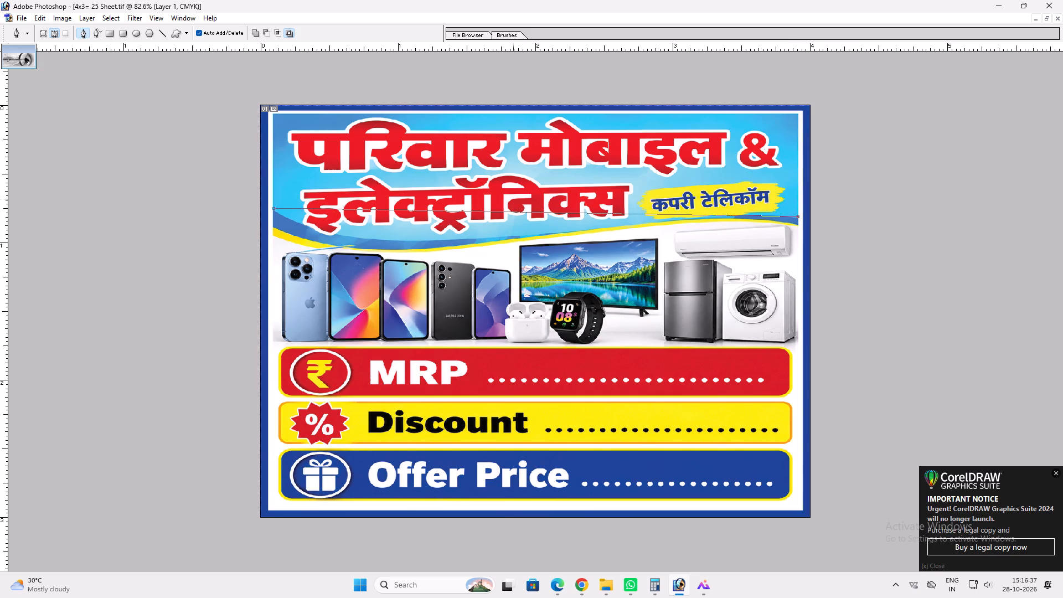
pyautogui.moveTo(495, 210); pyautogui.dragTo(629, 167)
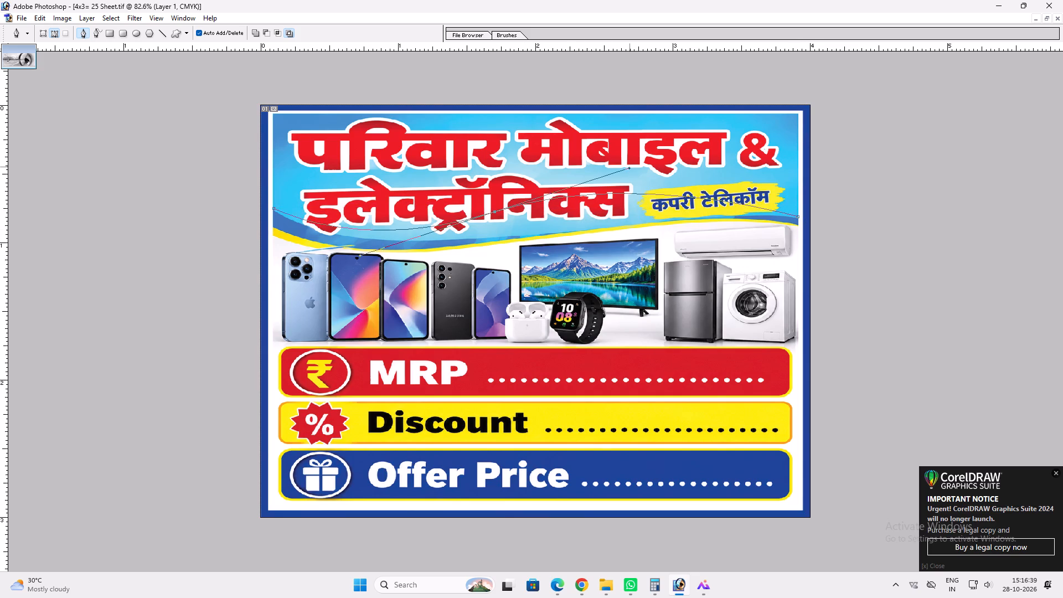
pyautogui.moveTo(629, 167); pyautogui.dragTo(640, 154)
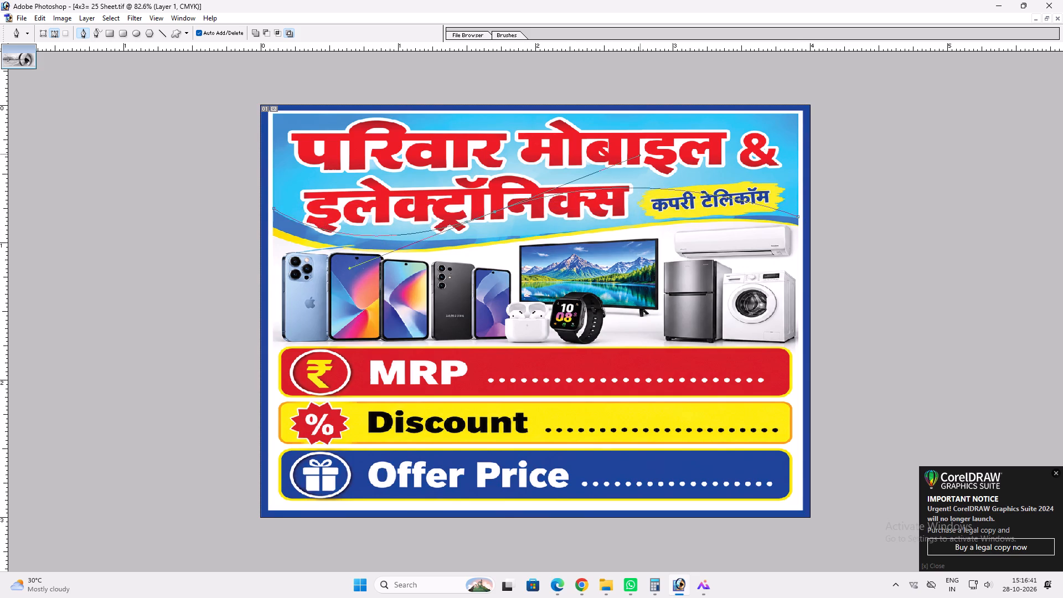
pyautogui.moveTo(640, 154); pyautogui.dragTo(640, 148)
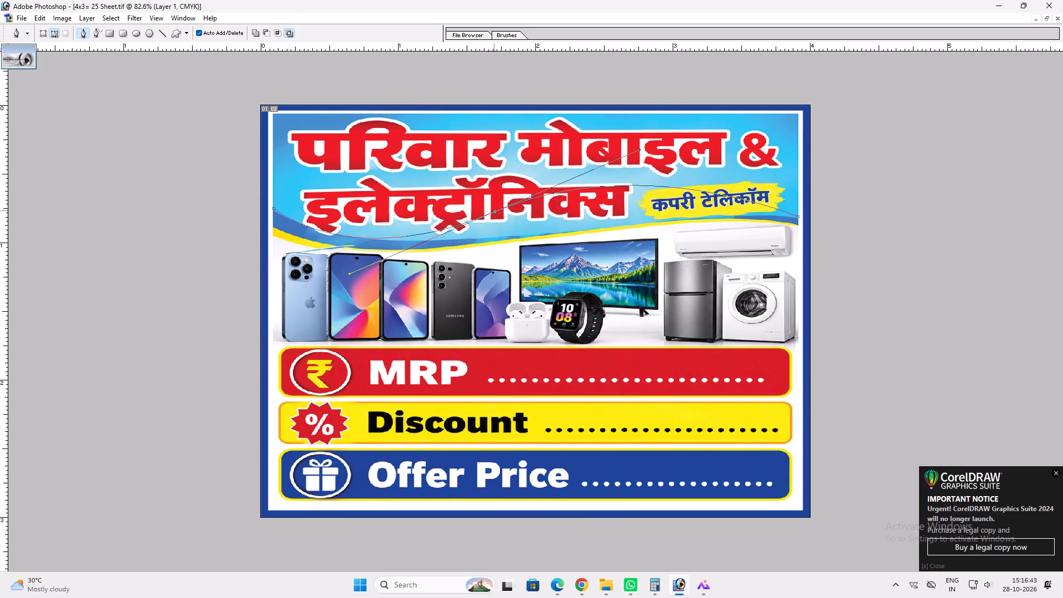
pyautogui.keyDown('ctrl'); pyautogui.click(494, 210); pyautogui.keyUp('ctrl')
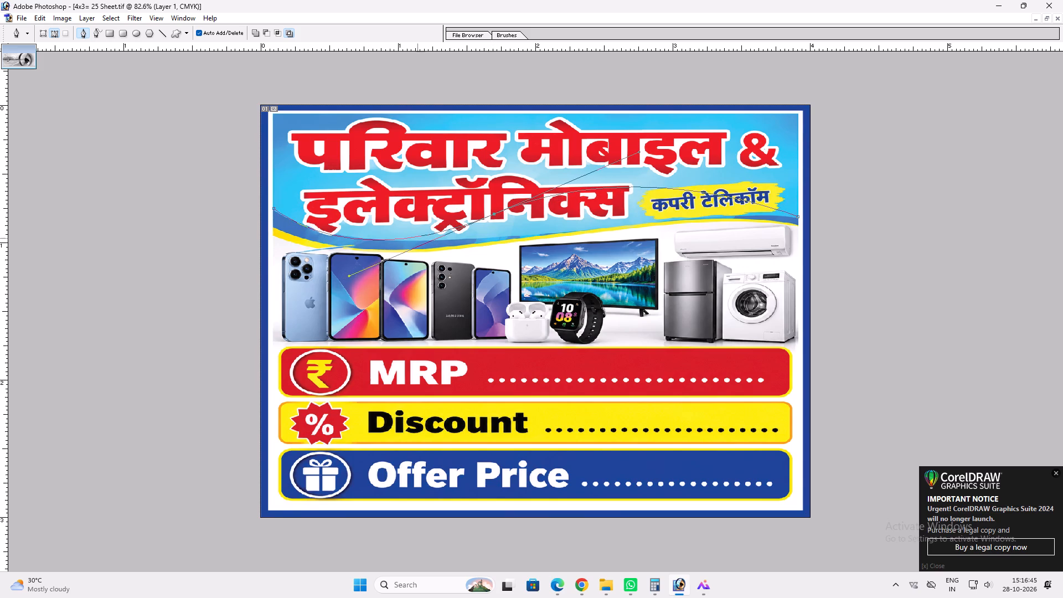
pyautogui.keyDown('ctrl'); pyautogui.moveTo(350, 276); pyautogui.dragTo(292, 296); pyautogui.keyUp('ctrl')
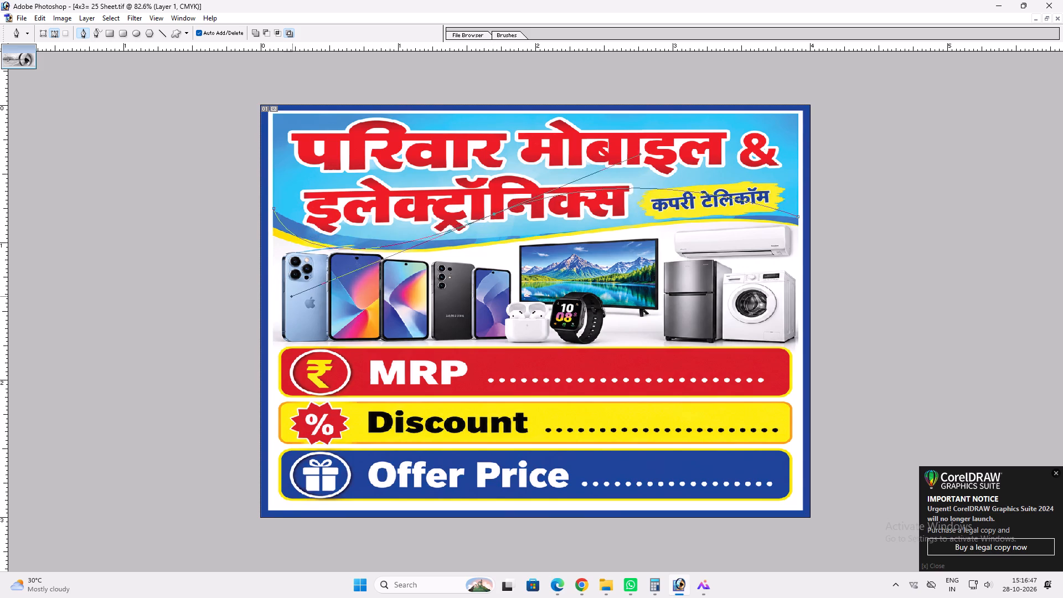
pyautogui.keyDown('ctrl'); pyautogui.moveTo(292, 296); pyautogui.dragTo(291, 269); pyautogui.keyUp('ctrl')
pyautogui.keyDown('ctrl'); pyautogui.moveTo(494, 212); pyautogui.dragTo(496, 219); pyautogui.keyUp('ctrl')
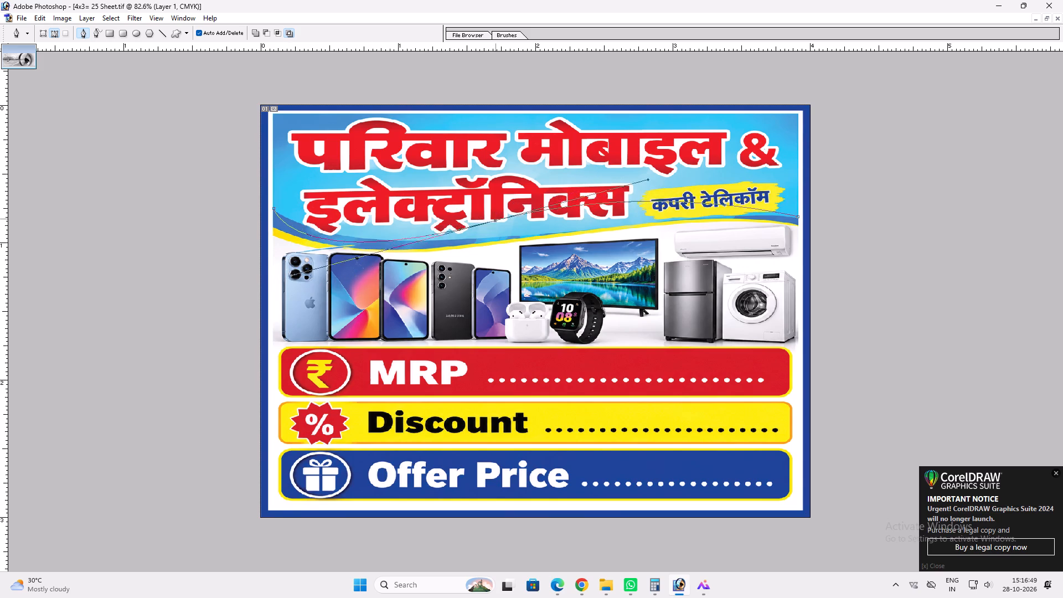
pyautogui.keyDown('ctrl'); pyautogui.moveTo(496, 219); pyautogui.dragTo(535, 234); pyautogui.keyUp('ctrl')
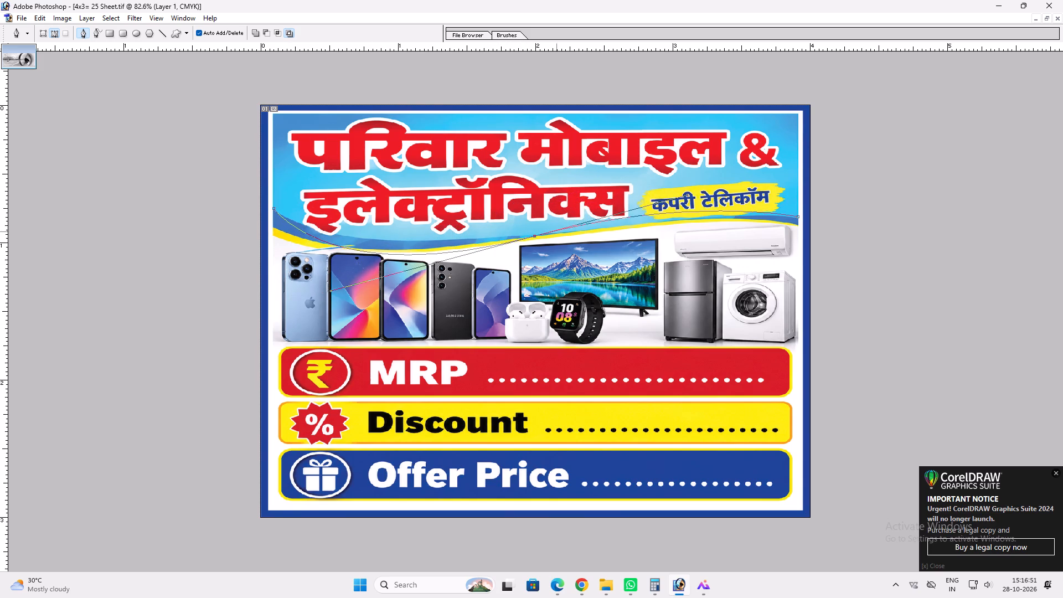
pyautogui.keyDown('ctrl'); pyautogui.moveTo(687, 197); pyautogui.dragTo(694, 224); pyautogui.keyUp('ctrl')
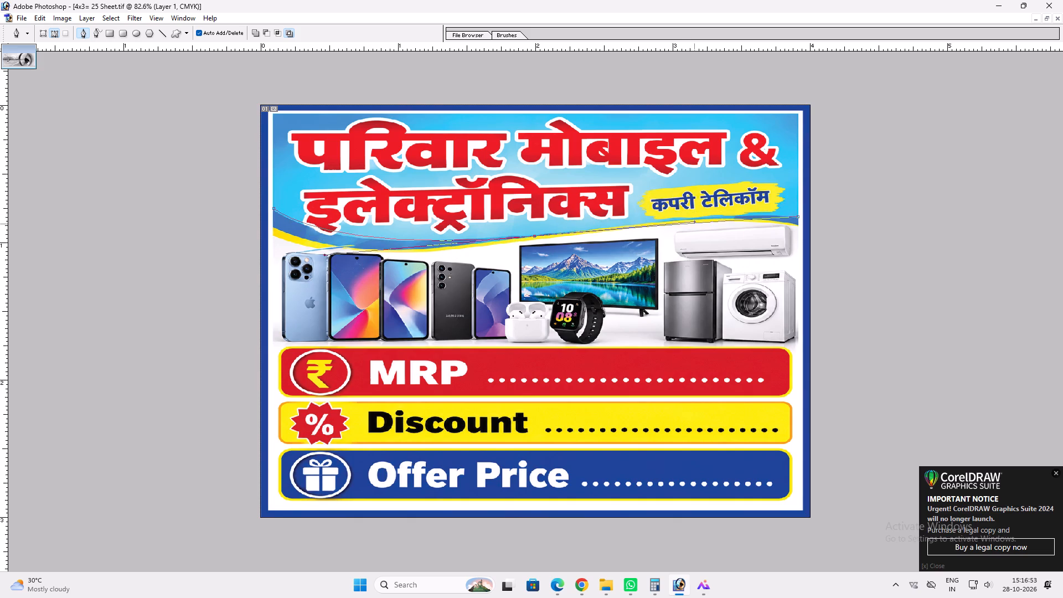
pyautogui.keyDown('ctrl'); pyautogui.moveTo(694, 224); pyautogui.dragTo(694, 219); pyautogui.keyUp('ctrl')
pyautogui.scroll(1, 551, 226)
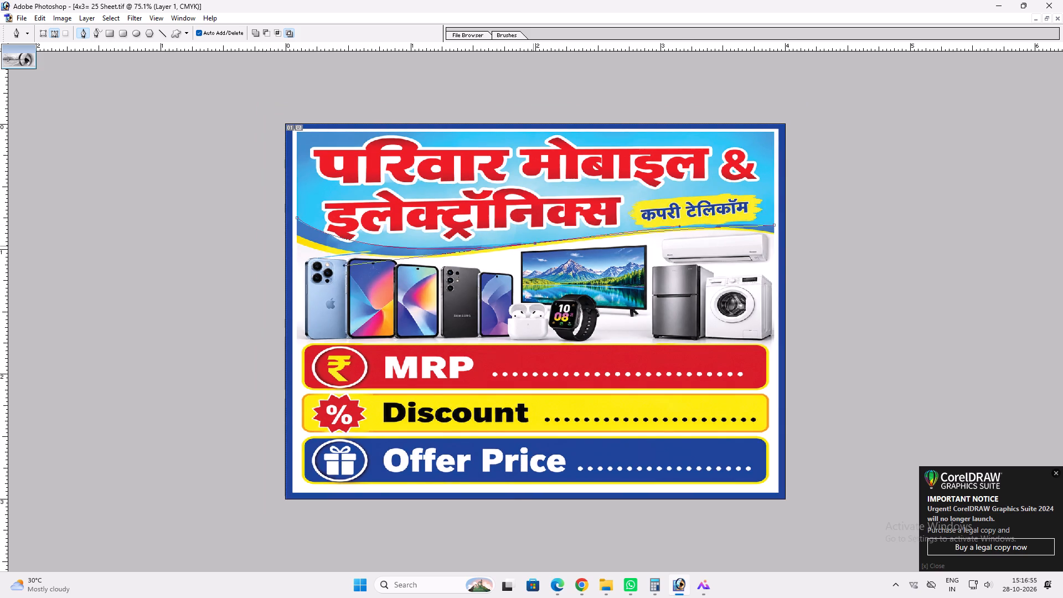
# Extend the Pen path beyond the canvas around the whole heading and turn it into a selection.
pyautogui.hotkey('ctrl', 'Return')
pyautogui.hotkey('ctrl', 'z')
pyautogui.click(233, 178)
pyautogui.hotkey('ctrl', 'z')
pyautogui.click(841, 224)
pyautogui.click(848, 138)
pyautogui.moveTo(805, 107); pyautogui.dragTo(725, 106)
pyautogui.moveTo(558, 80); pyautogui.dragTo(533, 84)
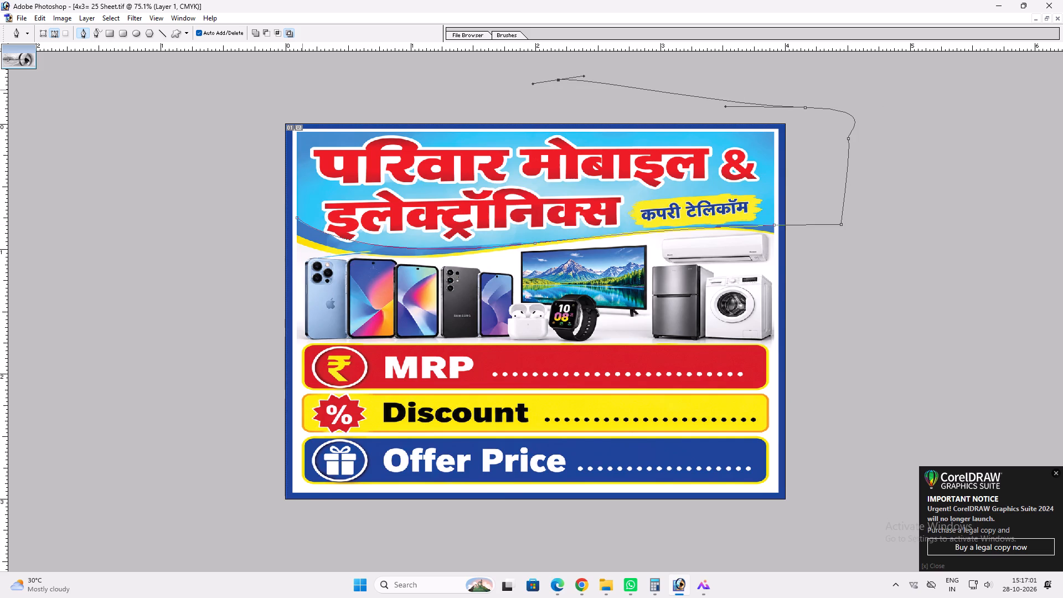
pyautogui.moveTo(300, 90); pyautogui.dragTo(293, 94)
pyautogui.moveTo(260, 113); pyautogui.dragTo(251, 123)
pyautogui.moveTo(244, 142); pyautogui.dragTo(242, 167)
pyautogui.click(240, 207)
pyautogui.hotkey('ctrl', 'Return')
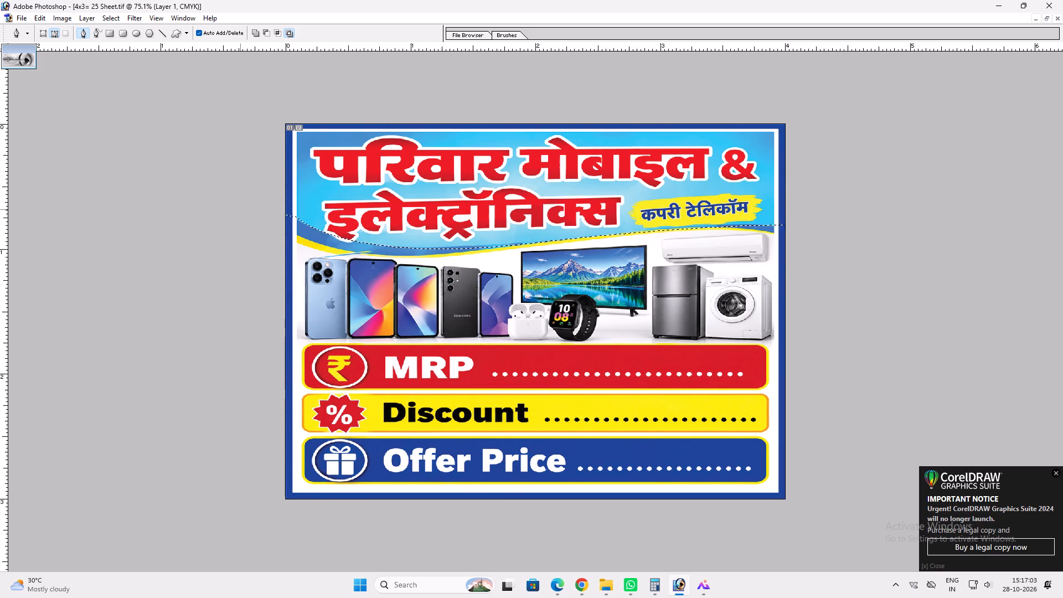
# Copy the selected heading area onto a new layer and bring that layer to the front.
pyautogui.hotkey('ctrl', 'c')
pyautogui.hotkey('ctrl', 'v')
pyautogui.hotkey('ctrl', 'shift', ']')
pyautogui.hotkey('ctrl', 'shift', ']')
pyautogui.hotkey('ctrl', 'shift', ']')
pyautogui.hotkey('ctrl', 'shift', ']')
pyautogui.hotkey('ctrl', 'shift', ']')
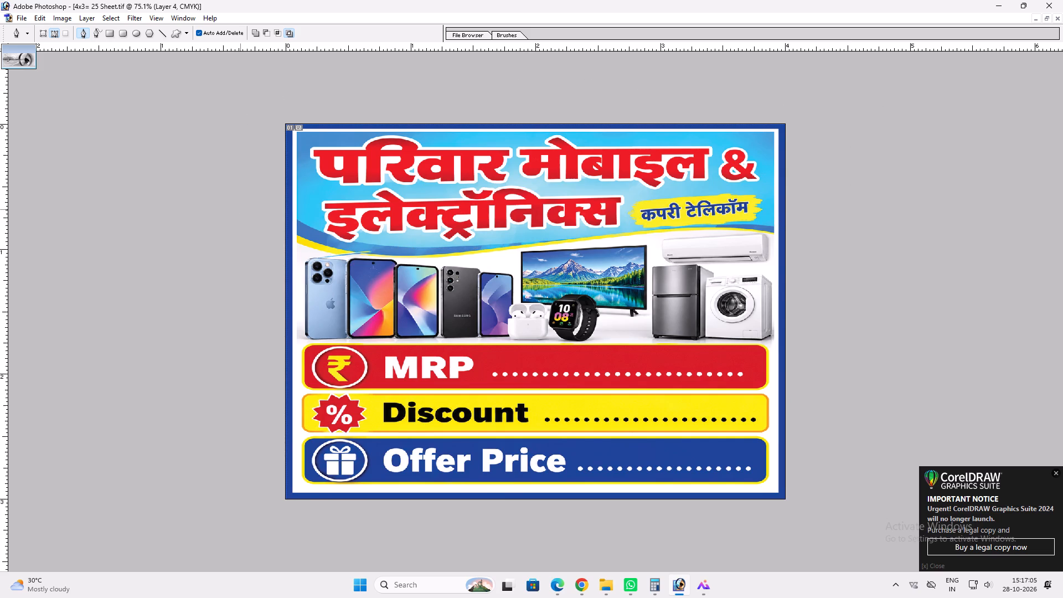
pyautogui.hotkey('ctrl', 'shift', ']')
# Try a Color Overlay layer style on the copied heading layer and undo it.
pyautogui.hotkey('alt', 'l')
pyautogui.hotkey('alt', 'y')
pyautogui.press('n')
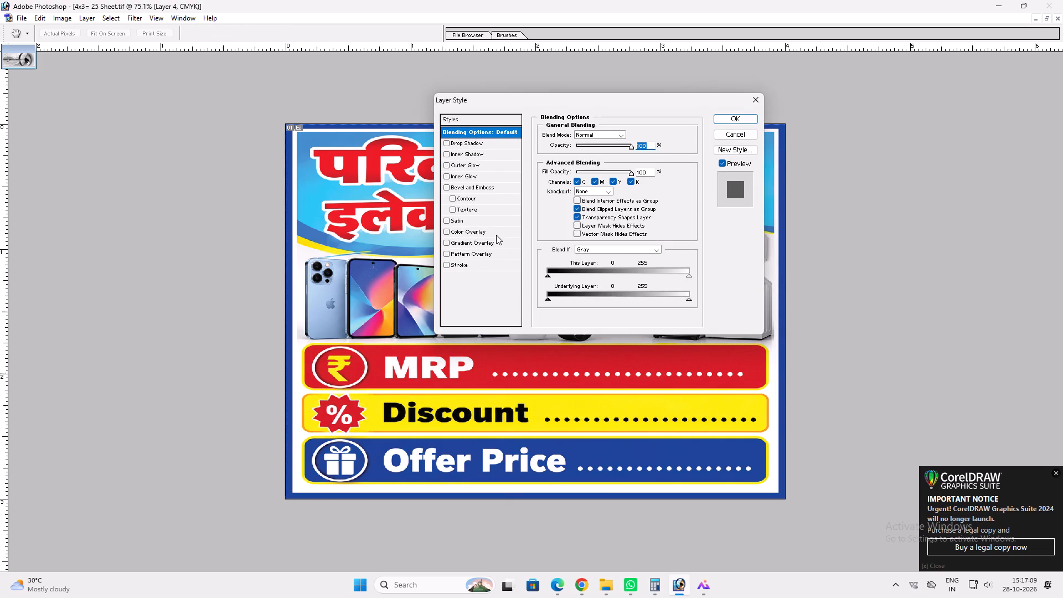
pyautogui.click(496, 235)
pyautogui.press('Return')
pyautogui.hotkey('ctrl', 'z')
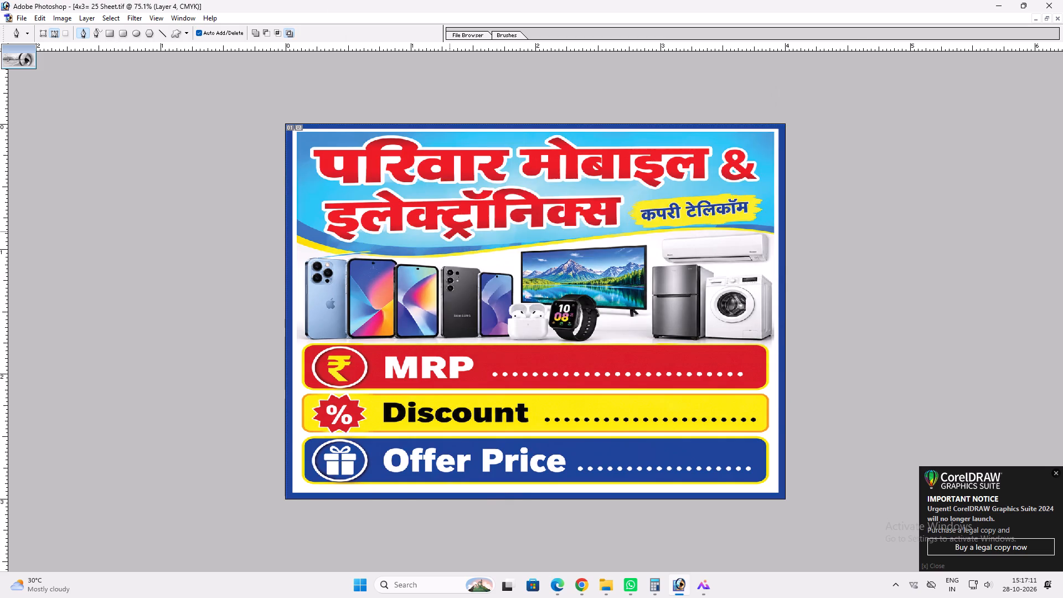
# Resize the price-sheet image to 3 inches wide by 4 inches high.
pyautogui.hotkey('ctrl', '+')
pyautogui.press('space')
pyautogui.press('space')
pyautogui.press('space')
pyautogui.press('space')
pyautogui.press('space')
pyautogui.press('space')
pyautogui.press('space')
pyautogui.press('space')
pyautogui.press('space')
pyautogui.press('space')
pyautogui.press('space')
pyautogui.press('space')
pyautogui.moveTo(526, 245); pyautogui.dragTo(519, 300)
pyautogui.press('v')
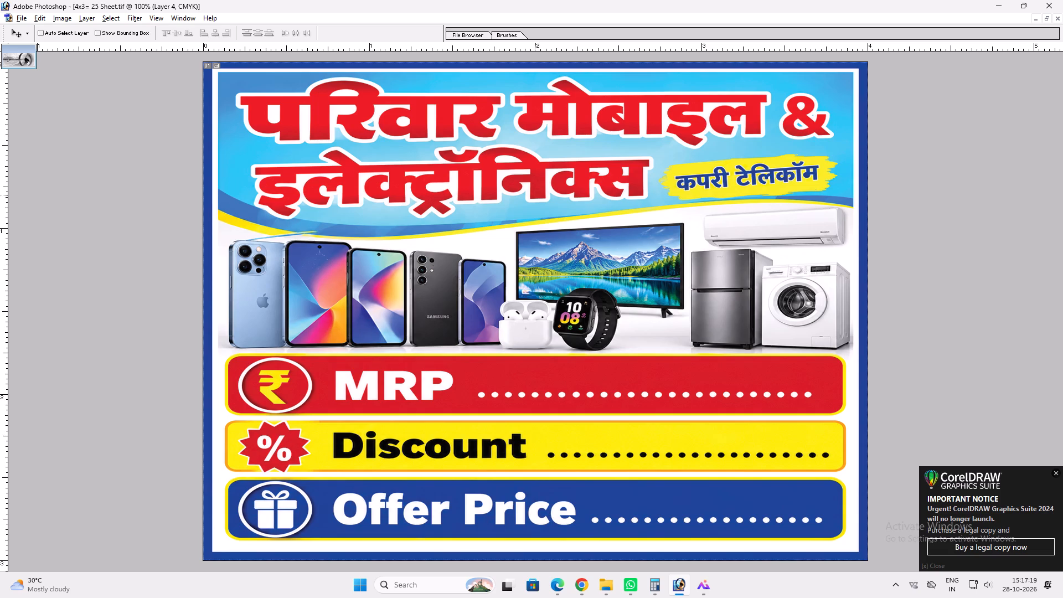
pyautogui.hotkey('alt', 'i')
pyautogui.hotkey('alt', 'i')
pyautogui.press('Tab')
pyautogui.press('Tab')
pyautogui.press('Tab')
pyautogui.press('Tab')
pyautogui.press('Return')
pyautogui.write('vv')
pyautogui.hotkey('alt', 'i')
pyautogui.hotkey('alt', 'i')
pyautogui.press('Tab')
pyautogui.press('Tab')
pyautogui.press('Tab')
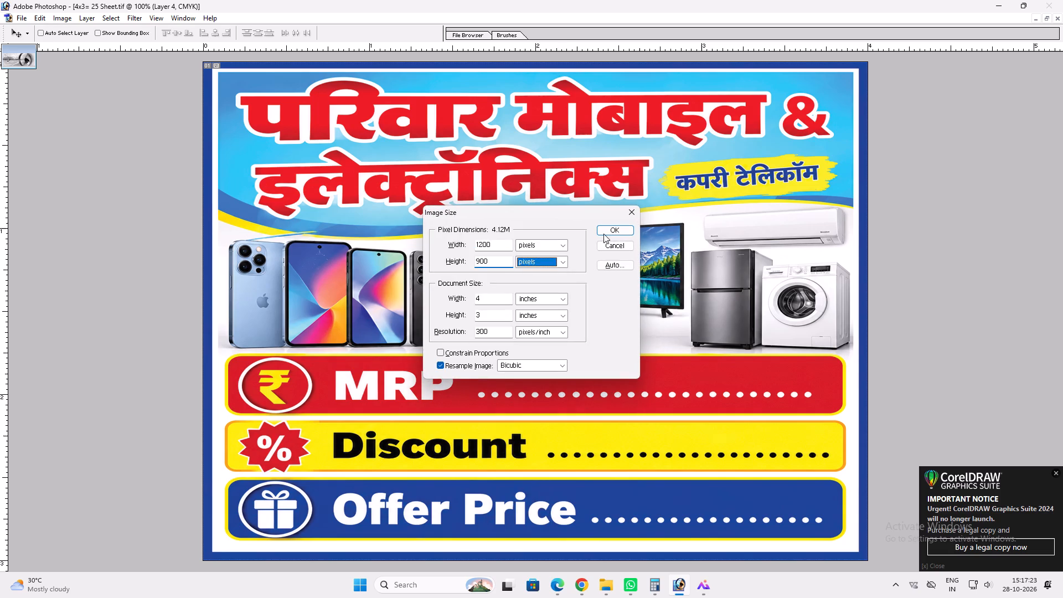
pyautogui.press('Tab')
pyautogui.press('3')
pyautogui.press('Tab')
pyautogui.press('Tab')
pyautogui.press('4')
pyautogui.press('Return')
# Review the whole portrait design and check its document dimensions in Image Size without changing them.
pyautogui.press('space')
pyautogui.press('space')
pyautogui.press('space')
pyautogui.press('space')
pyautogui.press('space')
pyautogui.press('space')
pyautogui.press('space')
pyautogui.rightClick(560, 256)
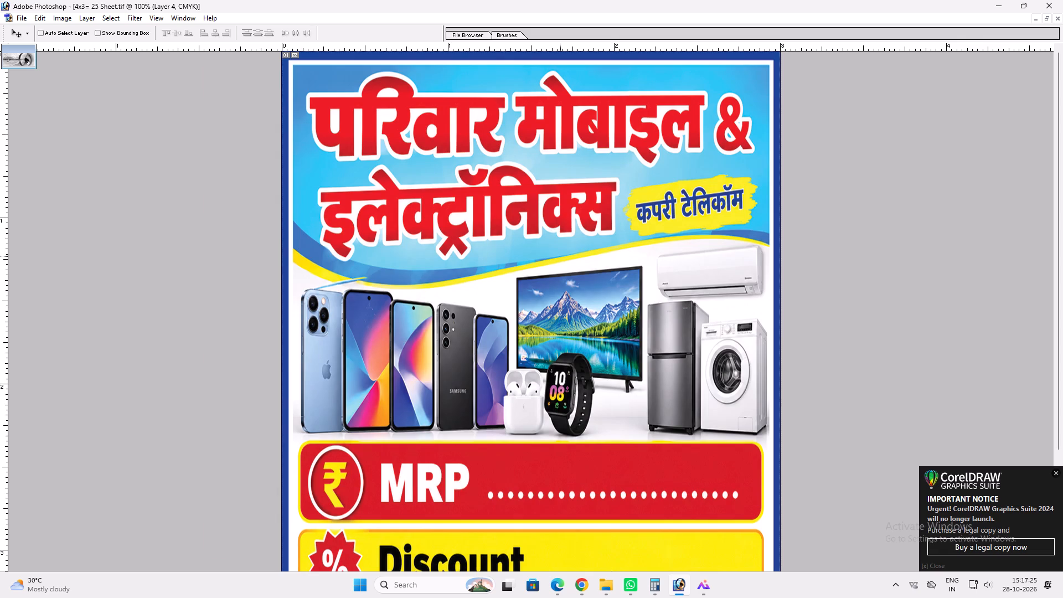
pyautogui.click(571, 259)
pyautogui.hotkey('ctrl', '+')
pyautogui.hotkey('ctrl', '+')
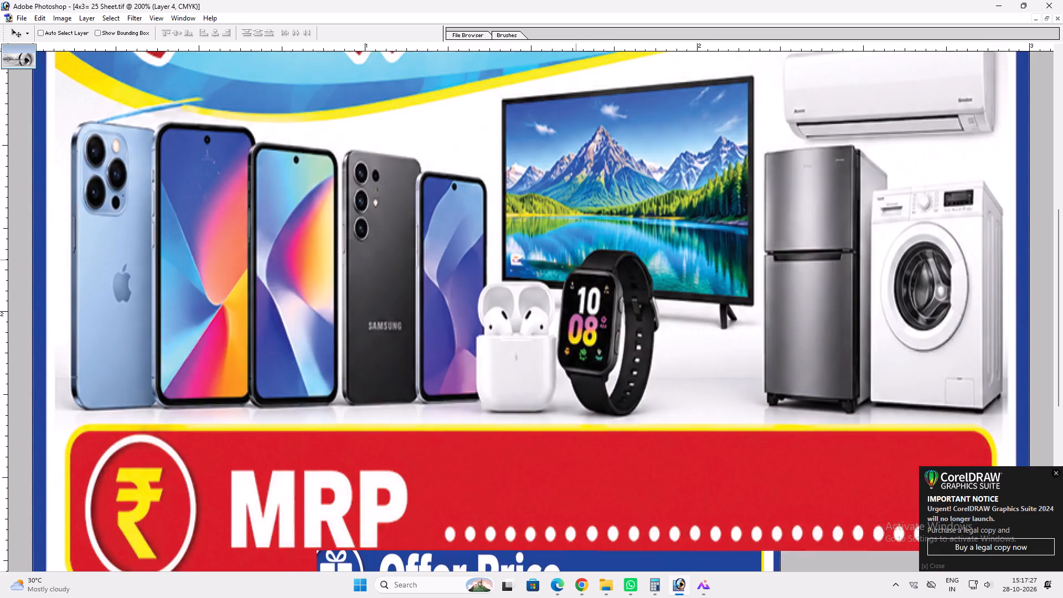
pyautogui.press('space')
pyautogui.press('space')
pyautogui.press('space')
pyautogui.press('space')
pyautogui.press('space')
pyautogui.press('space')
pyautogui.press('space')
pyautogui.press('space')
pyautogui.press('space')
pyautogui.press('space')
pyautogui.press('space')
pyautogui.press('space')
pyautogui.press('space')
pyautogui.press('space')
pyautogui.press('space')
pyautogui.press('space')
pyautogui.press('space')
pyautogui.moveTo(576, 260); pyautogui.dragTo(558, 585)
pyautogui.moveTo(563, 343); pyautogui.dragTo(568, 343, button='right')
pyautogui.moveTo(580, 346); pyautogui.dragTo(586, 348)
pyautogui.hotkey('alt', 'i')
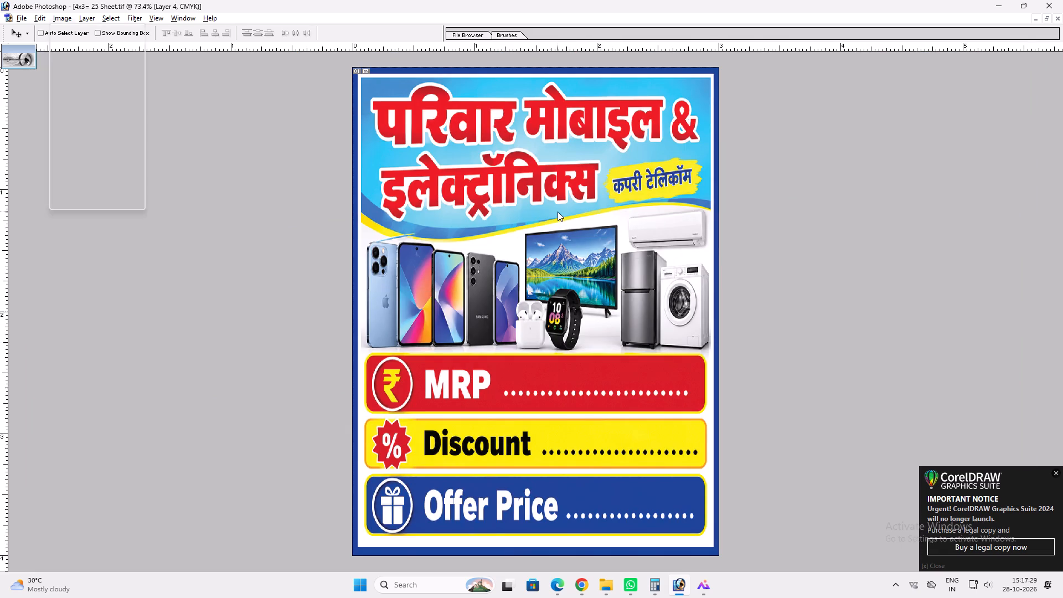
pyautogui.hotkey('alt', 'i')
pyautogui.press('Tab')
pyautogui.press('Tab')
pyautogui.press('Tab')
pyautogui.press('Tab')
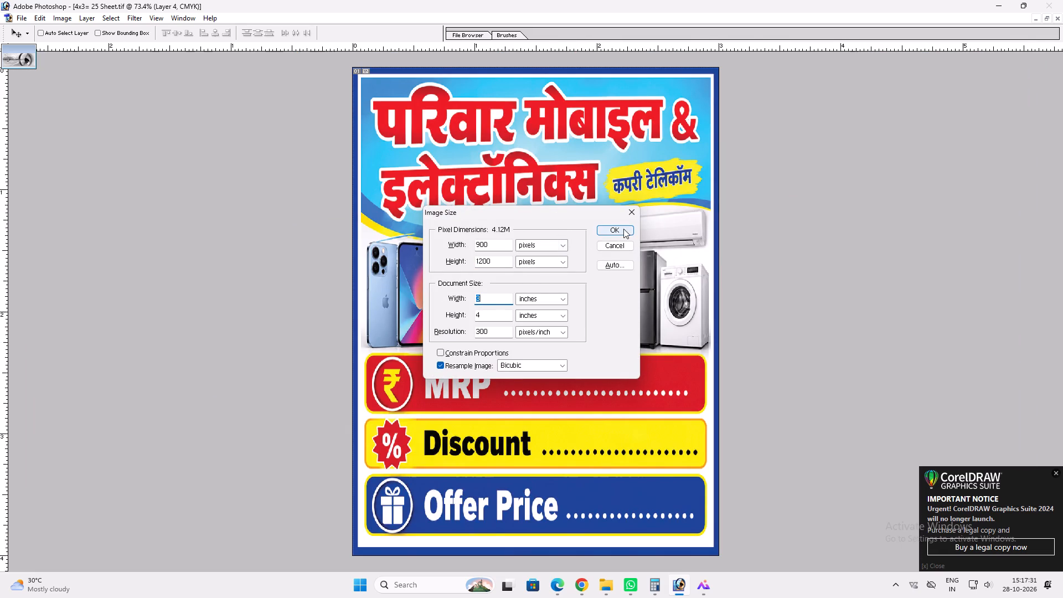
pyautogui.click(622, 245)
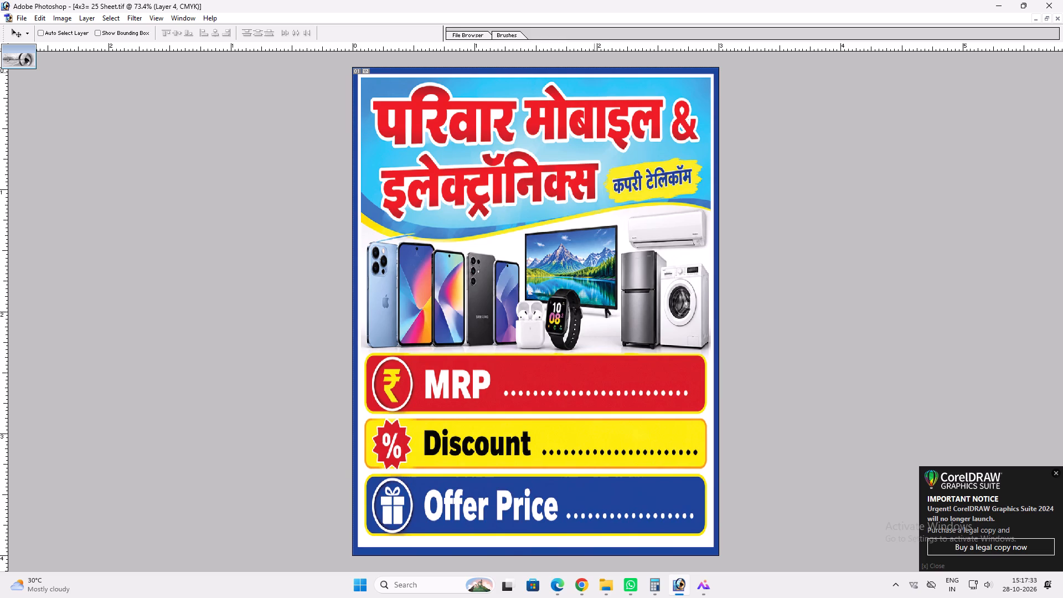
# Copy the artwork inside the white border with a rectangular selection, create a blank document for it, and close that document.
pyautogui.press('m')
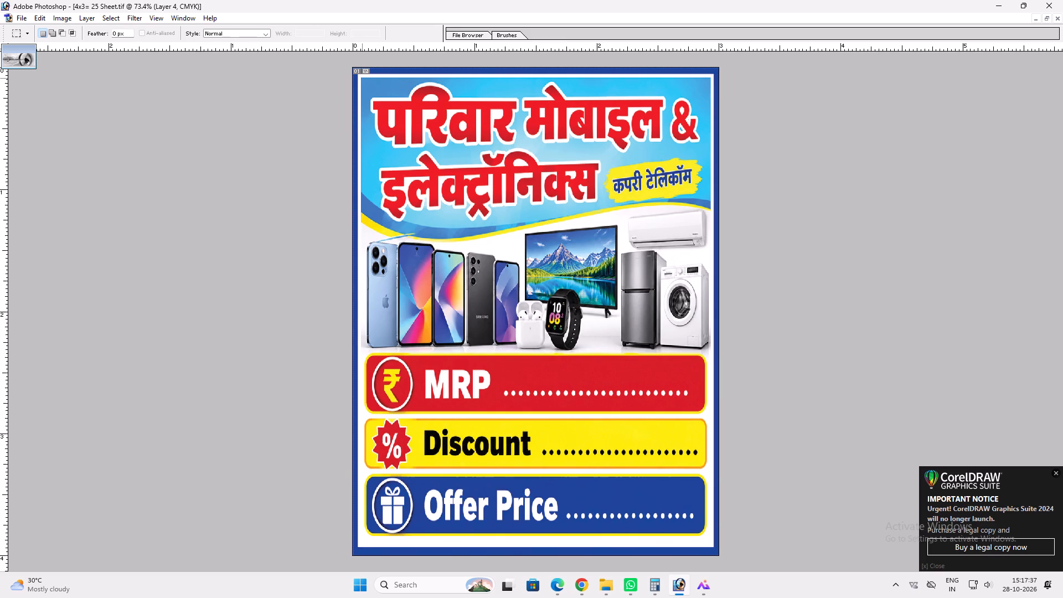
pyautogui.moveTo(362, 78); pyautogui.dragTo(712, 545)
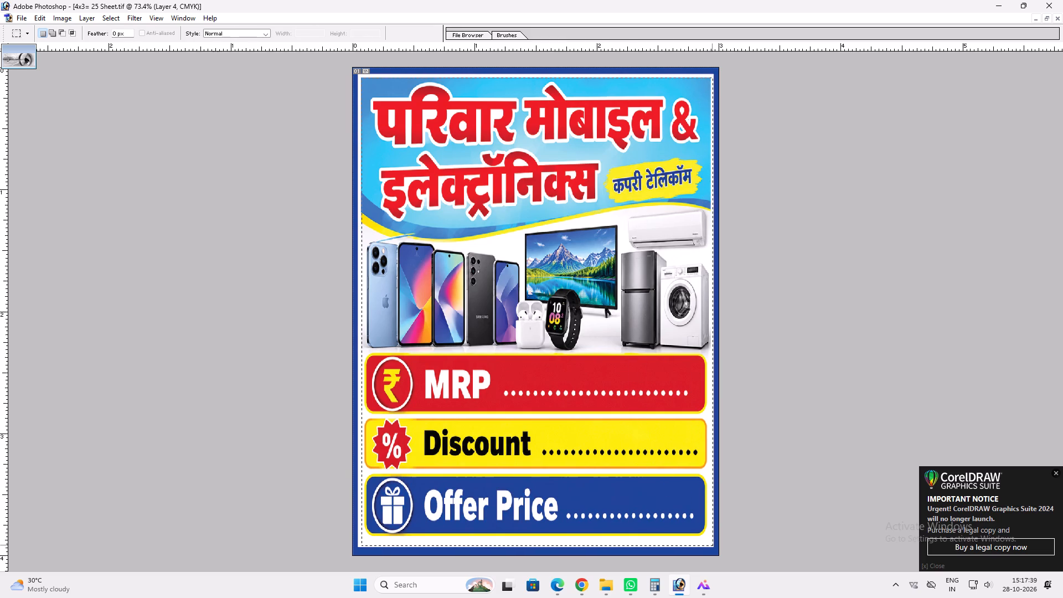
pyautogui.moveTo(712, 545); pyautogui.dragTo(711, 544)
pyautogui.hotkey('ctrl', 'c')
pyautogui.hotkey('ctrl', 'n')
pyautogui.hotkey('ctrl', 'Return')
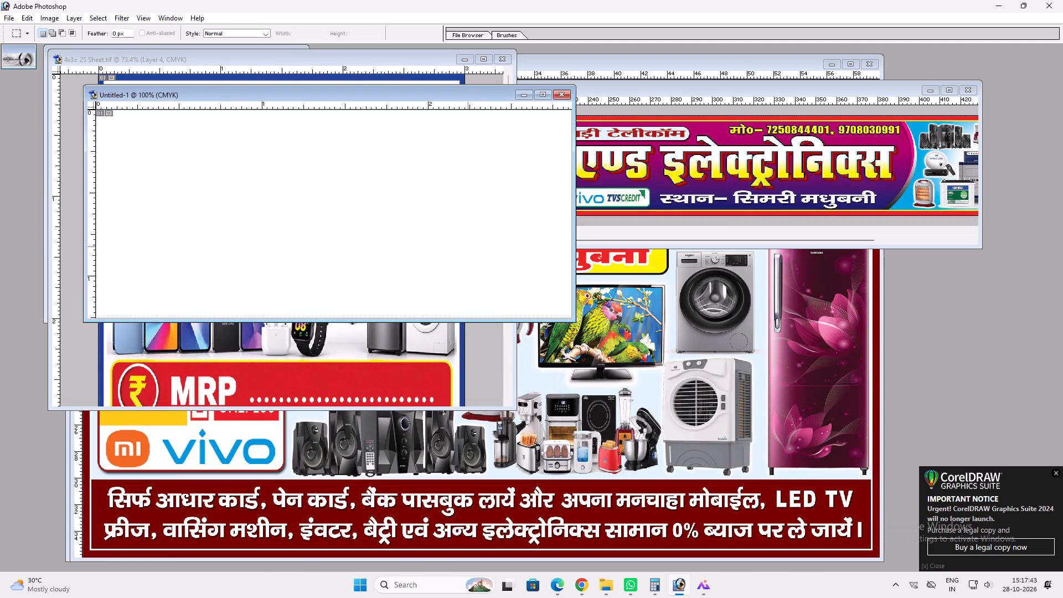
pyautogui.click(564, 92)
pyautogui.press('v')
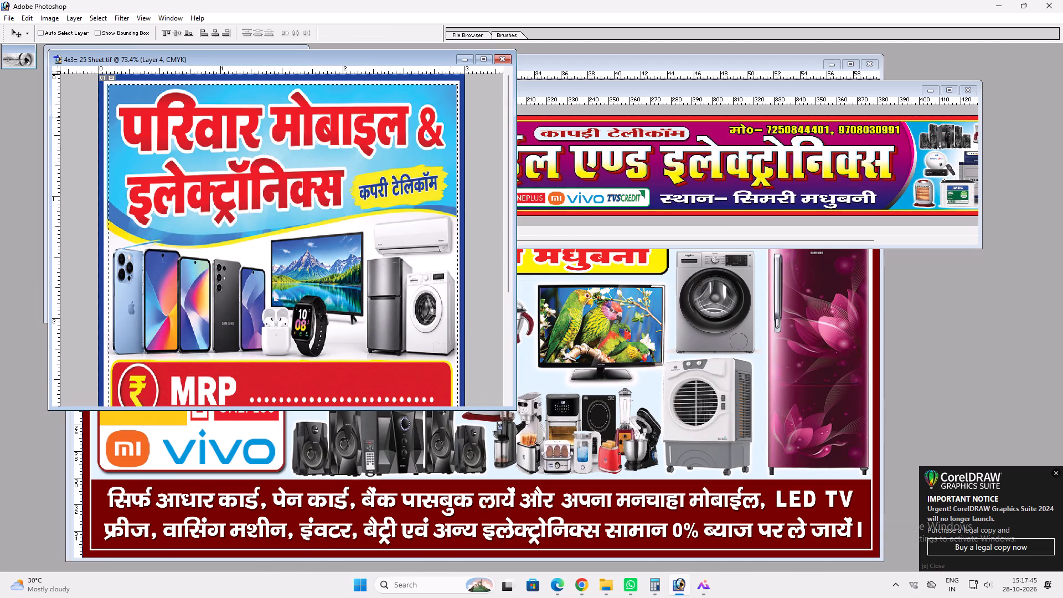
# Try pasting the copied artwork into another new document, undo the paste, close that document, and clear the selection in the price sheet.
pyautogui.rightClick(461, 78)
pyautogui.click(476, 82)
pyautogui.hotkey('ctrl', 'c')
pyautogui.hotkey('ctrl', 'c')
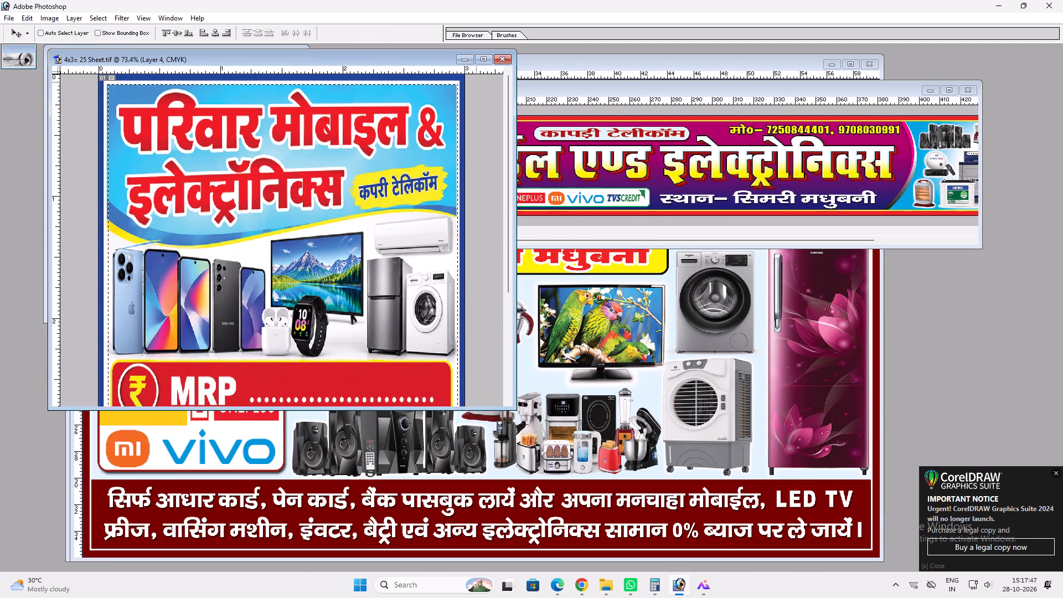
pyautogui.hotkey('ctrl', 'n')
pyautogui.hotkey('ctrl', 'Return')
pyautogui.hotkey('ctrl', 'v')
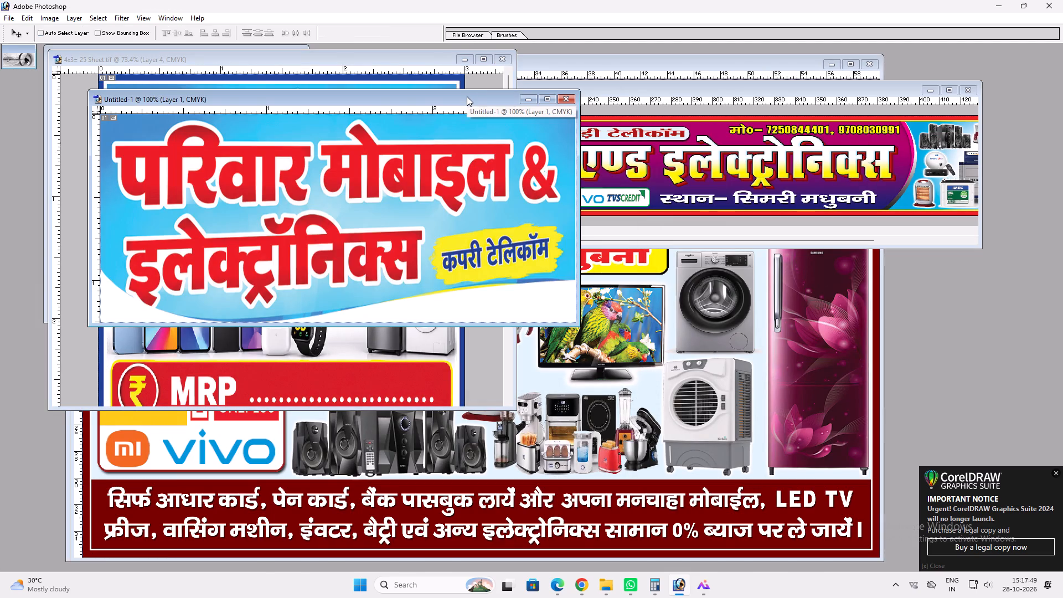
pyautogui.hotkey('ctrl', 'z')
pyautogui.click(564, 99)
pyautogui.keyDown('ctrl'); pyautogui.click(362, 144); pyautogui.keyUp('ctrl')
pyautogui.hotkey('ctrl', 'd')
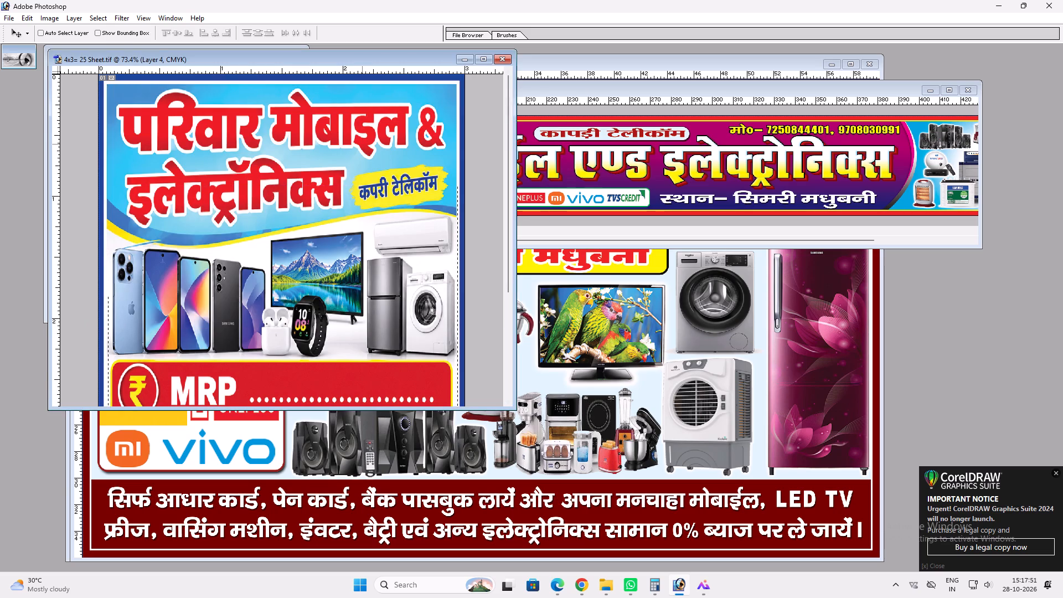
# Copy Layer 1's artwork inside the price sheet's white border and paste it into a new 863 x 1143 pixel CMYK document.
pyautogui.keyDown('ctrl'); pyautogui.click(357, 140); pyautogui.keyUp('ctrl')
pyautogui.hotkey('alt', 'l')
pyautogui.hotkey('alt', 'l')
pyautogui.hotkey('alt', 'l')
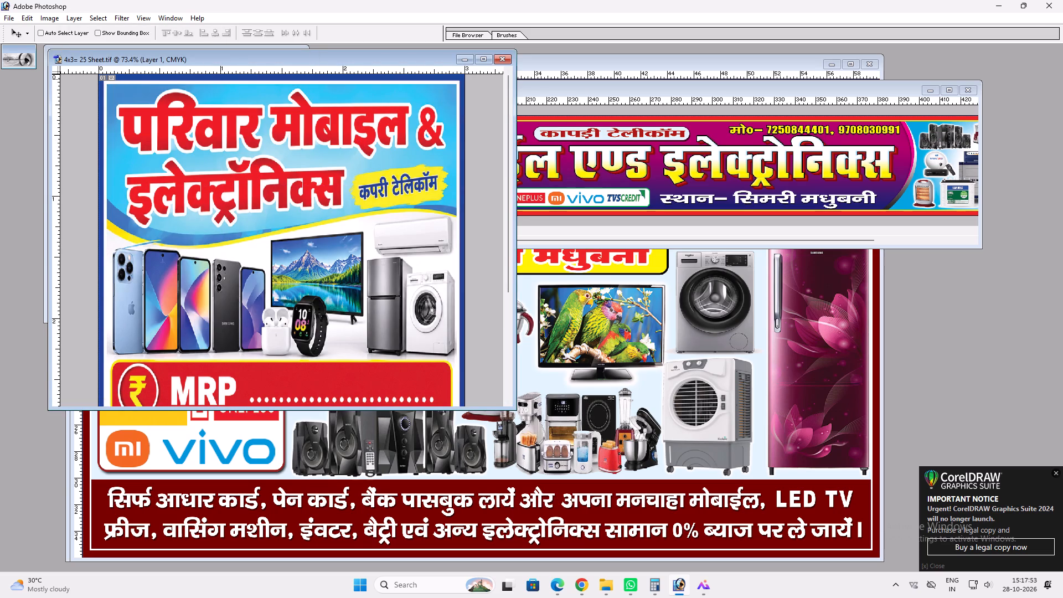
pyautogui.click(483, 61)
pyautogui.press('m')
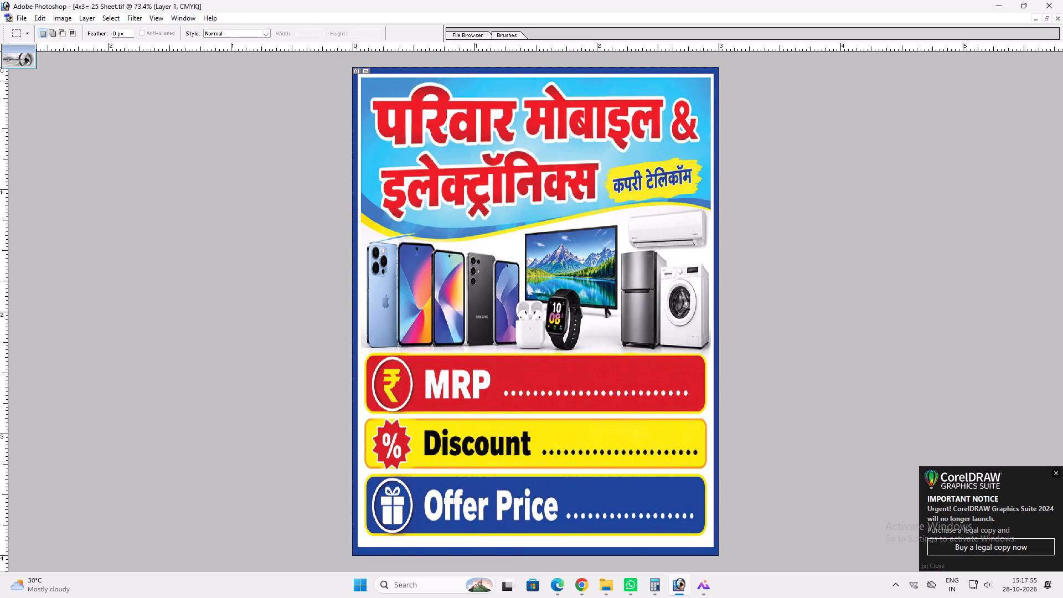
pyautogui.moveTo(362, 78); pyautogui.dragTo(705, 523)
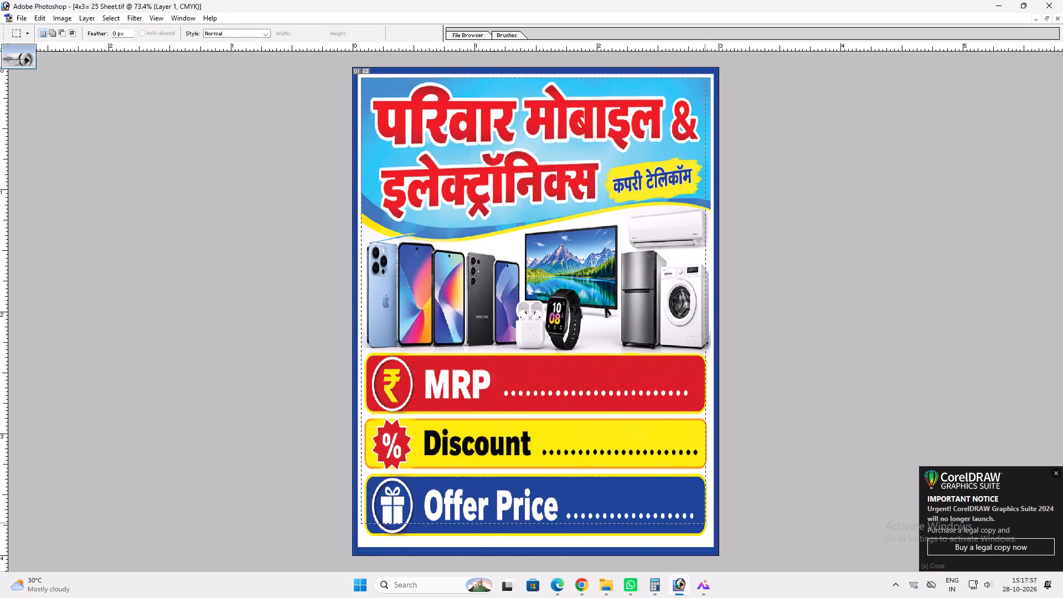
pyautogui.moveTo(705, 523); pyautogui.dragTo(711, 542)
pyautogui.hotkey('ctrl', 'c')
pyautogui.hotkey('ctrl', 'n')
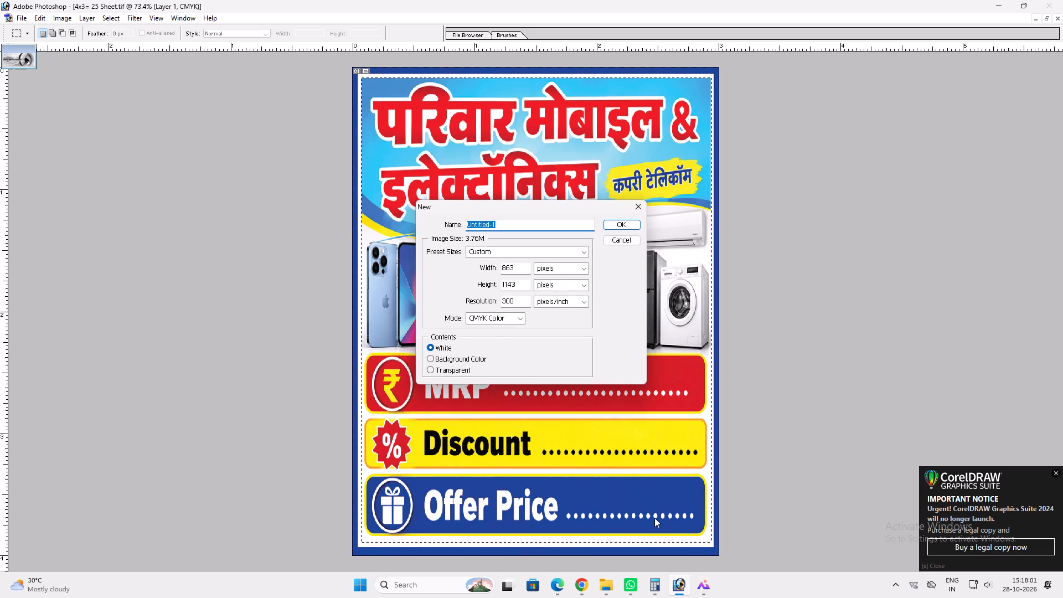
pyautogui.hotkey('ctrl', 'Return')
pyautogui.hotkey('ctrl', 'v')
pyautogui.keyDown('ctrl'); pyautogui.click(396, 106); pyautogui.keyUp('ctrl')
pyautogui.hotkey('ctrl', '0')
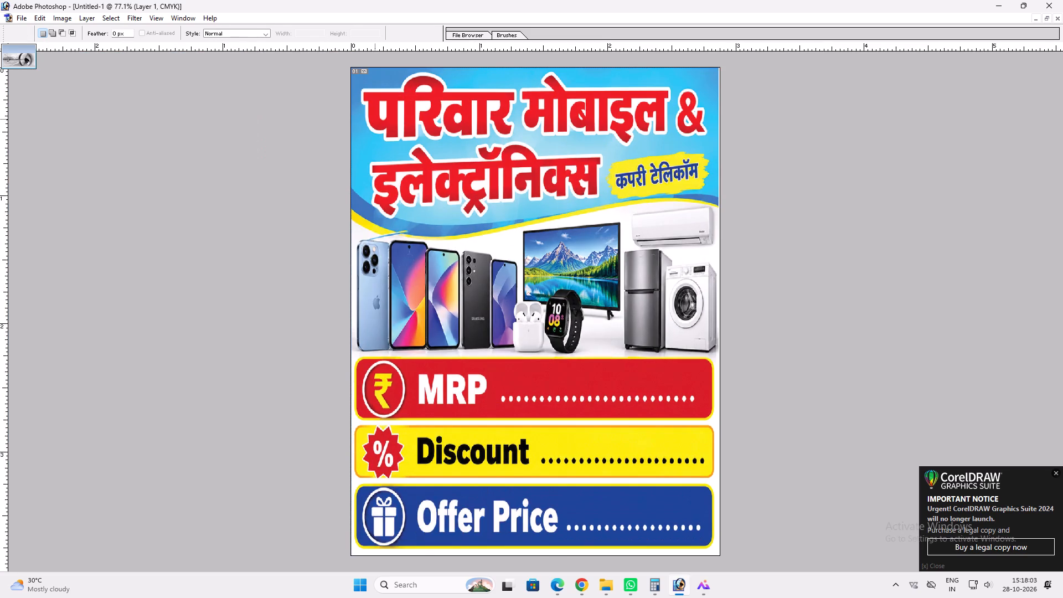
# Compress the pasted artwork vertically from its top edge with Free Transform, leaving a narrow blank band above the heading.
pyautogui.press('v')
pyautogui.press('v')
pyautogui.scroll(2, 514, 155)
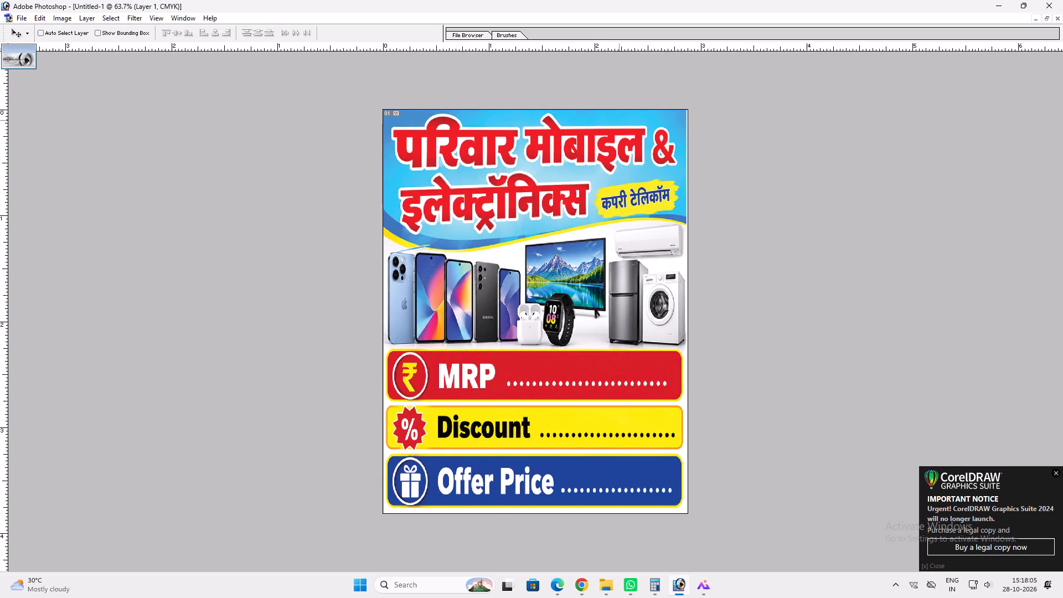
pyautogui.hotkey('ctrl', 't')
pyautogui.keyDown('shift'); pyautogui.moveTo(560, 110); pyautogui.dragTo(558, 130); pyautogui.keyUp('shift')
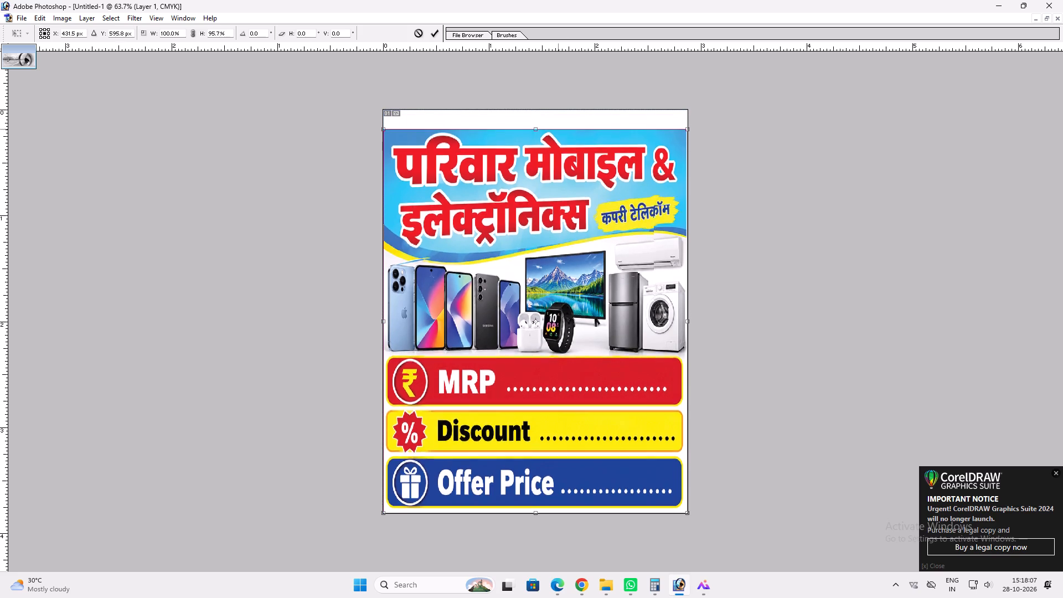
pyautogui.keyDown('shift'); pyautogui.moveTo(558, 130); pyautogui.dragTo(558, 141); pyautogui.keyUp('shift')
pyautogui.hotkey('shift', 'Return')
pyautogui.press('v')
pyautogui.hotkey('ctrl', 't')
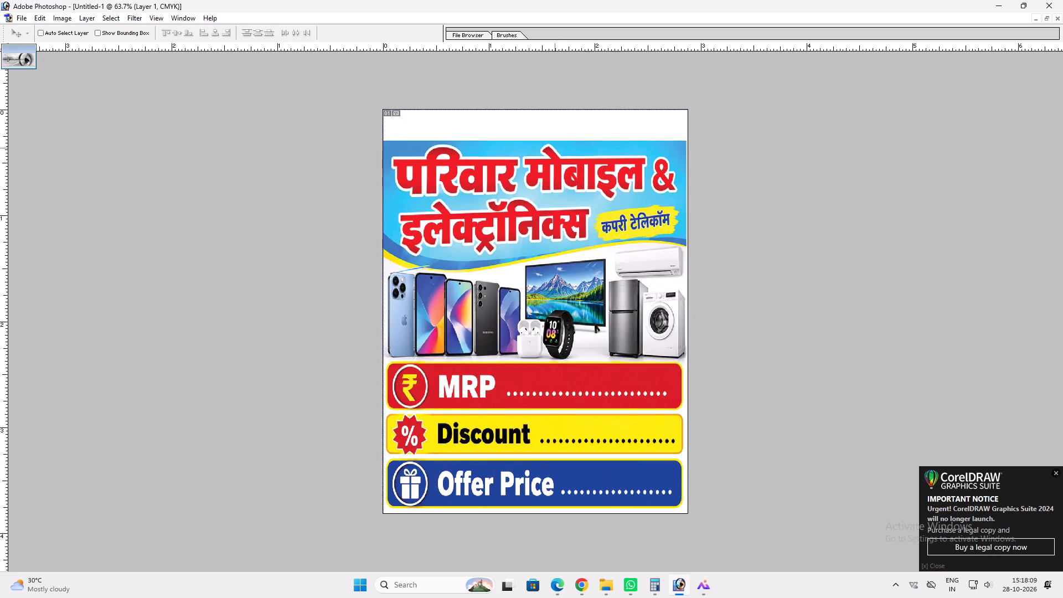
pyautogui.keyDown('shift'); pyautogui.moveTo(553, 141); pyautogui.dragTo(561, 139); pyautogui.keyUp('shift')
pyautogui.press('Return')
pyautogui.press('v')
# Select a thin full-width strip along the artwork's top edge and stretch it upward to fill the blank band with blue background.
pyautogui.press('m')
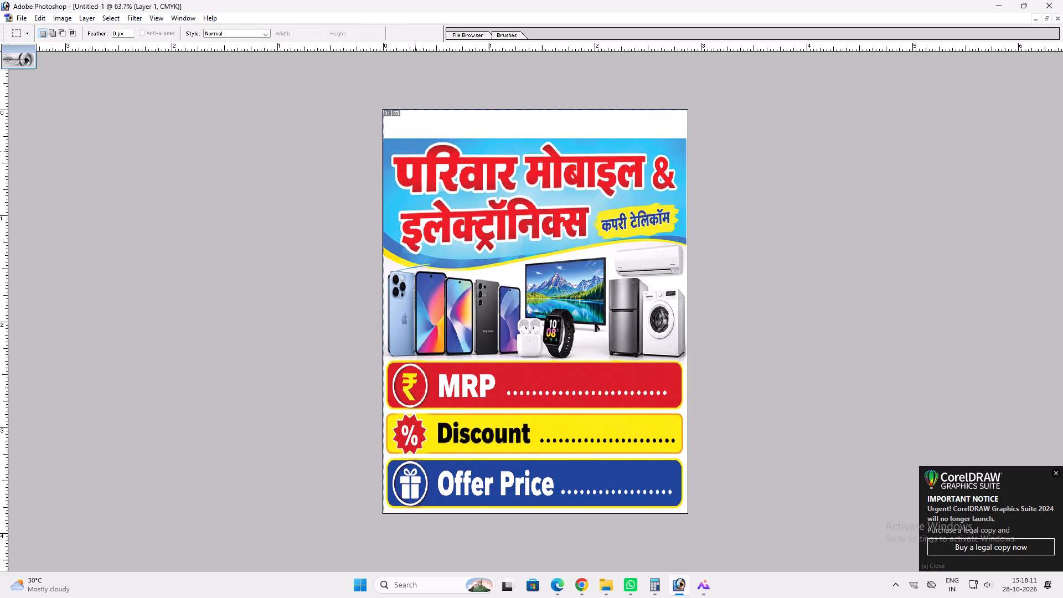
pyautogui.moveTo(379, 141); pyautogui.dragTo(687, 142)
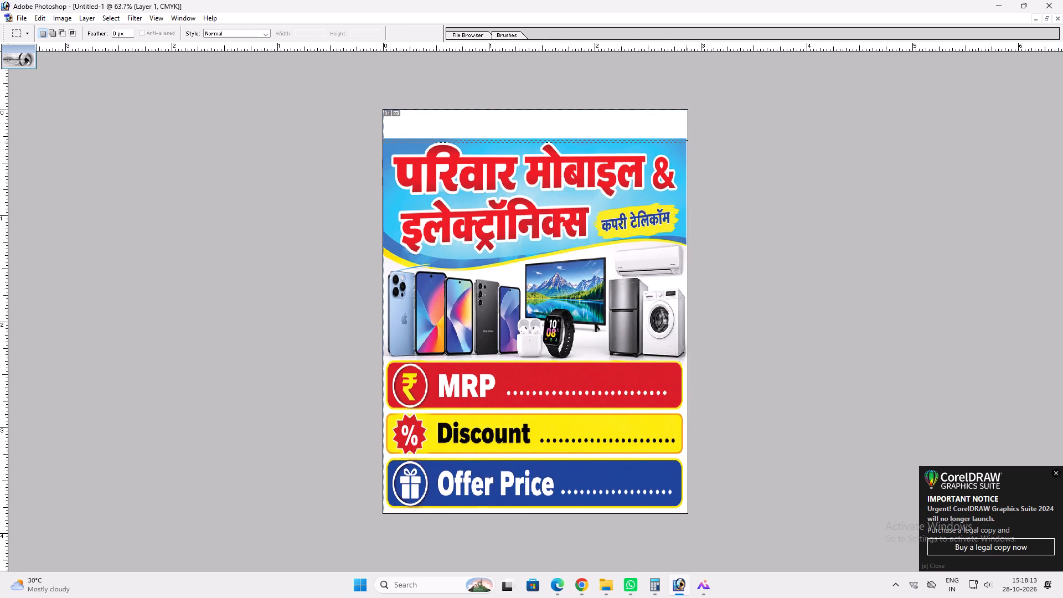
pyautogui.moveTo(687, 142); pyautogui.dragTo(684, 143)
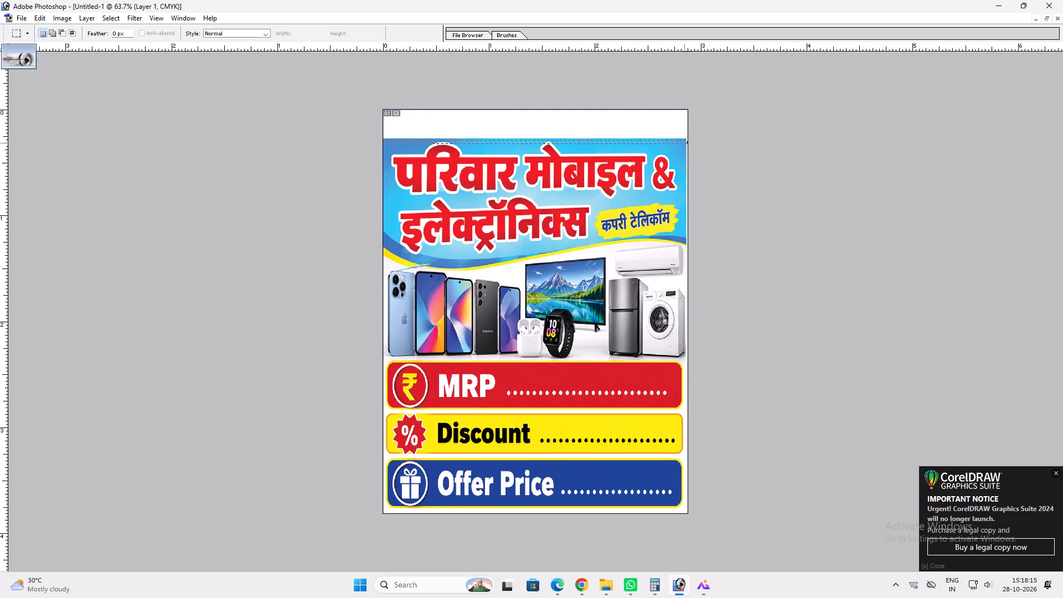
pyautogui.moveTo(684, 143); pyautogui.dragTo(685, 141)
pyautogui.press('Up')
pyautogui.press('Up')
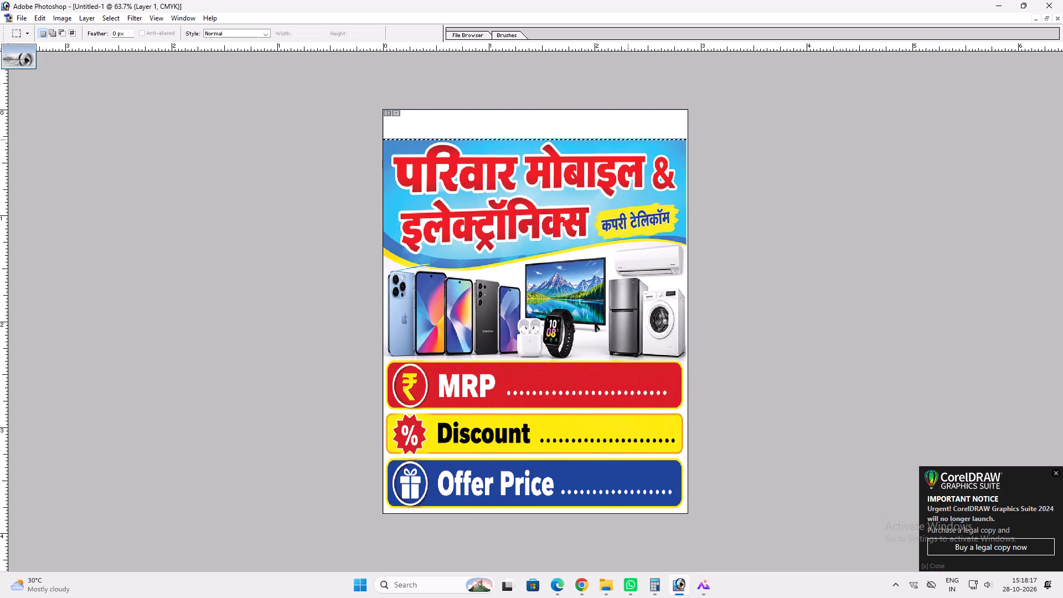
pyautogui.hotkey('ctrl', 't')
pyautogui.moveTo(617, 137); pyautogui.dragTo(621, 107)
pyautogui.press('Return')
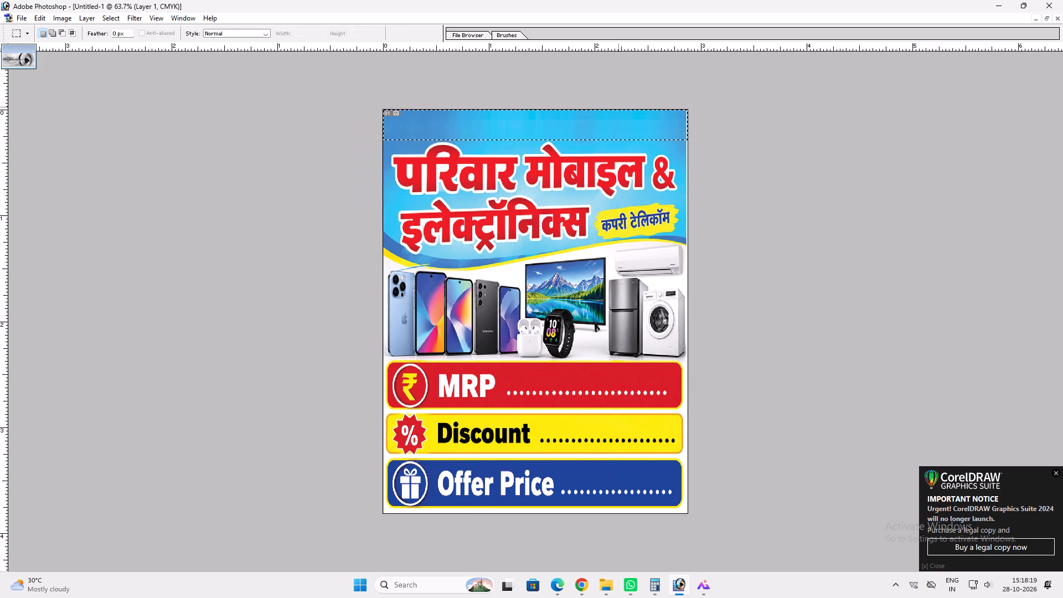
pyautogui.hotkey('ctrl', 'd')
# Stretch the whole artwork layer slightly upward so that it extends just past the canvas's top edge.
pyautogui.write('0v')
pyautogui.keyDown('ctrl'); pyautogui.click(534, 158); pyautogui.keyUp('ctrl')
pyautogui.hotkey('ctrl', 't')
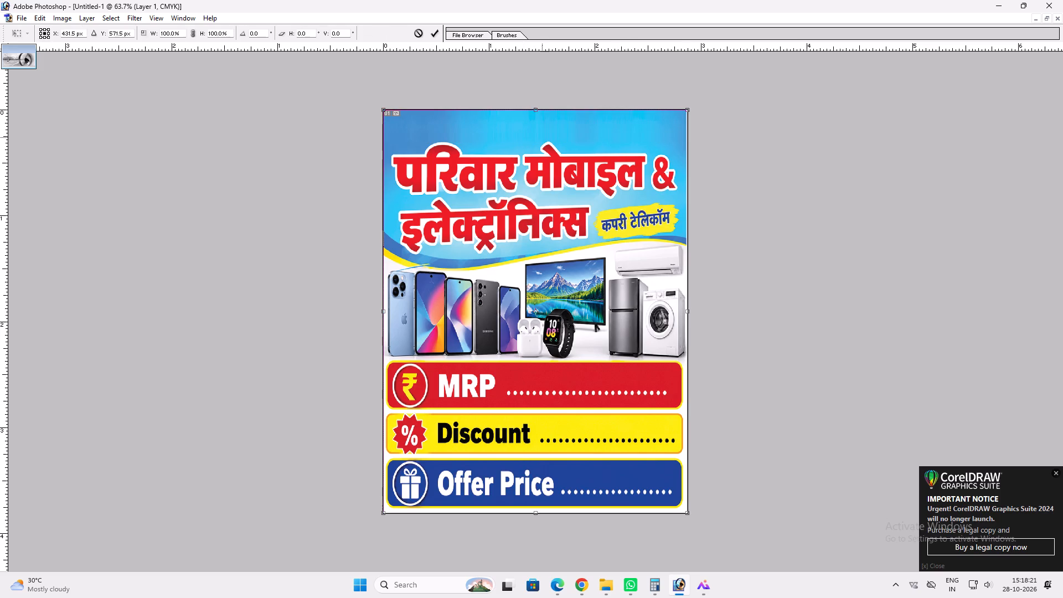
pyautogui.keyDown('shift'); pyautogui.moveTo(543, 109); pyautogui.dragTo(549, 100); pyautogui.keyUp('shift')
pyautogui.hotkey('shift', 'Return')
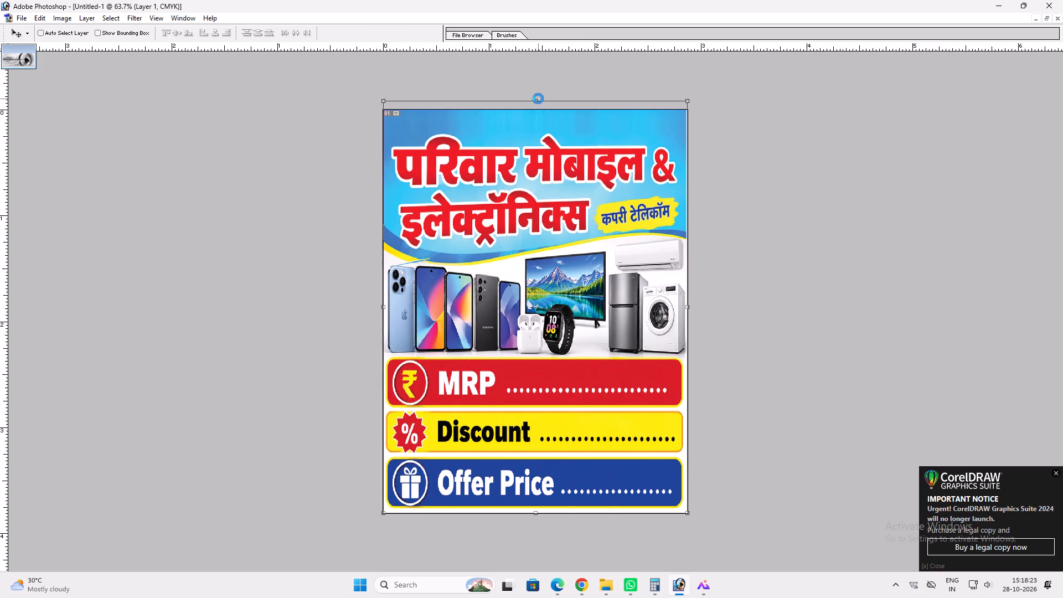
pyautogui.press('v')
# Cover the right part of the yellow कपरी टेलिकॉम tag by stretching a thin strip of blue background down over it.
pyautogui.hotkey('ctrl', '+')
pyautogui.press('space')
pyautogui.keyDown('ctrl'); pyautogui.click(647, 187); pyautogui.keyUp('ctrl')
pyautogui.press('m')
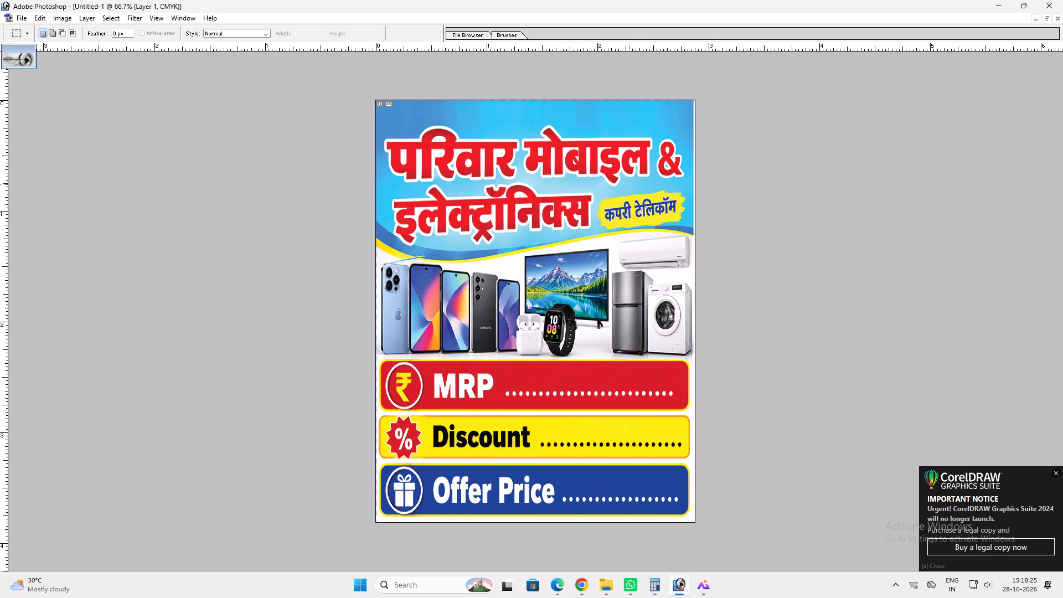
pyautogui.moveTo(624, 184); pyautogui.dragTo(682, 185)
pyautogui.hotkey('ctrl', 't')
pyautogui.keyDown('ctrl'); pyautogui.moveTo(671, 188); pyautogui.dragTo(672, 221); pyautogui.keyUp('ctrl')
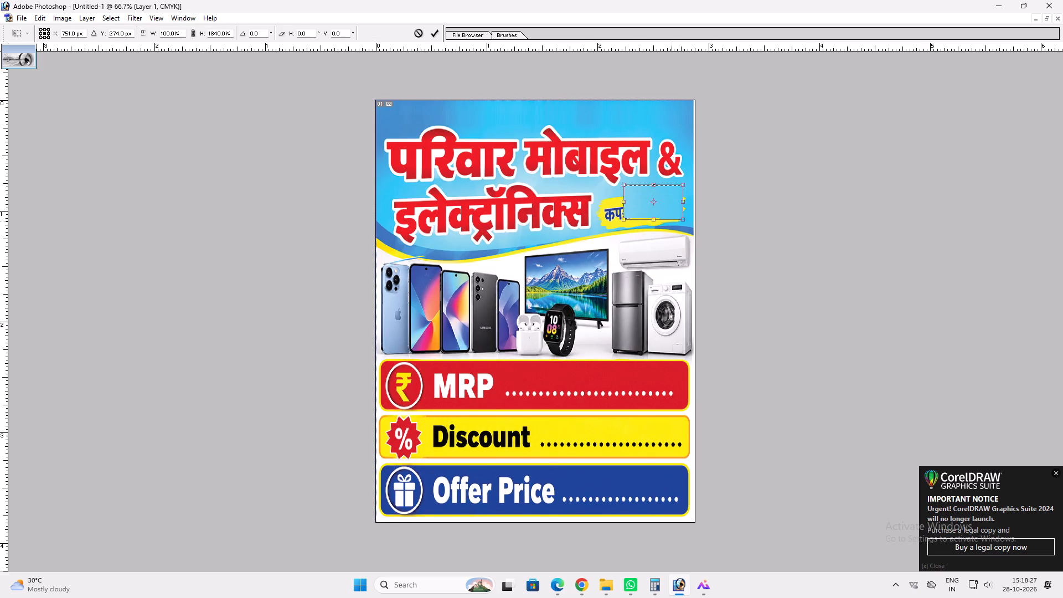
pyautogui.keyDown('ctrl'); pyautogui.moveTo(672, 221); pyautogui.dragTo(672, 224); pyautogui.keyUp('ctrl')
pyautogui.moveTo(689, 203); pyautogui.dragTo(694, 203)
pyautogui.hotkey('ctrl', 'Return')
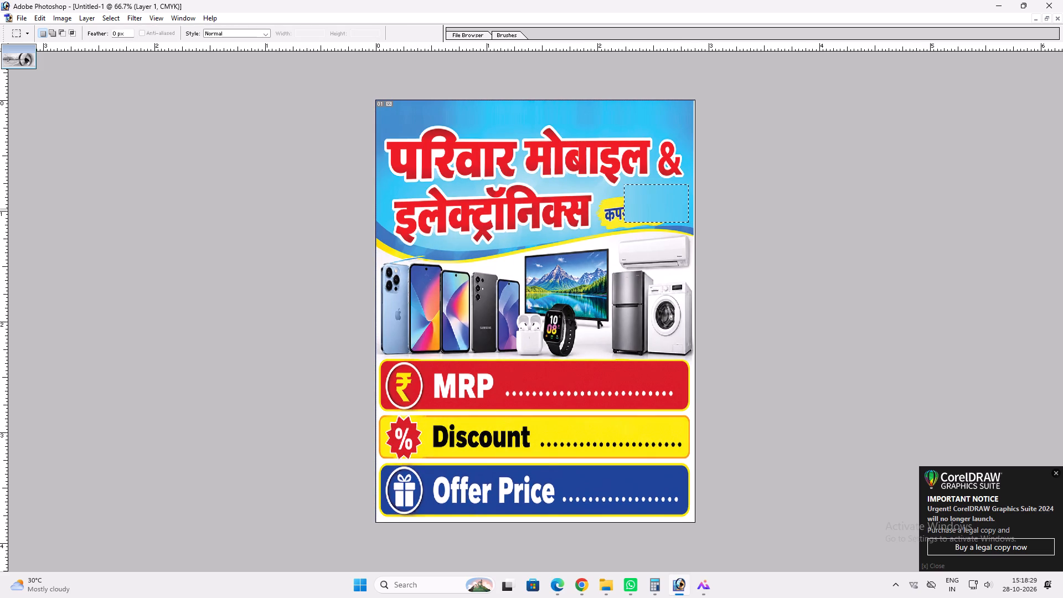
pyautogui.hotkey('ctrl', 'd')
# Cover the remaining left part of the कपरी टेलिकॉम tag by stretching a thin blue strip down over it, and deselect.
pyautogui.moveTo(602, 189); pyautogui.dragTo(628, 190)
pyautogui.hotkey('ctrl', 't')
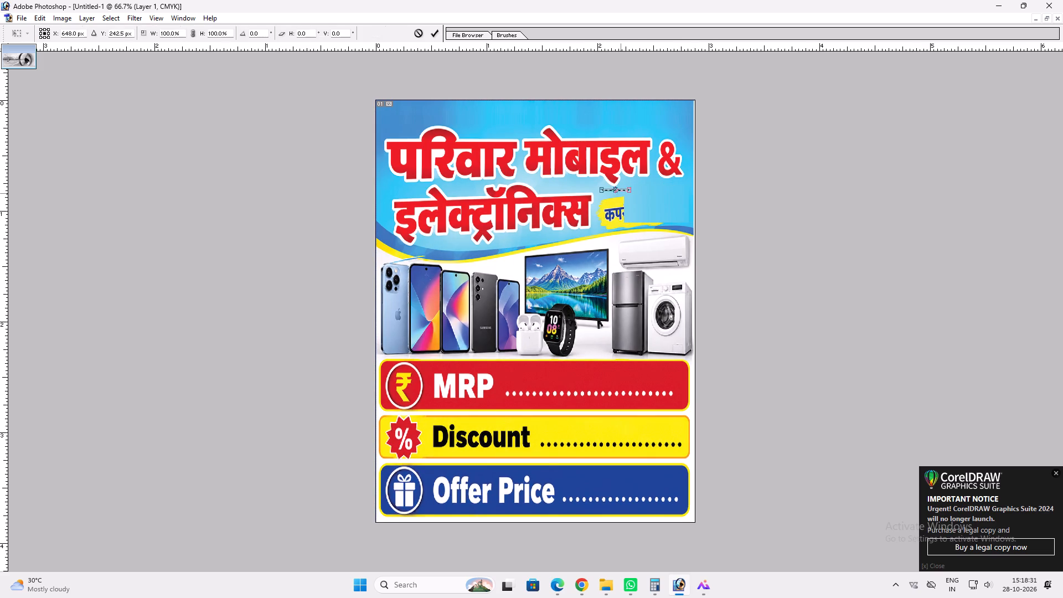
pyautogui.keyDown('ctrl'); pyautogui.moveTo(621, 194); pyautogui.dragTo(619, 225); pyautogui.keyUp('ctrl')
pyautogui.press('Return')
pyautogui.hotkey('ctrl', 'd')
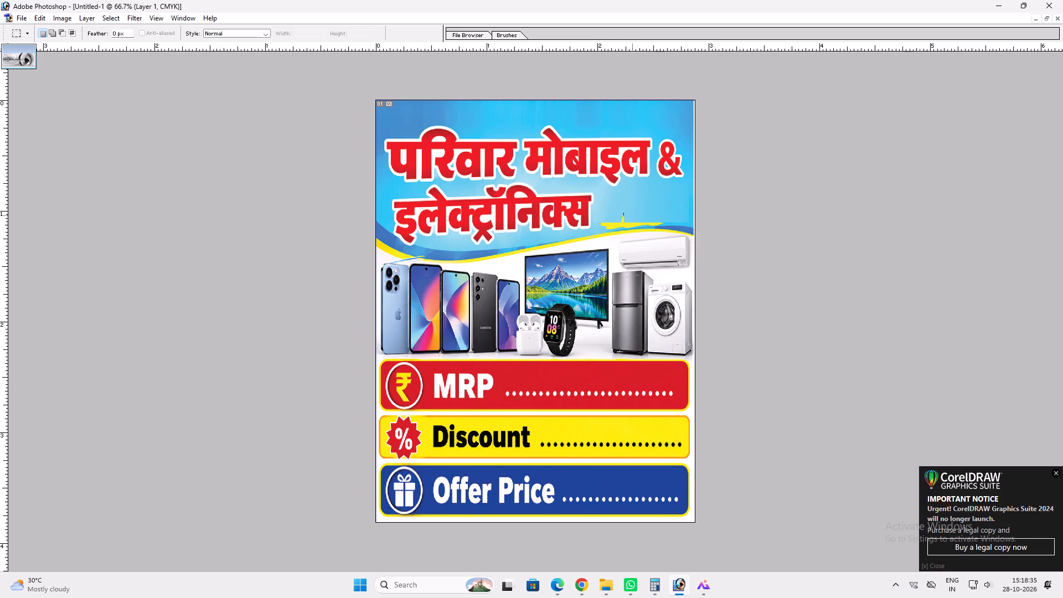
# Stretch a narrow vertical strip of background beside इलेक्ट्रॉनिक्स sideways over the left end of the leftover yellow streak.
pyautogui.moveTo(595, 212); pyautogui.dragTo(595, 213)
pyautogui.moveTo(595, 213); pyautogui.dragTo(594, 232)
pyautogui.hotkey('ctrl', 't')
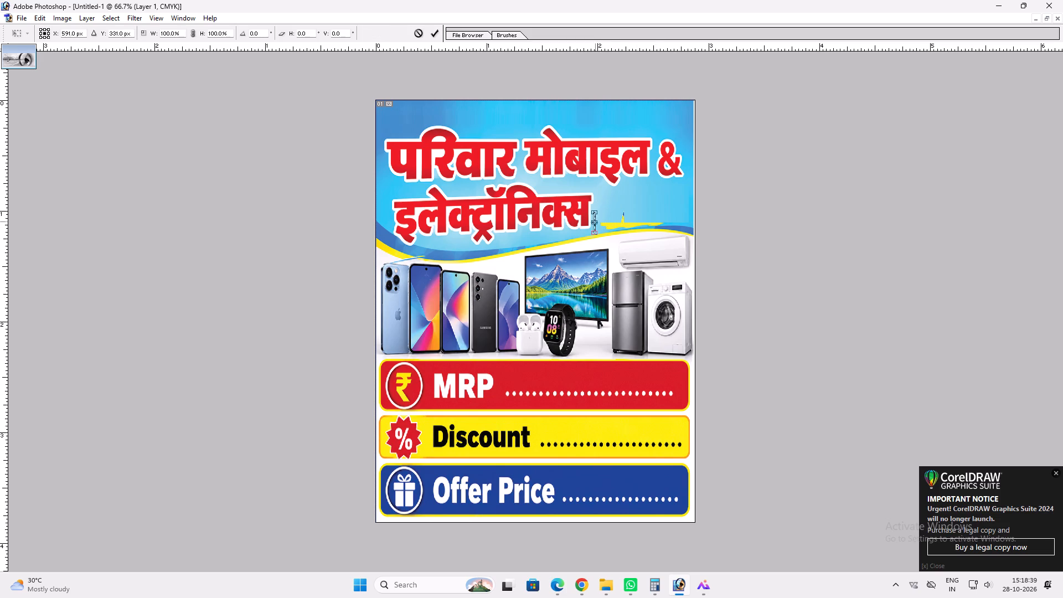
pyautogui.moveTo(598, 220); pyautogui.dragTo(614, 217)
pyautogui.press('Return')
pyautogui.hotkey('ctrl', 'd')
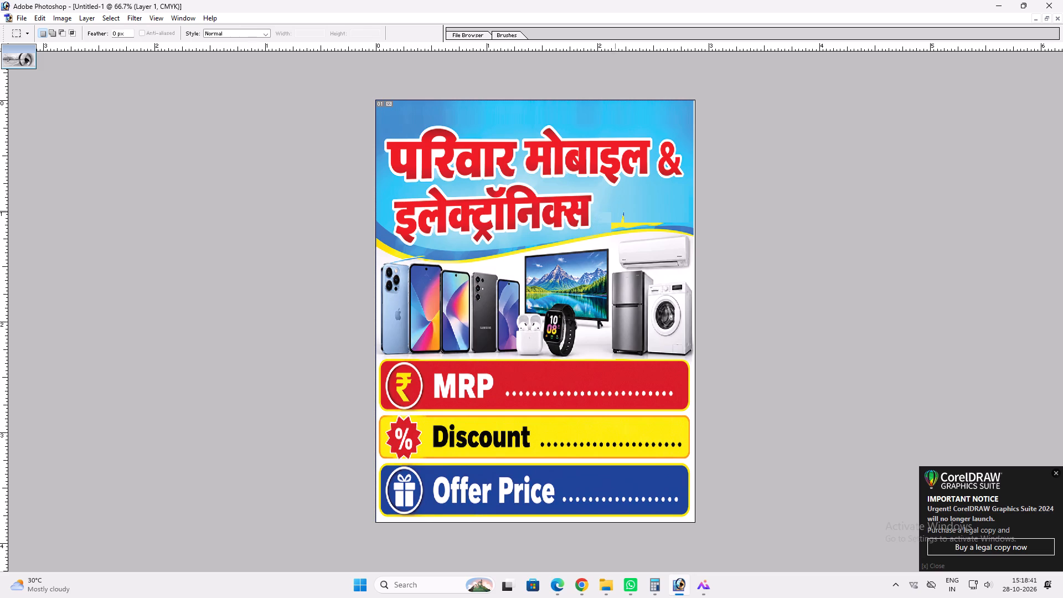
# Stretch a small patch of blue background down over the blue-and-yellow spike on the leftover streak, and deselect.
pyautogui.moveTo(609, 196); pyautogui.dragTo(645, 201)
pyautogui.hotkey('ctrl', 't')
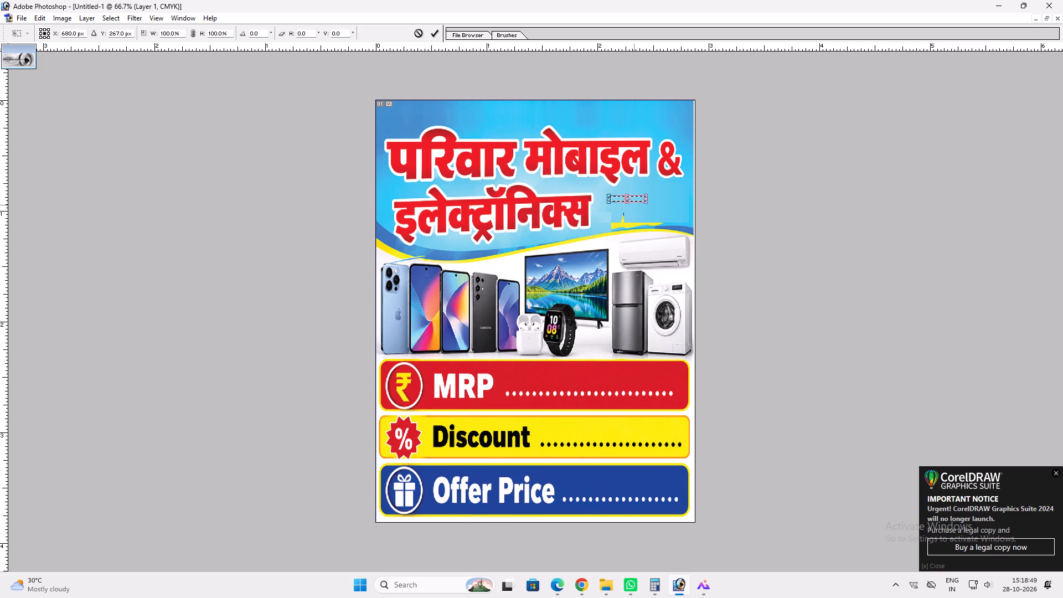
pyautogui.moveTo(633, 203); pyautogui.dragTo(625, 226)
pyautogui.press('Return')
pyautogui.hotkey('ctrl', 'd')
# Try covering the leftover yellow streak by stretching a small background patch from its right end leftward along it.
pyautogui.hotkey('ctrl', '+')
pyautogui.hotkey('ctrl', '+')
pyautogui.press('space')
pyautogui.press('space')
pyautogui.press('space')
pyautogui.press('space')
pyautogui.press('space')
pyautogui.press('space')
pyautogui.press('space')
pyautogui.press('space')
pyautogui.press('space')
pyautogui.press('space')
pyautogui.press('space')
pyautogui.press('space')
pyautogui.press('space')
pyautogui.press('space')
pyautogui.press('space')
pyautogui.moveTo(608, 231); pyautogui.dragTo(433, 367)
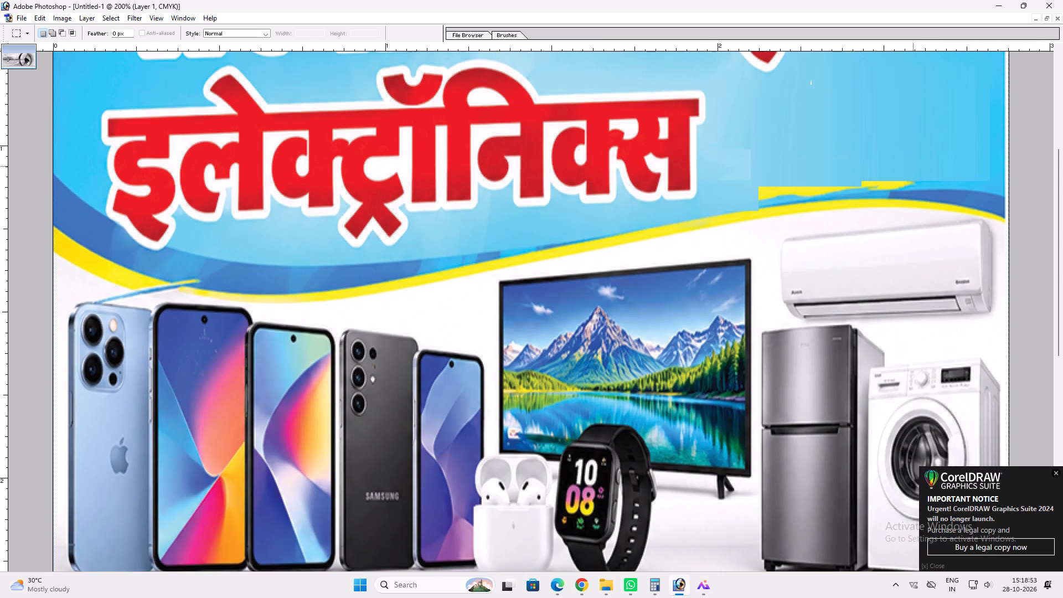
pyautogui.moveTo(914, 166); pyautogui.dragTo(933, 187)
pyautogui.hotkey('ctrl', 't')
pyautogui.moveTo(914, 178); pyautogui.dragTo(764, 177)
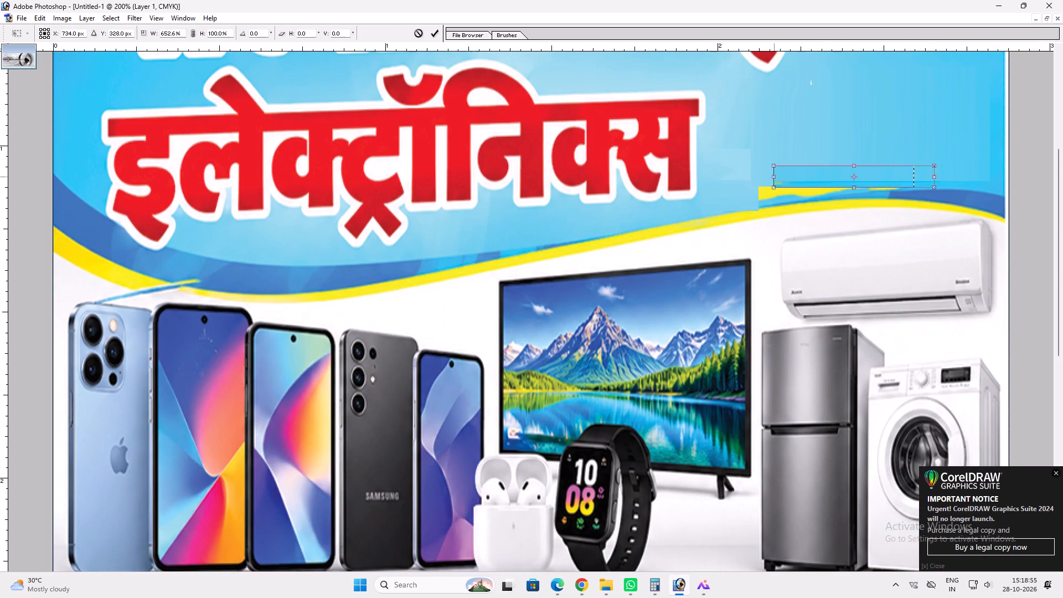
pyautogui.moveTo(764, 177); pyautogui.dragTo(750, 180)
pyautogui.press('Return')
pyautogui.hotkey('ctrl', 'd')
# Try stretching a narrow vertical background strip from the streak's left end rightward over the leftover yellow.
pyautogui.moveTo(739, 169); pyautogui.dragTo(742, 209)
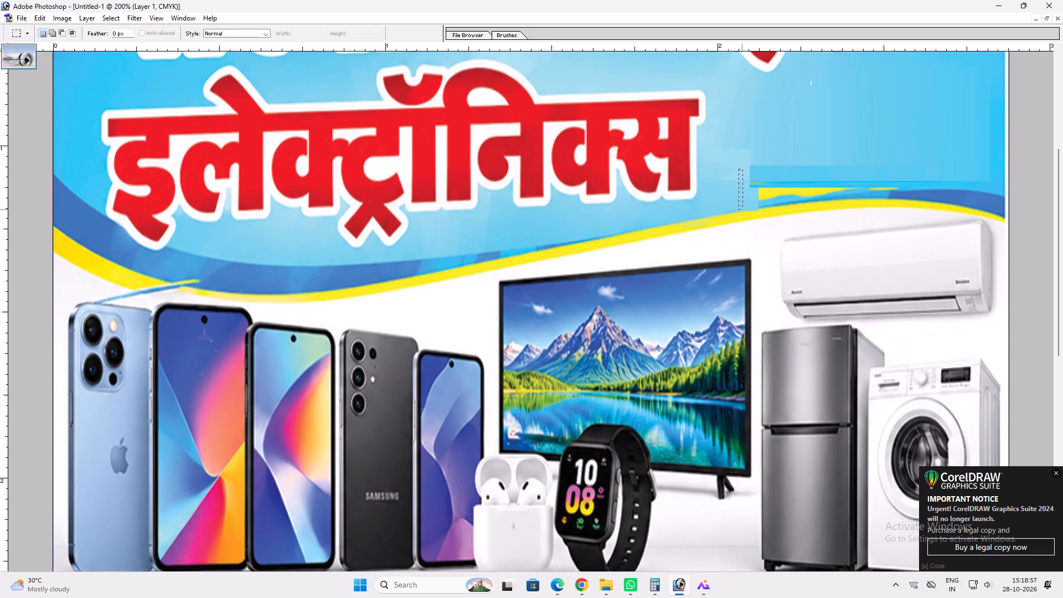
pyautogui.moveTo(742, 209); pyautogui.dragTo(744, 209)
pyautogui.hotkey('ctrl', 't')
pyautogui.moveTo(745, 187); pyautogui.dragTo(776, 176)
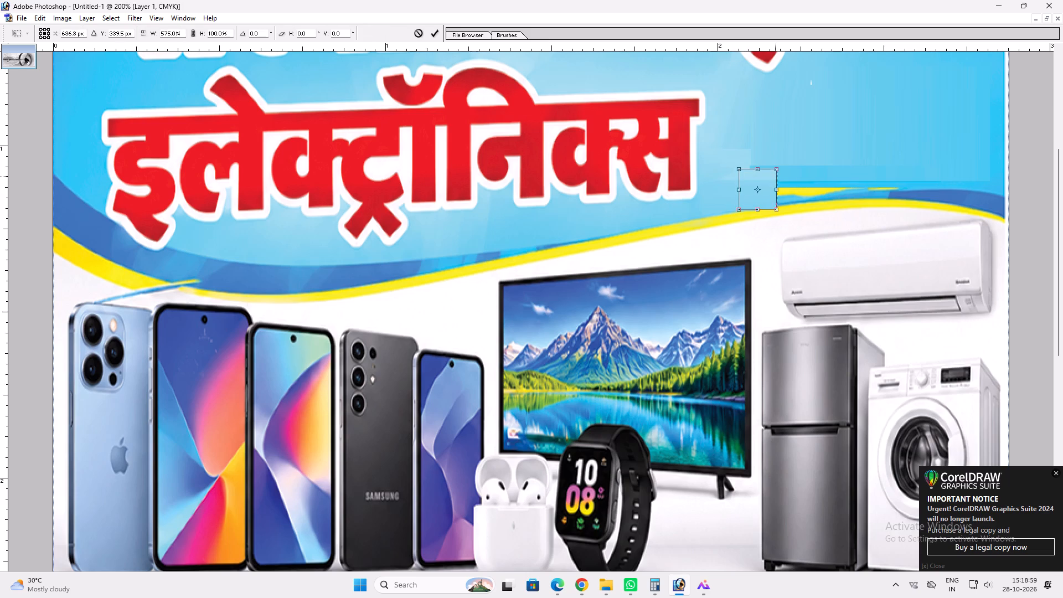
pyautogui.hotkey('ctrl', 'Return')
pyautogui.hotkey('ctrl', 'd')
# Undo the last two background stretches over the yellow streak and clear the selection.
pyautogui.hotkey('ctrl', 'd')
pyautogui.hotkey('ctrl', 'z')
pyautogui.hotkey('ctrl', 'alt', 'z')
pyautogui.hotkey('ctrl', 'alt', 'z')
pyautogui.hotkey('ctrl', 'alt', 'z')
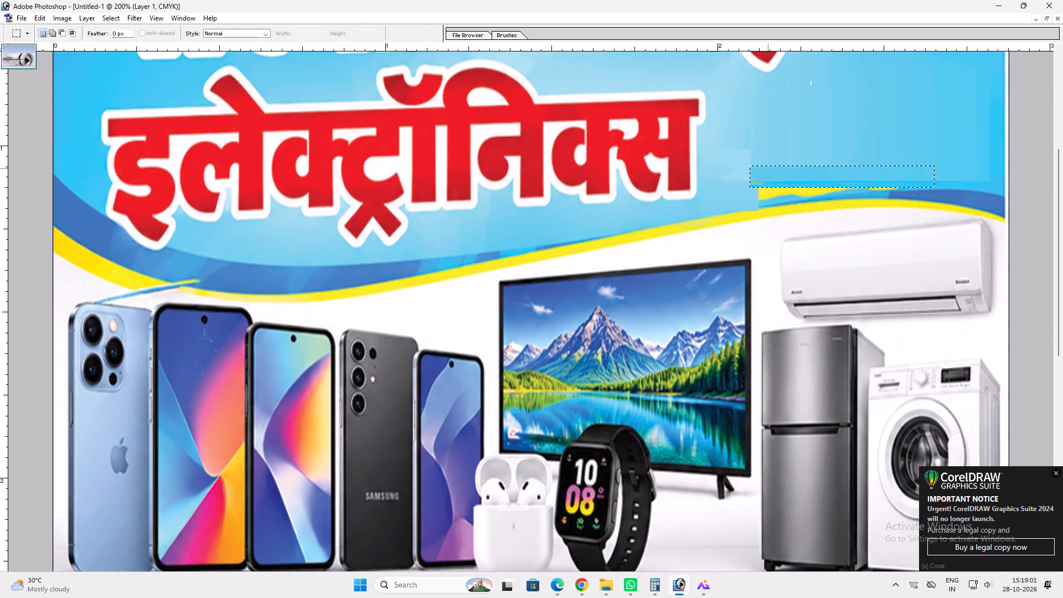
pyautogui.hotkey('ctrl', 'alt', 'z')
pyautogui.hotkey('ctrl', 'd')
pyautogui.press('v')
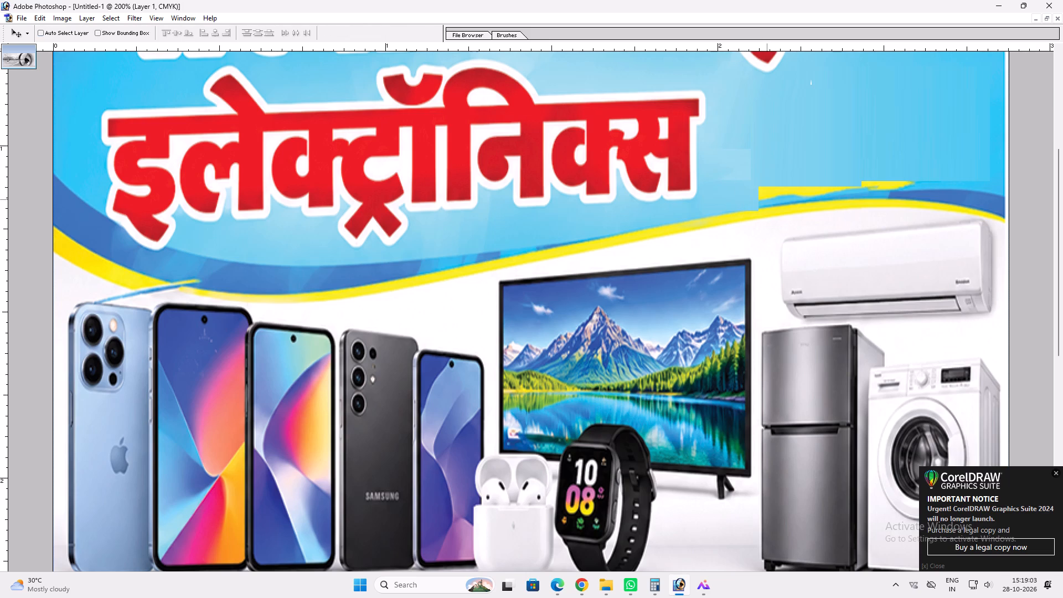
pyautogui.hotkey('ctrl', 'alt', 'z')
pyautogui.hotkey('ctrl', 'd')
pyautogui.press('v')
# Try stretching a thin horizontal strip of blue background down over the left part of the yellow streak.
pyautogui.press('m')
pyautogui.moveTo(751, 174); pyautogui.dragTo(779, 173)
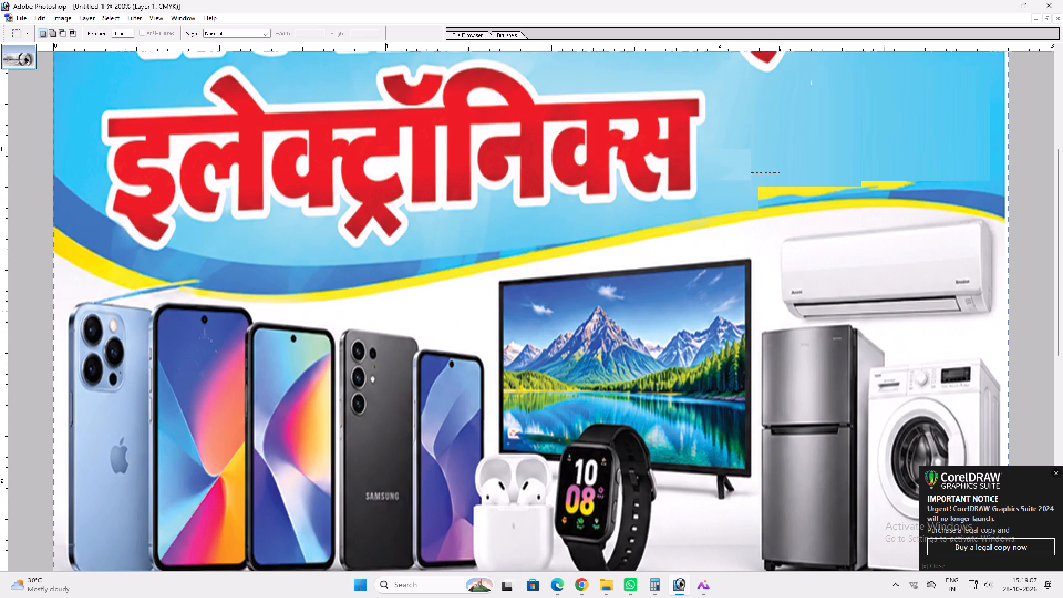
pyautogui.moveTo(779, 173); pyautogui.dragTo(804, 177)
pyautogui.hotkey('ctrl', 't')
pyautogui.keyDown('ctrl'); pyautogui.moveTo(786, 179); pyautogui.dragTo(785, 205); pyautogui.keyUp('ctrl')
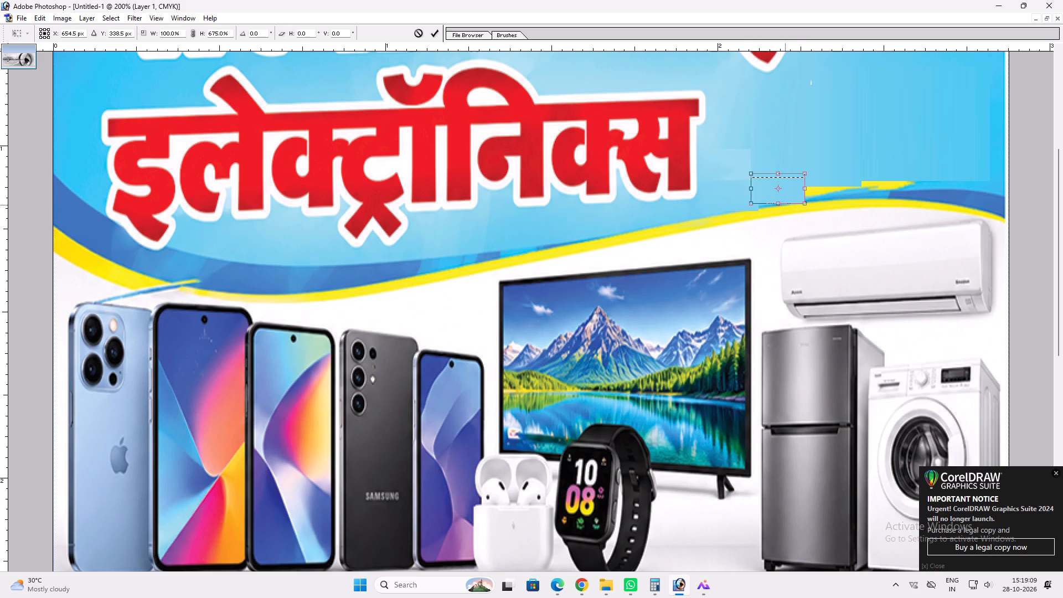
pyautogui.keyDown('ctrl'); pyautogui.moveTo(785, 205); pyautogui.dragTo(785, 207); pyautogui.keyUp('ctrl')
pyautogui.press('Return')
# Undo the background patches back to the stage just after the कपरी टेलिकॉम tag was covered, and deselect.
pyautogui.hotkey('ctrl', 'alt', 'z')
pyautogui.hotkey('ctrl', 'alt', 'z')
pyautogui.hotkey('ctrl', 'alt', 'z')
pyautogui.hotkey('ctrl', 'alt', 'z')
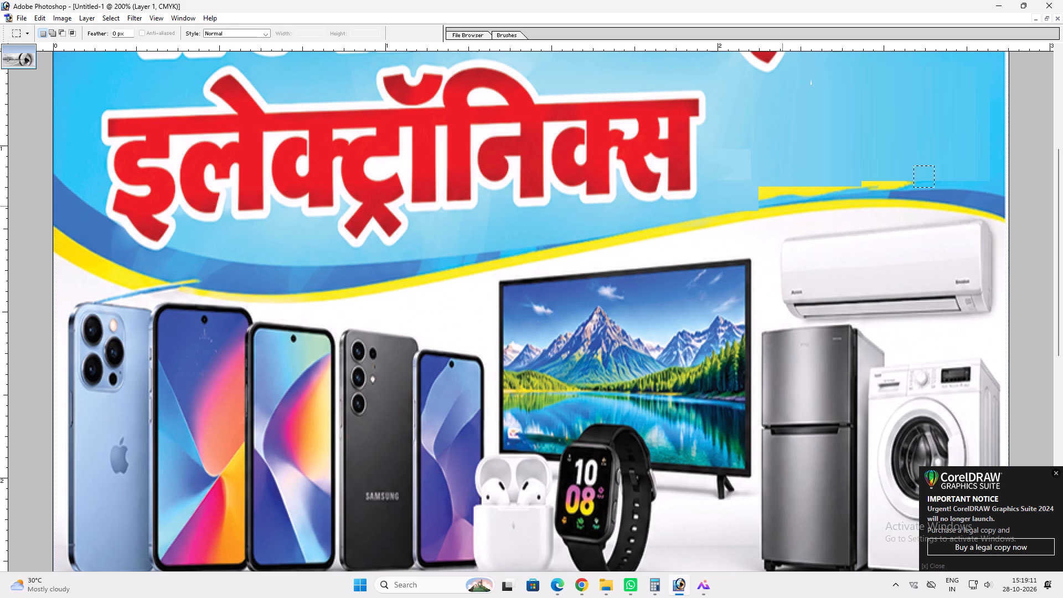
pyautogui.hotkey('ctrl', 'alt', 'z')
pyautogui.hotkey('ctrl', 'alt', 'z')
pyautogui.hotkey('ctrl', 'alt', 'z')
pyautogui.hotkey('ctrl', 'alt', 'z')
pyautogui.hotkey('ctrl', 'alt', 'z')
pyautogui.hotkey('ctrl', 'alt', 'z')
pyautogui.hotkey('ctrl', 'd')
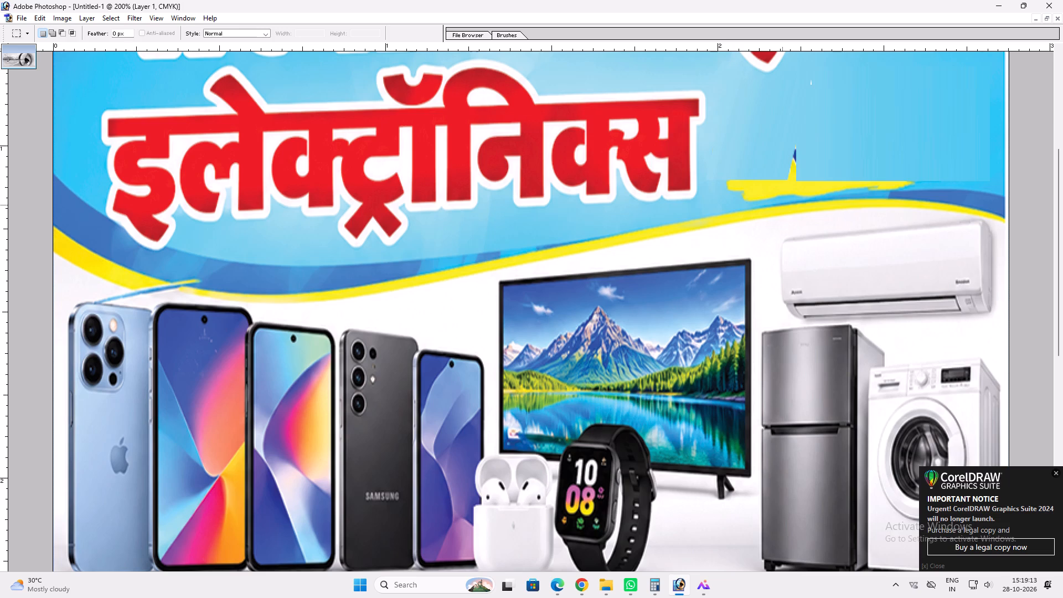
# Outline the leftover yellow streak and the spike above it with the Pen tool, and copy that area to a new layer.
pyautogui.press('v')
pyautogui.press('v')
pyautogui.press('p')
pyautogui.click(747, 208)
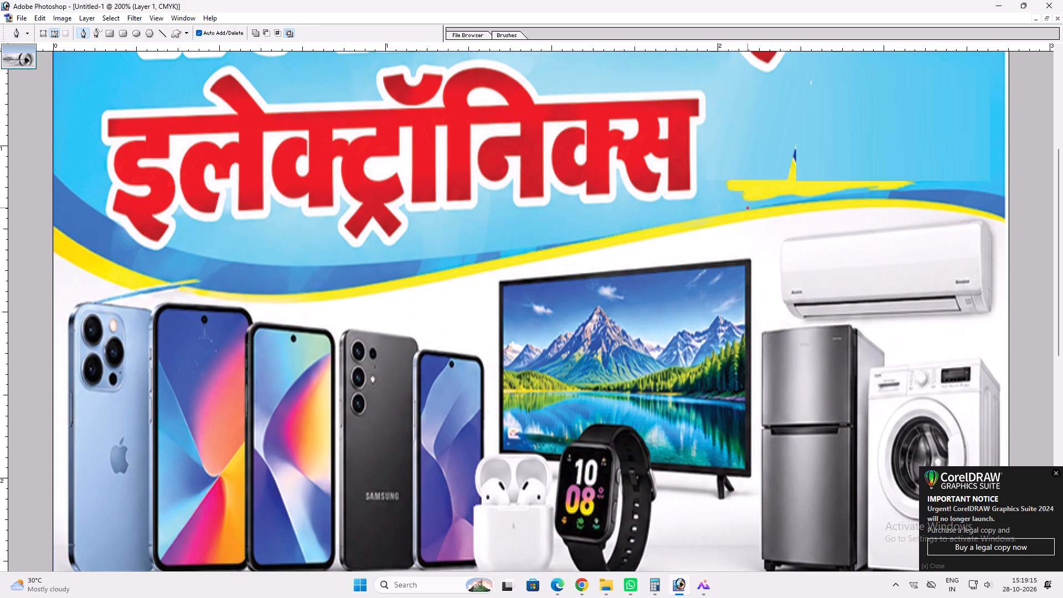
pyautogui.click(888, 198)
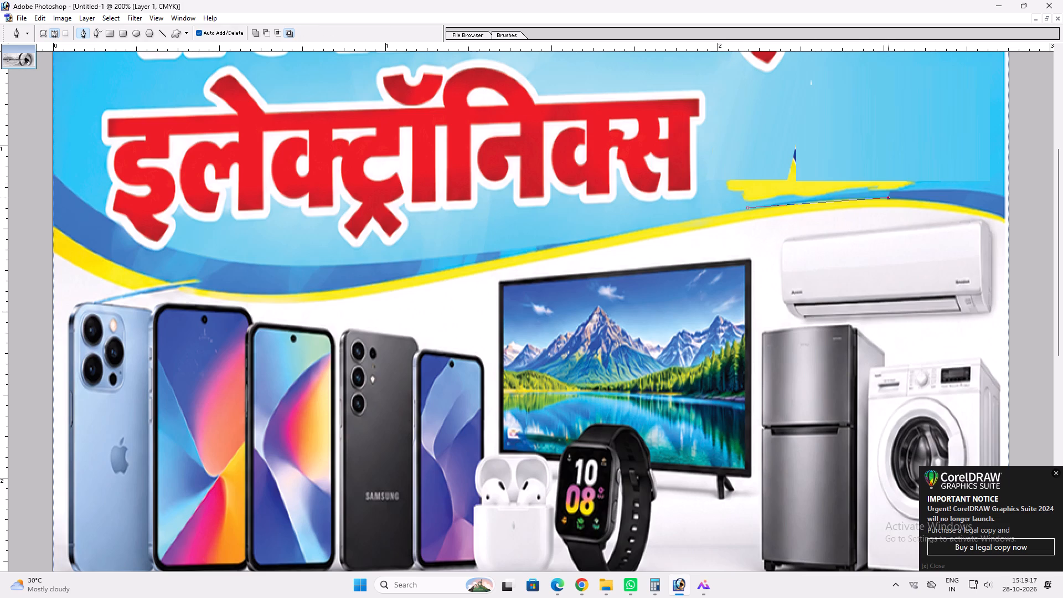
pyautogui.click(888, 192)
pyautogui.click(925, 186)
pyautogui.moveTo(930, 178); pyautogui.dragTo(908, 164)
pyautogui.click(783, 138)
pyautogui.moveTo(721, 180); pyautogui.dragTo(716, 193)
pyautogui.click(716, 200)
pyautogui.hotkey('ctrl', 'Return')
pyautogui.press('v')
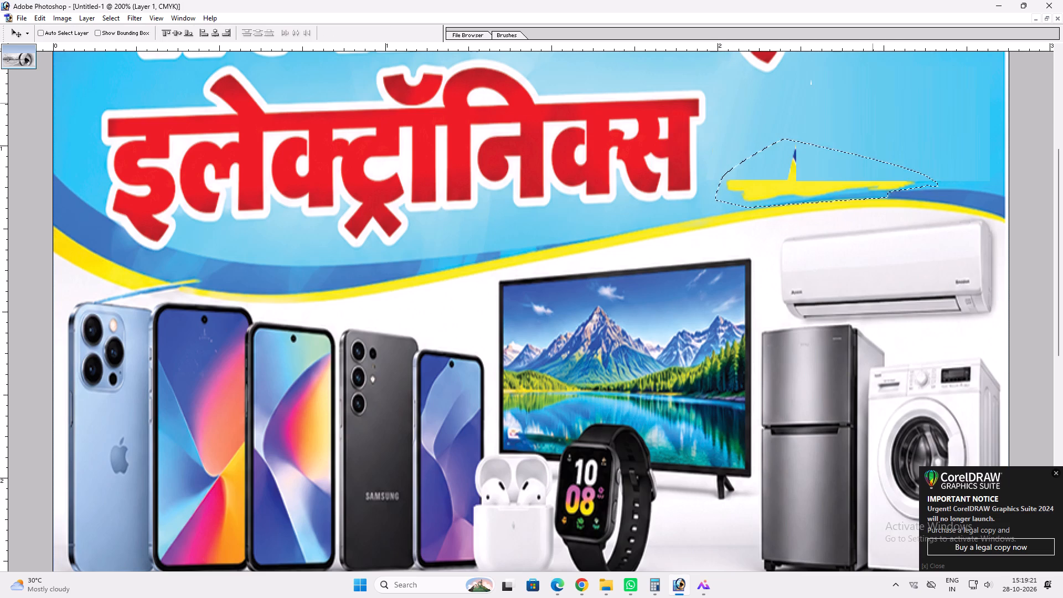
pyautogui.rightClick(901, 127)
pyautogui.click(919, 143)
pyautogui.hotkey('ctrl', 'c')
pyautogui.hotkey('ctrl', 'v')
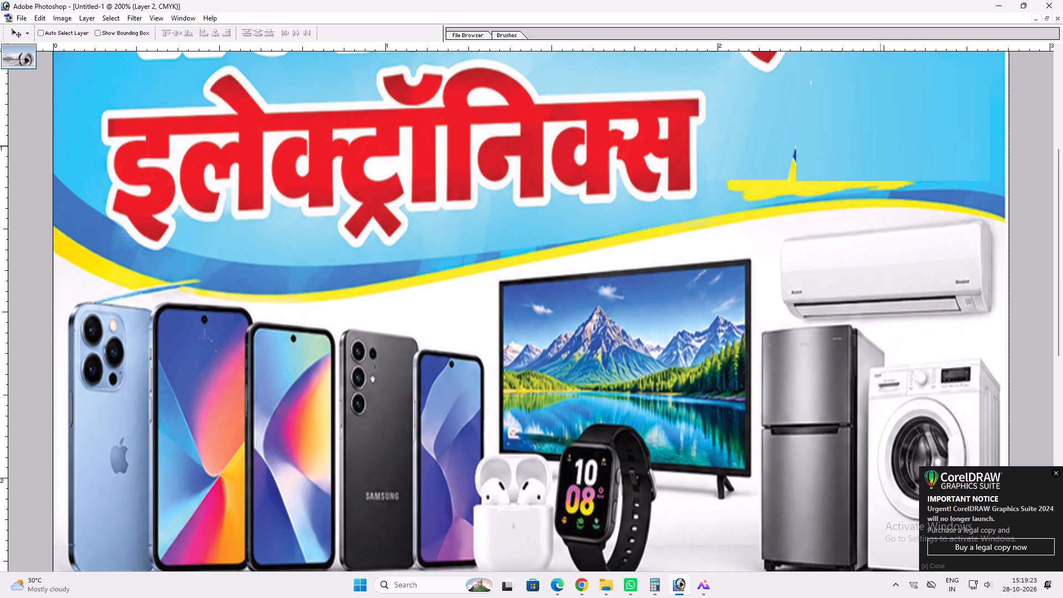
# Apply a colour overlay to the patch layer using light blue sampled from the background, and bring the layer to the front.
pyautogui.hotkey('alt', 'l')
pyautogui.hotkey('alt', 'y')
pyautogui.press('n')
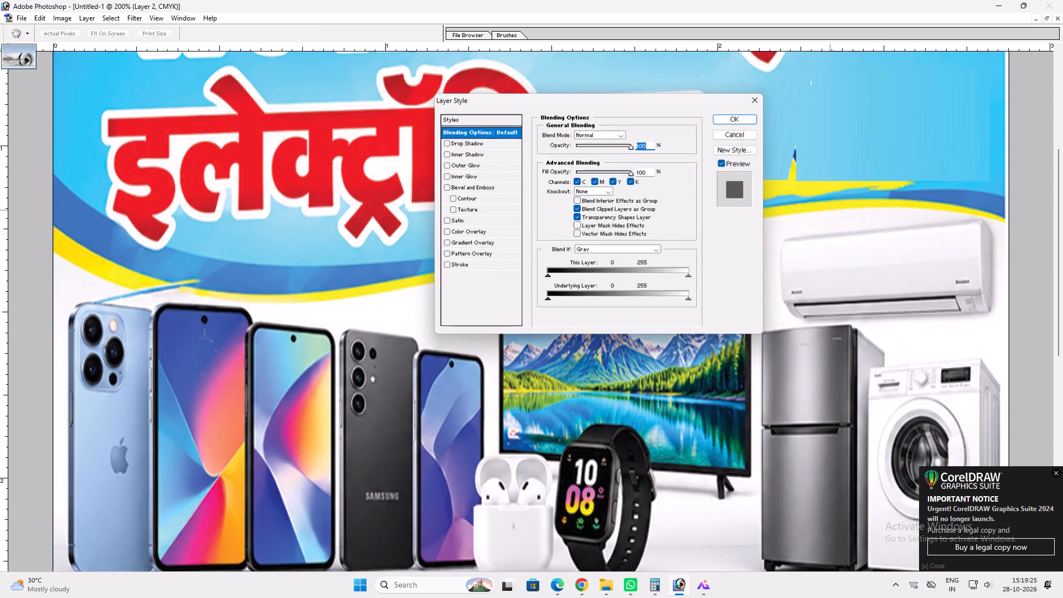
pyautogui.click(482, 233)
pyautogui.click(640, 134)
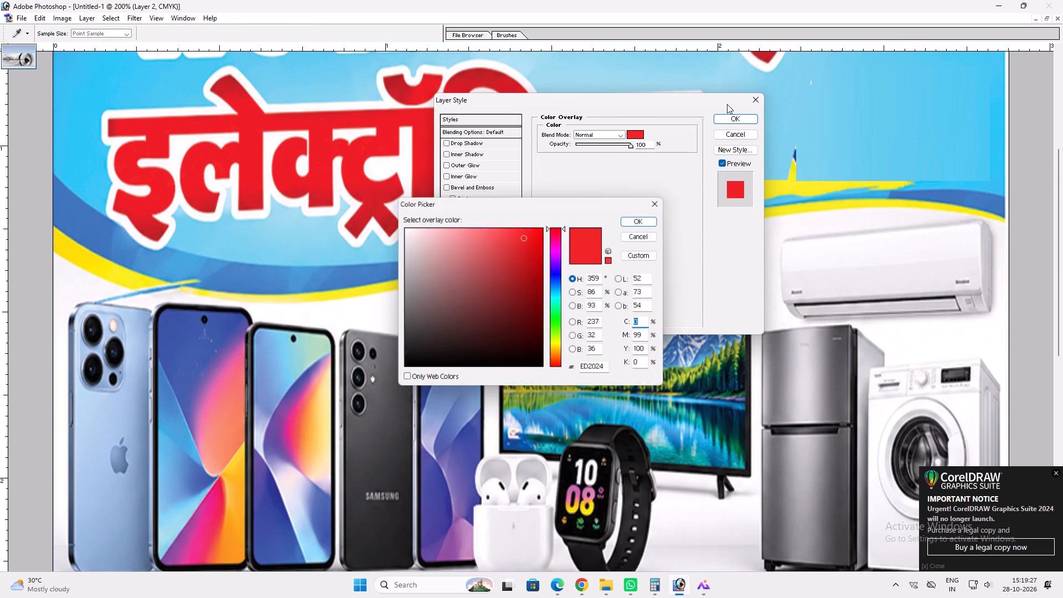
pyautogui.click(768, 91)
pyautogui.press('Return')
pyautogui.press('Return')
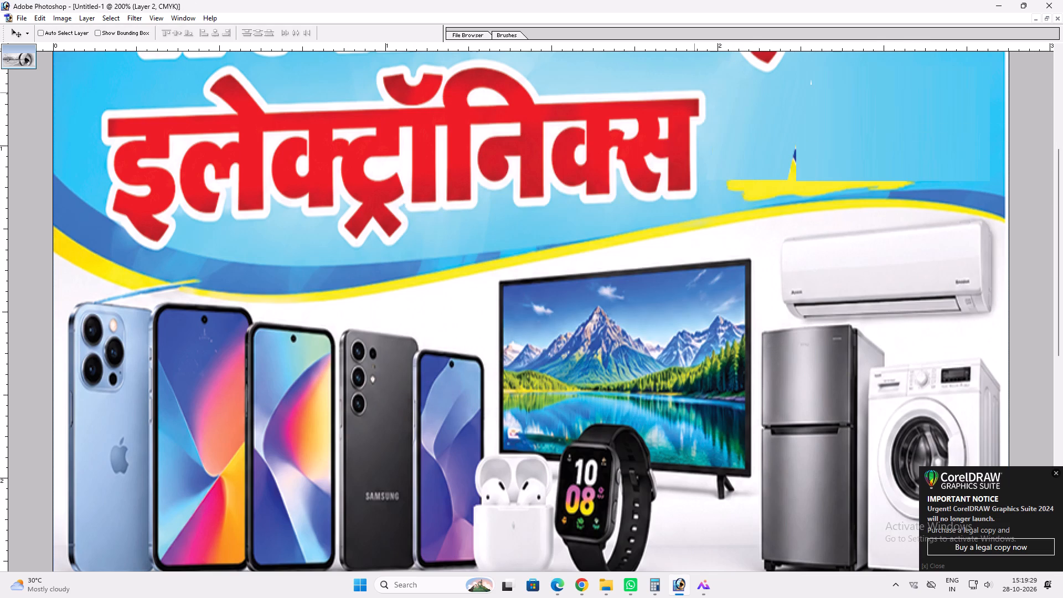
pyautogui.hotkey('ctrl', ']')
pyautogui.hotkey('ctrl', 'shift', ']')
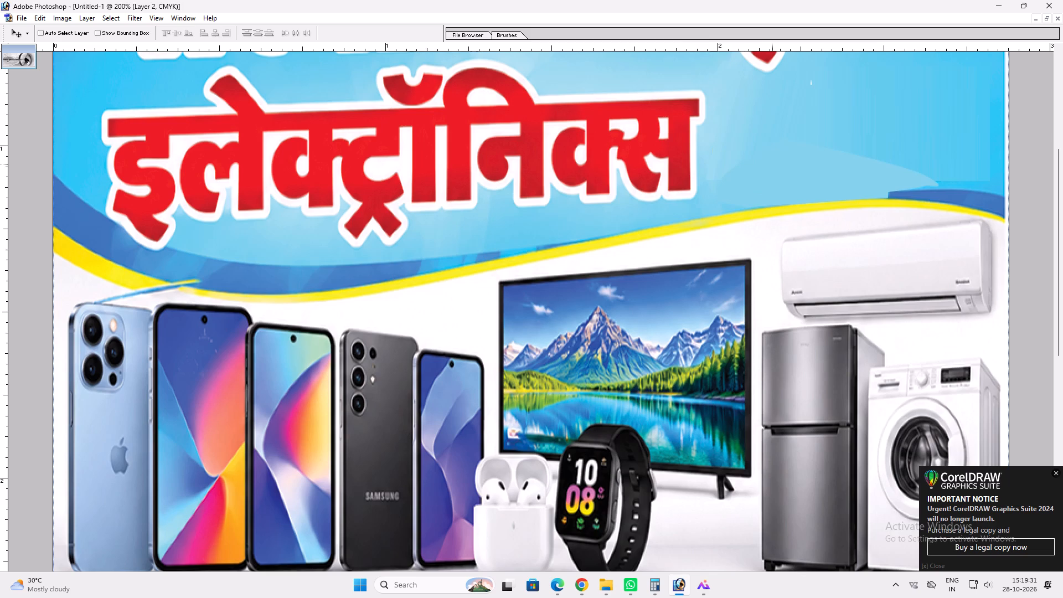
# Erase the patch's pointed tip with a size 70 eraser where it meets the dark blue wave.
pyautogui.press('e')
pyautogui.press('[')
pyautogui.press('[')
pyautogui.press('[')
pyautogui.press('[')
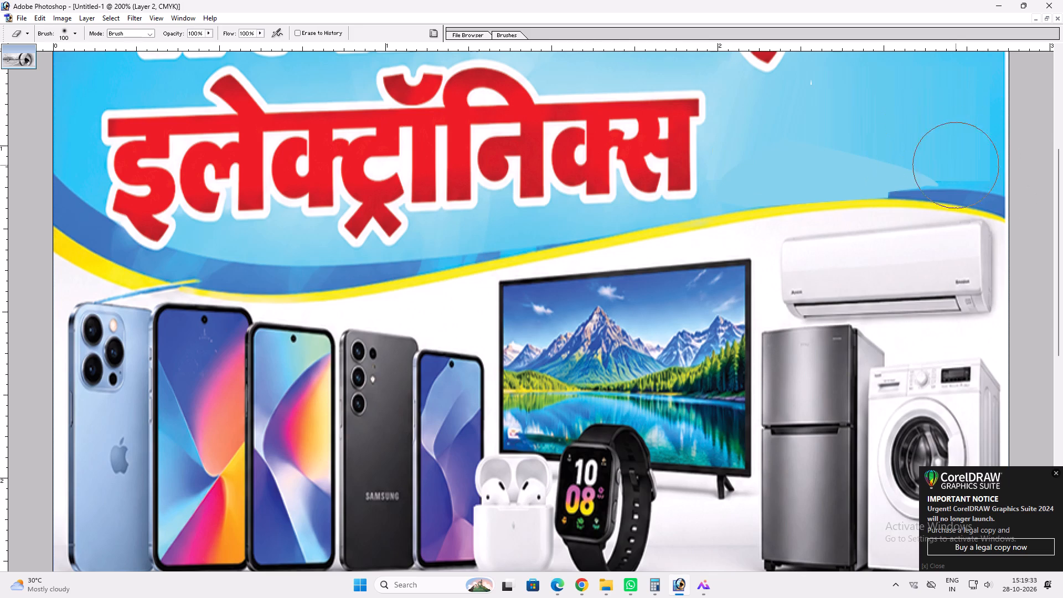
pyautogui.press('[')
pyautogui.press('[')
pyautogui.press('[')
pyautogui.moveTo(954, 176); pyautogui.dragTo(908, 224)
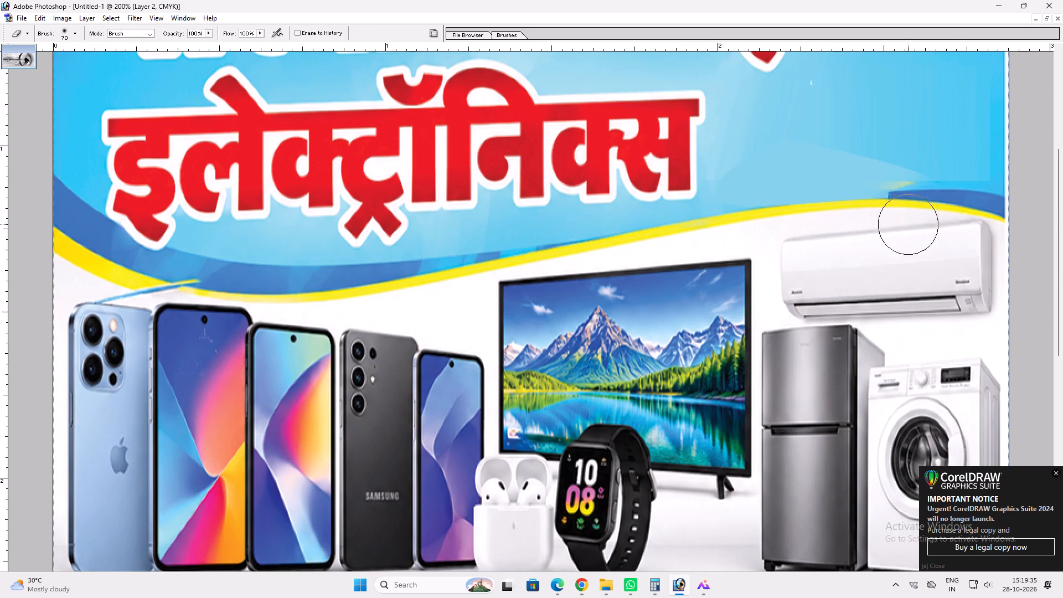
pyautogui.moveTo(908, 224); pyautogui.dragTo(953, 194)
# Stretch the light blue patch rightward to cover the remaining yellow beside the dark blue wave.
pyautogui.hotkey('ctrl', 't')
pyautogui.keyDown('shift'); pyautogui.moveTo(941, 191); pyautogui.dragTo(954, 187); pyautogui.keyUp('shift')
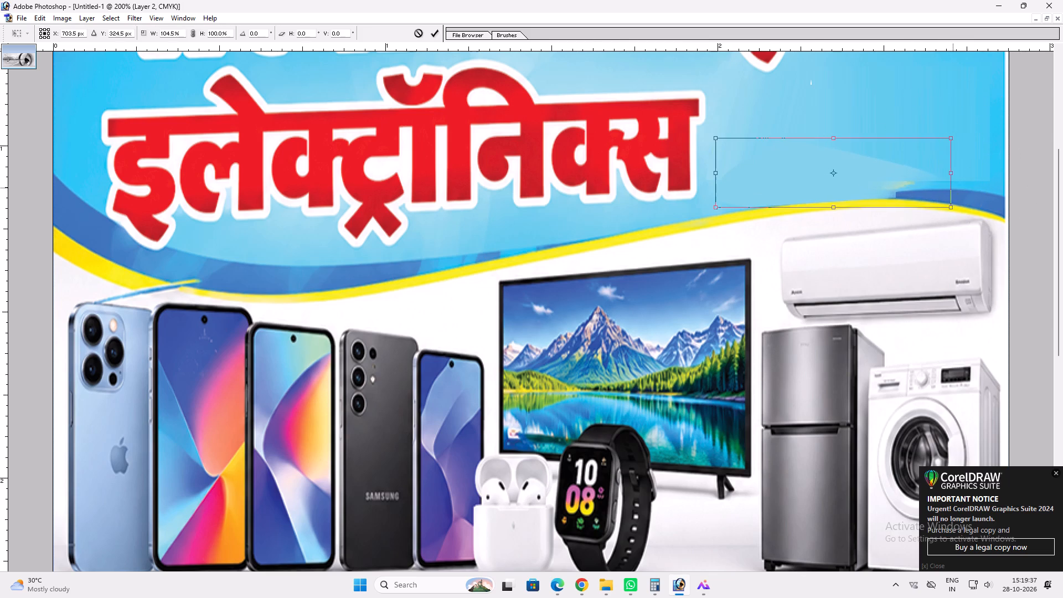
pyautogui.keyDown('shift'); pyautogui.moveTo(954, 187); pyautogui.dragTo(974, 185); pyautogui.keyUp('shift')
pyautogui.press('Return')
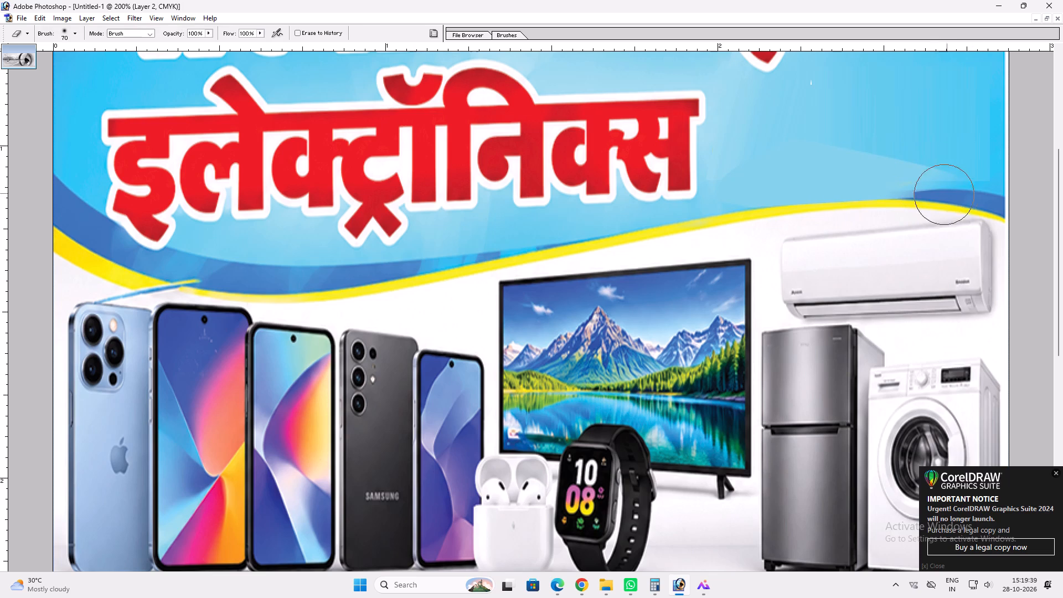
# Soften the patch's edges with a size 30 eraser, along the top, the wave side and the end near इलेक्ट्रॉनिक्स.
pyautogui.press('[')
pyautogui.press('[')
pyautogui.press('[')
pyautogui.press('[')
pyautogui.moveTo(958, 173); pyautogui.dragTo(956, 172)
pyautogui.moveTo(956, 172); pyautogui.dragTo(865, 141)
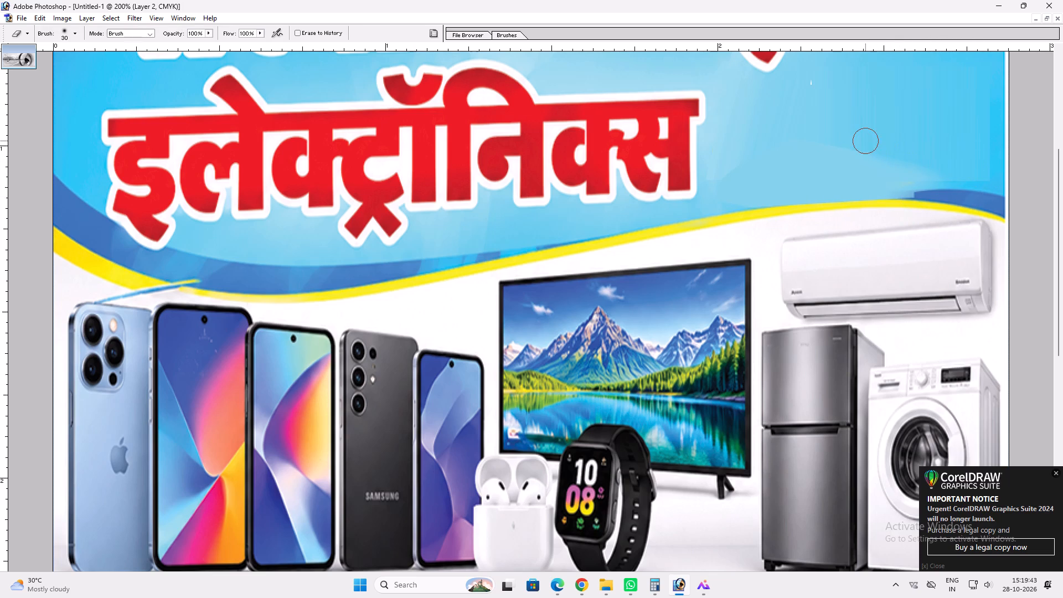
pyautogui.moveTo(865, 141); pyautogui.dragTo(814, 128)
pyautogui.moveTo(814, 128); pyautogui.dragTo(961, 205)
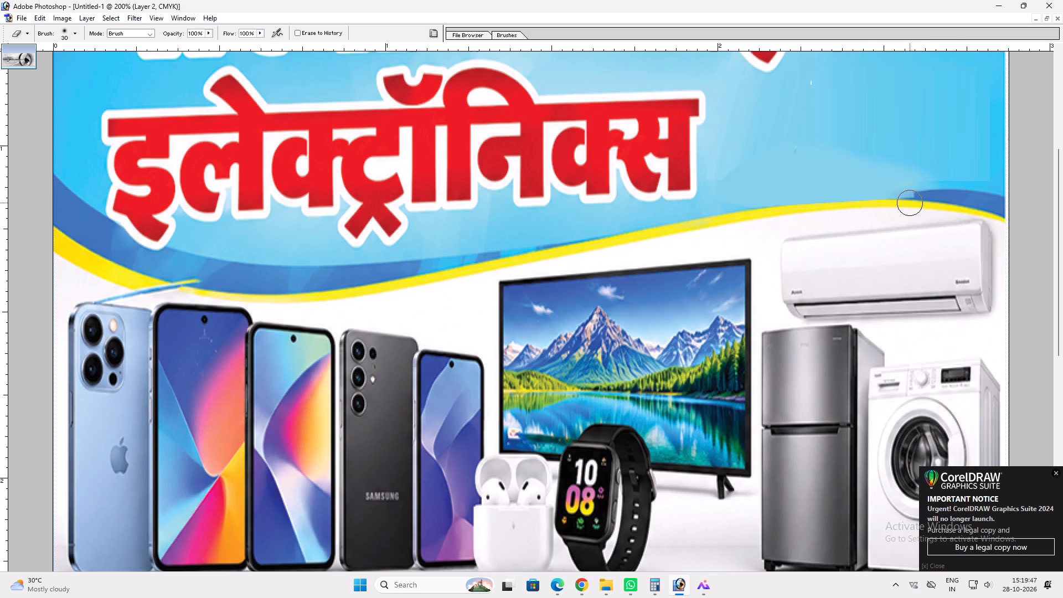
pyautogui.click(923, 206)
pyautogui.moveTo(920, 208); pyautogui.dragTo(915, 209)
pyautogui.click(913, 209)
pyautogui.moveTo(755, 213); pyautogui.dragTo(761, 214)
pyautogui.moveTo(720, 180); pyautogui.dragTo(719, 166)
pyautogui.moveTo(721, 158); pyautogui.dragTo(734, 156)
pyautogui.moveTo(734, 156); pyautogui.dragTo(734, 154)
pyautogui.moveTo(740, 153); pyautogui.dragTo(747, 148)
pyautogui.moveTo(757, 145); pyautogui.dragTo(773, 136)
pyautogui.moveTo(783, 132); pyautogui.dragTo(789, 129)
# Enlarge the patch to about 110% width and 106% height, extending it toward इलेक्ट्रॉनिक्स over the yellow specks.
pyautogui.hotkey('ctrl', 't')
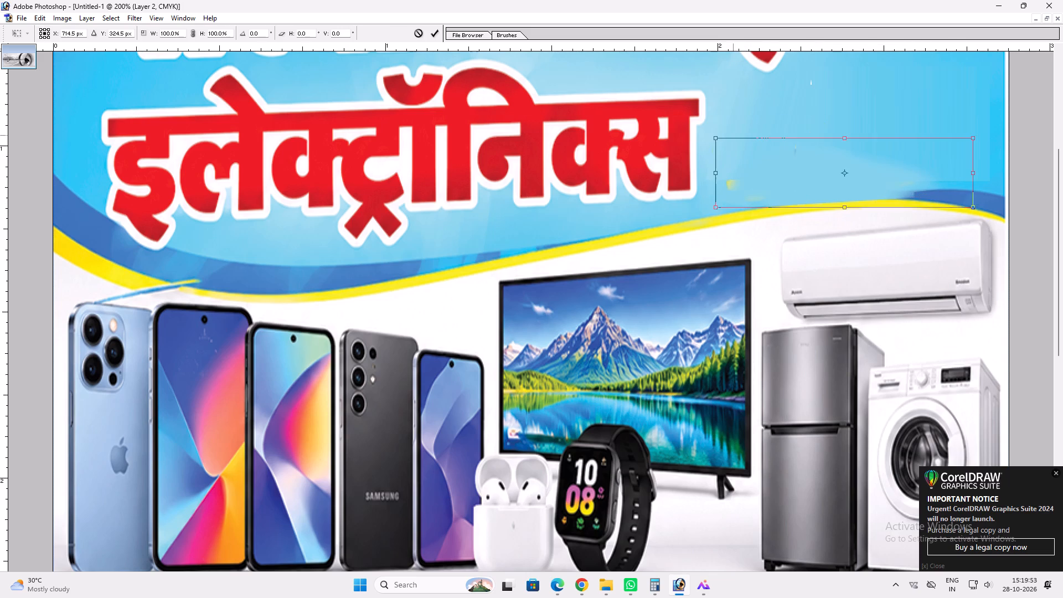
pyautogui.keyDown('alt'); pyautogui.keyDown('shift'); pyautogui.moveTo(716, 135); pyautogui.dragTo(708, 133); pyautogui.keyUp('shift'); pyautogui.keyUp('alt')
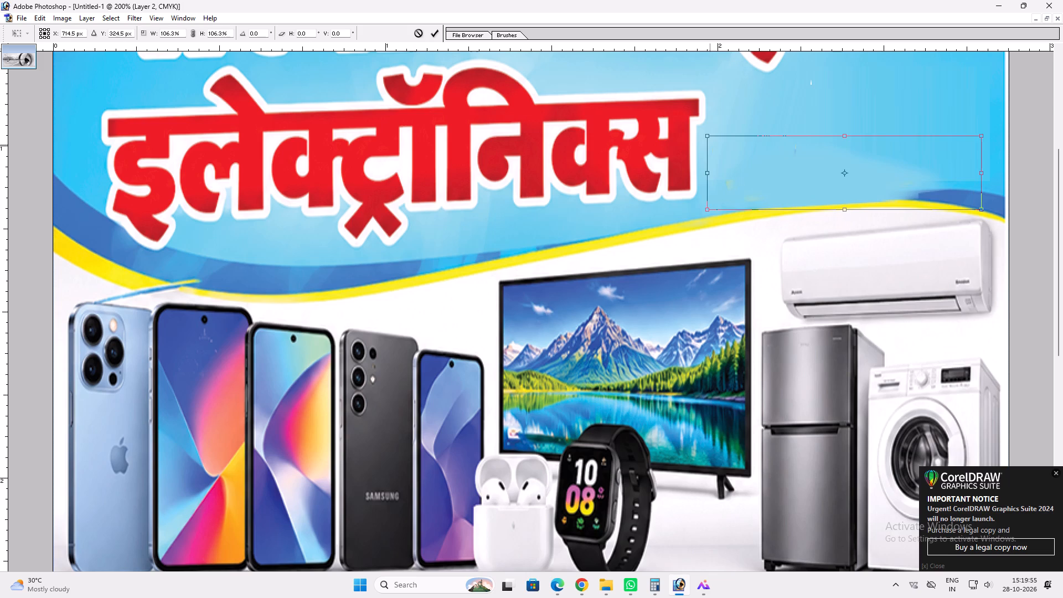
pyautogui.keyDown('shift'); pyautogui.moveTo(711, 157); pyautogui.dragTo(702, 156); pyautogui.keyUp('shift')
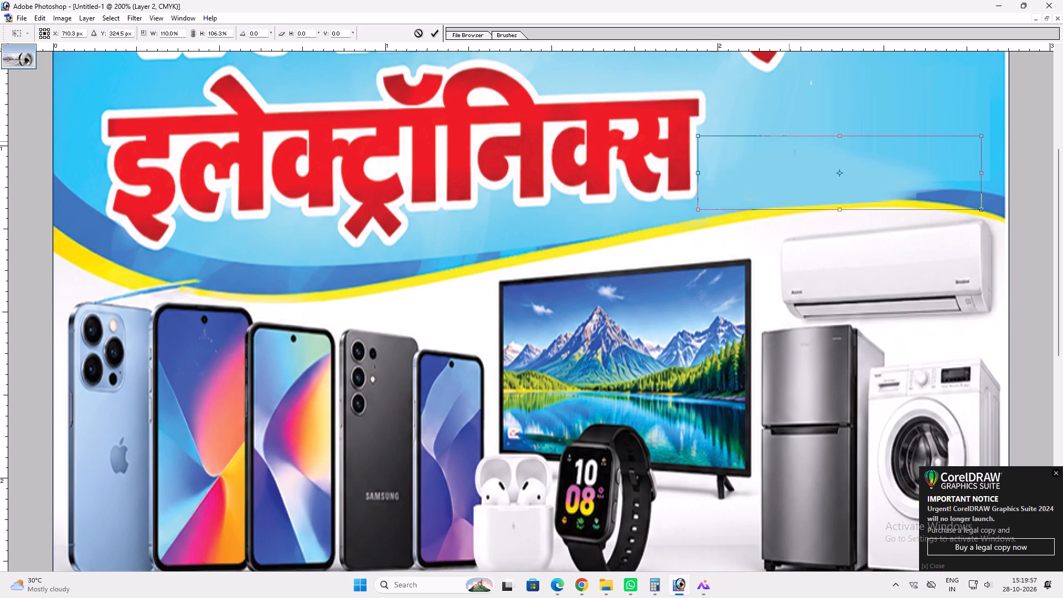
pyautogui.keyDown('shift'); pyautogui.moveTo(789, 141); pyautogui.dragTo(796, 136); pyautogui.keyUp('shift')
pyautogui.press('Return')
# Examine the retouched blue background around the इलेक्ट्रॉनिक्स heading up close and in the full sheet.
pyautogui.press('space')
pyautogui.press('space')
pyautogui.press('space')
pyautogui.press('space')
pyautogui.press('space')
pyautogui.press('space')
pyautogui.press('space')
pyautogui.press('space')
pyautogui.press('space')
pyautogui.press('space')
pyautogui.press('space')
pyautogui.press('space')
pyautogui.press('space')
pyautogui.press('space')
pyautogui.press('space')
pyautogui.press('space')
pyautogui.press('space')
pyautogui.press('space')
pyautogui.press('space')
pyautogui.press('space')
pyautogui.moveTo(856, 170); pyautogui.dragTo(851, 214)
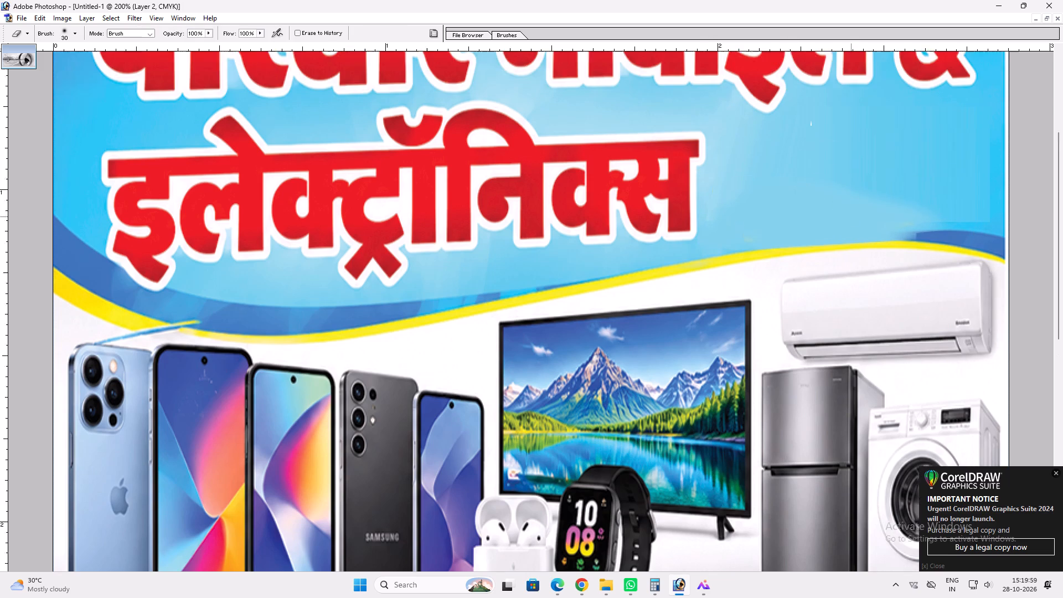
pyautogui.moveTo(851, 214); pyautogui.dragTo(850, 239)
pyautogui.rightClick(798, 185)
pyautogui.moveTo(819, 192); pyautogui.dragTo(825, 194)
pyautogui.press('v')
pyautogui.hotkey('ctrl', '+')
pyautogui.hotkey('ctrl', '+')
pyautogui.press('space')
pyautogui.press('space')
pyautogui.press('space')
pyautogui.press('space')
pyautogui.press('space')
pyautogui.press('space')
pyautogui.press('space')
pyautogui.press('space')
pyautogui.press('space')
pyautogui.press('space')
pyautogui.press('space')
pyautogui.press('space')
pyautogui.press('space')
pyautogui.press('space')
pyautogui.press('space')
pyautogui.press('space')
pyautogui.press('space')
pyautogui.press('space')
pyautogui.press('space')
pyautogui.moveTo(682, 225); pyautogui.dragTo(726, 597)
pyautogui.rightClick(688, 331)
pyautogui.moveTo(705, 332); pyautogui.dragTo(714, 336)
pyautogui.press('v')
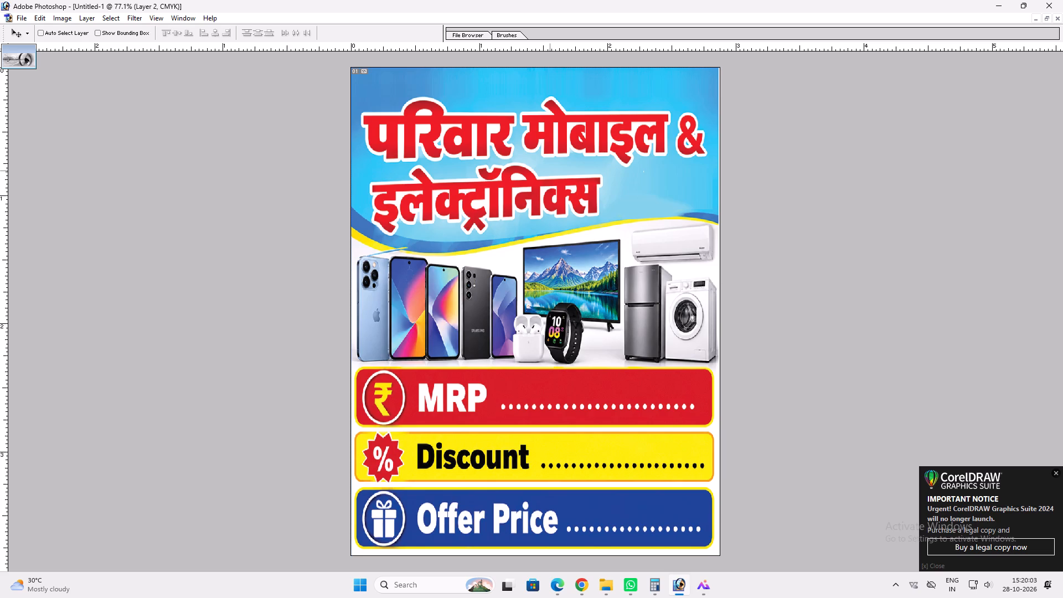
# Copy the कापड़ी टेलीकॉम title layer from the Pariwar Mobile 40x4 banner into Untitled-1.
pyautogui.press('f')
pyautogui.press('f')
pyautogui.press('f')
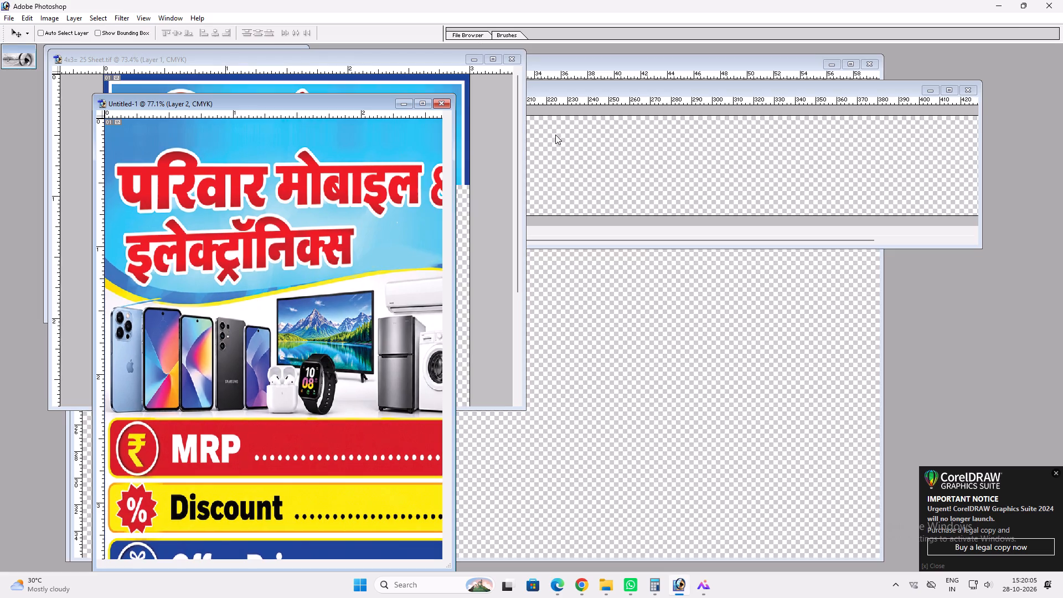
pyautogui.click(639, 135)
pyautogui.press('v')
pyautogui.keyDown('ctrl'); pyautogui.click(606, 130); pyautogui.keyUp('ctrl')
pyautogui.moveTo(606, 130); pyautogui.dragTo(635, 136)
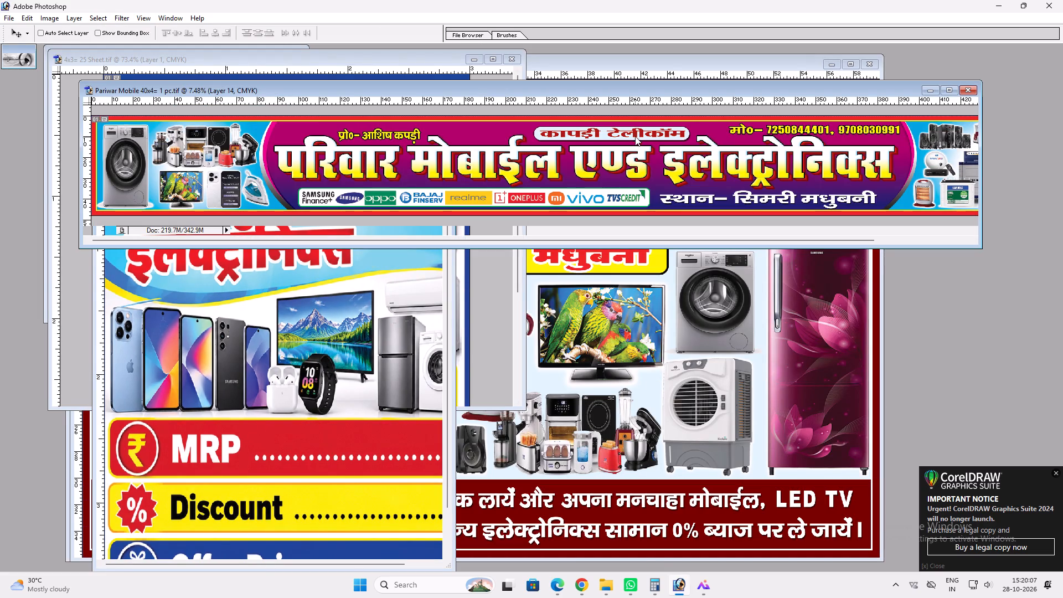
pyautogui.hotkey('ctrl', 'z')
pyautogui.keyDown('ctrl'); pyautogui.click(618, 130); pyautogui.keyUp('ctrl')
pyautogui.moveTo(618, 130); pyautogui.dragTo(354, 259)
pyautogui.moveTo(354, 259); pyautogui.dragTo(297, 285)
pyautogui.moveTo(298, 284); pyautogui.dragTo(324, 188)
# Scale the कापड़ी टेलीकॉम title down to fit the sheet and place it above परिवार मोबाइल.
pyautogui.click(420, 104)
pyautogui.scroll(2, 466, 151)
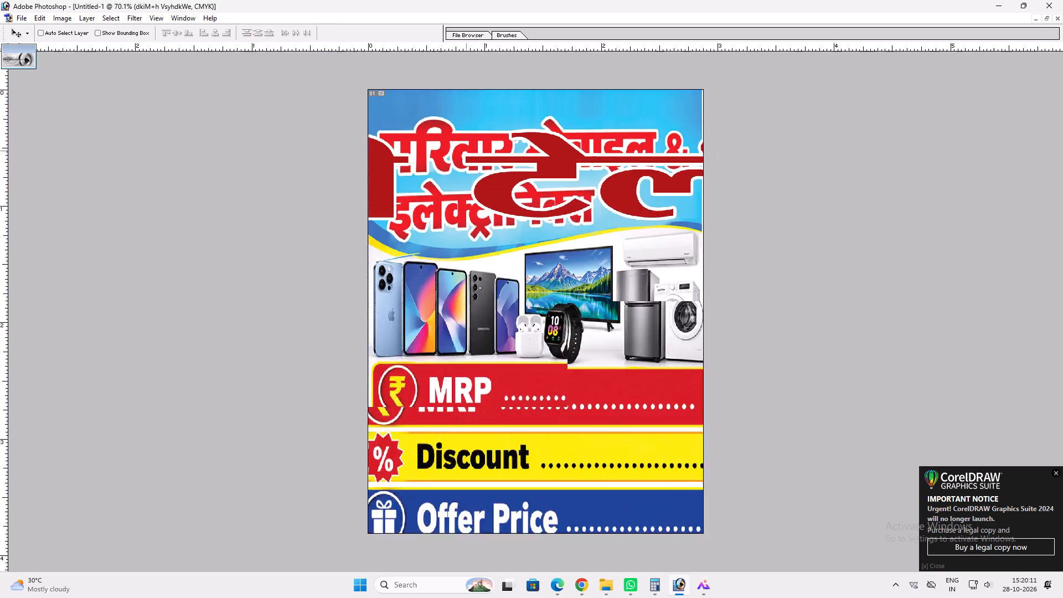
pyautogui.scroll(2, 470, 152)
pyautogui.hotkey('ctrl', 't')
pyautogui.keyDown('alt'); pyautogui.keyDown('shift'); pyautogui.moveTo(1047, 237); pyautogui.dragTo(771, 236); pyautogui.keyUp('shift'); pyautogui.keyUp('alt')
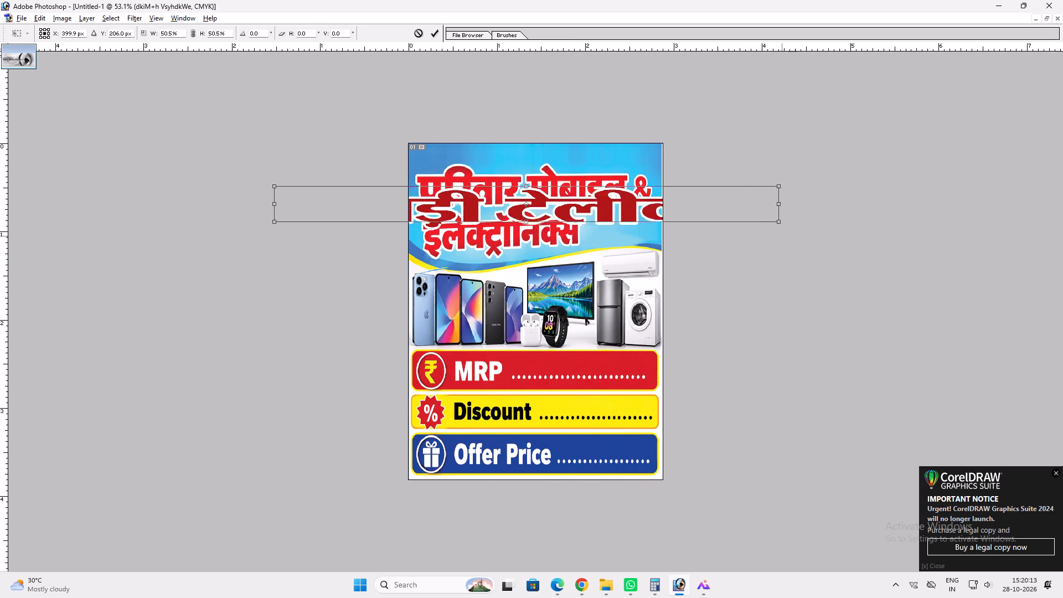
pyautogui.keyDown('alt'); pyautogui.keyDown('shift'); pyautogui.moveTo(771, 236); pyautogui.dragTo(656, 210); pyautogui.keyUp('shift'); pyautogui.keyUp('alt')
pyautogui.keyDown('alt'); pyautogui.keyDown('shift'); pyautogui.moveTo(648, 204); pyautogui.dragTo(582, 192); pyautogui.keyUp('shift'); pyautogui.keyUp('alt')
pyautogui.press('Return')
pyautogui.press('v')
pyautogui.moveTo(586, 202); pyautogui.dragTo(602, 162)
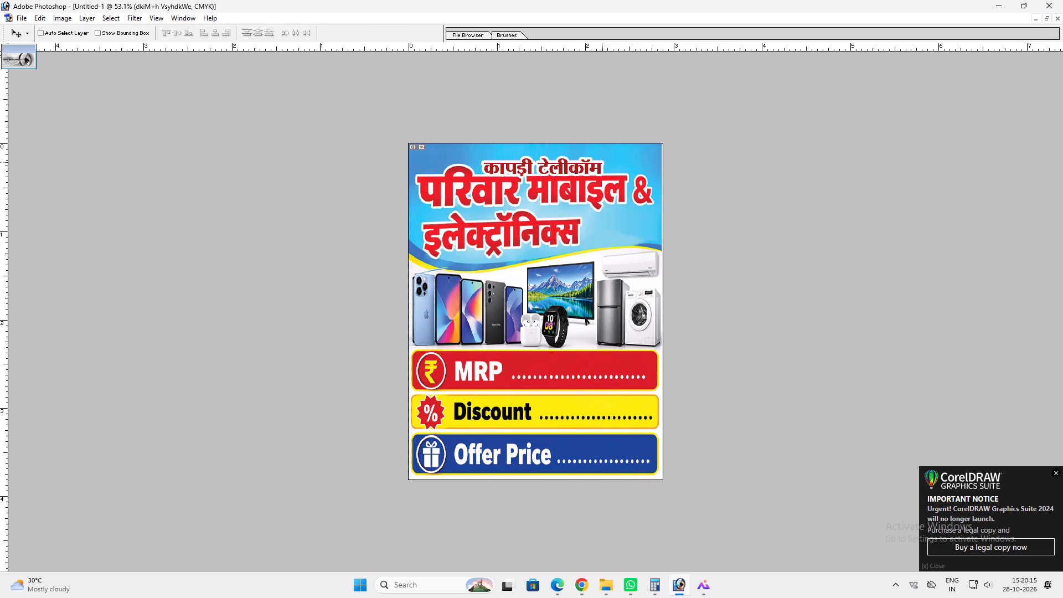
pyautogui.moveTo(602, 162); pyautogui.dragTo(603, 160)
# Apply a white stroke to the कापड़ी टेलीकॉम title.
pyautogui.hotkey('alt', 'l')
pyautogui.hotkey('alt', 'y')
pyautogui.hotkey('alt', 'k')
pyautogui.hotkey('alt', 'l')
pyautogui.hotkey('alt', 'y')
pyautogui.press('k')
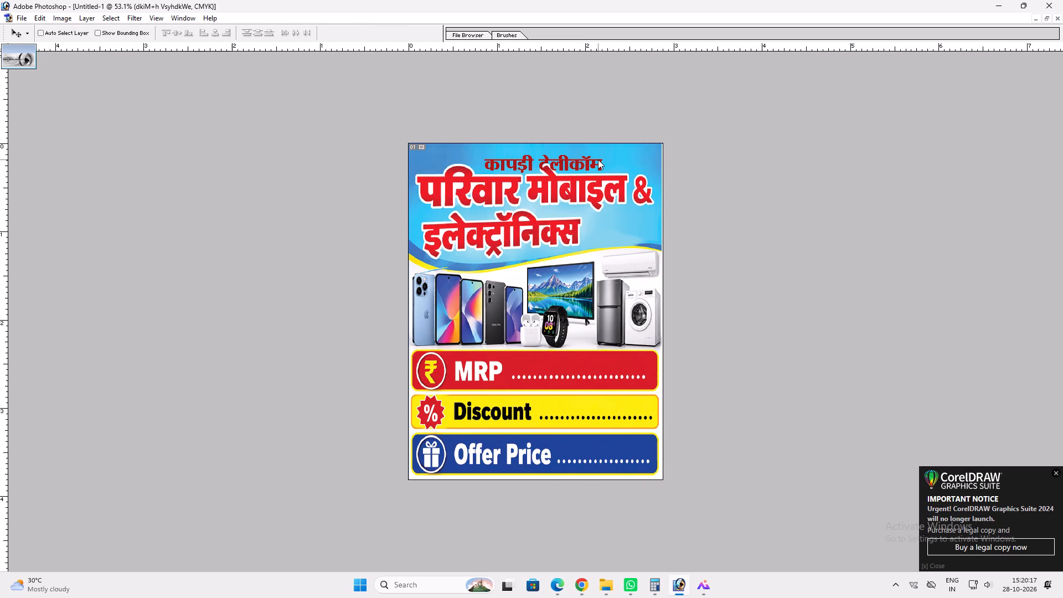
pyautogui.scroll(-4, 654, 254)
pyautogui.press('Return')
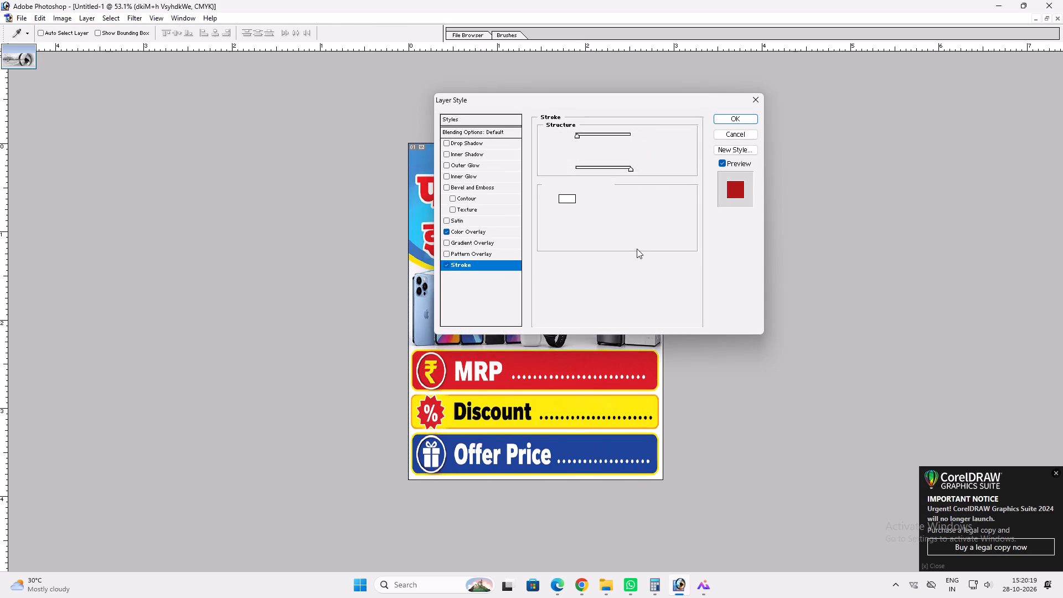
# Move the कापड़ी टेलीकॉम title up to the sheet's top edge, then widen, slightly flatten and centre it.
pyautogui.press('v')
pyautogui.press('v')
pyautogui.moveTo(602, 174); pyautogui.dragTo(602, 168)
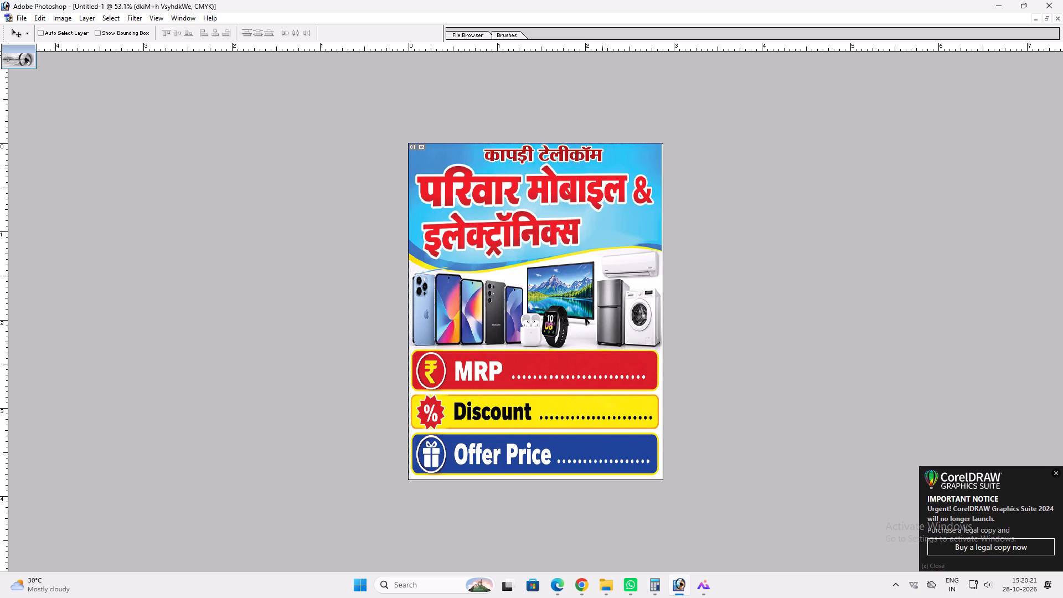
pyautogui.hotkey('ctrl', 't')
pyautogui.keyDown('shift'); pyautogui.moveTo(600, 151); pyautogui.dragTo(612, 150); pyautogui.keyUp('shift')
pyautogui.keyDown('shift'); pyautogui.moveTo(613, 140); pyautogui.dragTo(598, 143); pyautogui.keyUp('shift')
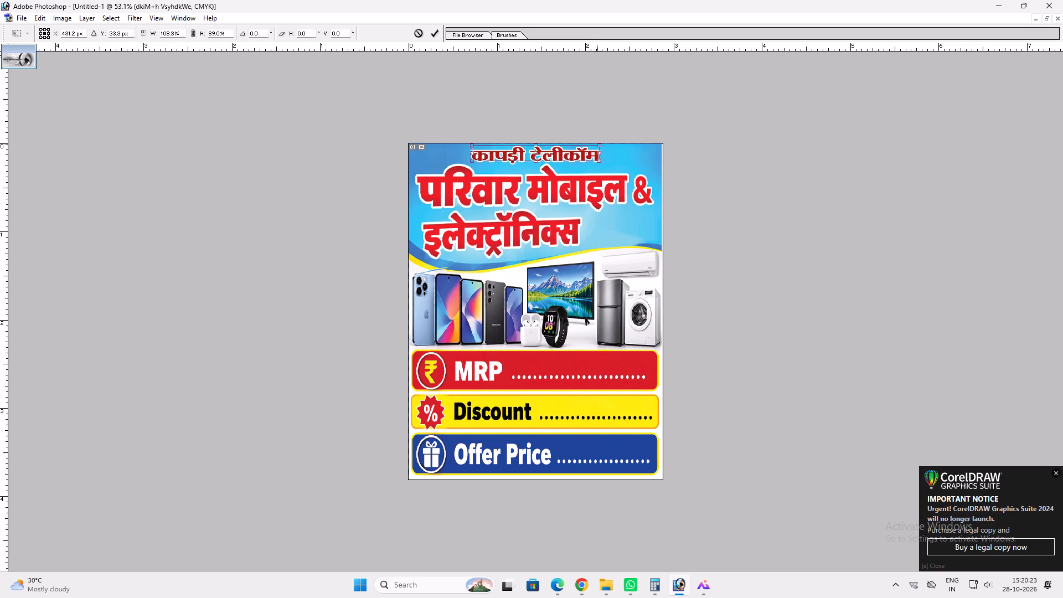
pyautogui.keyDown('shift'); pyautogui.moveTo(598, 151); pyautogui.dragTo(607, 153); pyautogui.keyUp('shift')
pyautogui.press('Return')
pyautogui.hotkey('ctrl', '0')
pyautogui.press('v')
pyautogui.press('v')
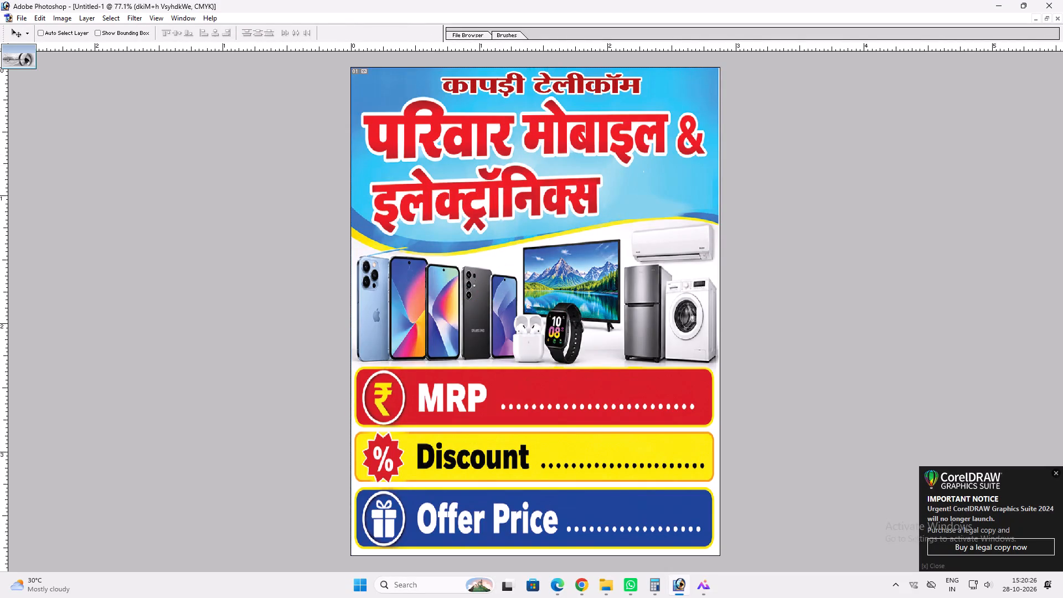
# Nudge the background artwork three steps to the right and stretch its width to 100.3% to cover the sheet's side edges.
pyautogui.keyDown('ctrl'); pyautogui.click(716, 185); pyautogui.keyUp('ctrl')
pyautogui.hotkey('ctrl', 't')
pyautogui.keyDown('shift'); pyautogui.click(721, 177); pyautogui.keyUp('shift')
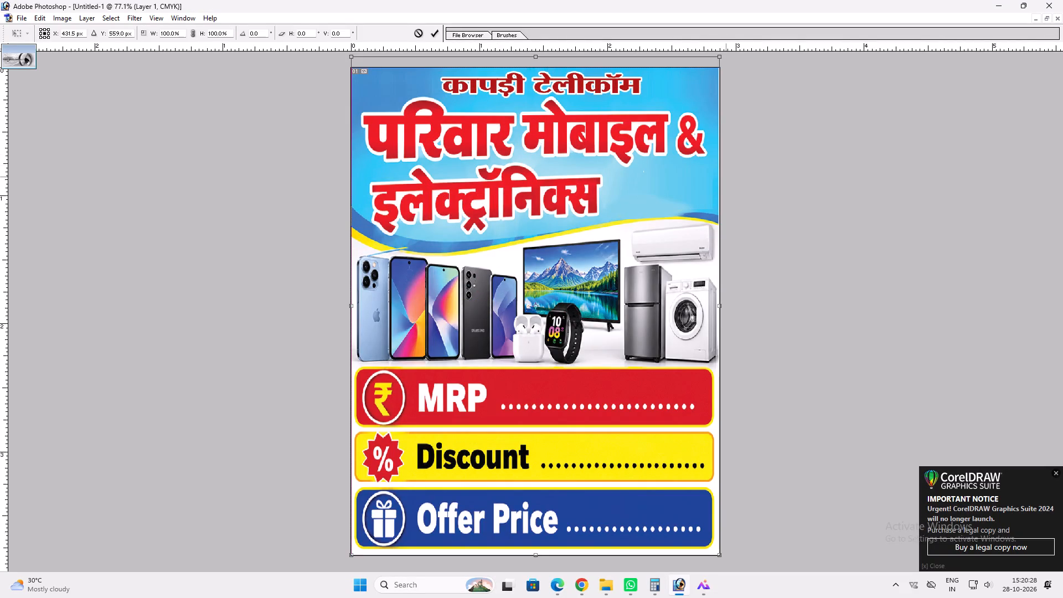
pyautogui.press('Return')
pyautogui.press('v')
pyautogui.press('Right')
pyautogui.press('Right')
pyautogui.press('Right')
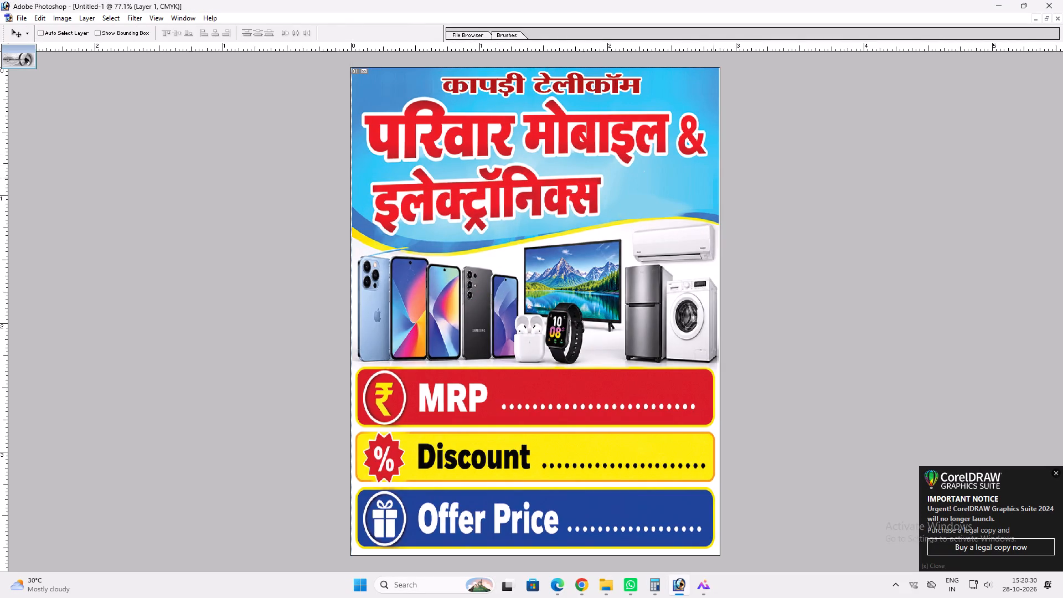
pyautogui.hotkey('ctrl', 't')
pyautogui.click(350, 162)
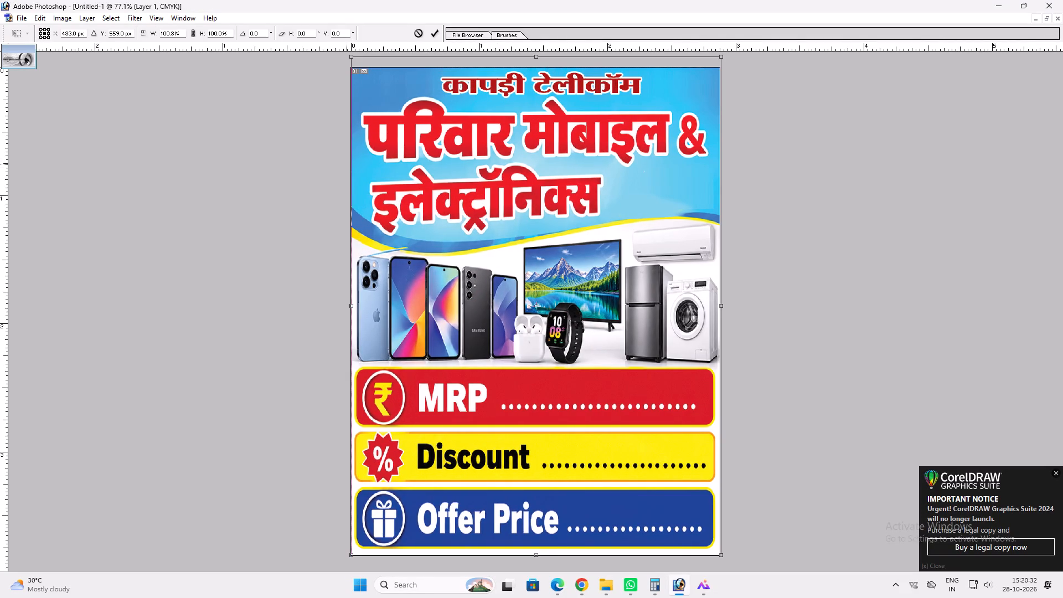
pyautogui.press('Return')
pyautogui.press('v')
# Scale the कापड़ी टेलीकॉम title at the sheet's top down slightly.
pyautogui.keyDown('ctrl'); pyautogui.click(538, 90); pyautogui.keyUp('ctrl')
pyautogui.hotkey('ctrl', 't')
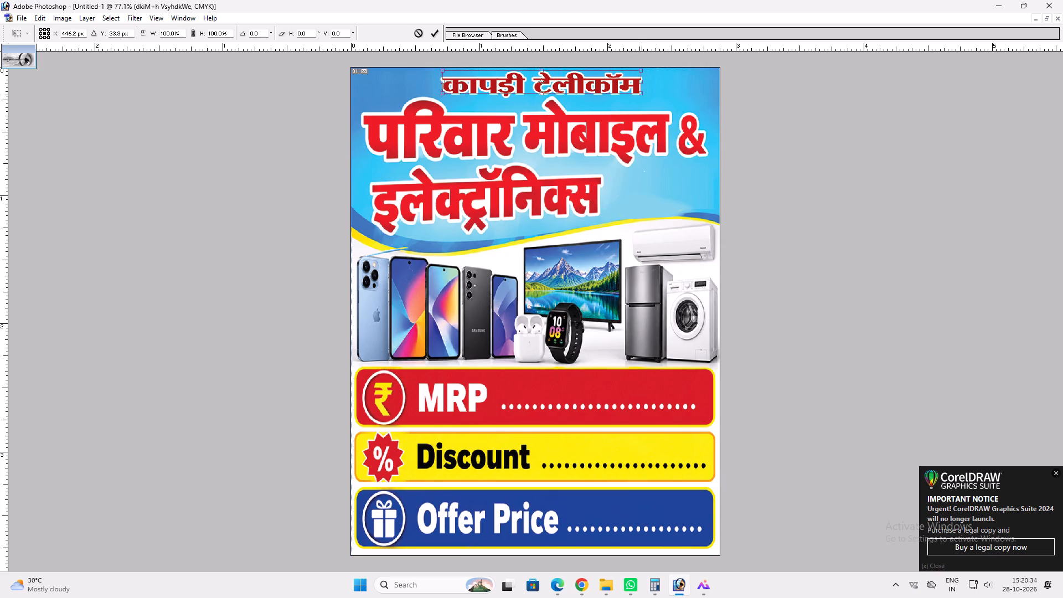
pyautogui.keyDown('shift'); pyautogui.moveTo(642, 95); pyautogui.dragTo(636, 96); pyautogui.keyUp('shift')
pyautogui.hotkey('shift', 'Return')
pyautogui.press('v')
# Change the कापड़ी टेलीकॉम title's colour overlay to magenta with C 0, M 100, Y 0, K 0.
pyautogui.hotkey('alt', 'l')
pyautogui.hotkey('alt', 'y')
pyautogui.hotkey('alt', 'k')
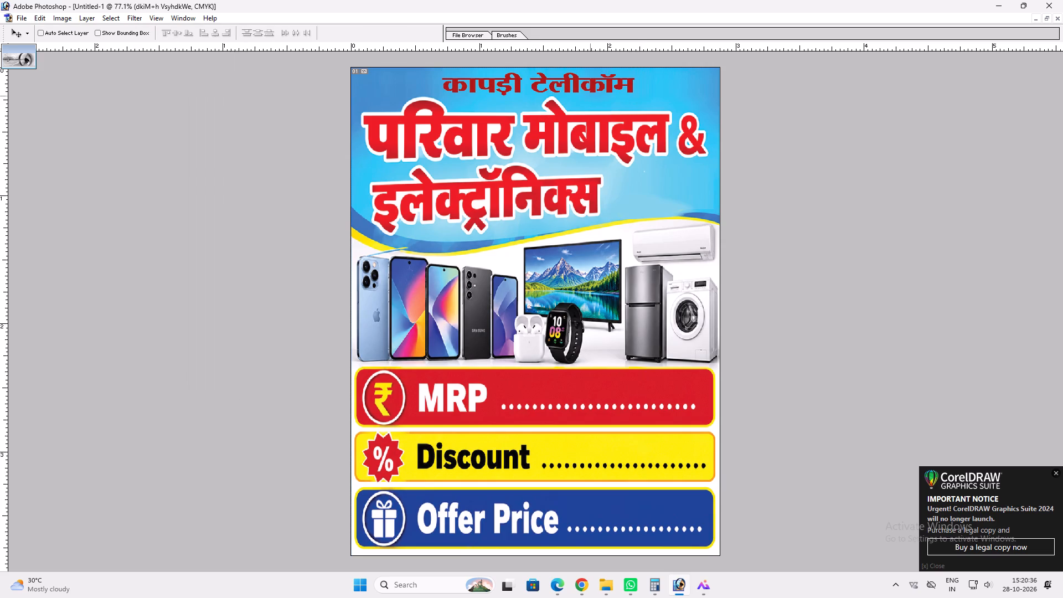
pyautogui.hotkey('alt', 'l')
pyautogui.hotkey('alt', 'y')
pyautogui.press('k')
pyautogui.click(505, 231)
pyautogui.click(638, 132)
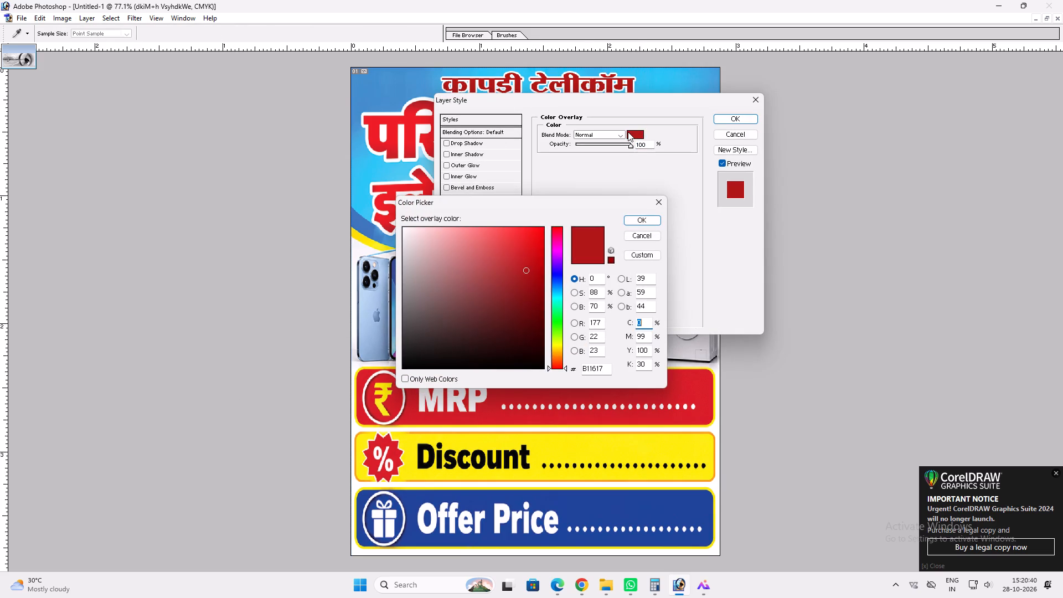
pyautogui.press('1')
pyautogui.write('00')
pyautogui.press('Tab')
pyautogui.hotkey('shift', 'Tab')
pyautogui.press('0')
pyautogui.press('Tab')
pyautogui.write('100')
pyautogui.press('Tab')
pyautogui.press('0')
pyautogui.press('Tab')
pyautogui.press('0')
pyautogui.press('Return')
pyautogui.press('Return')
# Free-transform the कापड़ी टेलीकॉम title from its lower-right corner.
pyautogui.hotkey('ctrl', 't')
pyautogui.keyDown('shift'); pyautogui.moveTo(633, 90); pyautogui.dragTo(633, 90); pyautogui.keyUp('shift')
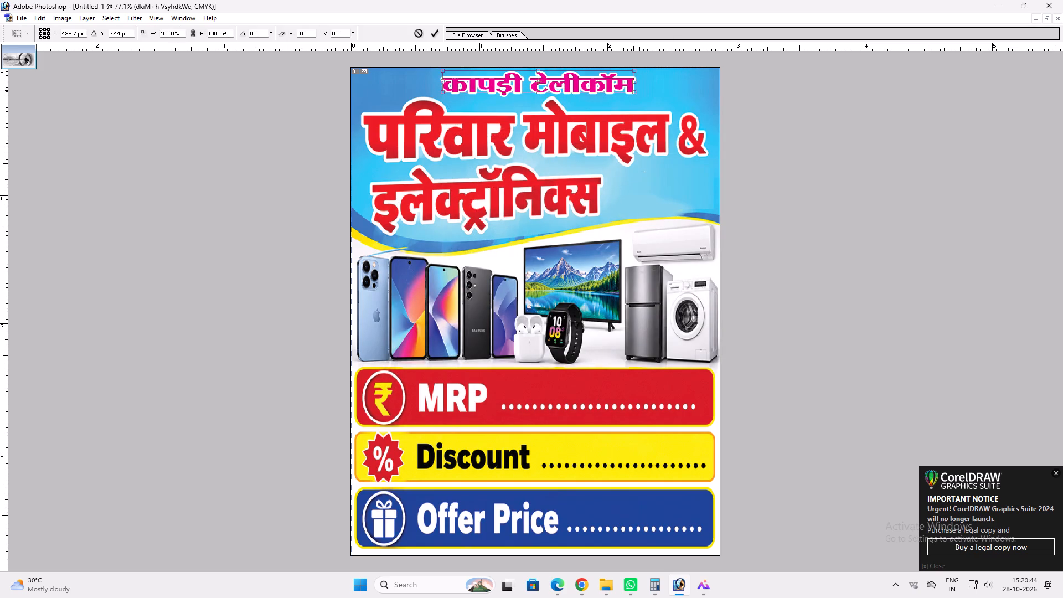
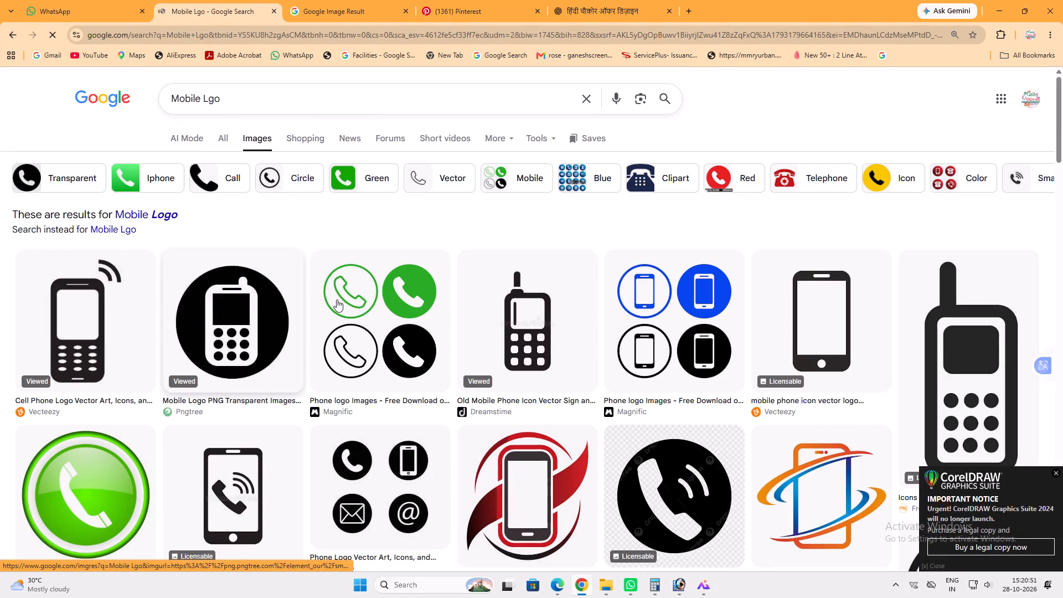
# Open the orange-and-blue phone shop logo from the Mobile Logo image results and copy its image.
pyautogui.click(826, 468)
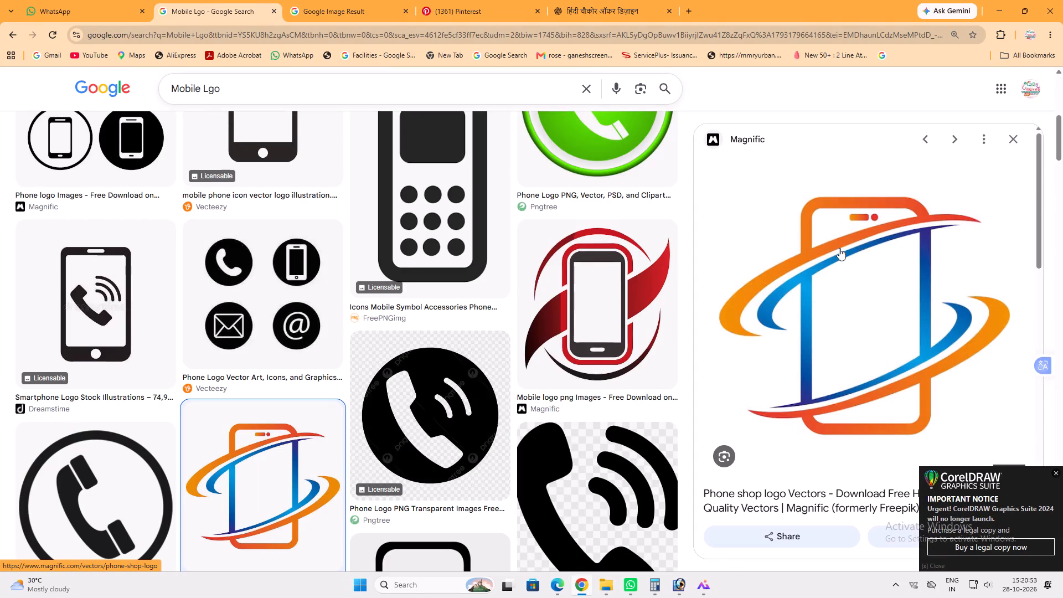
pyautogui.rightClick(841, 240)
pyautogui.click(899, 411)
# Copy the related blue-and-orange global fast phone service logo and paste it into the price sheet in Photoshop.
pyautogui.scroll(-7, 849, 310)
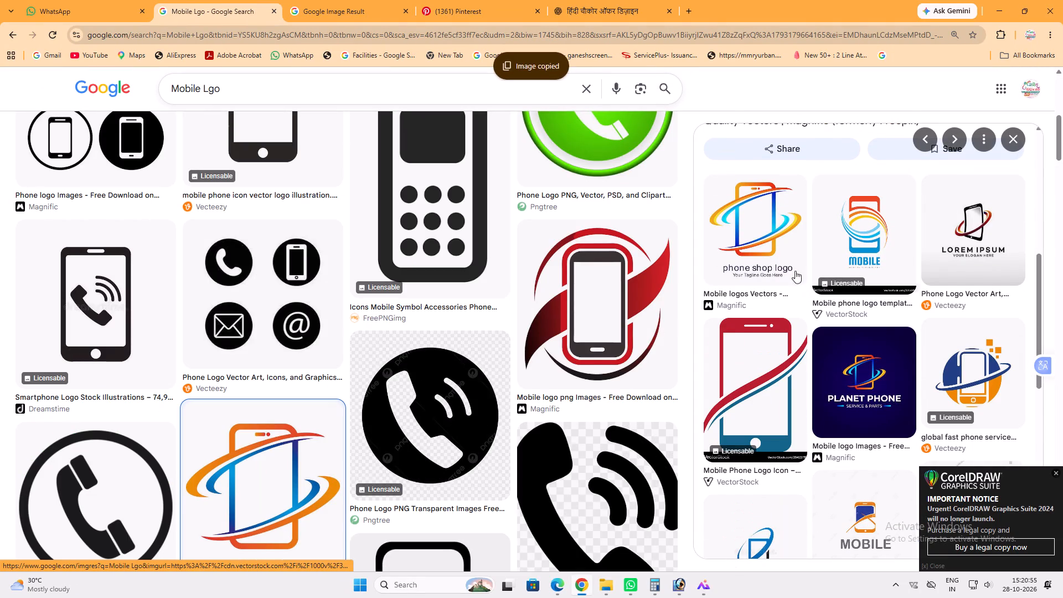
pyautogui.click(981, 383)
pyautogui.rightClick(825, 261)
pyautogui.click(891, 436)
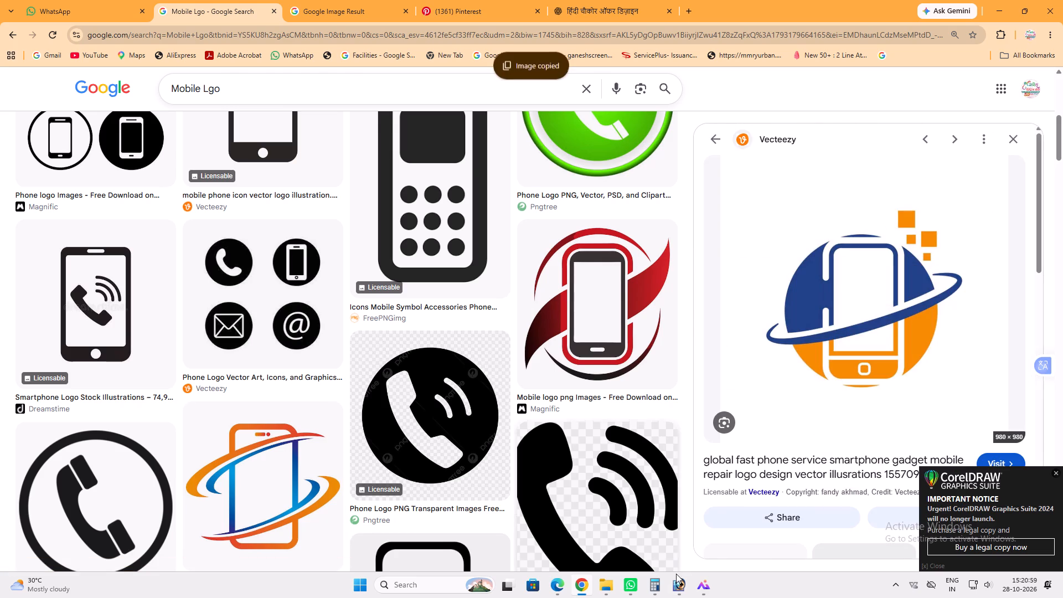
pyautogui.click(685, 585)
pyautogui.hotkey('ctrl', 'v')
# Remove the white background around the pasted phone logo with the Magic Wand and clear the selection.
pyautogui.press('w')
pyautogui.click(672, 261)
pyautogui.press('Delete')
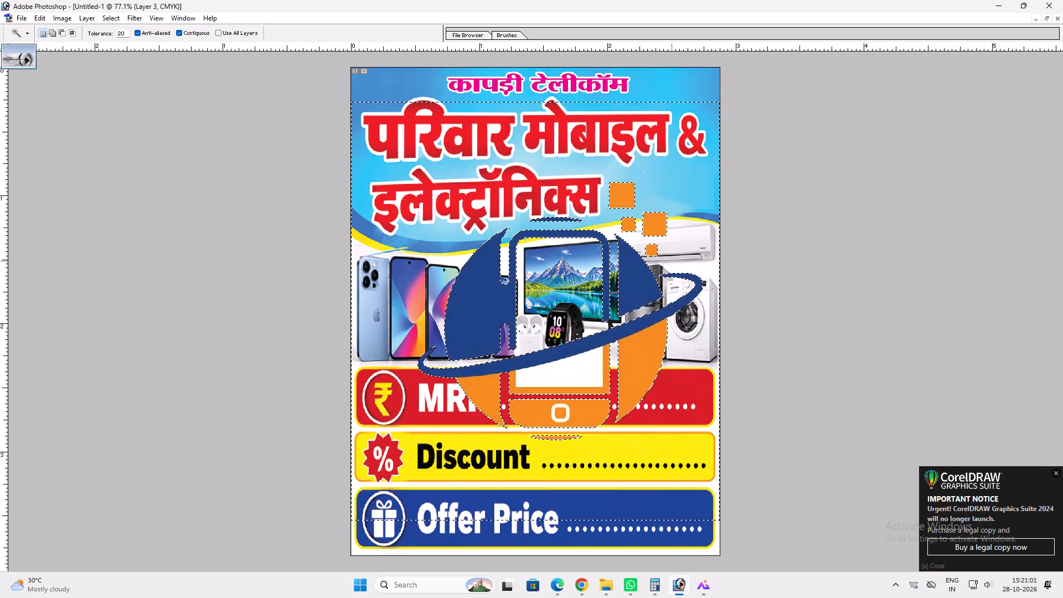
pyautogui.hotkey('ctrl', 'd')
# Scale the pasted phone logo down to a small emblem in front of the TV picture.
pyautogui.hotkey('ctrl', 't')
pyautogui.keyDown('alt'); pyautogui.keyDown('shift'); pyautogui.moveTo(771, 105); pyautogui.dragTo(724, 149); pyautogui.keyUp('shift'); pyautogui.keyUp('alt')
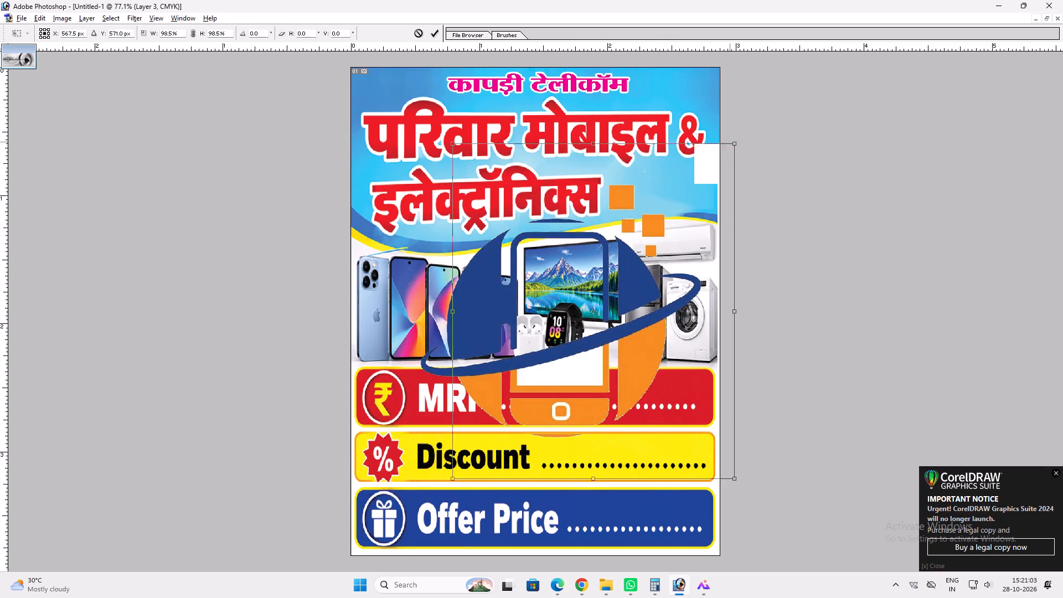
pyautogui.keyDown('alt'); pyautogui.keyDown('shift'); pyautogui.moveTo(724, 149); pyautogui.dragTo(644, 261); pyautogui.keyUp('shift'); pyautogui.keyUp('alt')
pyautogui.press('Return')
# Delete the leftover white strip beside the phone logo with the Magic Wand and clear the selection.
pyautogui.press('w')
pyautogui.click(638, 264)
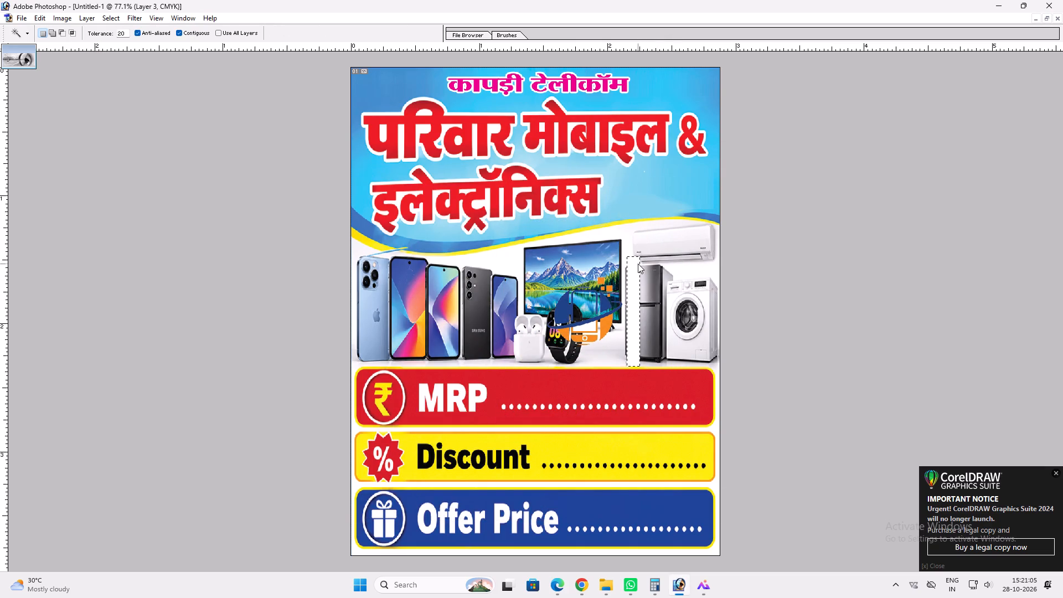
pyautogui.press('Delete')
pyautogui.hotkey('ctrl', 'd')
# Move the phone logo into the blue area to the right of the word इलेक्ट्रॉनिक्स.
pyautogui.press('v')
pyautogui.press('v')
pyautogui.moveTo(612, 280); pyautogui.dragTo(692, 162)
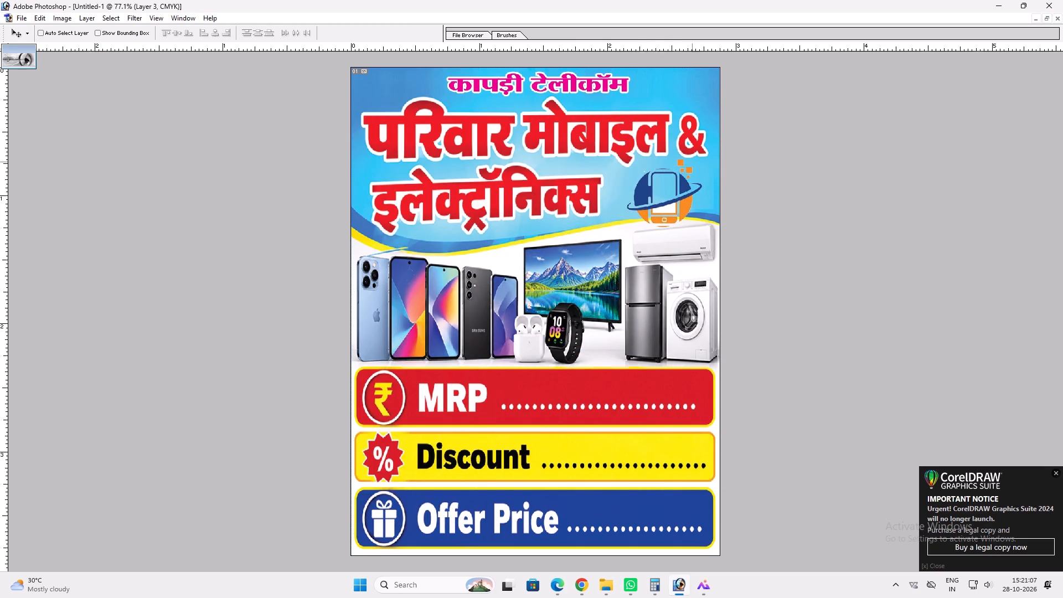
pyautogui.moveTo(692, 162); pyautogui.dragTo(689, 161)
# Scale the phone logo down a little more and shift it slightly closer to the word इलेक्ट्रॉनिक्स.
pyautogui.hotkey('ctrl', 't')
pyautogui.keyDown('alt'); pyautogui.keyDown('shift'); pyautogui.moveTo(701, 157); pyautogui.dragTo(694, 167); pyautogui.keyUp('shift'); pyautogui.keyUp('alt')
pyautogui.press('Return')
pyautogui.press('v')
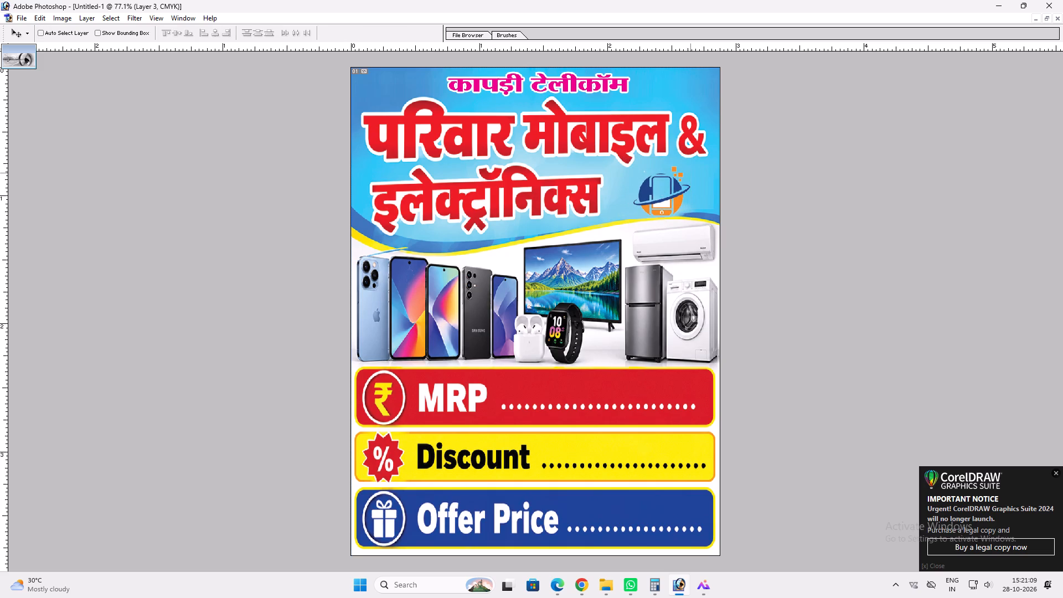
pyautogui.moveTo(685, 173); pyautogui.dragTo(675, 169)
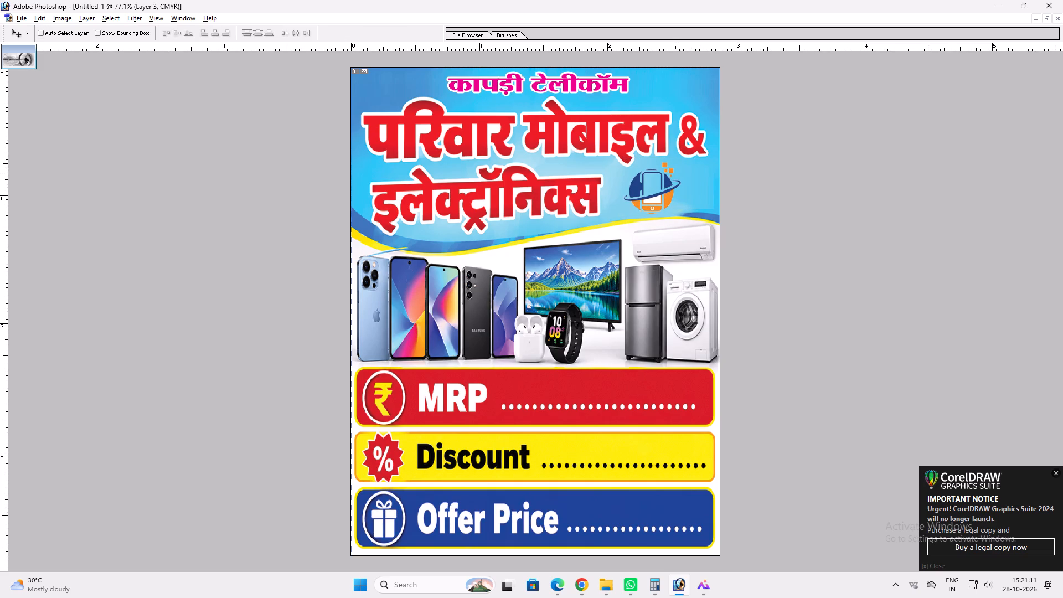
# Add an outer glow to the phone logo with Normal blend mode, 100% opacity and white colour.
pyautogui.hotkey('alt', 'l')
pyautogui.hotkey('alt', 'y')
pyautogui.press('o')
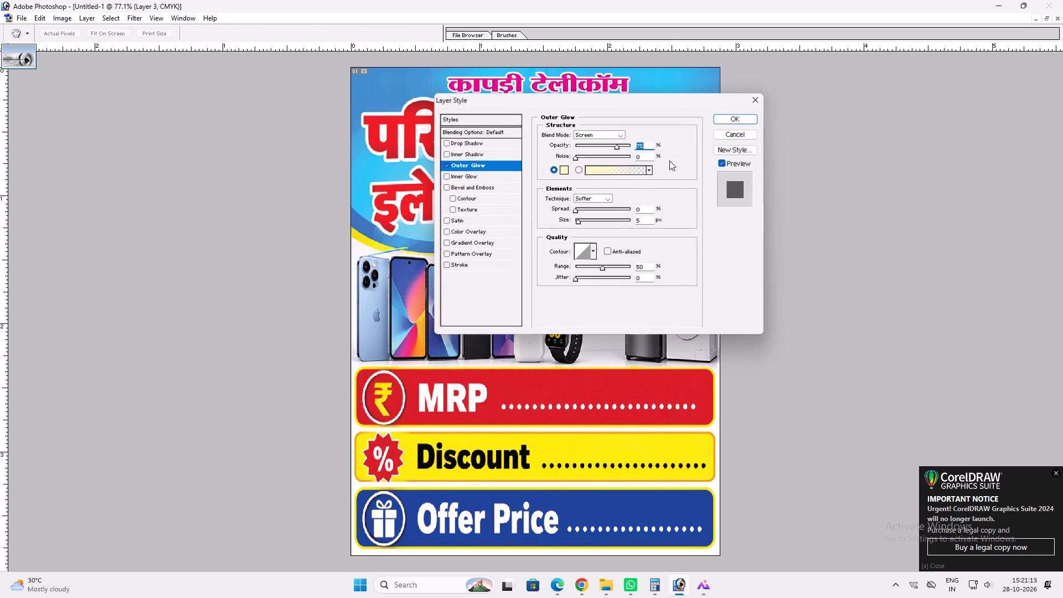
pyautogui.moveTo(622, 151); pyautogui.dragTo(653, 147)
pyautogui.moveTo(623, 145); pyautogui.dragTo(642, 145)
pyautogui.click(623, 136)
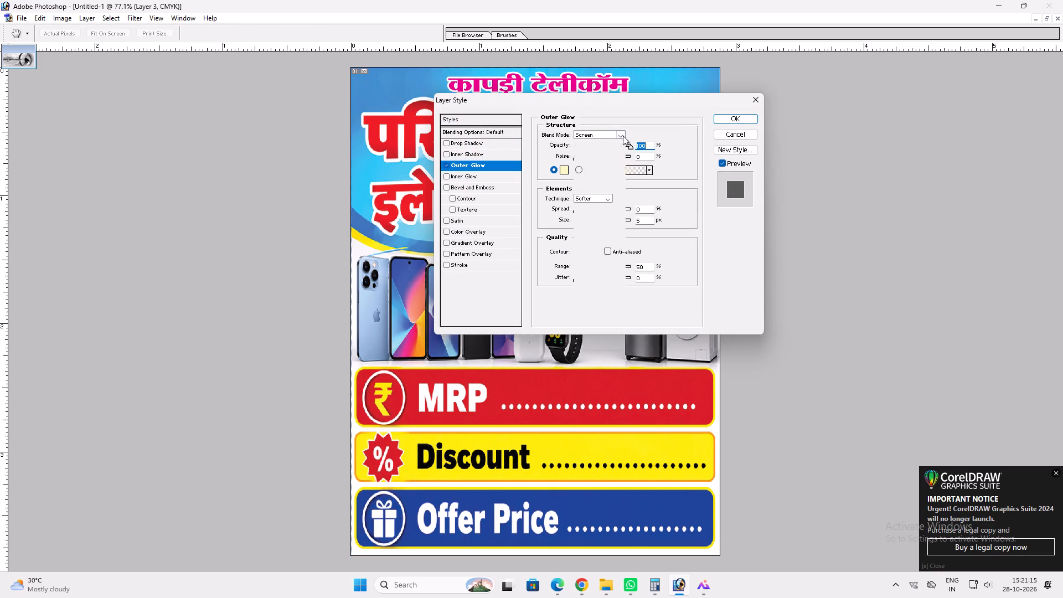
pyautogui.click(606, 145)
pyautogui.click(563, 171)
pyautogui.moveTo(467, 267); pyautogui.dragTo(290, 136)
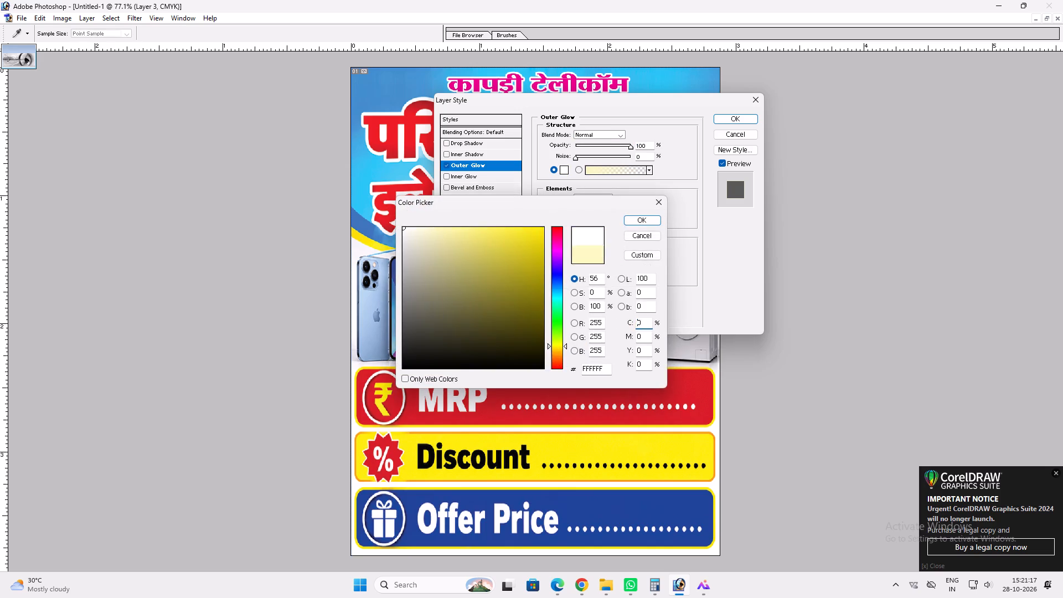
pyautogui.press('Return')
# Set the phone logo's outer glow to 11% spread and 32 px size and apply it.
pyautogui.click(581, 221)
pyautogui.click(579, 212)
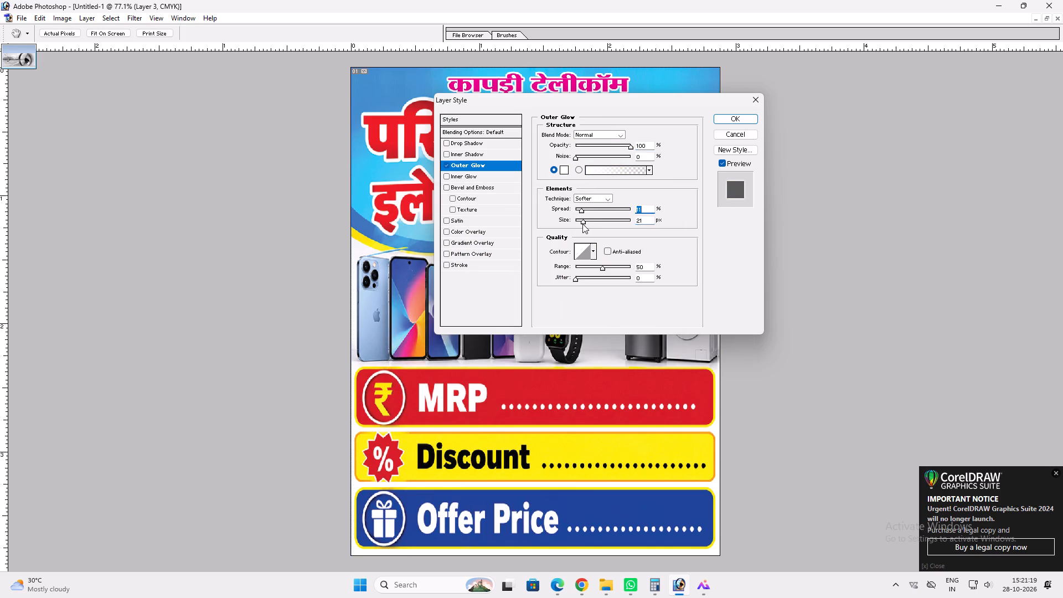
pyautogui.click(582, 224)
pyautogui.press('Return')
pyautogui.press('Return')
# Shift the phone logo slightly to the right, away from the word इलेक्ट्रॉनिक्स.
pyautogui.moveTo(638, 198); pyautogui.dragTo(646, 198)
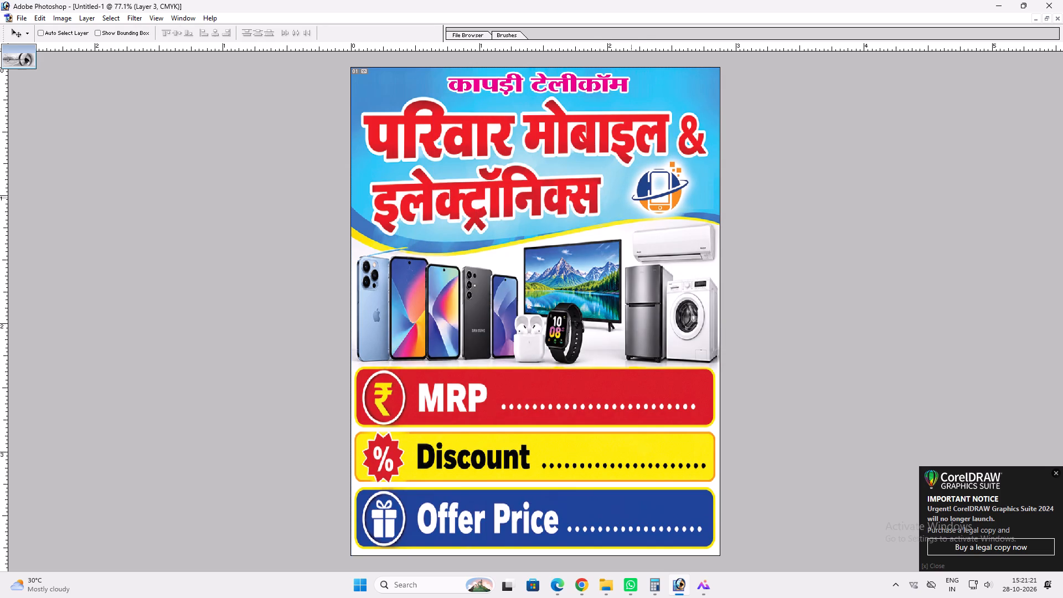
# Fine-tune the spread and size of the phone logo's outer glow while previewing it on the sheet.
pyautogui.hotkey('alt', 'l')
pyautogui.hotkey('alt', 'y')
pyautogui.press('o')
pyautogui.moveTo(672, 102); pyautogui.dragTo(755, 270)
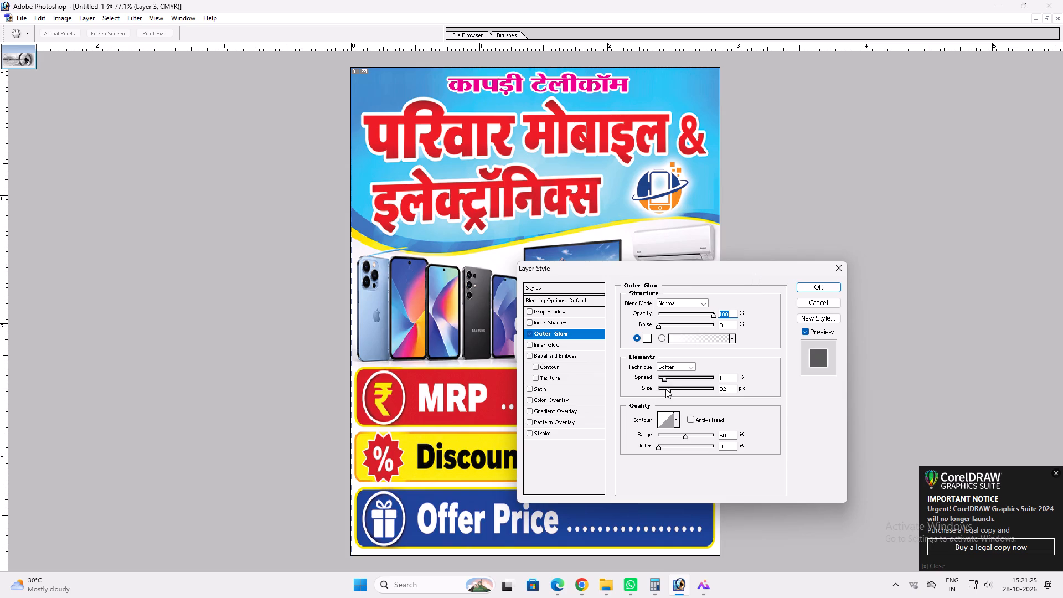
pyautogui.moveTo(665, 389); pyautogui.dragTo(653, 392)
pyautogui.click(664, 380)
pyautogui.moveTo(660, 388); pyautogui.dragTo(667, 388)
pyautogui.click(667, 392)
pyautogui.moveTo(668, 374); pyautogui.dragTo(656, 378)
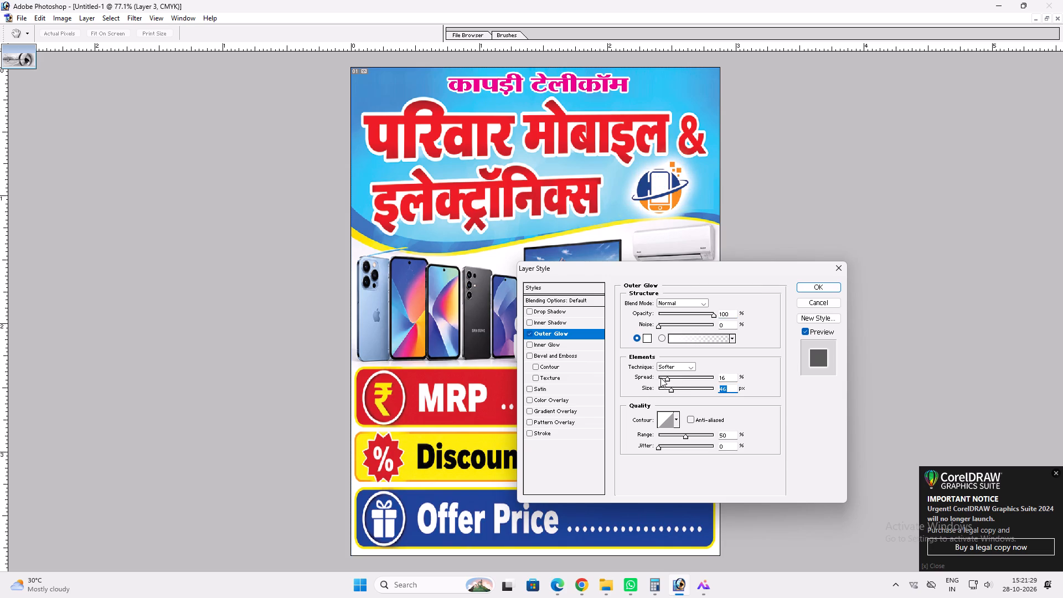
pyautogui.click(662, 377)
pyautogui.moveTo(670, 390); pyautogui.dragTo(664, 392)
pyautogui.press('Return')
pyautogui.press('Return')
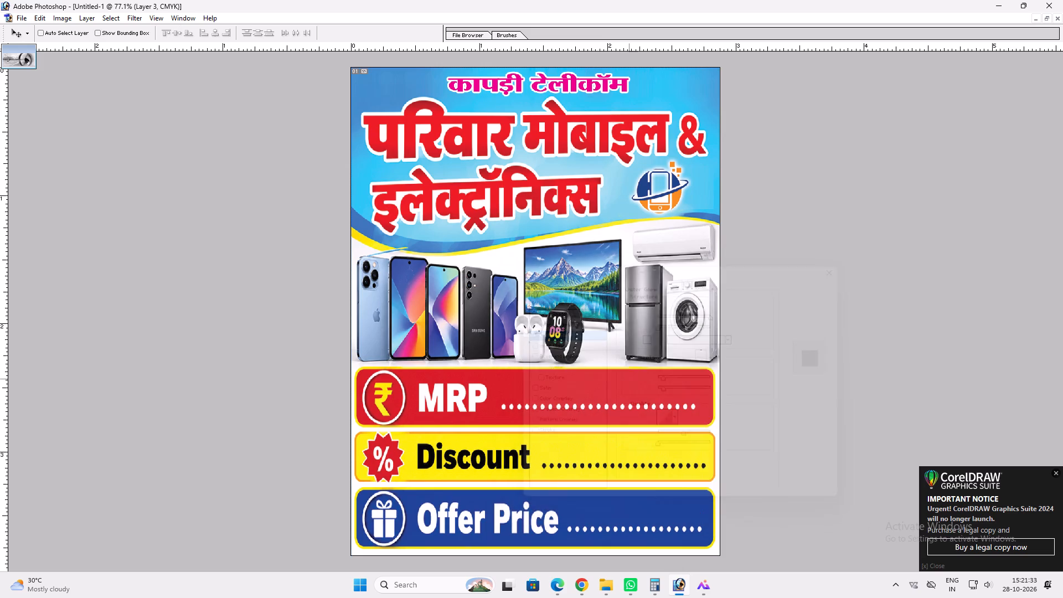
# Save the sheet as a layered TIFF named 4x3= 25 Sheetf in the pariwar Mobile folder.
pyautogui.hotkey('ctrl', 's')
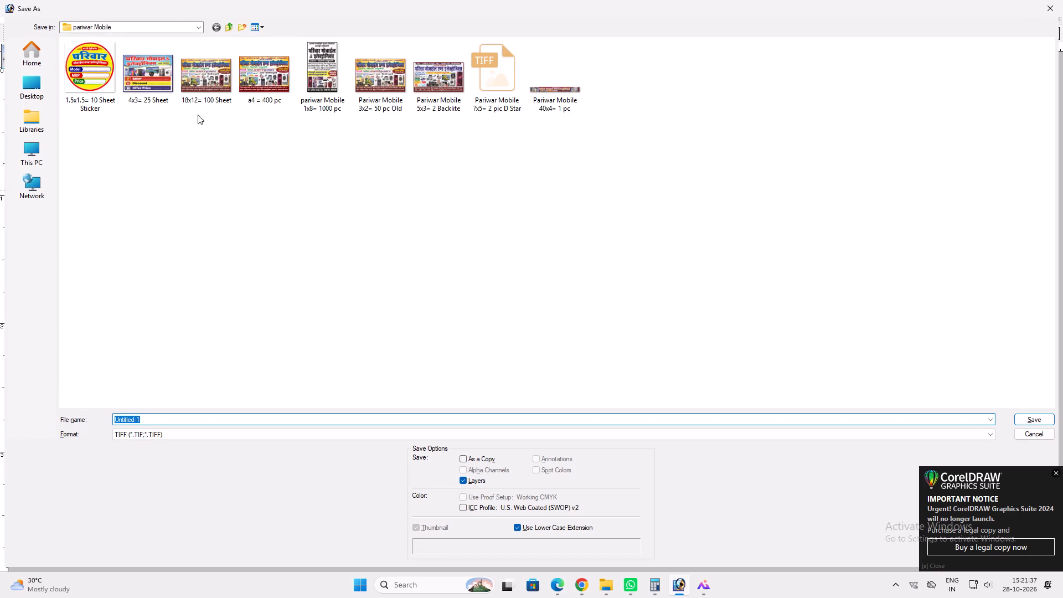
pyautogui.click(171, 79)
pyautogui.tripleClick(169, 419)
pyautogui.click(169, 420)
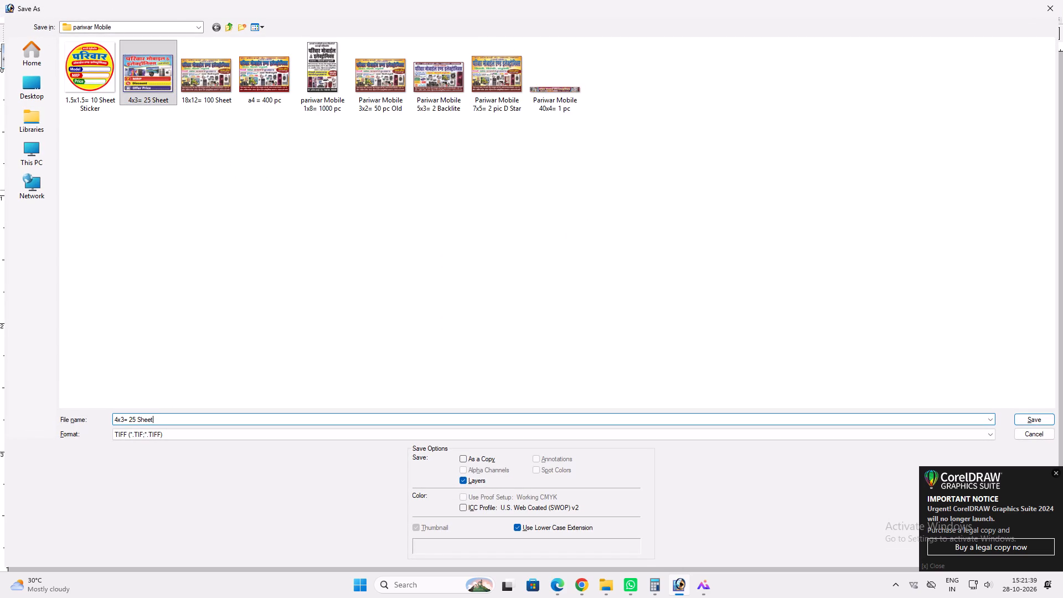
pyautogui.press('f')
pyautogui.press('Return')
pyautogui.press('Return')
pyautogui.press('Return')
pyautogui.press('Return')
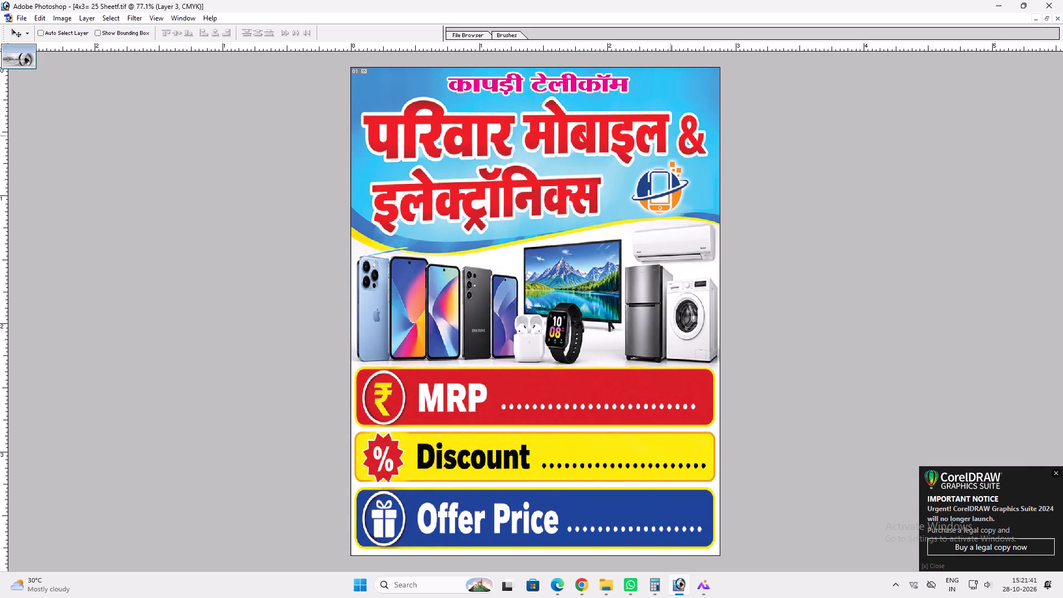
# Capture a screen snip covering the whole price sheet from its top-left to its bottom-right corner.
pyautogui.press('Print')
pyautogui.moveTo(349, 66); pyautogui.dragTo(713, 483)
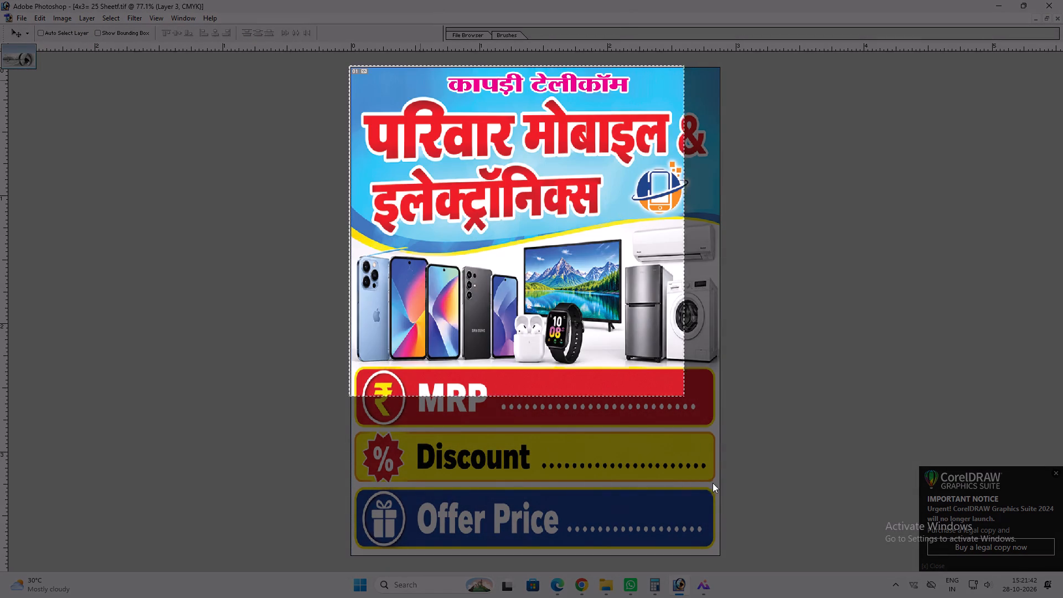
pyautogui.moveTo(713, 483); pyautogui.dragTo(721, 557)
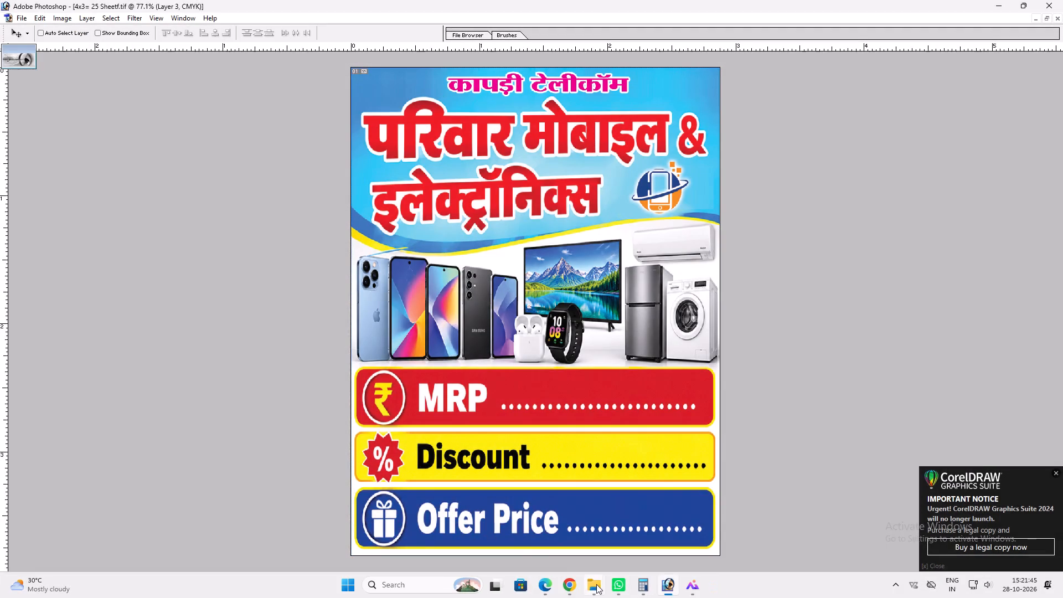
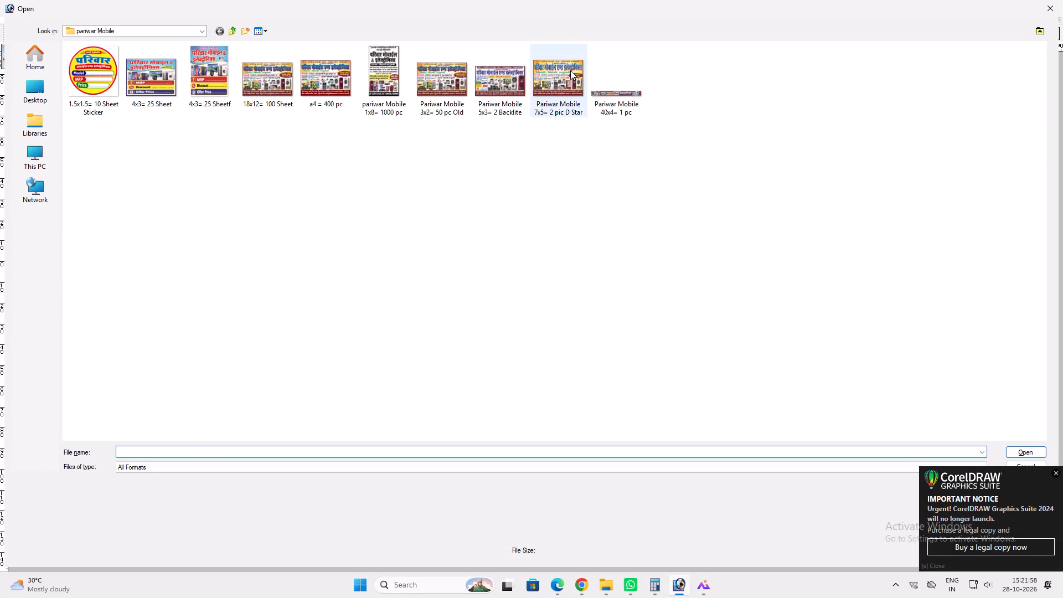
# Open the Pariwar Mobile 5x3= 2 Backlite design from the pariwar Mobile folder.
pyautogui.click(570, 70)
pyautogui.click(507, 97)
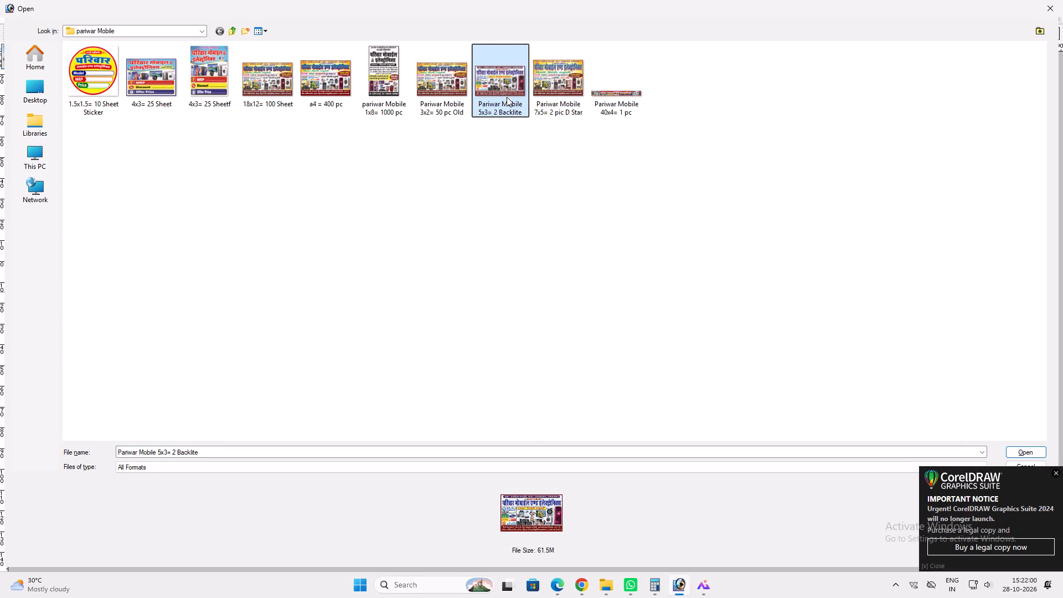
pyautogui.press('Return')
pyautogui.hotkey('ctrl', '0')
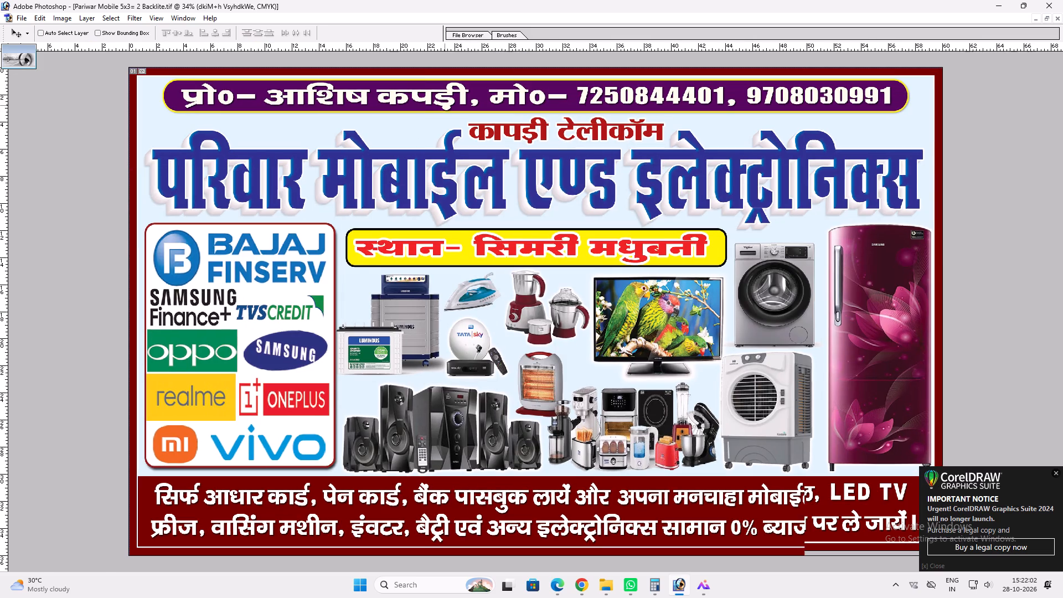
pyautogui.press('v')
pyautogui.hotkey('ctrl', 's')
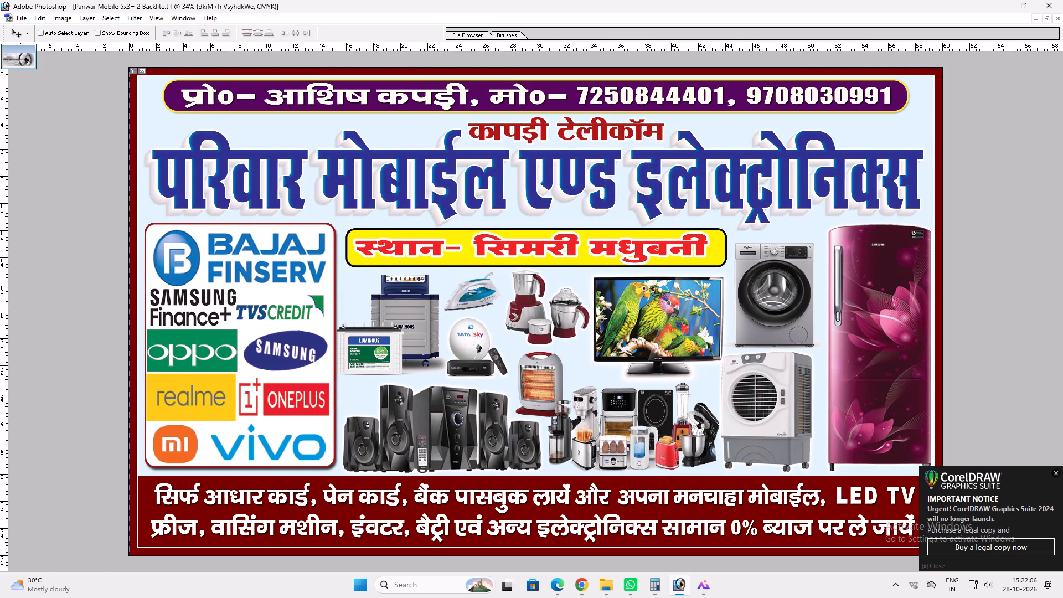
# Correct the proprietor's surname to कापड़ी in the 5x3 banner's top line, then save and close the file.
pyautogui.press('t')
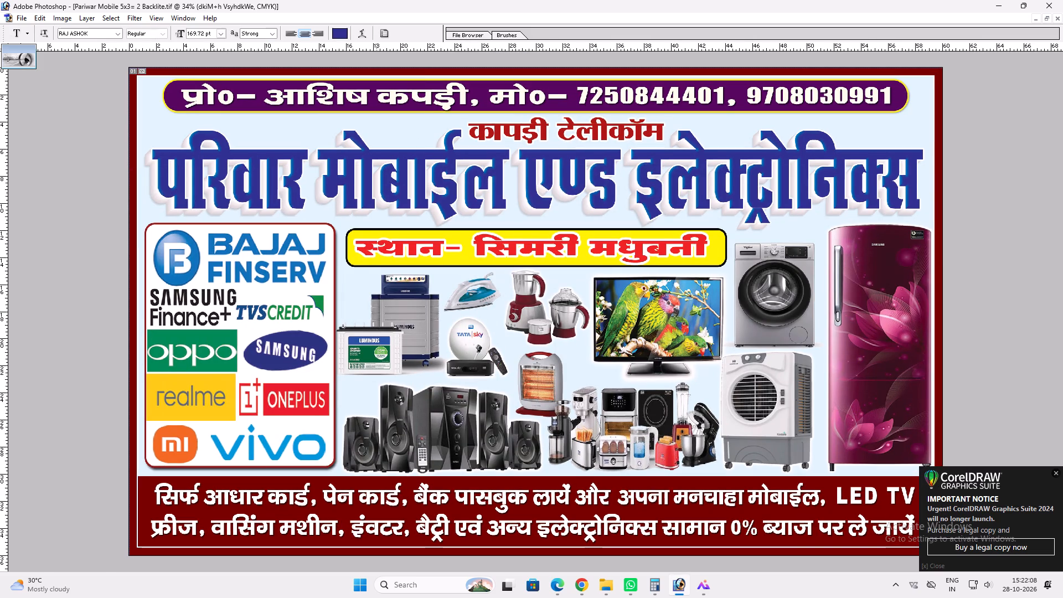
pyautogui.click(401, 99)
pyautogui.press('k')
pyautogui.press('Return')
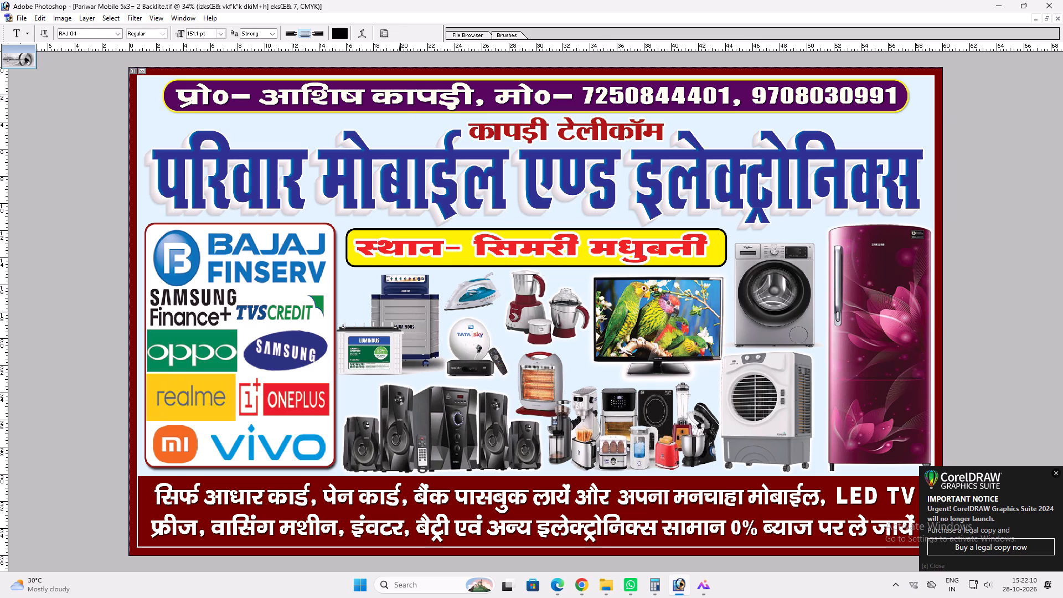
pyautogui.hotkey('ctrl', 's')
pyautogui.hotkey('ctrl', 'w')
# Correct the proprietor's surname to कापड़ी in the yellow line above परिवार on the 40x4 banner.
pyautogui.hotkey('ctrl', '+')
pyautogui.hotkey('ctrl', '+')
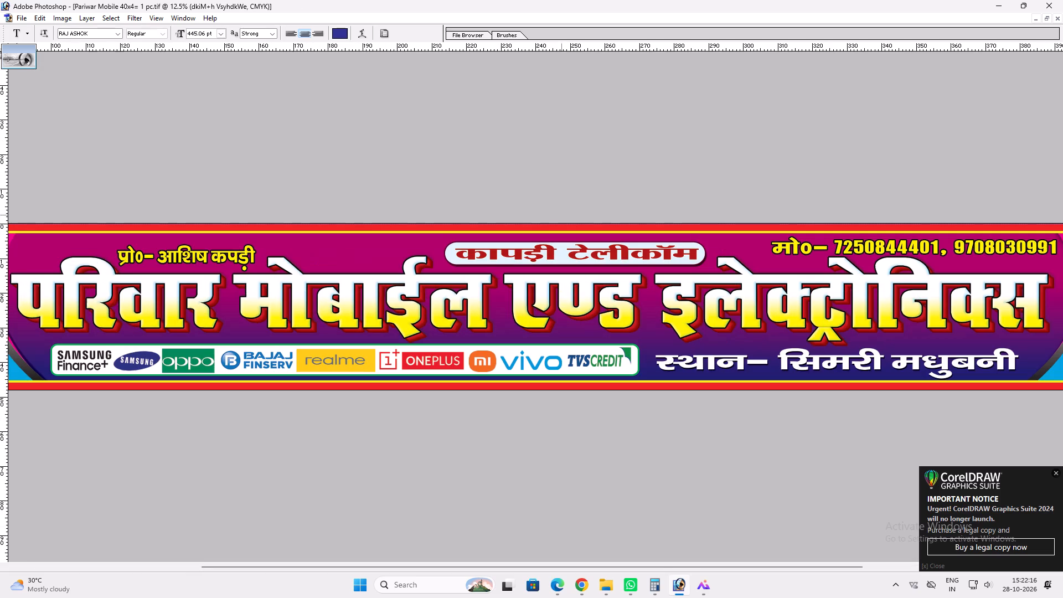
pyautogui.click(226, 257)
pyautogui.press('Return')
pyautogui.press('v')
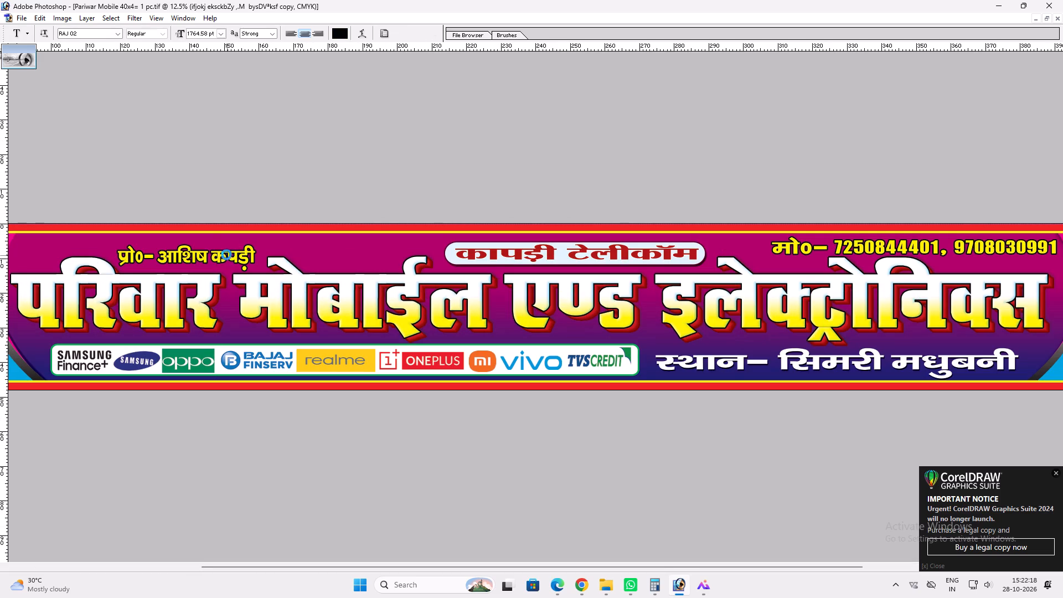
pyautogui.rightClick(218, 256)
pyautogui.click(233, 261)
pyautogui.press('t')
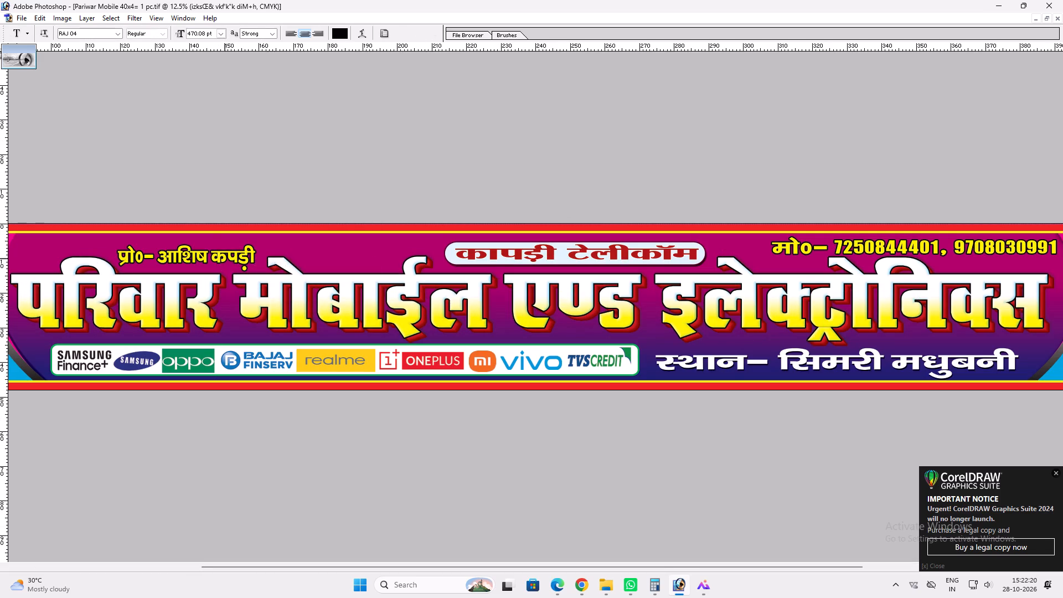
pyautogui.click(224, 257)
pyautogui.press('k')
pyautogui.press('Return')
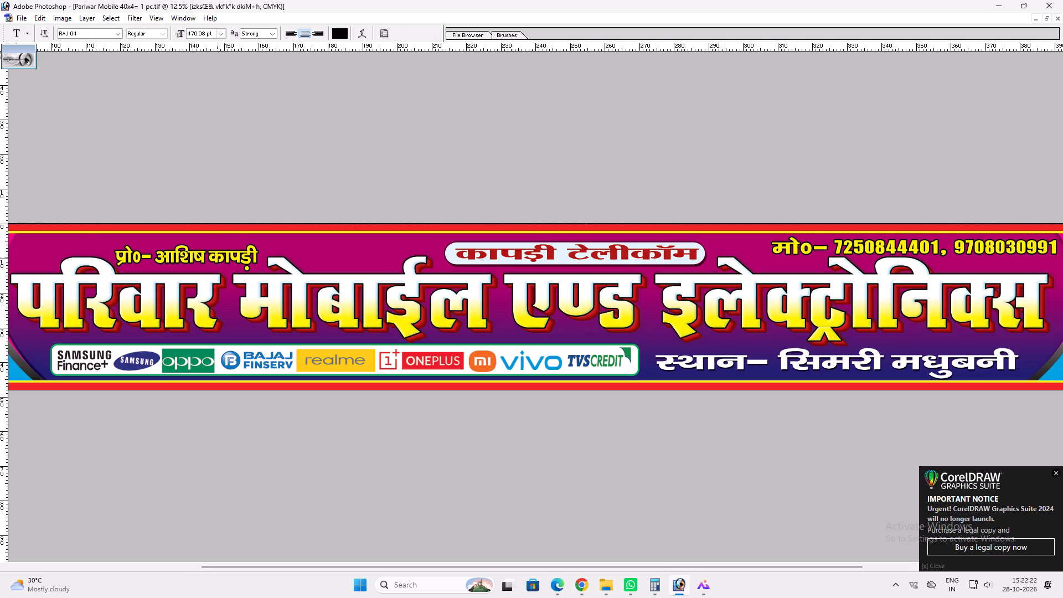
# Narrow the proprietor line slightly from its left end with Free Transform and save the 40x4 banner.
pyautogui.hotkey('ctrl', 't')
pyautogui.keyDown('shift'); pyautogui.click(115, 251); pyautogui.keyUp('shift')
pyautogui.hotkey('shift', 'Return')
pyautogui.hotkey('ctrl', 's')
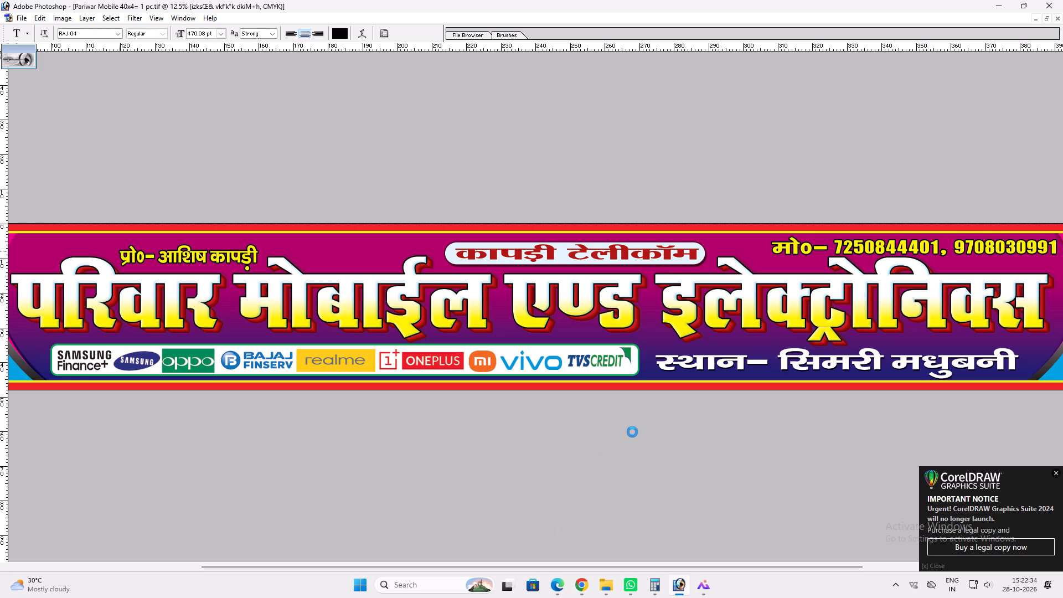
# Switch to the Calculator app.
pyautogui.click(657, 581)
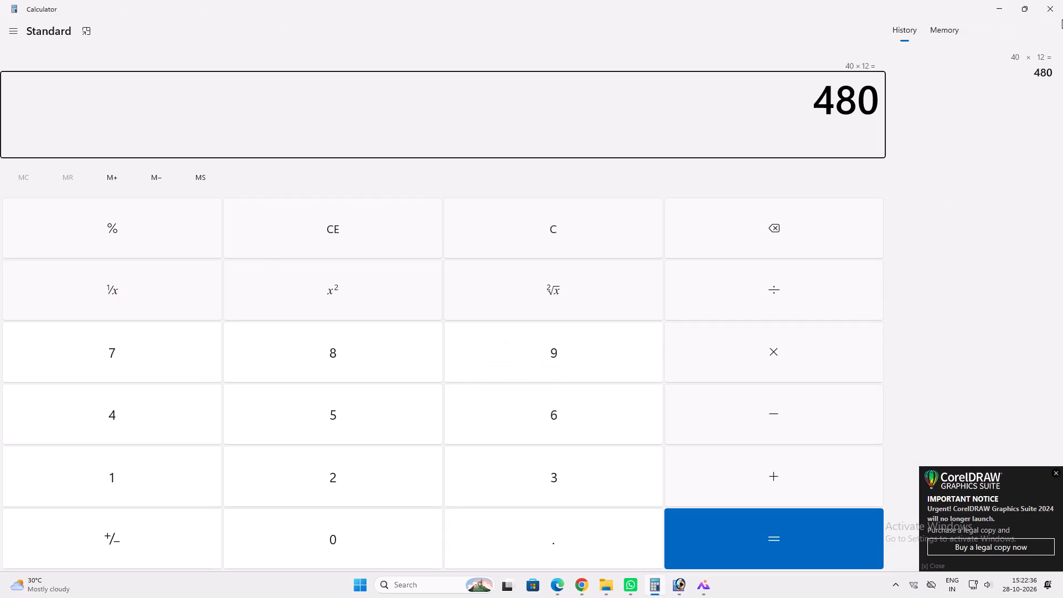
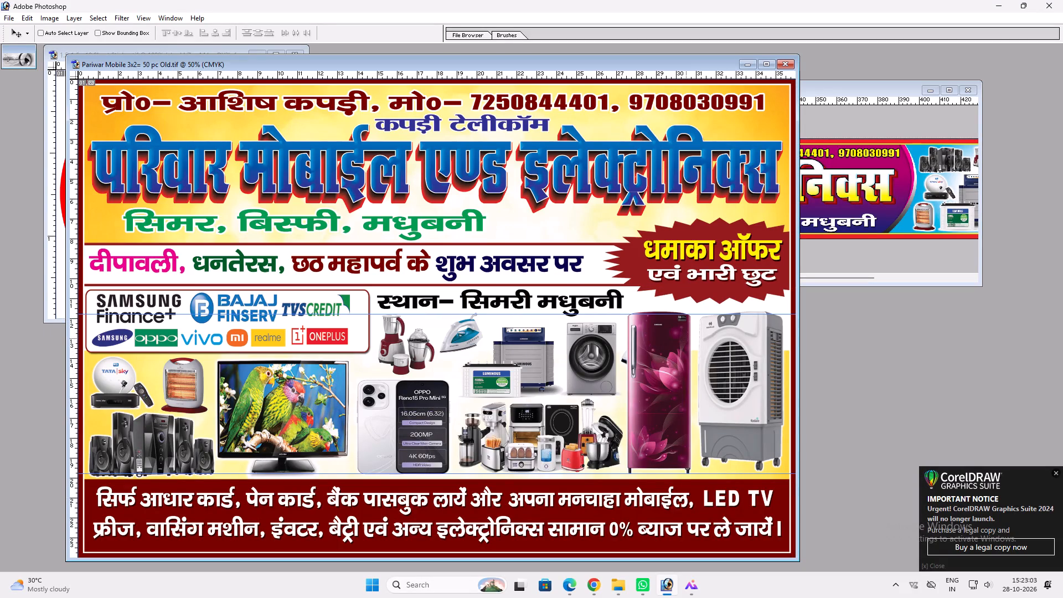
# Close the old 3x2 Pariwar Mobile banner file.
pyautogui.press('v')
pyautogui.click(863, 226)
pyautogui.click(699, 324)
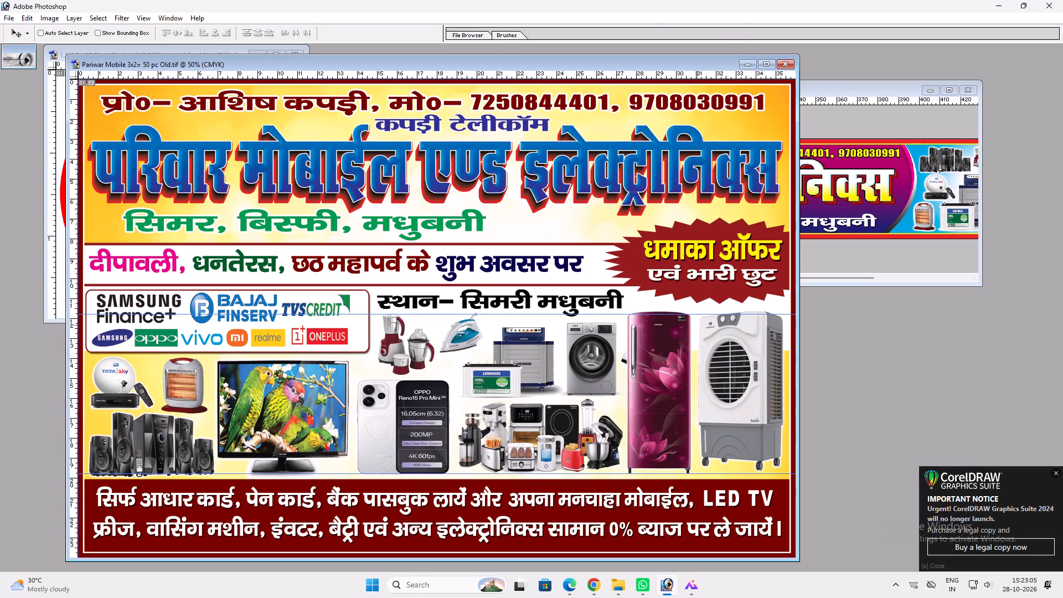
pyautogui.press('v')
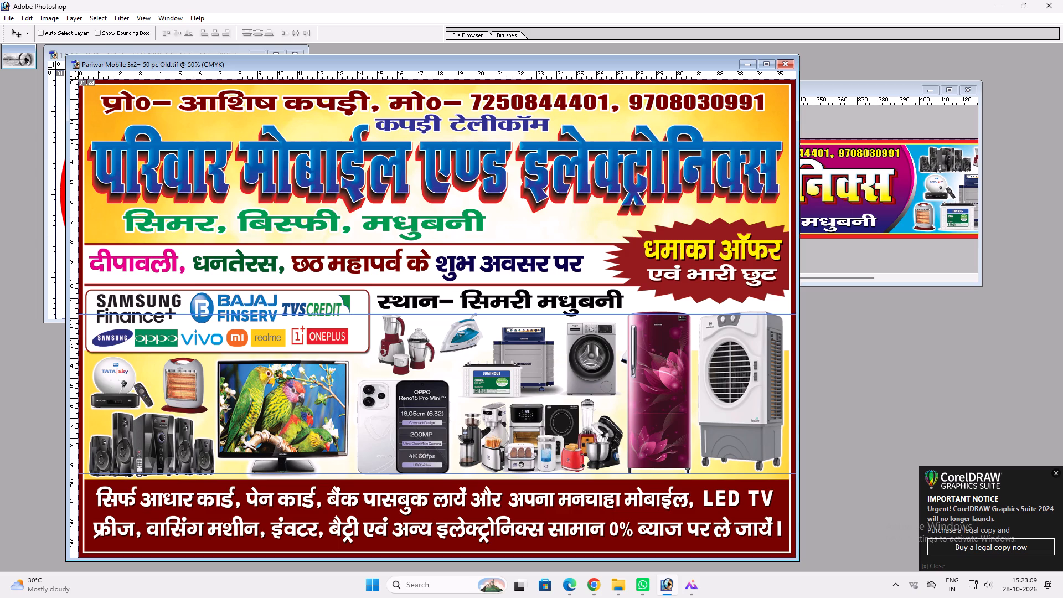
pyautogui.hotkey('ctrl', 'w')
pyautogui.keyDown('ctrl'); pyautogui.click(518, 360); pyautogui.keyUp('ctrl')
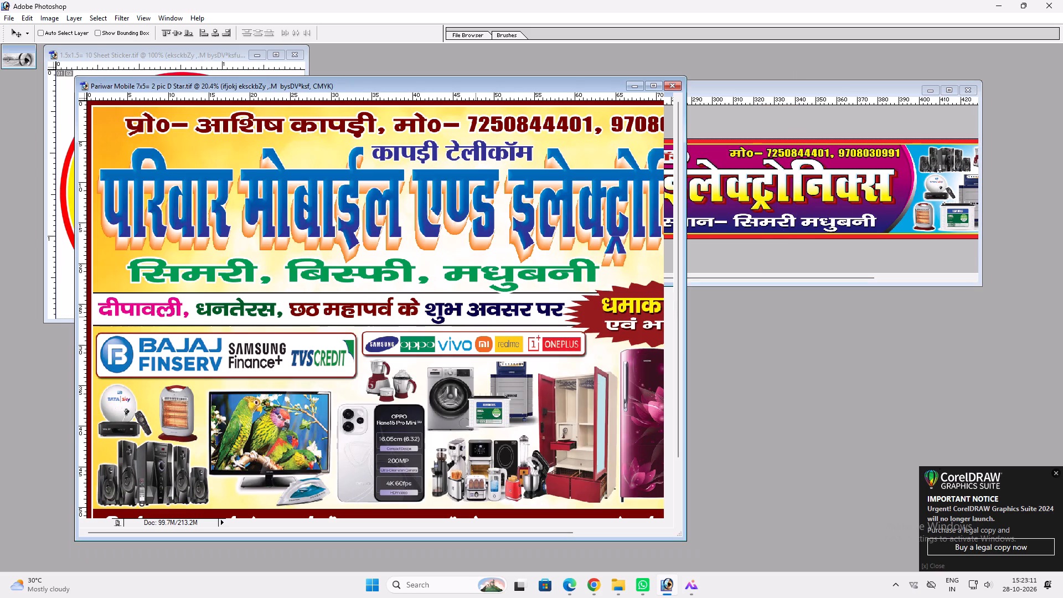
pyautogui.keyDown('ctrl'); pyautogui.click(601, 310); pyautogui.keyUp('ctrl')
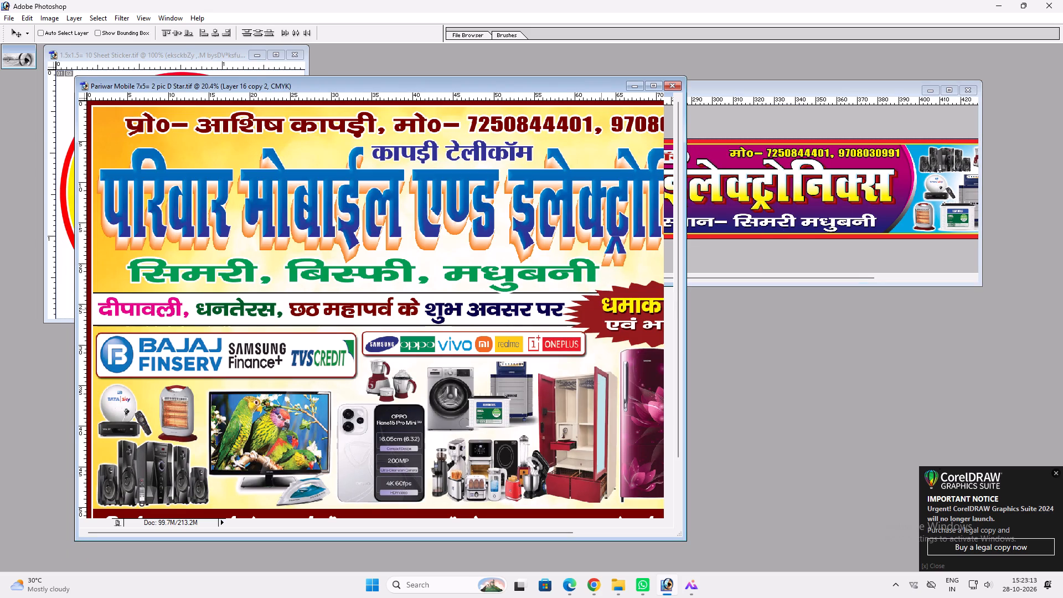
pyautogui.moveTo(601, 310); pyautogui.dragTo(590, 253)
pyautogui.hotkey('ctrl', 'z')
# Copy the red wardrobe picture from the 7x5 banner into the 40x4 banner and bring it to the front.
pyautogui.keyDown('ctrl'); pyautogui.click(583, 404); pyautogui.keyUp('ctrl')
pyautogui.moveTo(580, 402); pyautogui.dragTo(783, 197)
pyautogui.press('v')
pyautogui.doubleClick(734, 91)
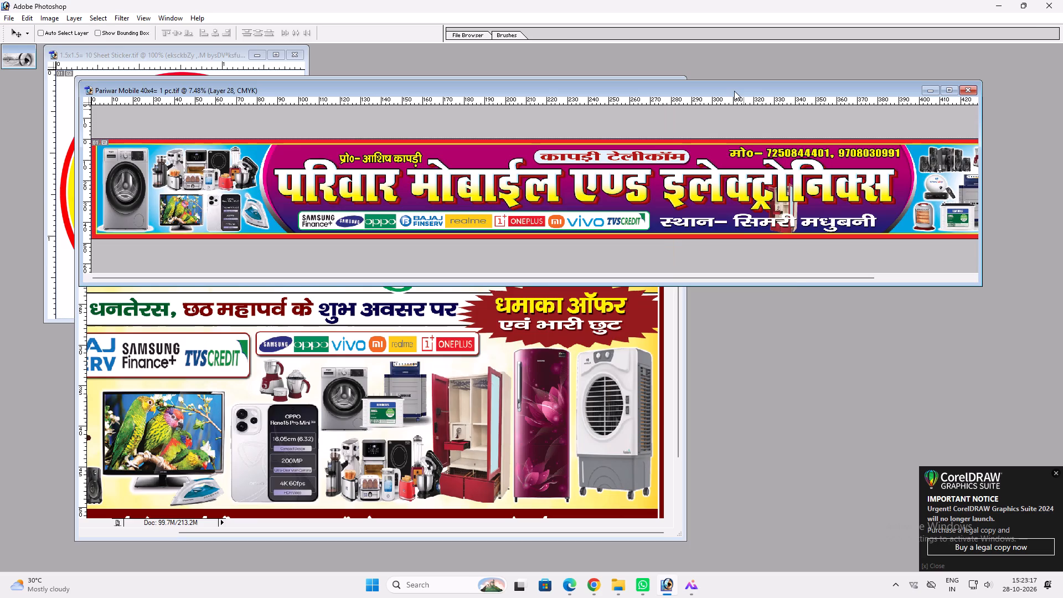
pyautogui.hotkey('ctrl', 'shift', ']')
pyautogui.press('v')
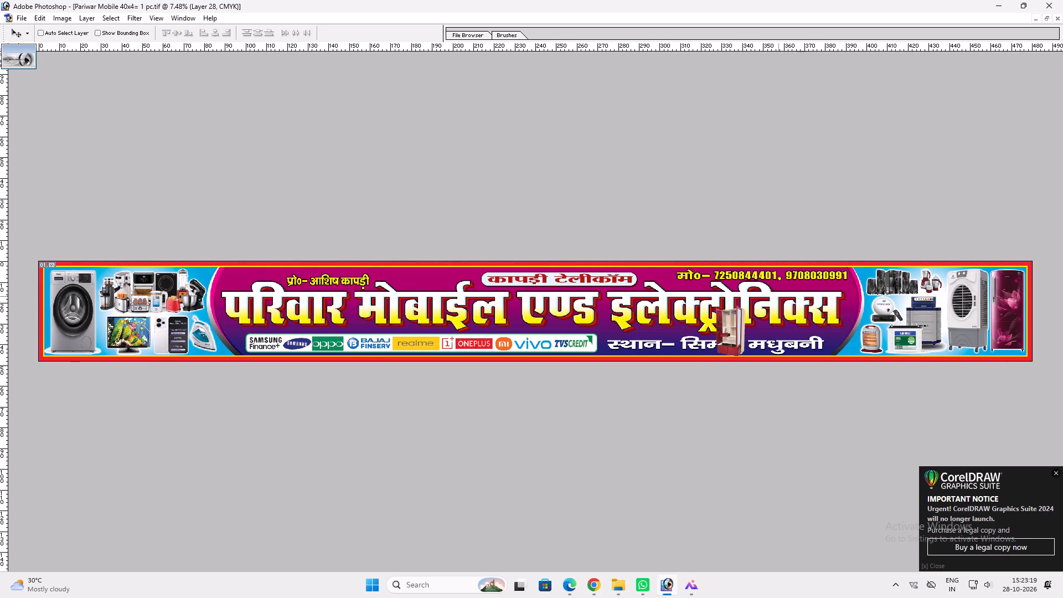
# Clear space in the 40x4 banner's blue end area by parking the Tata Sky dish and the room heater over the headline's end.
pyautogui.hotkey('ctrl', '+')
pyautogui.hotkey('ctrl', '+')
pyautogui.press('space')
pyautogui.press('space')
pyautogui.press('space')
pyautogui.press('space')
pyautogui.press('space')
pyautogui.press('space')
pyautogui.press('space')
pyautogui.press('space')
pyautogui.moveTo(776, 297); pyautogui.dragTo(168, 236)
pyautogui.press('v')
pyautogui.keyDown('ctrl'); pyautogui.click(814, 305); pyautogui.keyUp('ctrl')
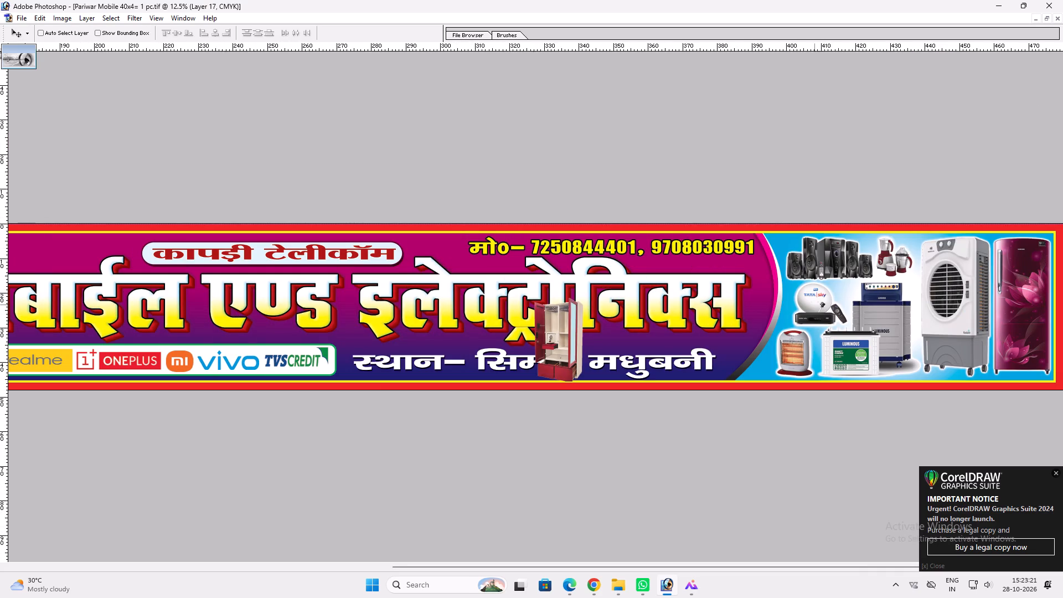
pyautogui.moveTo(814, 304); pyautogui.dragTo(802, 283)
pyautogui.hotkey('ctrl', 'z')
pyautogui.moveTo(806, 308); pyautogui.dragTo(660, 288)
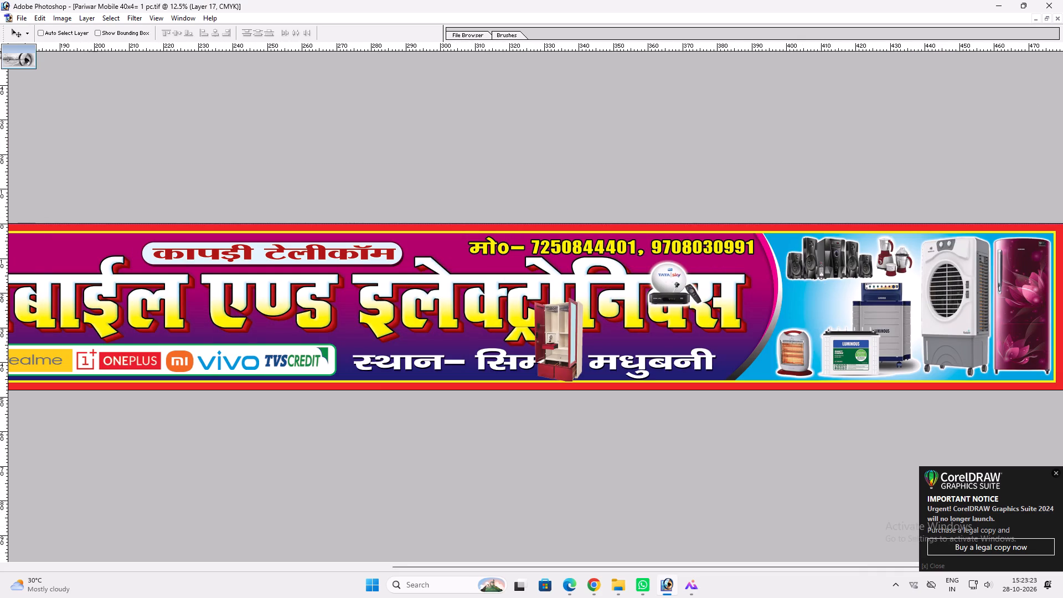
pyautogui.keyDown('ctrl'); pyautogui.click(793, 337); pyautogui.keyUp('ctrl')
pyautogui.moveTo(797, 343); pyautogui.dragTo(642, 312)
# Move the inverter and battery set away from the air cooler and scale it down with Free Transform.
pyautogui.keyDown('ctrl'); pyautogui.click(892, 329); pyautogui.keyUp('ctrl')
pyautogui.moveTo(892, 329); pyautogui.dragTo(839, 335)
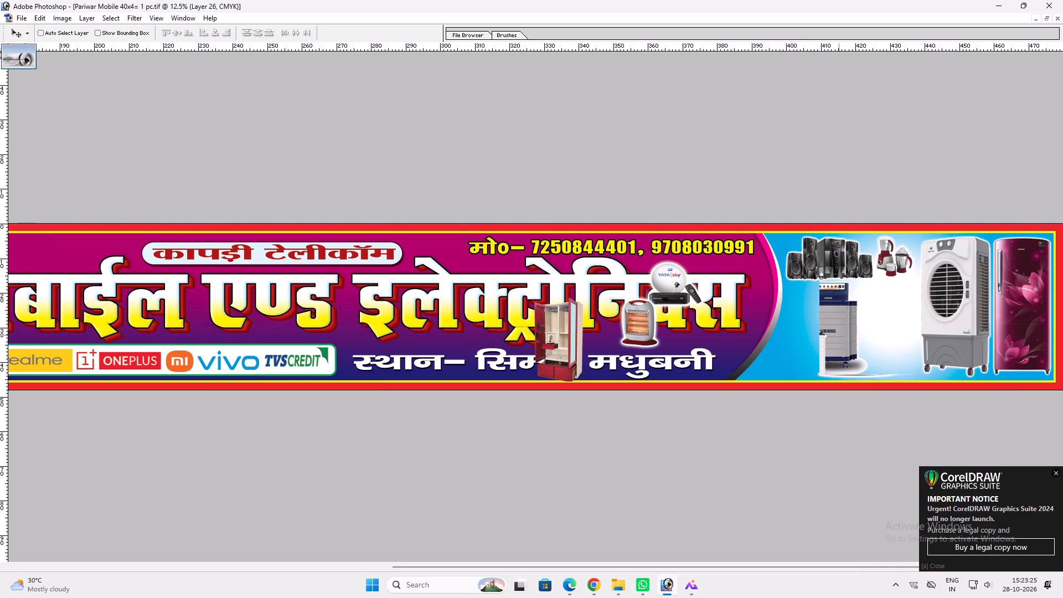
pyautogui.moveTo(839, 335); pyautogui.dragTo(837, 335)
pyautogui.hotkey('ctrl', 't')
pyautogui.keyDown('shift'); pyautogui.moveTo(867, 282); pyautogui.dragTo(840, 296); pyautogui.keyUp('shift')
pyautogui.hotkey('shift', 'Return')
pyautogui.press('v')
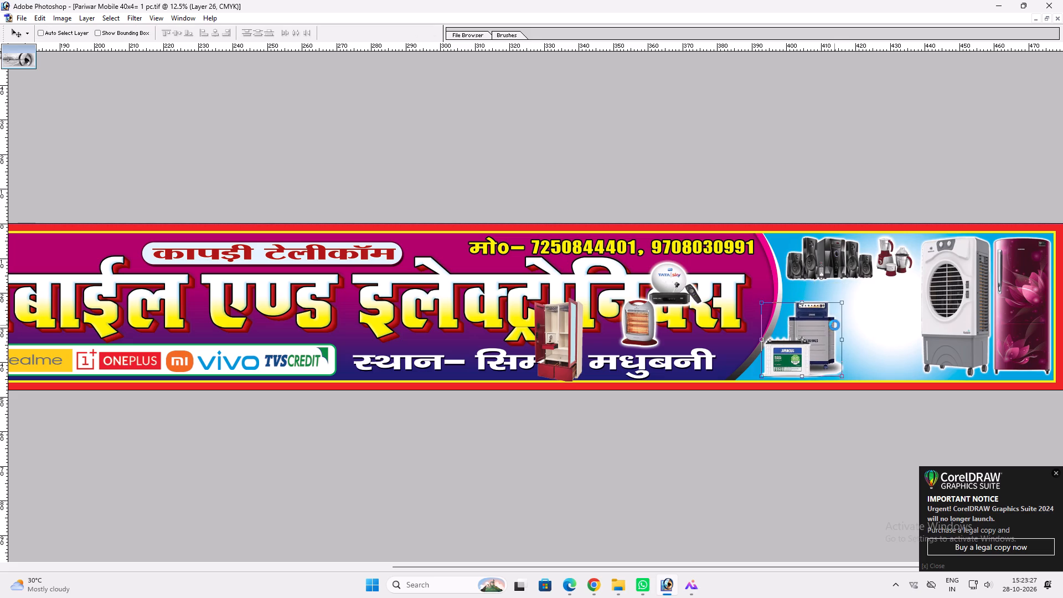
pyautogui.keyDown('shift'); pyautogui.moveTo(824, 332); pyautogui.dragTo(832, 332); pyautogui.keyUp('shift')
pyautogui.press('v')
# Place the red wardrobe between the inverter set and the air cooler, and enlarge it with Free Transform.
pyautogui.keyDown('ctrl'); pyautogui.click(563, 336); pyautogui.keyUp('ctrl')
pyautogui.moveTo(559, 332); pyautogui.dragTo(886, 320)
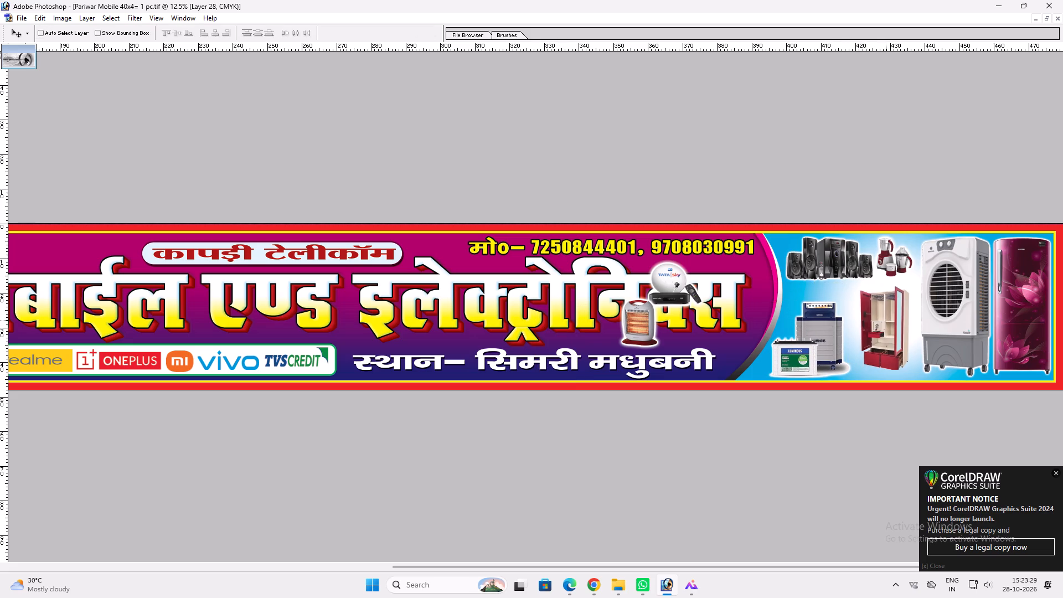
pyautogui.moveTo(886, 320); pyautogui.dragTo(893, 328)
pyautogui.hotkey('ctrl', 't')
pyautogui.keyDown('shift'); pyautogui.moveTo(864, 297); pyautogui.dragTo(847, 295); pyautogui.keyUp('shift')
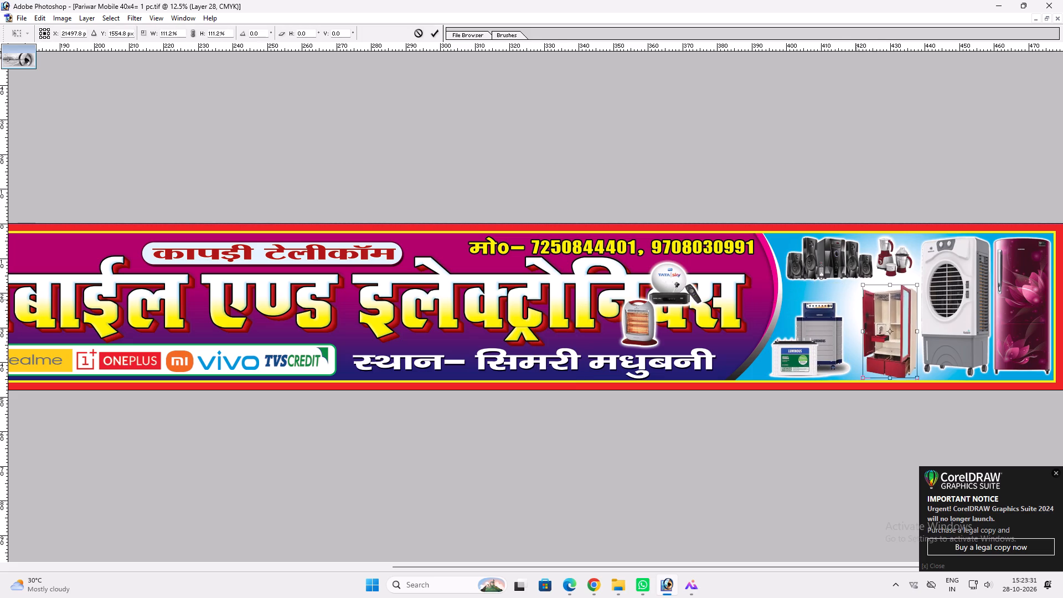
pyautogui.keyDown('shift'); pyautogui.moveTo(861, 303); pyautogui.dragTo(848, 308); pyautogui.keyUp('shift')
pyautogui.hotkey('shift', 'Return')
pyautogui.press('v')
# Reduce the height of the inverter and battery set from its top edge with Free Transform.
pyautogui.keyDown('ctrl'); pyautogui.click(813, 310); pyautogui.keyUp('ctrl')
pyautogui.hotkey('ctrl', 't')
pyautogui.keyDown('shift'); pyautogui.moveTo(813, 301); pyautogui.dragTo(813, 310); pyautogui.keyUp('shift')
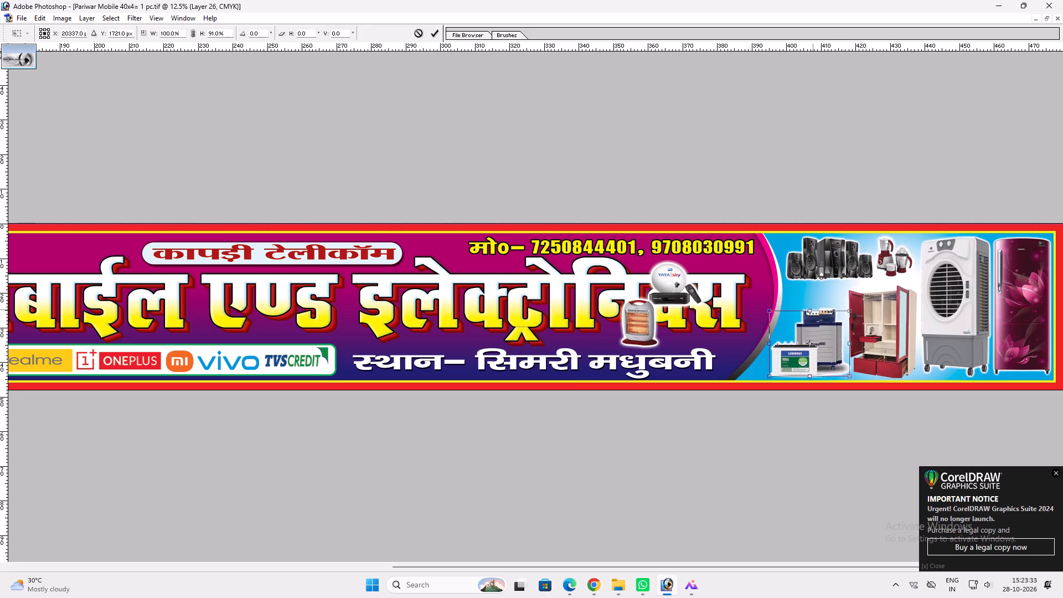
pyautogui.keyDown('shift'); pyautogui.moveTo(813, 310); pyautogui.dragTo(802, 319); pyautogui.keyUp('shift')
pyautogui.hotkey('shift', 'Return')
pyautogui.press('v')
# Place the Tata Sky dish directly above the inverter and scale it down to about 85%.
pyautogui.keyDown('ctrl'); pyautogui.click(664, 272); pyautogui.keyUp('ctrl')
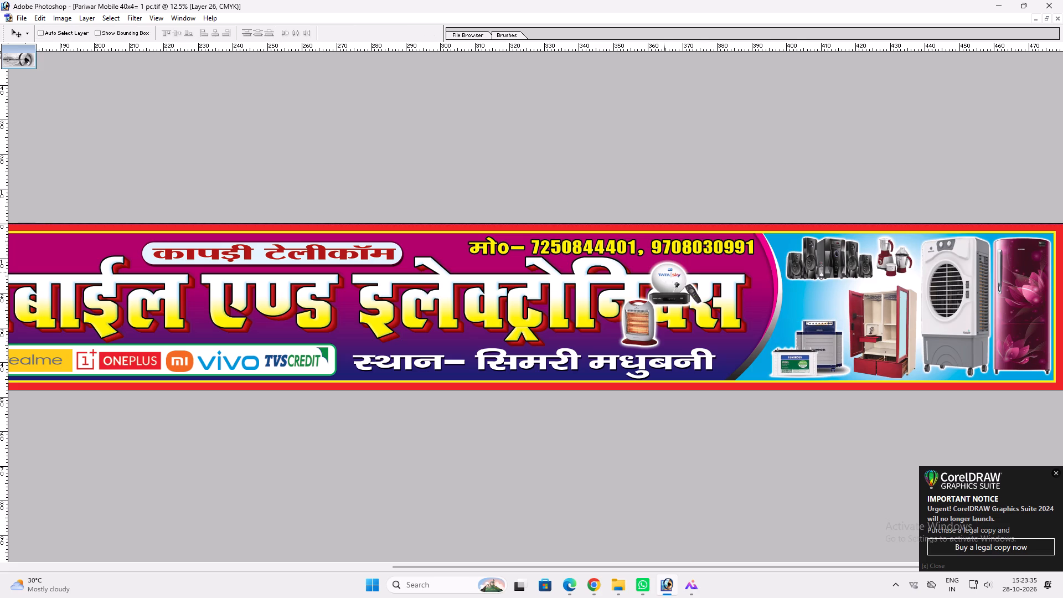
pyautogui.moveTo(665, 272); pyautogui.dragTo(808, 285)
pyautogui.hotkey('ctrl', 't')
pyautogui.keyDown('shift'); pyautogui.moveTo(791, 277); pyautogui.dragTo(803, 286); pyautogui.keyUp('shift')
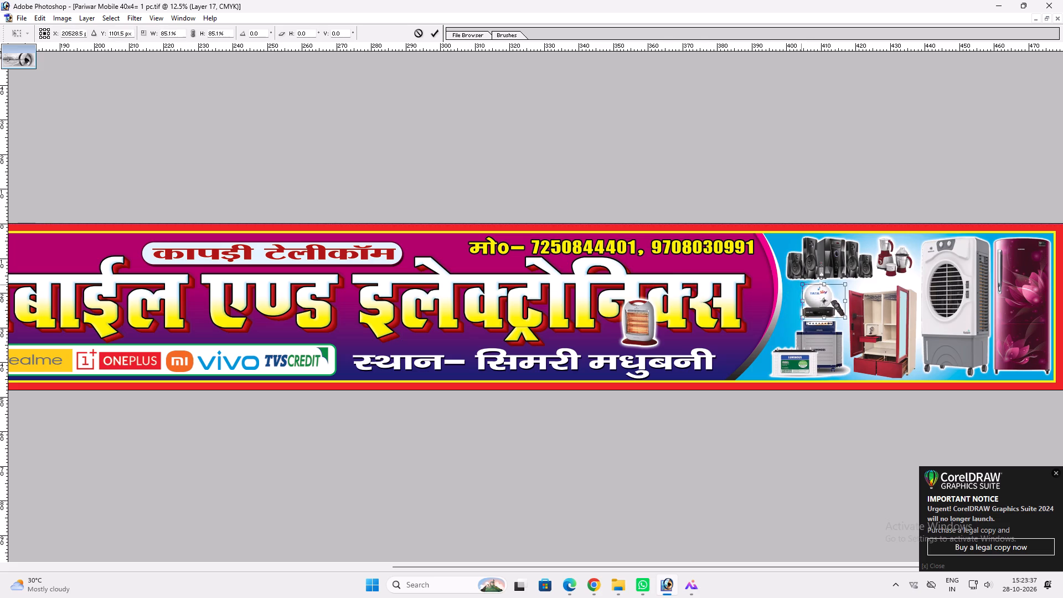
pyautogui.keyDown('shift'); pyautogui.moveTo(803, 286); pyautogui.dragTo(803, 287); pyautogui.keyUp('shift')
pyautogui.hotkey('shift', 'Return')
pyautogui.press('v')
# Stretch the red wardrobe slightly upward and pull in its side nearest the inverter with Free Transform.
pyautogui.click(812, 282)
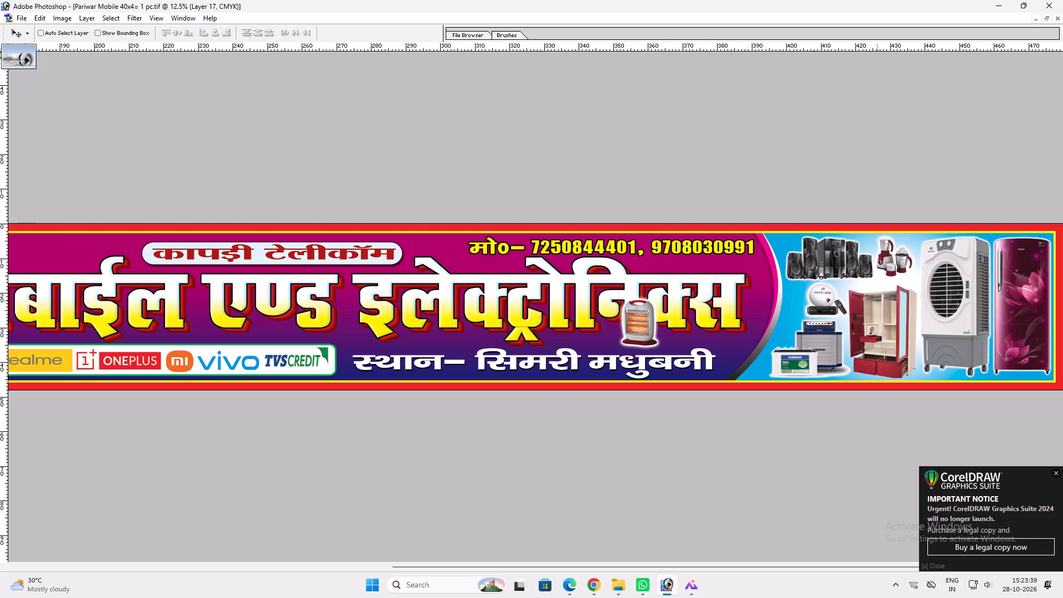
pyautogui.keyDown('ctrl'); pyautogui.click(878, 301); pyautogui.keyUp('ctrl')
pyautogui.hotkey('ctrl', 't')
pyautogui.moveTo(888, 286); pyautogui.dragTo(890, 281)
pyautogui.keyDown('shift'); pyautogui.moveTo(851, 306); pyautogui.dragTo(856, 305); pyautogui.keyUp('shift')
pyautogui.hotkey('shift', 'Return')
pyautogui.press('v')
# Widen the inverter and battery set slightly toward the wardrobe and shift the dish above it to match.
pyautogui.keyDown('ctrl'); pyautogui.click(835, 334); pyautogui.keyUp('ctrl')
pyautogui.hotkey('ctrl', 't')
pyautogui.keyDown('shift'); pyautogui.moveTo(847, 334); pyautogui.dragTo(853, 334); pyautogui.keyUp('shift')
pyautogui.hotkey('shift', 'Return')
pyautogui.press('v')
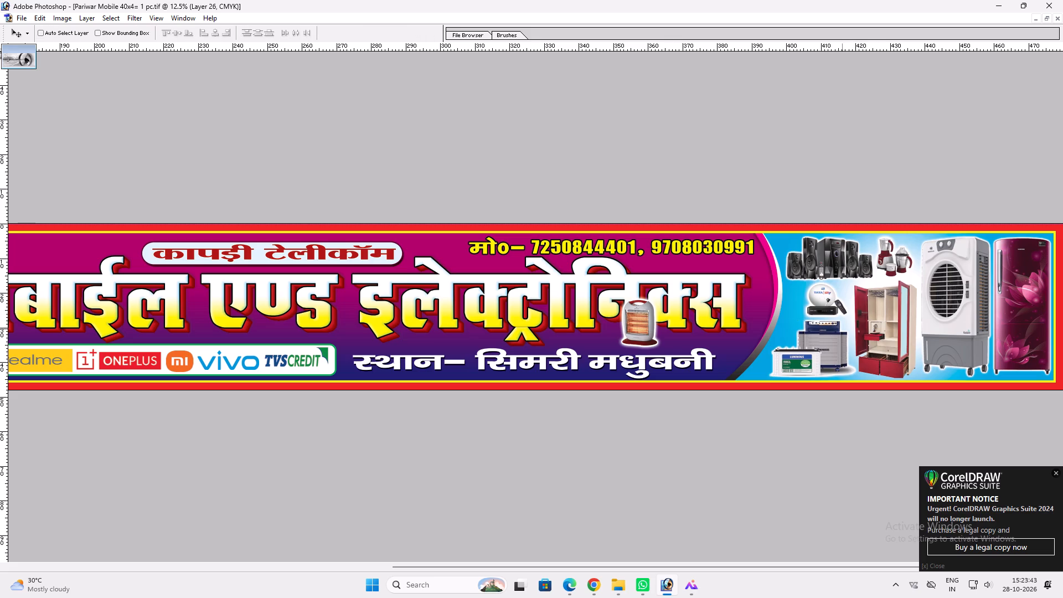
pyautogui.keyDown('ctrl'); pyautogui.click(829, 291); pyautogui.keyUp('ctrl')
pyautogui.moveTo(828, 291); pyautogui.dragTo(834, 292)
# Place the room heater beside the dish, below the speakers, and scale it down to fit above the battery.
pyautogui.keyDown('ctrl'); pyautogui.click(643, 317); pyautogui.keyUp('ctrl')
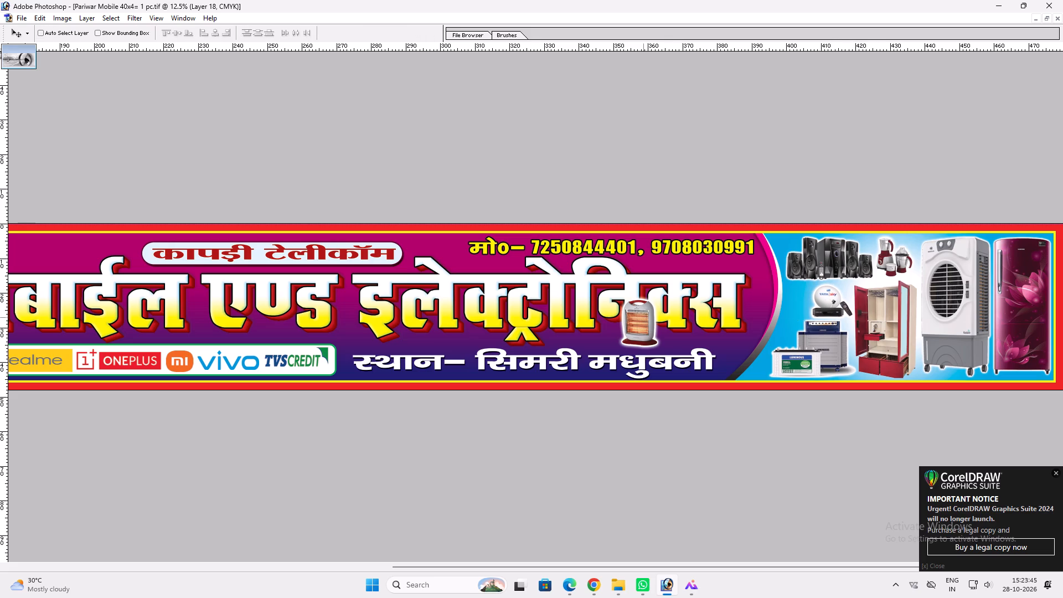
pyautogui.moveTo(645, 316); pyautogui.dragTo(792, 291)
pyautogui.hotkey('ctrl', 't')
pyautogui.keyDown('alt'); pyautogui.keyDown('shift'); pyautogui.moveTo(806, 325); pyautogui.dragTo(800, 316); pyautogui.keyUp('shift'); pyautogui.keyUp('alt')
pyautogui.press('Return')
pyautogui.press('v')
pyautogui.moveTo(791, 305); pyautogui.dragTo(802, 308)
pyautogui.hotkey('ctrl', 't')
pyautogui.keyDown('ctrl'); pyautogui.click(801, 282); pyautogui.keyUp('ctrl')
pyautogui.press('Return')
pyautogui.write('vv')
# Fit the whole 40x4 banner in view and save it with the rearranged appliances.
pyautogui.keyDown('ctrl'); pyautogui.doubleClick(839, 352); pyautogui.keyUp('ctrl')
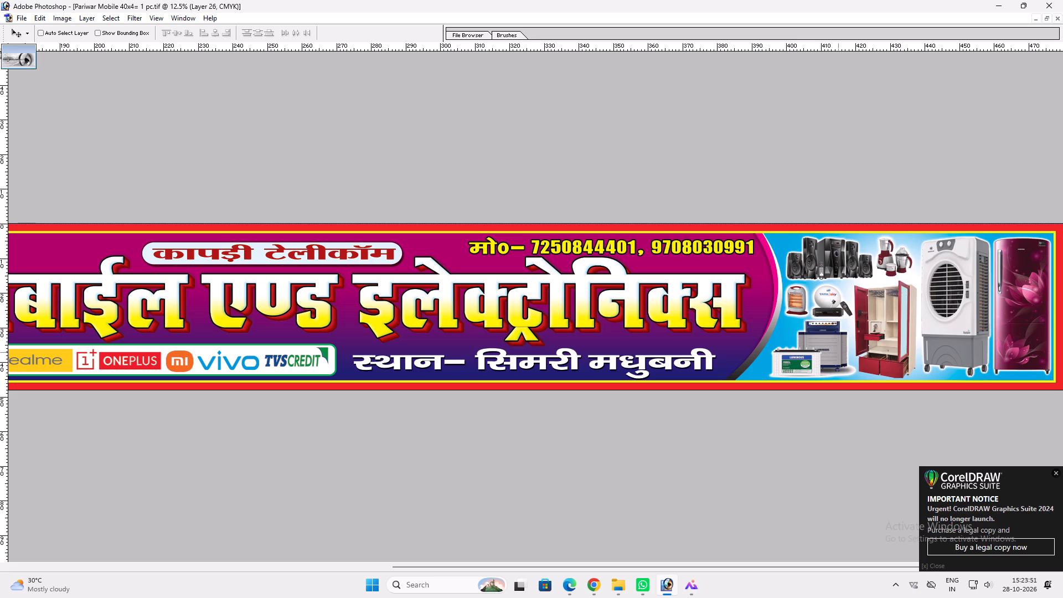
pyautogui.press('space')
pyautogui.press('space')
pyautogui.press('space')
pyautogui.press('space')
pyautogui.press('space')
pyautogui.rightClick(825, 345)
pyautogui.moveTo(836, 348); pyautogui.dragTo(842, 351)
pyautogui.press('v')
pyautogui.press('v')
pyautogui.hotkey('ctrl', 's')
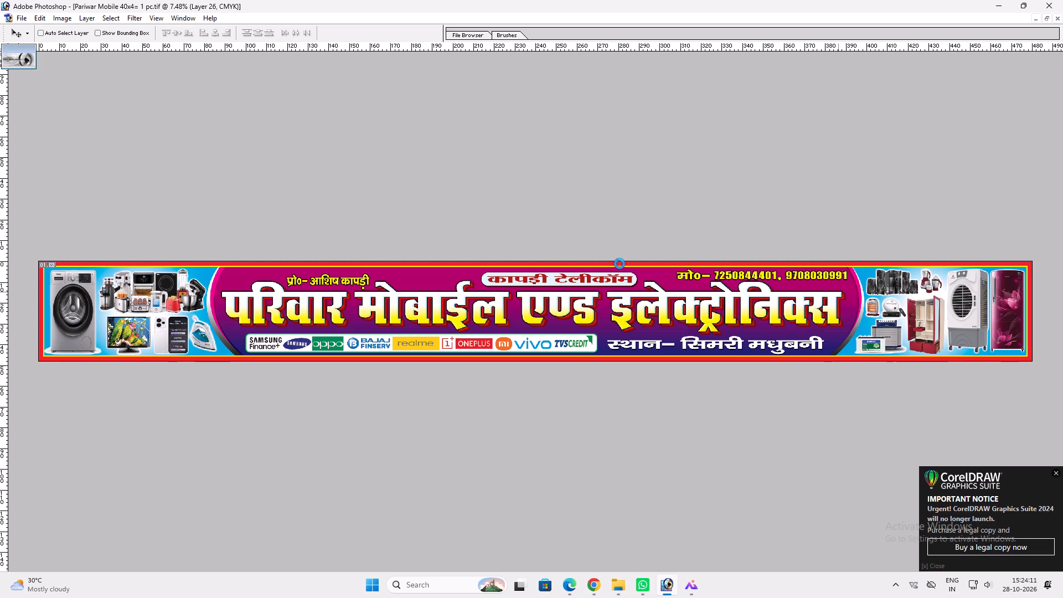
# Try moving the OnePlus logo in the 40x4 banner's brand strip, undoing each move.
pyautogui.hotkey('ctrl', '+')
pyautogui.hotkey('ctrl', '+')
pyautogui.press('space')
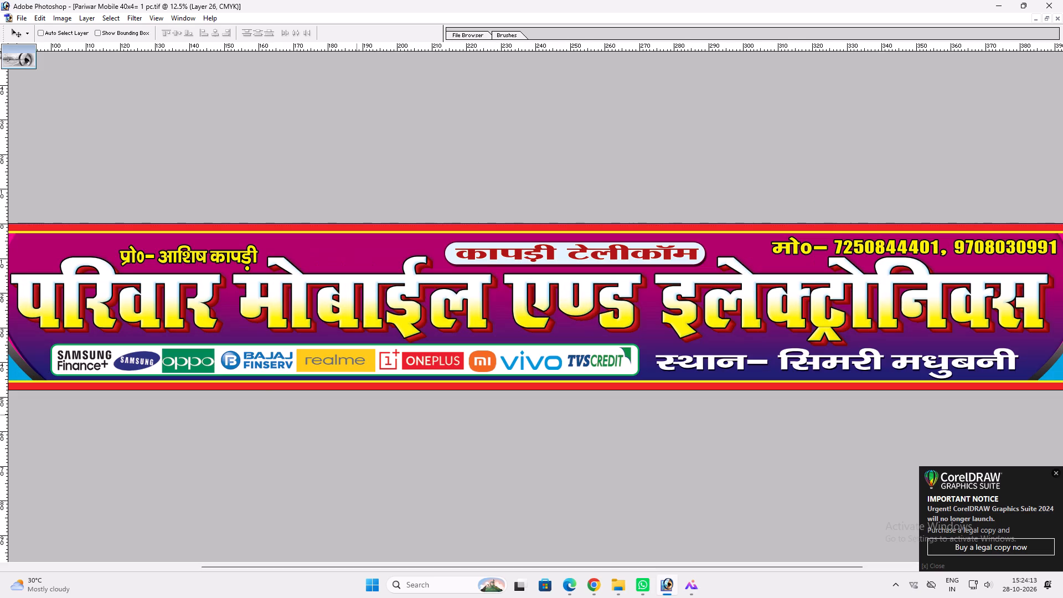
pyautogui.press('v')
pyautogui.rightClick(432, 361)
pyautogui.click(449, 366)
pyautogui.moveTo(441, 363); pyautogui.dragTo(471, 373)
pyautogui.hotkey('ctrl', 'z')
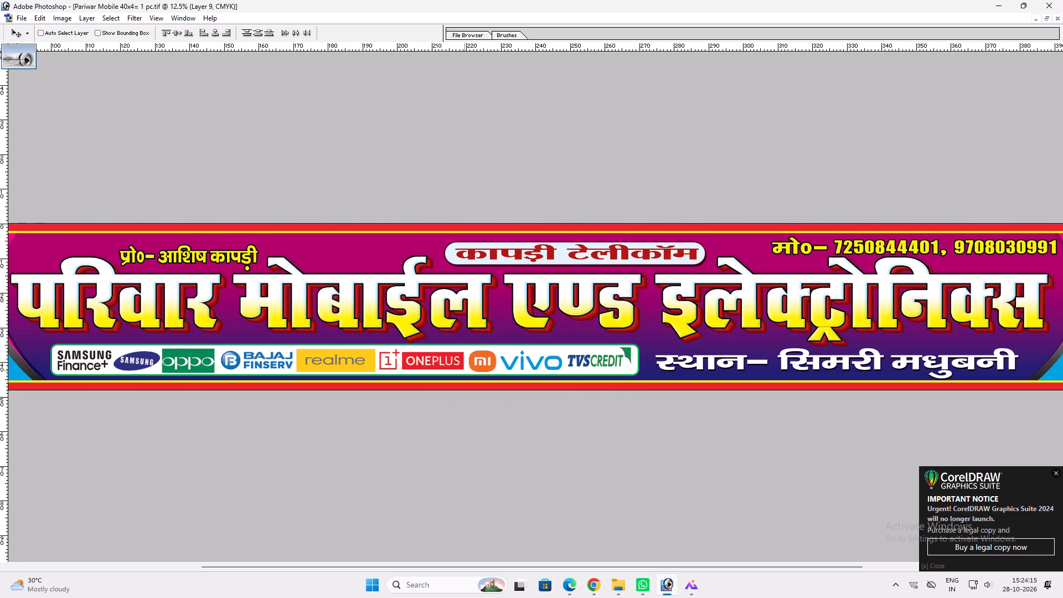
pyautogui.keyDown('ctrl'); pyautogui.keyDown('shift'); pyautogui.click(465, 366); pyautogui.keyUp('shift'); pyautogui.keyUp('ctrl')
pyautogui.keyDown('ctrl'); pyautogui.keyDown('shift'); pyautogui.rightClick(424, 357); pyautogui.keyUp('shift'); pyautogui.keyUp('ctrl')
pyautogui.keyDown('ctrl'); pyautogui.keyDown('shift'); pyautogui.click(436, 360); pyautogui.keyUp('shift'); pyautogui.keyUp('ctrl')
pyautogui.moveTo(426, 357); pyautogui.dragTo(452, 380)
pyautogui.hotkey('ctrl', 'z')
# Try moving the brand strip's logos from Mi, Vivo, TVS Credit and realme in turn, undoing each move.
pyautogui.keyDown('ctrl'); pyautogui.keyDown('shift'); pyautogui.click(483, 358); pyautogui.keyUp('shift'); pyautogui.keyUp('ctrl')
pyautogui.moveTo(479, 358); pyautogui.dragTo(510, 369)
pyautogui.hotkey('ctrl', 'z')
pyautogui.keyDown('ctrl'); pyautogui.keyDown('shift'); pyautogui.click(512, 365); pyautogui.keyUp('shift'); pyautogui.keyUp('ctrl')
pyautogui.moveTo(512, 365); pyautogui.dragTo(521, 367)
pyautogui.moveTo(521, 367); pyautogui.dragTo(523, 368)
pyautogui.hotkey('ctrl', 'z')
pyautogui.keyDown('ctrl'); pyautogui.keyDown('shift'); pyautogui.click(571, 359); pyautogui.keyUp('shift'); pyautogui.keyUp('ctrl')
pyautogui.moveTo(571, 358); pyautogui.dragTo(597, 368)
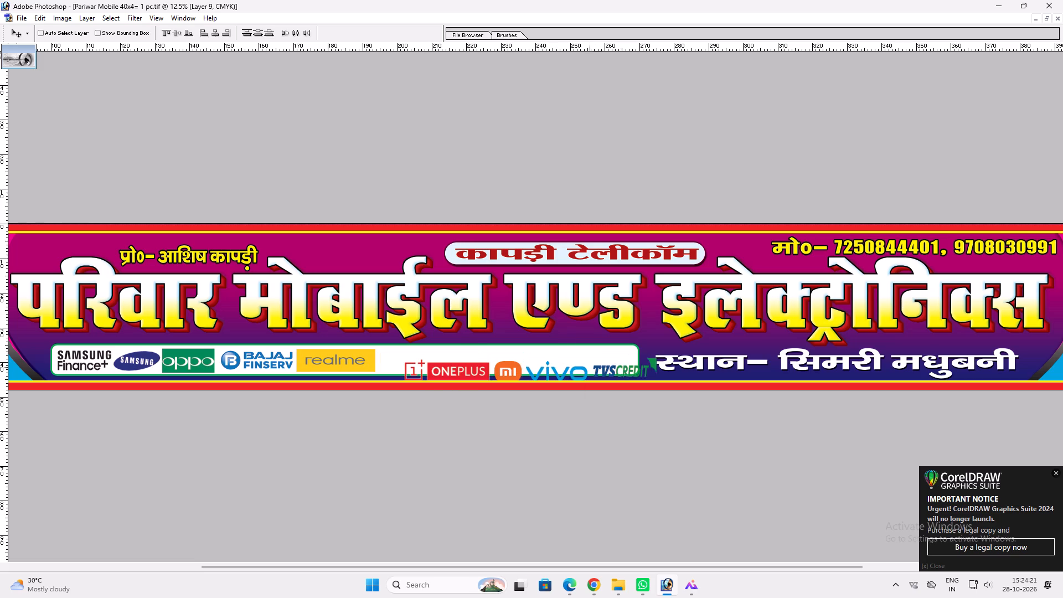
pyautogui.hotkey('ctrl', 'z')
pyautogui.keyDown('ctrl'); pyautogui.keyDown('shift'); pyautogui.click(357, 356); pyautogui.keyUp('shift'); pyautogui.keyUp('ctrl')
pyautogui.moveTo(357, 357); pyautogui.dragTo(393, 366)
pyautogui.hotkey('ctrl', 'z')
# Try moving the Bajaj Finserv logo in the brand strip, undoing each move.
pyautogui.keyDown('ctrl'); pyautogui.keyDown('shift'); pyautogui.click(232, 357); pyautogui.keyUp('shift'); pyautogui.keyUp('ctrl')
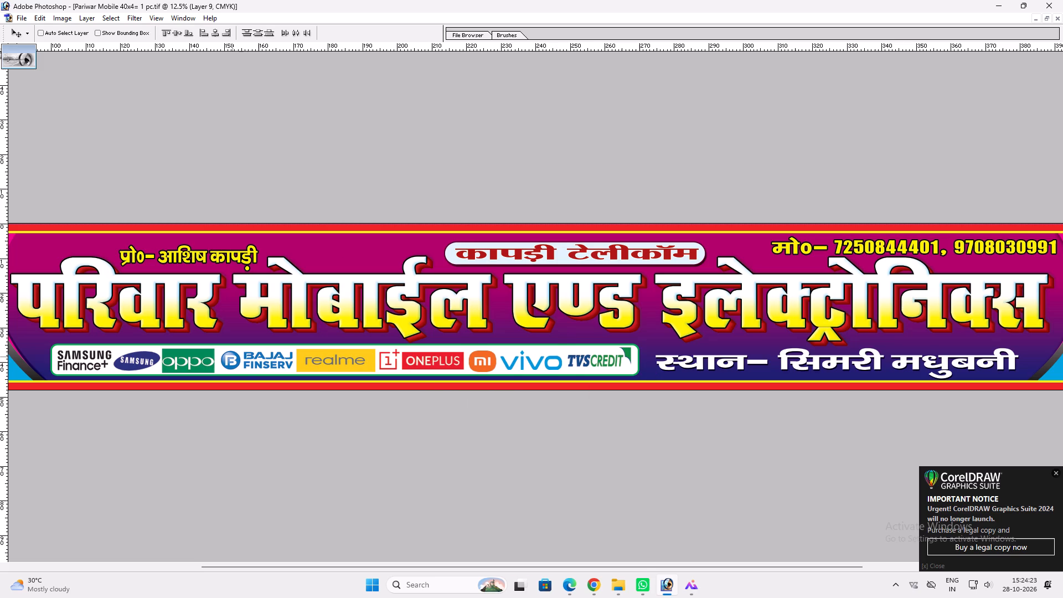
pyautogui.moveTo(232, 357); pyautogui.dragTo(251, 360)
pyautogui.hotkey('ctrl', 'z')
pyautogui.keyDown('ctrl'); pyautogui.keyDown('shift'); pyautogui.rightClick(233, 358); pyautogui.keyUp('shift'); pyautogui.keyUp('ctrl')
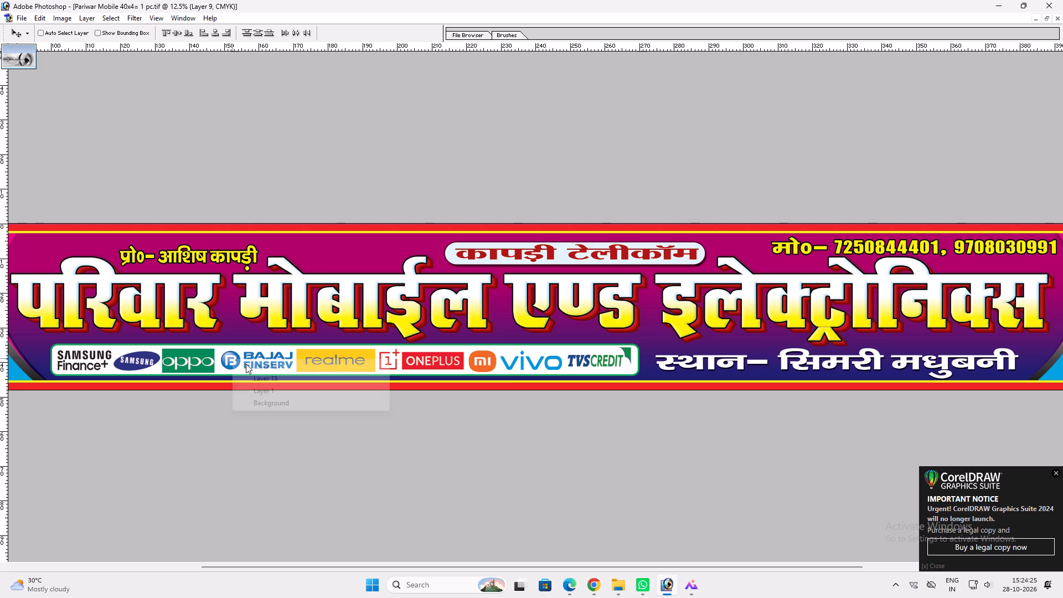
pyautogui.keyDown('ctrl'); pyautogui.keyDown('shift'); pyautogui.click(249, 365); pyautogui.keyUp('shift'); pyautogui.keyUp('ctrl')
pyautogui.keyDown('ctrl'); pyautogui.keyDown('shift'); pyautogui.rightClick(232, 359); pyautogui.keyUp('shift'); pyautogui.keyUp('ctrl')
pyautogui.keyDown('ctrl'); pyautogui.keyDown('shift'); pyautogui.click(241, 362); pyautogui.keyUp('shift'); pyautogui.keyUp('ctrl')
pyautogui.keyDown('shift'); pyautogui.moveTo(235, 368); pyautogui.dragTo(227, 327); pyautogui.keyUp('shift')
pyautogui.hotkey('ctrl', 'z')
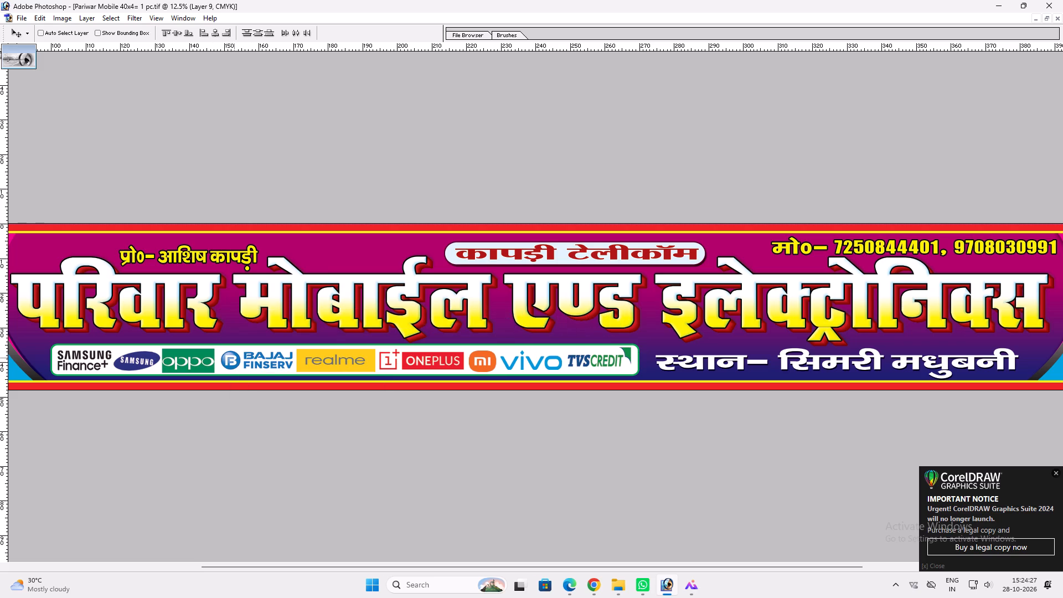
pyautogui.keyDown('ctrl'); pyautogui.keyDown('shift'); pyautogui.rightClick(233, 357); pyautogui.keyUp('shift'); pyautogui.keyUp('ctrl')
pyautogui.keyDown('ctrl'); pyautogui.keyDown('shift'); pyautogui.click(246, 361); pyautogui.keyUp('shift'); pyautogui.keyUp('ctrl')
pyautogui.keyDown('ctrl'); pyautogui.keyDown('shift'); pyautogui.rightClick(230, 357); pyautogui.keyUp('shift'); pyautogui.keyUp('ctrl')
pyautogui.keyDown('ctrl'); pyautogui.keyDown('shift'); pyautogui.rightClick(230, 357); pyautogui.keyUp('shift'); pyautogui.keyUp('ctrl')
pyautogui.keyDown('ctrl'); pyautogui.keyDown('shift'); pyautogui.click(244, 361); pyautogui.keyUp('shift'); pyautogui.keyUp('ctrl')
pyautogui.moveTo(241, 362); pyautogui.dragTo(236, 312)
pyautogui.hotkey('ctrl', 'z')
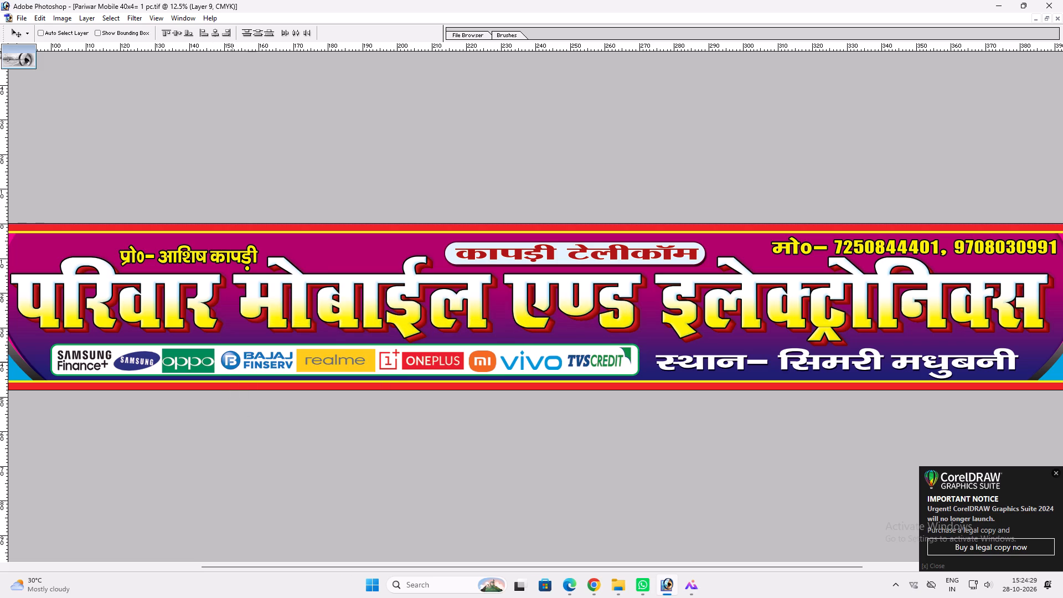
# Move the Bajaj Finserv logo by itself out of the brand strip, up onto the word मोबाईल.
pyautogui.rightClick(233, 362)
pyautogui.rightClick(233, 362)
pyautogui.click(251, 365)
pyautogui.keyDown('ctrl'); pyautogui.keyDown('shift'); pyautogui.rightClick(230, 357); pyautogui.keyUp('shift'); pyautogui.keyUp('ctrl')
pyautogui.keyDown('ctrl'); pyautogui.keyDown('shift'); pyautogui.click(247, 364); pyautogui.keyUp('shift'); pyautogui.keyUp('ctrl')
pyautogui.keyDown('ctrl'); pyautogui.keyDown('shift'); pyautogui.rightClick(230, 360); pyautogui.keyUp('shift'); pyautogui.keyUp('ctrl')
pyautogui.keyDown('ctrl'); pyautogui.keyDown('shift'); pyautogui.click(245, 367); pyautogui.keyUp('shift'); pyautogui.keyUp('ctrl')
pyautogui.moveTo(242, 368); pyautogui.dragTo(244, 305)
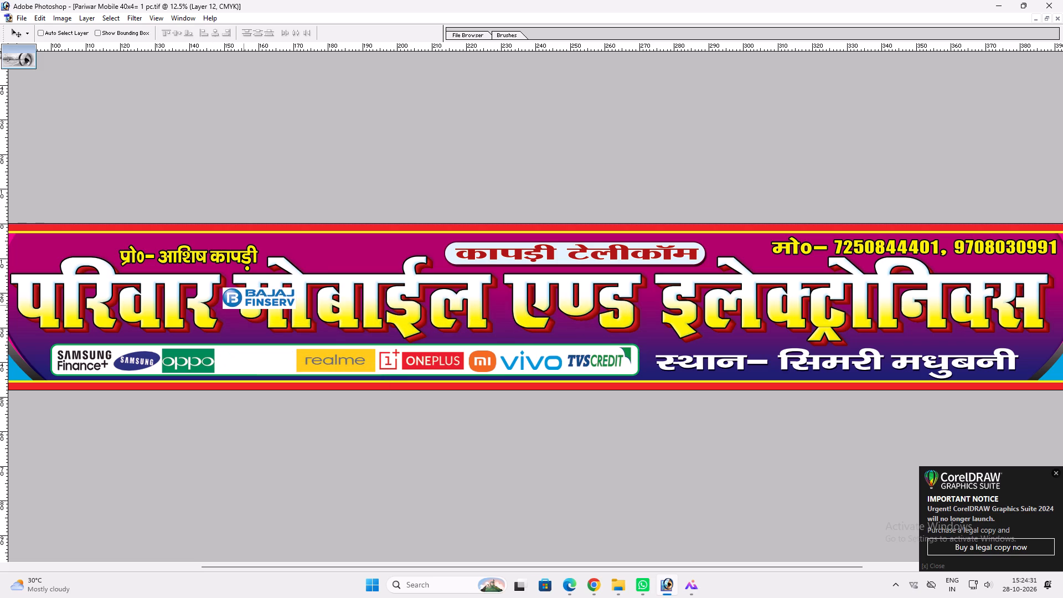
# Move the TVS Credit logo by itself out of the brand strip to just below the कापड़ी टेलीकॉम label.
pyautogui.rightClick(571, 358)
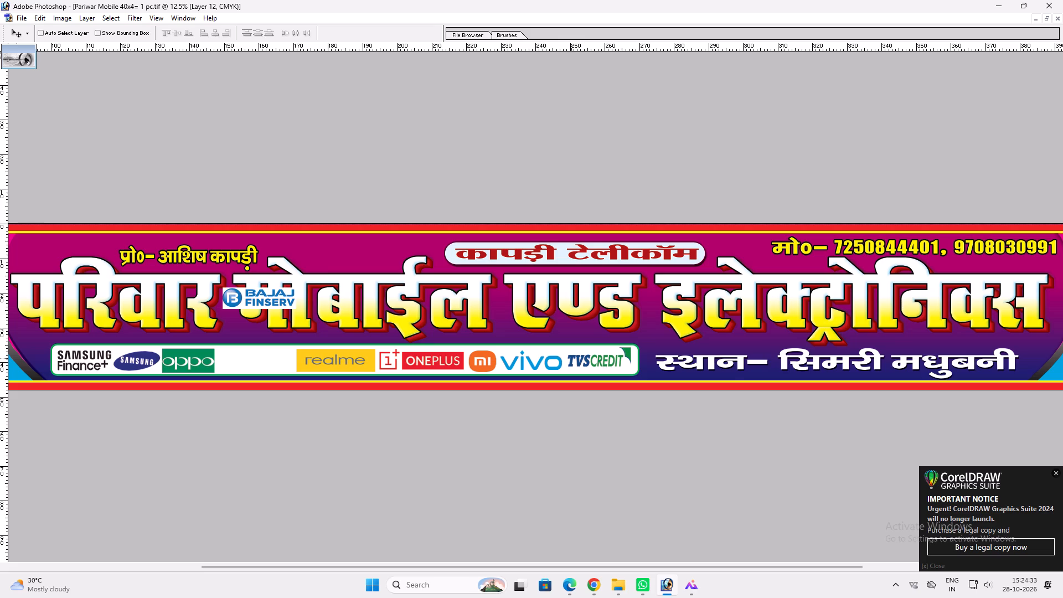
pyautogui.click(584, 363)
pyautogui.keyDown('ctrl'); pyautogui.keyDown('shift'); pyautogui.rightClick(572, 357); pyautogui.keyUp('shift'); pyautogui.keyUp('ctrl')
pyautogui.keyDown('ctrl'); pyautogui.keyDown('shift'); pyautogui.click(586, 361); pyautogui.keyUp('shift'); pyautogui.keyUp('ctrl')
pyautogui.moveTo(587, 362); pyautogui.dragTo(555, 286)
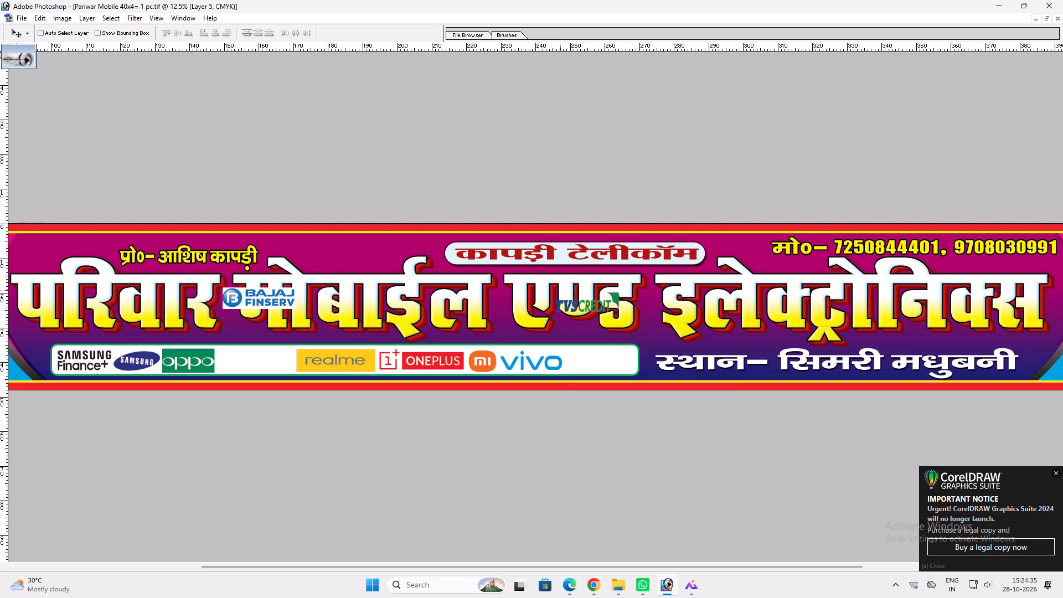
pyautogui.moveTo(555, 286); pyautogui.dragTo(530, 275)
# Shift the realme, OnePlus, Mi and Vivo logos together to the end of the brand strip nearest स्थान.
pyautogui.keyDown('ctrl'); pyautogui.click(482, 354); pyautogui.keyUp('ctrl')
pyautogui.moveTo(482, 355); pyautogui.dragTo(554, 358)
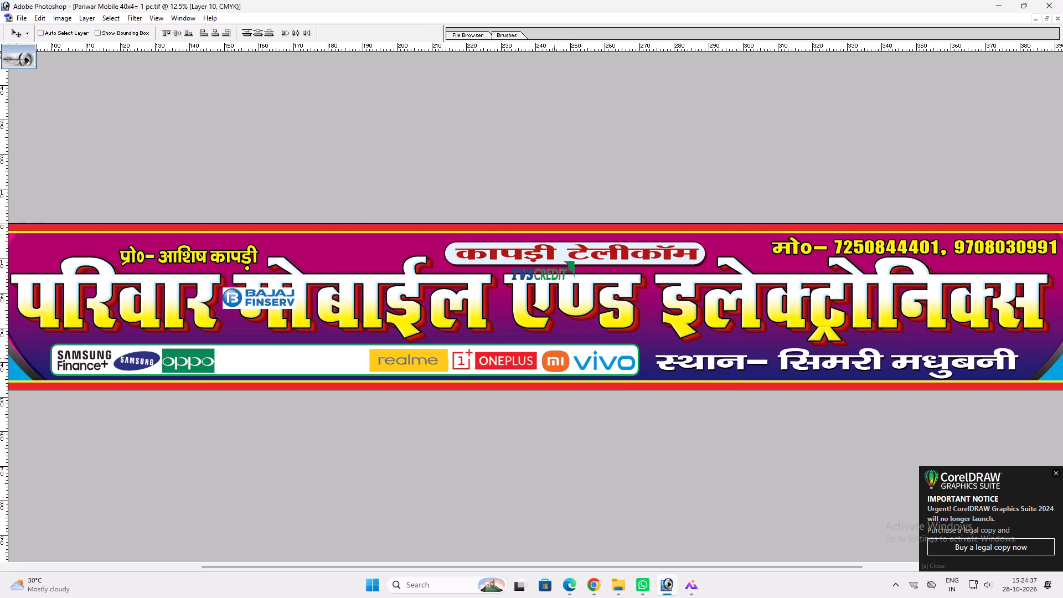
# Move the OPPO logo by itself along the brand strip until it sits beside the realme logo.
pyautogui.moveTo(554, 358); pyautogui.dragTo(554, 358)
pyautogui.press('v')
pyautogui.rightClick(189, 349)
pyautogui.click(202, 354)
pyautogui.keyDown('ctrl'); pyautogui.keyDown('shift'); pyautogui.rightClick(189, 355); pyautogui.keyUp('shift'); pyautogui.keyUp('ctrl')
pyautogui.keyDown('ctrl'); pyautogui.keyDown('shift'); pyautogui.click(194, 357); pyautogui.keyUp('shift'); pyautogui.keyUp('ctrl')
pyautogui.keyDown('ctrl'); pyautogui.keyDown('shift'); pyautogui.rightClick(188, 355); pyautogui.keyUp('shift'); pyautogui.keyUp('ctrl')
pyautogui.keyDown('ctrl'); pyautogui.keyDown('shift'); pyautogui.click(192, 355); pyautogui.keyUp('shift'); pyautogui.keyUp('ctrl')
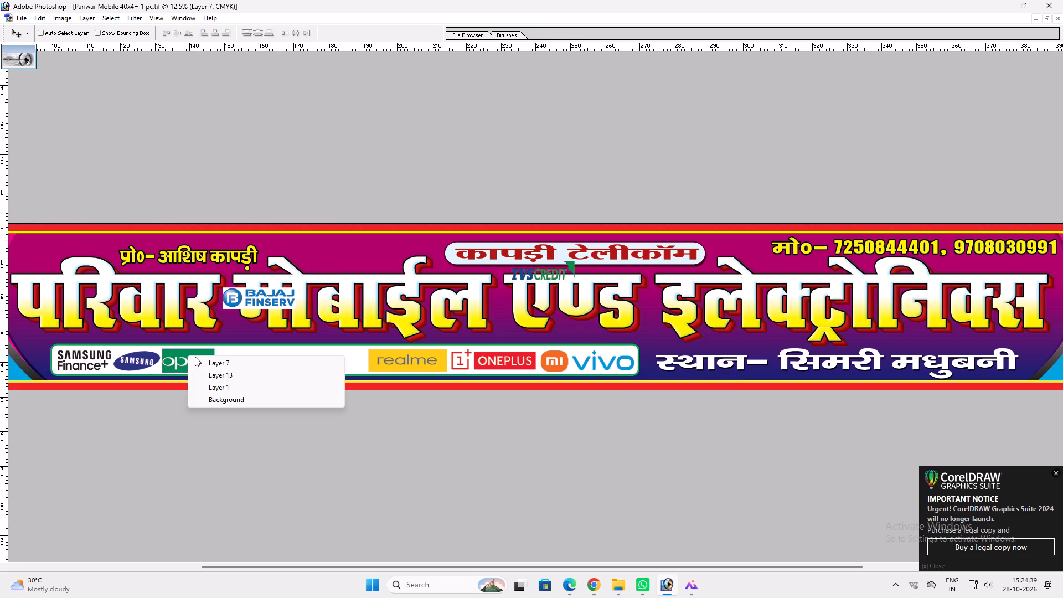
pyautogui.keyDown('shift'); pyautogui.moveTo(192, 357); pyautogui.dragTo(228, 357); pyautogui.keyUp('shift')
pyautogui.click(216, 361)
pyautogui.rightClick(189, 359)
pyautogui.click(204, 363)
pyautogui.keyDown('ctrl'); pyautogui.keyDown('shift'); pyautogui.rightClick(190, 358); pyautogui.keyUp('shift'); pyautogui.keyUp('ctrl')
pyautogui.keyDown('ctrl'); pyautogui.keyDown('shift'); pyautogui.moveTo(200, 362); pyautogui.dragTo(205, 363); pyautogui.keyUp('shift'); pyautogui.keyUp('ctrl')
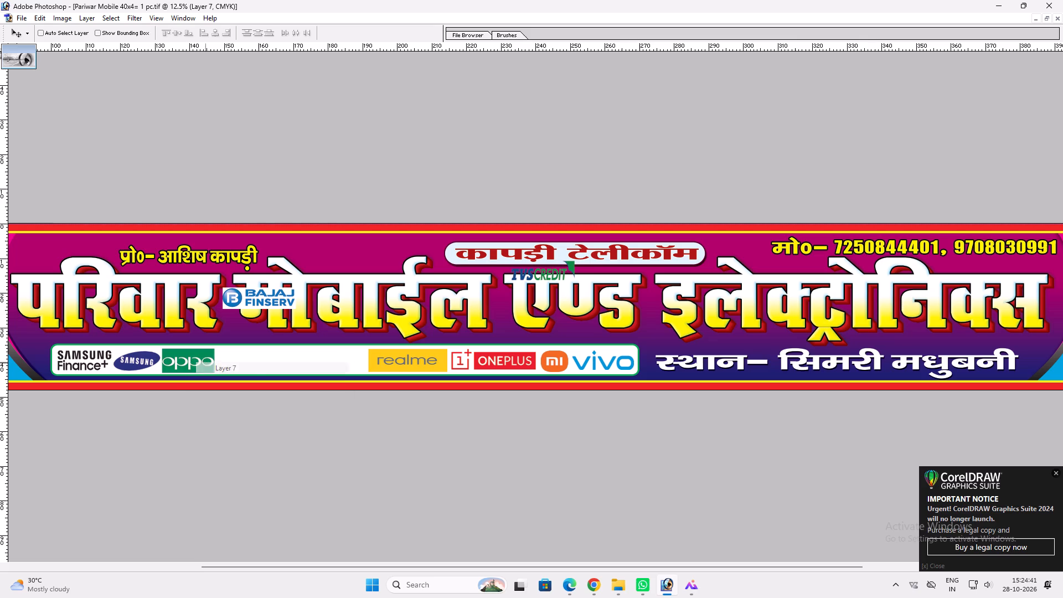
pyautogui.moveTo(197, 361); pyautogui.dragTo(348, 366)
# Move the oval Samsung logo along the brand strip to sit just before the OPPO logo.
pyautogui.rightClick(136, 364)
pyautogui.rightClick(135, 358)
pyautogui.click(151, 364)
pyautogui.keyDown('ctrl'); pyautogui.keyDown('shift'); pyautogui.rightClick(140, 355); pyautogui.keyUp('shift'); pyautogui.keyUp('ctrl')
pyautogui.keyDown('ctrl'); pyautogui.keyDown('shift'); pyautogui.click(152, 362); pyautogui.keyUp('shift'); pyautogui.keyUp('ctrl')
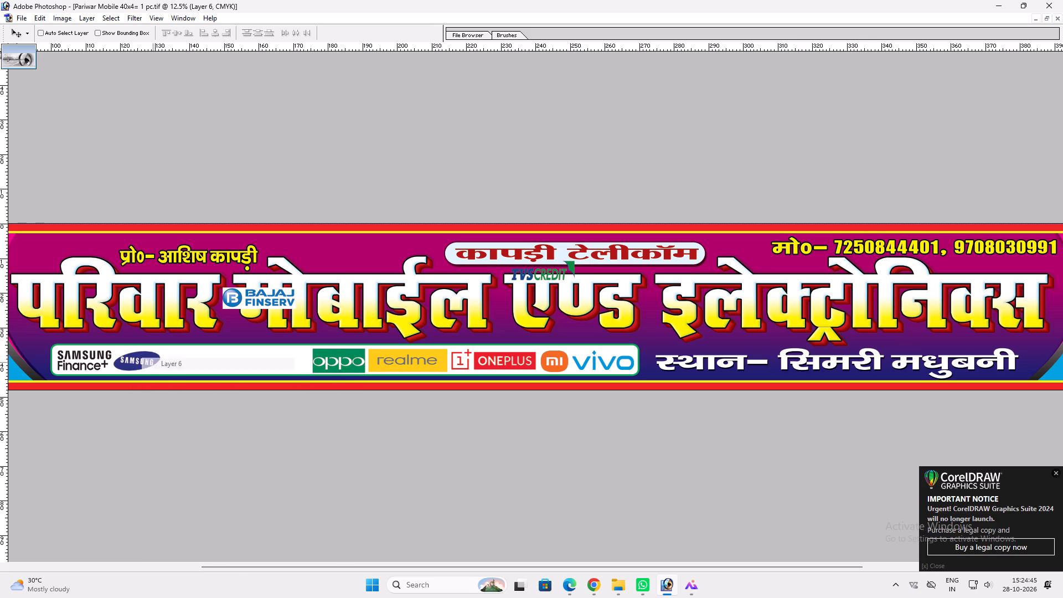
pyautogui.keyDown('shift'); pyautogui.moveTo(138, 358); pyautogui.dragTo(291, 369); pyautogui.keyUp('shift')
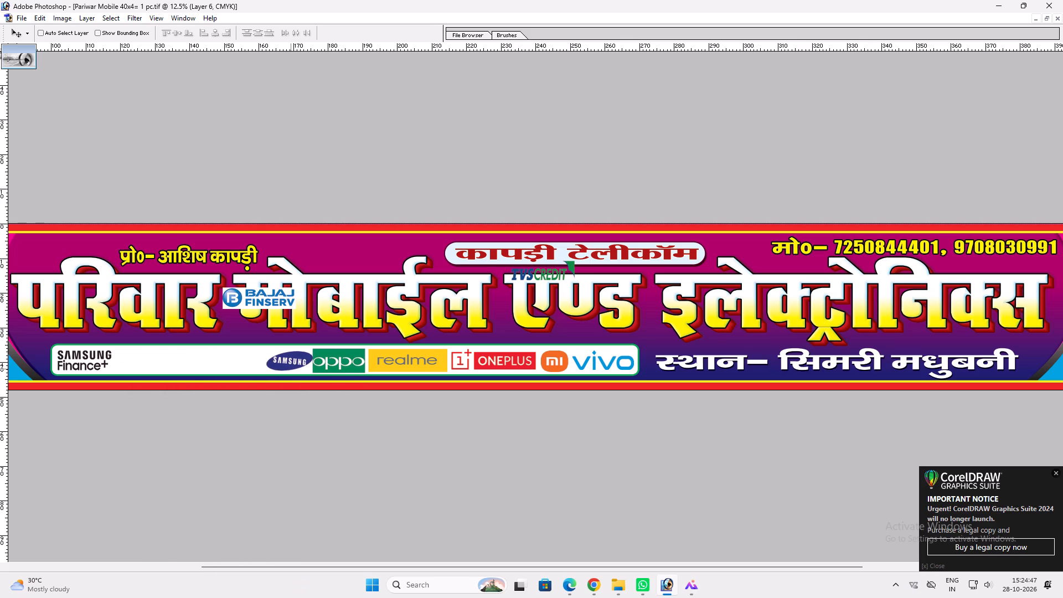
pyautogui.keyDown('shift'); pyautogui.moveTo(293, 365); pyautogui.dragTo(288, 366); pyautogui.keyUp('shift')
# Link the OPPO, realme, OnePlus, Mi and Vivo logos with the oval Samsung logo, undoing the trial moves.
pyautogui.keyDown('ctrl'); pyautogui.keyDown('shift'); pyautogui.click(336, 362); pyautogui.keyUp('shift'); pyautogui.keyUp('ctrl')
pyautogui.moveTo(336, 362); pyautogui.dragTo(343, 362)
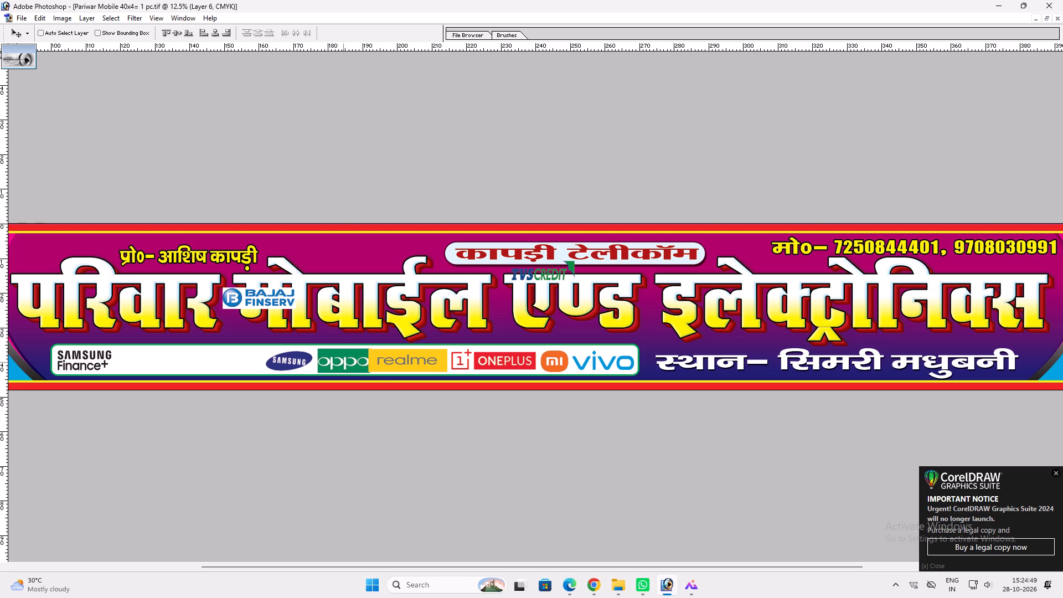
pyautogui.moveTo(343, 362); pyautogui.dragTo(349, 363)
pyautogui.hotkey('ctrl', 'z')
pyautogui.keyDown('ctrl'); pyautogui.keyDown('shift'); pyautogui.click(381, 362); pyautogui.keyUp('shift'); pyautogui.keyUp('ctrl')
pyautogui.moveTo(379, 360); pyautogui.dragTo(404, 367)
pyautogui.hotkey('ctrl', 'z')
pyautogui.keyDown('ctrl'); pyautogui.keyDown('shift'); pyautogui.click(497, 363); pyautogui.keyUp('shift'); pyautogui.keyUp('ctrl')
pyautogui.moveTo(497, 363); pyautogui.dragTo(510, 367)
pyautogui.hotkey('ctrl', 'z')
pyautogui.keyDown('ctrl'); pyautogui.keyDown('shift'); pyautogui.click(560, 363); pyautogui.keyUp('shift'); pyautogui.keyUp('ctrl')
pyautogui.keyDown('ctrl'); pyautogui.keyDown('shift'); pyautogui.click(581, 368); pyautogui.keyUp('shift'); pyautogui.keyUp('ctrl')
pyautogui.moveTo(578, 368); pyautogui.dragTo(583, 370)
pyautogui.hotkey('ctrl', 'z')
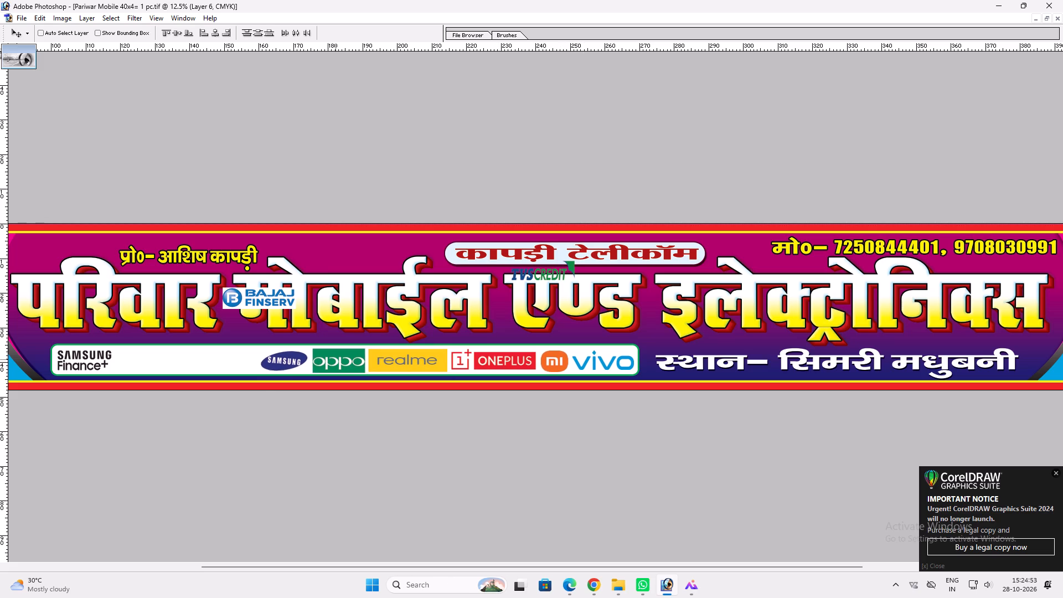
# Narrow the linked Samsung-to-Vivo logo row from its Samsung end, keeping the Vivo end in place.
pyautogui.hotkey('ctrl', 't')
pyautogui.keyDown('shift'); pyautogui.moveTo(262, 358); pyautogui.dragTo(301, 359); pyautogui.keyUp('shift')
pyautogui.hotkey('shift', 'Return')
pyautogui.press('v')
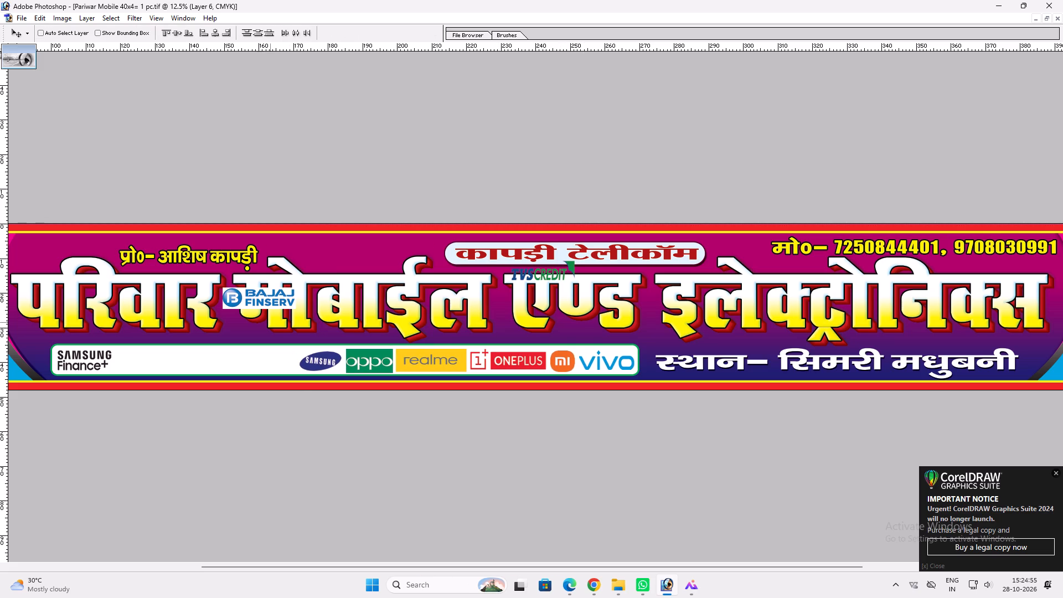
# Place the Bajaj Finserv logo at the empty end of the brand strip over Samsung Finance+ and enlarge it, mainly in width.
pyautogui.keyDown('ctrl'); pyautogui.click(270, 306); pyautogui.keyUp('ctrl')
pyautogui.moveTo(270, 301); pyautogui.dragTo(102, 362)
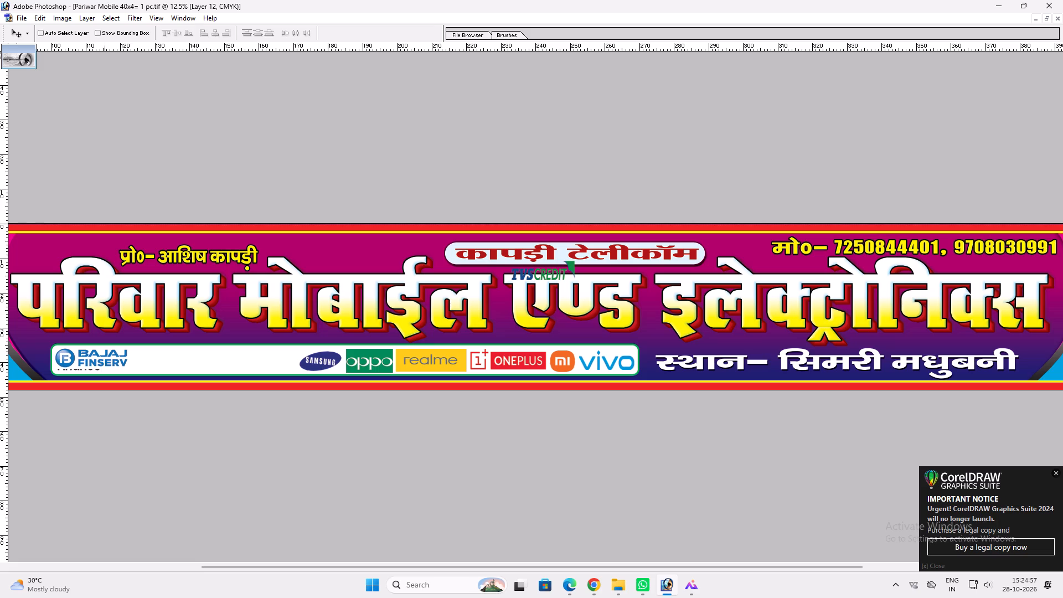
pyautogui.hotkey('ctrl', 't')
pyautogui.keyDown('shift'); pyautogui.moveTo(122, 364); pyautogui.dragTo(131, 368); pyautogui.keyUp('shift')
pyautogui.keyDown('shift'); pyautogui.moveTo(130, 366); pyautogui.dragTo(190, 364); pyautogui.keyUp('shift')
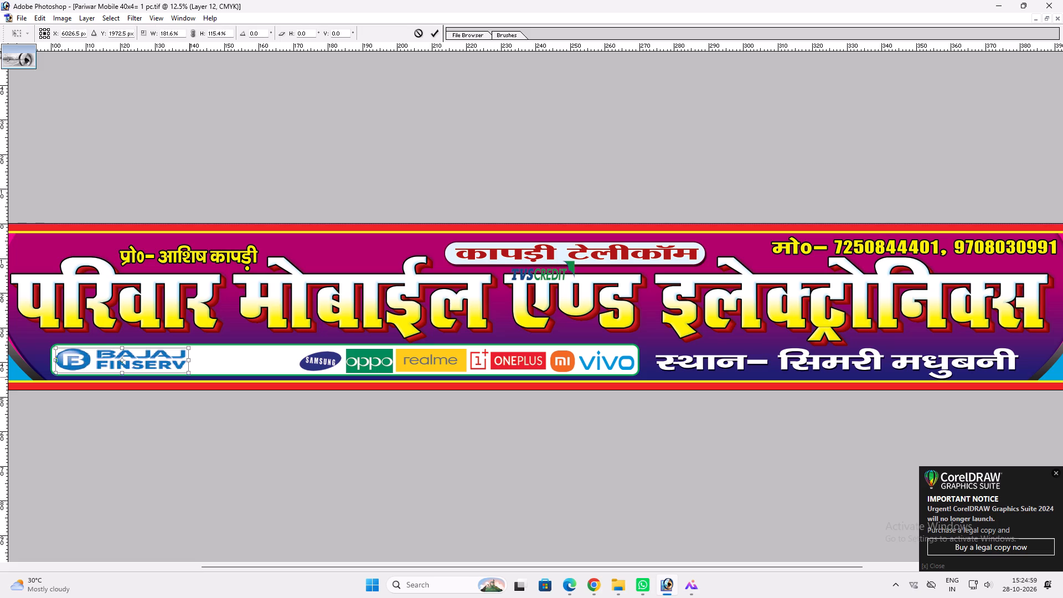
pyautogui.keyDown('shift'); pyautogui.moveTo(190, 377); pyautogui.dragTo(195, 377); pyautogui.keyUp('shift')
pyautogui.hotkey('shift', 'Return')
pyautogui.press('v')
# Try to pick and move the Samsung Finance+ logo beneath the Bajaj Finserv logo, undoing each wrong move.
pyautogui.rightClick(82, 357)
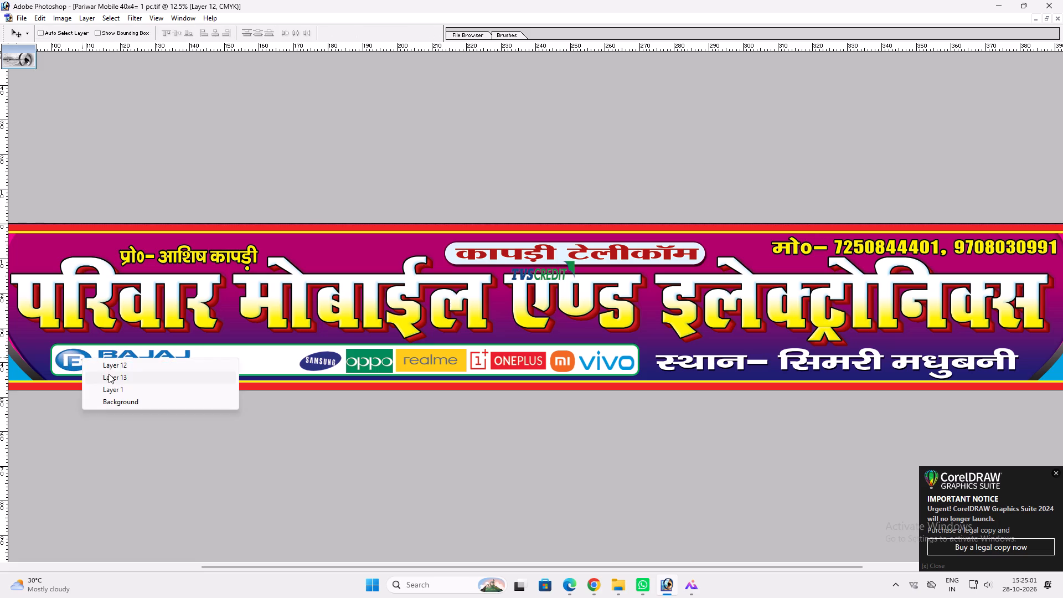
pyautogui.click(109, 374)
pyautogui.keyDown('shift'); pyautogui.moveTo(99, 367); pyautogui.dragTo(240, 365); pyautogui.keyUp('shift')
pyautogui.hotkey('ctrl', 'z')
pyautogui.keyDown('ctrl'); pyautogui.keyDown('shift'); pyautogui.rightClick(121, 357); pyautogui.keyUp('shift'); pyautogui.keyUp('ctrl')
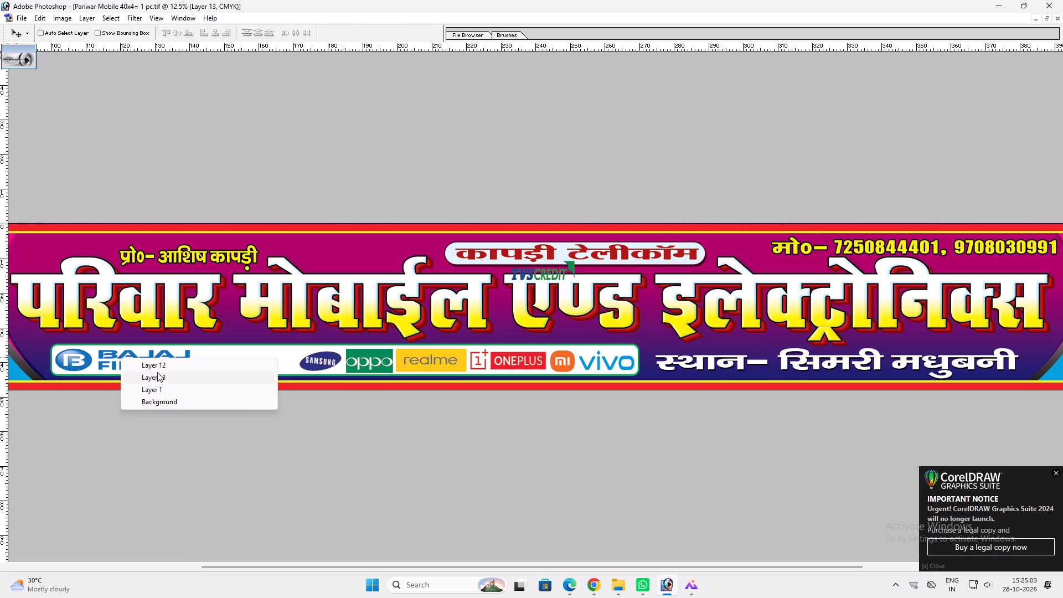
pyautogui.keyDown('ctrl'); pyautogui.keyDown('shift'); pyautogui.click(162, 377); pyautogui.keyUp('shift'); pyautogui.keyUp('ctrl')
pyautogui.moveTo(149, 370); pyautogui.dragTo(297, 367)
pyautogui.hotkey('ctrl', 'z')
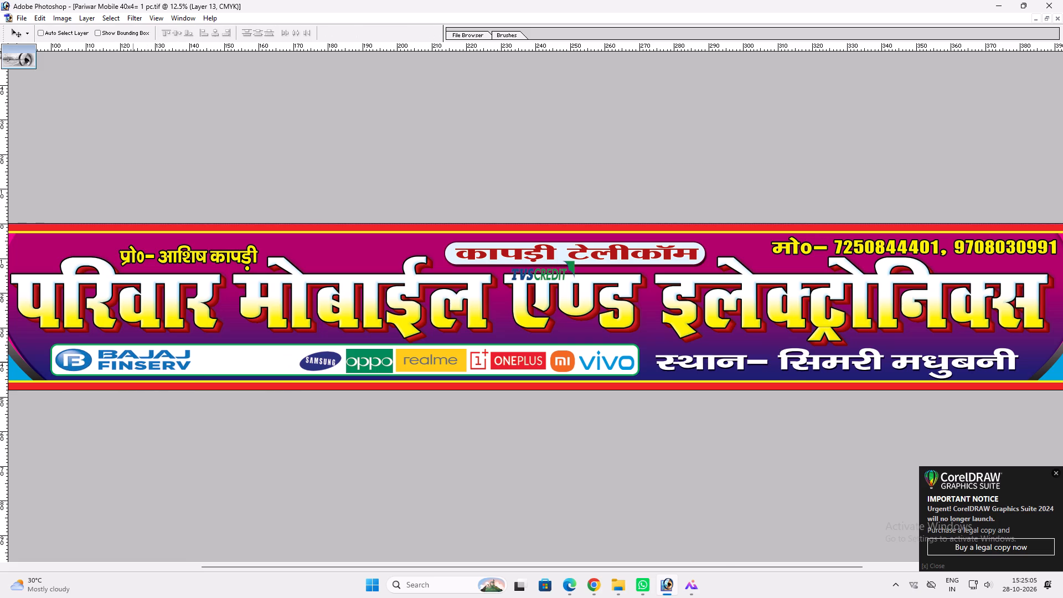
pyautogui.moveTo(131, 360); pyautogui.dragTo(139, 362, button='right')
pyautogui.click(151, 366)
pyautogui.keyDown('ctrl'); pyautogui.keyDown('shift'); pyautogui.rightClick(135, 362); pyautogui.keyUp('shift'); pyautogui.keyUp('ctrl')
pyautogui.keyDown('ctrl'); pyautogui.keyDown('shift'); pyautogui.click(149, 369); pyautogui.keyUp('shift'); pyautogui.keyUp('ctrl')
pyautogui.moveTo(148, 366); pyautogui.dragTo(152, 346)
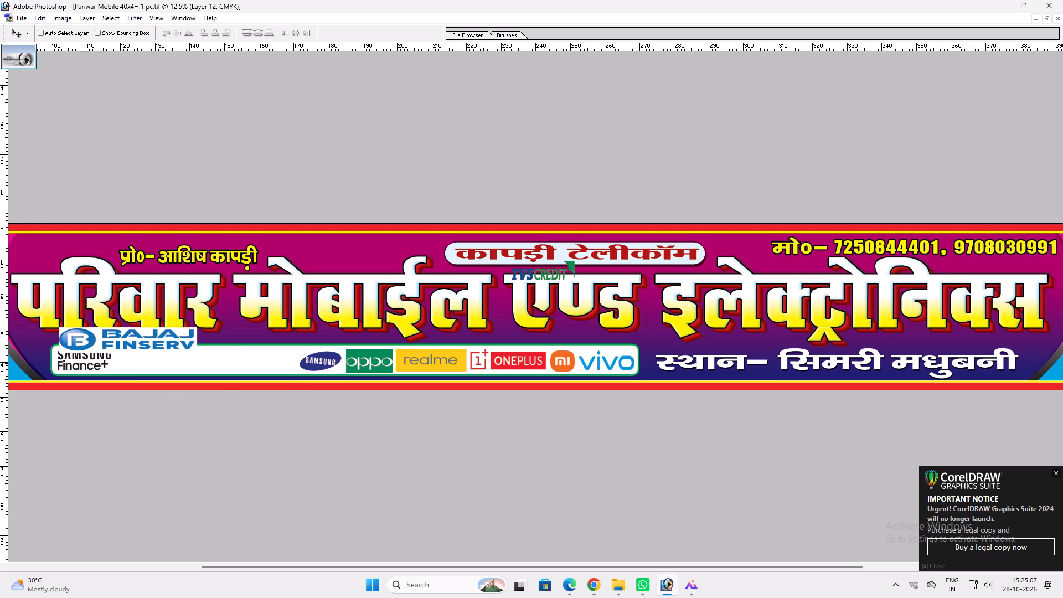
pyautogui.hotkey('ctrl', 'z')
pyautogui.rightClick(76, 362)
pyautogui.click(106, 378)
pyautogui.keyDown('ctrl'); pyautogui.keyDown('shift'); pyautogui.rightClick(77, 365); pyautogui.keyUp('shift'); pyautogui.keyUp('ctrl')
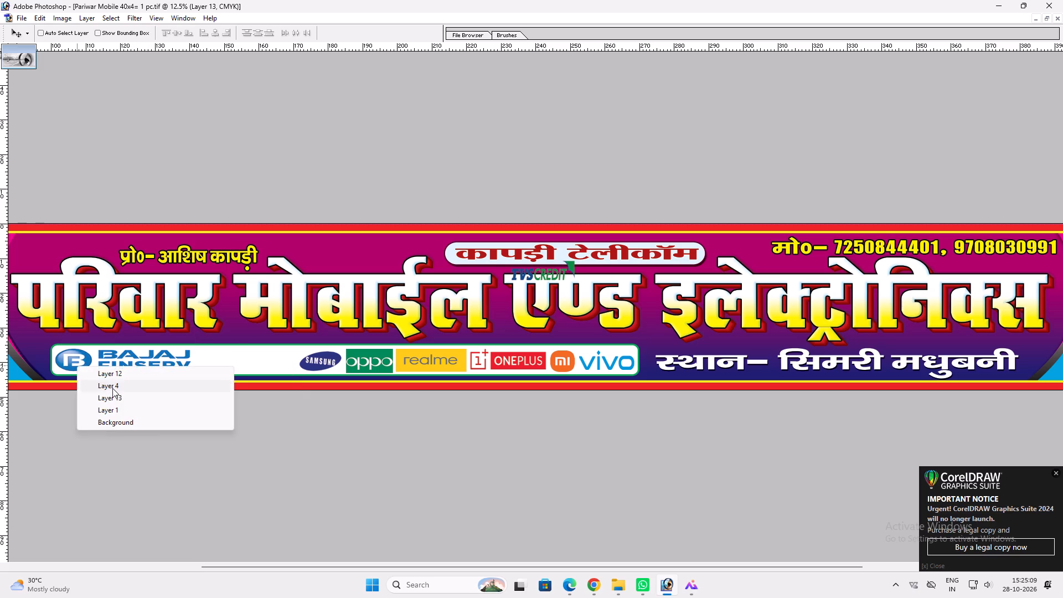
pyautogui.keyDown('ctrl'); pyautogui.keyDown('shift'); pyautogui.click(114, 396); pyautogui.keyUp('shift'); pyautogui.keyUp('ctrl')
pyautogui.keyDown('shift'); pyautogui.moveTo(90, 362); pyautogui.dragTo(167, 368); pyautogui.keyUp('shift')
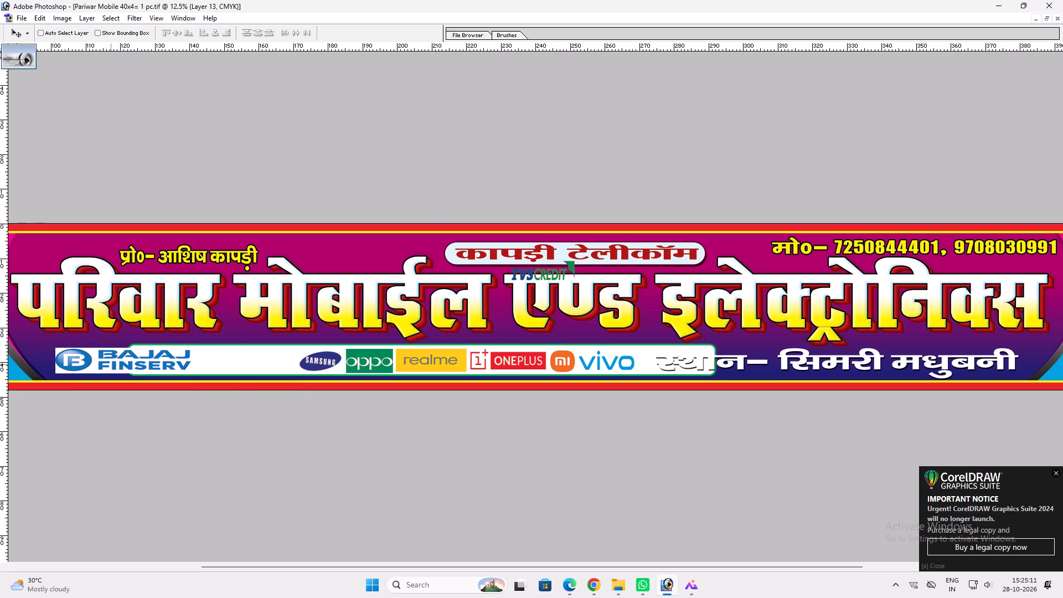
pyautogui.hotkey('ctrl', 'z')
# Select the Samsung Finance+ logo beneath the Bajaj Finserv logo and move it to directly after that logo in the brand strip.
pyautogui.rightClick(91, 355)
pyautogui.click(121, 371)
pyautogui.keyDown('ctrl'); pyautogui.keyDown('shift'); pyautogui.rightClick(87, 362); pyautogui.keyUp('shift'); pyautogui.keyUp('ctrl')
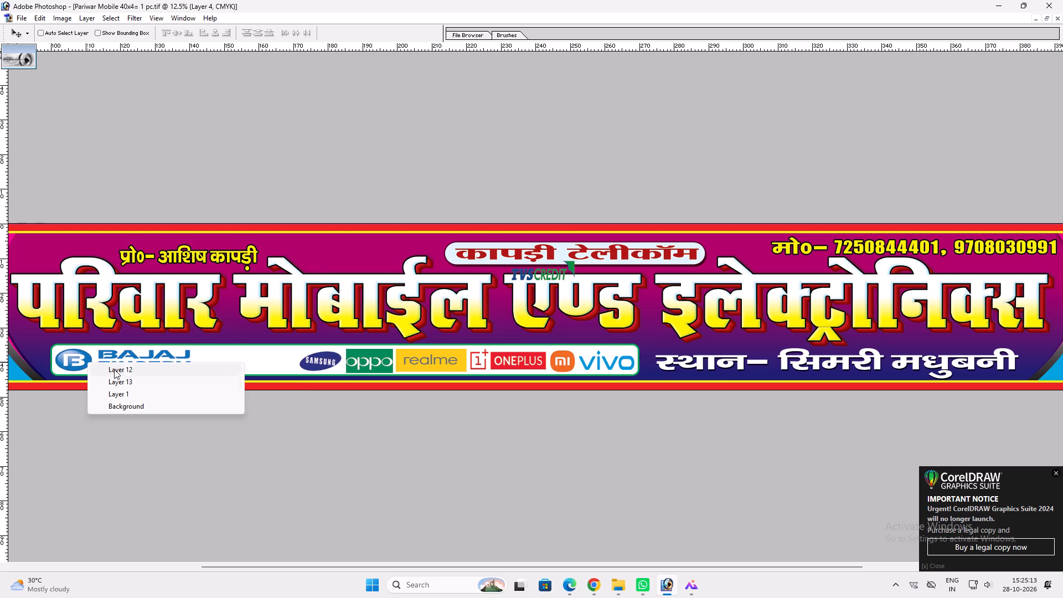
pyautogui.keyDown('ctrl'); pyautogui.keyDown('shift'); pyautogui.rightClick(95, 358); pyautogui.keyUp('shift'); pyautogui.keyUp('ctrl')
pyautogui.keyDown('ctrl'); pyautogui.keyDown('shift'); pyautogui.click(129, 385); pyautogui.keyUp('shift'); pyautogui.keyUp('ctrl')
pyautogui.keyDown('ctrl'); pyautogui.keyDown('shift'); pyautogui.rightClick(96, 359); pyautogui.keyUp('shift'); pyautogui.keyUp('ctrl')
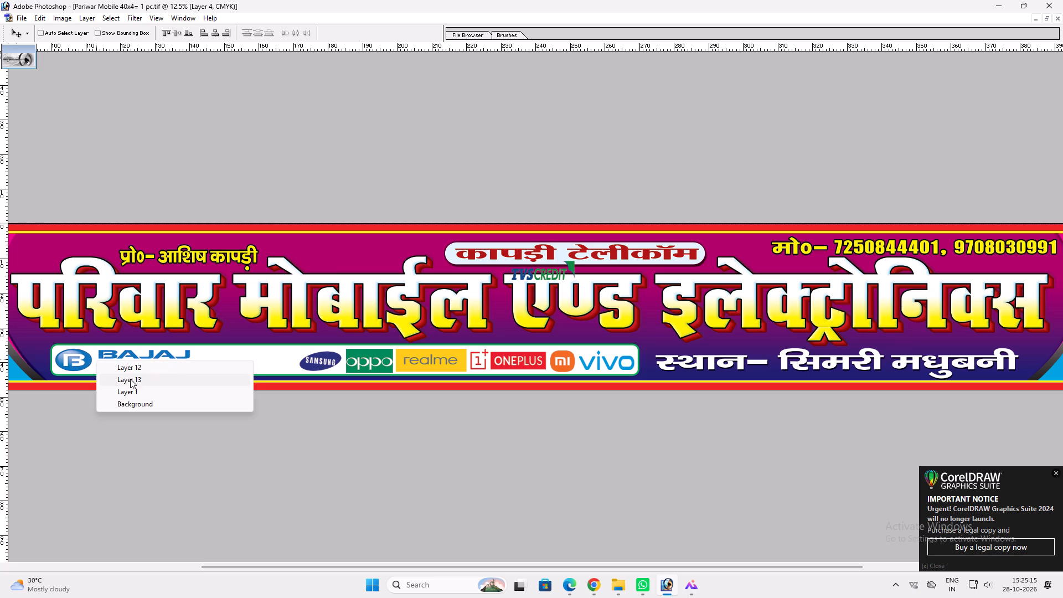
pyautogui.rightClick(74, 358)
pyautogui.rightClick(74, 359)
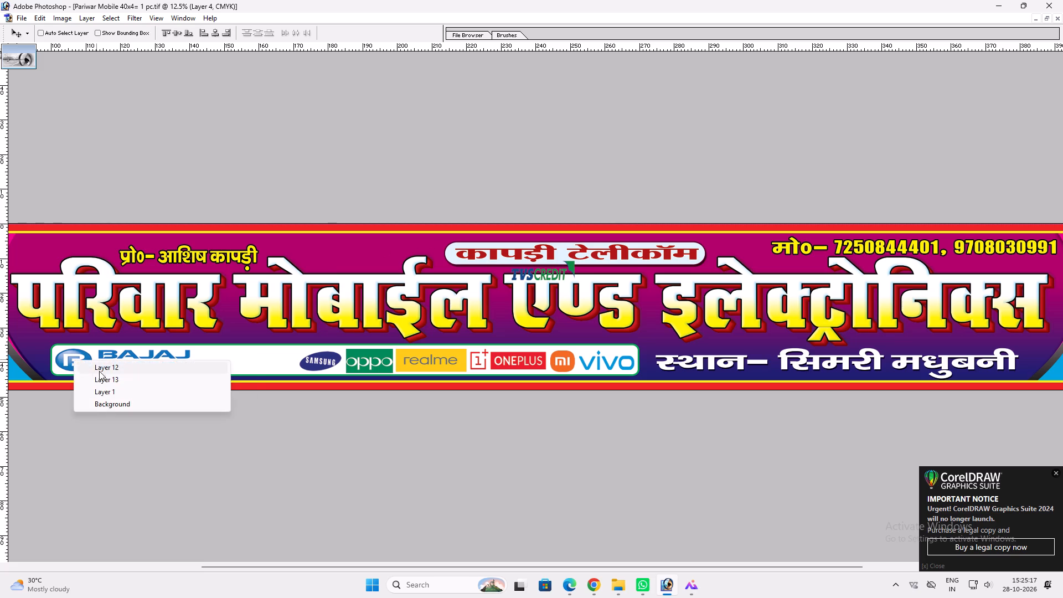
pyautogui.rightClick(79, 357)
pyautogui.click(110, 375)
pyautogui.keyDown('ctrl'); pyautogui.keyDown('shift'); pyautogui.rightClick(80, 353); pyautogui.keyUp('shift'); pyautogui.keyUp('ctrl')
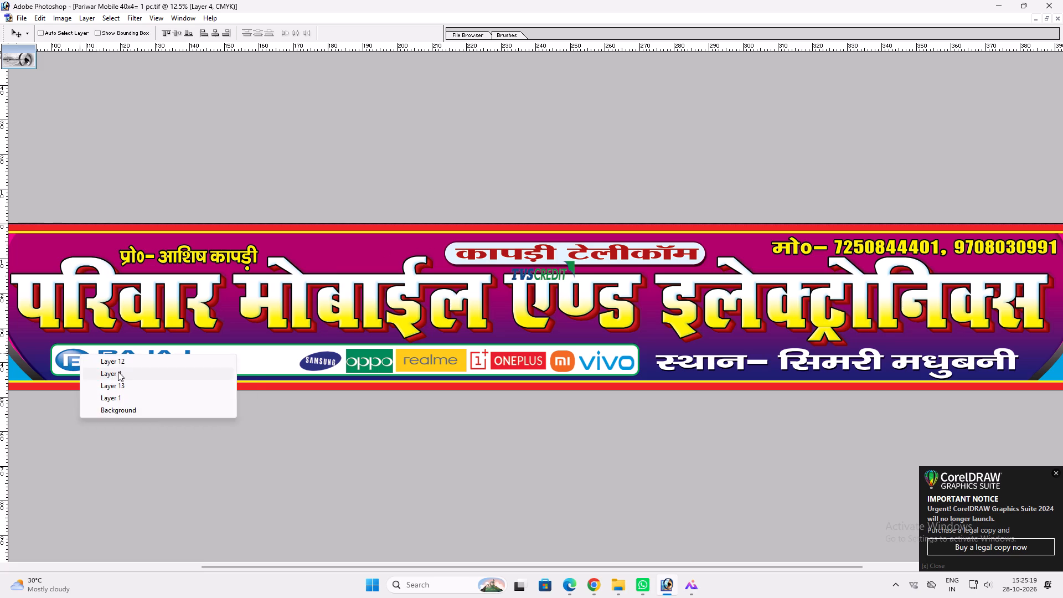
pyautogui.keyDown('ctrl'); pyautogui.keyDown('shift'); pyautogui.click(118, 372); pyautogui.keyUp('shift'); pyautogui.keyUp('ctrl')
pyautogui.keyDown('shift'); pyautogui.moveTo(101, 364); pyautogui.dragTo(240, 372); pyautogui.keyUp('shift')
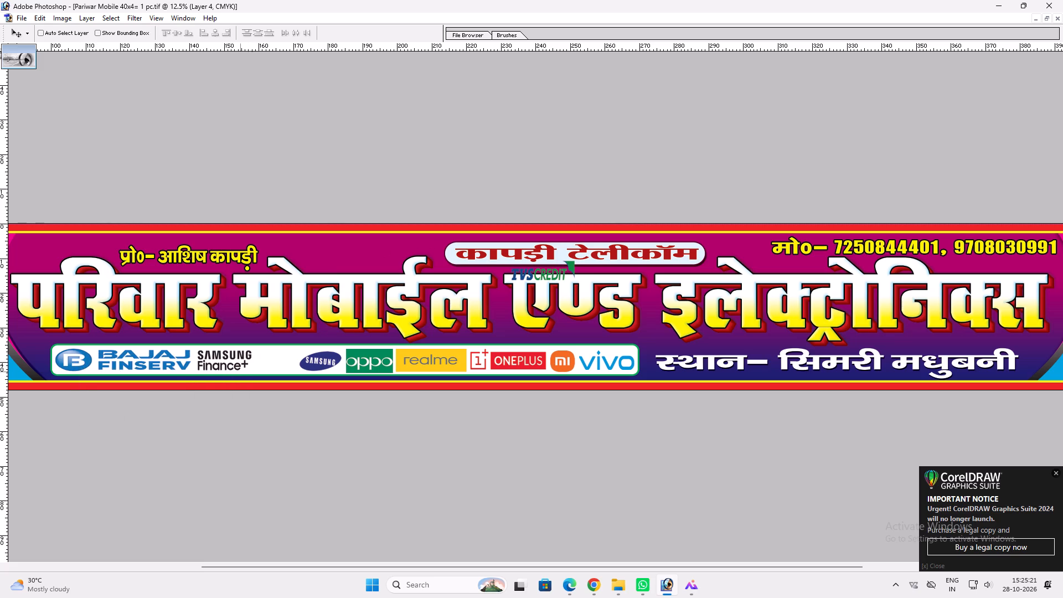
pyautogui.keyDown('shift'); pyautogui.moveTo(240, 372); pyautogui.dragTo(240, 372); pyautogui.keyUp('shift')
# Stretch the Samsung Finance+ logo wider toward the oval Samsung logo.
pyautogui.hotkey('ctrl', 't')
pyautogui.keyDown('shift'); pyautogui.moveTo(251, 360); pyautogui.dragTo(291, 360); pyautogui.keyUp('shift')
pyautogui.hotkey('shift', 'Return')
pyautogui.write('vv')
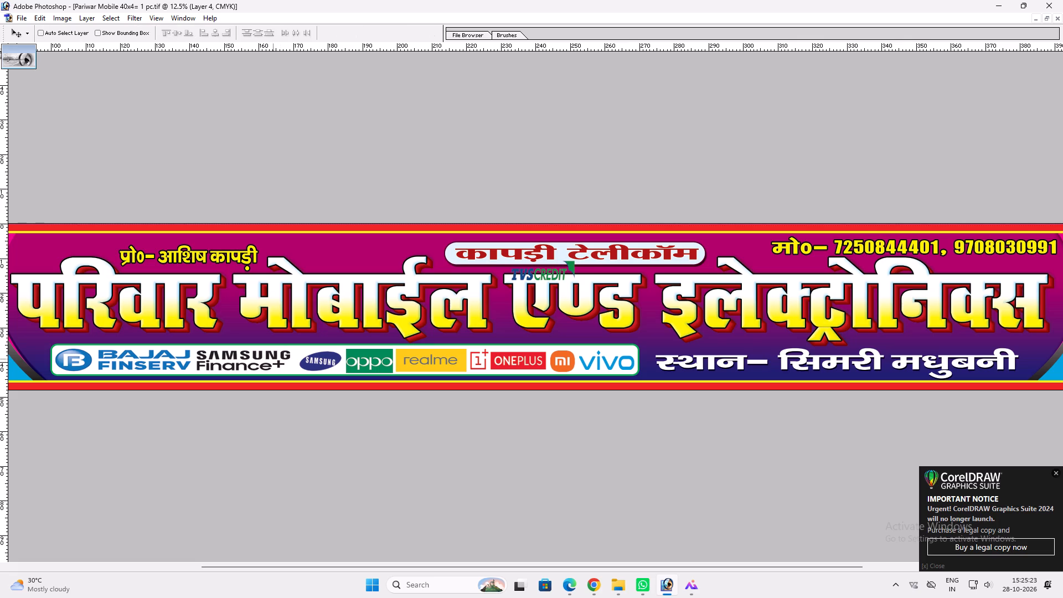
# Narrow the linked Samsung-to-Vivo logo row further from its Samsung end to open space after Samsung Finance+.
pyautogui.press('space')
pyautogui.press('space')
pyautogui.press('space')
pyautogui.press('space')
pyautogui.moveTo(270, 357); pyautogui.dragTo(276, 357, button='right')
pyautogui.click(298, 359)
pyautogui.press('v')
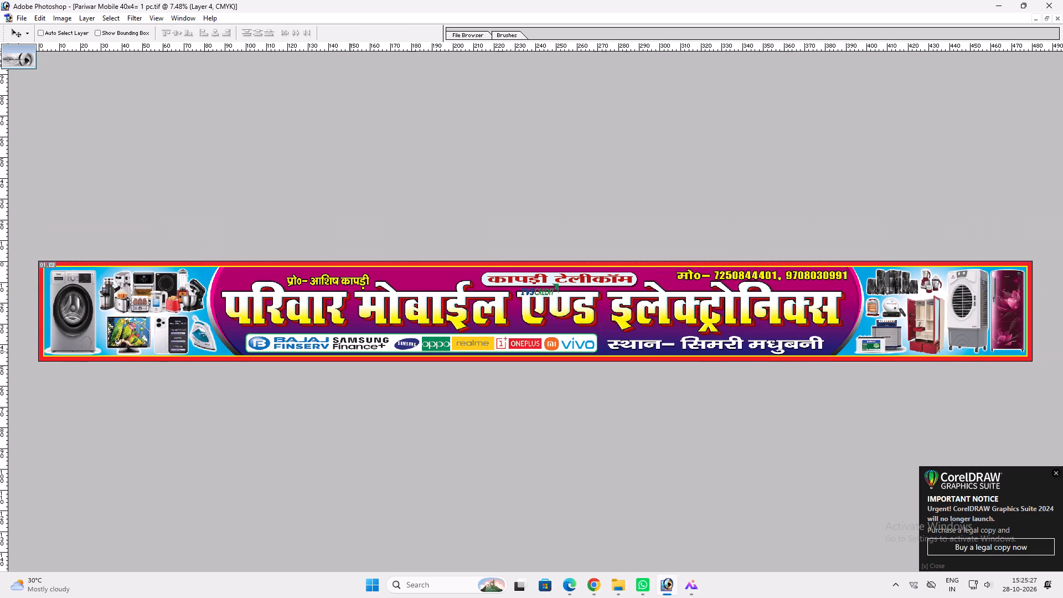
pyautogui.hotkey('ctrl', '+')
pyautogui.hotkey('ctrl', '+')
pyautogui.press('space')
pyautogui.keyDown('ctrl'); pyautogui.click(426, 364); pyautogui.keyUp('ctrl')
pyautogui.hotkey('ctrl', 't')
pyautogui.keyDown('shift'); pyautogui.moveTo(296, 360); pyautogui.dragTo(339, 362); pyautogui.keyUp('shift')
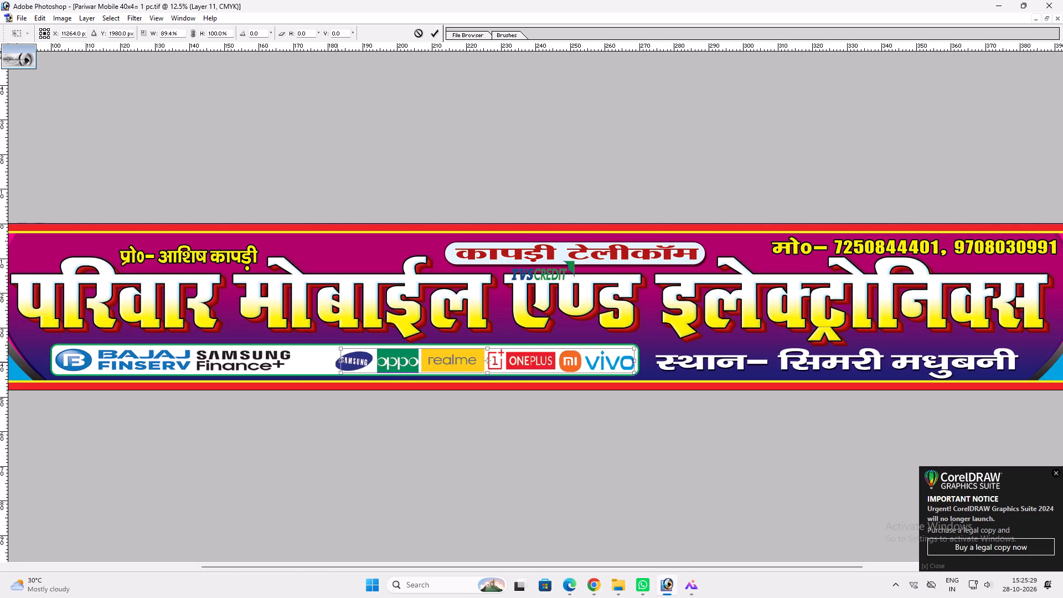
pyautogui.keyDown('shift'); pyautogui.moveTo(339, 362); pyautogui.dragTo(353, 359); pyautogui.keyUp('shift')
pyautogui.hotkey('shift', 'Return')
pyautogui.press('v')
# Link the Bajaj Finserv and Samsung Finance+ logos and narrow them together toward the outer end of the brand strip.
pyautogui.keyDown('ctrl'); pyautogui.click(80, 358); pyautogui.keyUp('ctrl')
pyautogui.hotkey('ctrl', 't')
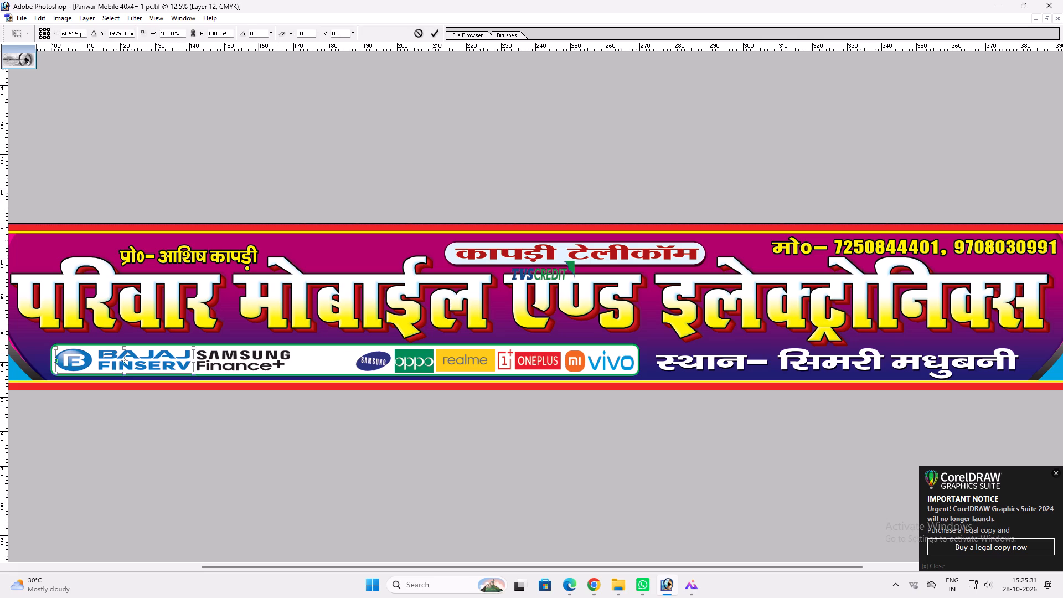
pyautogui.press('Return')
pyautogui.keyDown('ctrl'); pyautogui.keyDown('shift'); pyautogui.rightClick(246, 358); pyautogui.keyUp('shift'); pyautogui.keyUp('ctrl')
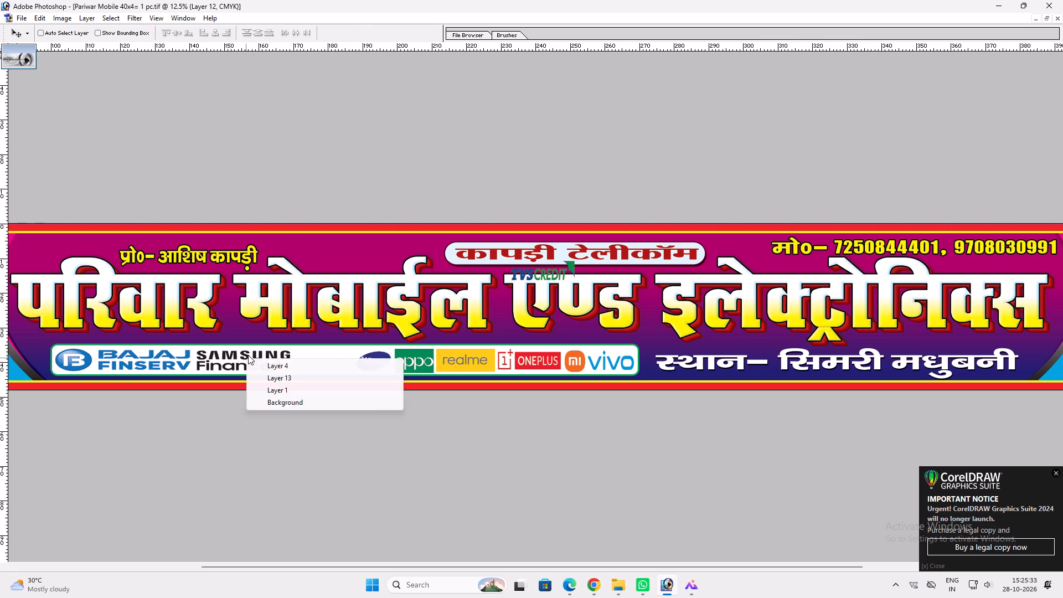
pyautogui.keyDown('ctrl'); pyautogui.keyDown('shift'); pyautogui.rightClick(248, 354); pyautogui.keyUp('shift'); pyautogui.keyUp('ctrl')
pyautogui.keyDown('ctrl'); pyautogui.keyDown('shift'); pyautogui.rightClick(245, 354); pyautogui.keyUp('shift'); pyautogui.keyUp('ctrl')
pyautogui.keyDown('ctrl'); pyautogui.keyDown('shift'); pyautogui.moveTo(264, 360); pyautogui.dragTo(269, 362); pyautogui.keyUp('shift'); pyautogui.keyUp('ctrl')
pyautogui.hotkey('ctrl', 't')
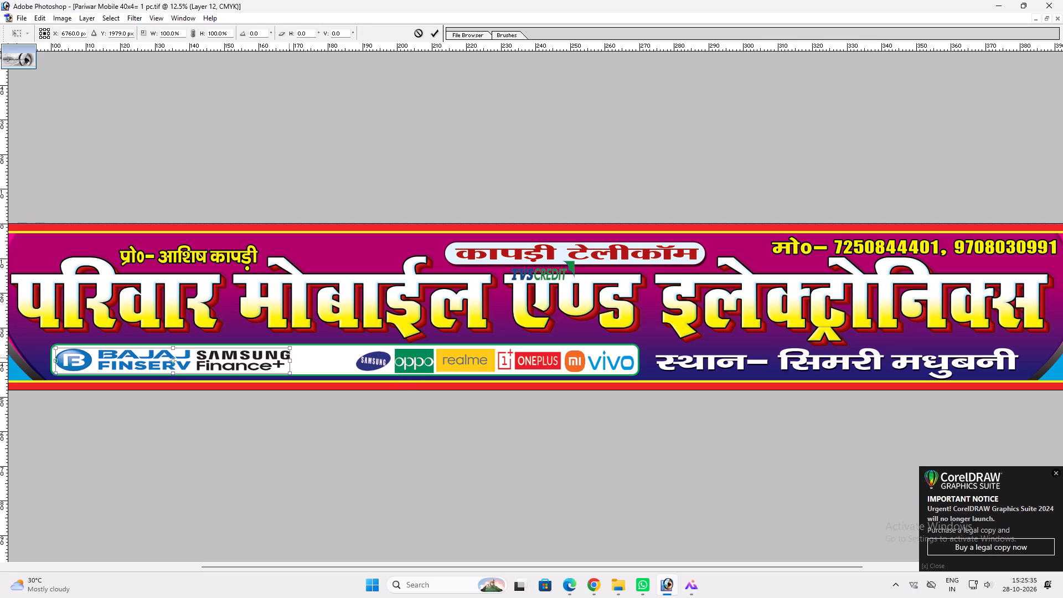
pyautogui.keyDown('shift'); pyautogui.moveTo(289, 358); pyautogui.dragTo(235, 361); pyautogui.keyUp('shift')
pyautogui.hotkey('shift', 'Return')
pyautogui.press('v')
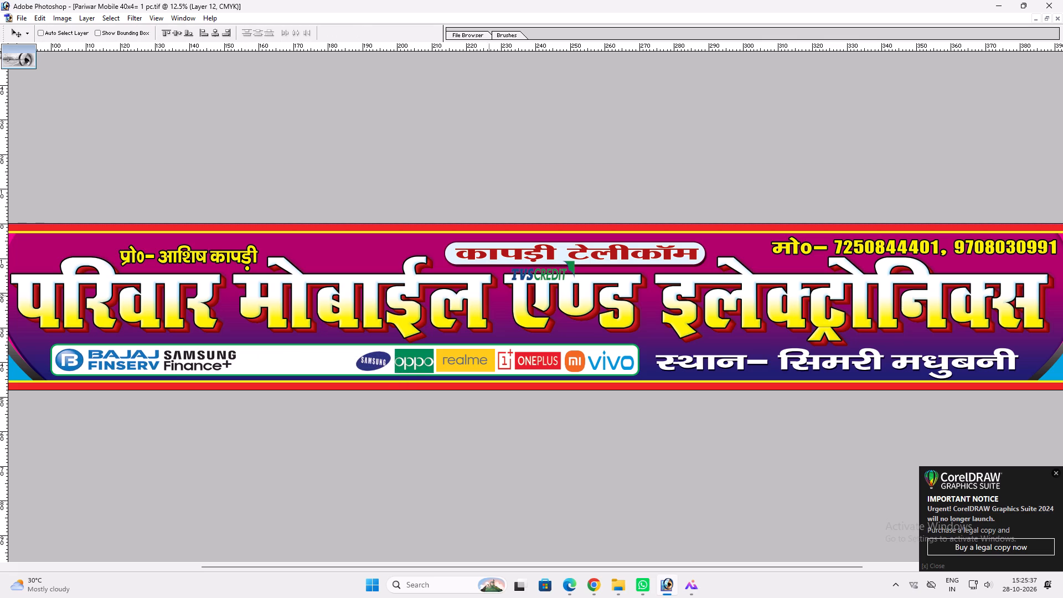
# Move the TVS Credit logo into the gap between Samsung Finance+ and the oval Samsung logo and enlarge it to fill the gap.
pyautogui.keyDown('ctrl'); pyautogui.click(515, 271); pyautogui.keyUp('ctrl')
pyautogui.moveTo(515, 271); pyautogui.dragTo(337, 328)
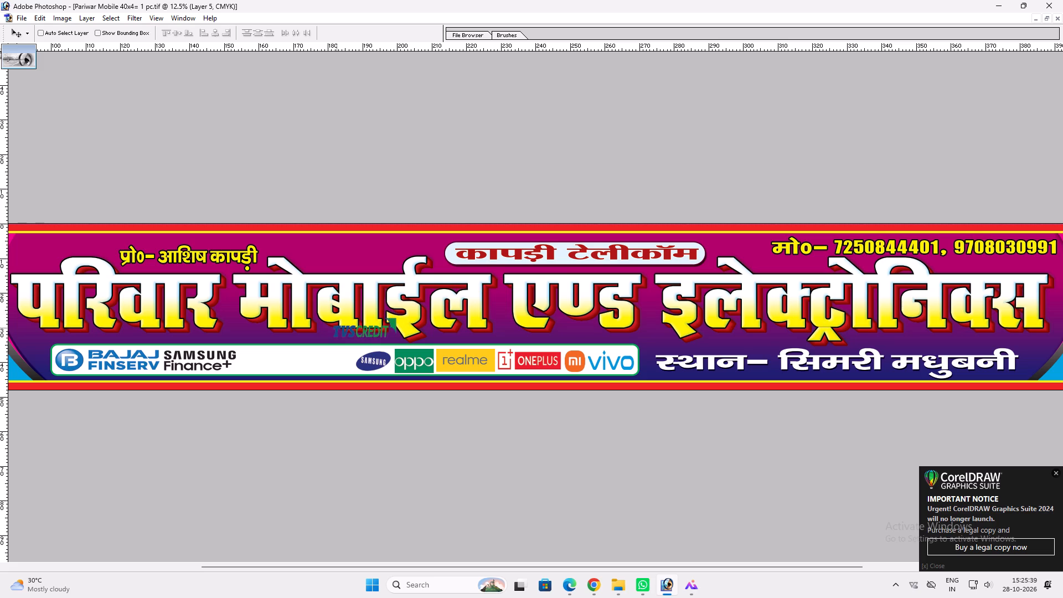
pyautogui.moveTo(337, 328); pyautogui.dragTo(312, 333)
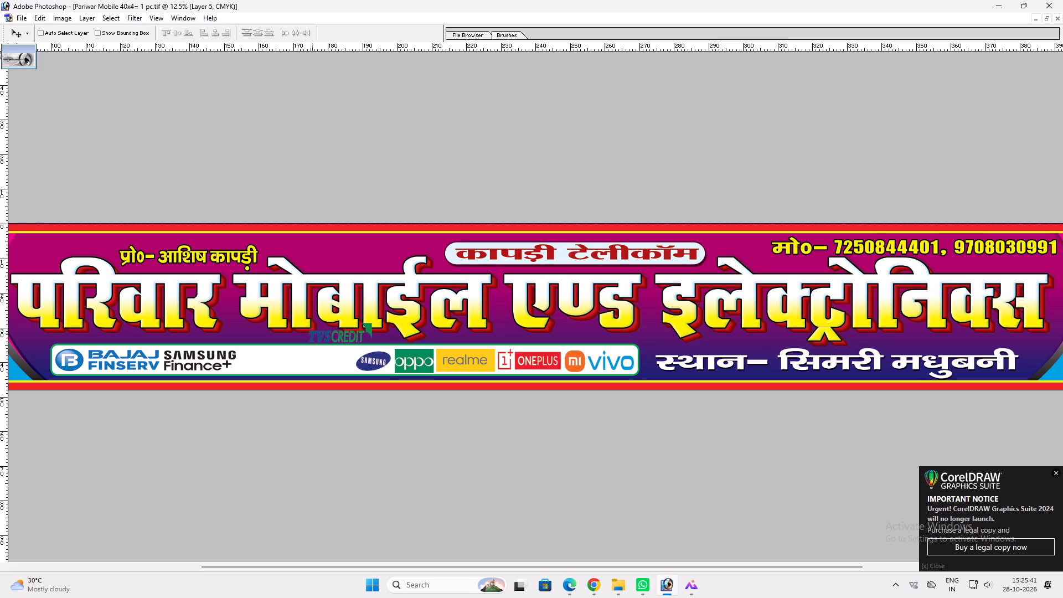
pyautogui.moveTo(312, 333); pyautogui.dragTo(313, 333)
pyautogui.moveTo(313, 333); pyautogui.dragTo(247, 357)
pyautogui.hotkey('ctrl', 't')
pyautogui.keyDown('shift'); pyautogui.moveTo(305, 356); pyautogui.dragTo(326, 354); pyautogui.keyUp('shift')
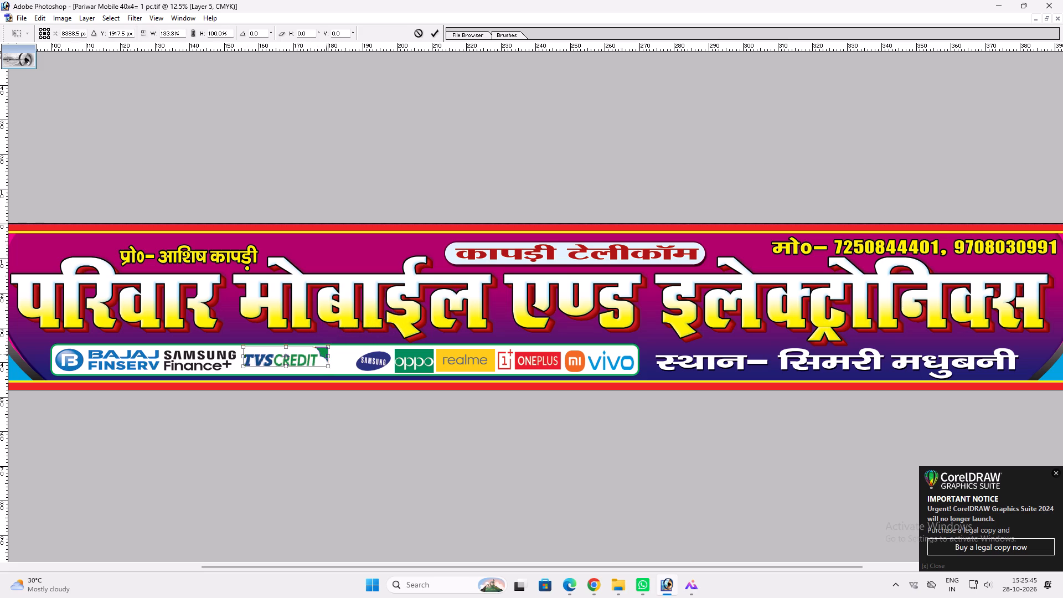
pyautogui.keyDown('shift'); pyautogui.moveTo(326, 354); pyautogui.dragTo(331, 358); pyautogui.keyUp('shift')
pyautogui.keyDown('shift'); pyautogui.moveTo(330, 366); pyautogui.dragTo(343, 369); pyautogui.keyUp('shift')
pyautogui.hotkey('shift', 'Return')
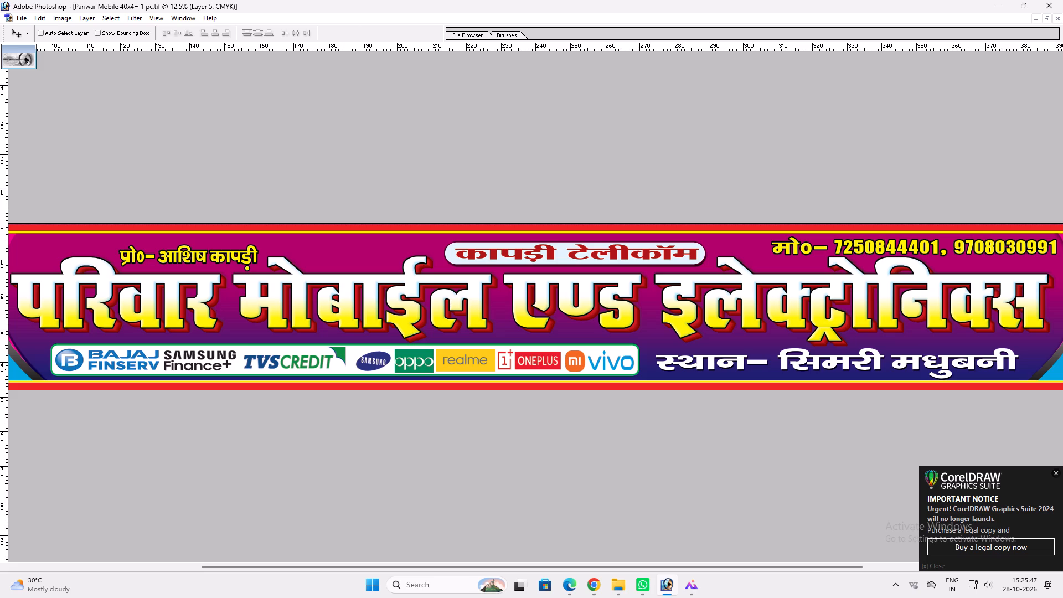
# Review the whole 40x4 banner and check the TVS Credit logo's fit between Samsung Finance+ and the oval Samsung logo.
pyautogui.press('v')
pyautogui.press('space')
pyautogui.press('space')
pyautogui.press('space')
pyautogui.press('space')
pyautogui.press('space')
pyautogui.press('space')
pyautogui.press('space')
pyautogui.press('space')
pyautogui.press('space')
pyautogui.rightClick(326, 354)
pyautogui.moveTo(337, 356); pyautogui.dragTo(344, 358)
pyautogui.hotkey('ctrl', 't')
pyautogui.keyDown('shift'); pyautogui.click(425, 343); pyautogui.keyUp('shift')
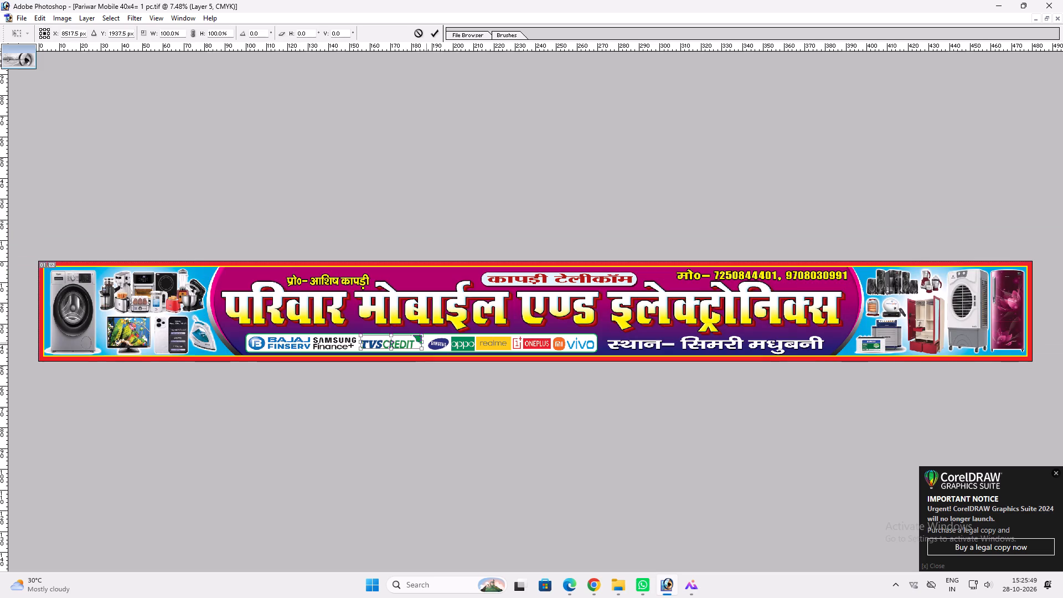
pyautogui.press('Return')
pyautogui.press('v')
pyautogui.hotkey('ctrl', '+')
pyautogui.press('space')
pyautogui.press('space')
pyautogui.press('space')
pyautogui.press('space')
pyautogui.press('space')
pyautogui.press('space')
pyautogui.press('space')
pyautogui.press('space')
pyautogui.press('space')
pyautogui.press('space')
pyautogui.press('space')
pyautogui.press('space')
pyautogui.press('space')
pyautogui.press('space')
pyautogui.press('space')
pyautogui.press('space')
pyautogui.press('space')
pyautogui.press('space')
pyautogui.press('space')
pyautogui.press('space')
pyautogui.rightClick(339, 300)
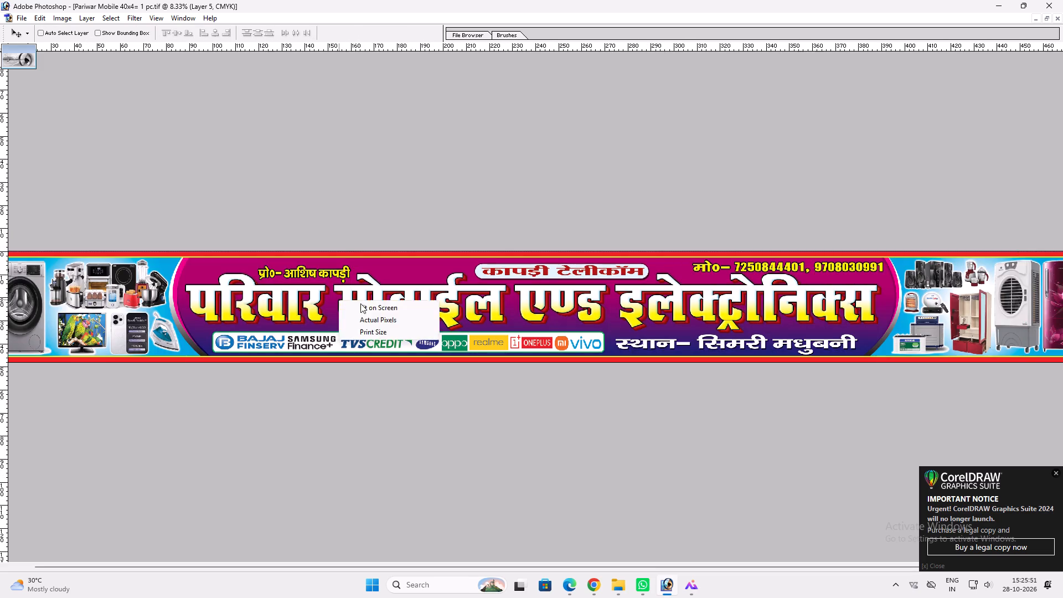
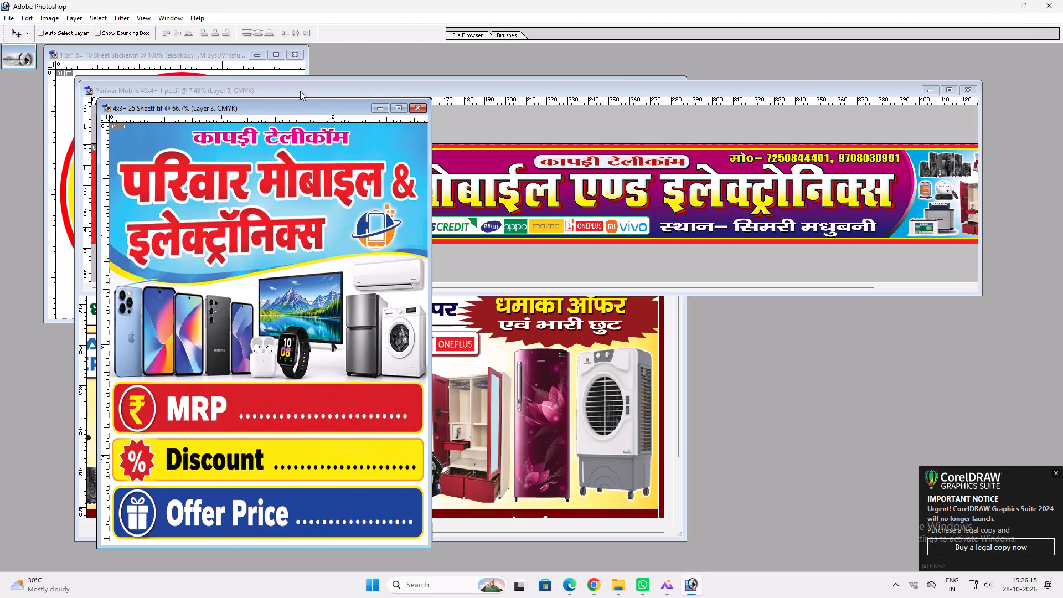
# Maximize the 4x3 25-sheet design and check its canvas size.
pyautogui.doubleClick(286, 106)
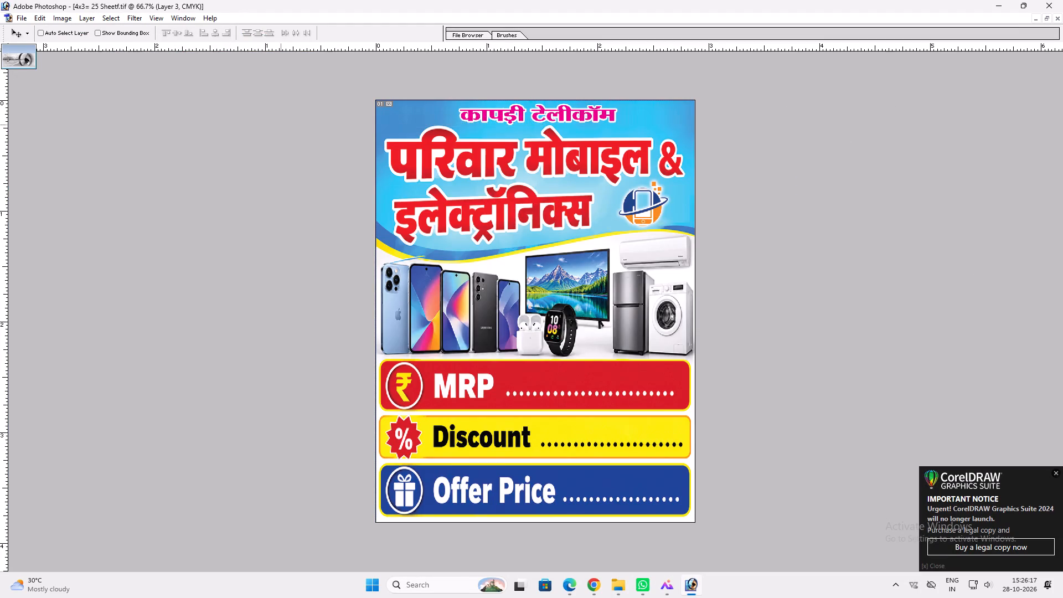
pyautogui.hotkey('alt', 'i')
pyautogui.hotkey('alt', 's')
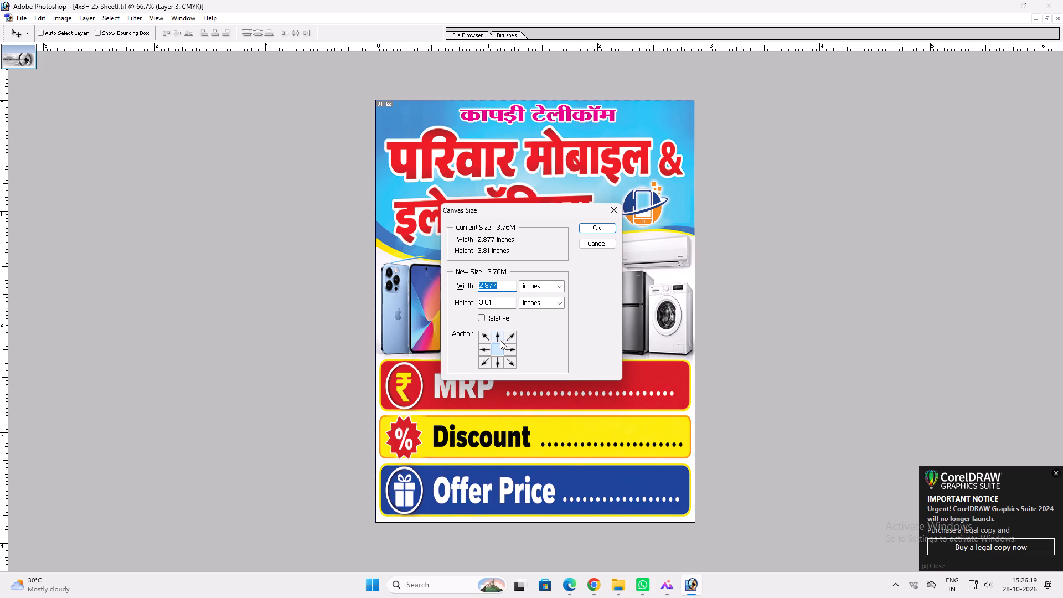
pyautogui.click(608, 239)
pyautogui.click(578, 260)
# Shorten the main artwork layer of the 4x3 sheet from its lower edge to leave a blank white strip below Offer Price.
pyautogui.hotkey('ctrl', 't')
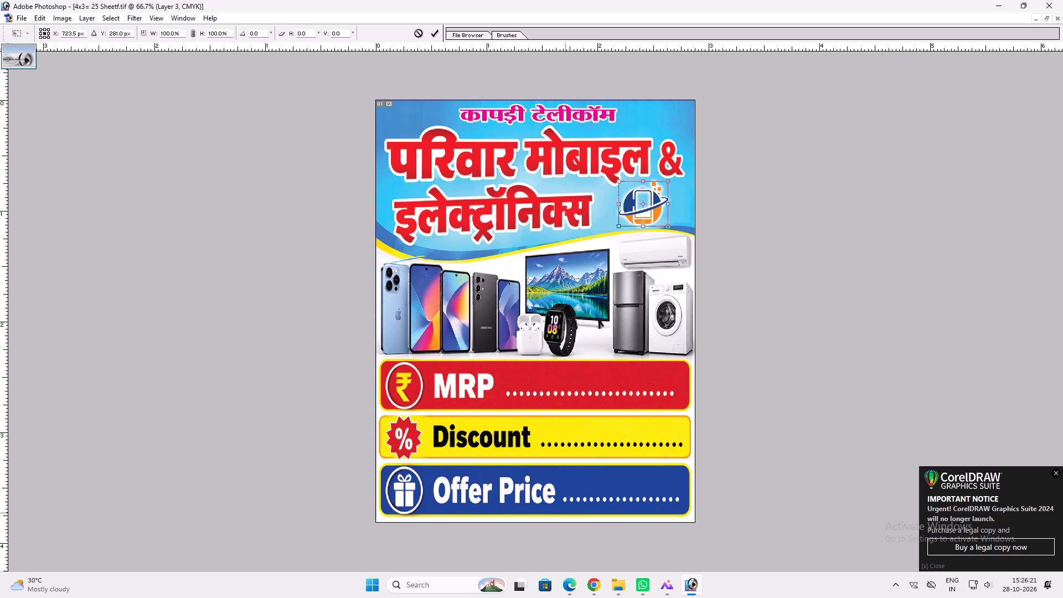
pyautogui.press('Return')
pyautogui.press('v')
pyautogui.rightClick(500, 481)
pyautogui.click(514, 485)
pyautogui.moveTo(503, 482); pyautogui.dragTo(529, 491)
pyautogui.hotkey('ctrl', 'z')
pyautogui.hotkey('ctrl', 't')
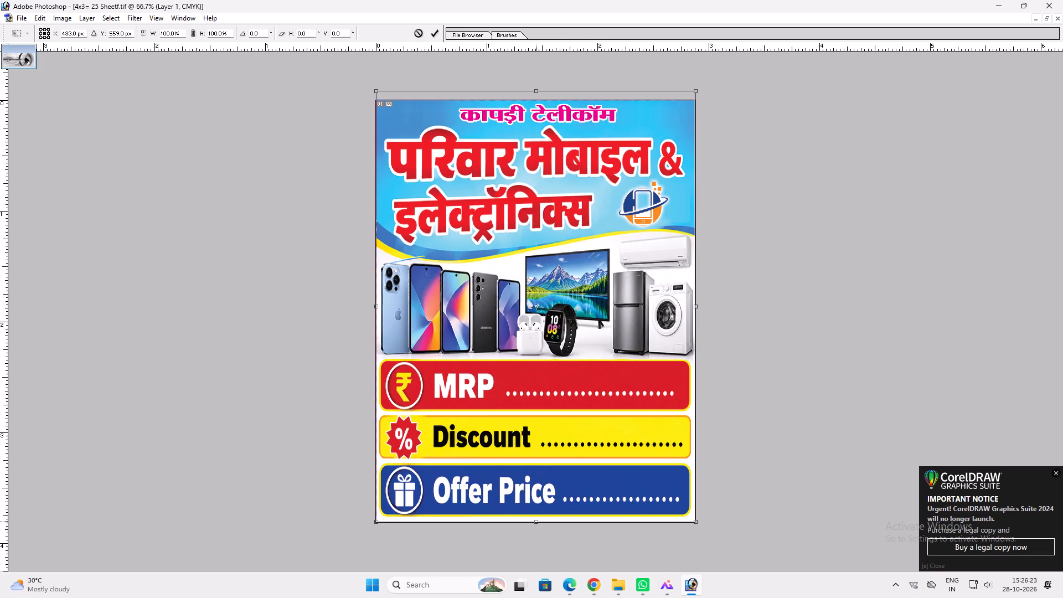
pyautogui.keyDown('shift'); pyautogui.moveTo(532, 525); pyautogui.dragTo(536, 483); pyautogui.keyUp('shift')
pyautogui.keyDown('shift'); pyautogui.moveTo(536, 483); pyautogui.dragTo(544, 478); pyautogui.keyUp('shift')
pyautogui.hotkey('shift', 'Return')
pyautogui.press('v')
# Copy the स्थान– सिमरी मधुबनी line from the 40x4 banner into the 4x3 sheet.
pyautogui.press('f')
pyautogui.press('f')
pyautogui.press('f')
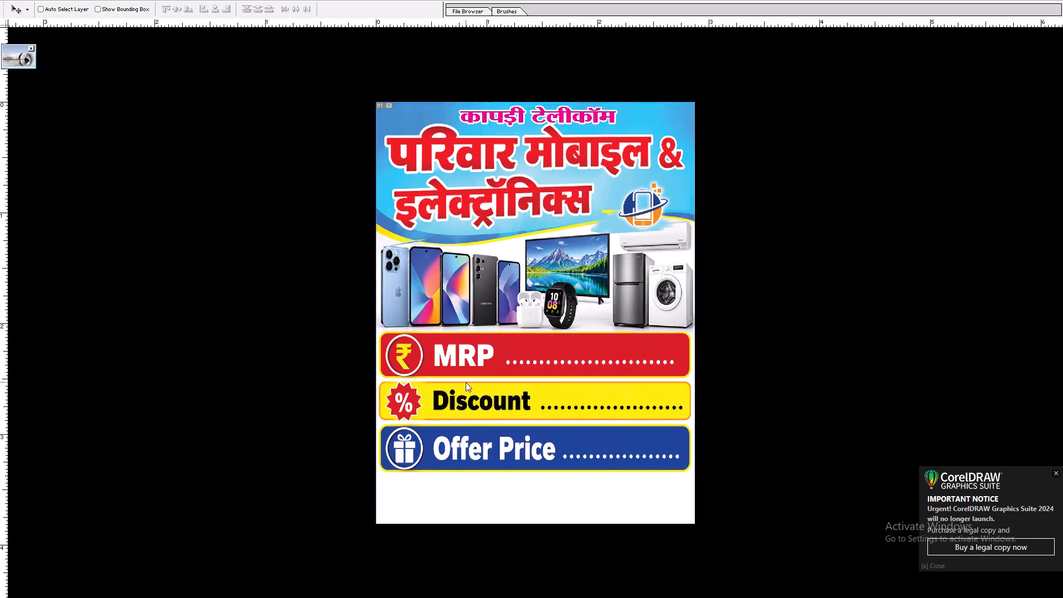
pyautogui.click(616, 210)
pyautogui.press('v')
pyautogui.keyDown('ctrl'); pyautogui.click(693, 226); pyautogui.keyUp('ctrl')
pyautogui.moveTo(693, 226); pyautogui.dragTo(310, 426)
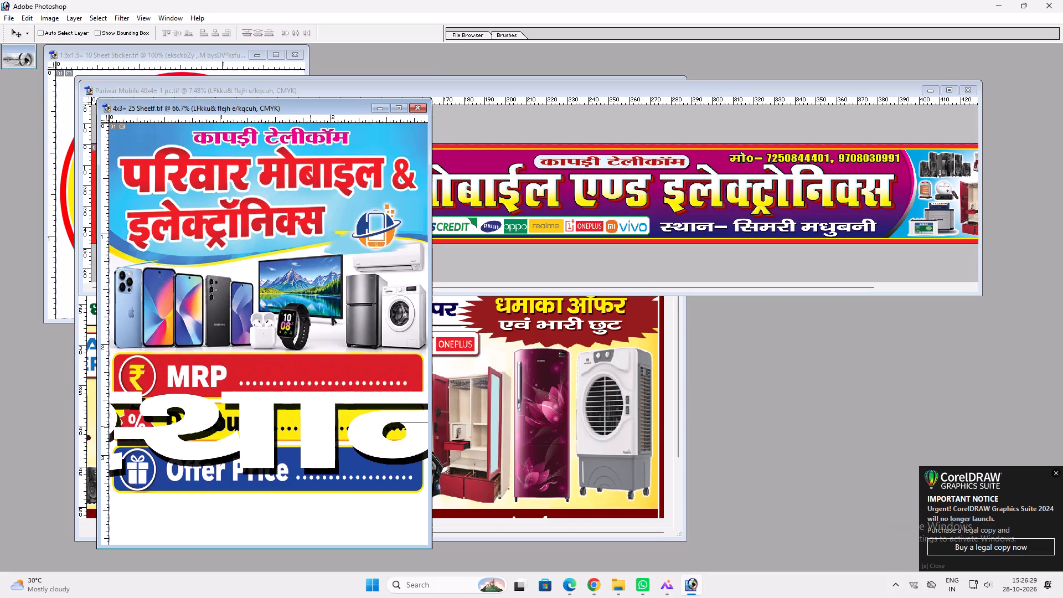
pyautogui.press('v')
pyautogui.click(400, 106)
# Scale the copied स्थान– सिमरी मधुबनी line down until it fits within the sheet's width.
pyautogui.scroll(4, 437, 208)
pyautogui.hotkey('ctrl', 't')
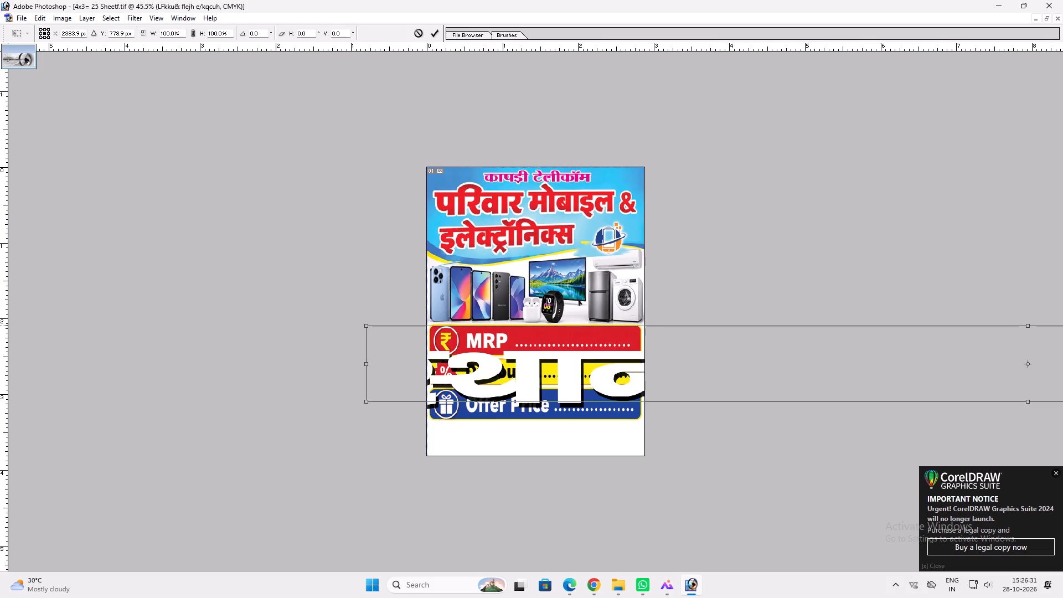
pyautogui.keyDown('alt'); pyautogui.keyDown('shift'); pyautogui.moveTo(365, 322); pyautogui.dragTo(653, 341); pyautogui.keyUp('shift'); pyautogui.keyUp('alt')
pyautogui.press('Return')
pyautogui.press('v')
pyautogui.moveTo(732, 411); pyautogui.dragTo(507, 393)
pyautogui.hotkey('ctrl', 't')
pyautogui.keyDown('shift'); pyautogui.scroll(2, 893, 368); pyautogui.keyUp('shift')
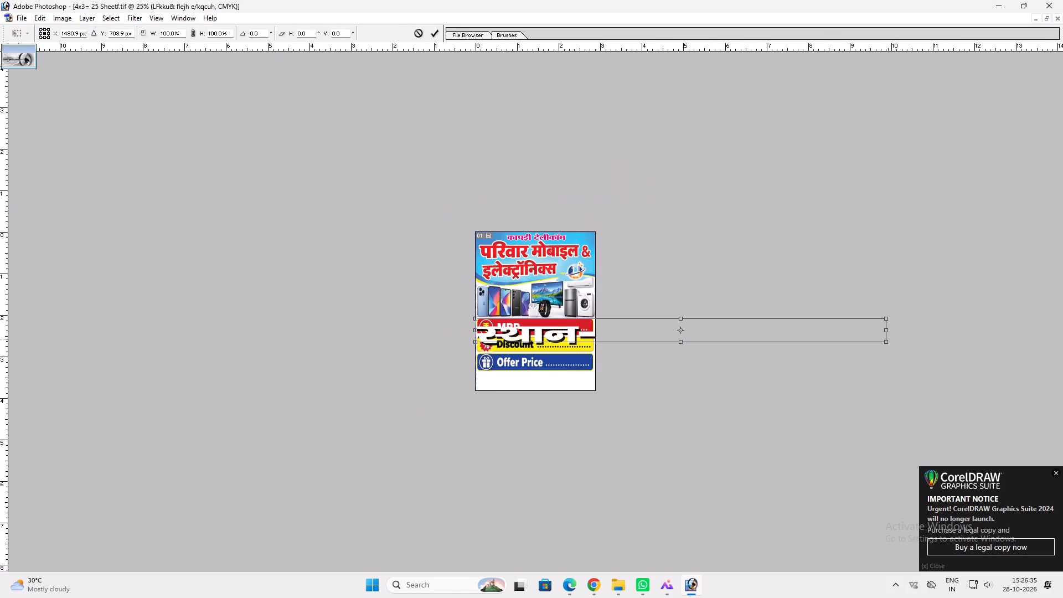
pyautogui.keyDown('shift'); pyautogui.moveTo(889, 343); pyautogui.dragTo(585, 310); pyautogui.keyUp('shift')
pyautogui.hotkey('shift', 'Return')
pyautogui.hotkey('ctrl', '0')
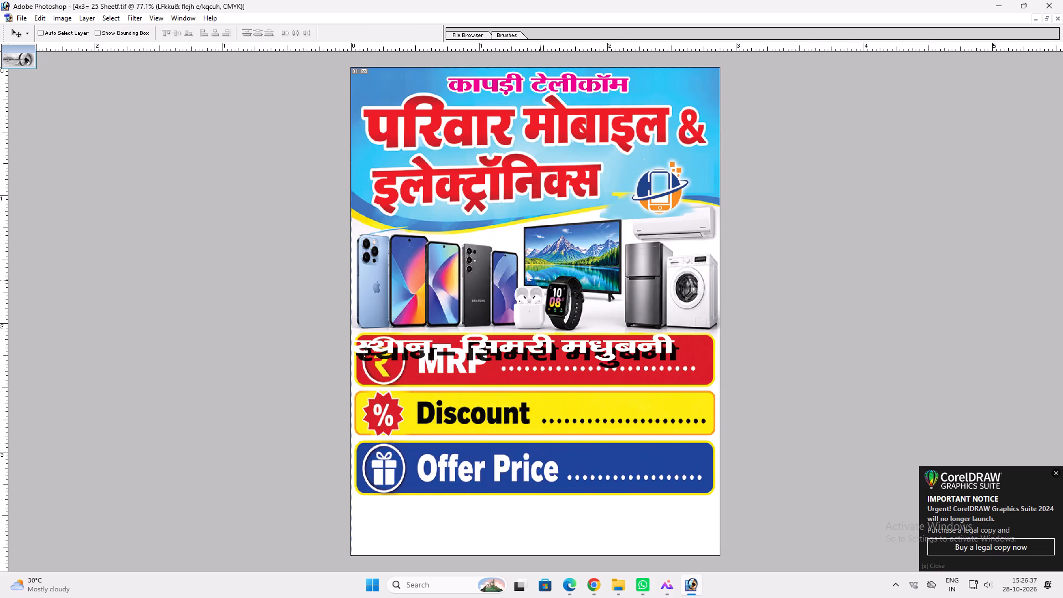
# Remove the location line's drop shadow and colour its text black with a Color Overlay.
pyautogui.hotkey('alt', 'l')
pyautogui.hotkey('alt', 'y')
pyautogui.hotkey('alt', 'd')
pyautogui.hotkey('alt', 'l')
pyautogui.hotkey('alt', 'y')
pyautogui.press('n')
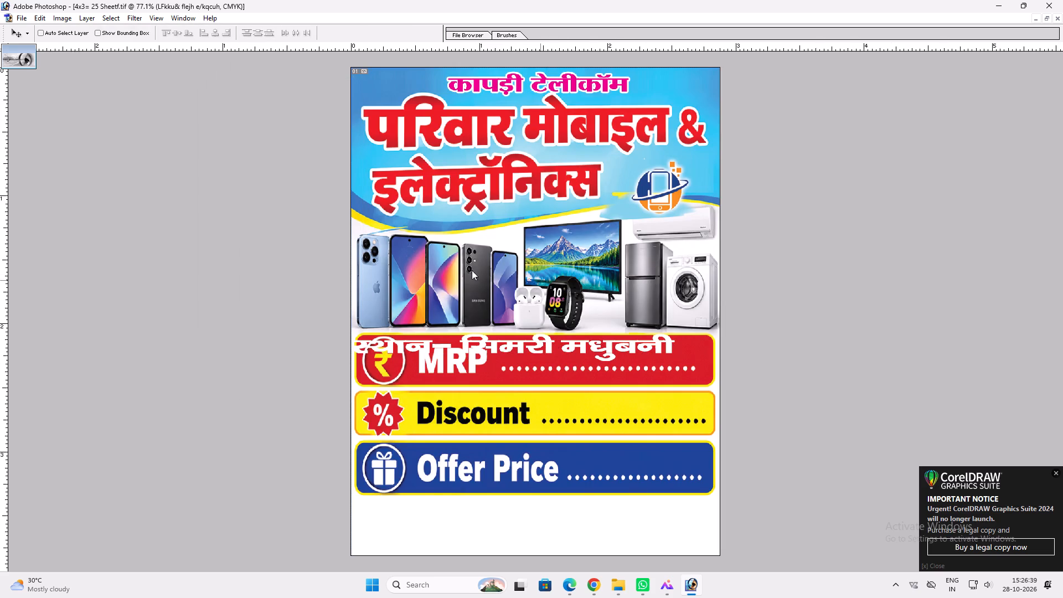
pyautogui.click(563, 402)
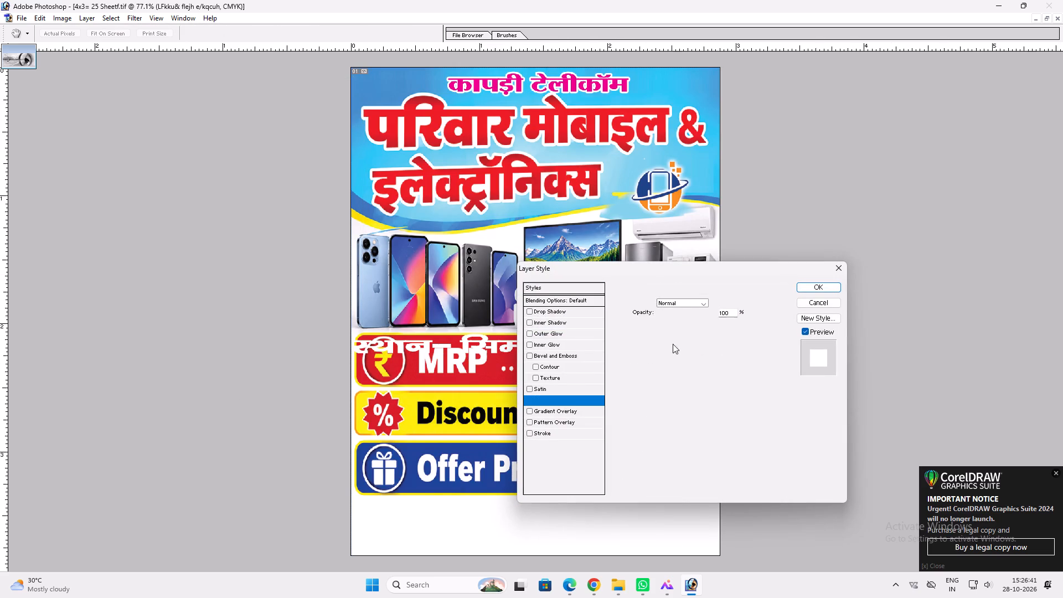
pyautogui.click(713, 306)
pyautogui.moveTo(477, 346); pyautogui.dragTo(637, 406)
pyautogui.press('Return')
pyautogui.press('Return')
# Shrink the black location line, move it just below the Offer Price bar and widen it slightly.
pyautogui.hotkey('ctrl', 't')
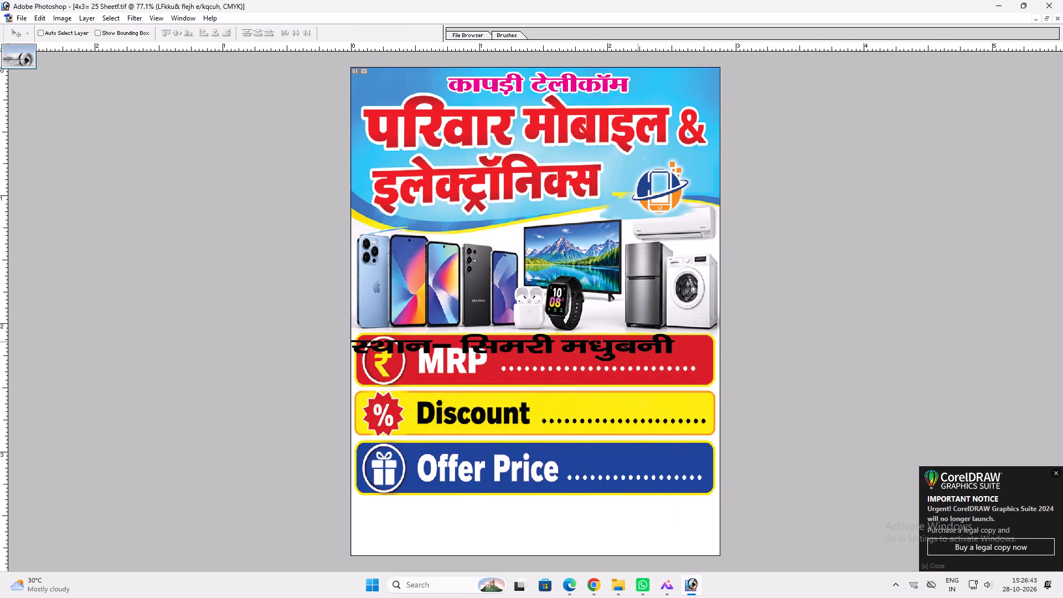
pyautogui.keyDown('alt'); pyautogui.keyDown('shift'); pyautogui.moveTo(677, 346); pyautogui.dragTo(620, 350); pyautogui.keyUp('shift'); pyautogui.keyUp('alt')
pyautogui.keyDown('alt'); pyautogui.keyDown('shift'); pyautogui.moveTo(618, 356); pyautogui.dragTo(600, 349); pyautogui.keyUp('shift'); pyautogui.keyUp('alt')
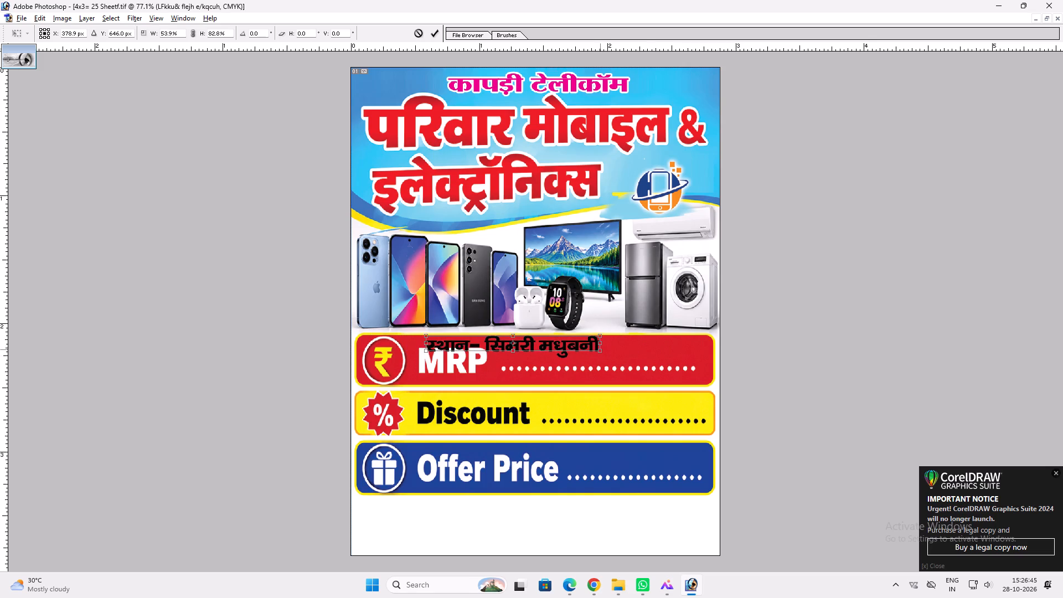
pyautogui.hotkey('shift', 'Return')
pyautogui.press('v')
pyautogui.press('v')
pyautogui.moveTo(555, 337); pyautogui.dragTo(567, 502)
pyautogui.hotkey('ctrl', 't')
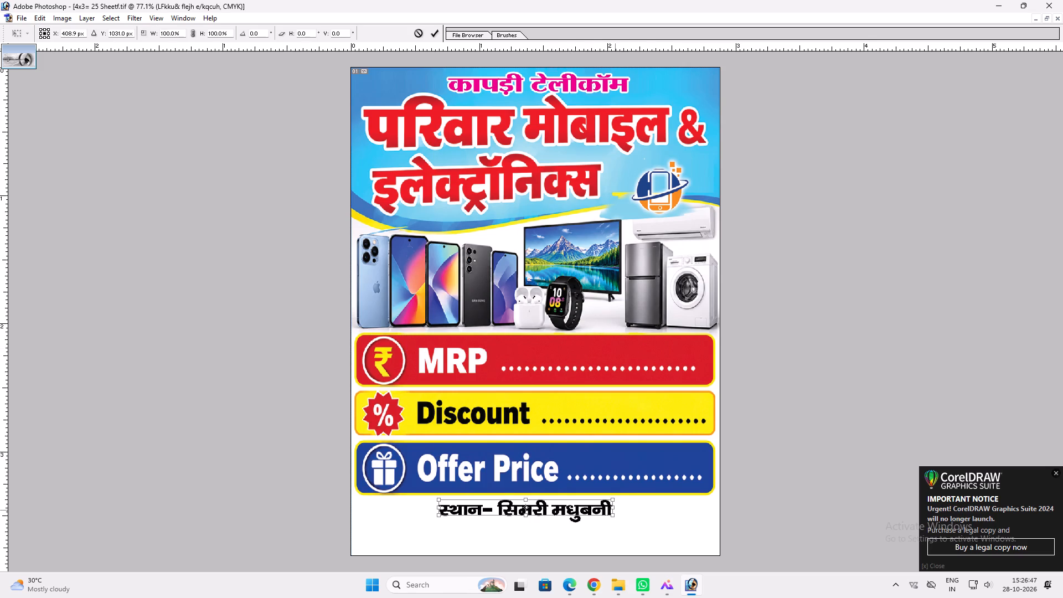
pyautogui.keyDown('alt'); pyautogui.keyDown('shift'); pyautogui.moveTo(614, 511); pyautogui.dragTo(632, 508); pyautogui.keyUp('shift'); pyautogui.keyUp('alt')
pyautogui.keyDown('shift'); pyautogui.moveTo(628, 518); pyautogui.dragTo(633, 517); pyautogui.keyUp('shift')
pyautogui.press('Return')
# Copy the yellow mobile-number line from the 40x4 banner into the 4x3 sheet.
pyautogui.write('vvf')
pyautogui.press('f')
pyautogui.press('f')
pyautogui.click(765, 184)
pyautogui.keyDown('ctrl'); pyautogui.click(770, 157); pyautogui.keyUp('ctrl')
pyautogui.moveTo(770, 157); pyautogui.dragTo(391, 384)
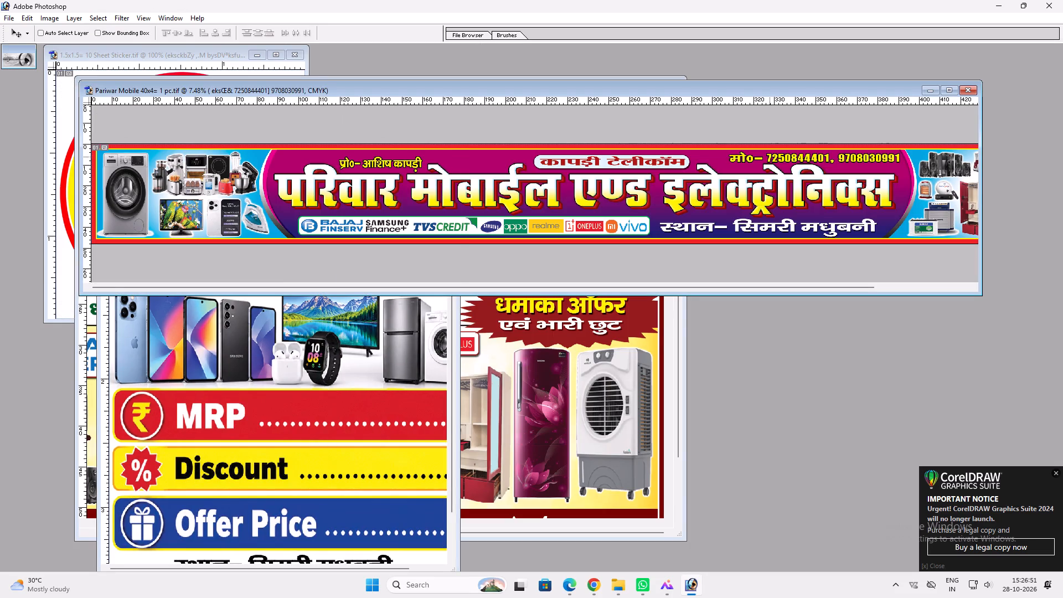
pyautogui.moveTo(391, 384); pyautogui.dragTo(315, 408)
pyautogui.press('v')
pyautogui.press('v')
pyautogui.click(431, 106)
# Scale the copied mobile-number line down to about 30%.
pyautogui.scroll(4, 479, 223)
pyautogui.hotkey('ctrl', 't')
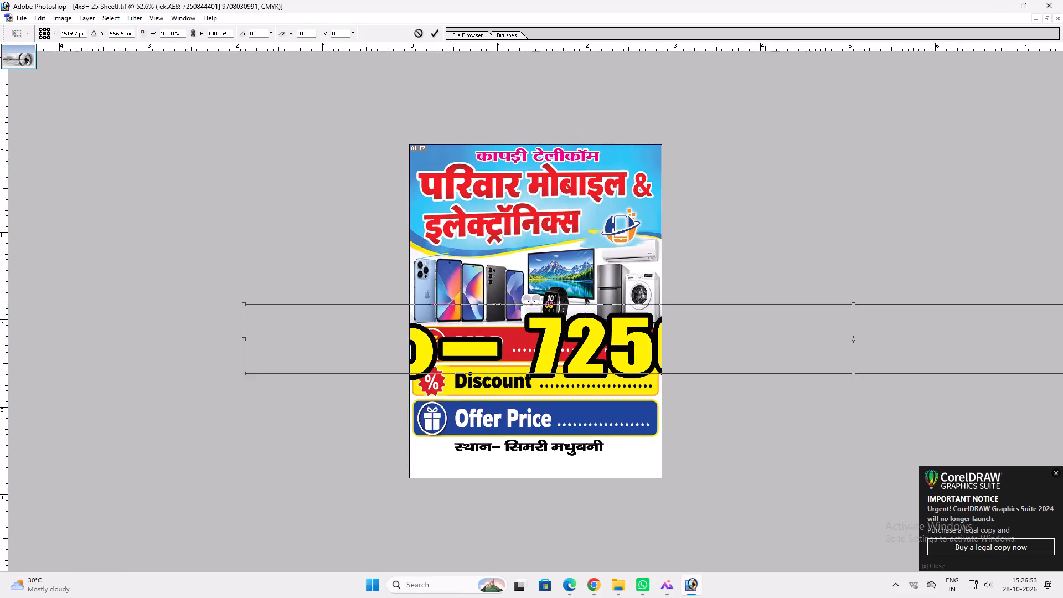
pyautogui.keyDown('shift'); pyautogui.scroll(3, 926, 319); pyautogui.keyUp('shift')
pyautogui.keyDown('alt'); pyautogui.keyDown('shift'); pyautogui.moveTo(976, 312); pyautogui.dragTo(772, 315); pyautogui.keyUp('shift'); pyautogui.keyUp('alt')
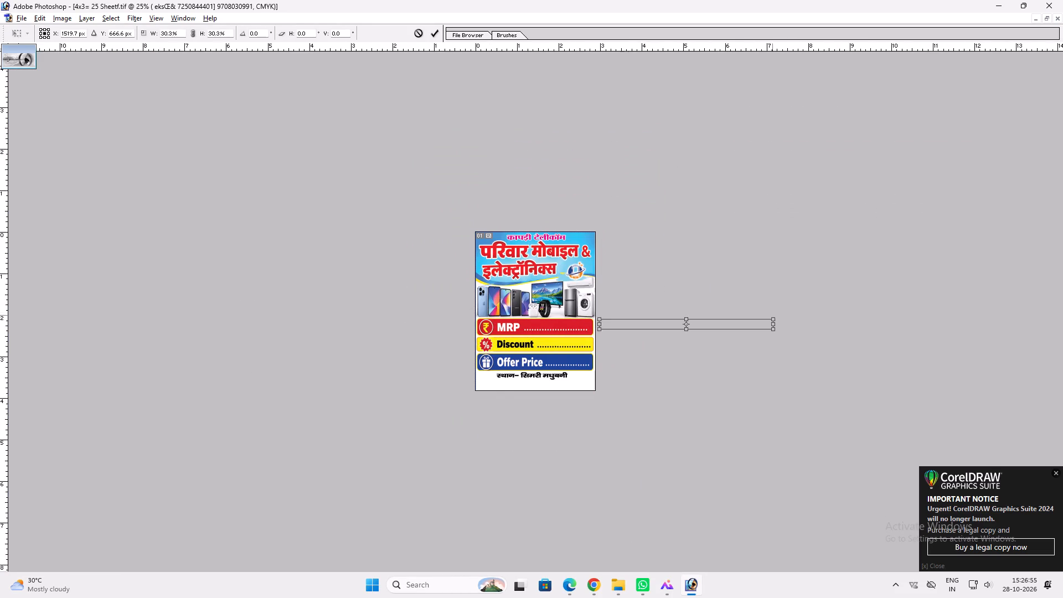
pyautogui.keyDown('alt'); pyautogui.keyDown('shift'); pyautogui.moveTo(772, 315); pyautogui.dragTo(770, 315); pyautogui.keyUp('shift'); pyautogui.keyUp('alt')
pyautogui.press('Return')
pyautogui.hotkey('ctrl', '0')
# Shrink the mobile-number line further to fit the sheet's width and place it directly below the location line.
pyautogui.press('v')
pyautogui.press('v')
pyautogui.moveTo(714, 339); pyautogui.dragTo(428, 502)
pyautogui.hotkey('ctrl', 't')
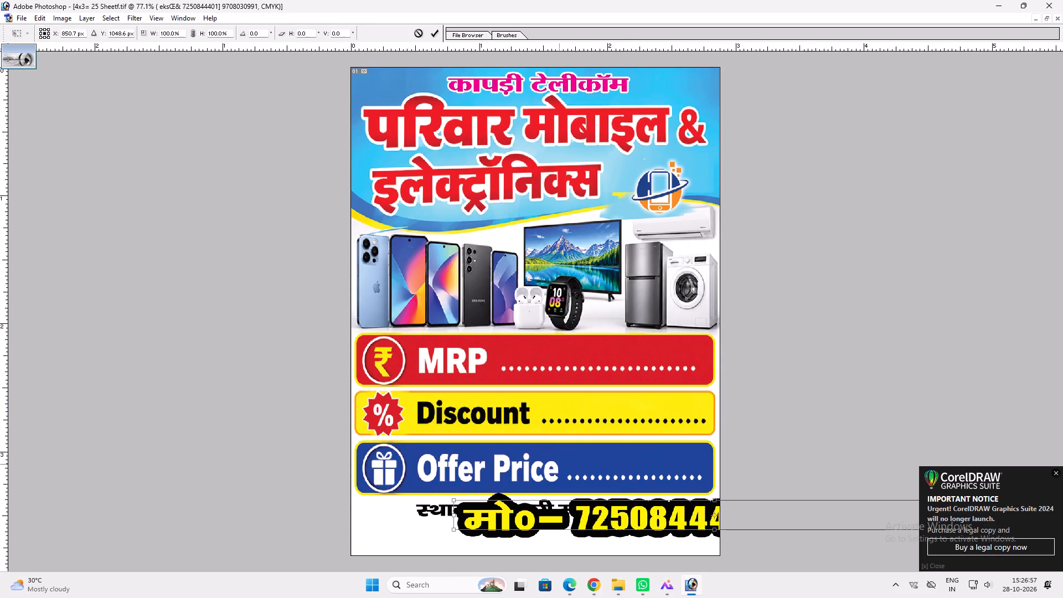
pyautogui.keyDown('alt'); pyautogui.keyDown('shift'); pyautogui.moveTo(449, 496); pyautogui.dragTo(545, 501); pyautogui.keyUp('shift'); pyautogui.keyUp('alt')
pyautogui.hotkey('ctrl', 'z')
pyautogui.keyDown('alt'); pyautogui.keyDown('shift'); pyautogui.moveTo(452, 496); pyautogui.dragTo(478, 507); pyautogui.keyUp('shift'); pyautogui.keyUp('alt')
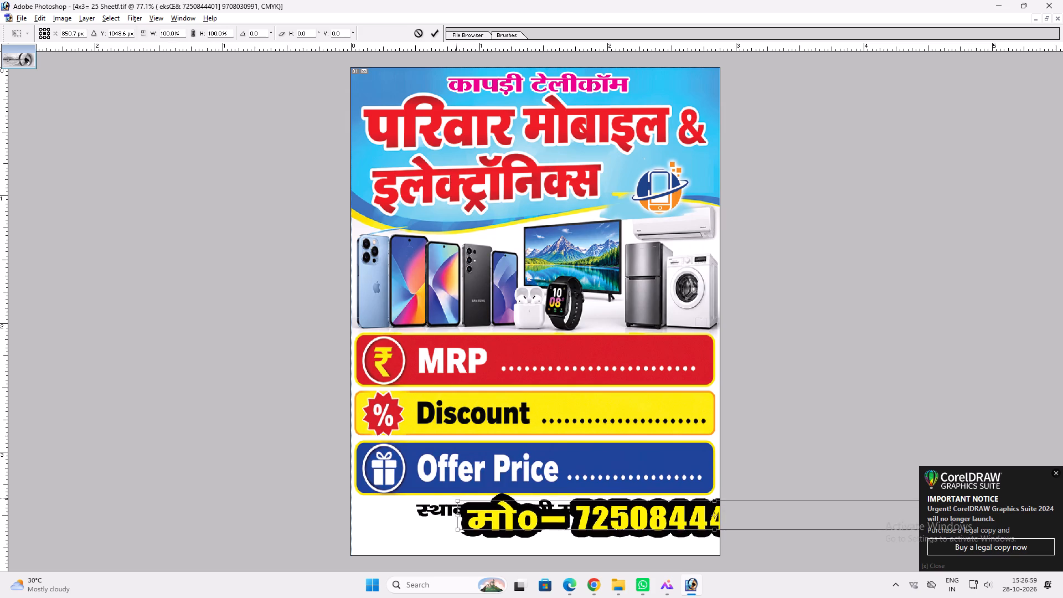
pyautogui.keyDown('alt'); pyautogui.keyDown('shift'); pyautogui.moveTo(478, 507); pyautogui.dragTo(586, 515); pyautogui.keyUp('shift'); pyautogui.keyUp('alt')
pyautogui.press('Return')
pyautogui.press('v')
pyautogui.moveTo(627, 524); pyautogui.dragTo(414, 538)
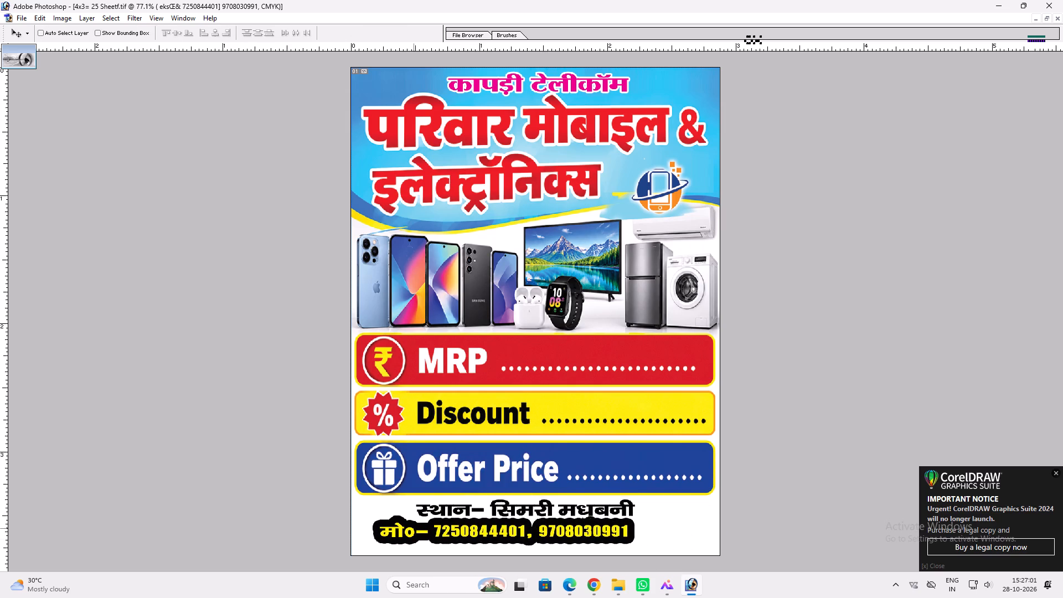
# Copy a full-width strip of the background at the sheet's lower edge to a new layer and fill it with a red Color Overlay.
pyautogui.press('m')
pyautogui.moveTo(334, 525); pyautogui.dragTo(809, 570)
pyautogui.press('v')
pyautogui.press('v')
pyautogui.rightClick(660, 506)
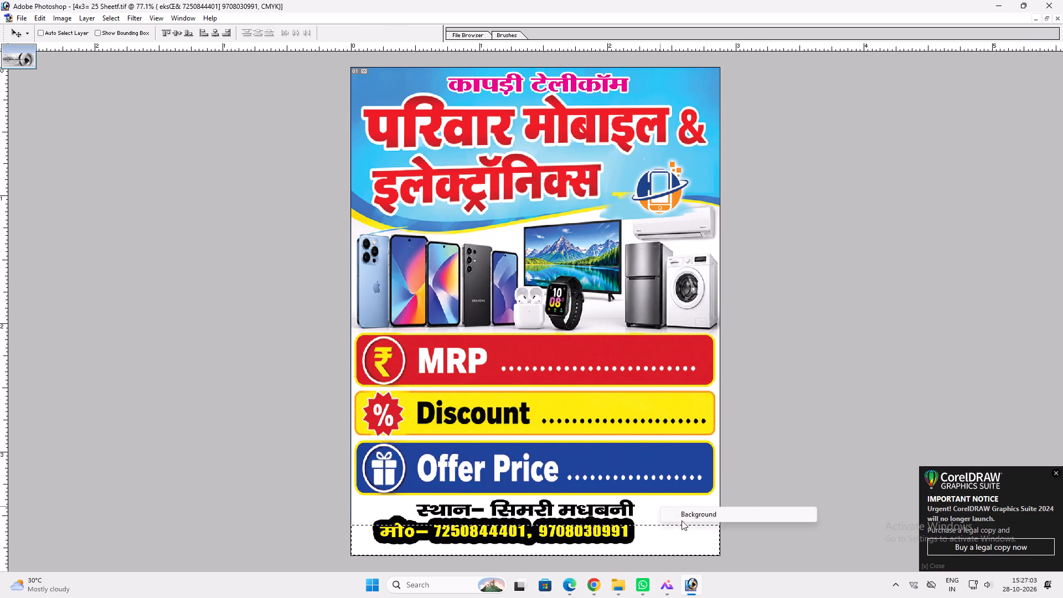
pyautogui.click(682, 518)
pyautogui.hotkey('ctrl', 'c')
pyautogui.hotkey('ctrl', 'v')
pyautogui.hotkey('alt', 'l')
pyautogui.hotkey('alt', 'y')
pyautogui.press('n')
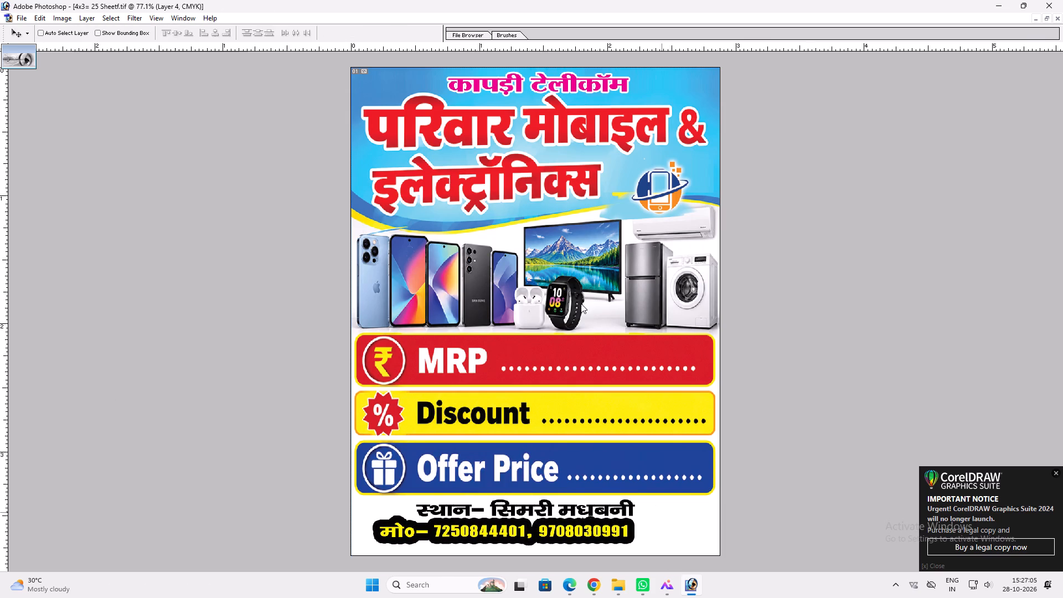
pyautogui.click(556, 398)
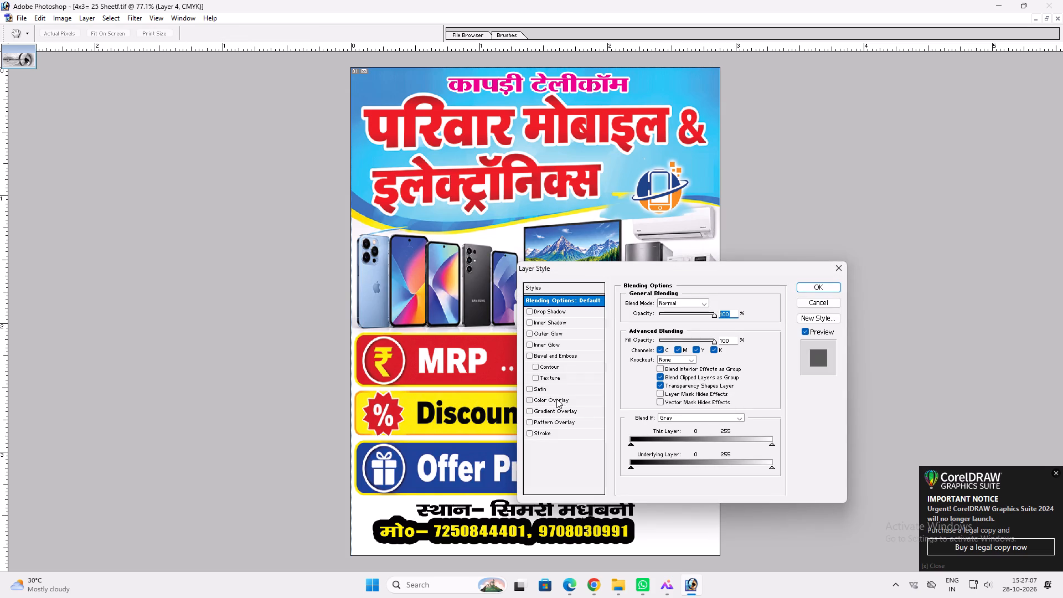
pyautogui.press('Return')
# Remove the thick black outline from the yellow mobile-number line.
pyautogui.keyDown('ctrl'); pyautogui.click(561, 533); pyautogui.keyUp('ctrl')
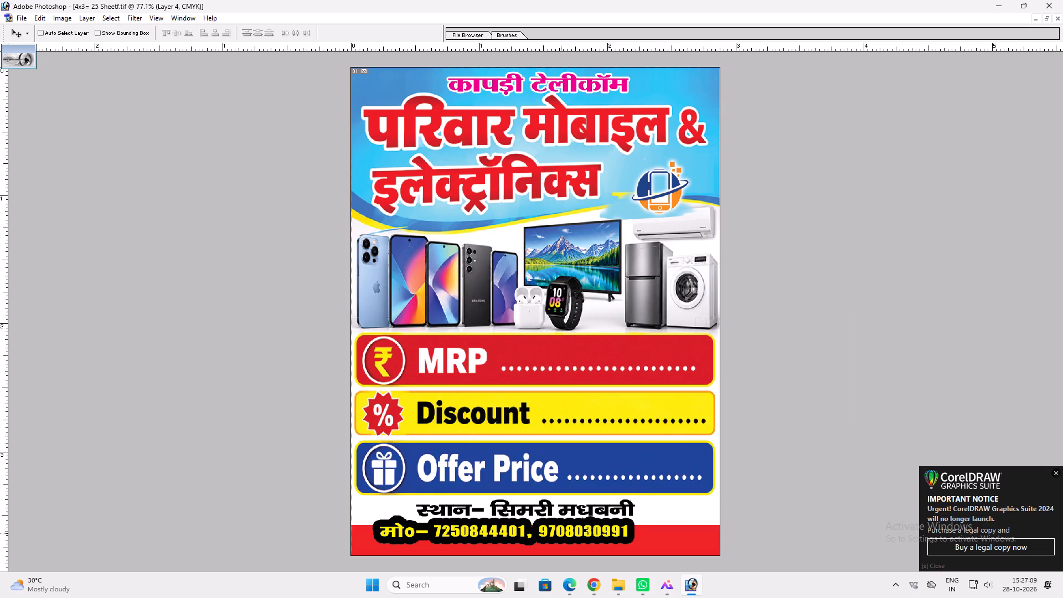
pyautogui.keyDown('ctrl'); pyautogui.click(563, 530); pyautogui.keyUp('ctrl')
pyautogui.hotkey('alt', 'l')
pyautogui.hotkey('alt', 'y')
pyautogui.hotkey('alt', 'k')
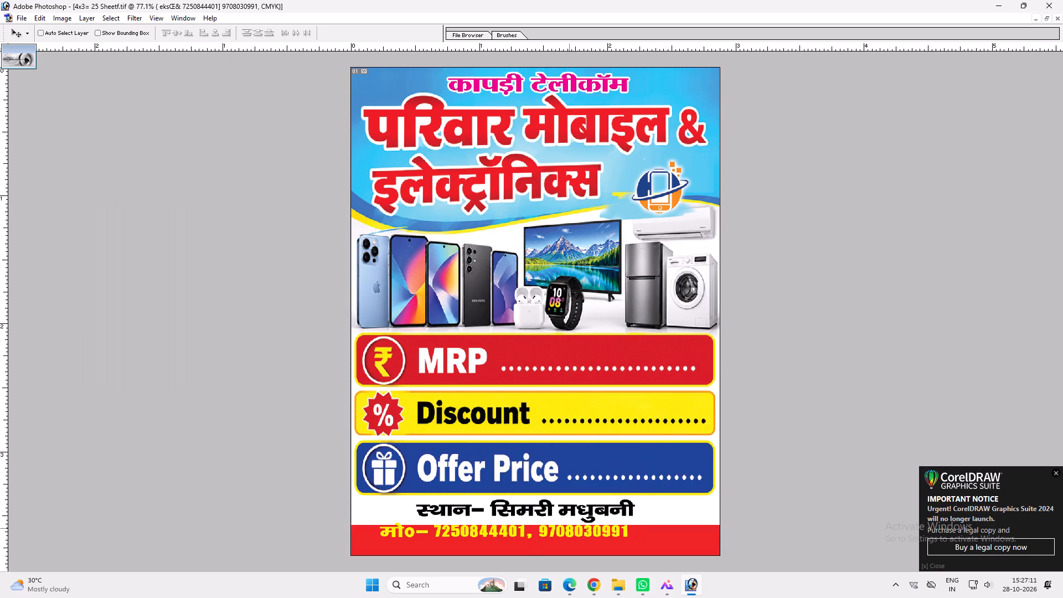
# Give the mobile-number line a hard black drop shadow with 100% opacity, size 0 and a short distance.
pyautogui.hotkey('alt', 'l')
pyautogui.write('yd')
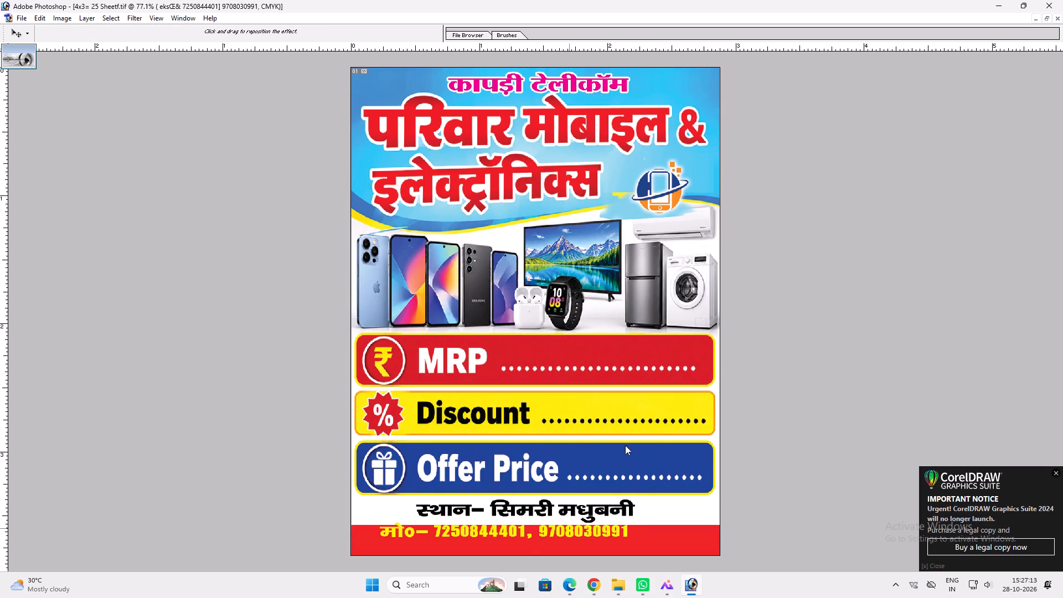
pyautogui.moveTo(703, 315); pyautogui.dragTo(733, 313)
pyautogui.moveTo(662, 372); pyautogui.dragTo(647, 367)
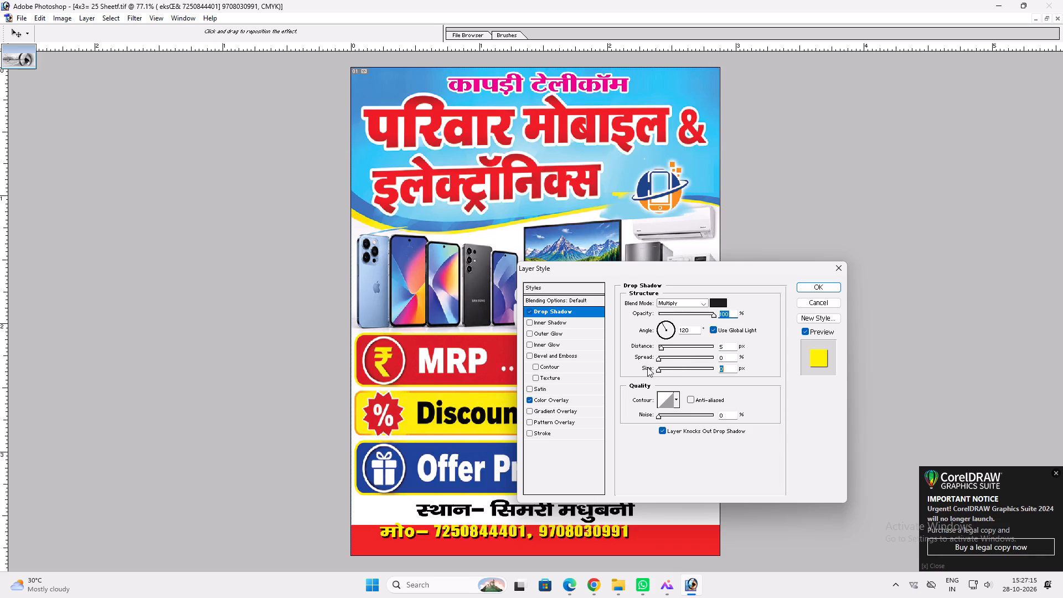
pyautogui.moveTo(647, 367); pyautogui.dragTo(647, 367)
pyautogui.moveTo(663, 348); pyautogui.dragTo(655, 350)
pyautogui.press('Return')
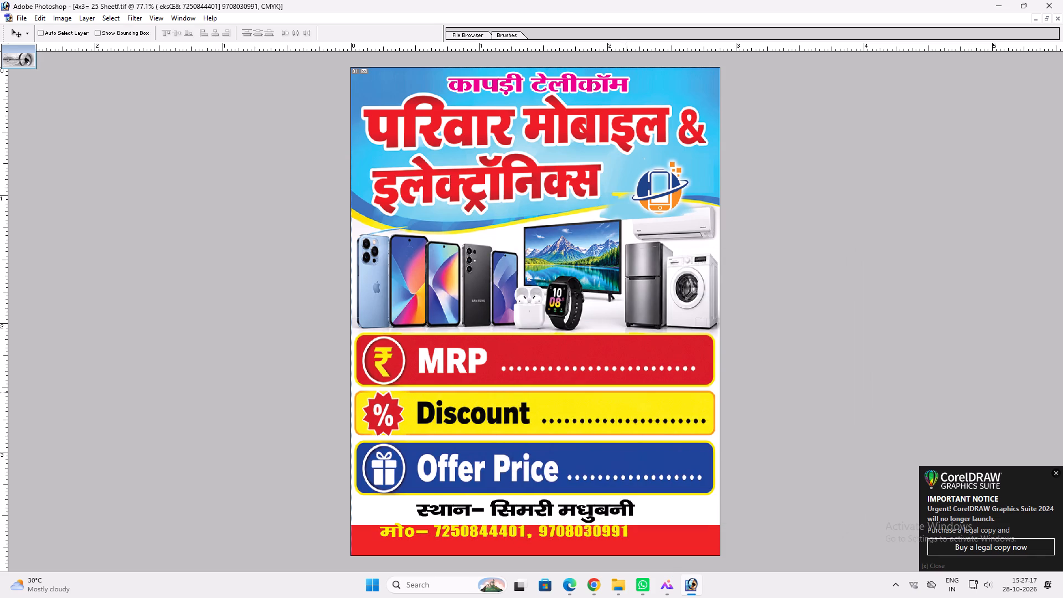
pyautogui.hotkey('alt', 'l')
pyautogui.write('yd')
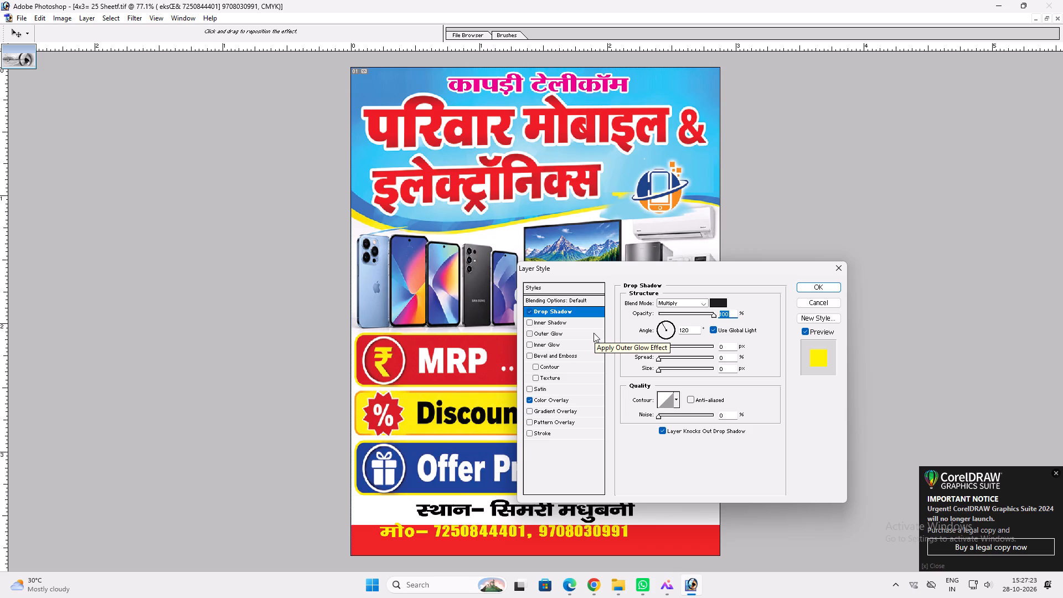
pyautogui.click(660, 348)
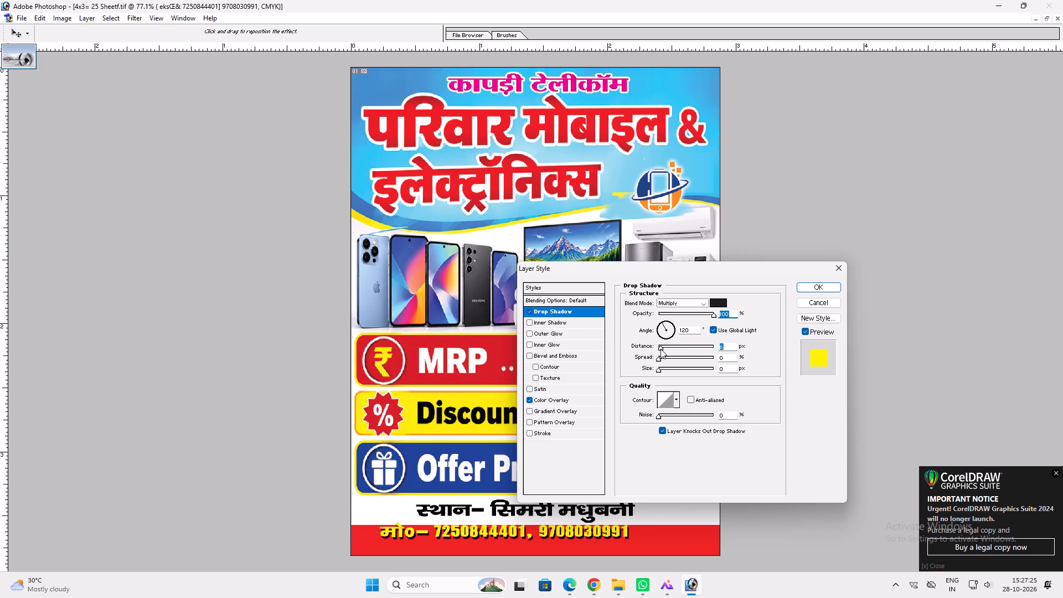
pyautogui.press('Return')
# Enlarge the mobile-number line and centre it so that it fills the red strip across the sheet.
pyautogui.hotkey('ctrl', 't')
pyautogui.keyDown('shift'); pyautogui.moveTo(627, 539); pyautogui.dragTo(664, 540); pyautogui.keyUp('shift')
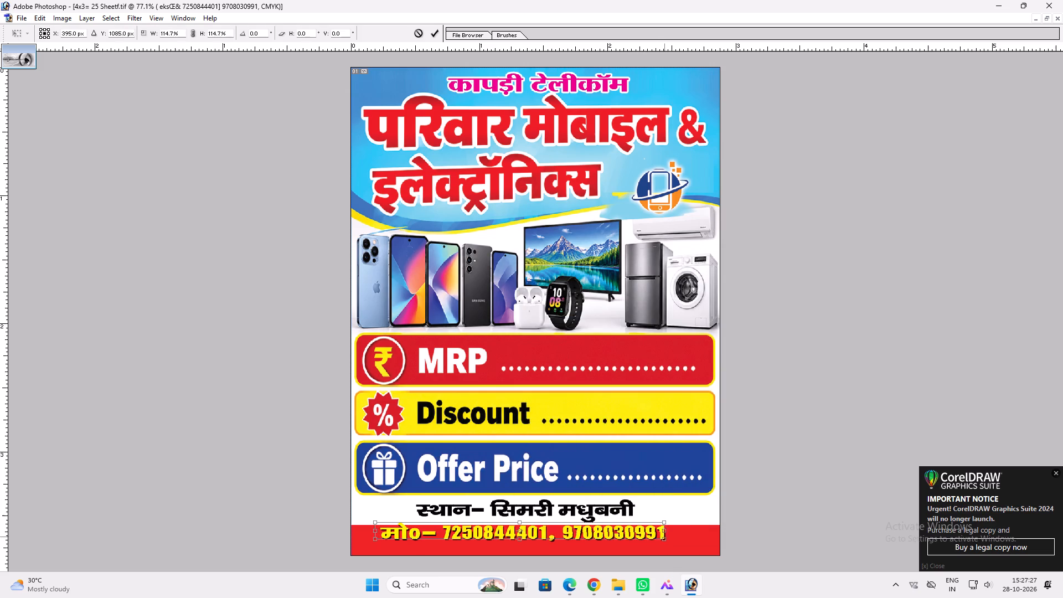
pyautogui.keyDown('shift'); pyautogui.moveTo(663, 531); pyautogui.dragTo(690, 532); pyautogui.keyUp('shift')
pyautogui.hotkey('shift', 'Return')
pyautogui.press('v')
pyautogui.moveTo(658, 542); pyautogui.dragTo(639, 548)
pyautogui.hotkey('ctrl', 't')
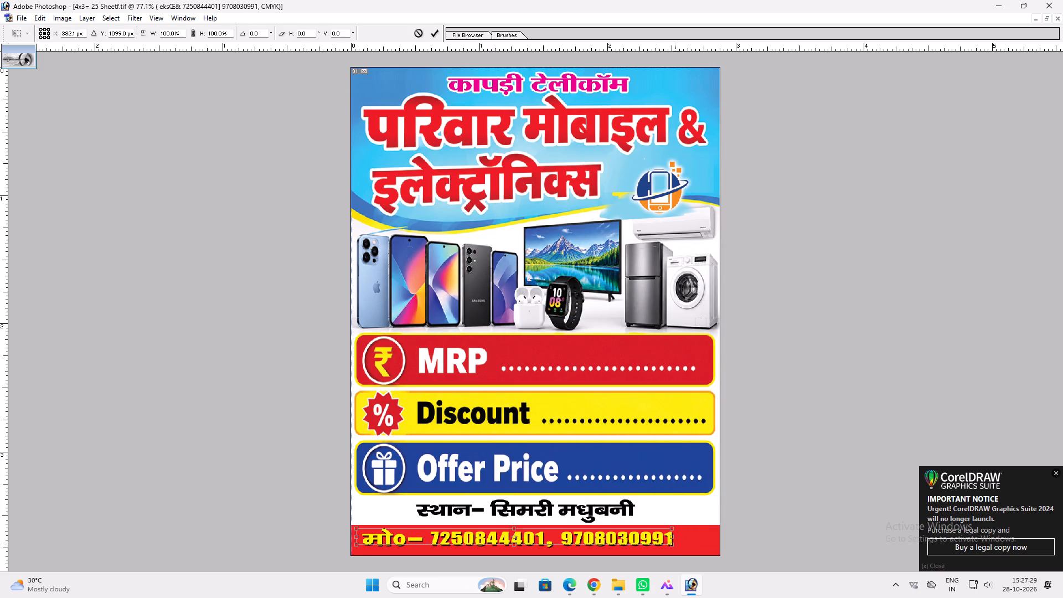
pyautogui.keyDown('shift'); pyautogui.moveTo(674, 545); pyautogui.dragTo(690, 547); pyautogui.keyUp('shift')
pyautogui.keyDown('shift'); pyautogui.moveTo(691, 538); pyautogui.dragTo(710, 538); pyautogui.keyUp('shift')
pyautogui.hotkey('shift', 'Return')
pyautogui.press('v')
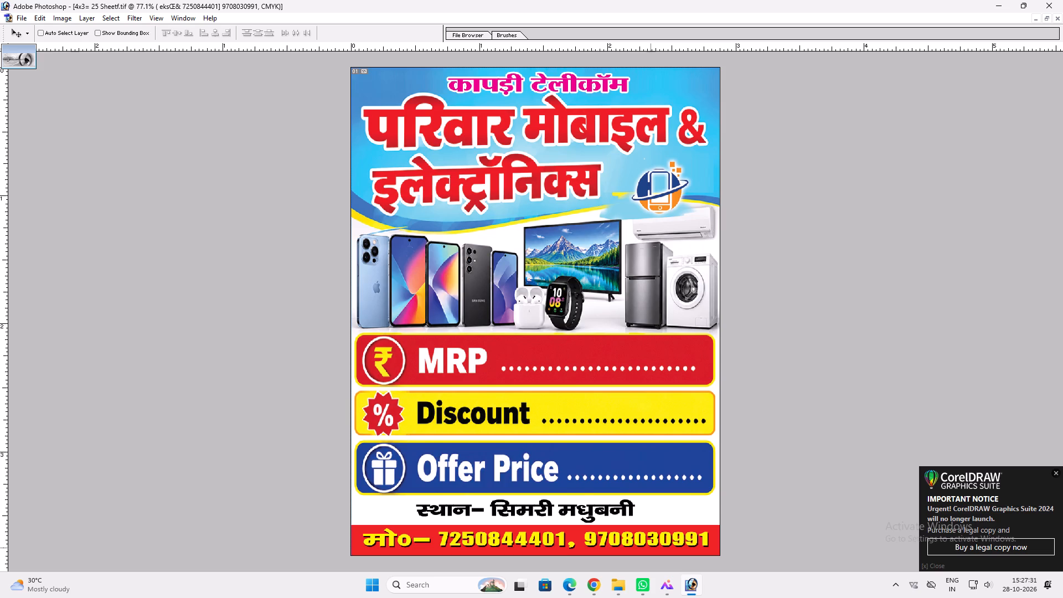
# Stretch the black location line horizontally so it spans more of the white band above the red strip, and save the file.
pyautogui.keyDown('ctrl'); pyautogui.click(632, 507); pyautogui.keyUp('ctrl')
pyautogui.hotkey('ctrl', 't')
pyautogui.keyDown('alt'); pyautogui.keyDown('shift'); pyautogui.moveTo(632, 507); pyautogui.dragTo(659, 505); pyautogui.keyUp('shift'); pyautogui.keyUp('alt')
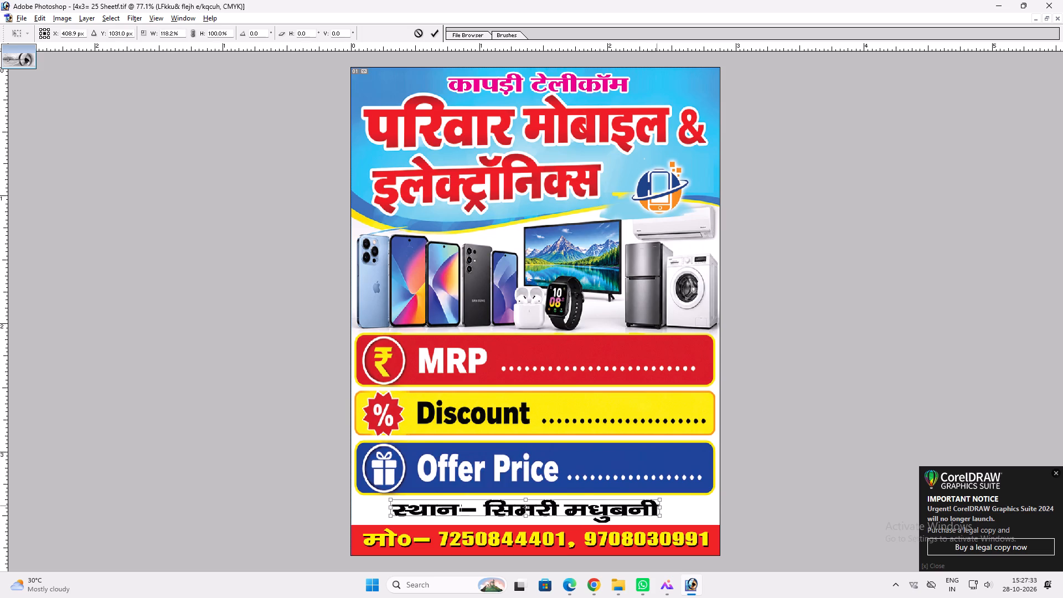
pyautogui.keyDown('alt'); pyautogui.keyDown('shift'); pyautogui.moveTo(659, 505); pyautogui.dragTo(660, 505); pyautogui.keyUp('shift'); pyautogui.keyUp('alt')
pyautogui.press('Return')
pyautogui.press('v')
pyautogui.hotkey('ctrl', 't')
pyautogui.keyDown('shift'); pyautogui.moveTo(662, 507); pyautogui.dragTo(677, 506); pyautogui.keyUp('shift')
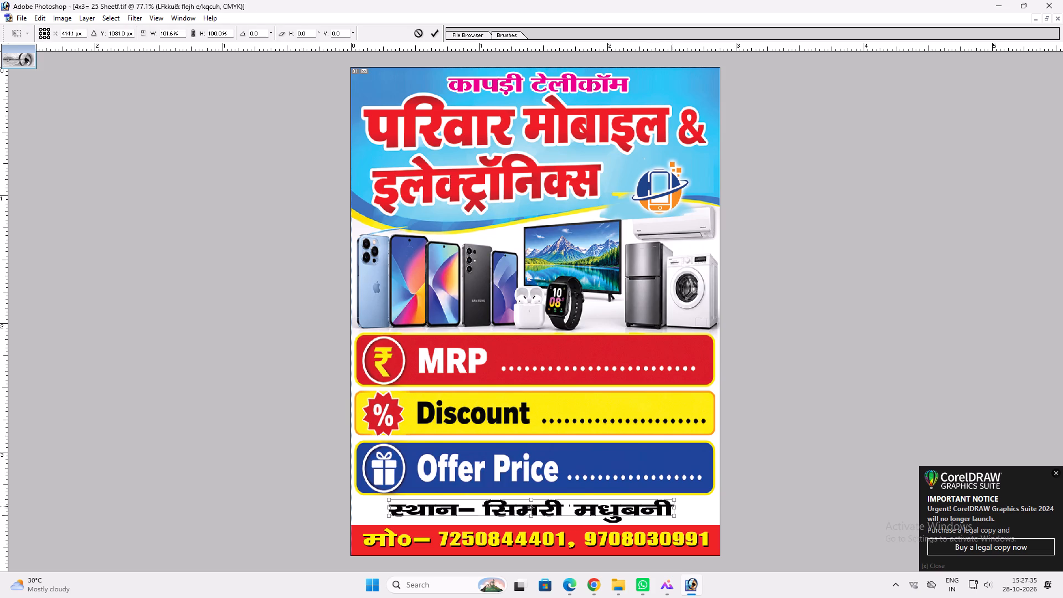
pyautogui.keyDown('shift'); pyautogui.moveTo(677, 506); pyautogui.dragTo(678, 506); pyautogui.keyUp('shift')
pyautogui.press('Return')
pyautogui.press('v')
pyautogui.click(659, 508)
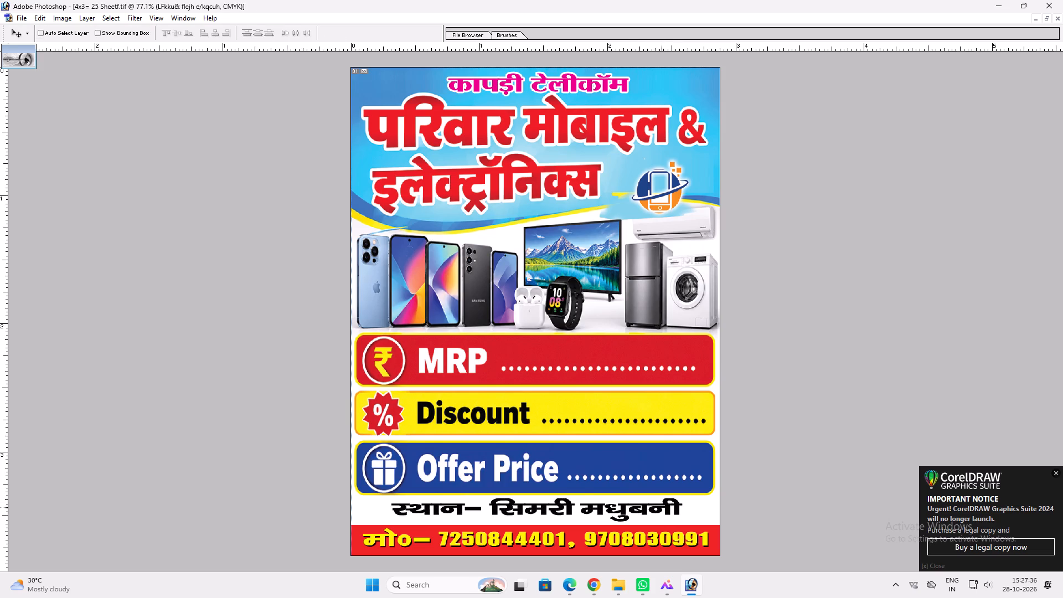
pyautogui.hotkey('ctrl', 's')
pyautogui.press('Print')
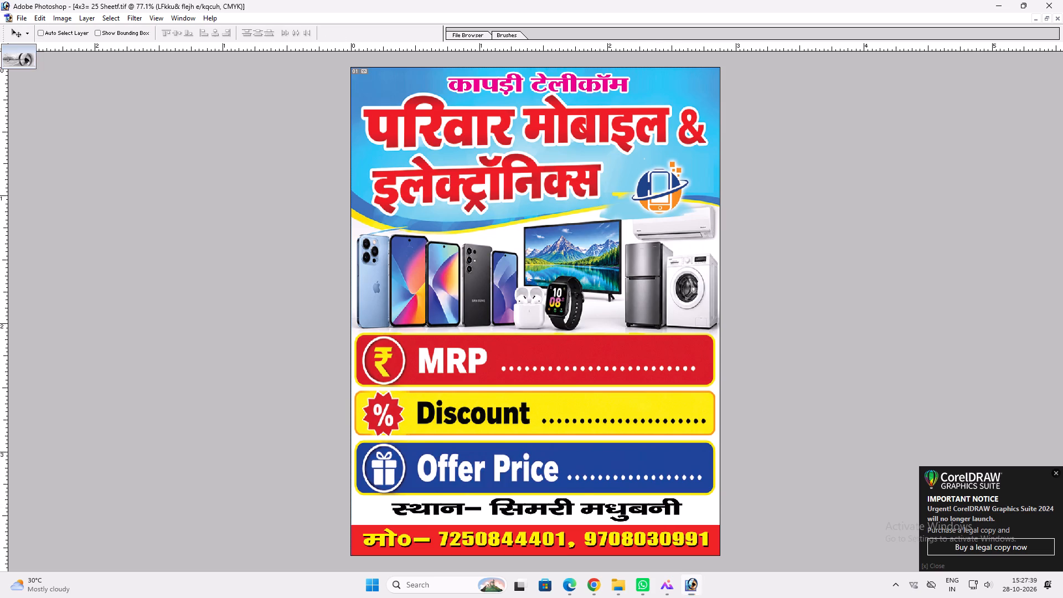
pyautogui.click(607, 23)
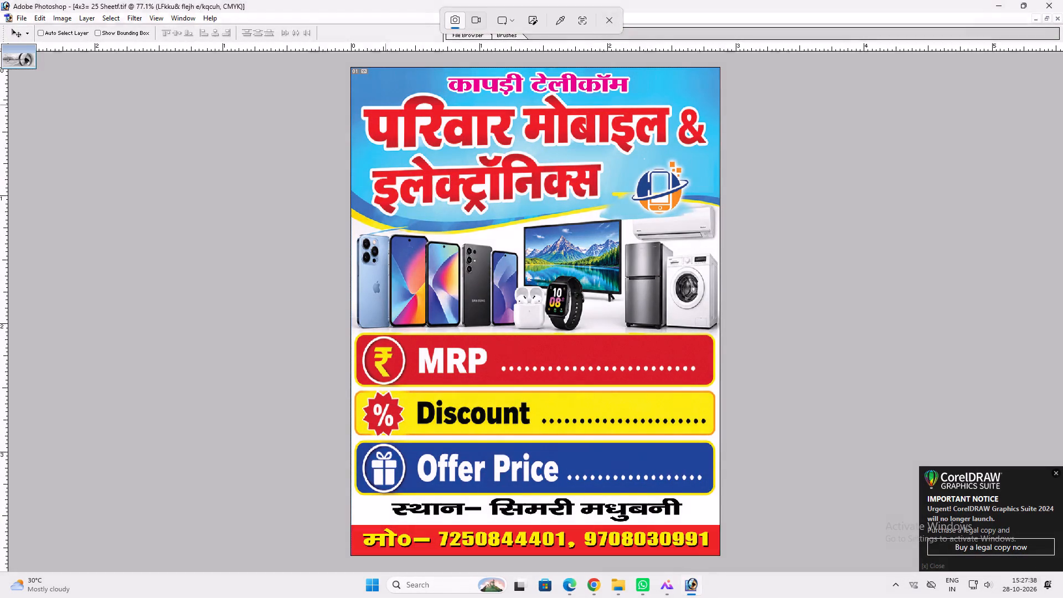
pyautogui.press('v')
# Reposition the blue background patch behind the phone logo to cover the stray yellow streak and clear the yellow curve.
pyautogui.keyDown('ctrl'); pyautogui.click(628, 208); pyautogui.keyUp('ctrl')
pyautogui.moveTo(628, 209); pyautogui.dragTo(641, 205)
pyautogui.hotkey('ctrl', 'z')
pyautogui.keyDown('shift'); pyautogui.moveTo(641, 205); pyautogui.dragTo(639, 202); pyautogui.keyUp('shift')
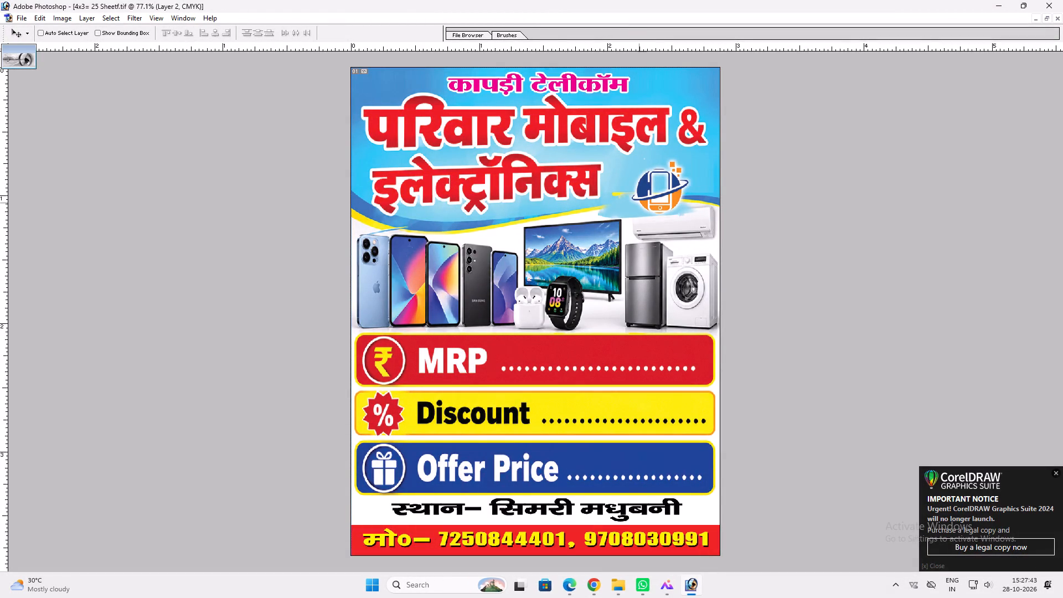
pyautogui.keyDown('shift'); pyautogui.moveTo(639, 202); pyautogui.dragTo(643, 189); pyautogui.keyUp('shift')
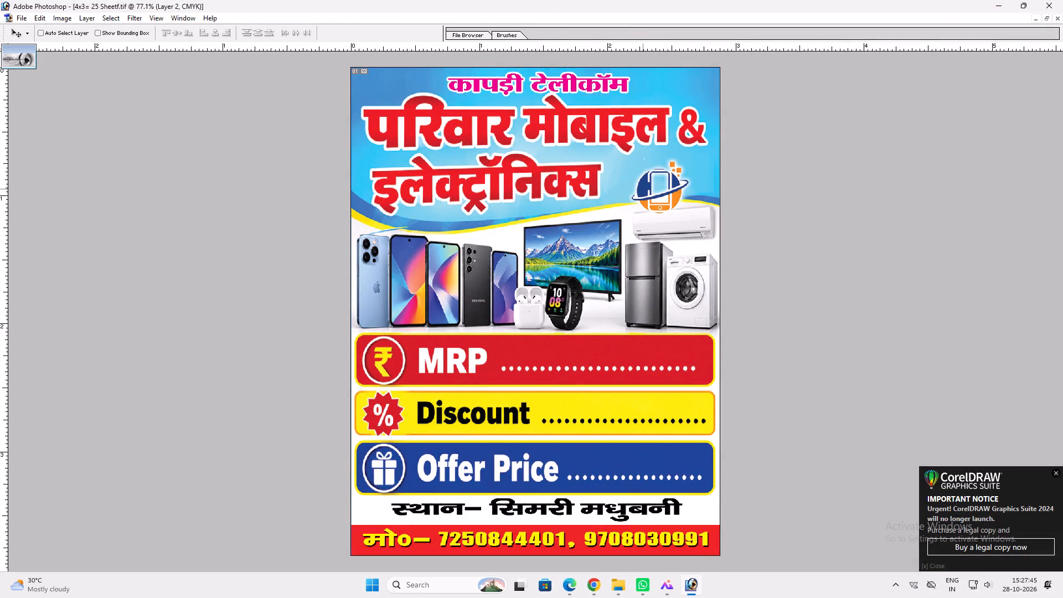
# Move the phone logo up beside the heading's second line, reduce its height slightly, and save the file.
pyautogui.keyDown('ctrl'); pyautogui.click(644, 193); pyautogui.keyUp('ctrl')
pyautogui.moveTo(644, 191); pyautogui.dragTo(636, 177)
pyautogui.hotkey('ctrl', 't')
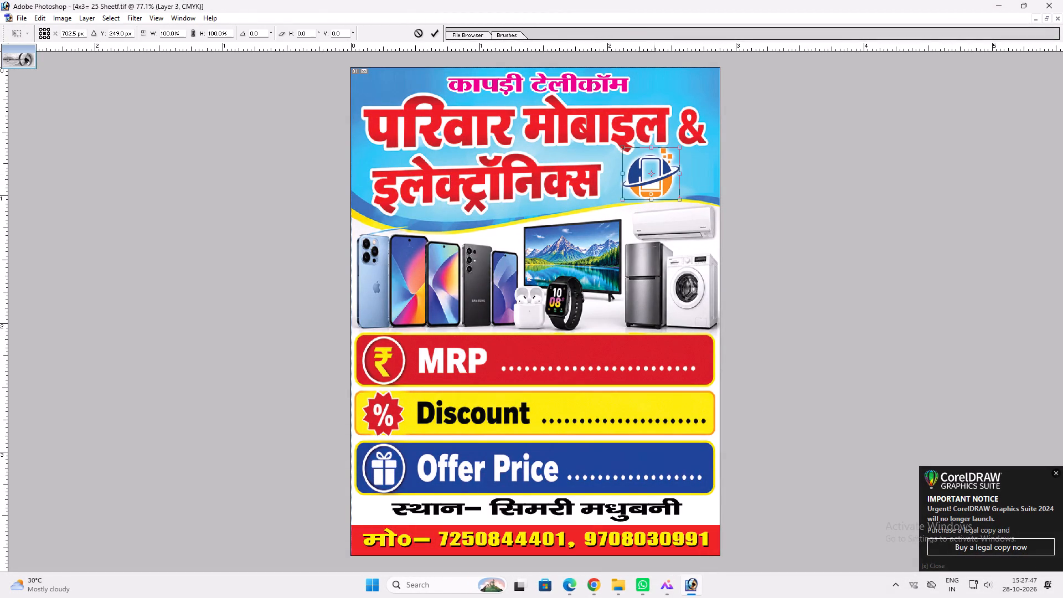
pyautogui.keyDown('shift'); pyautogui.moveTo(663, 200); pyautogui.dragTo(669, 193); pyautogui.keyUp('shift')
pyautogui.press('Return')
pyautogui.keyDown('ctrl'); pyautogui.doubleClick(642, 195); pyautogui.keyUp('ctrl')
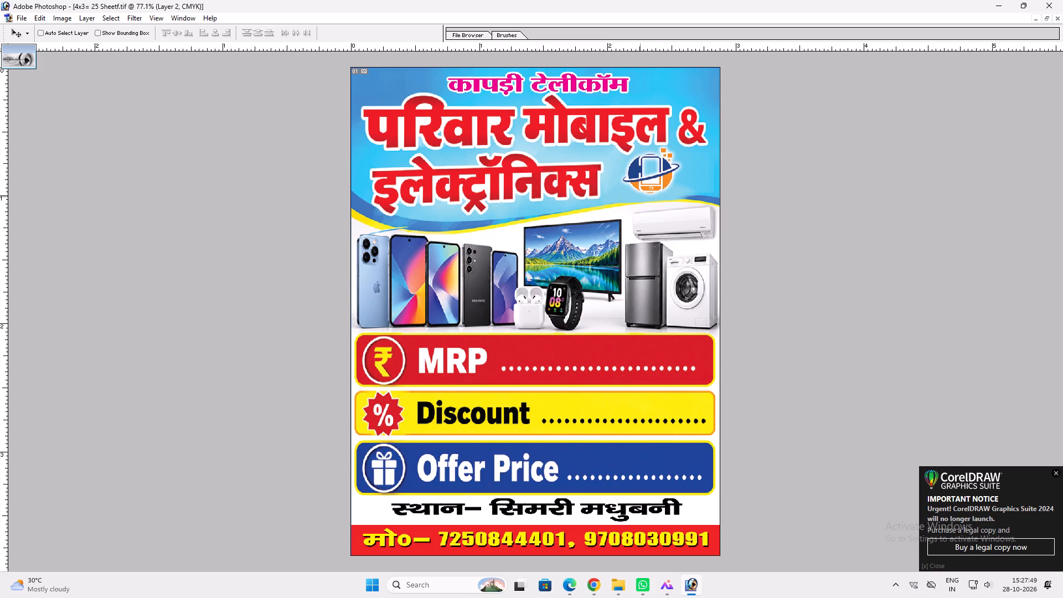
pyautogui.press('space')
pyautogui.press('space')
pyautogui.press('space')
pyautogui.press('space')
pyautogui.rightClick(636, 185)
pyautogui.click(651, 189)
pyautogui.keyDown('ctrl'); pyautogui.click(672, 176); pyautogui.keyUp('ctrl')
pyautogui.click(668, 176)
pyautogui.hotkey('ctrl', 's')
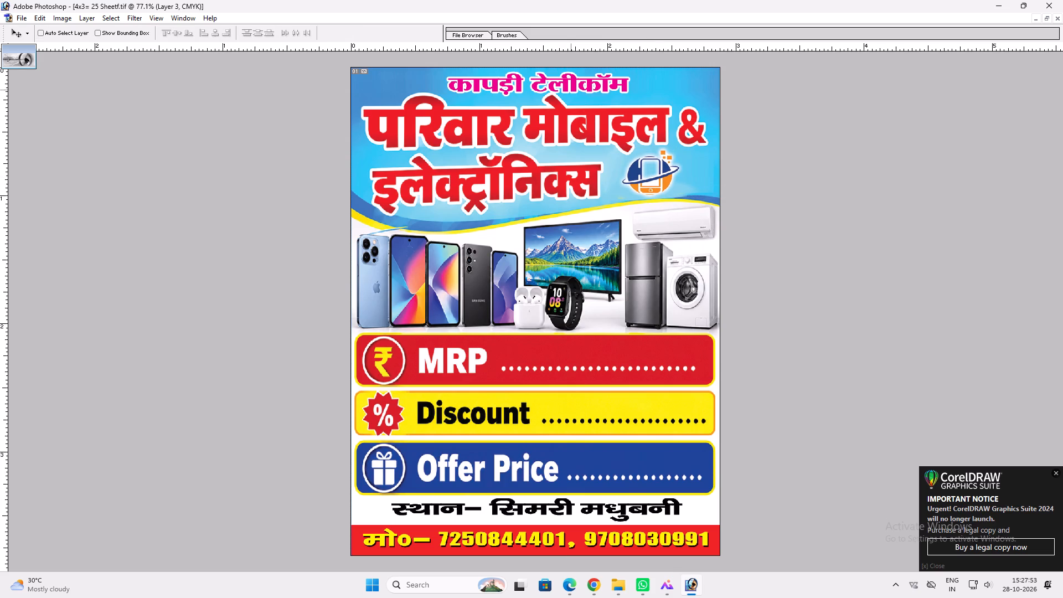
# Reduce the height of the pink कापड़ी टेलीकॉम line slightly at the top of the sheet, and save the file.
pyautogui.keyDown('ctrl'); pyautogui.click(573, 86); pyautogui.keyUp('ctrl')
pyautogui.hotkey('ctrl', 't')
pyautogui.keyDown('shift'); pyautogui.click(572, 92); pyautogui.keyUp('shift')
pyautogui.hotkey('ctrl', 'Return')
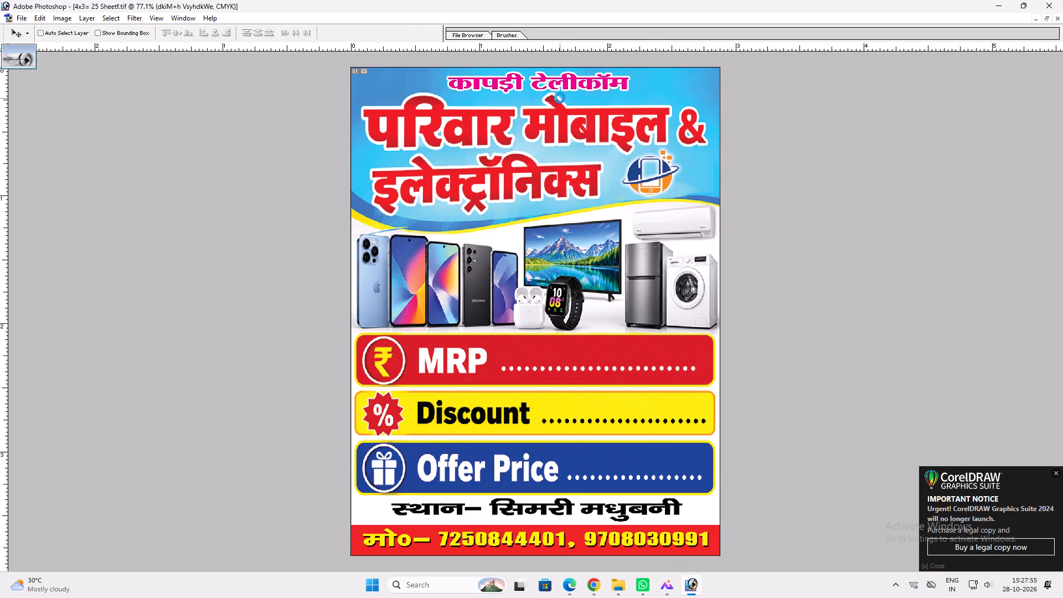
pyautogui.hotkey('ctrl', 's')
# Capture a rectangular screenshot snip of the whole offer sheet from its top corner to its lower edge.
pyautogui.press('Print')
pyautogui.moveTo(348, 65); pyautogui.dragTo(368, 94)
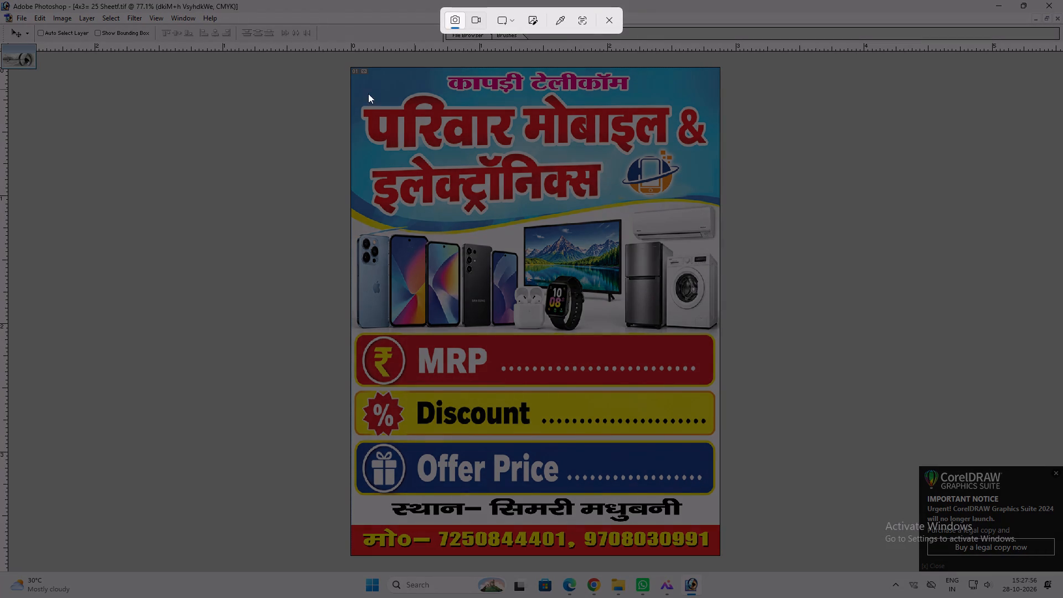
pyautogui.moveTo(368, 94); pyautogui.dragTo(723, 556)
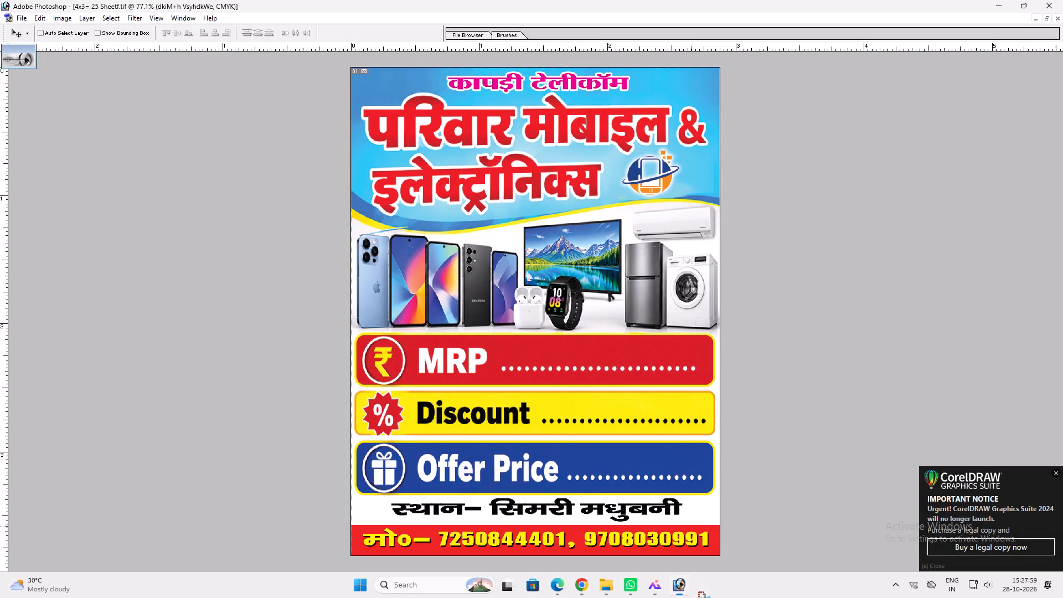
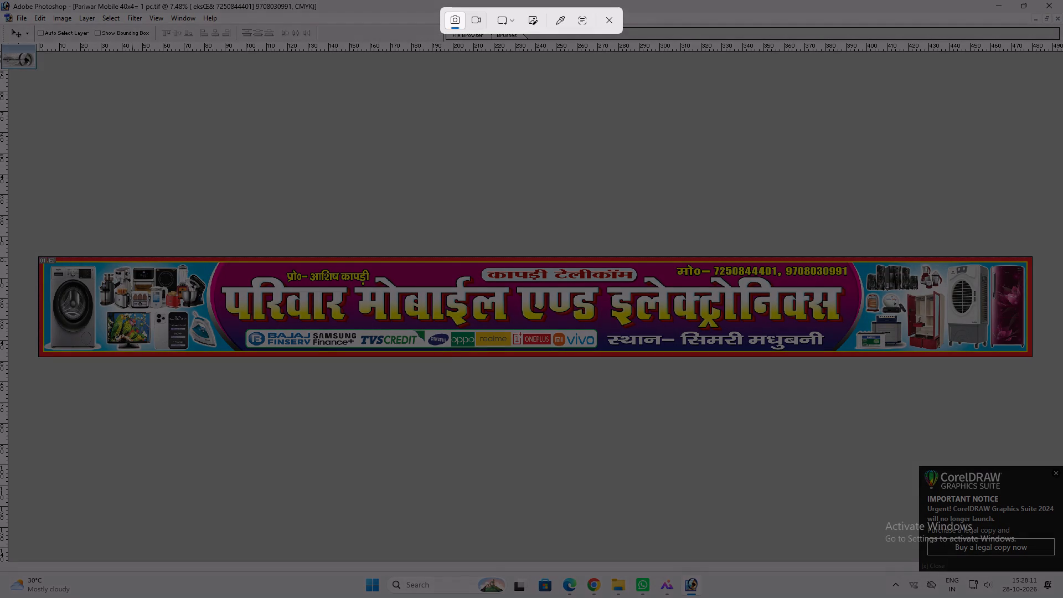
# Capture a rectangular screenshot snip of the whole 40x4 Pariwar Mobile banner, from its top corner to its opposite lower corner.
pyautogui.moveTo(34, 254); pyautogui.dragTo(1036, 354)
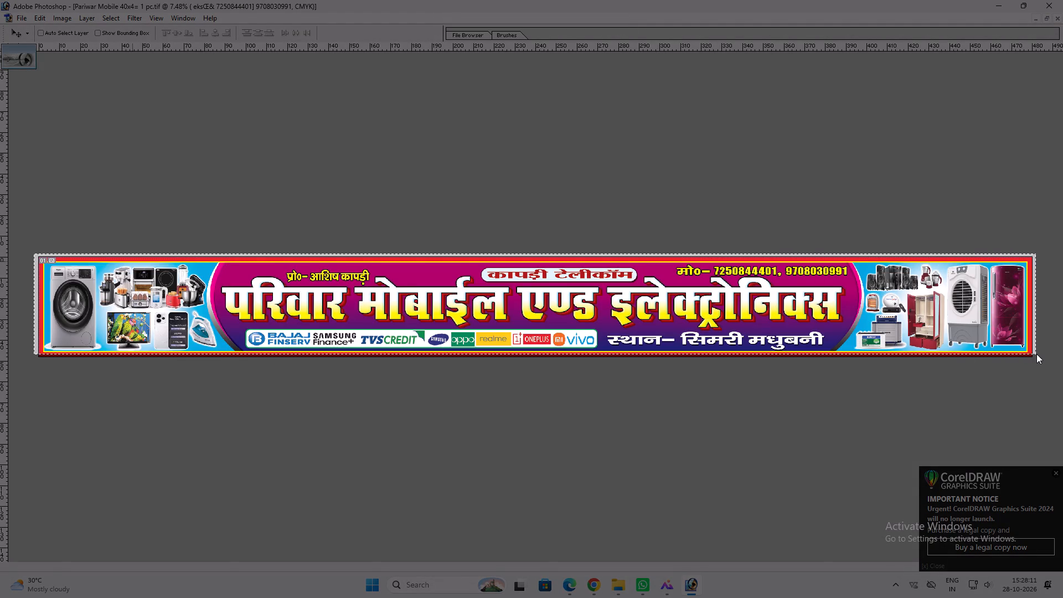
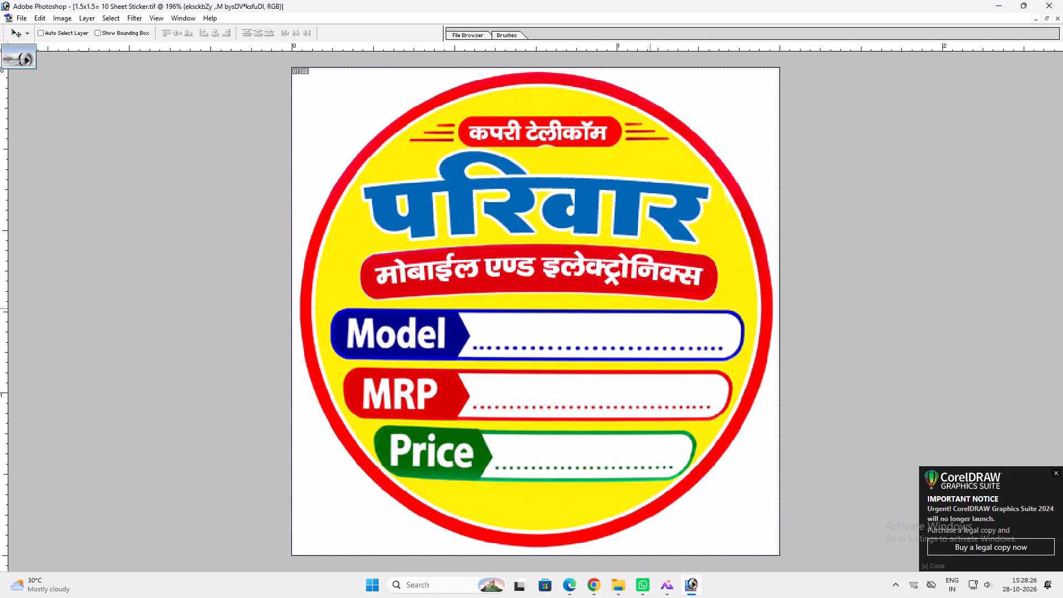
# Capture a rectangular screenshot snip of the round 1.5x1.5 Pariwar Mobile price sticker with its Model, MRP and Price fields.
pyautogui.press('Print')
pyautogui.moveTo(291, 67); pyautogui.dragTo(769, 552)
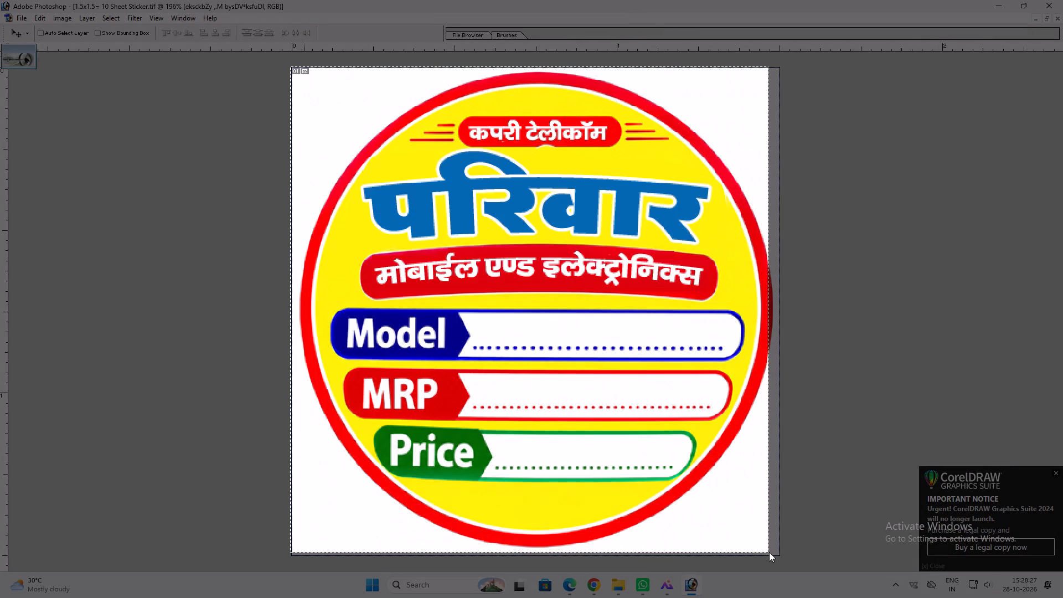
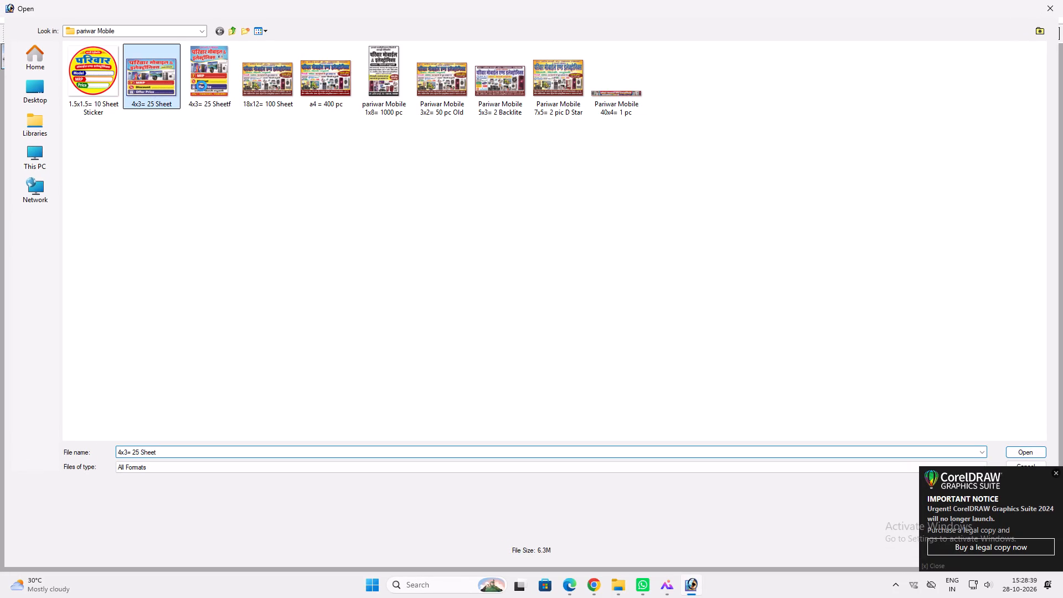
# Delete the files 4x3= 25 Sheet, a4 = 400 pc and 18x12= 100 Sheet from the pariwar Mobile folder.
pyautogui.click(168, 90)
pyautogui.press('Delete')
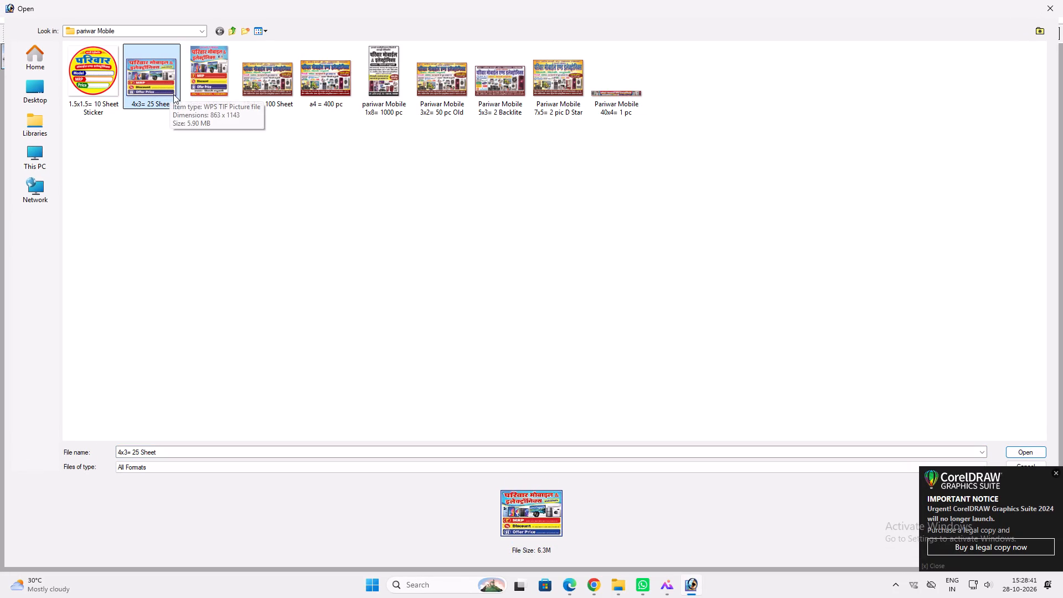
pyautogui.click(190, 87)
pyautogui.click(267, 104)
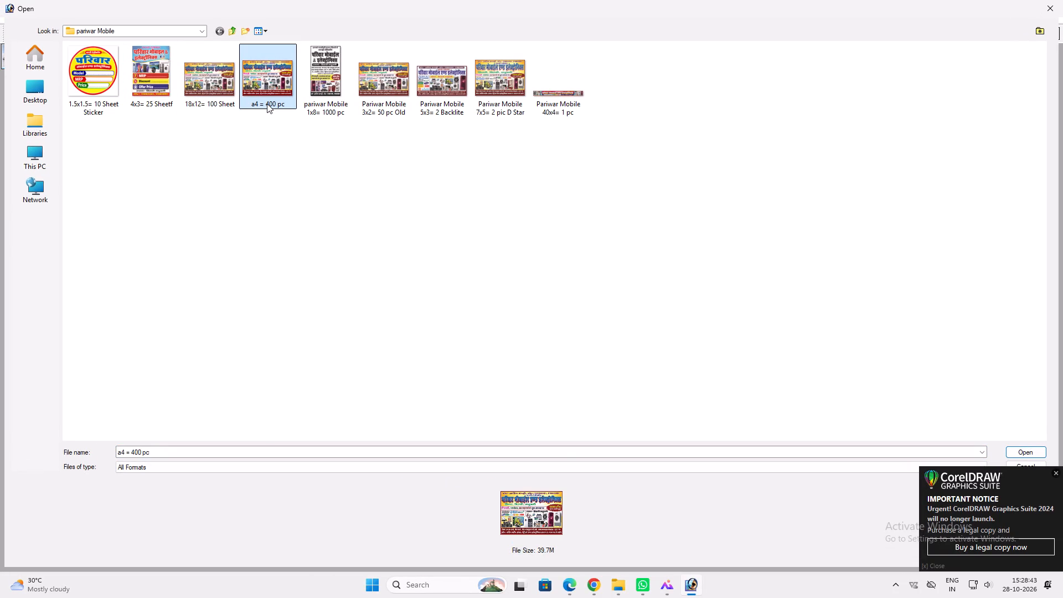
pyautogui.press('Delete')
pyautogui.click(225, 89)
pyautogui.press('Delete')
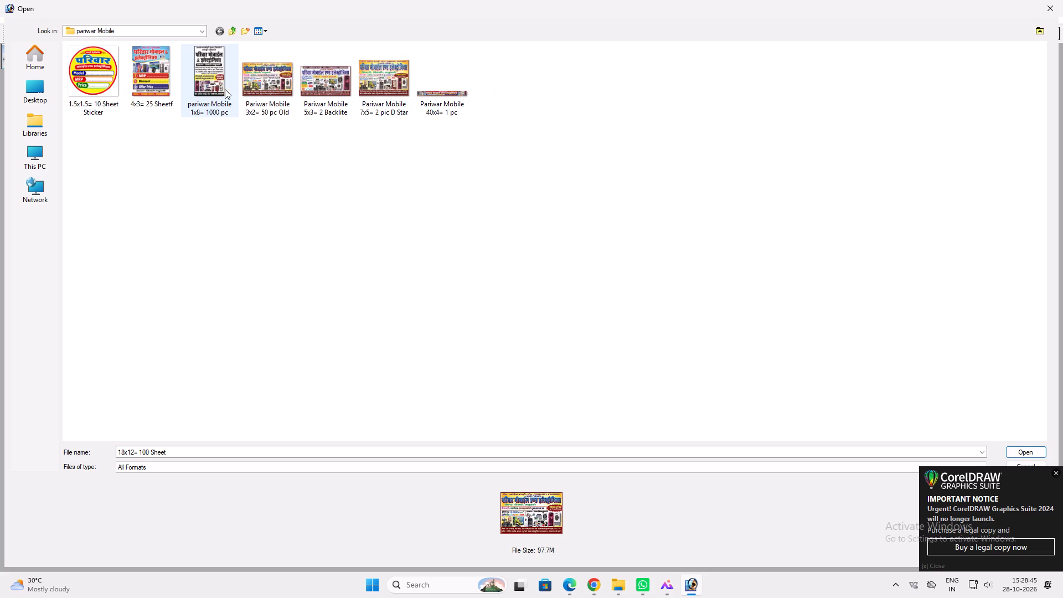
# Open the pariwar Mobile 1x8= 1000 pc flyer without updating its text layers, and save it.
pyautogui.click(221, 84)
pyautogui.press('Return')
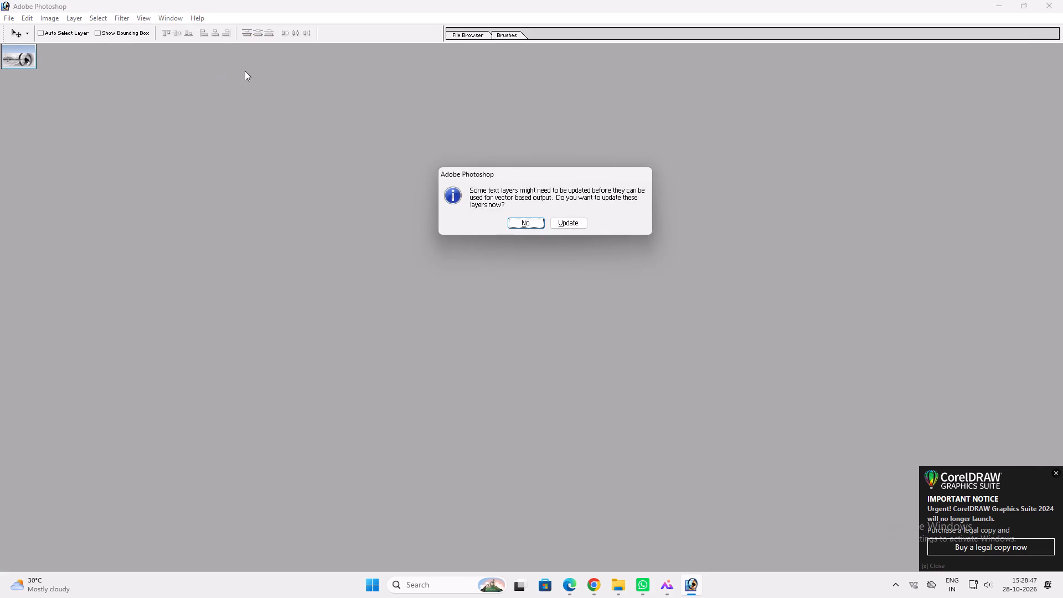
pyautogui.press('Return')
pyautogui.doubleClick(197, 57)
pyautogui.hotkey('ctrl', '0')
pyautogui.hotkey('ctrl', 's')
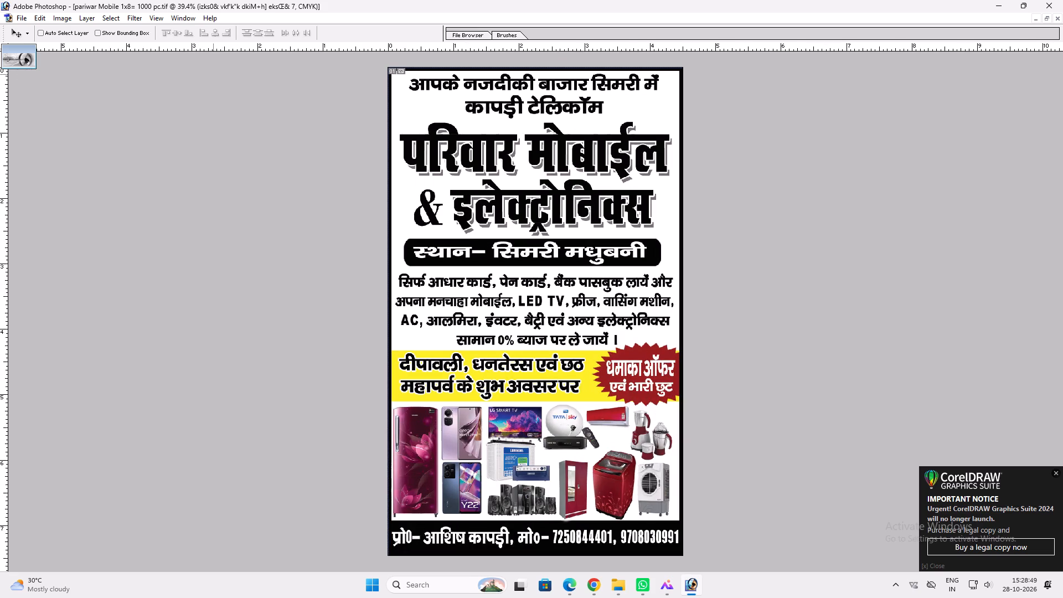
# Capture a rectangular screenshot snip of the pariwar Mobile 1x8 flyer, starting from its upper-left corner.
pyautogui.press('Print')
pyautogui.moveTo(386, 66); pyautogui.dragTo(533, 302)
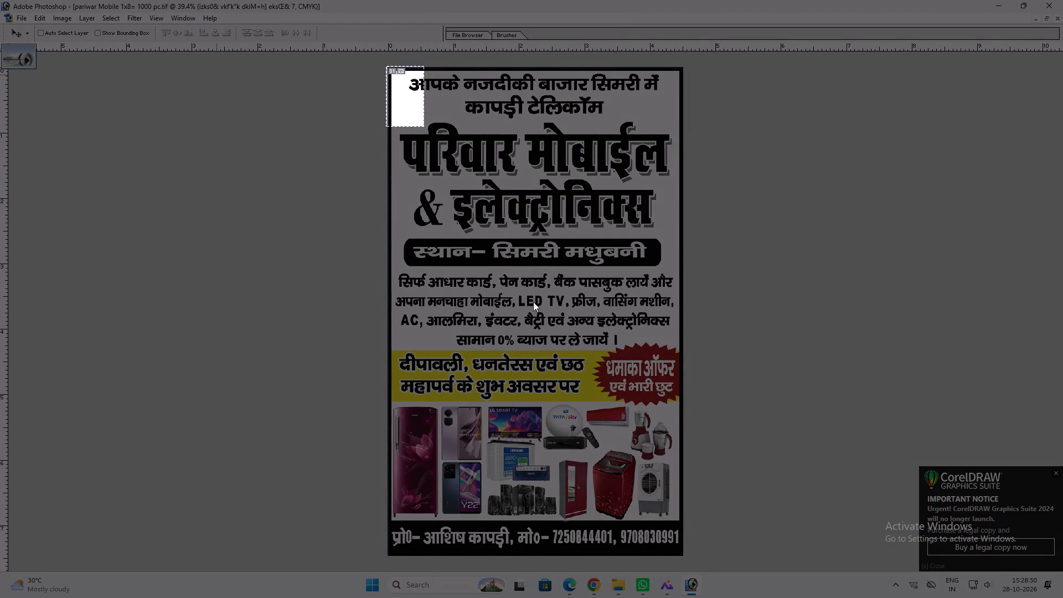
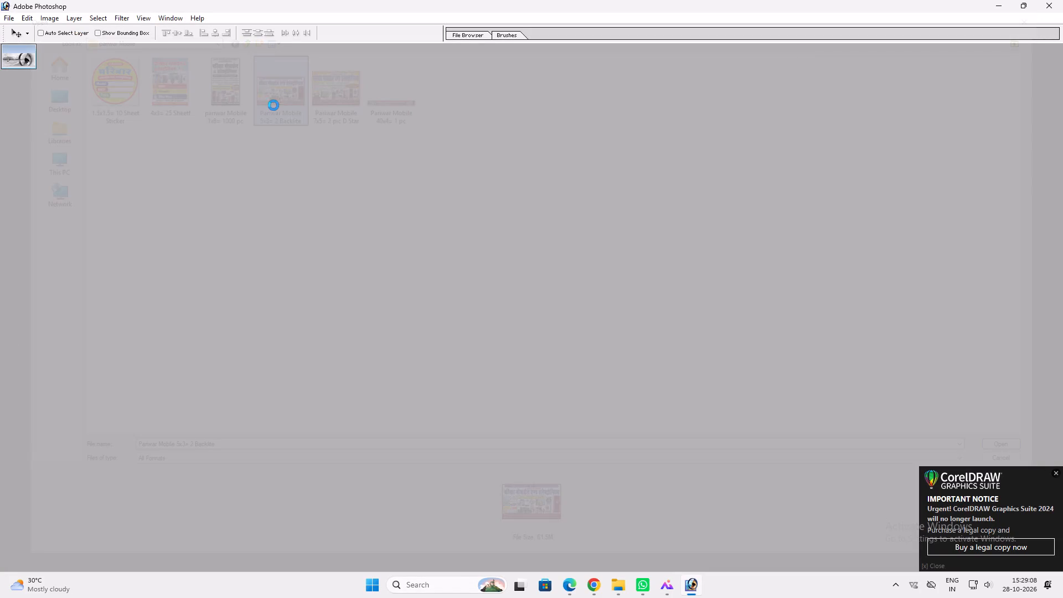
# Open the Pariwar Mobile 5x3= 2 Backlite design from the pariwar Mobile folder.
pyautogui.doubleClick(328, 55)
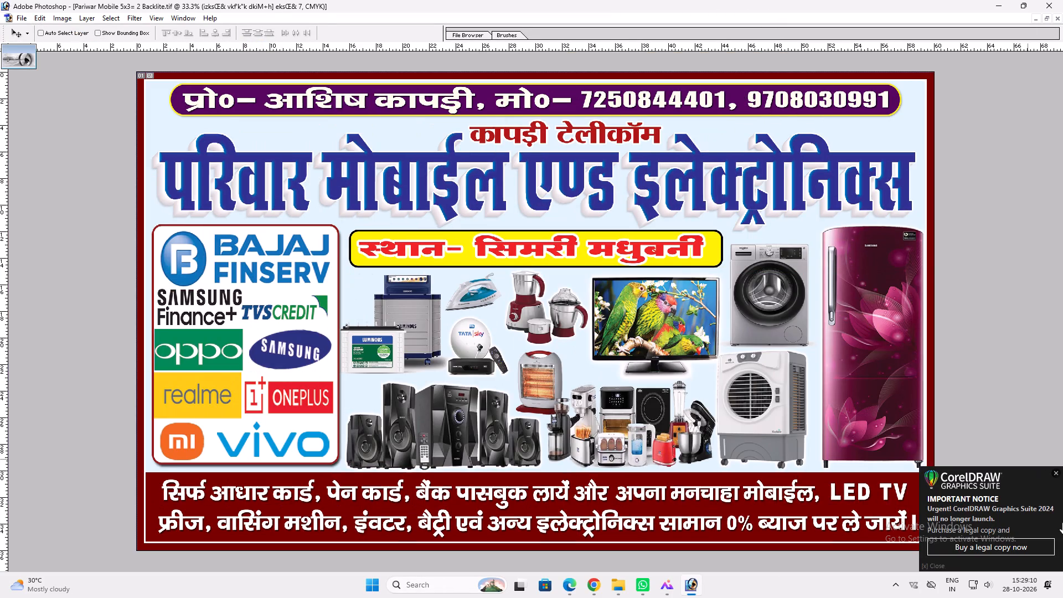
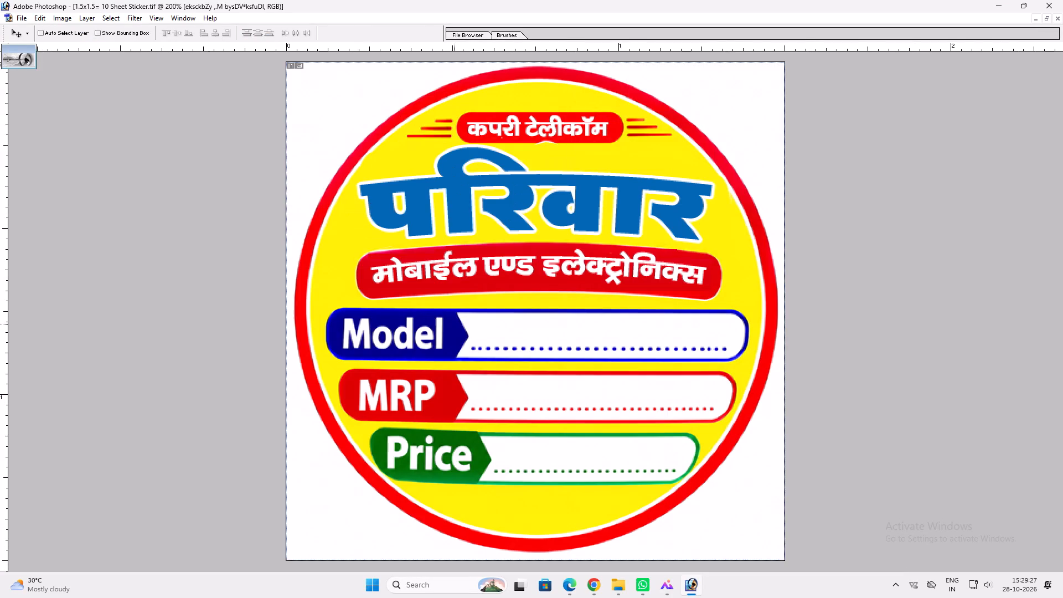
# Start a Pen path above the Model box on the 1.5x1.5 sticker, running along its top and around its right end.
pyautogui.press('p')
pyautogui.click(321, 306)
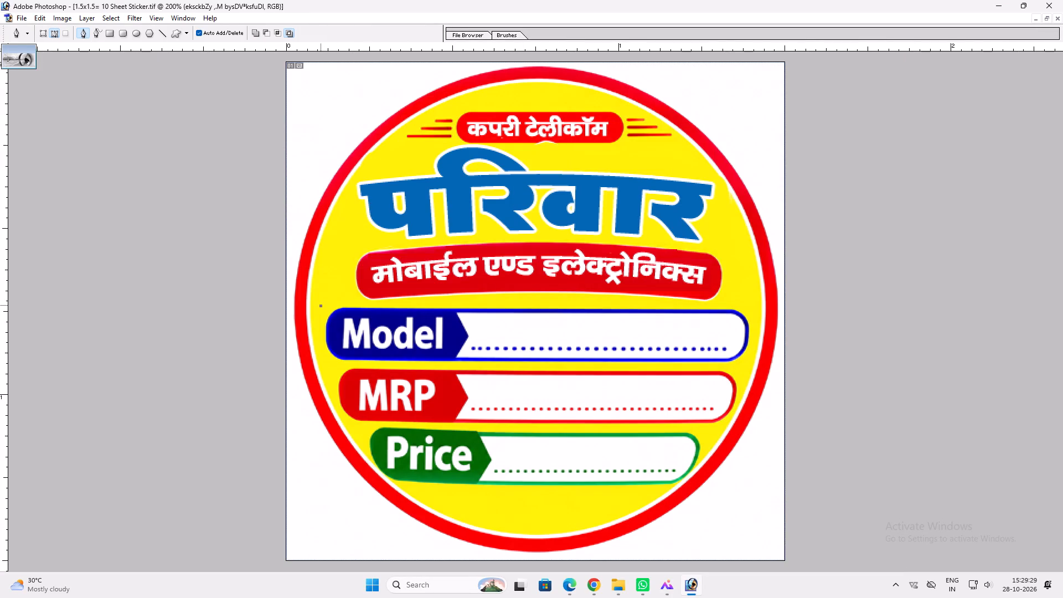
pyautogui.moveTo(742, 307); pyautogui.dragTo(751, 311)
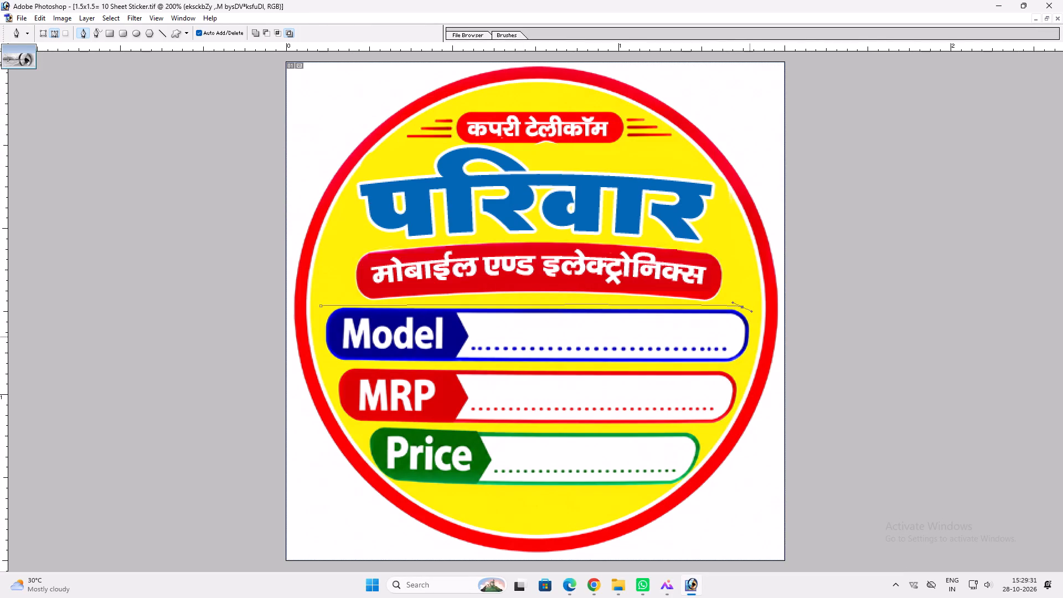
pyautogui.click(750, 349)
pyautogui.hotkey('ctrl', 'z')
pyautogui.moveTo(748, 346); pyautogui.dragTo(748, 359)
pyautogui.hotkey('ctrl', 'z')
pyautogui.moveTo(746, 359); pyautogui.dragTo(736, 370)
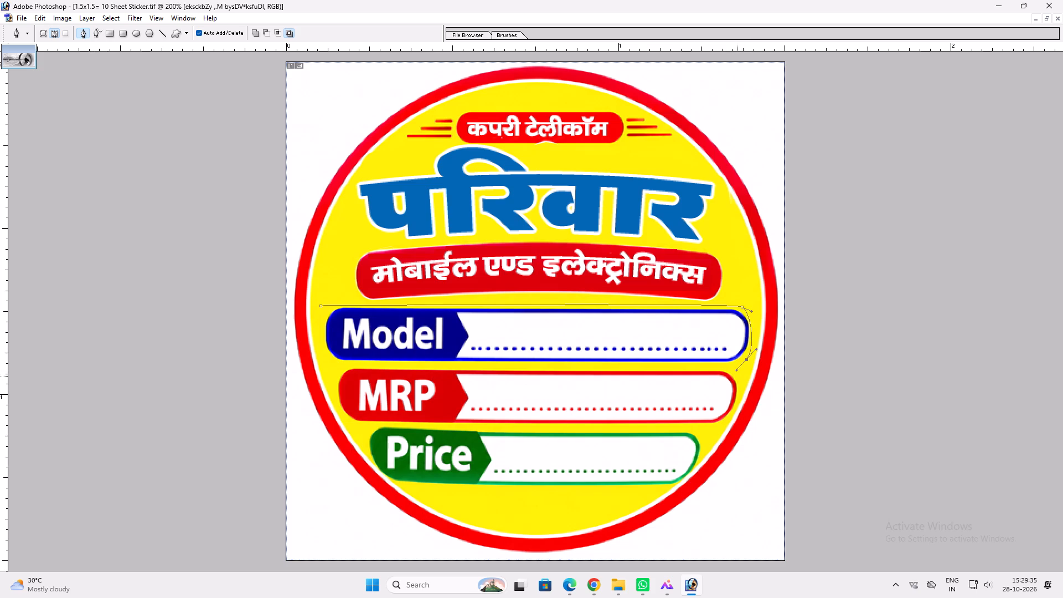
# Continue the Pen path down the right ends of the MRP and Price boxes to the Price box's lower right corner.
pyautogui.moveTo(736, 378); pyautogui.dragTo(736, 383)
pyautogui.click(737, 390)
pyautogui.click(738, 398)
pyautogui.click(733, 408)
pyautogui.moveTo(725, 419); pyautogui.dragTo(723, 424)
pyautogui.click(720, 427)
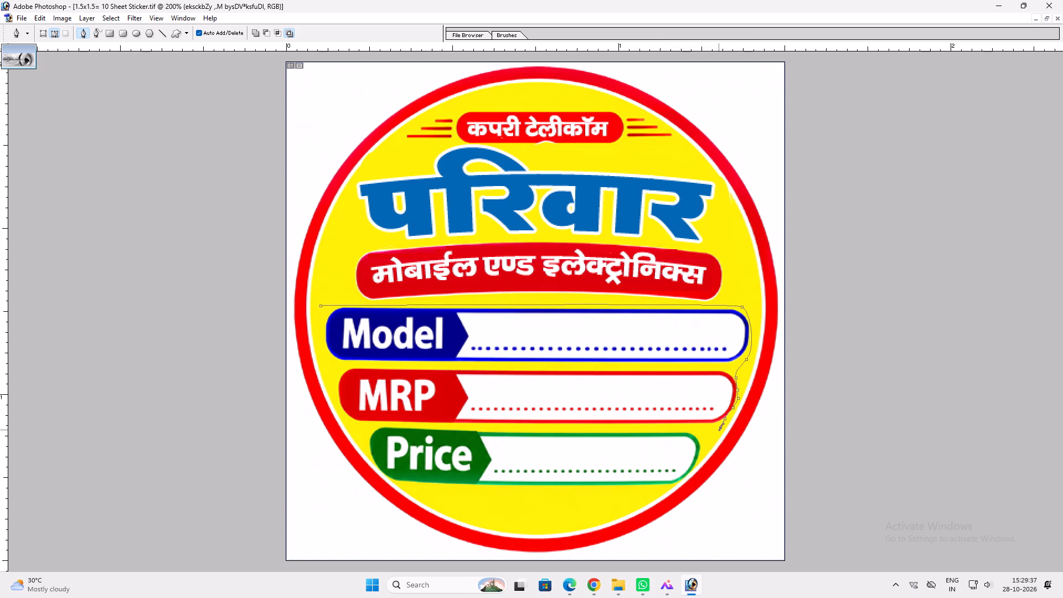
pyautogui.hotkey('ctrl', 'z')
pyautogui.hotkey('ctrl', 'alt', 'z')
pyautogui.hotkey('ctrl', 'alt', 'z')
pyautogui.click(724, 424)
pyautogui.click(710, 434)
pyautogui.moveTo(703, 441); pyautogui.dragTo(701, 447)
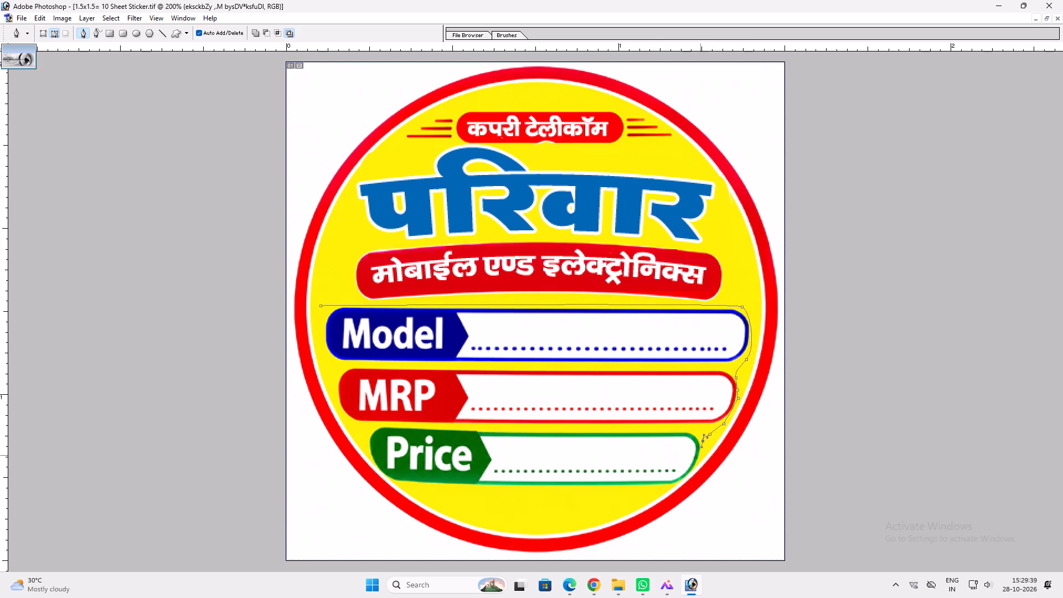
pyautogui.click(695, 467)
pyautogui.click(674, 484)
# Trace under the Price box and up the left side of the three boxes, then turn the path into a selection.
pyautogui.click(398, 483)
pyautogui.moveTo(371, 456); pyautogui.dragTo(367, 450)
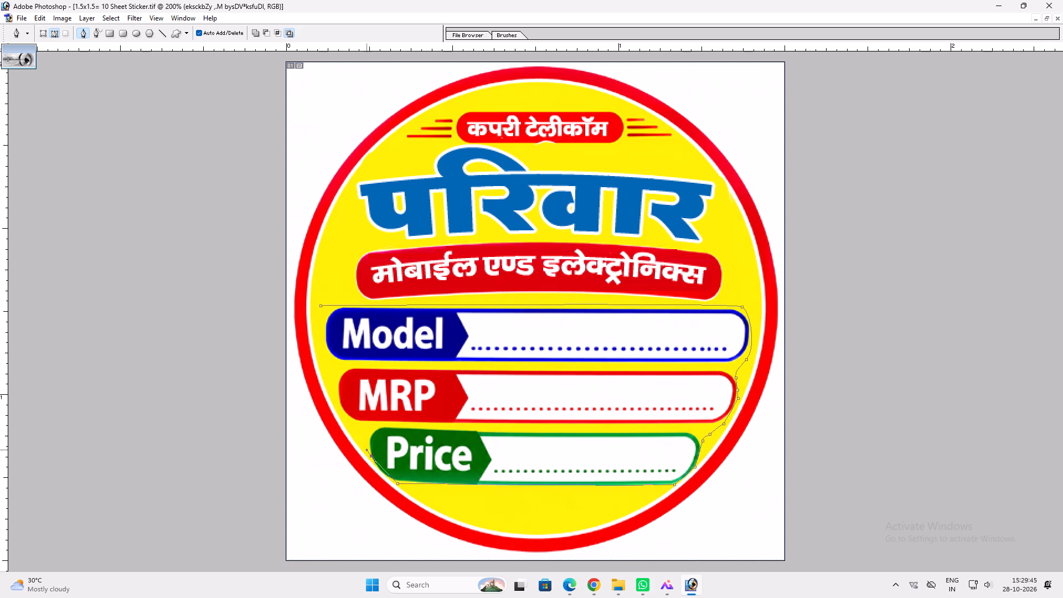
pyautogui.moveTo(367, 450); pyautogui.dragTo(364, 440)
pyautogui.click(364, 439)
pyautogui.click(340, 421)
pyautogui.moveTo(331, 384); pyautogui.dragTo(329, 378)
pyautogui.click(318, 358)
pyautogui.moveTo(316, 336); pyautogui.dragTo(316, 330)
pyautogui.click(312, 318)
pyautogui.hotkey('ctrl', 'Return')
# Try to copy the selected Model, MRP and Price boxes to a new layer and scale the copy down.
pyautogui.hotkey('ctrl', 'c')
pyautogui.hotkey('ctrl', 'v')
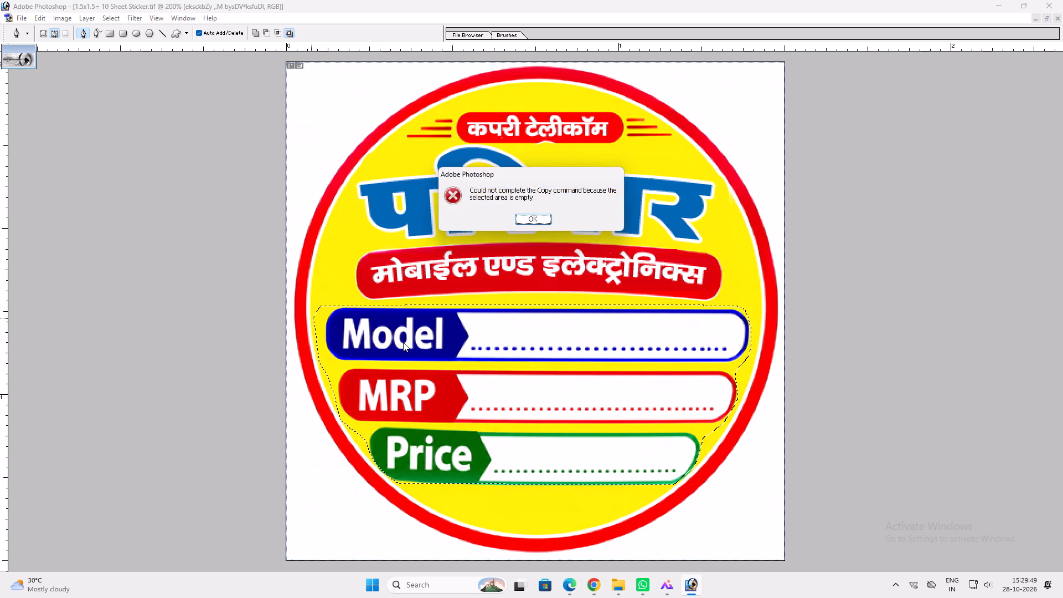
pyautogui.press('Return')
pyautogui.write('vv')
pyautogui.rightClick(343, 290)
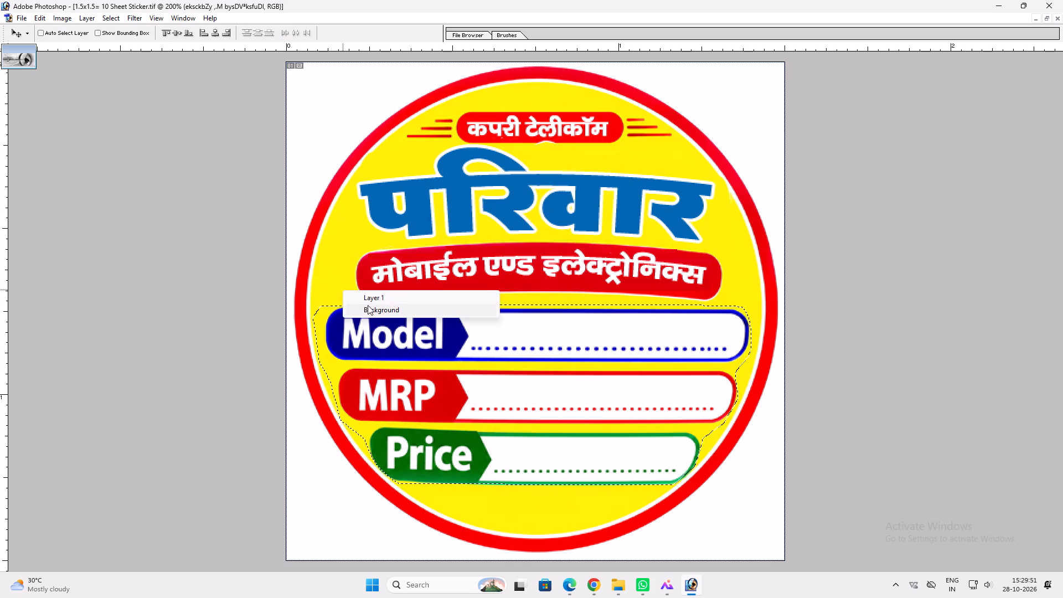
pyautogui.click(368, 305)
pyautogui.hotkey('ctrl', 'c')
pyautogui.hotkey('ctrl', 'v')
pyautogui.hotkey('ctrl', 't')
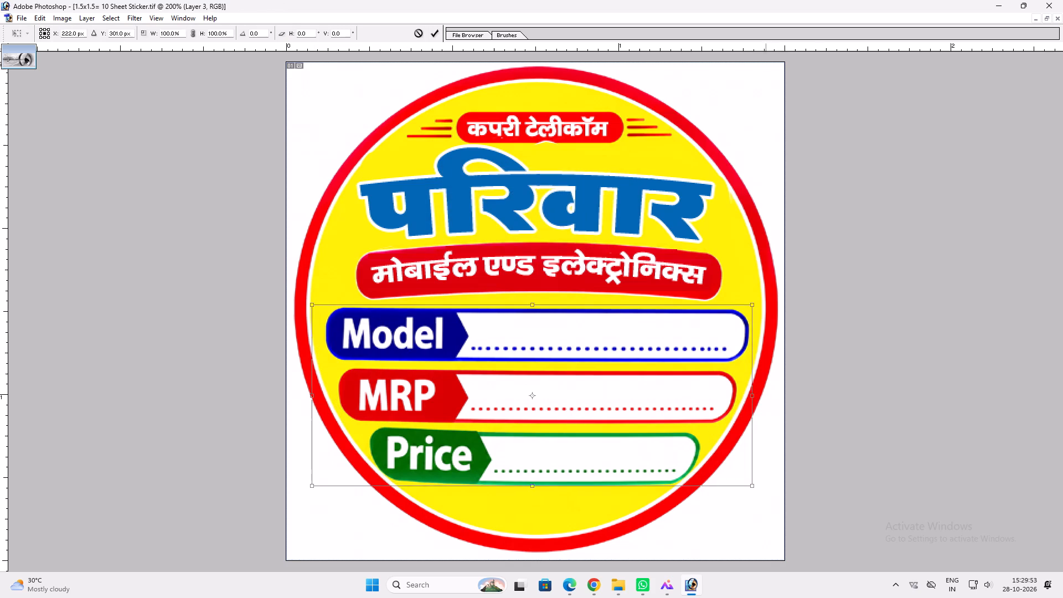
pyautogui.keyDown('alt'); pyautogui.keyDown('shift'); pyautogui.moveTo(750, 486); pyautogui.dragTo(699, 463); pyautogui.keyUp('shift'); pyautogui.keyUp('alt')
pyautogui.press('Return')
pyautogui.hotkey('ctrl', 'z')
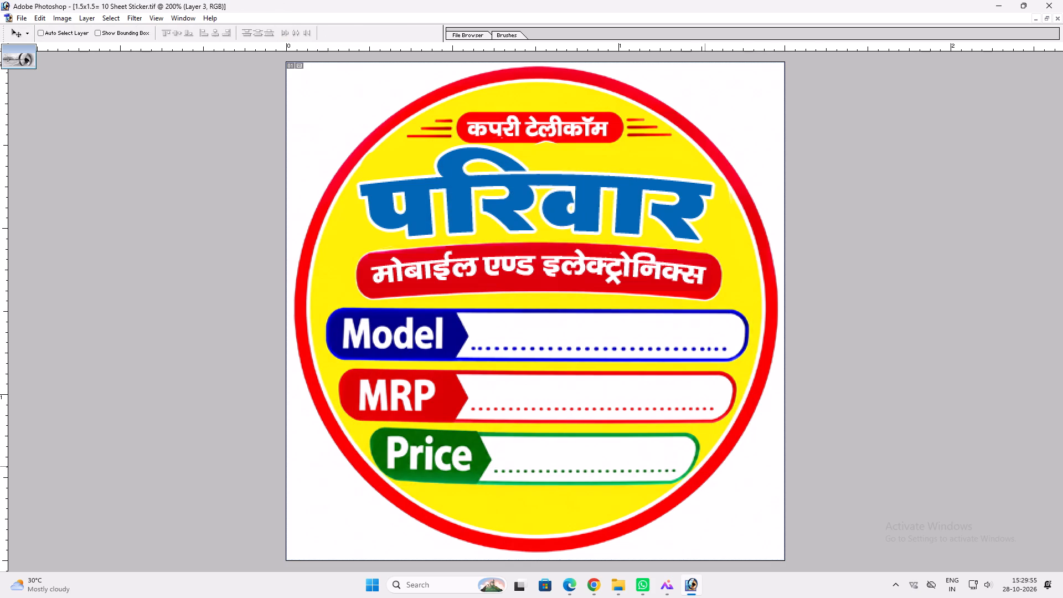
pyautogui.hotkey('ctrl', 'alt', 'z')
# Cut the selected Model, MRP and Price boxes out of Layer 1 and paste them as a new layer.
pyautogui.press('v')
pyautogui.press('v')
pyautogui.rightClick(616, 291)
pyautogui.click(637, 298)
pyautogui.moveTo(637, 293); pyautogui.dragTo(639, 274)
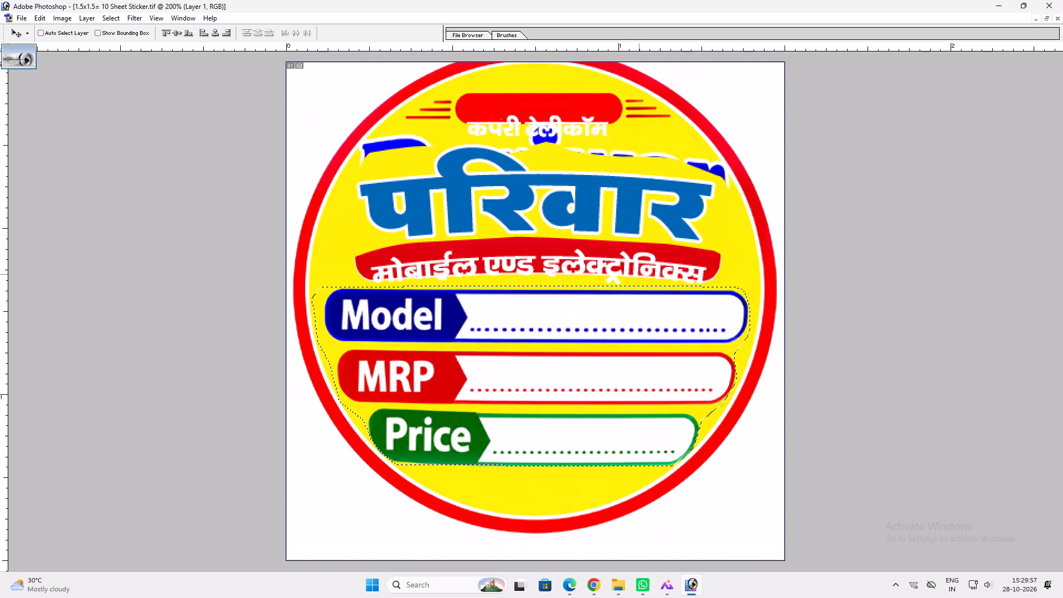
pyautogui.hotkey('ctrl', 'z')
pyautogui.hotkey('ctrl', 'x')
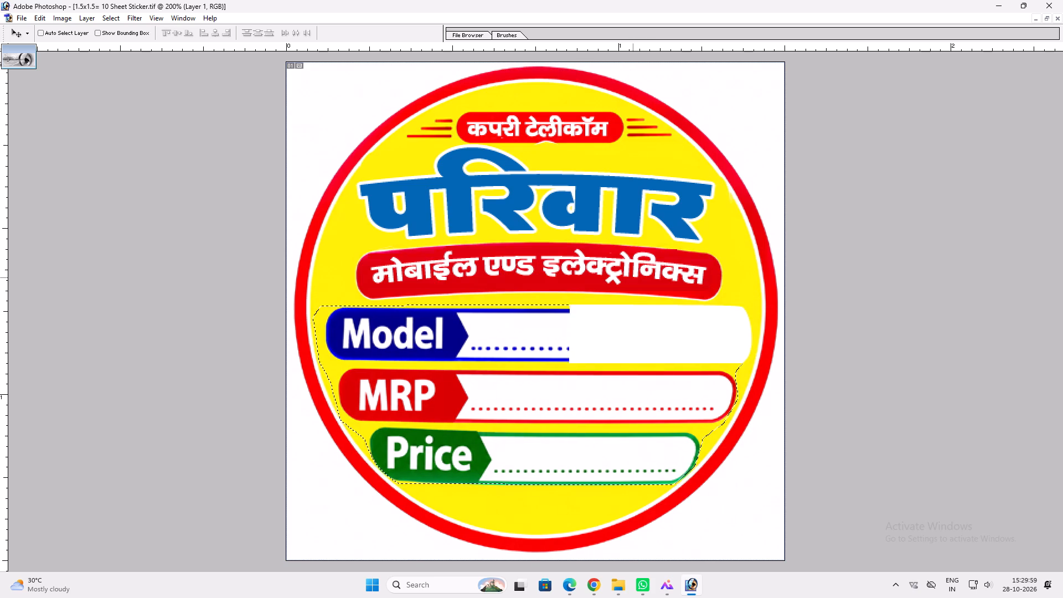
pyautogui.hotkey('ctrl', 'v')
# Scale the pasted Model, MRP and Price boxes down and place them centrally just below the red banner.
pyautogui.hotkey('ctrl', 't')
pyautogui.keyDown('alt'); pyautogui.keyDown('shift'); pyautogui.moveTo(749, 221); pyautogui.dragTo(730, 229); pyautogui.keyUp('shift'); pyautogui.keyUp('alt')
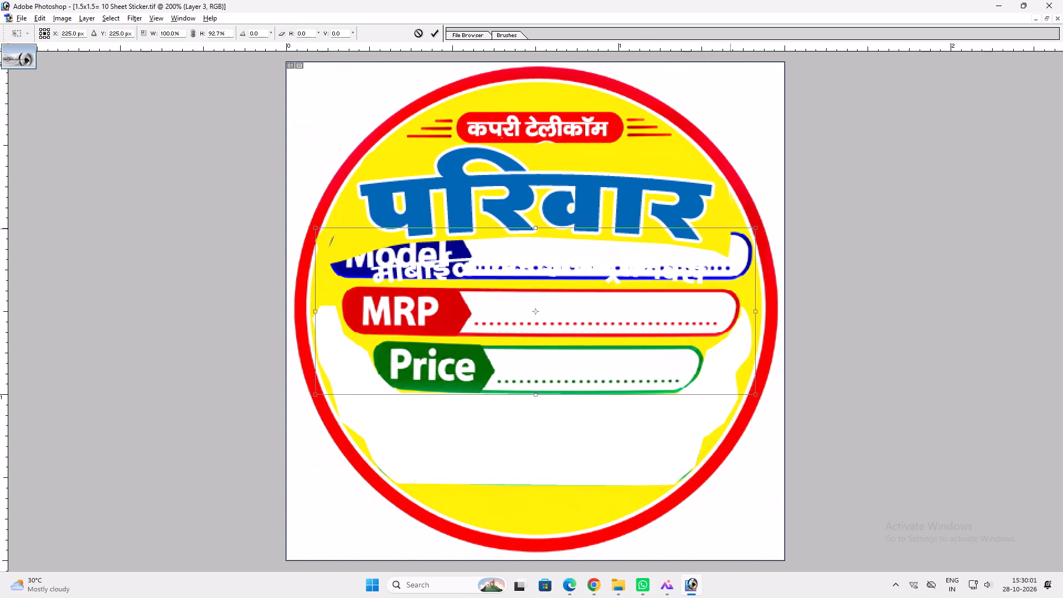
pyautogui.keyDown('alt'); pyautogui.keyDown('shift'); pyautogui.moveTo(730, 229); pyautogui.dragTo(730, 229); pyautogui.keyUp('shift'); pyautogui.keyUp('alt')
pyautogui.hotkey('ctrl', 'z')
pyautogui.keyDown('alt'); pyautogui.keyDown('shift'); pyautogui.moveTo(756, 224); pyautogui.dragTo(702, 234); pyautogui.keyUp('shift'); pyautogui.keyUp('alt')
pyautogui.press('Return')
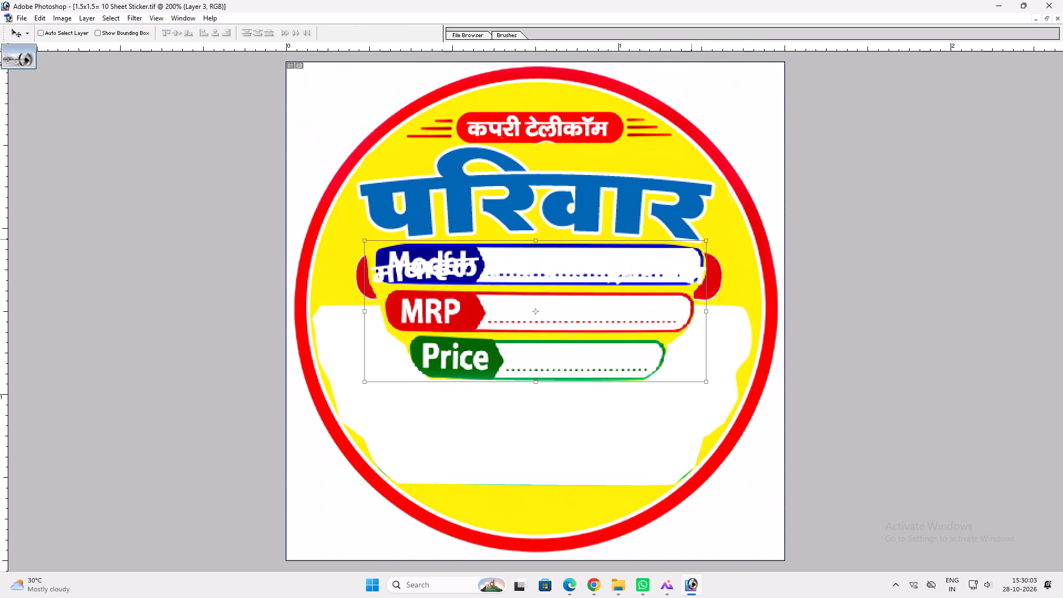
pyautogui.write('vv')
pyautogui.moveTo(677, 254); pyautogui.dragTo(679, 313)
# Delete the white area outside the red circle from Layer 1 using a Magic Wand selection.
pyautogui.rightClick(746, 291)
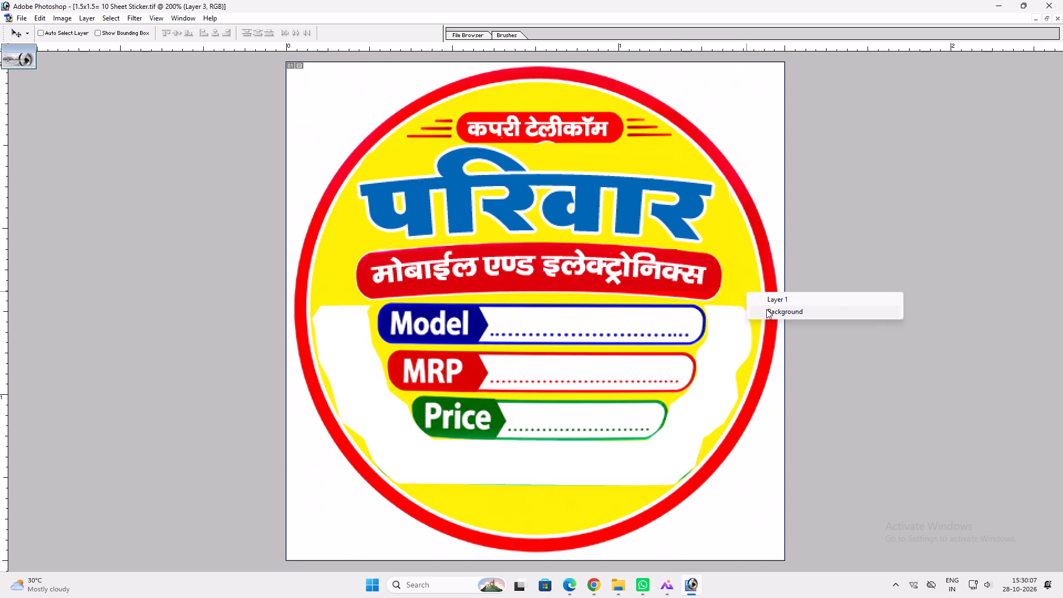
pyautogui.rightClick(726, 260)
pyautogui.click(740, 264)
pyautogui.rightClick(760, 185)
pyautogui.click(768, 188)
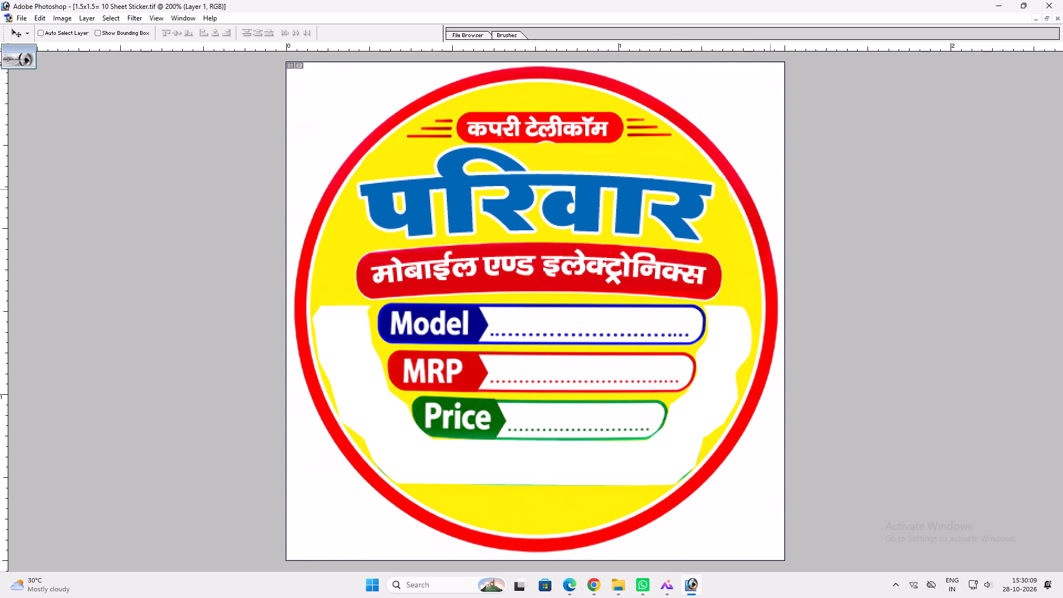
pyautogui.rightClick(747, 174)
pyautogui.click(765, 181)
pyautogui.rightClick(742, 79)
pyautogui.click(755, 83)
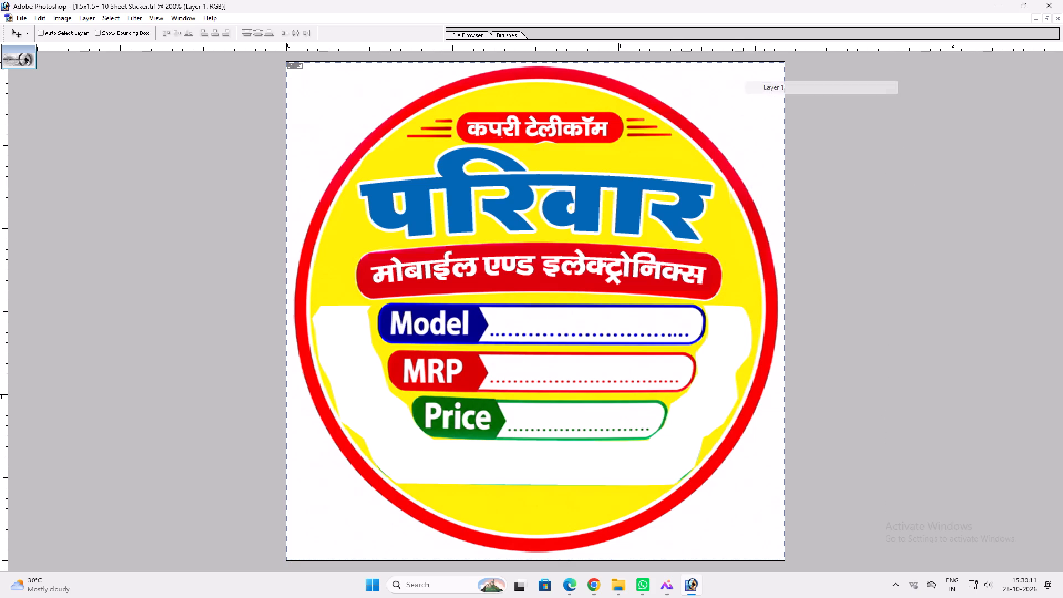
pyautogui.press('w')
pyautogui.click(757, 93)
pyautogui.press('Delete')
pyautogui.hotkey('ctrl', 'd')
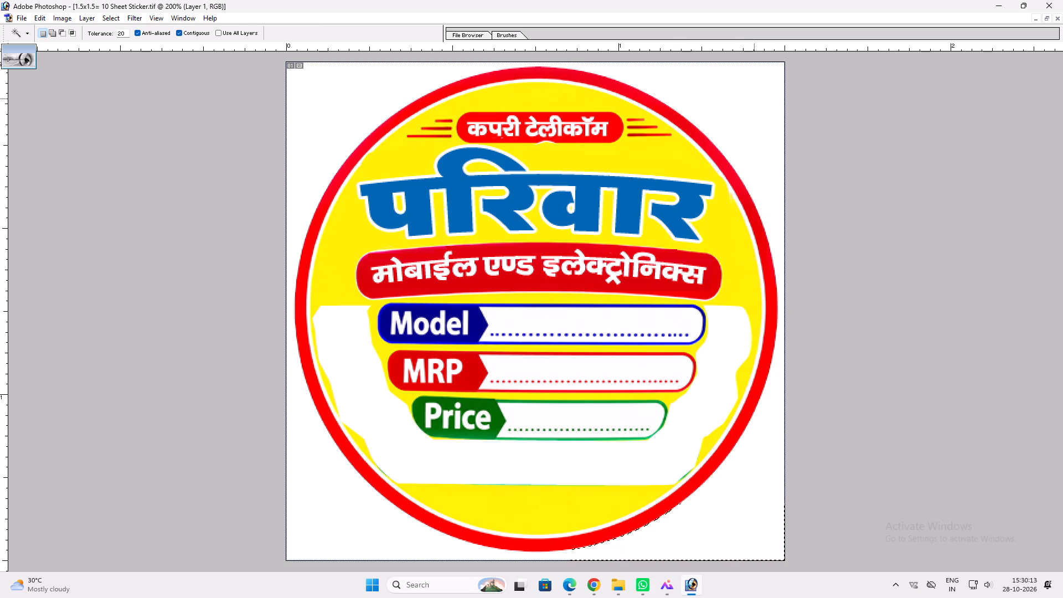
# Cut the entire Background content and paste it as a new layer.
pyautogui.press('v')
pyautogui.rightClick(747, 104)
pyautogui.click(769, 114)
pyautogui.hotkey('ctrl', 'a')
pyautogui.hotkey('ctrl', 'x')
pyautogui.hotkey('ctrl', 'v')
# Apply a Color Overlay to the pasted background layer, using the yellow sampled from inside the circle.
pyautogui.hotkey('alt', 'l')
pyautogui.hotkey('alt', 'y')
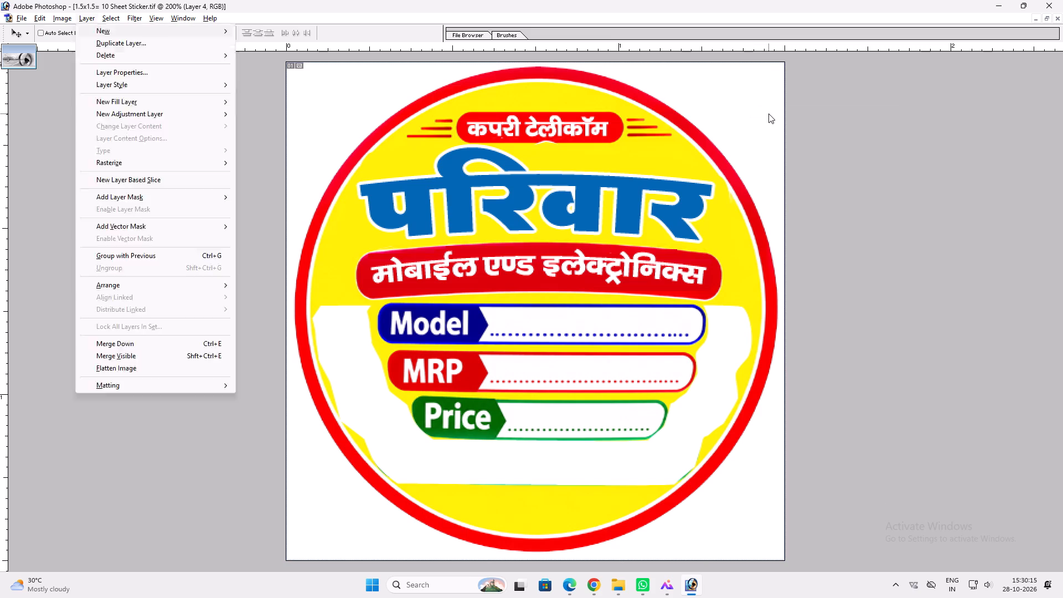
pyautogui.press('n')
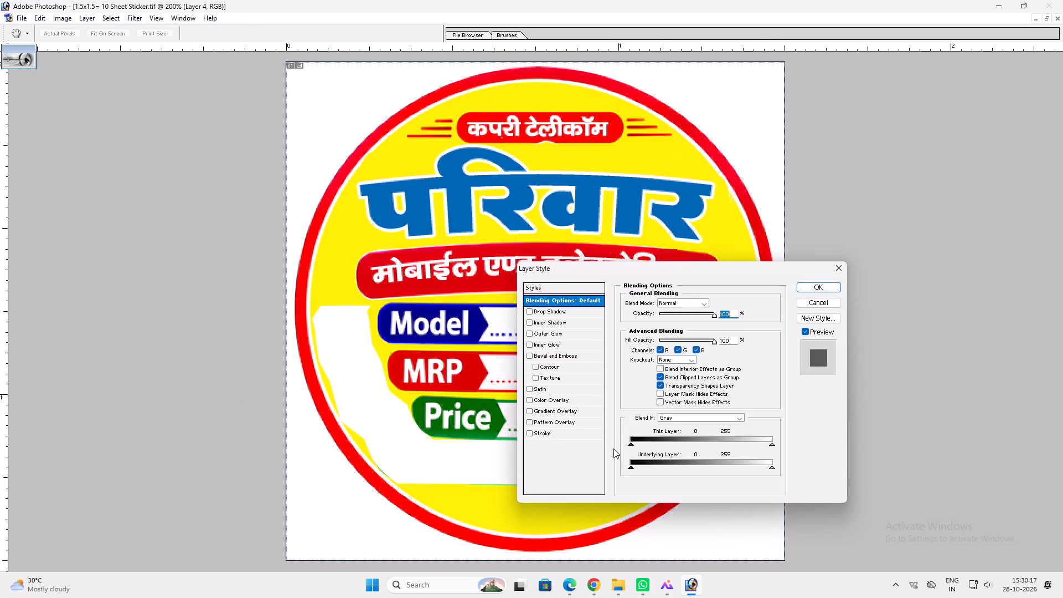
pyautogui.click(563, 404)
pyautogui.click(719, 306)
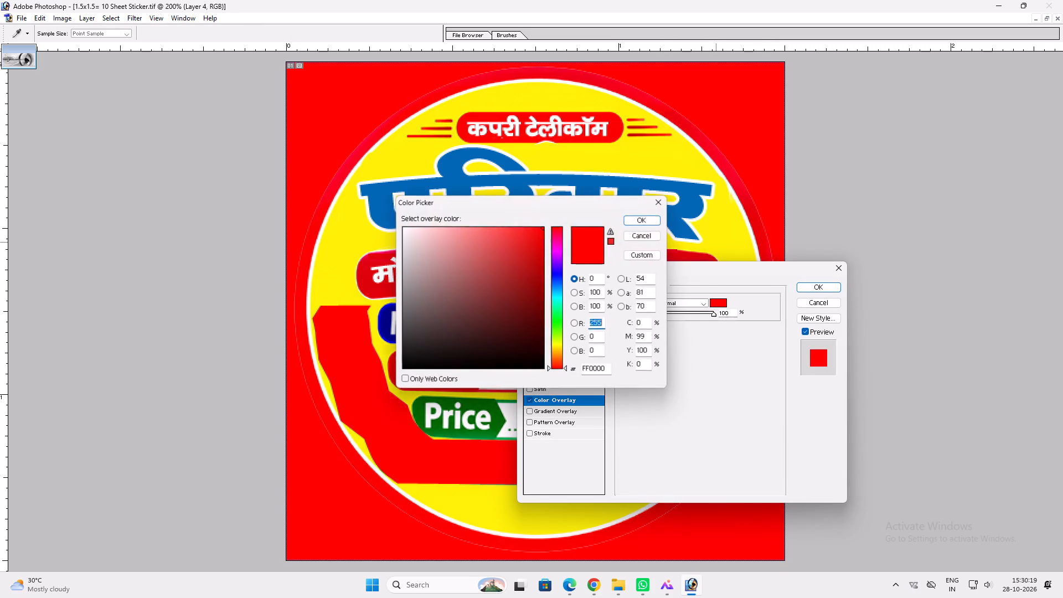
pyautogui.click(716, 238)
pyautogui.press('Return')
pyautogui.press('Return')
pyautogui.press('v')
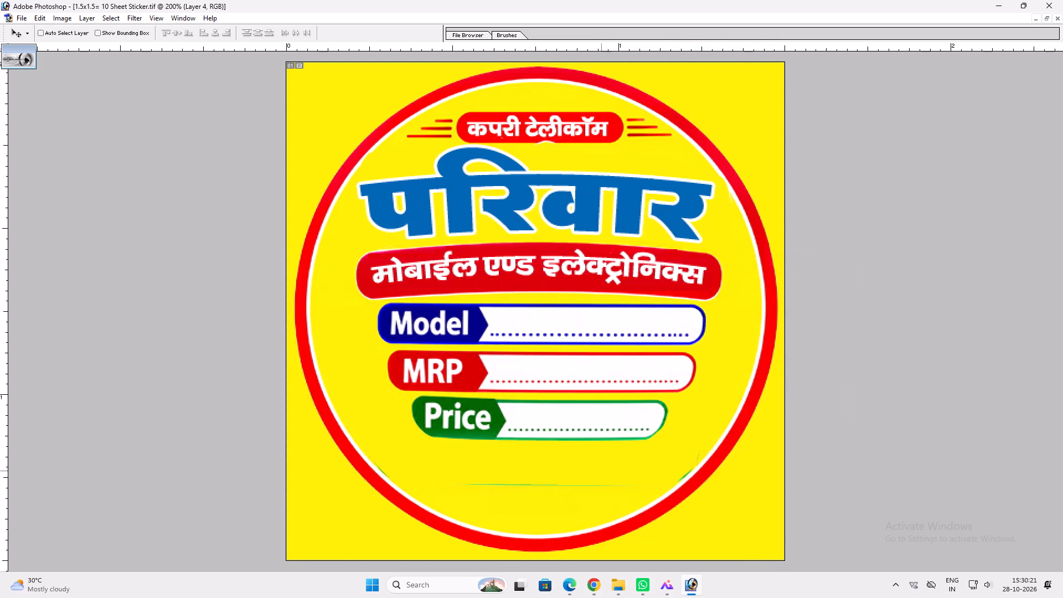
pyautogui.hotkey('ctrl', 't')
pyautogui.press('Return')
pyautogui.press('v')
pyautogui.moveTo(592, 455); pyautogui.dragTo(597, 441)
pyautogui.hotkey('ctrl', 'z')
# Erase the leftover thin green line below the Price box from Layer 1 using a rectangular selection.
pyautogui.keyDown('ctrl'); pyautogui.click(565, 475); pyautogui.keyUp('ctrl')
pyautogui.press('m')
pyautogui.moveTo(453, 476); pyautogui.dragTo(616, 498)
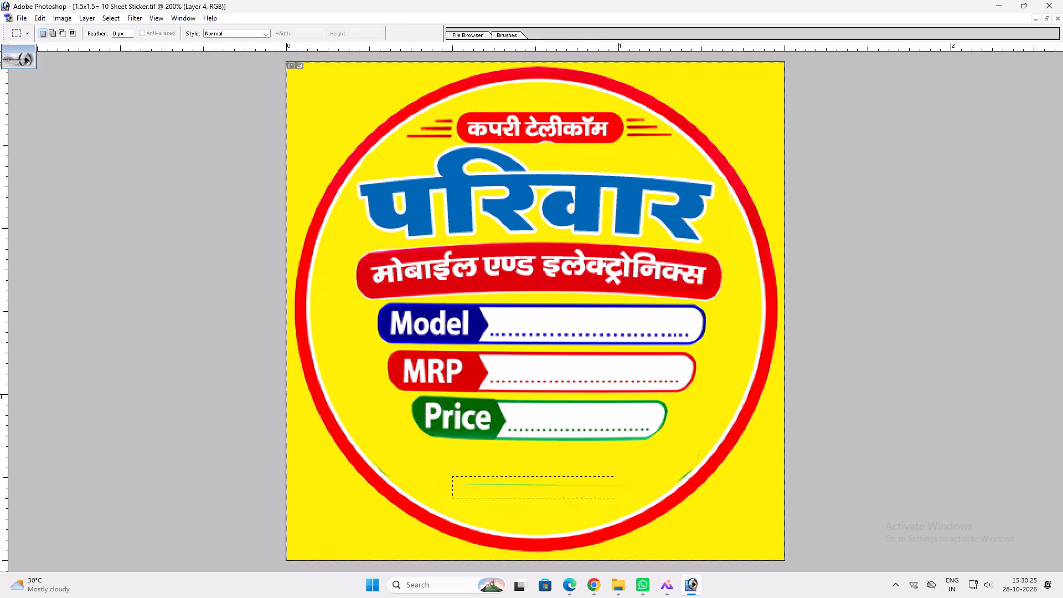
pyautogui.moveTo(616, 498); pyautogui.dragTo(633, 494)
pyautogui.press('Delete')
pyautogui.hotkey('ctrl', 'z')
pyautogui.press('v')
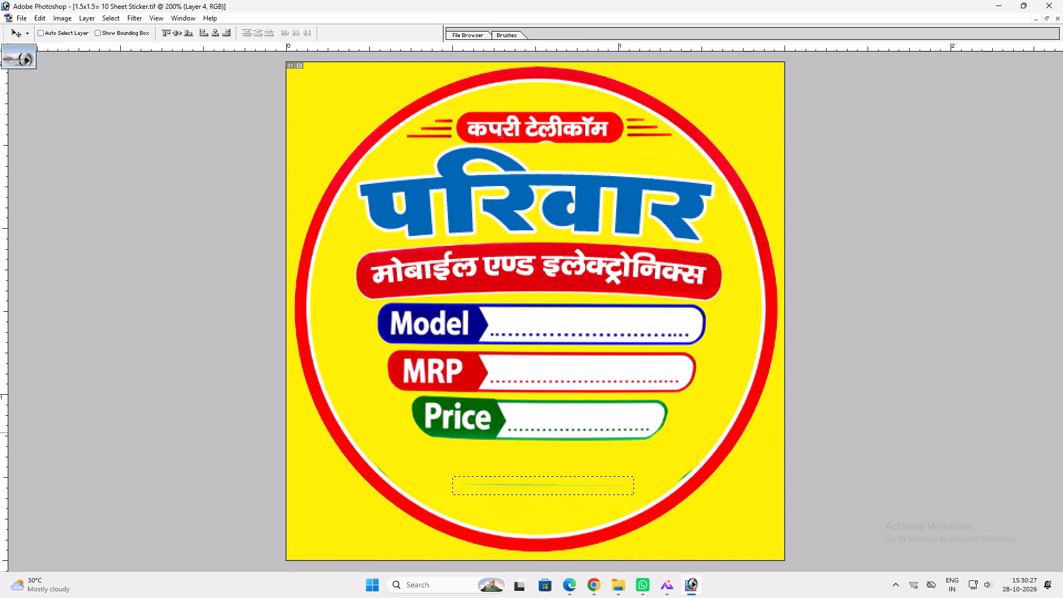
pyautogui.press('v')
pyautogui.rightClick(677, 359)
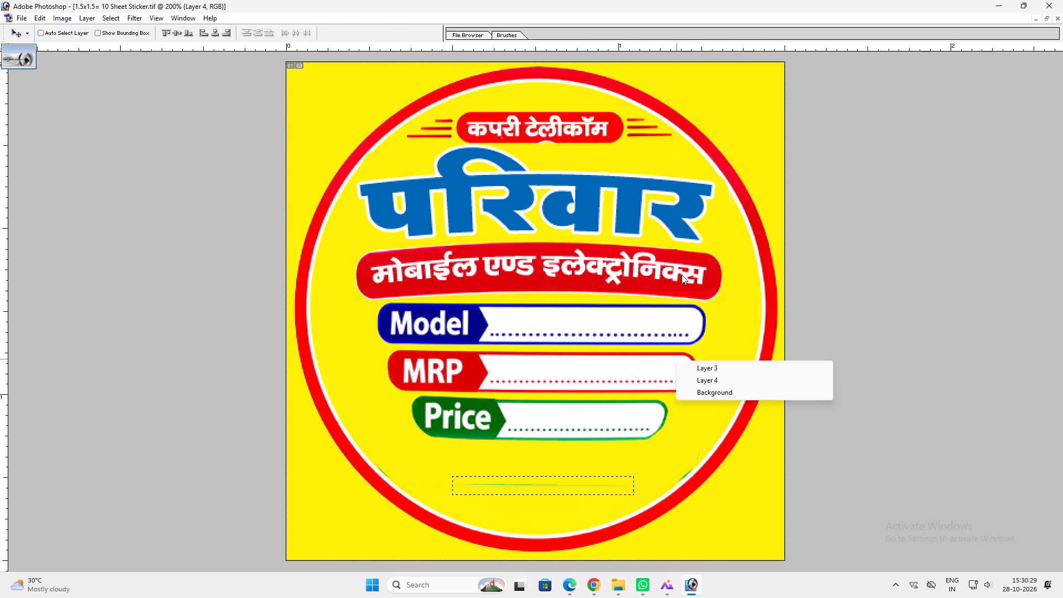
pyautogui.rightClick(682, 275)
pyautogui.click(698, 281)
pyautogui.press('Delete')
pyautogui.press('Return')
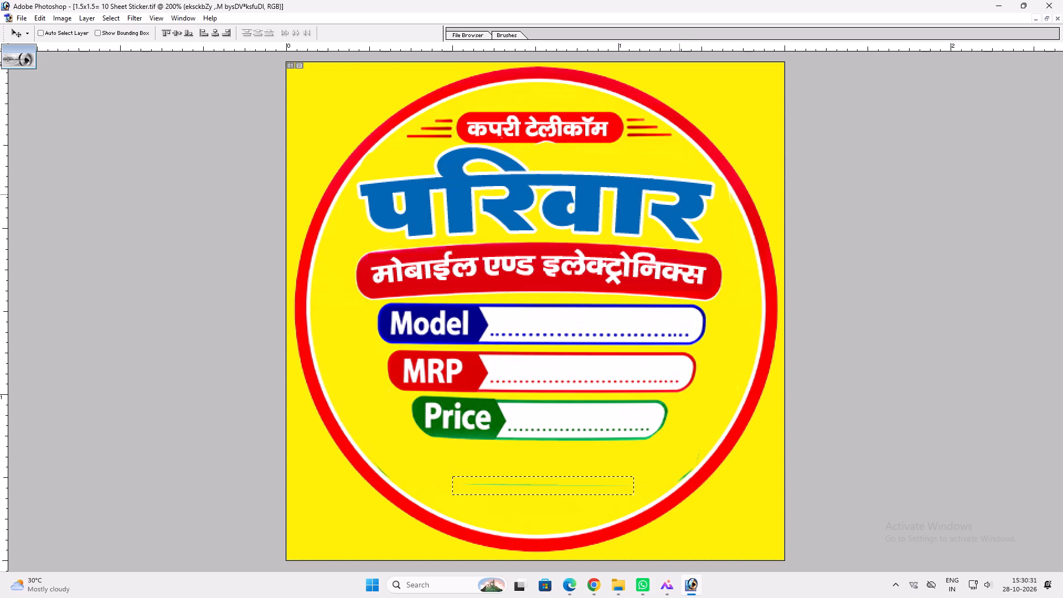
pyautogui.keyDown('ctrl'); pyautogui.click(679, 194); pyautogui.keyUp('ctrl')
pyautogui.keyDown('ctrl'); pyautogui.click(699, 141); pyautogui.keyUp('ctrl')
pyautogui.press('Delete')
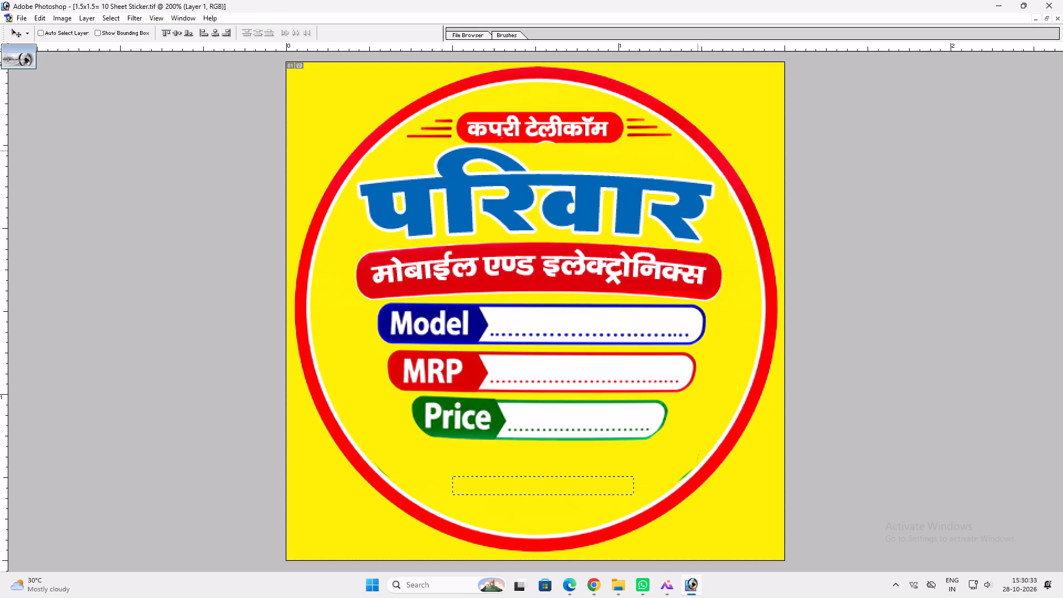
pyautogui.hotkey('ctrl', 'd')
# Open the 4x3= 25 Sheetf design and arrange its window beside the windowed 1.5x1.5 sticker.
pyautogui.press('f')
pyautogui.press('f')
pyautogui.press('f')
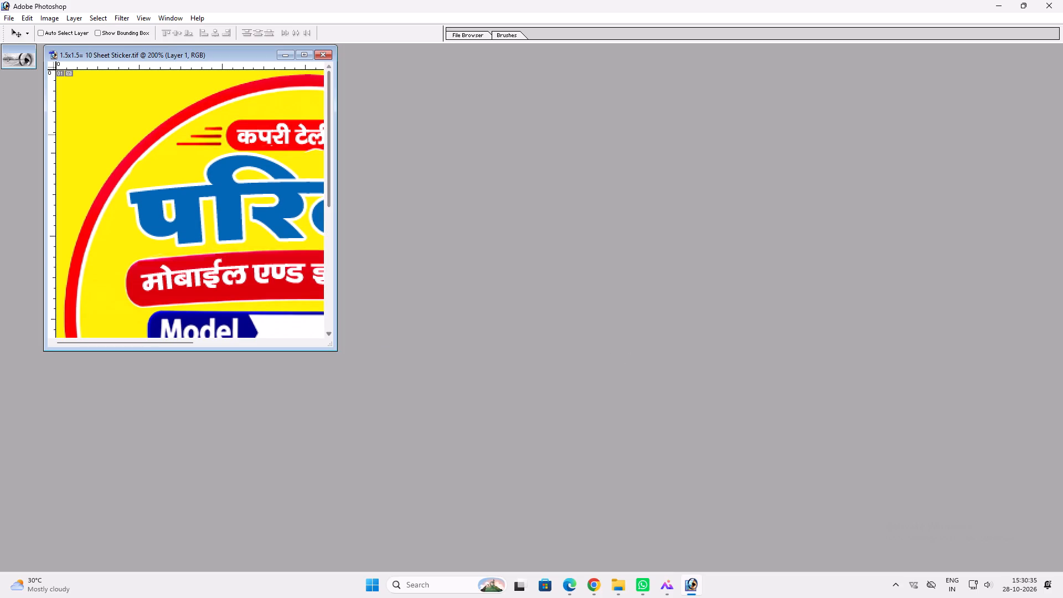
pyautogui.press('v')
pyautogui.click(648, 168)
pyautogui.click(643, 169)
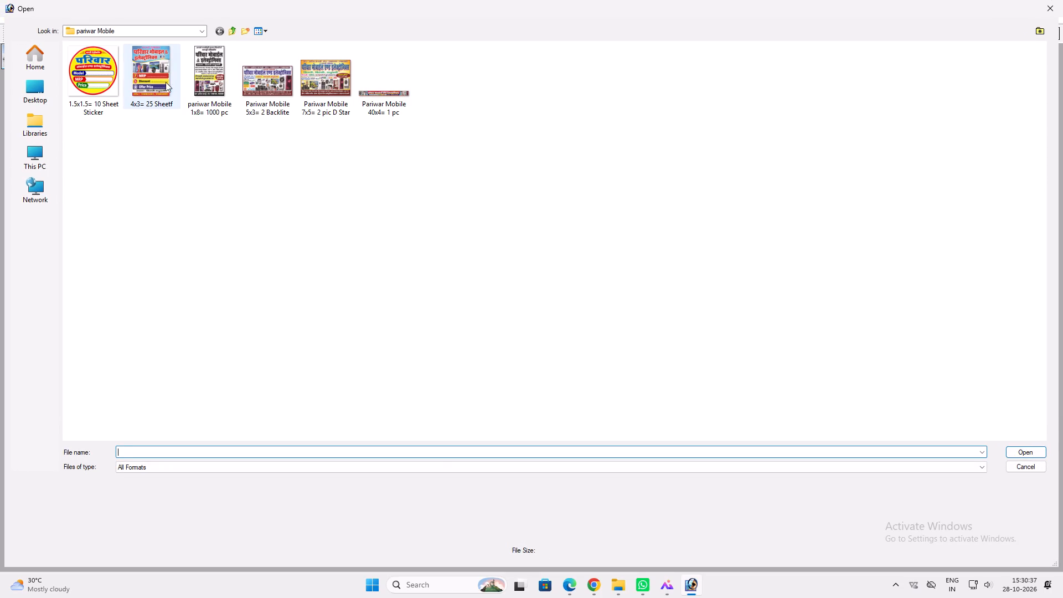
pyautogui.click(166, 82)
pyautogui.press('Return')
pyautogui.press('v')
pyautogui.moveTo(164, 57); pyautogui.dragTo(586, 102)
pyautogui.press('v')
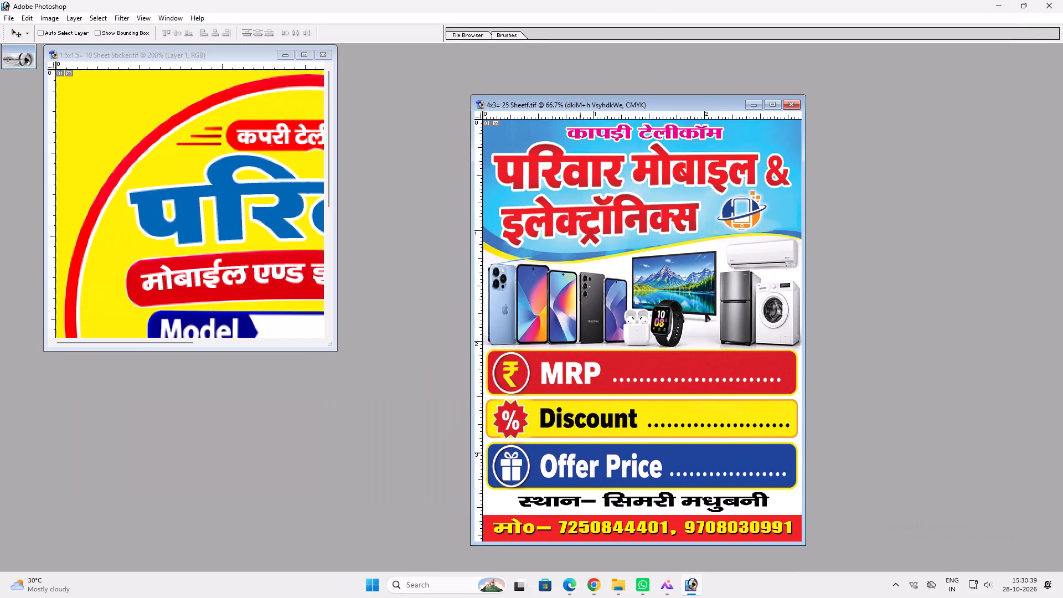
# Copy the black address line from the bottom of the 4x3 design into the 1.5x1.5 sticker.
pyautogui.keyDown('ctrl'); pyautogui.click(577, 501); pyautogui.keyUp('ctrl')
pyautogui.moveTo(577, 501); pyautogui.dragTo(298, 261)
pyautogui.press('v')
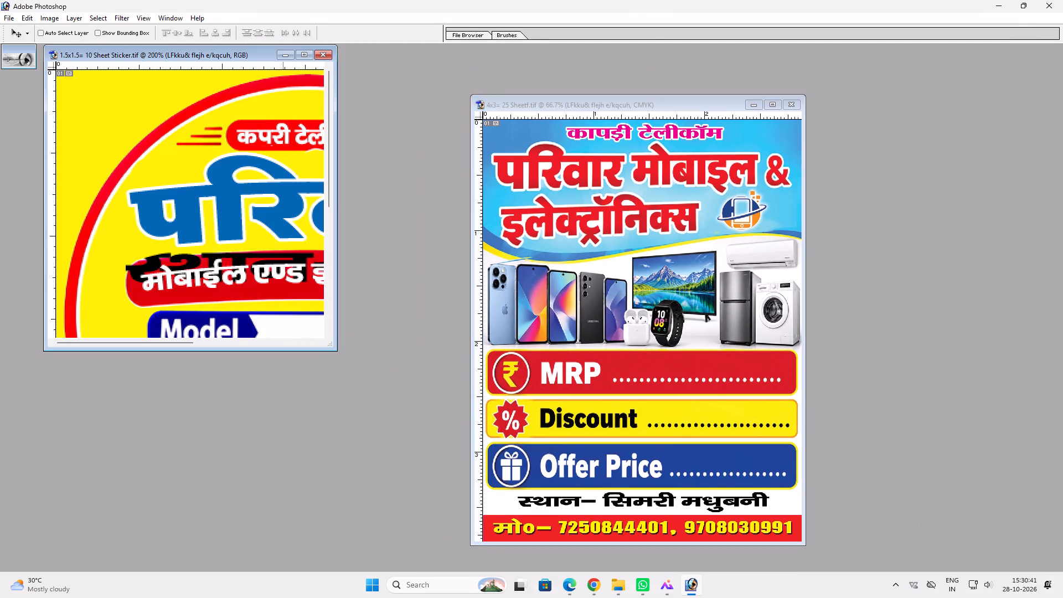
# Maximize the 1.5x1.5 sticker and shrink the pasted address line so it can fit inside the circle.
pyautogui.click(298, 56)
pyautogui.press('v')
pyautogui.press('v')
pyautogui.moveTo(516, 259); pyautogui.dragTo(521, 470)
pyautogui.hotkey('ctrl', 't')
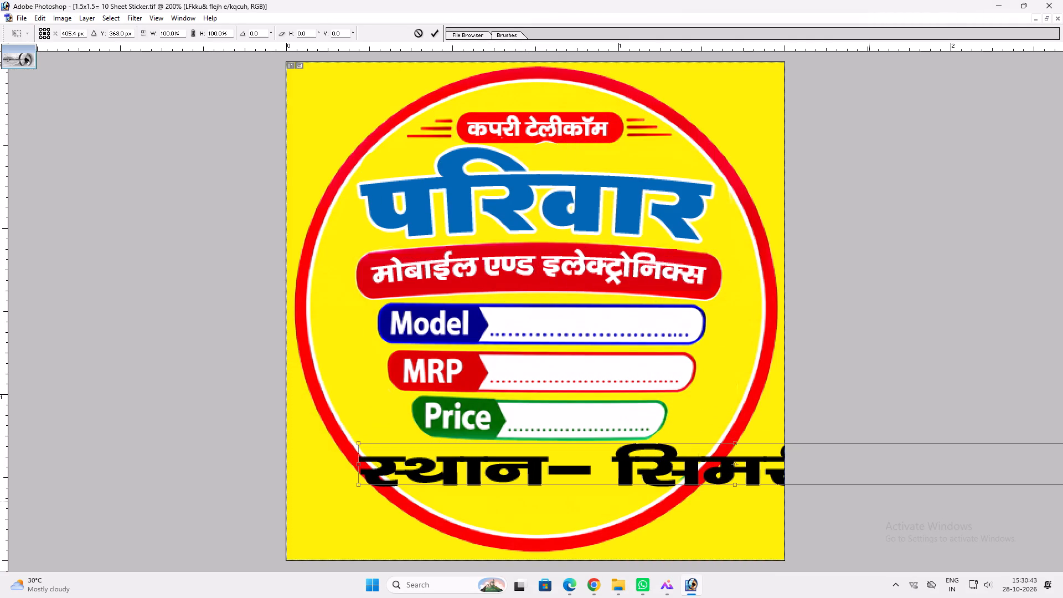
pyautogui.keyDown('alt'); pyautogui.keyDown('shift'); pyautogui.moveTo(357, 440); pyautogui.dragTo(613, 444); pyautogui.keyUp('shift'); pyautogui.keyUp('alt')
pyautogui.press('Return')
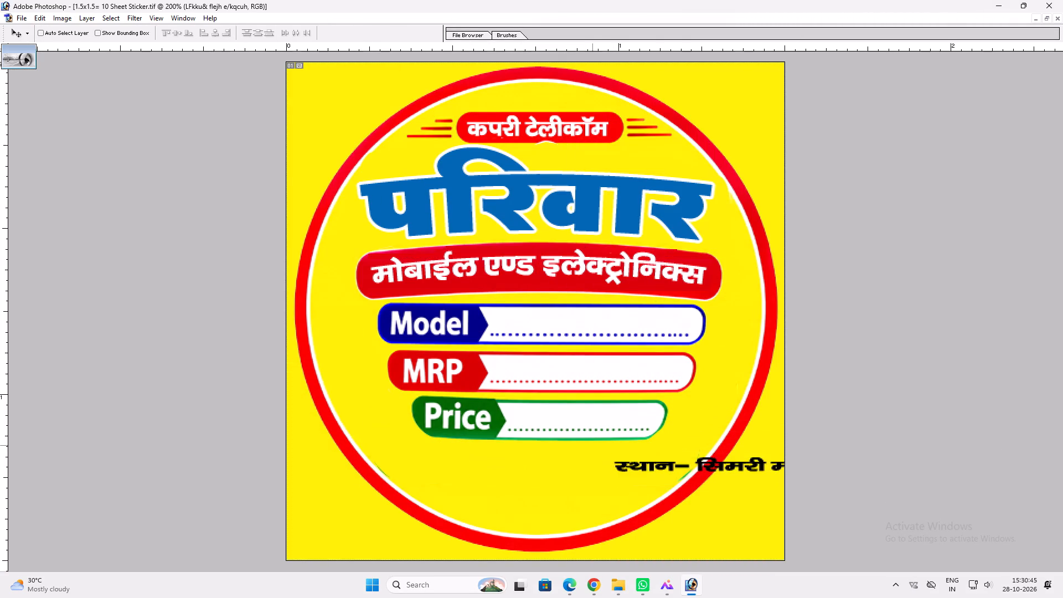
# Centre the address line below the Price box and enlarge it to about 106%.
pyautogui.press('v')
pyautogui.moveTo(646, 475); pyautogui.dragTo(448, 469)
pyautogui.hotkey('ctrl', 't')
pyautogui.keyDown('shift'); pyautogui.moveTo(546, 465); pyautogui.dragTo(541, 467); pyautogui.keyUp('shift')
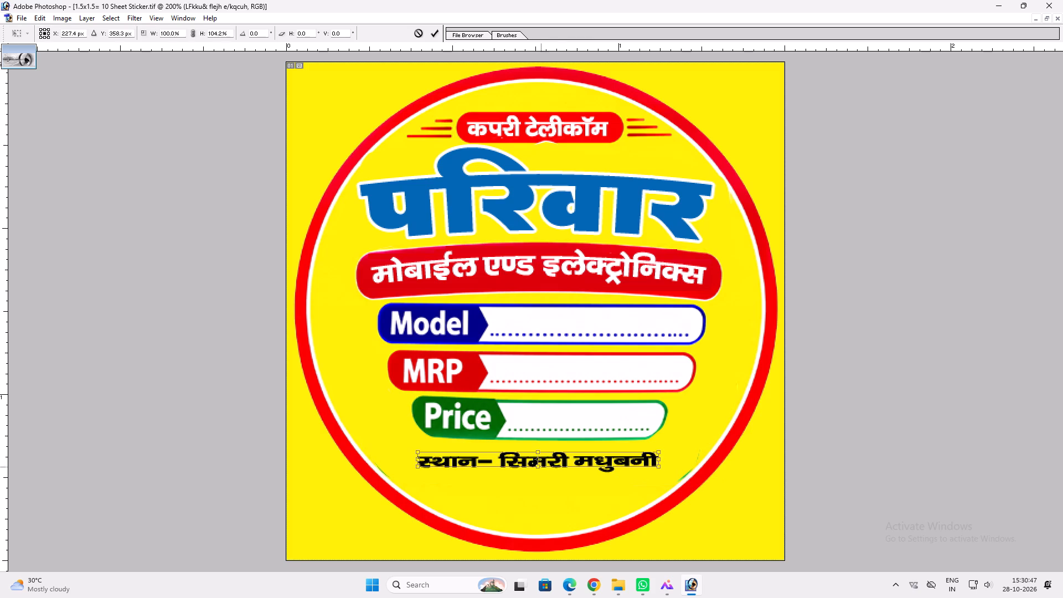
pyautogui.keyDown('shift'); pyautogui.moveTo(541, 467); pyautogui.dragTo(539, 467); pyautogui.keyUp('shift')
pyautogui.hotkey('shift', 'Return')
pyautogui.press('v')
pyautogui.moveTo(519, 476); pyautogui.dragTo(510, 472)
pyautogui.hotkey('ctrl', 't')
pyautogui.keyDown('shift'); pyautogui.moveTo(649, 464); pyautogui.dragTo(668, 463); pyautogui.keyUp('shift')
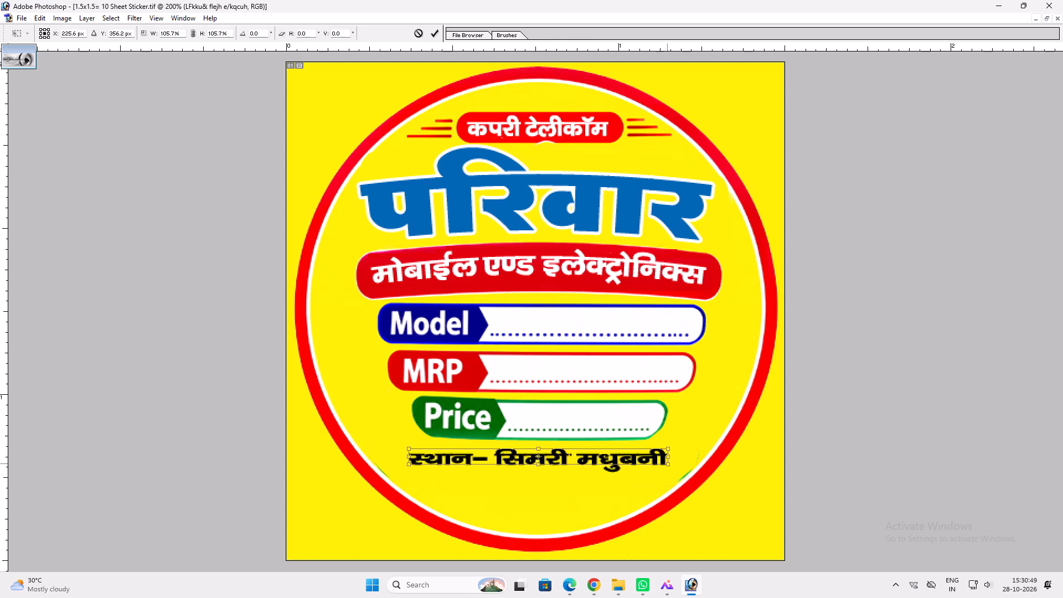
pyautogui.keyDown('shift'); pyautogui.moveTo(668, 463); pyautogui.dragTo(670, 462); pyautogui.keyUp('shift')
pyautogui.press('Return')
# Copy the mobile-number line from the bottom of the 4x3 design into the 1.5x1.5 sticker and maximize the sticker.
pyautogui.write('ff')
pyautogui.press('f')
pyautogui.click(707, 416)
pyautogui.press('v')
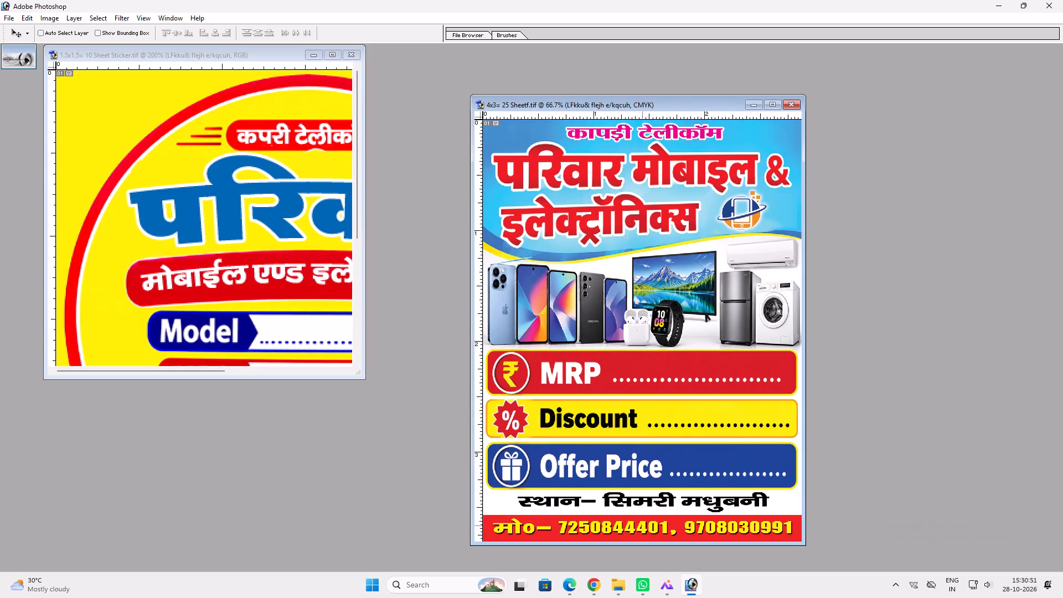
pyautogui.keyDown('ctrl'); pyautogui.click(642, 525); pyautogui.keyUp('ctrl')
pyautogui.moveTo(642, 525); pyautogui.dragTo(241, 285)
pyautogui.press('v')
pyautogui.click(332, 60)
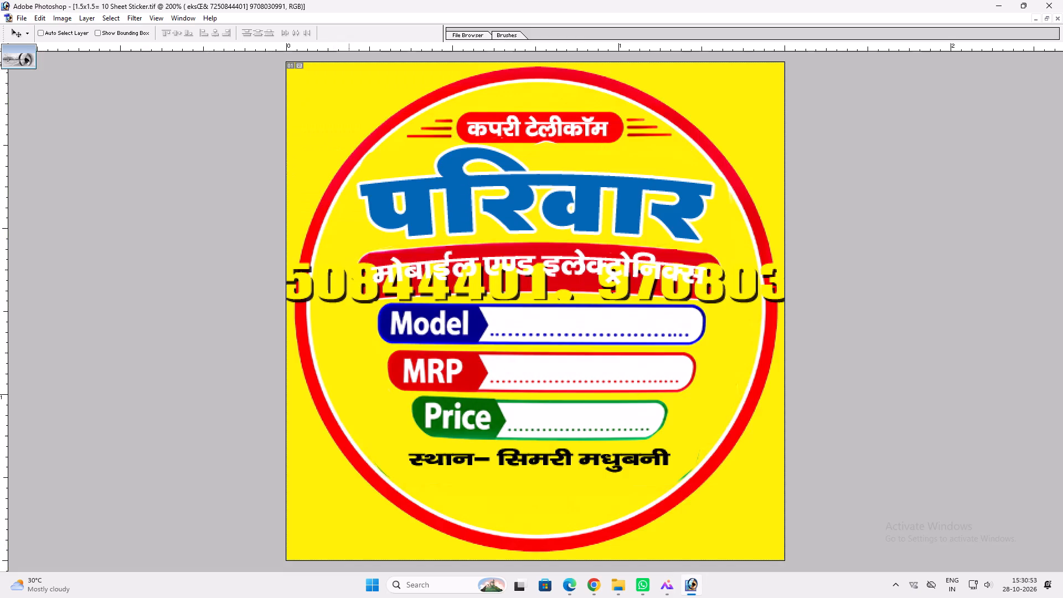
# Shrink the pasted mobile-number line to fit inside the circle and move it just below the Price box.
pyautogui.press('v')
pyautogui.press('space')
pyautogui.rightClick(416, 327)
pyautogui.moveTo(442, 336); pyautogui.dragTo(448, 338)
pyautogui.press('v')
pyautogui.moveTo(484, 294); pyautogui.dragTo(500, 403)
pyautogui.hotkey('ctrl', 't')
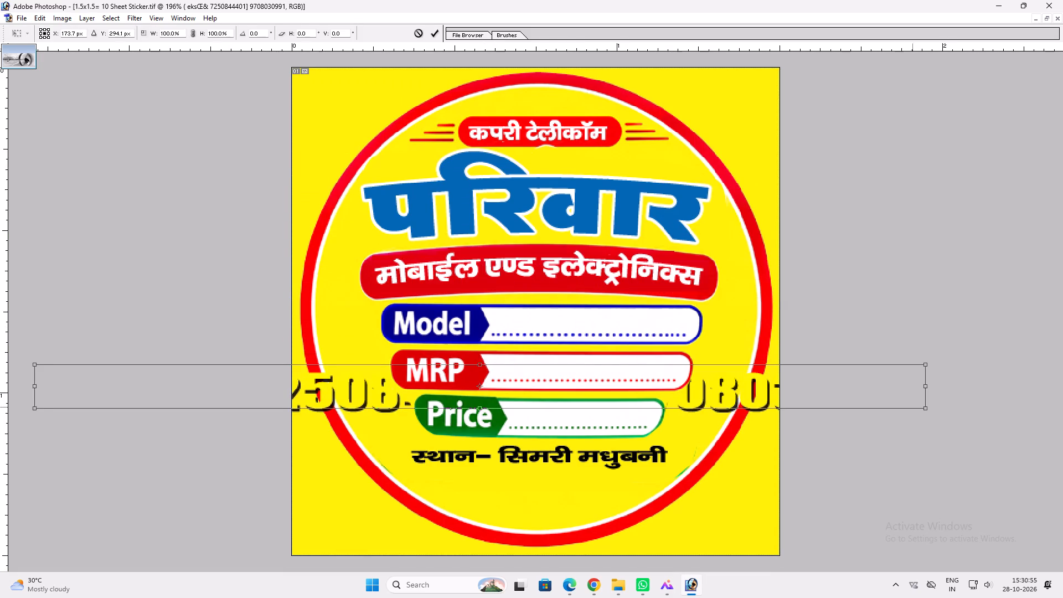
pyautogui.keyDown('alt'); pyautogui.keyDown('shift'); pyautogui.moveTo(926, 410); pyautogui.dragTo(573, 392); pyautogui.keyUp('shift'); pyautogui.keyUp('alt')
pyautogui.press('Return')
pyautogui.press('v')
pyautogui.moveTo(535, 398); pyautogui.dragTo(538, 459)
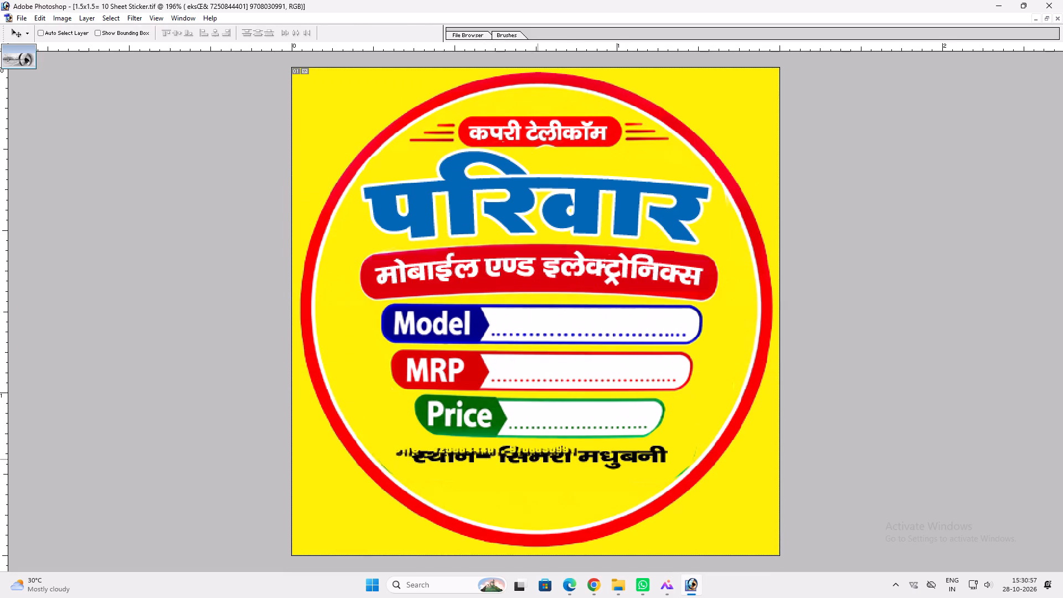
pyautogui.moveTo(538, 459); pyautogui.dragTo(535, 456)
# Enlarge the mobile-number line to about 160%, centred below the Price box.
pyautogui.hotkey('ctrl', 't')
pyautogui.keyDown('shift'); pyautogui.moveTo(576, 453); pyautogui.dragTo(688, 461); pyautogui.keyUp('shift')
pyautogui.keyDown('shift'); pyautogui.moveTo(677, 458); pyautogui.dragTo(673, 460); pyautogui.keyUp('shift')
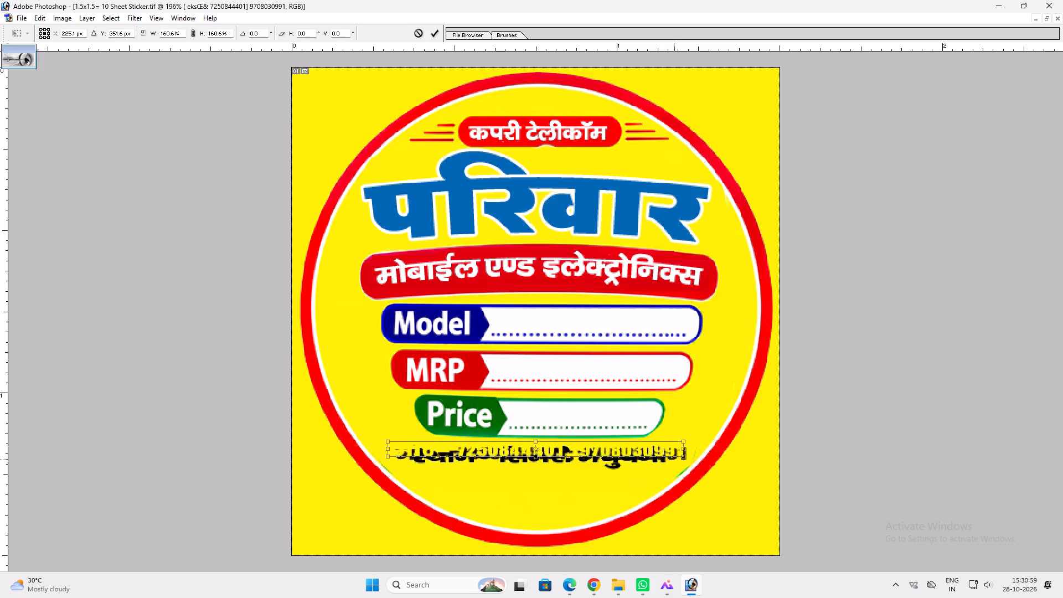
pyautogui.keyDown('shift'); pyautogui.moveTo(673, 460); pyautogui.dragTo(670, 461); pyautogui.keyUp('shift')
pyautogui.press('Return')
# Change the mobile-number line's stroke colour to white and reduce the stroke size.
pyautogui.press('v')
pyautogui.hotkey('alt', 'l')
pyautogui.hotkey('alt', 'y')
pyautogui.hotkey('alt', 'k')
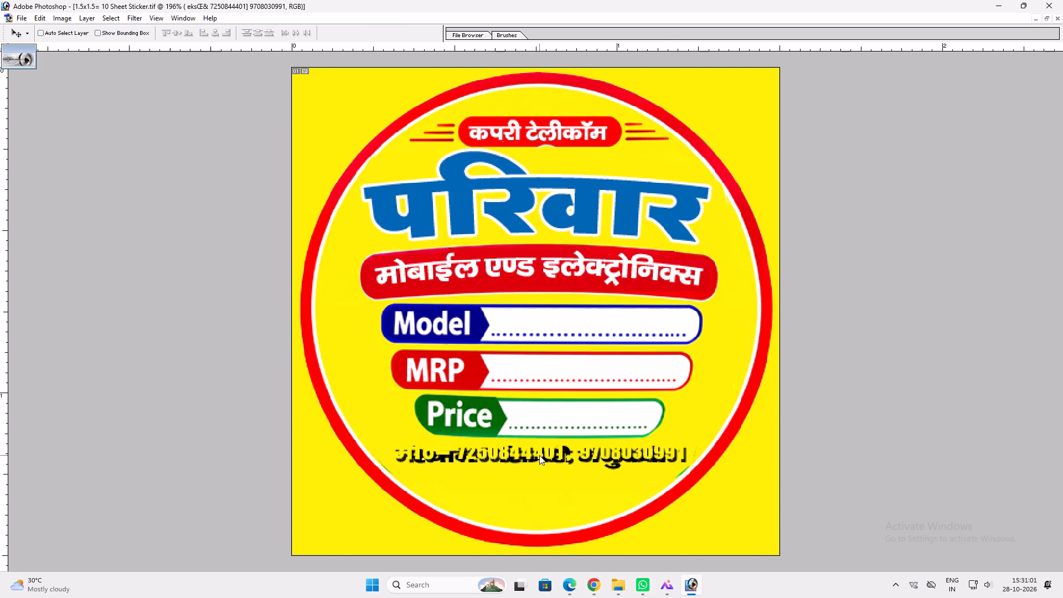
pyautogui.click(651, 364)
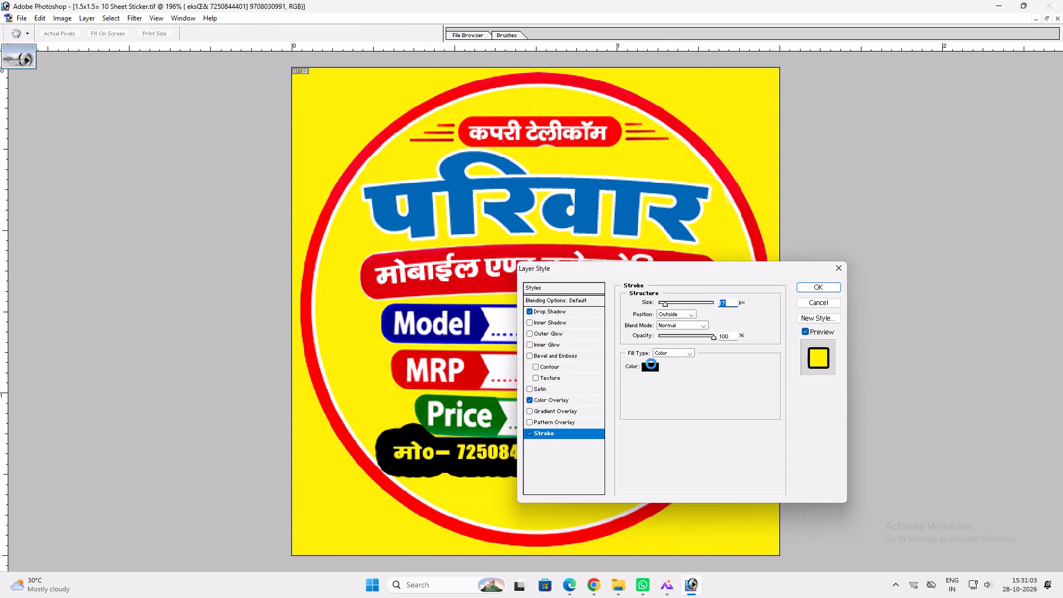
pyautogui.moveTo(467, 316); pyautogui.dragTo(262, 82)
pyautogui.press('Return')
pyautogui.scroll(-12, 695, 377)
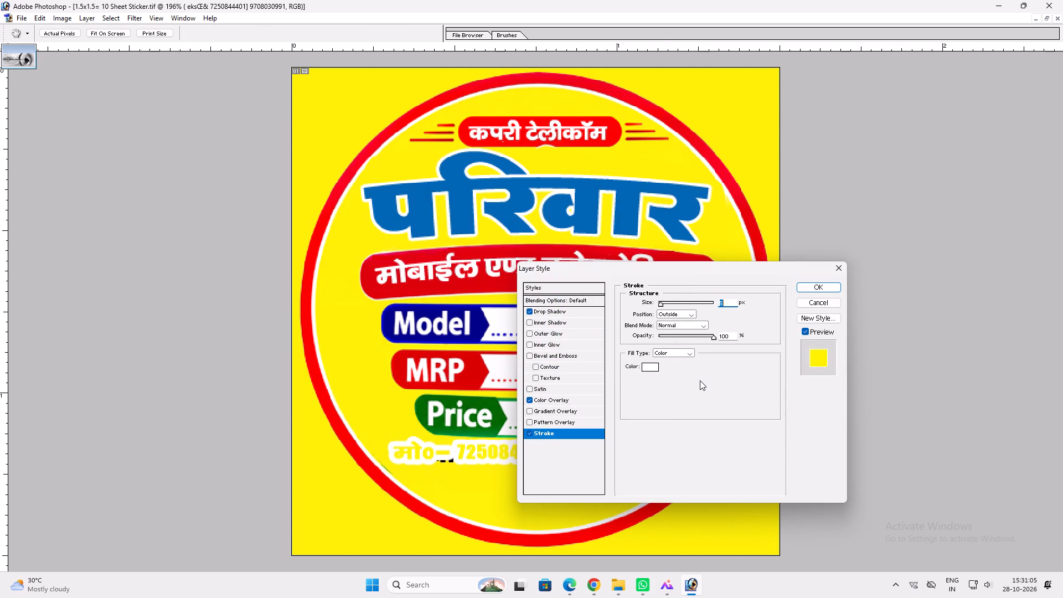
pyautogui.scroll(-2, 700, 380)
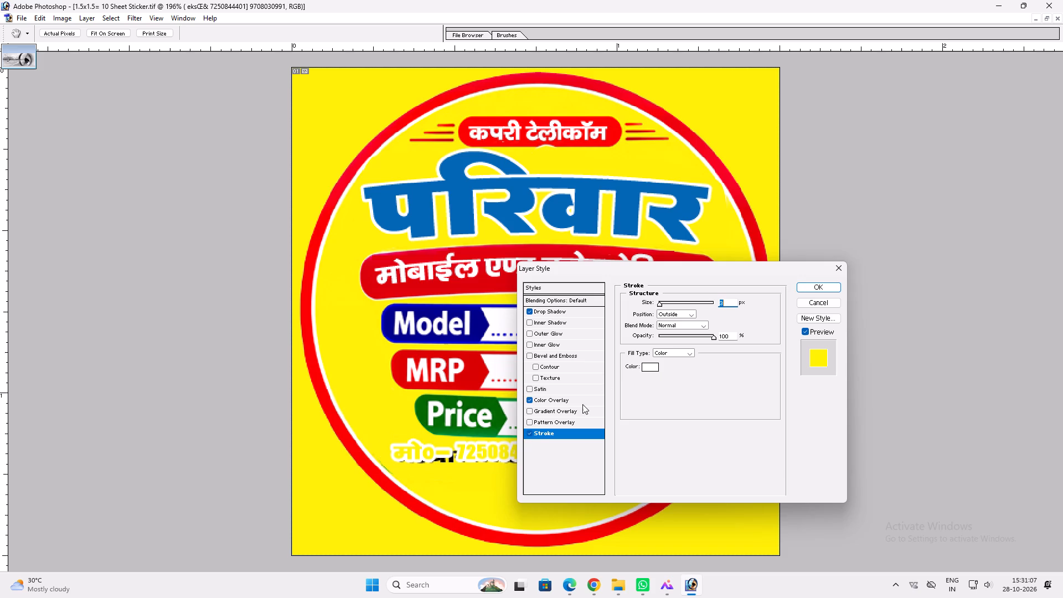
# Set the mobile-number line's Color Overlay to blue with C 100, M 60, Y 0, K 0.
pyautogui.click(580, 403)
pyautogui.click(719, 301)
pyautogui.press('1')
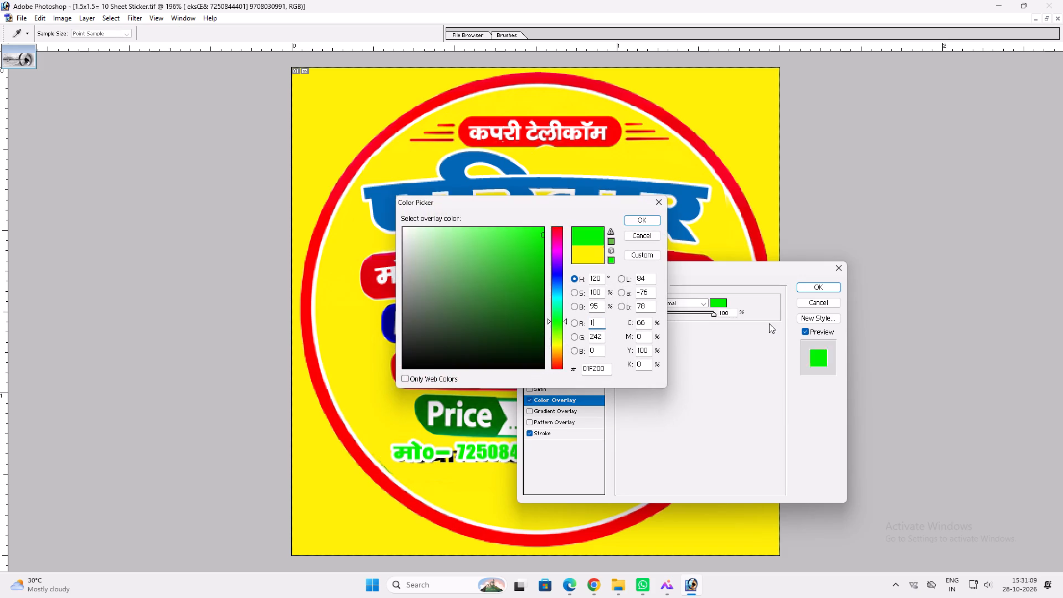
pyautogui.write('00')
pyautogui.press('Tab')
pyautogui.press('Tab')
pyautogui.press('Tab')
pyautogui.press('Tab')
pyautogui.press('Tab')
pyautogui.press('Tab')
pyautogui.write('100')
pyautogui.press('Tab')
pyautogui.press('0')
pyautogui.press('Tab')
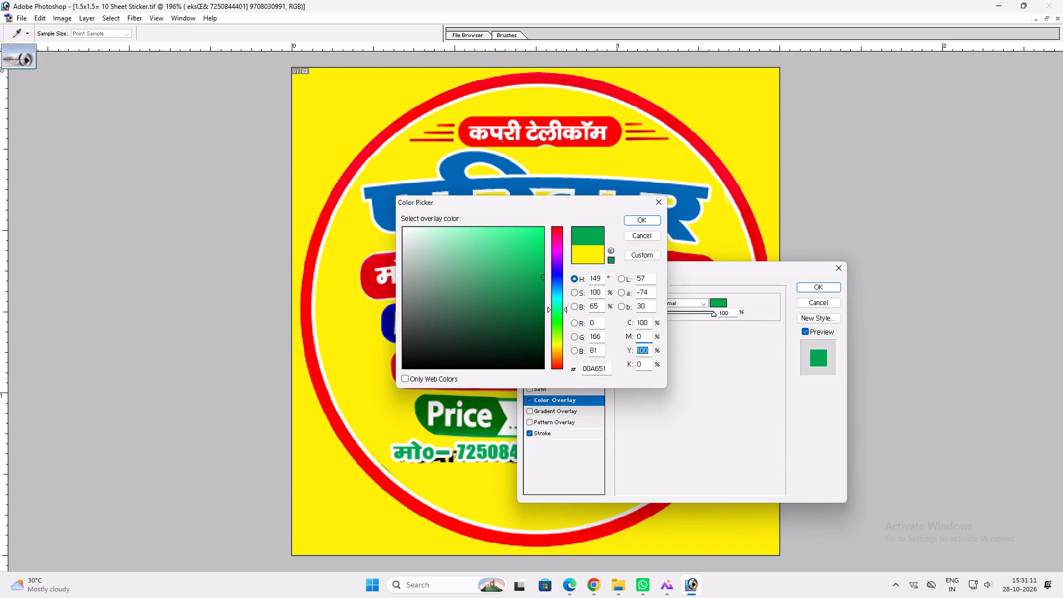
pyautogui.hotkey('shift', 'Tab')
pyautogui.press('6')
pyautogui.press('0')
pyautogui.press('Tab')
pyautogui.press('0')
pyautogui.press('Tab')
pyautogui.press('Return')
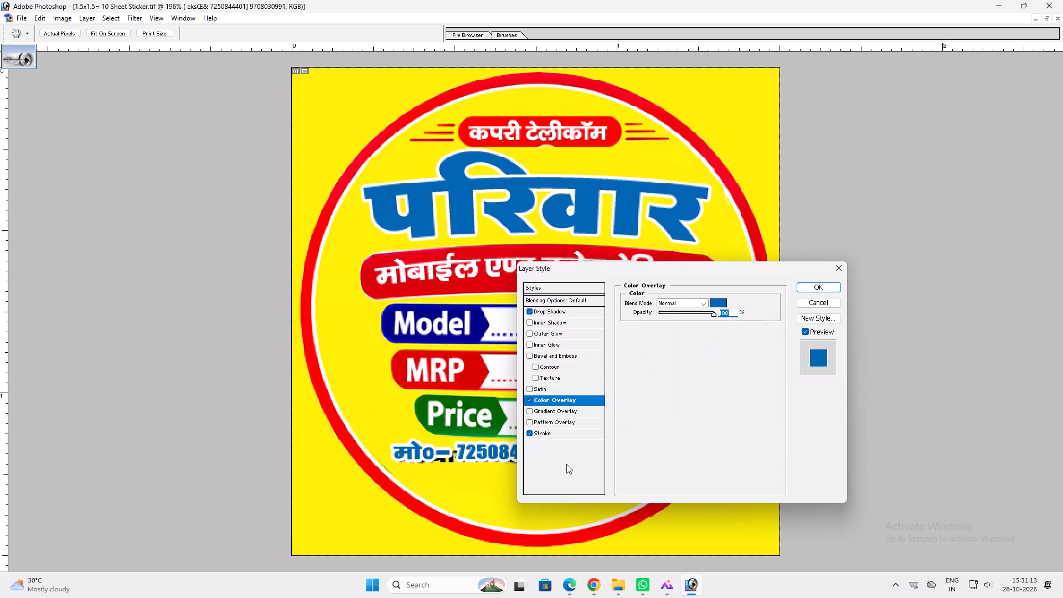
# Thin the white stroke around the mobile-number line further and apply the layer style.
pyautogui.click(546, 434)
pyautogui.moveTo(726, 301); pyautogui.dragTo(709, 303)
pyautogui.scroll(-1, 747, 389)
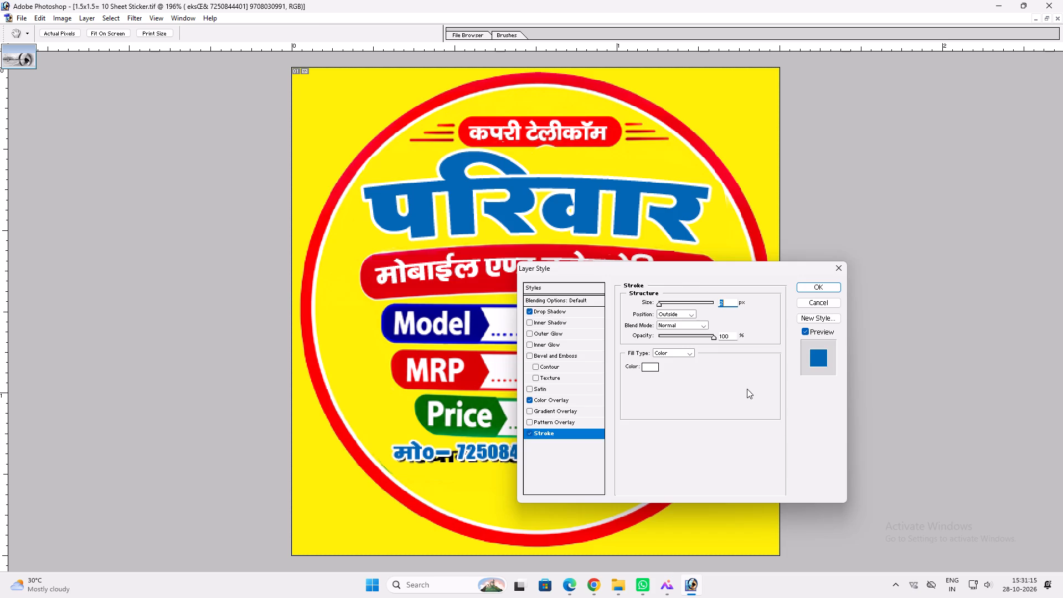
pyautogui.press('Return')
pyautogui.hotkey('ctrl', 't')
pyautogui.keyDown('shift'); pyautogui.moveTo(664, 457); pyautogui.dragTo(658, 458); pyautogui.keyUp('shift')
pyautogui.press('Return')
pyautogui.press('v')
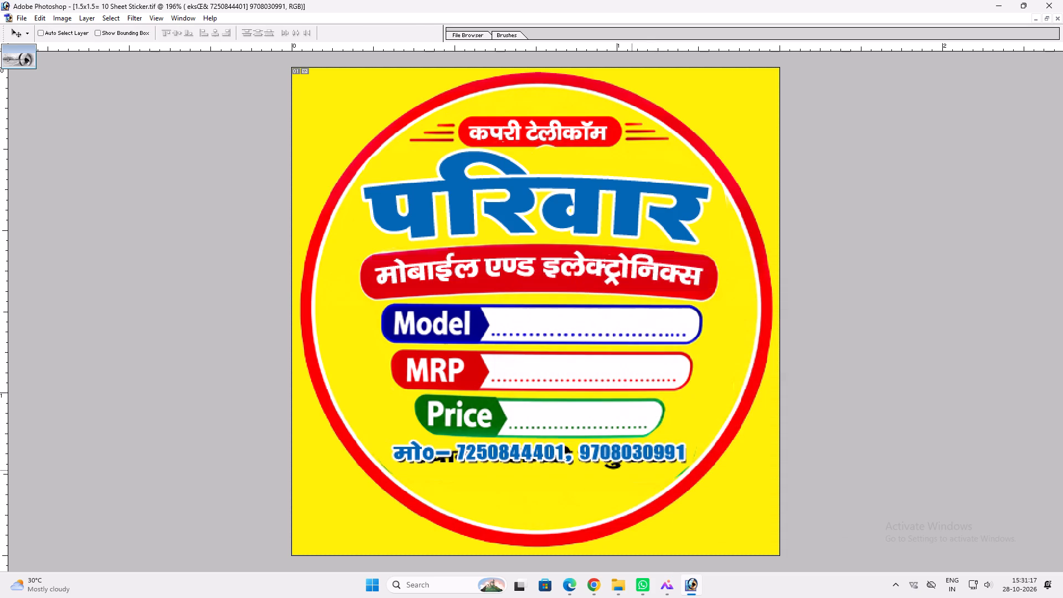
# Move the black address line below the mobile-number line, narrow it slightly and make it a little taller.
pyautogui.keyDown('ctrl'); pyautogui.click(616, 464); pyautogui.keyUp('ctrl')
pyautogui.moveTo(616, 464); pyautogui.dragTo(616, 488)
pyautogui.hotkey('ctrl', 't')
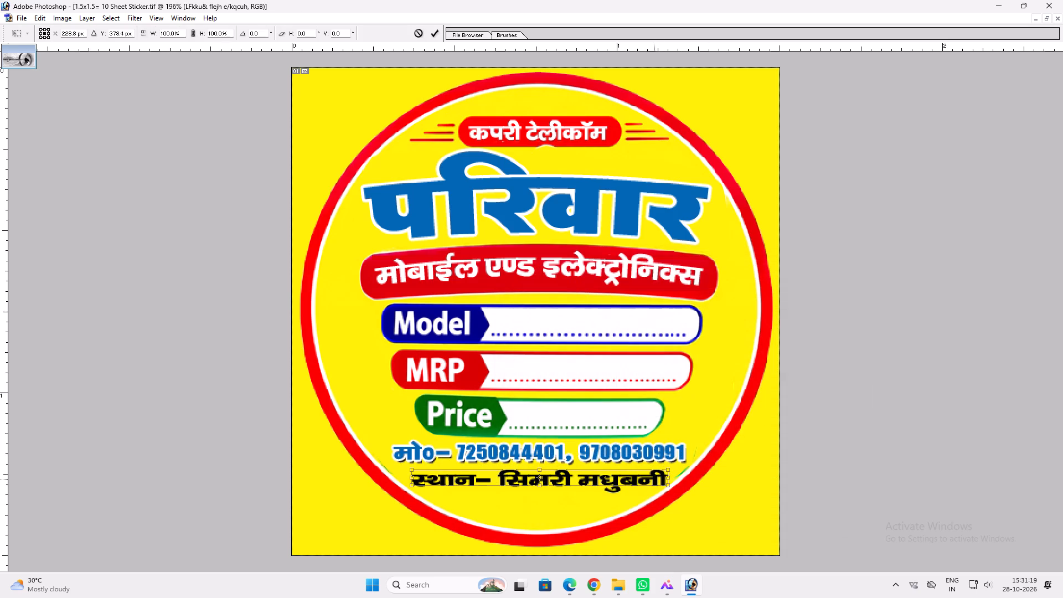
pyautogui.keyDown('alt'); pyautogui.keyDown('shift'); pyautogui.moveTo(663, 477); pyautogui.dragTo(652, 477); pyautogui.keyUp('shift'); pyautogui.keyUp('alt')
pyautogui.press('Return')
pyautogui.press('v')
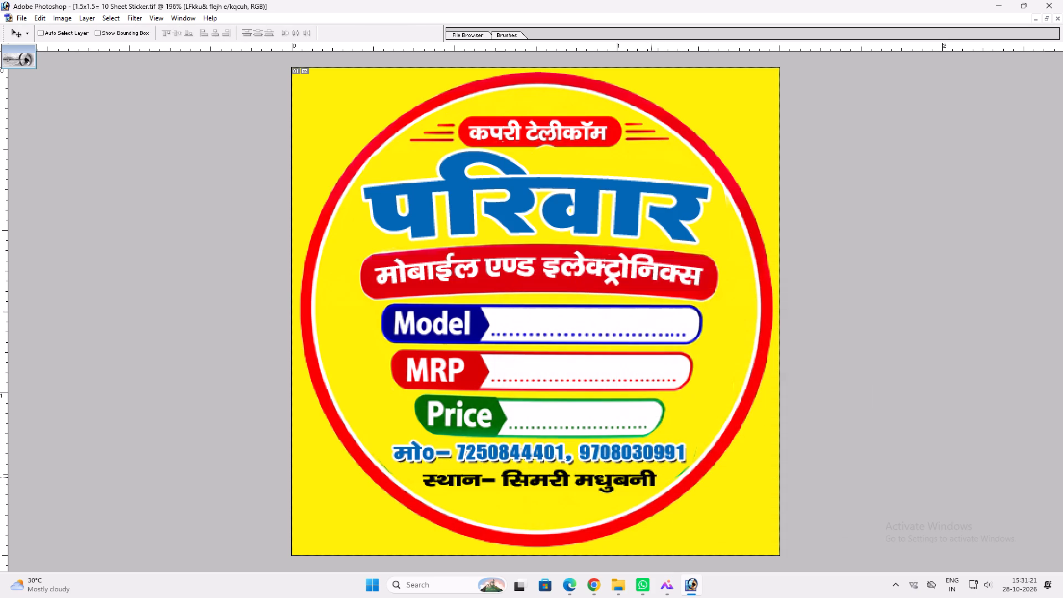
pyautogui.hotkey('ctrl', 't')
pyautogui.keyDown('shift'); pyautogui.moveTo(630, 484); pyautogui.dragTo(623, 487); pyautogui.keyUp('shift')
pyautogui.press('Return')
pyautogui.press('v')
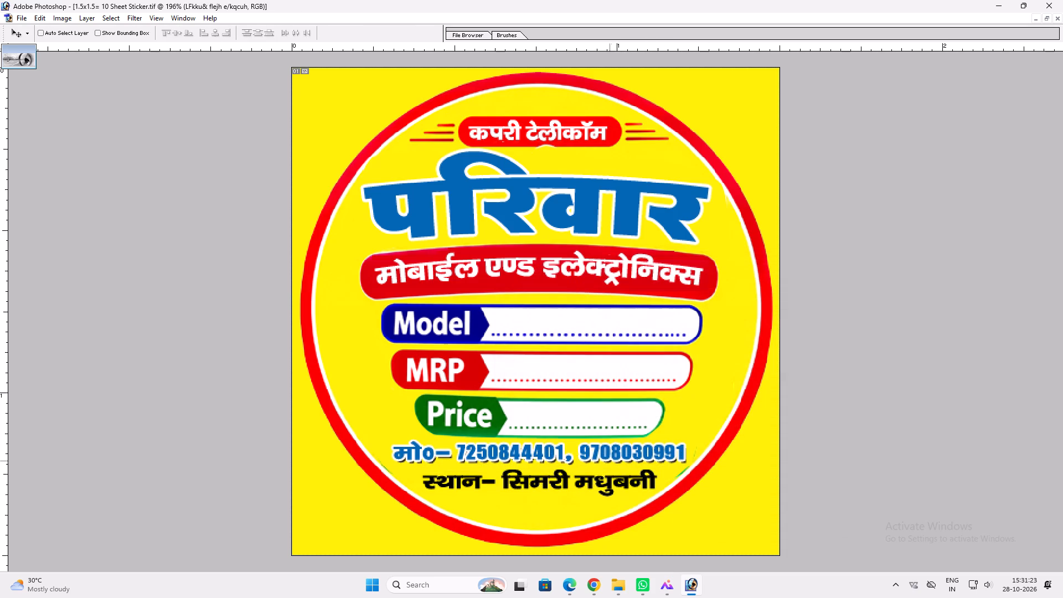
# Remove the drop shadow from the mobile-number line.
pyautogui.keyDown('ctrl'); pyautogui.click(595, 447); pyautogui.keyUp('ctrl')
pyautogui.keyDown('ctrl'); pyautogui.click(595, 446); pyautogui.keyUp('ctrl')
pyautogui.hotkey('alt', 'l')
pyautogui.hotkey('alt', 'y')
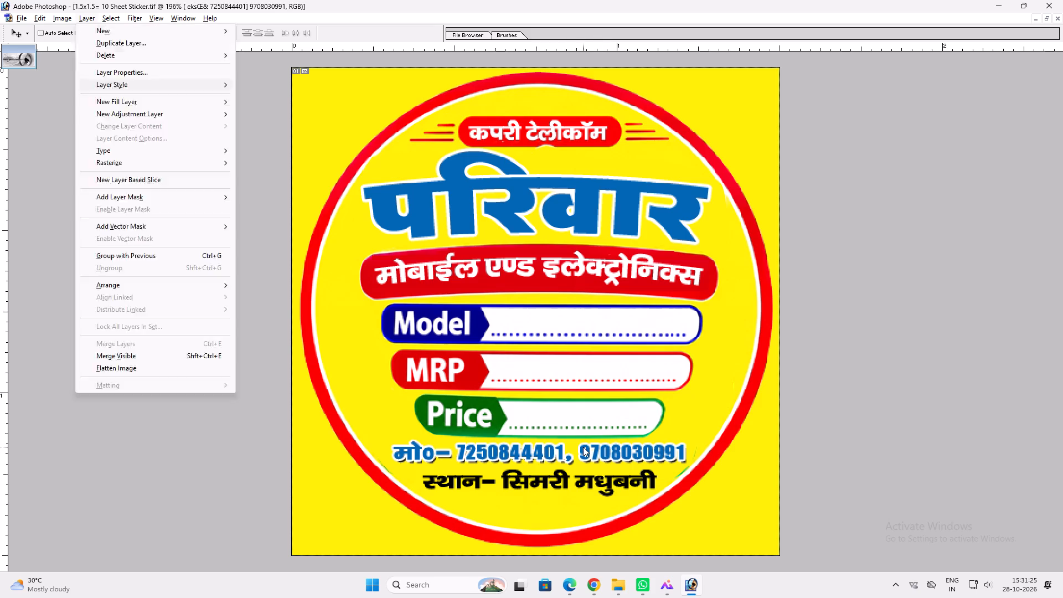
pyautogui.hotkey('alt', 'd')
pyautogui.press('v')
# Stretch the mobile-number line vertically to about 116% height, keeping its width.
pyautogui.hotkey('ctrl', 't')
pyautogui.keyDown('shift'); pyautogui.click(587, 462); pyautogui.keyUp('shift')
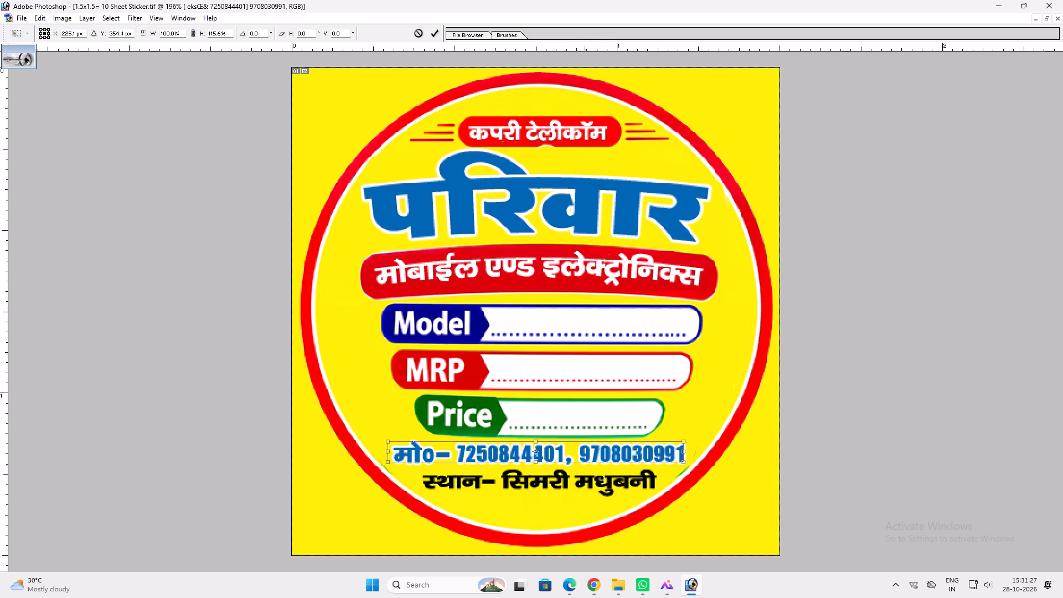
pyautogui.keyDown('alt'); pyautogui.keyDown('shift'); pyautogui.click(682, 461); pyautogui.keyUp('shift'); pyautogui.keyUp('alt')
pyautogui.hotkey('shift', 'Return')
pyautogui.press('v')
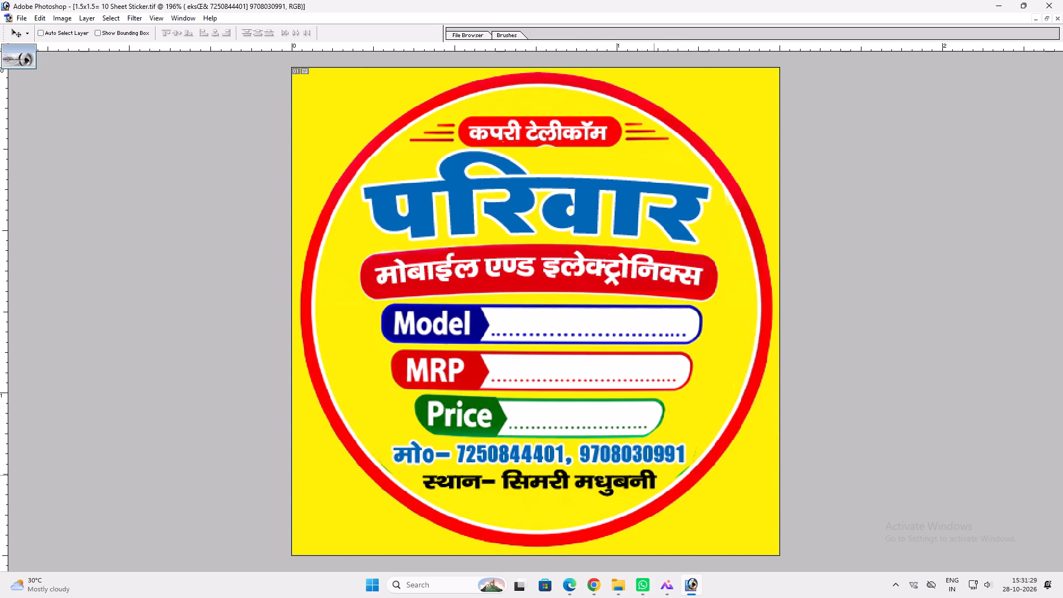
# Reshape the address line to about 96% width and 118% height, then narrow it slightly more.
pyautogui.keyDown('ctrl'); pyautogui.click(652, 476); pyautogui.keyUp('ctrl')
pyautogui.hotkey('ctrl', 't')
pyautogui.keyDown('shift'); pyautogui.moveTo(659, 478); pyautogui.dragTo(654, 479); pyautogui.keyUp('shift')
pyautogui.keyDown('shift'); pyautogui.click(635, 490); pyautogui.keyUp('shift')
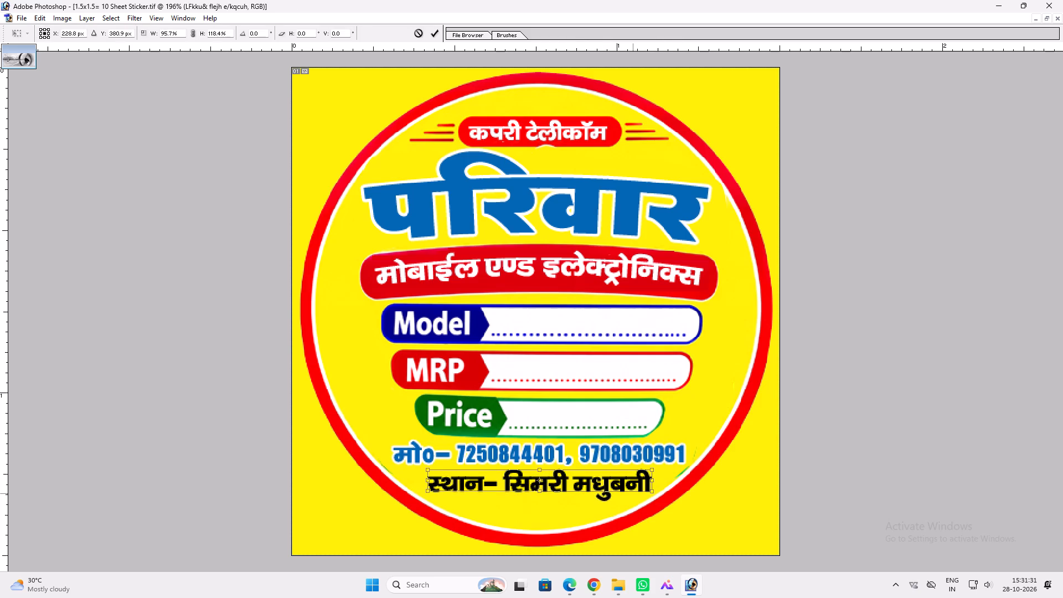
pyautogui.press('Return')
pyautogui.press('v')
pyautogui.hotkey('ctrl', 't')
pyautogui.keyDown('shift'); pyautogui.click(651, 466); pyautogui.keyUp('shift')
pyautogui.press('Return')
pyautogui.press('v')
# Apply a magenta Color Overlay to the address line with C 0, M 100, Y 0, K 0.
pyautogui.hotkey('alt', 'l')
pyautogui.hotkey('alt', 'y')
pyautogui.press('n')
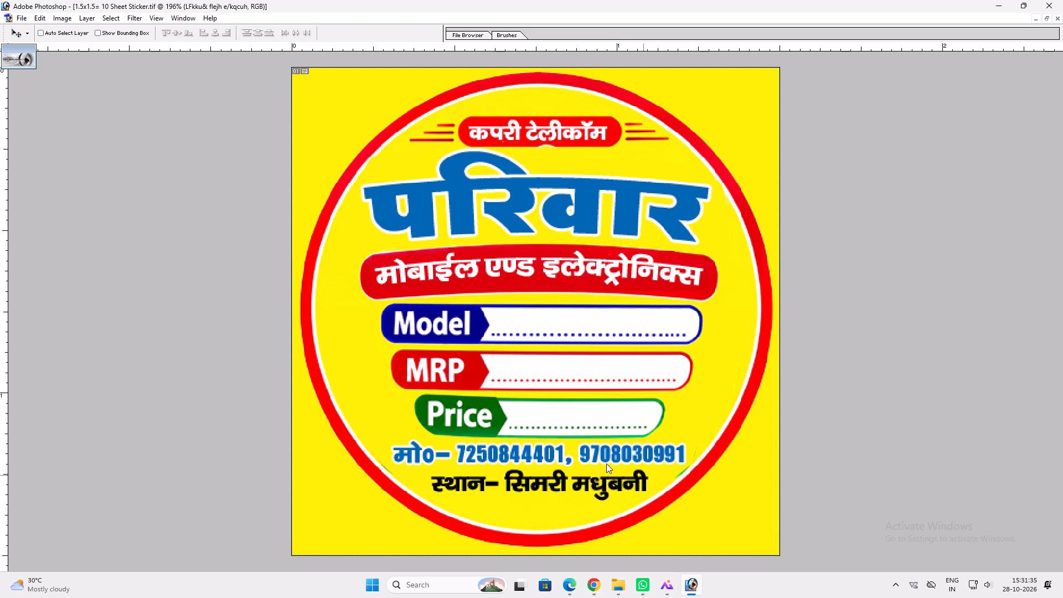
pyautogui.click(565, 403)
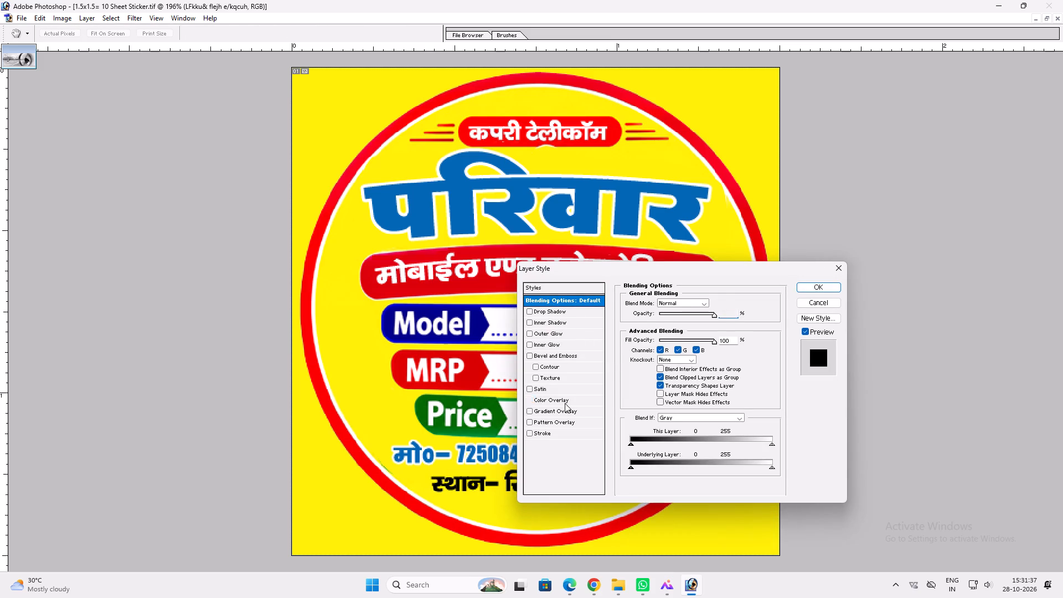
pyautogui.click(711, 302)
pyautogui.press('Tab')
pyautogui.hotkey('shift', 'Tab')
pyautogui.press('Tab')
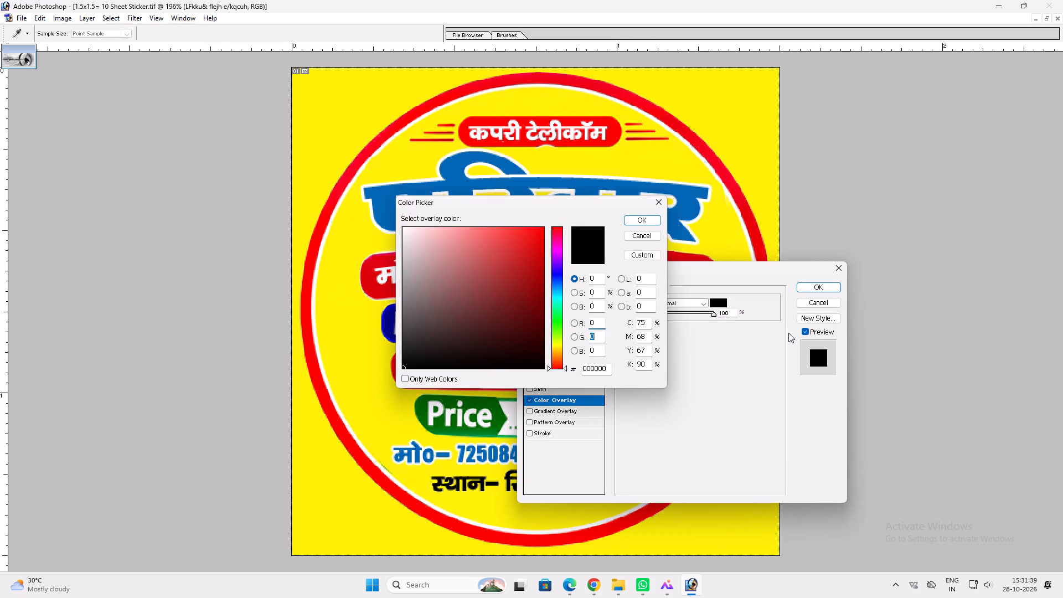
pyautogui.press('Tab')
pyautogui.press('Tab')
pyautogui.press('Tab')
pyautogui.press('Tab')
pyautogui.press('Tab')
pyautogui.press('0')
pyautogui.press('Tab')
pyautogui.press('1')
pyautogui.write('00')
pyautogui.press('Tab')
pyautogui.press('0')
pyautogui.press('Tab')
pyautogui.press('0')
pyautogui.press('Return')
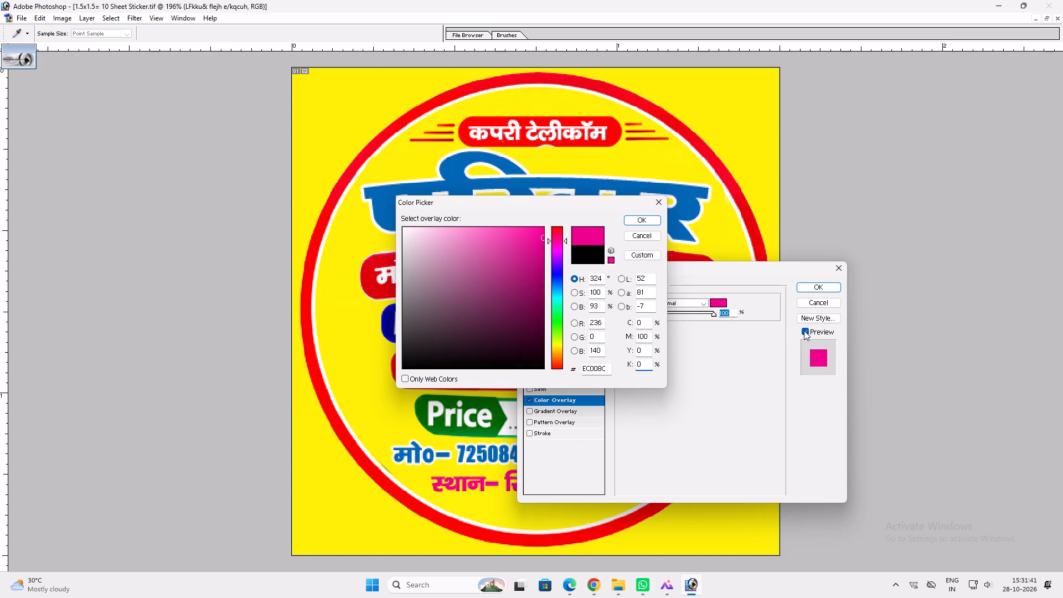
# Add a thin white outside stroke to the magenta address line.
pyautogui.click(560, 439)
pyautogui.click(557, 431)
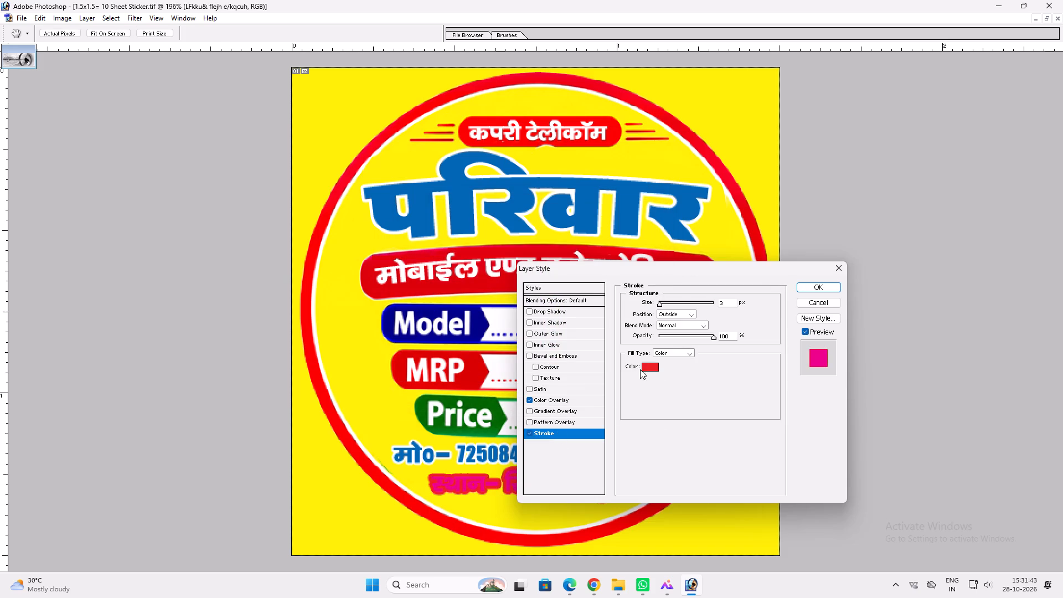
pyautogui.click(646, 367)
pyautogui.moveTo(452, 288); pyautogui.dragTo(316, 150)
pyautogui.press('Return')
pyautogui.scroll(-1, 670, 341)
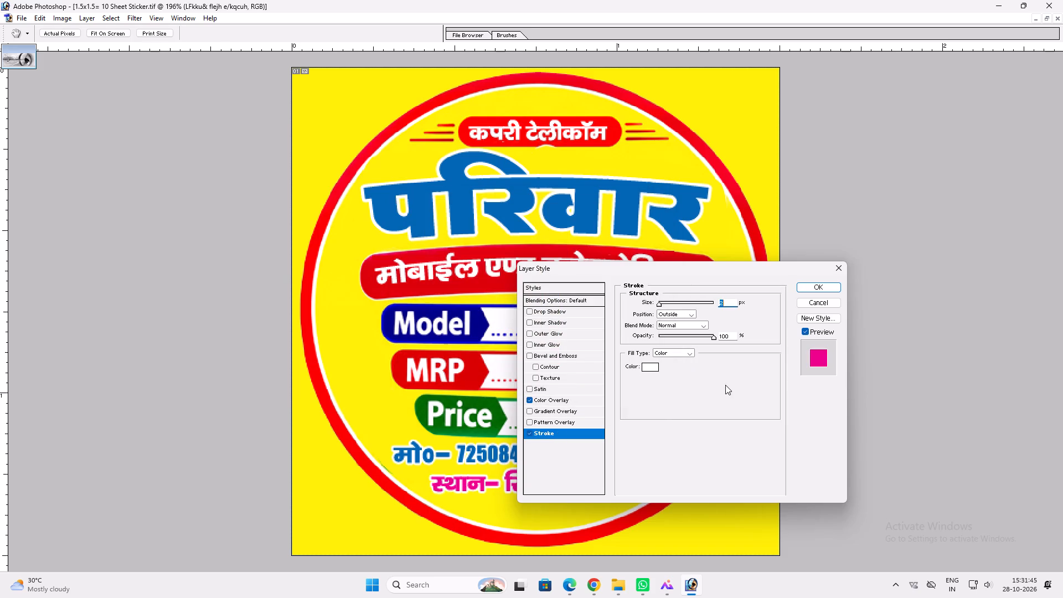
pyautogui.press('Return')
# Narrow the address line slightly and nudge it down two steps below the mobile-number line.
pyautogui.hotkey('ctrl', 't')
pyautogui.keyDown('shift'); pyautogui.moveTo(645, 469); pyautogui.dragTo(639, 471); pyautogui.keyUp('shift')
pyautogui.hotkey('shift', 'Return')
pyautogui.write('vv')
pyautogui.press('Down')
pyautogui.press('Down')
# Save the 1.5x1.5= 10 Sheet Sticker file.
pyautogui.hotkey('ctrl', 's')
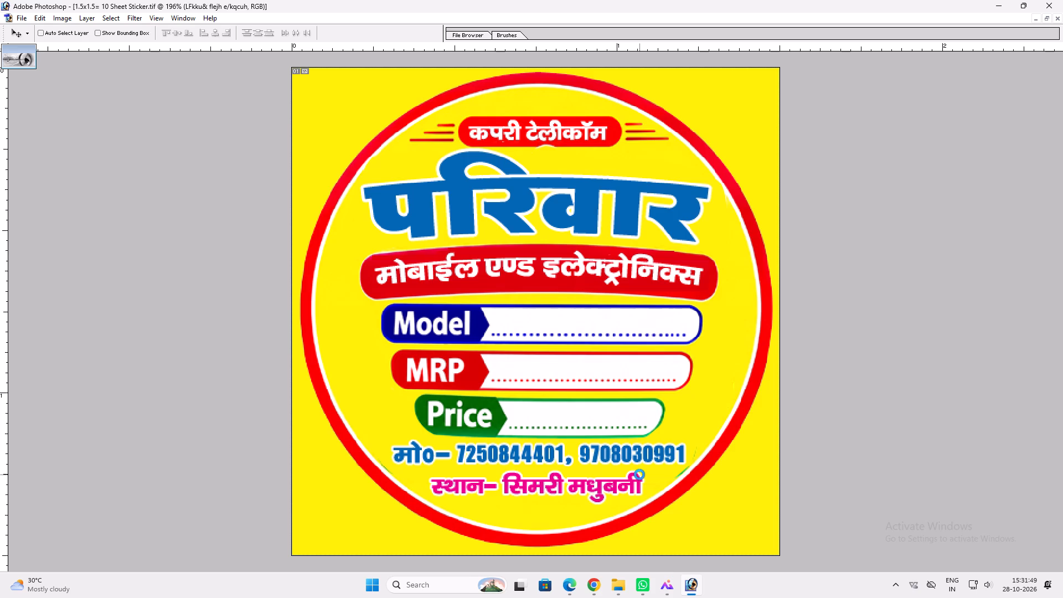
# Capture a screenshot of the round sticker artwork with the Snipping Tool.
pyautogui.press('Print')
pyautogui.moveTo(289, 66); pyautogui.dragTo(754, 491)
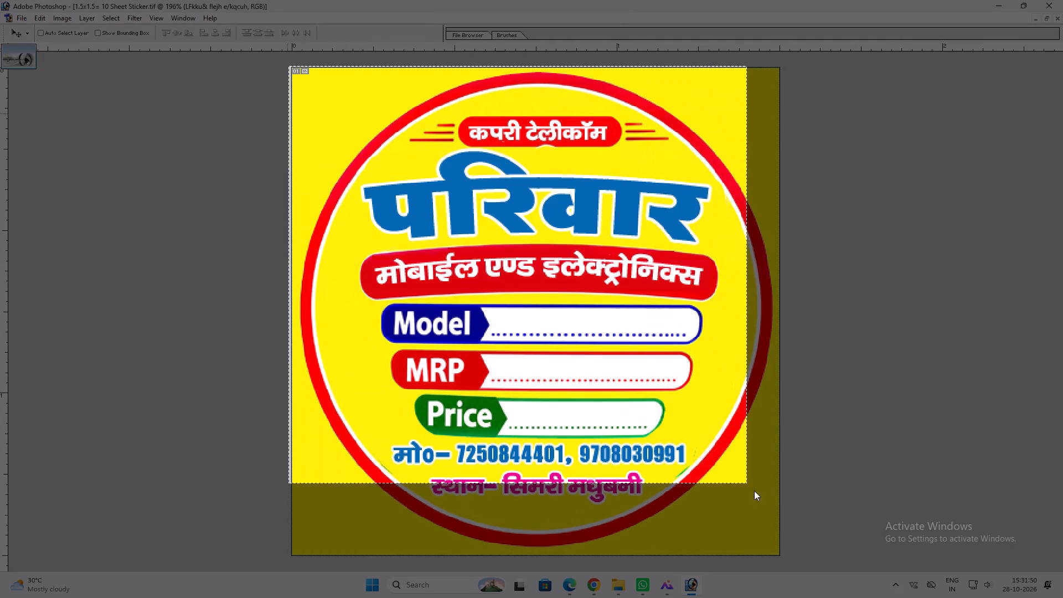
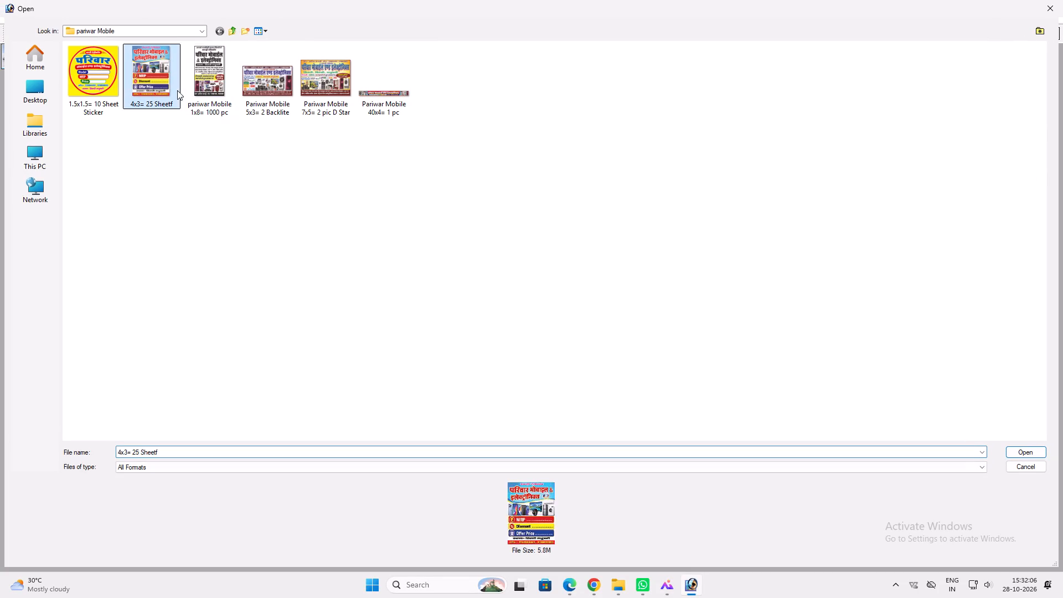
# Open the Pariwar Mobile 5x3= 2 Backlite design from the pariwar Mobile folder.
pyautogui.click(195, 87)
pyautogui.click(281, 103)
pyautogui.press('Return')
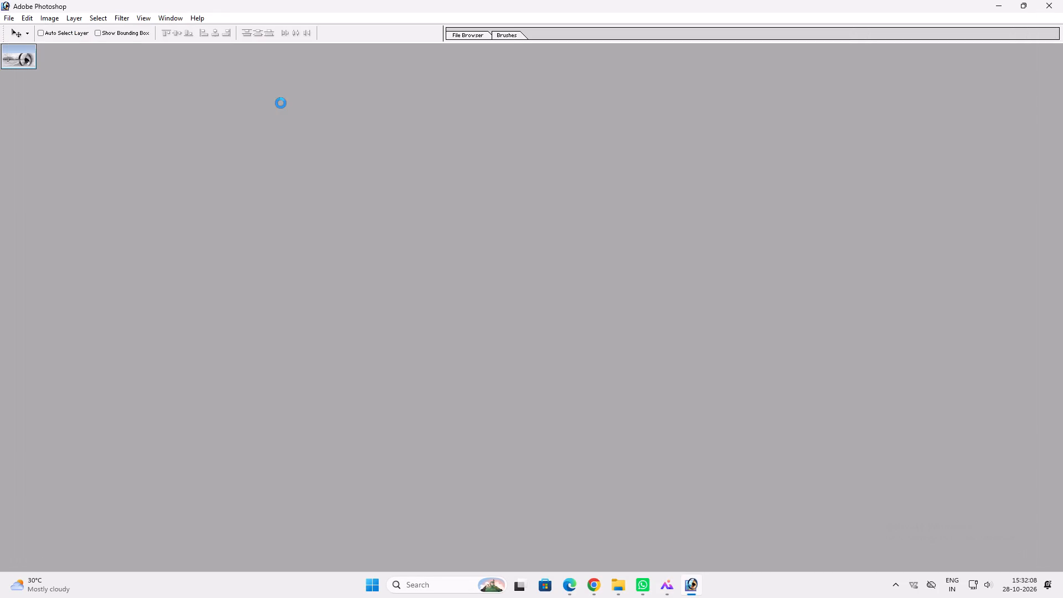
pyautogui.doubleClick(349, 50)
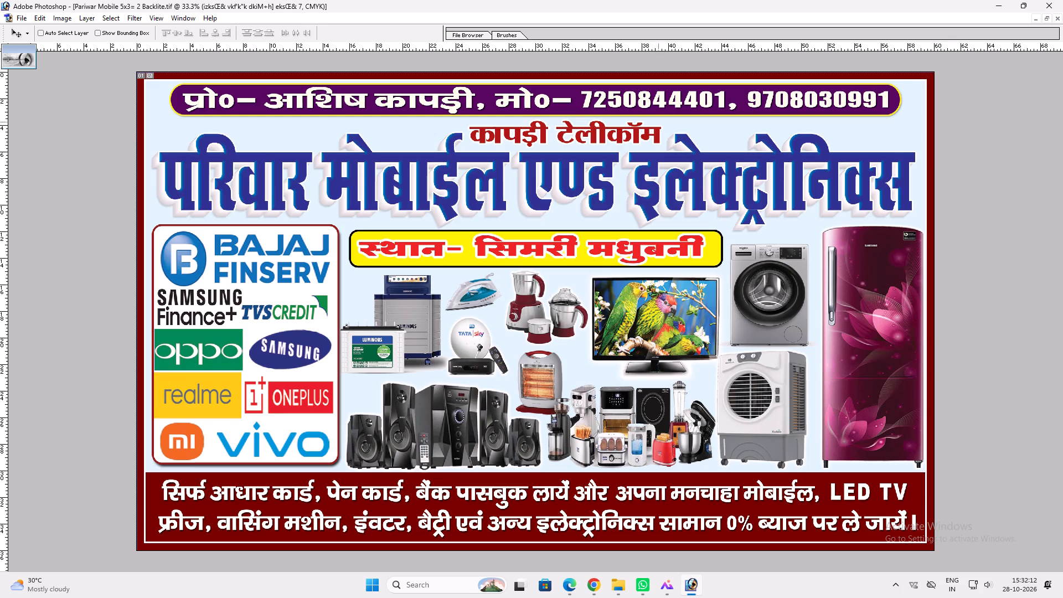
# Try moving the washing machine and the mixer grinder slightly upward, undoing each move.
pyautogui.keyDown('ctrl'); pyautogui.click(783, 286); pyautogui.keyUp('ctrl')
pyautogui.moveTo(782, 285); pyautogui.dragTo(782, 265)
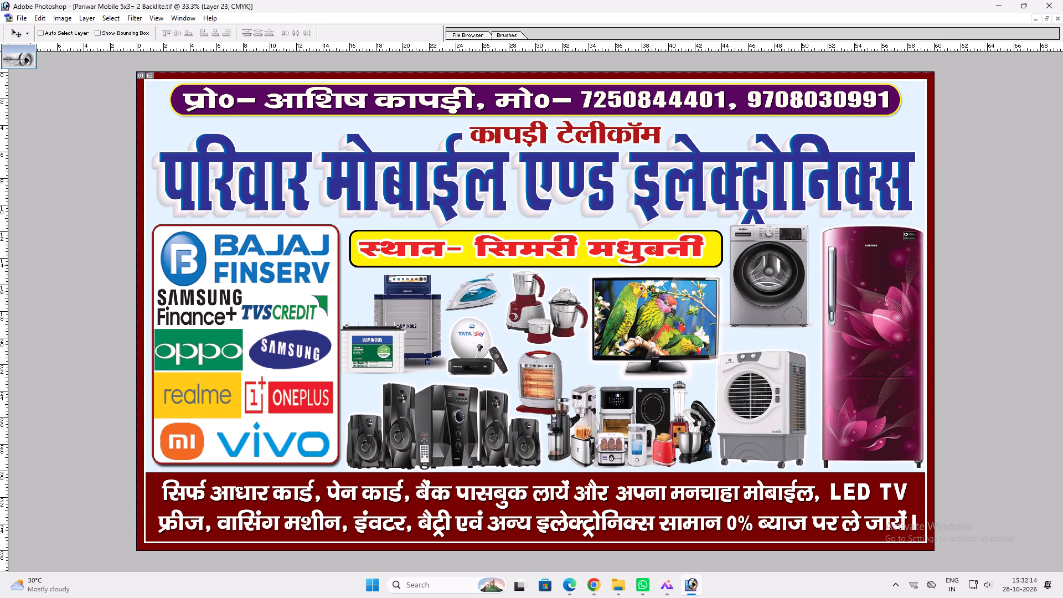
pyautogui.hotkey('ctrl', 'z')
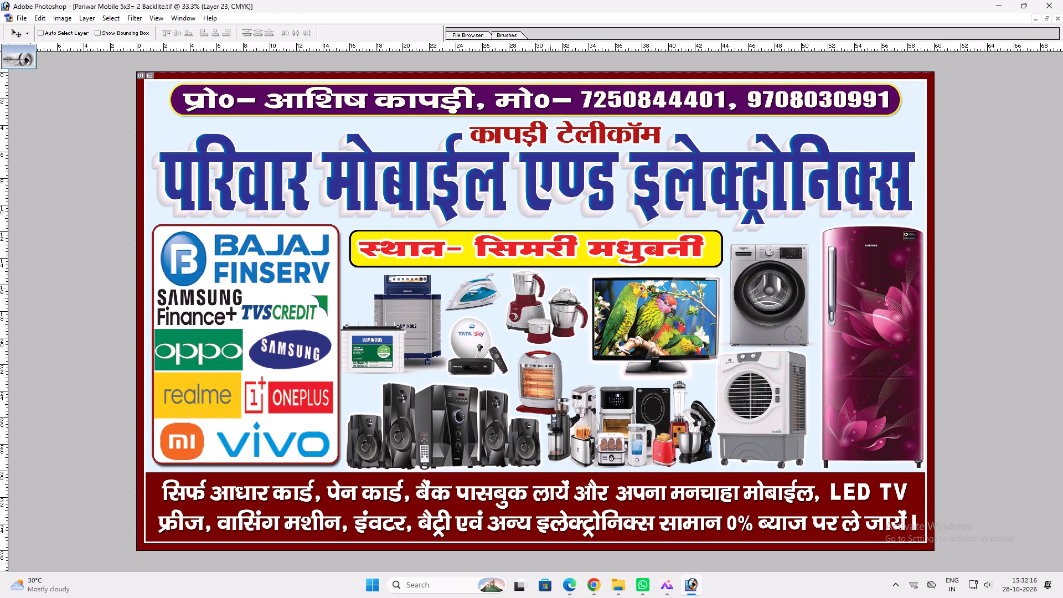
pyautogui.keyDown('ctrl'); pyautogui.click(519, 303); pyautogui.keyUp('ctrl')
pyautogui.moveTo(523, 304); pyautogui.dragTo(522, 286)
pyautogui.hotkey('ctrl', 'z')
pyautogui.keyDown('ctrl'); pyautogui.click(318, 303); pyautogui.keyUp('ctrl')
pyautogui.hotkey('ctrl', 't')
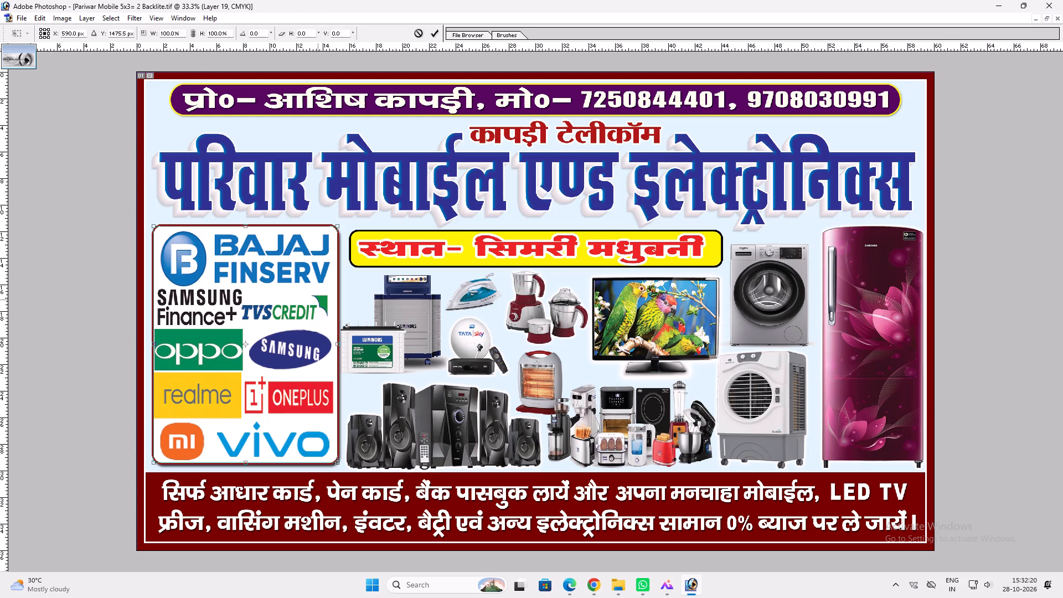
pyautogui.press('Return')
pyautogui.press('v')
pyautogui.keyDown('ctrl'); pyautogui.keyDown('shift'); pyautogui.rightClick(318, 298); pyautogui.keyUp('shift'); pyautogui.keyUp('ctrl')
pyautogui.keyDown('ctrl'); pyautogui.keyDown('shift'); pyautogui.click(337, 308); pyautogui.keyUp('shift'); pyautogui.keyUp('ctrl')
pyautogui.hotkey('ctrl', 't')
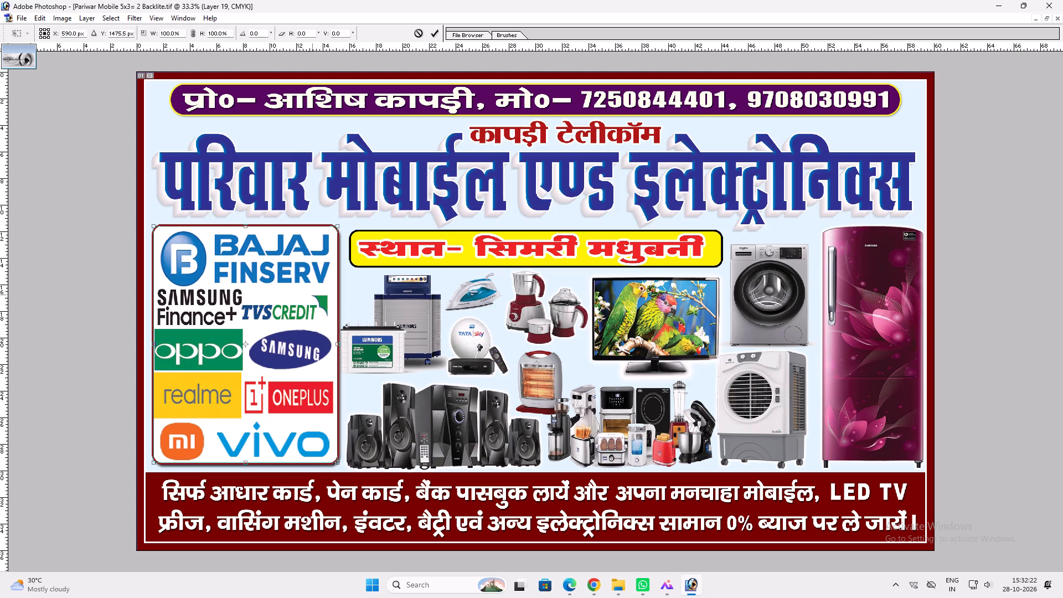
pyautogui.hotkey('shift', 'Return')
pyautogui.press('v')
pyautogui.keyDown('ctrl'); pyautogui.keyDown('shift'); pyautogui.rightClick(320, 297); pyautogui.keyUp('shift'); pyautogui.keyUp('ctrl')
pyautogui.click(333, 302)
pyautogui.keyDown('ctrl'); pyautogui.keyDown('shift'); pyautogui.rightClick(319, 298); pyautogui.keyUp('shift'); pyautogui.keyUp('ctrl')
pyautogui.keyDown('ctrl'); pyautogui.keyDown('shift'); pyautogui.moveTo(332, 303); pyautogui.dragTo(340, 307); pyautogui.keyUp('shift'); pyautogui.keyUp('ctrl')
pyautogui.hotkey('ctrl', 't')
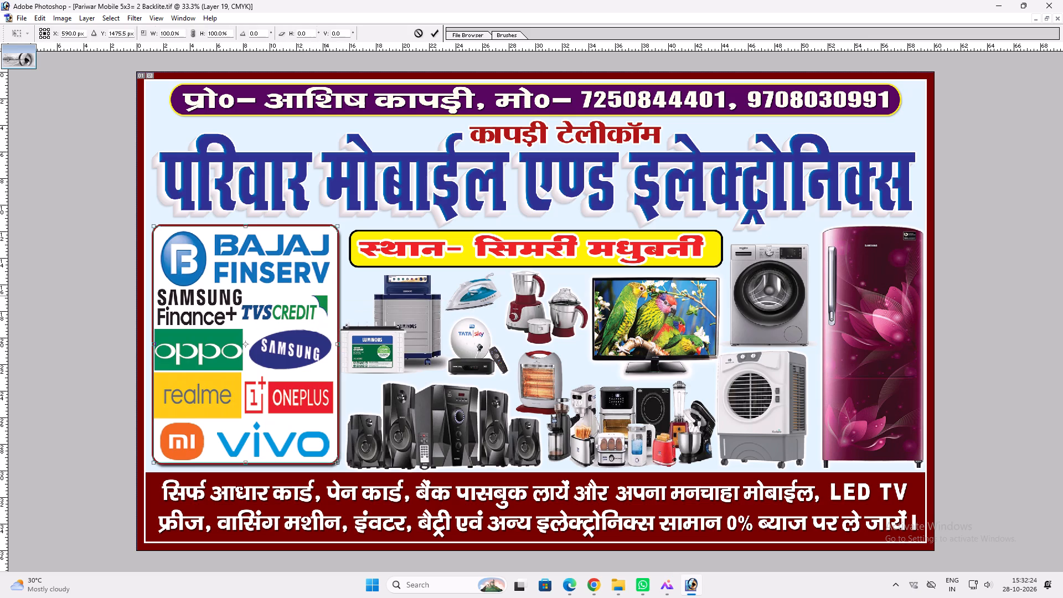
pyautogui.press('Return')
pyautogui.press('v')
# Shift the TVS Credit logo slightly right within the white brand-logo panel and start a free transform to adjust its height.
pyautogui.rightClick(318, 300)
pyautogui.click(334, 311)
pyautogui.keyDown('ctrl'); pyautogui.keyDown('shift'); pyautogui.rightClick(319, 300); pyautogui.keyUp('shift'); pyautogui.keyUp('ctrl')
pyautogui.keyDown('ctrl'); pyautogui.keyDown('shift'); pyautogui.click(333, 308); pyautogui.keyUp('shift'); pyautogui.keyUp('ctrl')
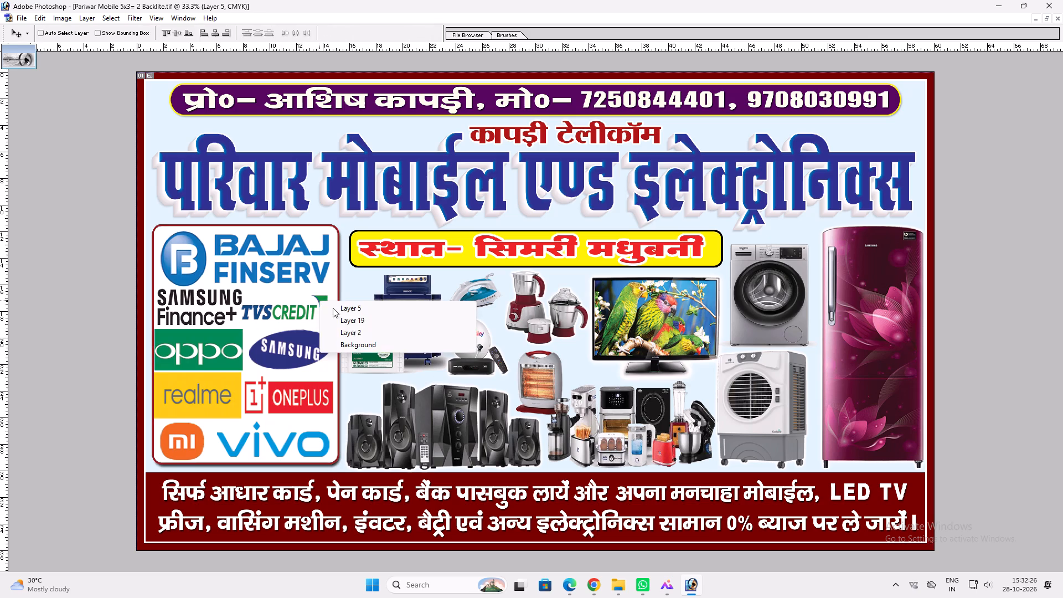
pyautogui.keyDown('ctrl'); pyautogui.keyDown('shift'); pyautogui.rightClick(322, 298); pyautogui.keyUp('shift'); pyautogui.keyUp('ctrl')
pyautogui.keyDown('ctrl'); pyautogui.keyDown('shift'); pyautogui.click(331, 303); pyautogui.keyUp('shift'); pyautogui.keyUp('ctrl')
pyautogui.moveTo(323, 302); pyautogui.dragTo(330, 302)
pyautogui.hotkey('ctrl', 't')
pyautogui.keyDown('shift'); pyautogui.moveTo(319, 295); pyautogui.dragTo(320, 290); pyautogui.keyUp('shift')
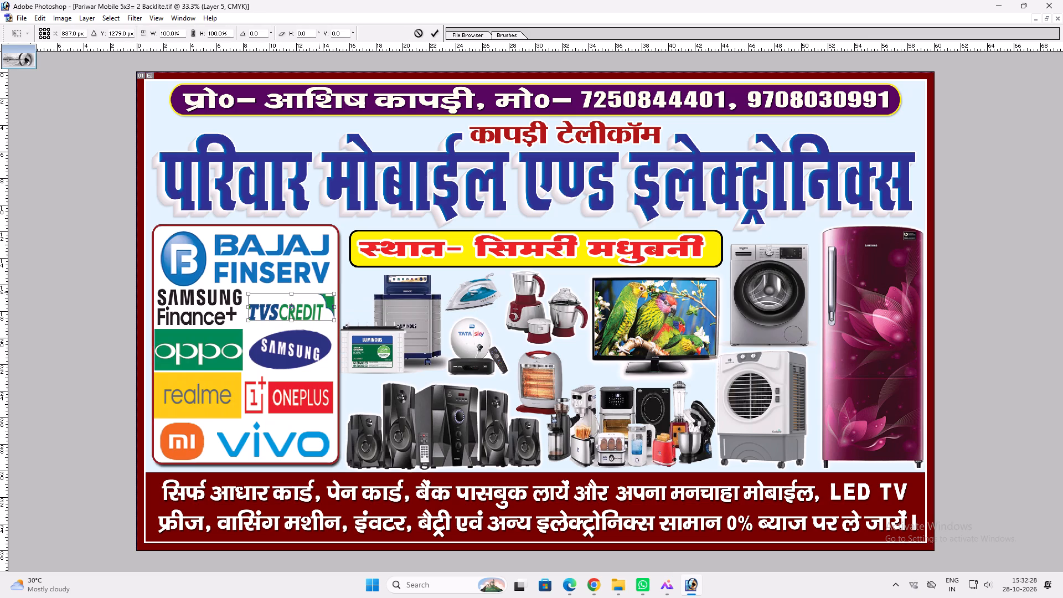
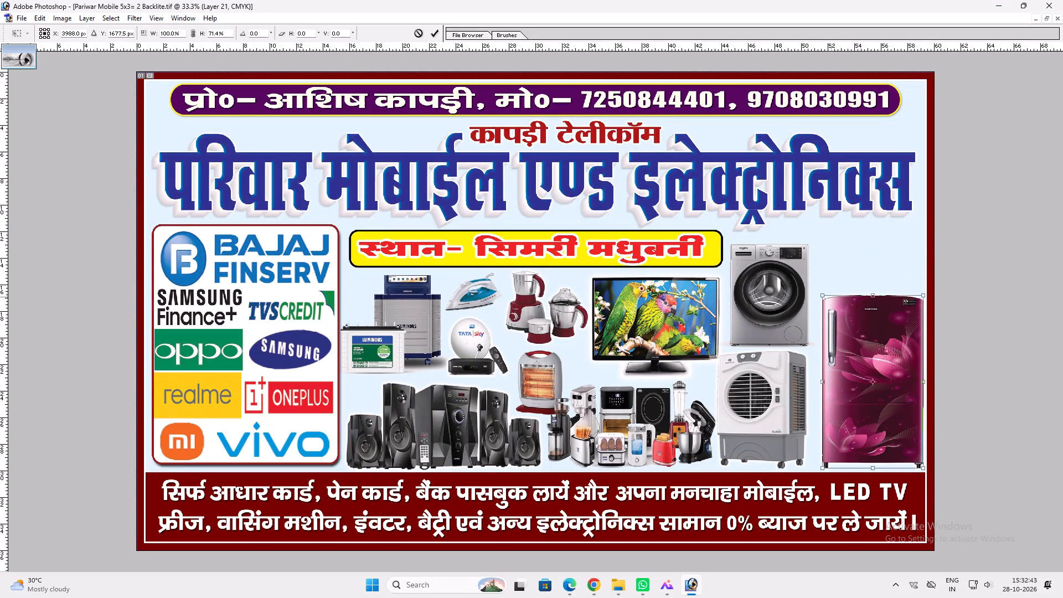
# Stretch the refrigerator upward and slightly wider so it fills the height beside the washing machine and air cooler.
pyautogui.keyDown('shift'); pyautogui.moveTo(837, 296); pyautogui.dragTo(844, 228); pyautogui.keyUp('shift')
pyautogui.keyDown('shift'); pyautogui.moveTo(823, 240); pyautogui.dragTo(818, 241); pyautogui.keyUp('shift')
pyautogui.hotkey('shift', 'Return')
pyautogui.press('v')
# Try moving the speaker set, undo the move, and narrow the speaker set from its outer edge.
pyautogui.keyDown('ctrl'); pyautogui.click(424, 413); pyautogui.keyUp('ctrl')
pyautogui.moveTo(434, 410); pyautogui.dragTo(456, 381)
pyautogui.hotkey('ctrl', 'z')
pyautogui.hotkey('ctrl', 't')
pyautogui.keyDown('shift'); pyautogui.moveTo(544, 404); pyautogui.dragTo(496, 404); pyautogui.keyUp('shift')
pyautogui.hotkey('shift', 'Return')
pyautogui.press('v')
# Delete the room heater and the Tata Sky dish images from the banner.
pyautogui.keyDown('ctrl'); pyautogui.click(532, 380); pyautogui.keyUp('ctrl')
pyautogui.hotkey('alt', 'l')
pyautogui.hotkey('alt', 'l')
pyautogui.hotkey('alt', 'l')
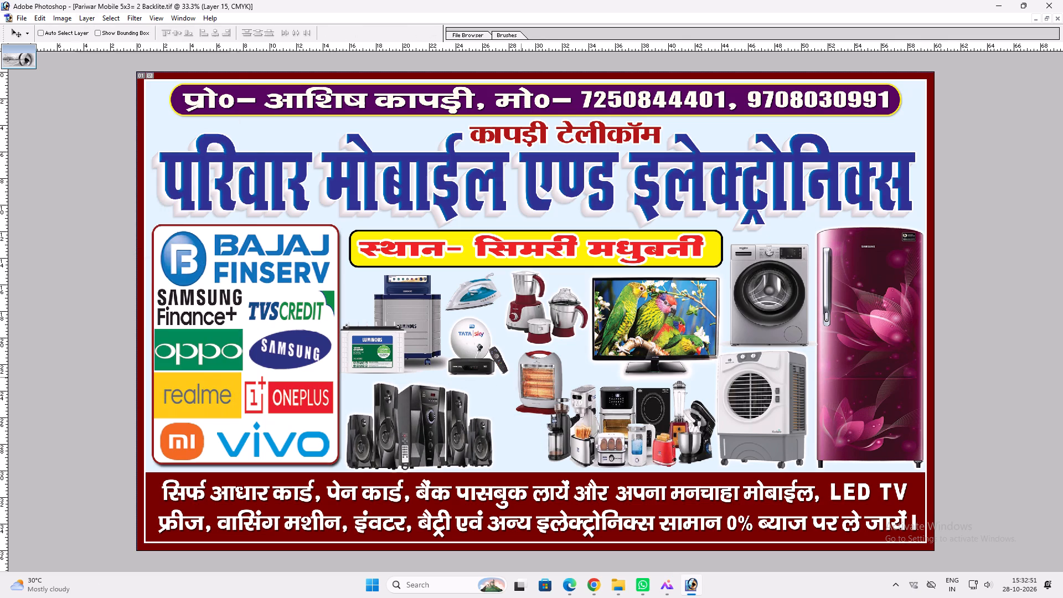
pyautogui.press('v')
pyautogui.keyDown('ctrl'); pyautogui.click(470, 348); pyautogui.keyUp('ctrl')
pyautogui.hotkey('alt', 'l')
pyautogui.hotkey('alt', 'l')
pyautogui.hotkey('alt', 'l')
pyautogui.press('v')
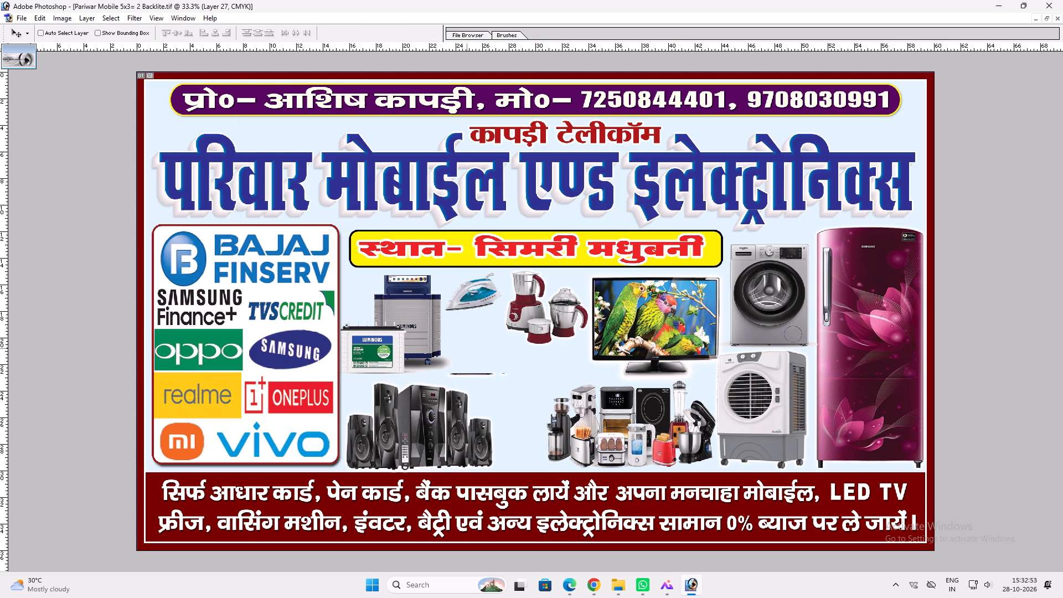
# Move the mixer grinder down into the empty space below the iron, beside the Luminous battery.
pyautogui.keyDown('ctrl'); pyautogui.click(515, 310); pyautogui.keyUp('ctrl')
pyautogui.moveTo(523, 312); pyautogui.dragTo(471, 353)
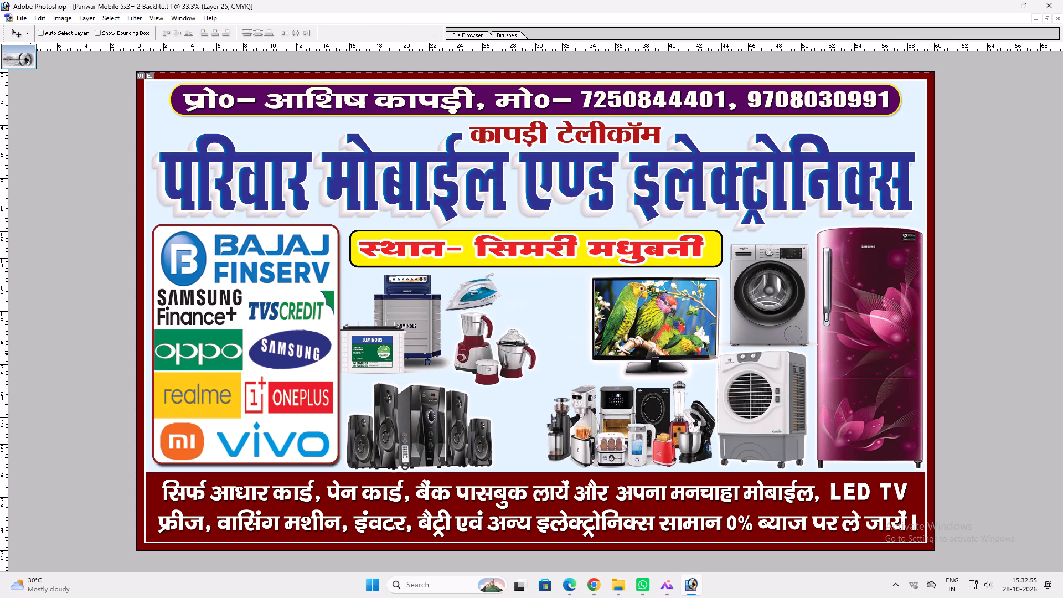
pyautogui.moveTo(471, 353); pyautogui.dragTo(467, 358)
# Move the TV next to the iron and adjust its height so it sits just below the yellow address bar.
pyautogui.keyDown('ctrl'); pyautogui.click(591, 318); pyautogui.keyUp('ctrl')
pyautogui.keyDown('ctrl'); pyautogui.click(596, 318); pyautogui.keyUp('ctrl')
pyautogui.moveTo(636, 316); pyautogui.dragTo(527, 319)
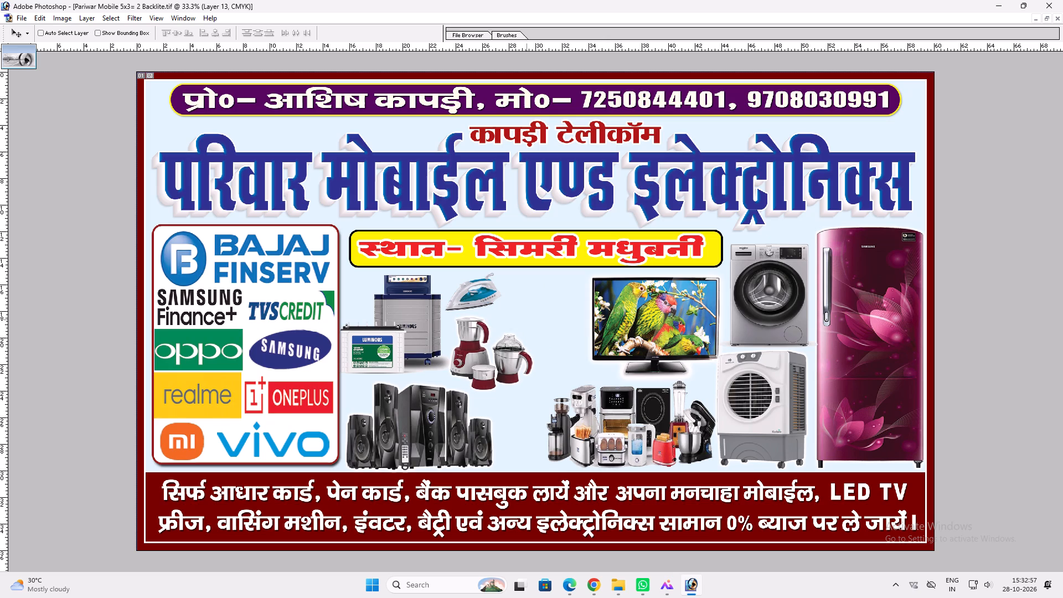
pyautogui.moveTo(527, 319); pyautogui.dragTo(567, 313)
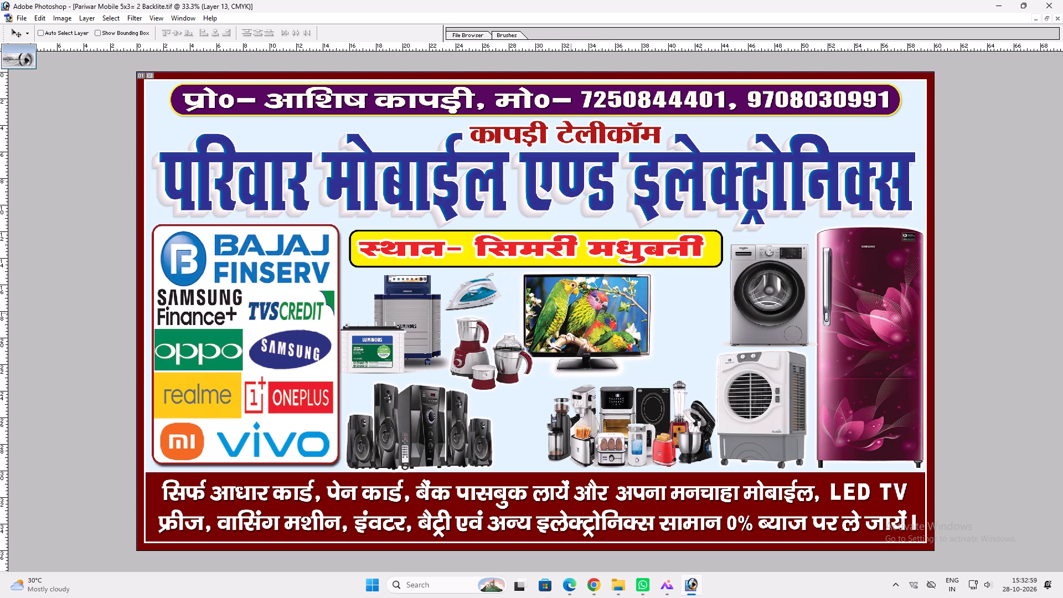
pyautogui.hotkey('ctrl', 't')
pyautogui.keyDown('shift'); pyautogui.moveTo(586, 367); pyautogui.dragTo(585, 354); pyautogui.keyUp('shift')
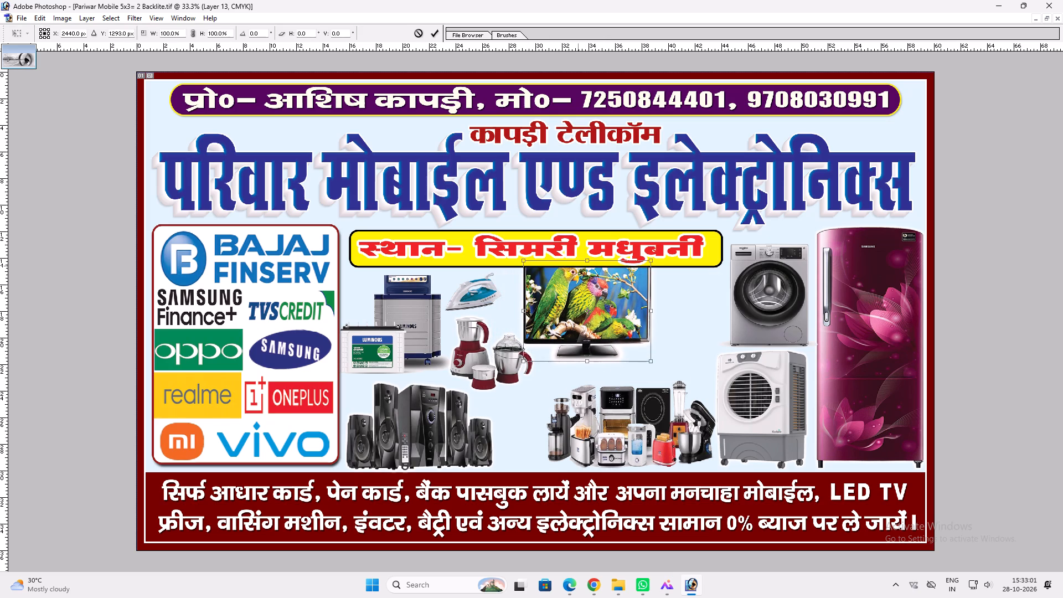
pyautogui.keyDown('shift'); pyautogui.moveTo(578, 263); pyautogui.dragTo(577, 276); pyautogui.keyUp('shift')
pyautogui.hotkey('shift', 'Return')
pyautogui.press('v')
# Narrow the kitchen appliances group slightly and move it directly beside the speaker set.
pyautogui.keyDown('ctrl'); pyautogui.click(609, 390); pyautogui.keyUp('ctrl')
pyautogui.keyDown('shift'); pyautogui.moveTo(614, 400); pyautogui.dragTo(586, 405); pyautogui.keyUp('shift')
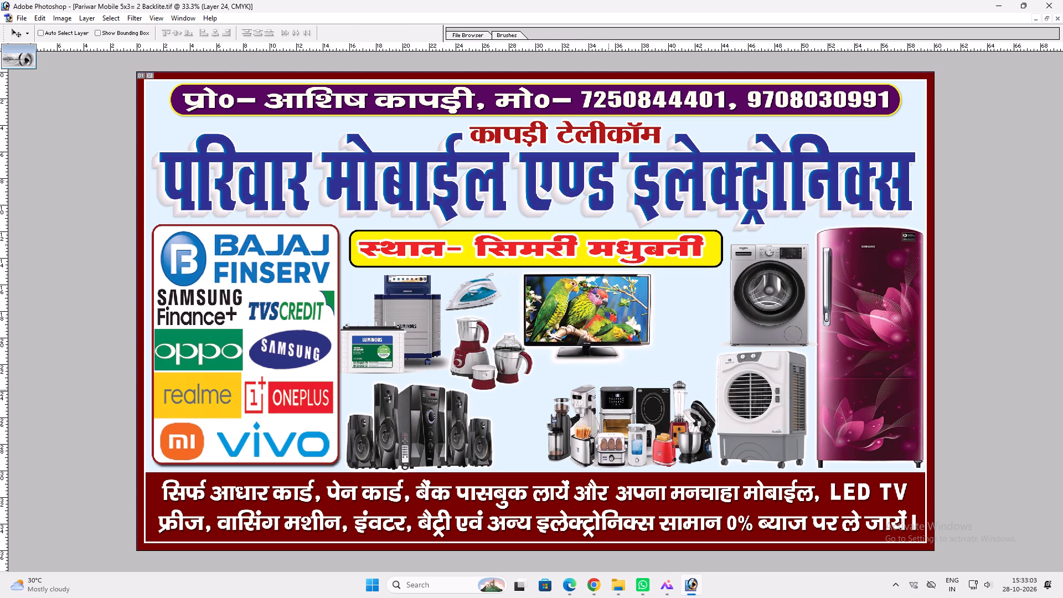
pyautogui.keyDown('shift'); pyautogui.moveTo(586, 405); pyautogui.dragTo(564, 405); pyautogui.keyUp('shift')
pyautogui.hotkey('ctrl', 't')
pyautogui.keyDown('shift'); pyautogui.moveTo(667, 396); pyautogui.dragTo(650, 396); pyautogui.keyUp('shift')
pyautogui.hotkey('shift', 'Return')
pyautogui.press('v')
pyautogui.moveTo(592, 409); pyautogui.dragTo(570, 410)
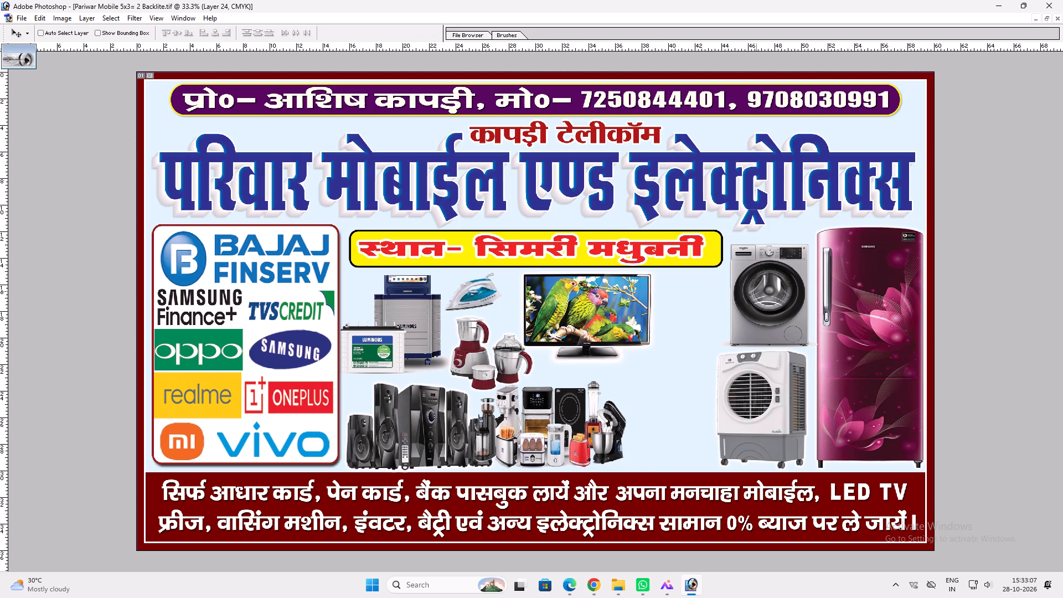
# Move the washing machine beside the kitchen appliances, scale it down to fit the bottom row, and stretch it slightly taller and wider.
pyautogui.keyDown('ctrl'); pyautogui.click(756, 291); pyautogui.keyUp('ctrl')
pyautogui.moveTo(757, 291); pyautogui.dragTo(669, 388)
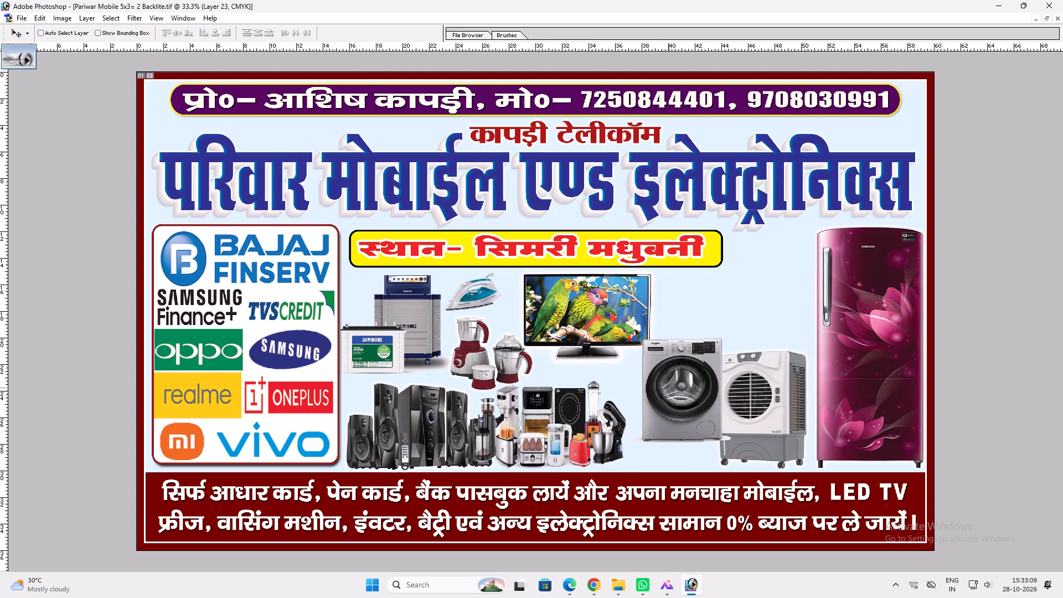
pyautogui.moveTo(669, 388); pyautogui.dragTo(663, 403)
pyautogui.hotkey('ctrl', 't')
pyautogui.keyDown('shift'); pyautogui.moveTo(721, 356); pyautogui.dragTo(702, 364); pyautogui.keyUp('shift')
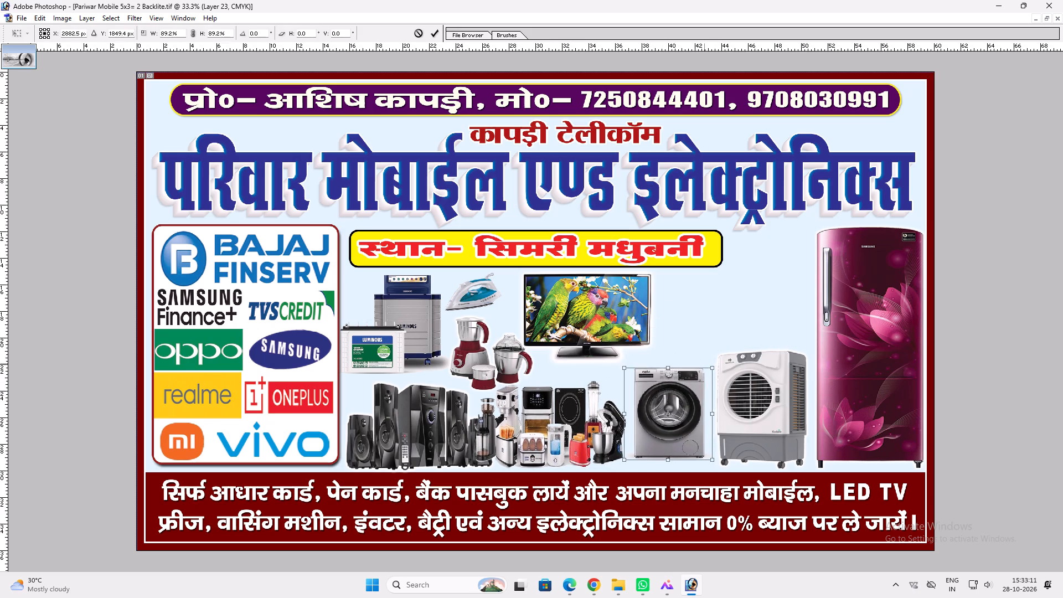
pyautogui.keyDown('shift'); pyautogui.moveTo(702, 364); pyautogui.dragTo(699, 365); pyautogui.keyUp('shift')
pyautogui.keyDown('shift'); pyautogui.moveTo(670, 453); pyautogui.dragTo(667, 463); pyautogui.keyUp('shift')
pyautogui.press('Return')
pyautogui.write('vv')
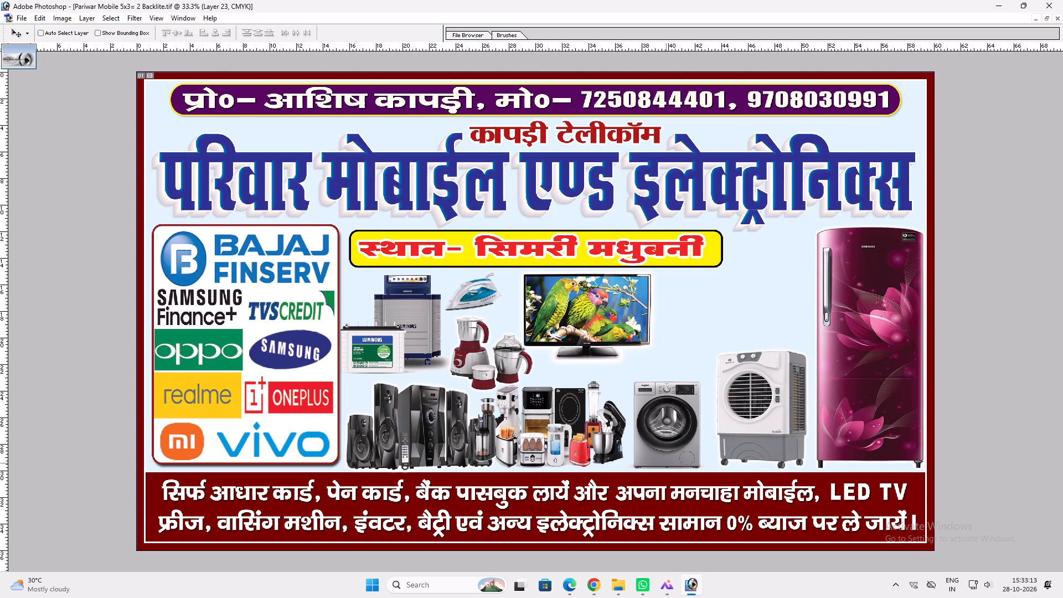
pyautogui.hotkey('ctrl', 't')
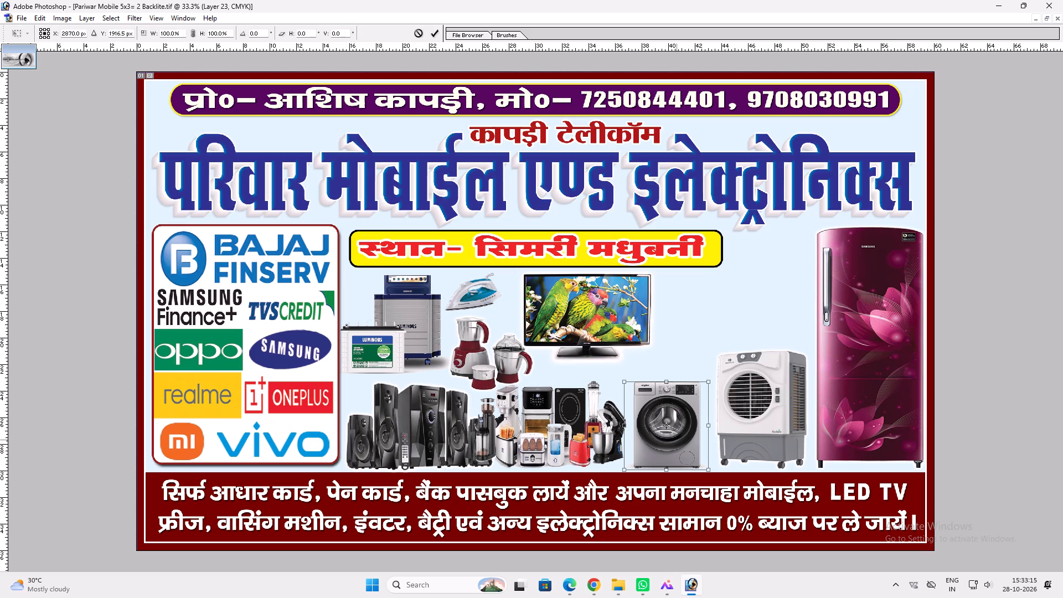
pyautogui.keyDown('shift'); pyautogui.moveTo(679, 386); pyautogui.dragTo(676, 362); pyautogui.keyUp('shift')
pyautogui.keyDown('shift'); pyautogui.moveTo(626, 374); pyautogui.dragTo(619, 374); pyautogui.keyUp('shift')
pyautogui.press('Return')
pyautogui.press('v')
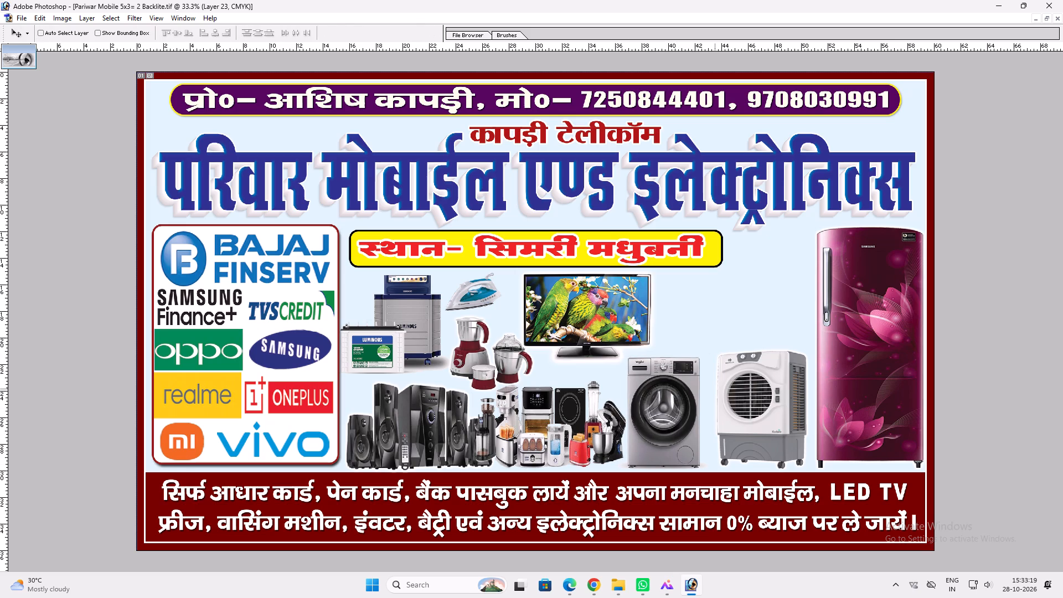
# Scale down the air cooler and place it at the top of the gap beside the refrigerator.
pyautogui.keyDown('ctrl'); pyautogui.click(722, 380); pyautogui.keyUp('ctrl')
pyautogui.moveTo(723, 378); pyautogui.dragTo(688, 295)
pyautogui.hotkey('ctrl', 't')
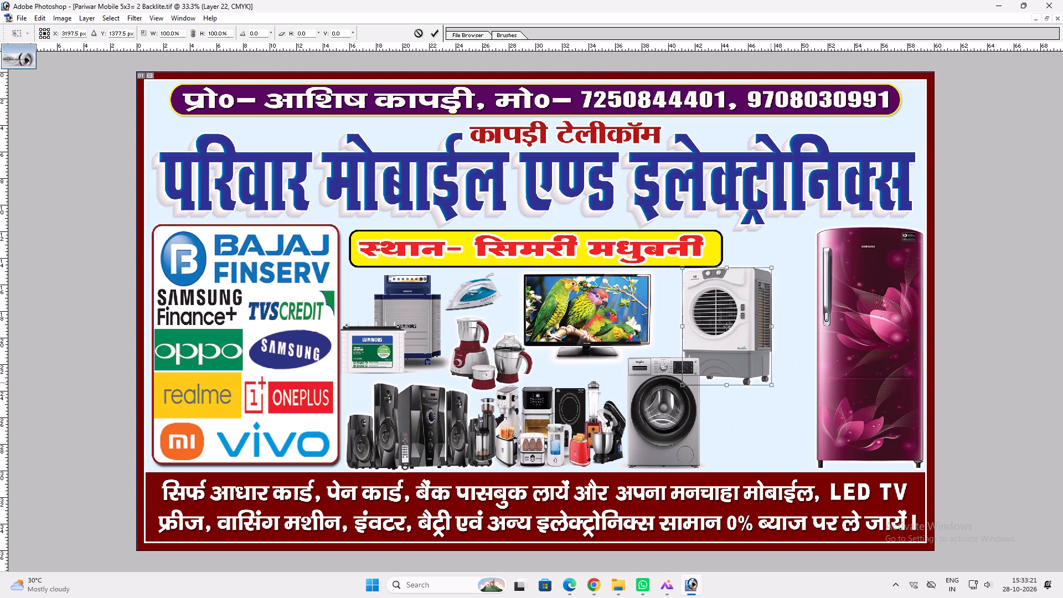
pyautogui.keyDown('shift'); pyautogui.moveTo(771, 383); pyautogui.dragTo(751, 355); pyautogui.keyUp('shift')
pyautogui.press('Return')
pyautogui.press('v')
pyautogui.moveTo(726, 347); pyautogui.dragTo(744, 346)
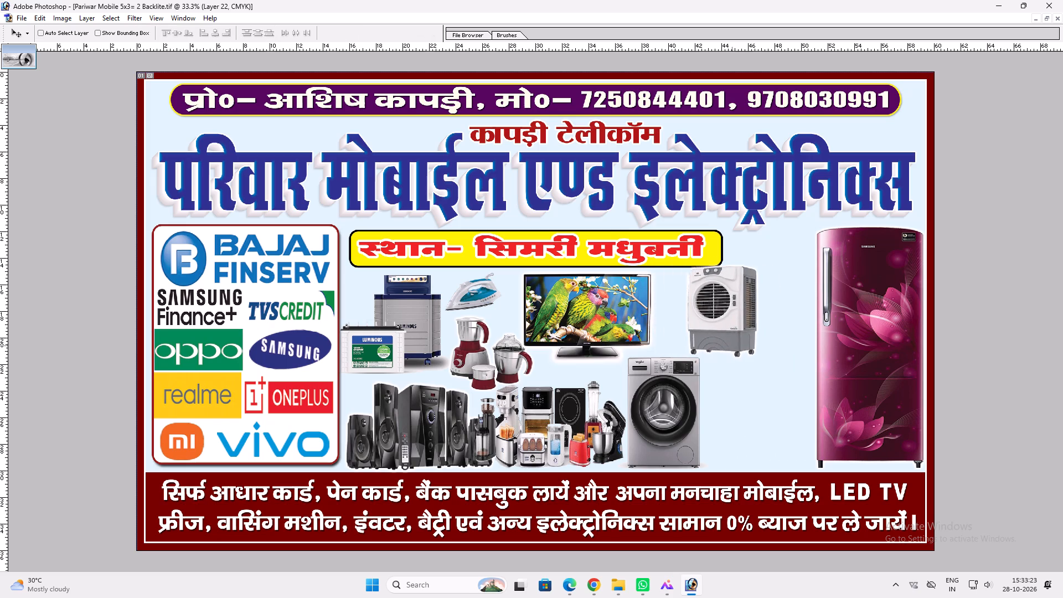
pyautogui.moveTo(744, 346); pyautogui.dragTo(781, 317)
# Stretch the air cooler slightly wider and to about 110% height in its spot beside the refrigerator.
pyautogui.hotkey('ctrl', 't')
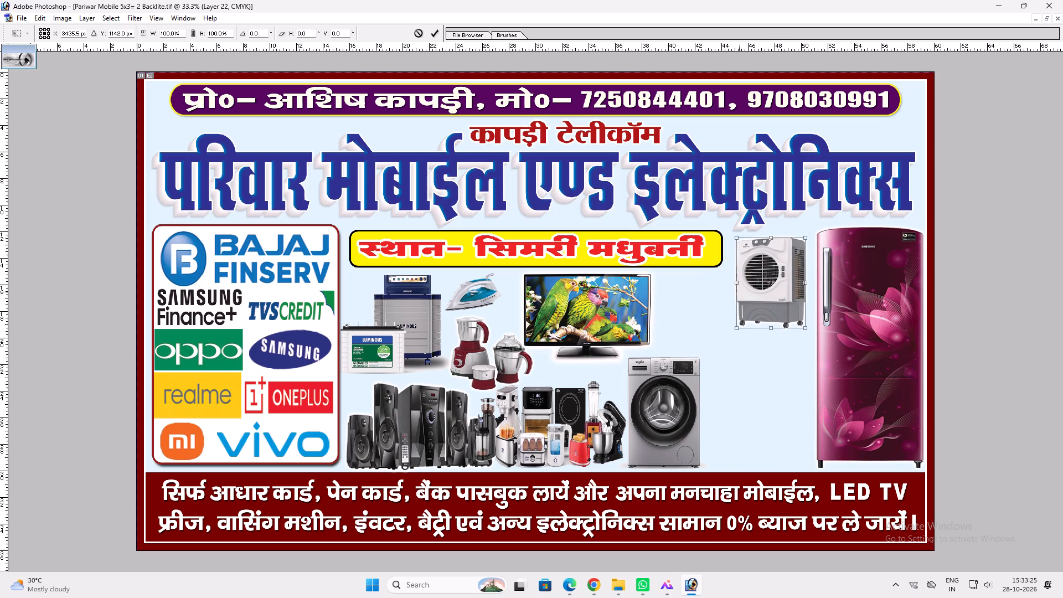
pyautogui.keyDown('shift'); pyautogui.click(739, 292); pyautogui.keyUp('shift')
pyautogui.keyDown('shift'); pyautogui.click(811, 236); pyautogui.keyUp('shift')
pyautogui.keyDown('shift'); pyautogui.moveTo(811, 254); pyautogui.dragTo(816, 255); pyautogui.keyUp('shift')
pyautogui.keyDown('shift'); pyautogui.moveTo(791, 335); pyautogui.dragTo(787, 344); pyautogui.keyUp('shift')
pyautogui.hotkey('shift', 'Return')
pyautogui.press('v')
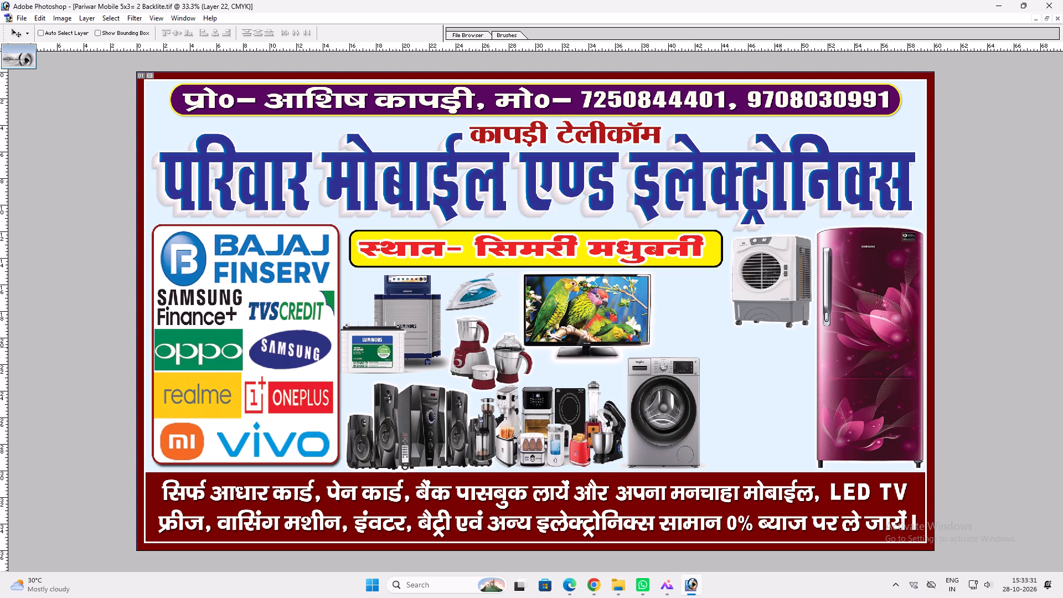
pyautogui.hotkey('ctrl', 't')
pyautogui.keyDown('shift'); pyautogui.moveTo(766, 327); pyautogui.dragTo(762, 336); pyautogui.keyUp('shift')
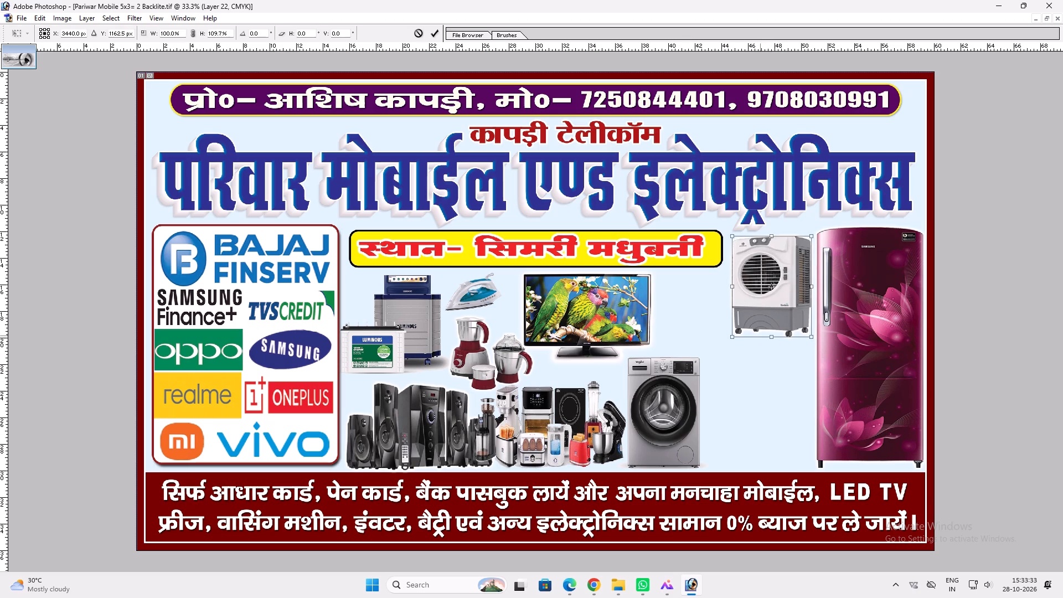
pyautogui.hotkey('shift', 'Return')
pyautogui.press('v')
# Open the Pariwar Mobile 7x5= 2 pic D Star design alongside the 5x3 Backlite banner.
pyautogui.keyDown('ctrl'); pyautogui.click(472, 295); pyautogui.keyUp('ctrl')
pyautogui.press('f')
pyautogui.write('ff')
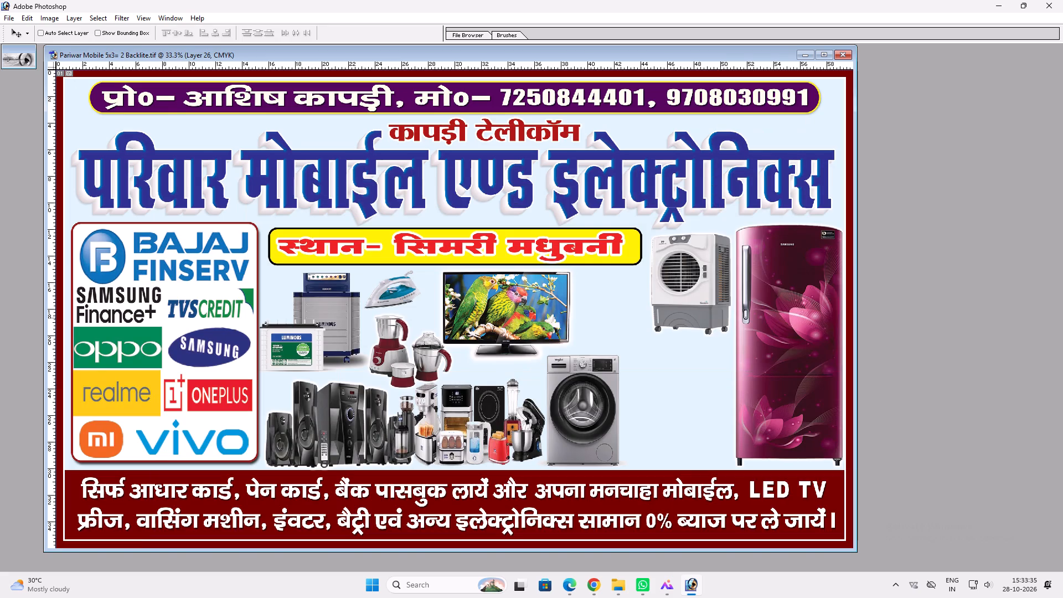
pyautogui.moveTo(548, 52); pyautogui.dragTo(844, 78)
pyautogui.doubleClick(281, 188)
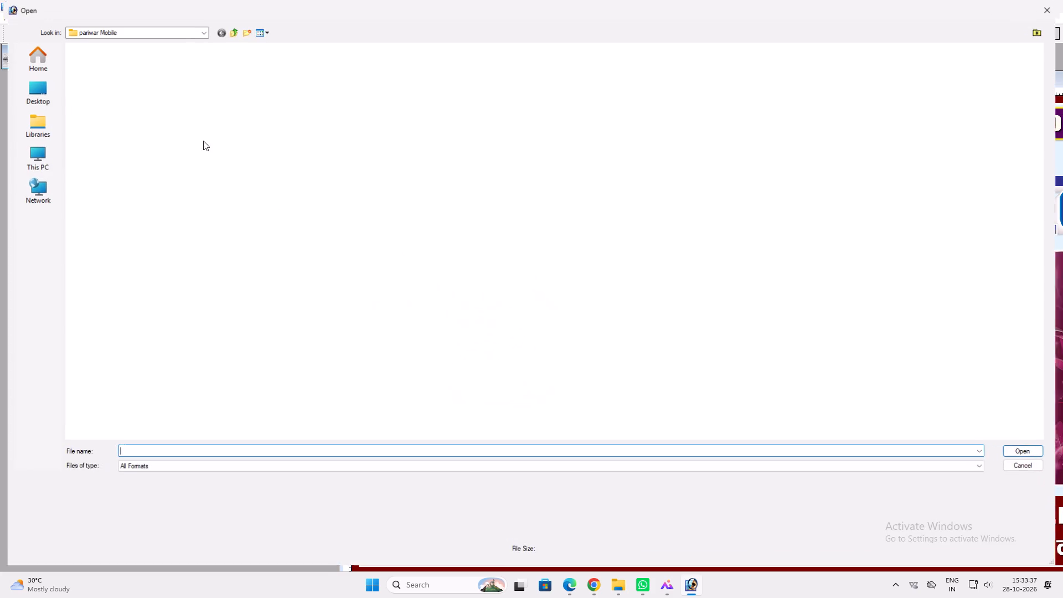
pyautogui.click(341, 95)
pyautogui.press('Return')
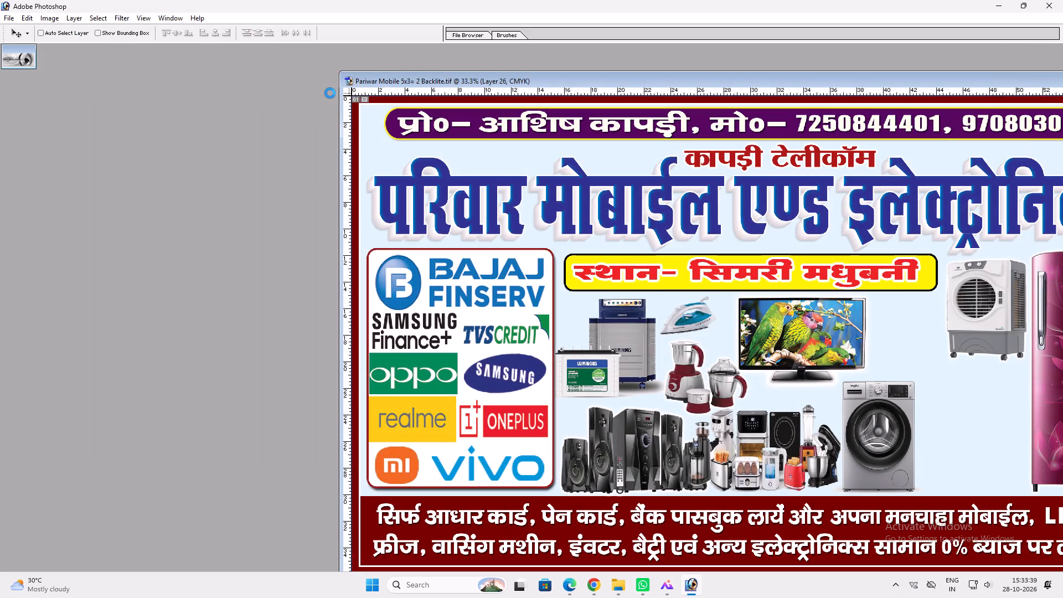
pyautogui.press('v')
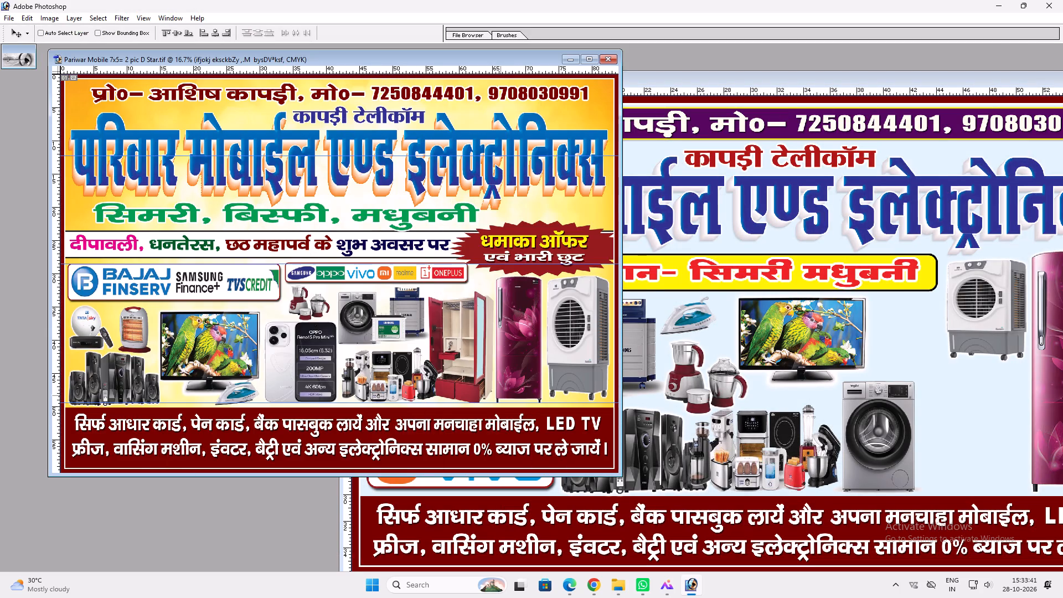
# Copy the open wardrobe image from the 7x5 D Star design into the 5x3 banner and place it beside the washing machine.
pyautogui.keyDown('ctrl'); pyautogui.click(465, 325); pyautogui.keyUp('ctrl')
pyautogui.moveTo(463, 325); pyautogui.dragTo(828, 336)
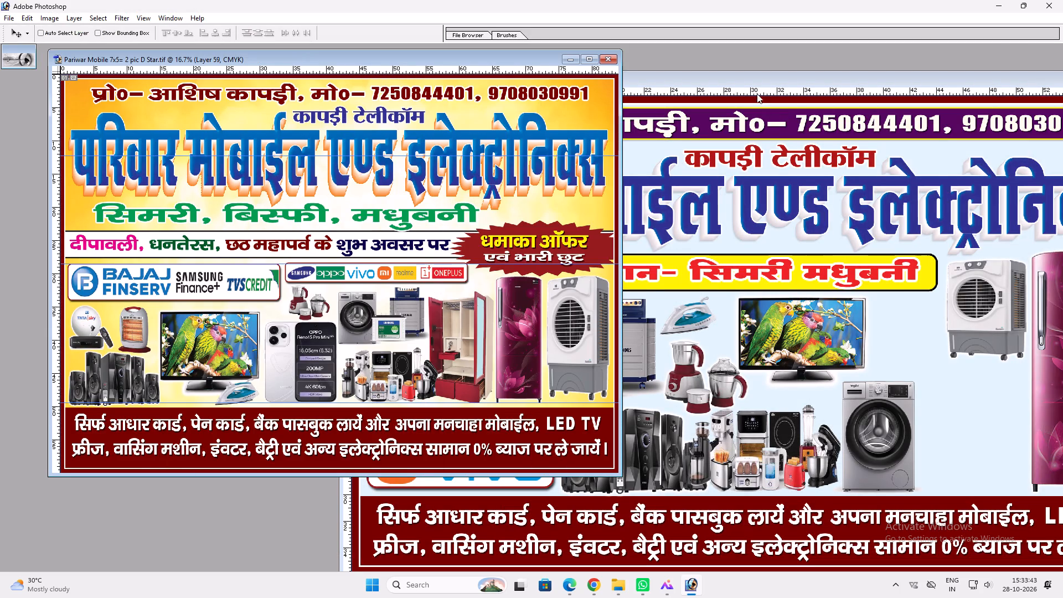
pyautogui.moveTo(442, 346); pyautogui.dragTo(744, 317)
pyautogui.press('v')
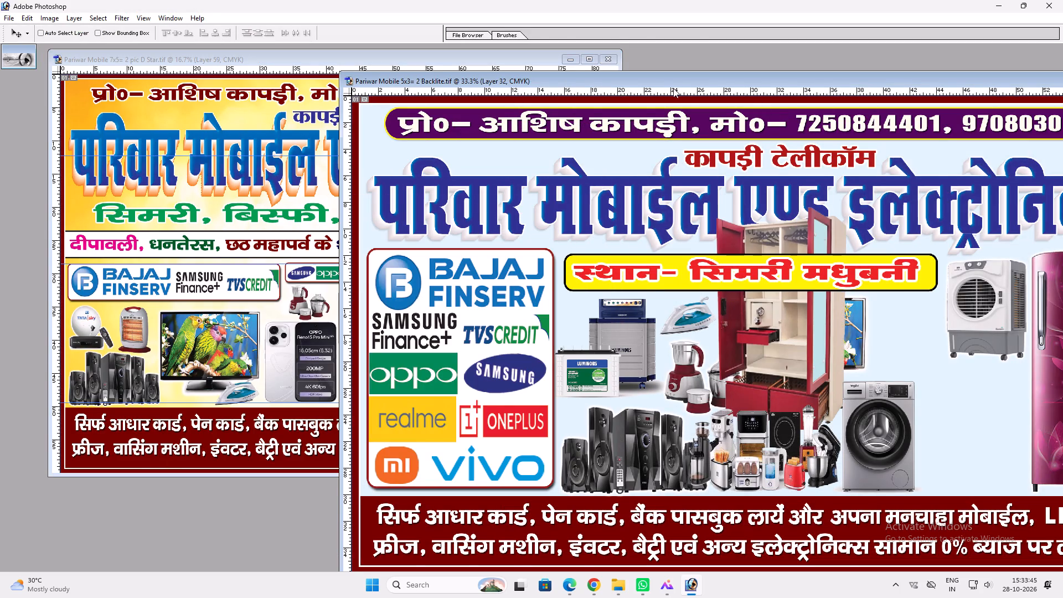
pyautogui.click(668, 80)
pyautogui.click(668, 80)
pyautogui.press('v')
pyautogui.moveTo(591, 290); pyautogui.dragTo(781, 362)
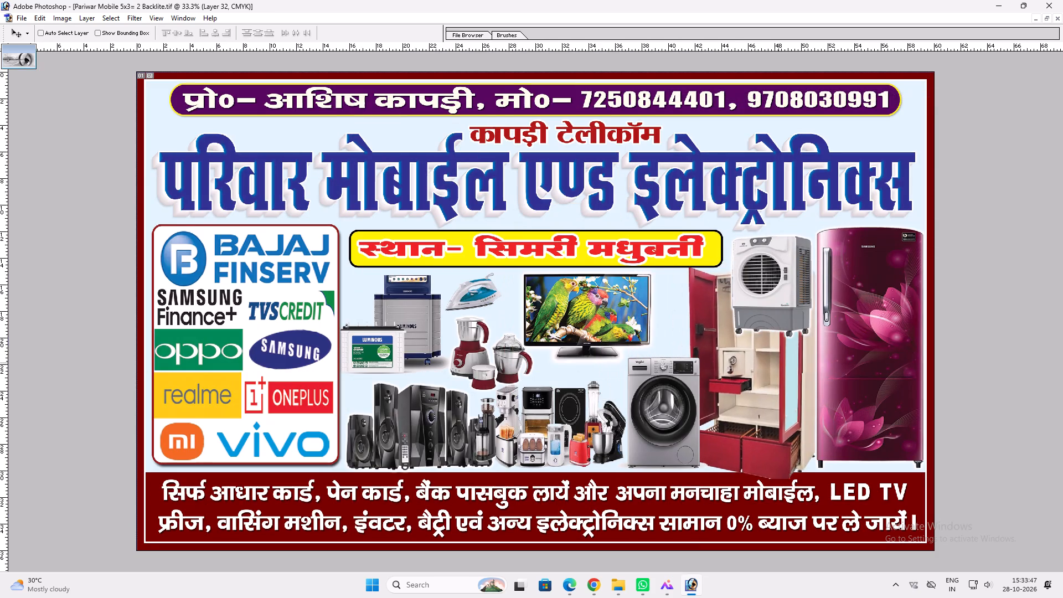
pyautogui.moveTo(781, 362); pyautogui.dragTo(786, 352)
# Scale the wardrobe to about 69% width and 56% height so it fits below the air cooler, beside the washing machine.
pyautogui.hotkey('ctrl', 't')
pyautogui.keyDown('shift'); pyautogui.moveTo(830, 242); pyautogui.dragTo(774, 319); pyautogui.keyUp('shift')
pyautogui.keyDown('shift'); pyautogui.moveTo(777, 342); pyautogui.dragTo(784, 339); pyautogui.keyUp('shift')
pyautogui.keyDown('shift'); pyautogui.moveTo(701, 329); pyautogui.dragTo(703, 329); pyautogui.keyUp('shift')
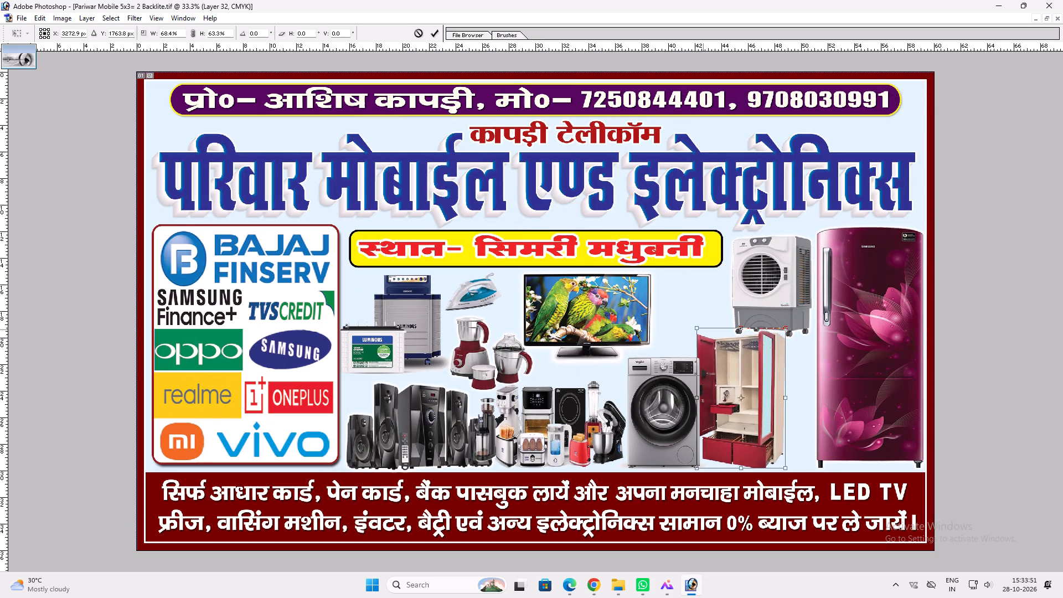
pyautogui.keyDown('shift'); pyautogui.moveTo(703, 329); pyautogui.dragTo(716, 338); pyautogui.keyUp('shift')
pyautogui.keyDown('shift'); pyautogui.moveTo(785, 339); pyautogui.dragTo(791, 336); pyautogui.keyUp('shift')
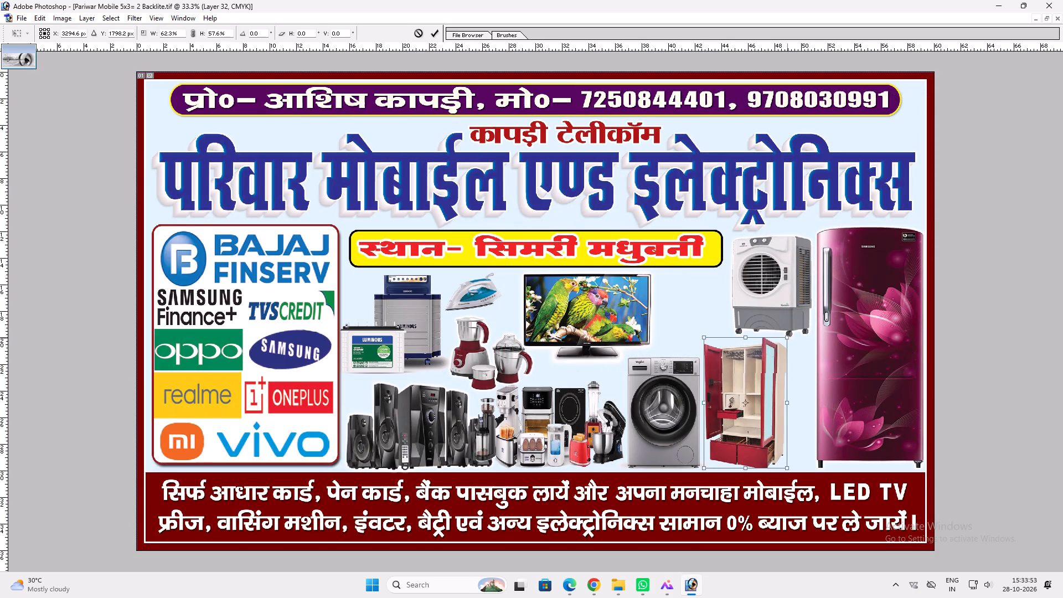
pyautogui.keyDown('shift'); pyautogui.moveTo(788, 355); pyautogui.dragTo(801, 355); pyautogui.keyUp('shift')
pyautogui.keyDown('shift'); pyautogui.moveTo(708, 336); pyautogui.dragTo(709, 334); pyautogui.keyUp('shift')
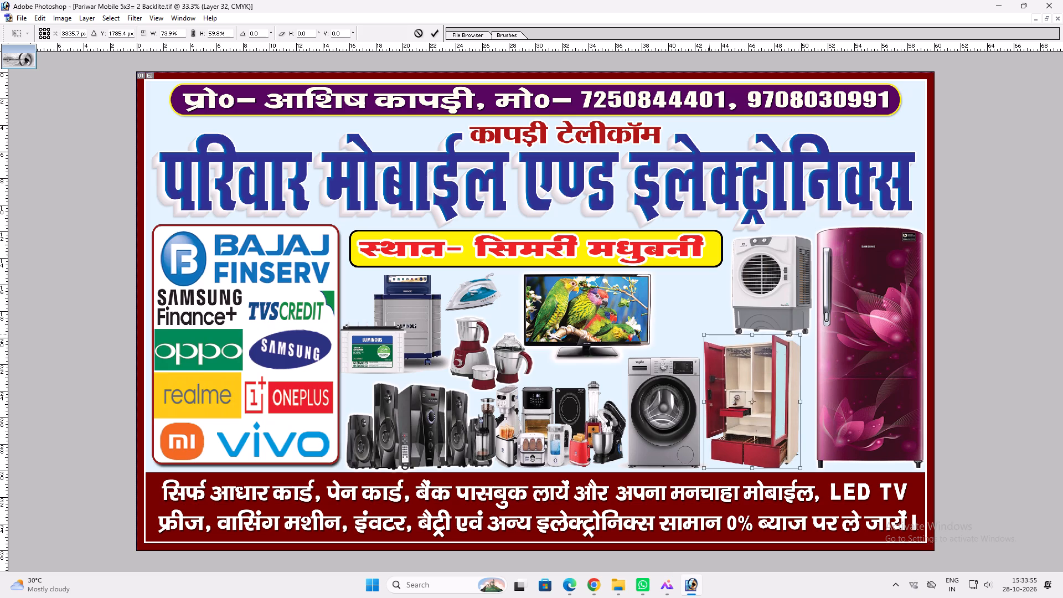
pyautogui.keyDown('shift'); pyautogui.moveTo(709, 334); pyautogui.dragTo(720, 341); pyautogui.keyUp('shift')
pyautogui.keyDown('shift'); pyautogui.click(773, 343); pyautogui.keyUp('shift')
pyautogui.hotkey('shift', 'Return')
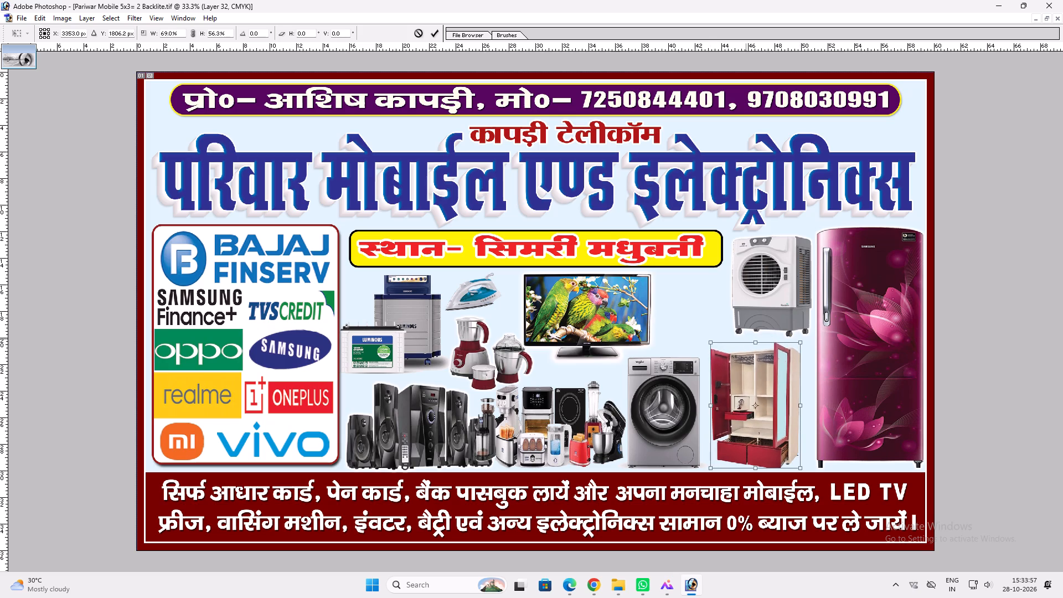
pyautogui.press('v')
pyautogui.hotkey('ctrl', 't')
pyautogui.keyDown('shift'); pyautogui.click(766, 341); pyautogui.keyUp('shift')
pyautogui.hotkey('shift', 'Return')
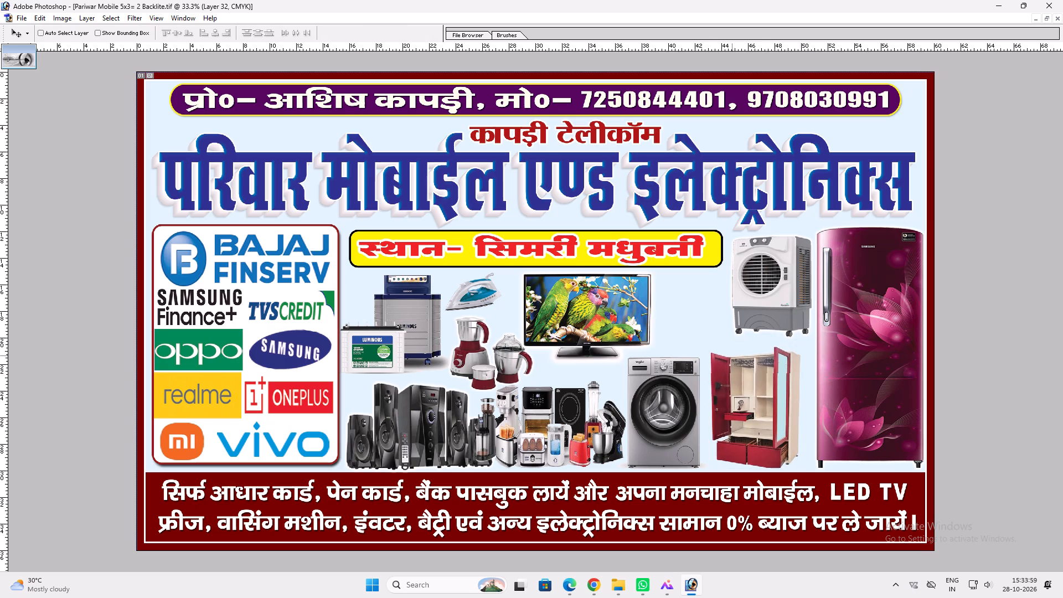
# Move the air cooler down close to the wardrobe and stretch its top edge slightly upward.
pyautogui.keyDown('ctrl'); pyautogui.click(761, 325); pyautogui.keyUp('ctrl')
pyautogui.keyDown('shift'); pyautogui.moveTo(761, 323); pyautogui.dragTo(762, 334); pyautogui.keyUp('shift')
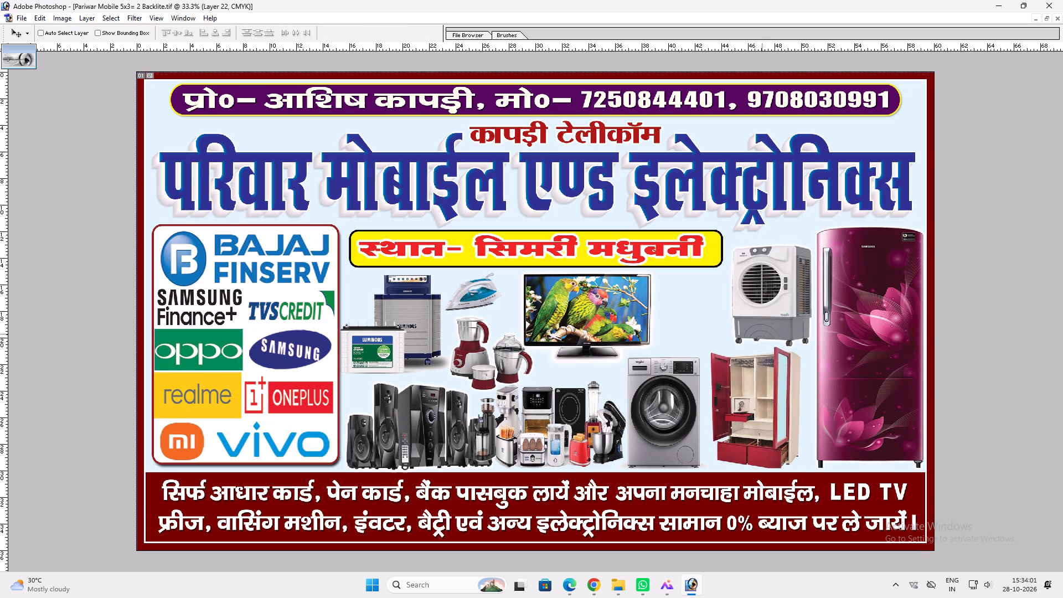
pyautogui.keyDown('shift'); pyautogui.moveTo(762, 334); pyautogui.dragTo(761, 335); pyautogui.keyUp('shift')
pyautogui.hotkey('ctrl', 't')
pyautogui.keyDown('shift'); pyautogui.moveTo(778, 242); pyautogui.dragTo(782, 234); pyautogui.keyUp('shift')
pyautogui.hotkey('shift', 'Return')
pyautogui.press('v')
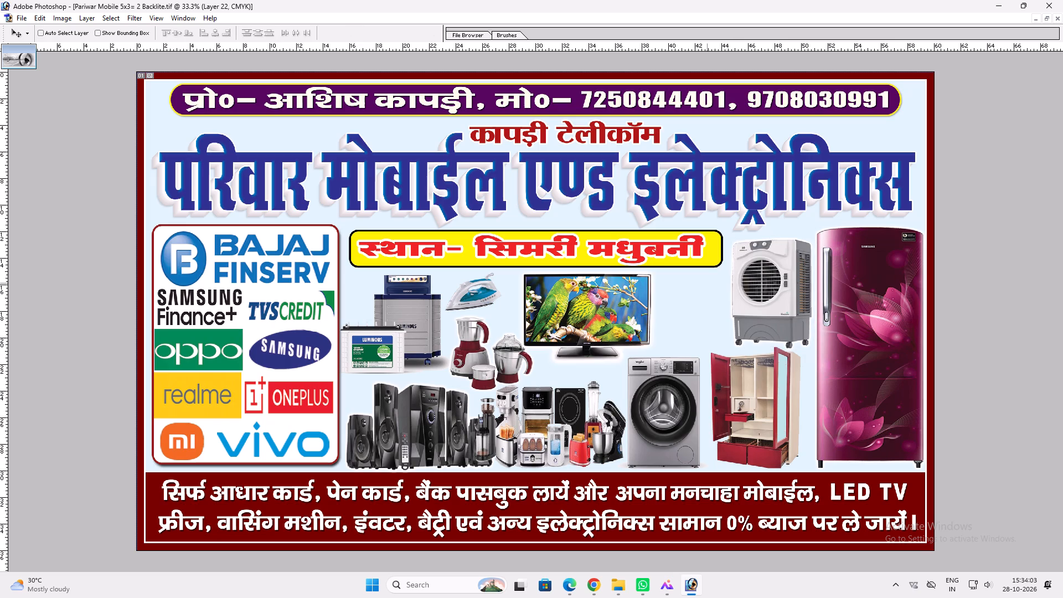
# Narrow the TV slightly from the edge facing the air cooler.
pyautogui.keyDown('ctrl'); pyautogui.click(648, 299); pyautogui.keyUp('ctrl')
pyautogui.keyDown('ctrl'); pyautogui.click(638, 299); pyautogui.keyUp('ctrl')
pyautogui.hotkey('ctrl', 't')
pyautogui.keyDown('shift'); pyautogui.moveTo(648, 299); pyautogui.dragTo(641, 301); pyautogui.keyUp('shift')
pyautogui.hotkey('shift', 'Return')
# Copy the linked Tata Sky set and room heater from the 7x5 D Star design into the 5x3 banner, over the TV area.
pyautogui.press('f')
pyautogui.write('ff')
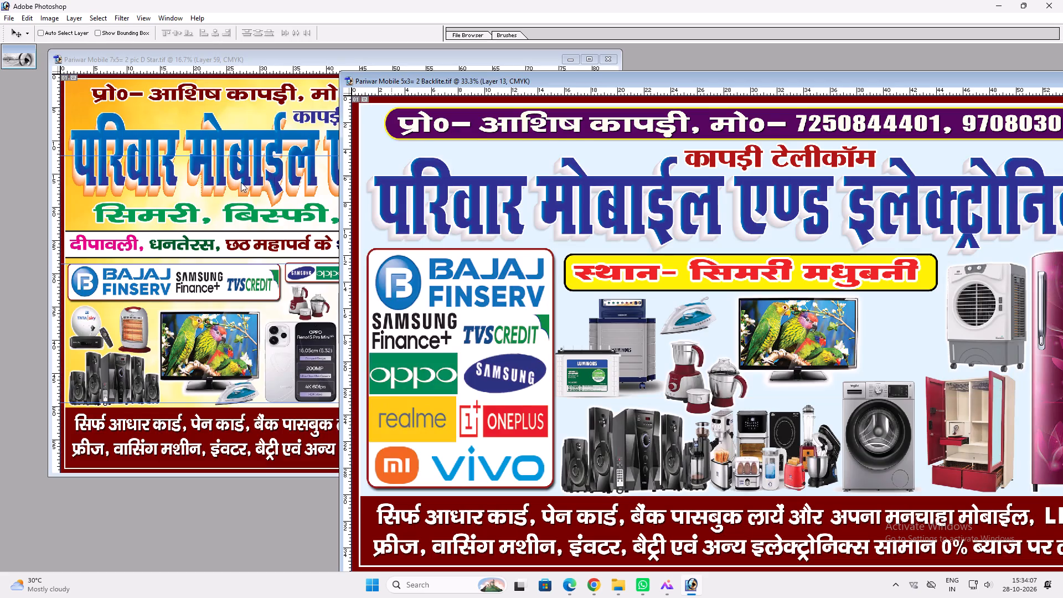
pyautogui.click(218, 188)
pyautogui.press('v')
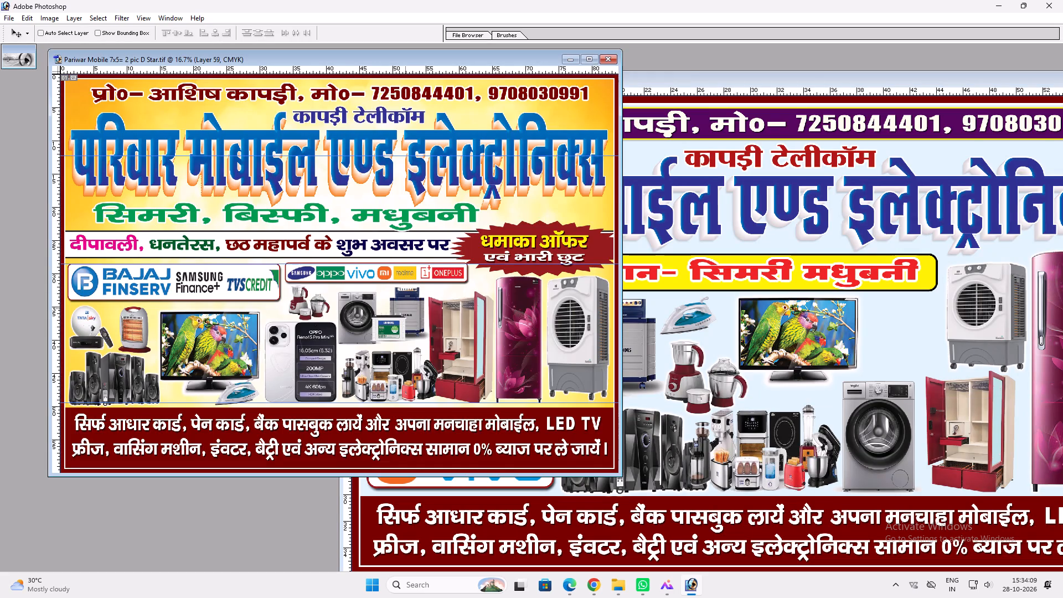
pyautogui.keyDown('ctrl'); pyautogui.click(143, 315); pyautogui.keyUp('ctrl')
pyautogui.moveTo(136, 315); pyautogui.dragTo(195, 329)
pyautogui.moveTo(195, 329); pyautogui.dragTo(710, 347)
pyautogui.moveTo(690, 356); pyautogui.dragTo(798, 338)
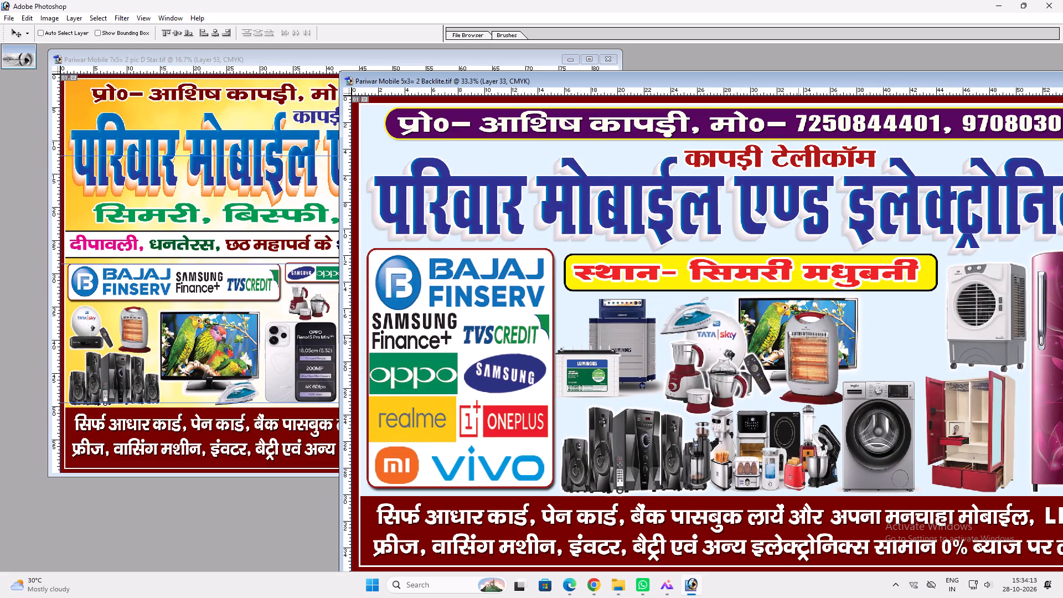
pyautogui.moveTo(798, 338); pyautogui.dragTo(803, 339)
# Select the Tata Sky set on its own and move it in front of the room heater, over the TV.
pyautogui.keyDown('ctrl'); pyautogui.keyDown('shift'); pyautogui.rightClick(724, 352); pyautogui.keyUp('shift'); pyautogui.keyUp('ctrl')
pyautogui.keyDown('ctrl'); pyautogui.keyDown('shift'); pyautogui.click(741, 357); pyautogui.keyUp('shift'); pyautogui.keyUp('ctrl')
pyautogui.keyDown('ctrl'); pyautogui.keyDown('shift'); pyautogui.rightClick(730, 342); pyautogui.keyUp('shift'); pyautogui.keyUp('ctrl')
pyautogui.keyDown('ctrl'); pyautogui.keyDown('shift'); pyautogui.click(736, 345); pyautogui.keyUp('shift'); pyautogui.keyUp('ctrl')
pyautogui.rightClick(726, 334)
pyautogui.click(740, 340)
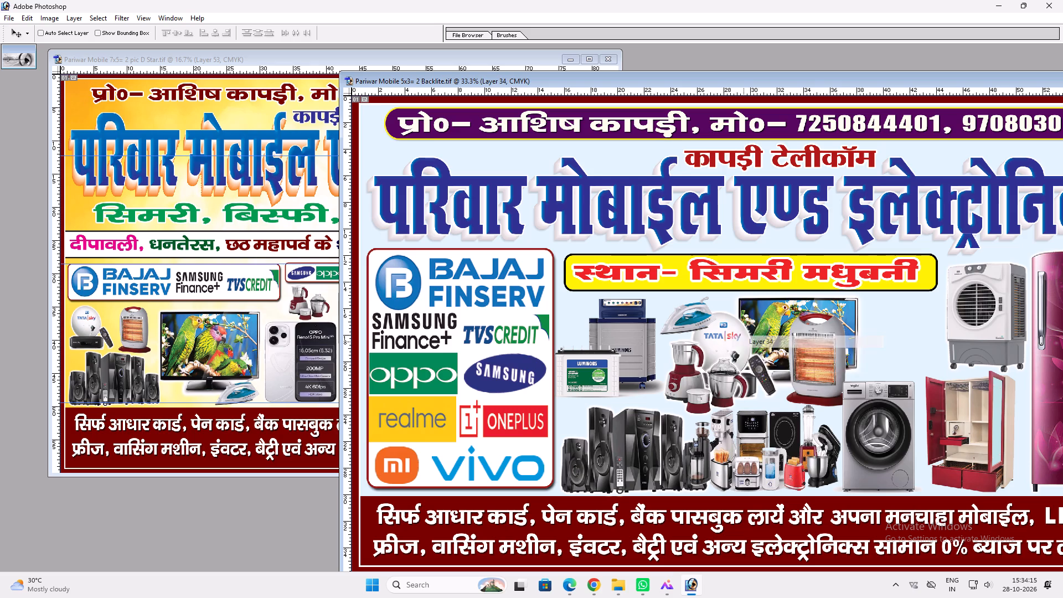
pyautogui.keyDown('ctrl'); pyautogui.keyDown('shift'); pyautogui.rightClick(734, 333); pyautogui.keyUp('shift'); pyautogui.keyUp('ctrl')
pyautogui.keyDown('ctrl'); pyautogui.keyDown('shift'); pyautogui.click(747, 341); pyautogui.keyUp('shift'); pyautogui.keyUp('ctrl')
pyautogui.moveTo(739, 342); pyautogui.dragTo(804, 349)
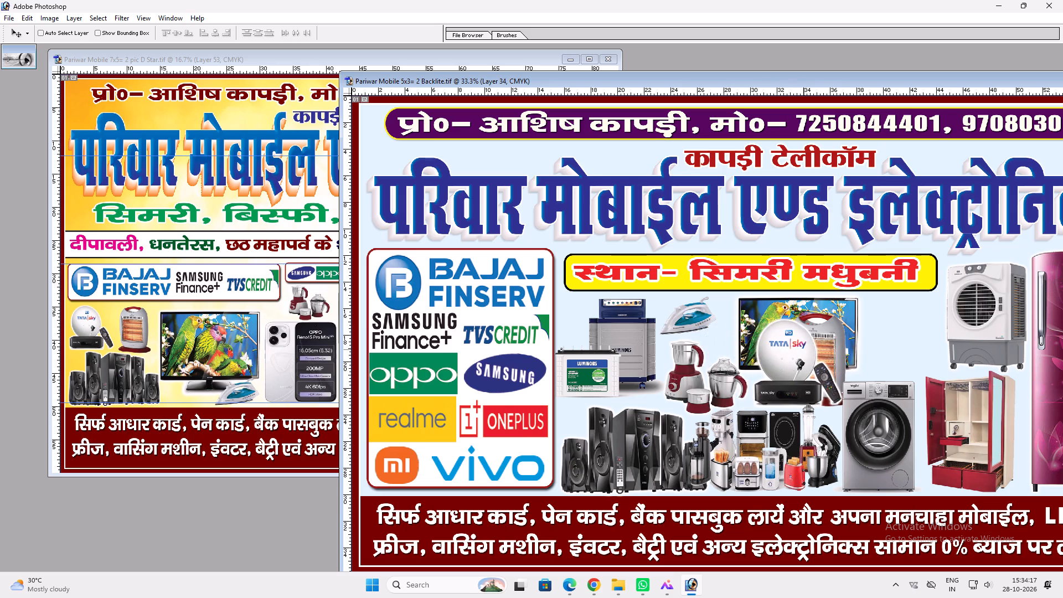
pyautogui.moveTo(804, 349); pyautogui.dragTo(801, 349)
pyautogui.hotkey('ctrl', 't')
pyautogui.press('Return')
pyautogui.press('v')
# Move the TV toward the air cooler and shrink it to fit above the washing machine.
pyautogui.keyDown('ctrl'); pyautogui.click(844, 312); pyautogui.keyUp('ctrl')
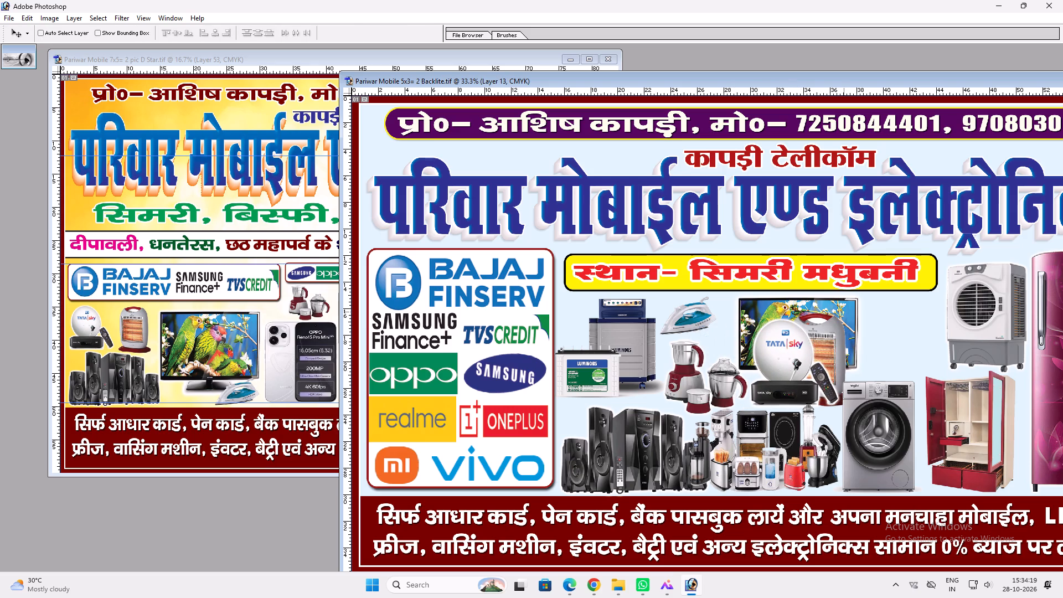
pyautogui.moveTo(844, 312); pyautogui.dragTo(923, 314)
pyautogui.hotkey('ctrl', 't')
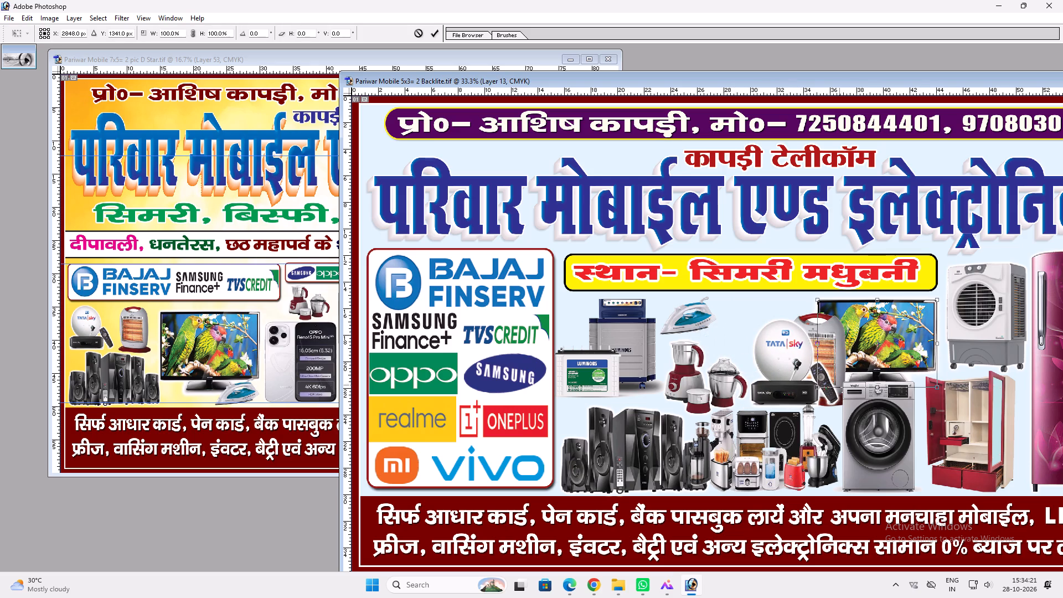
pyautogui.keyDown('shift'); pyautogui.moveTo(821, 389); pyautogui.dragTo(841, 379); pyautogui.keyUp('shift')
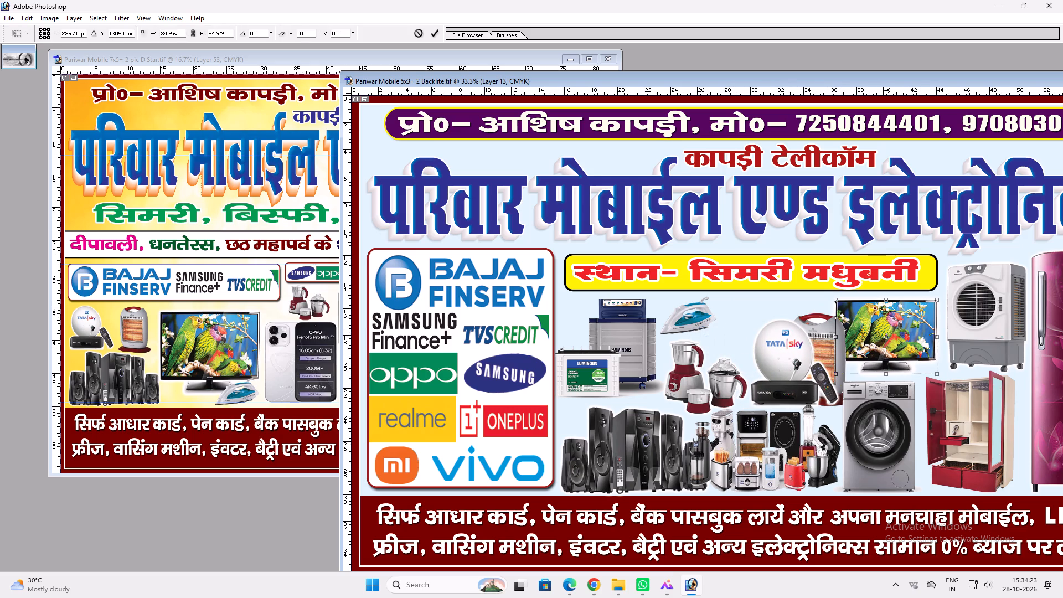
pyautogui.keyDown('shift'); pyautogui.moveTo(892, 301); pyautogui.dragTo(897, 293); pyautogui.keyUp('shift')
pyautogui.keyDown('shift'); pyautogui.moveTo(841, 317); pyautogui.dragTo(859, 315); pyautogui.keyUp('shift')
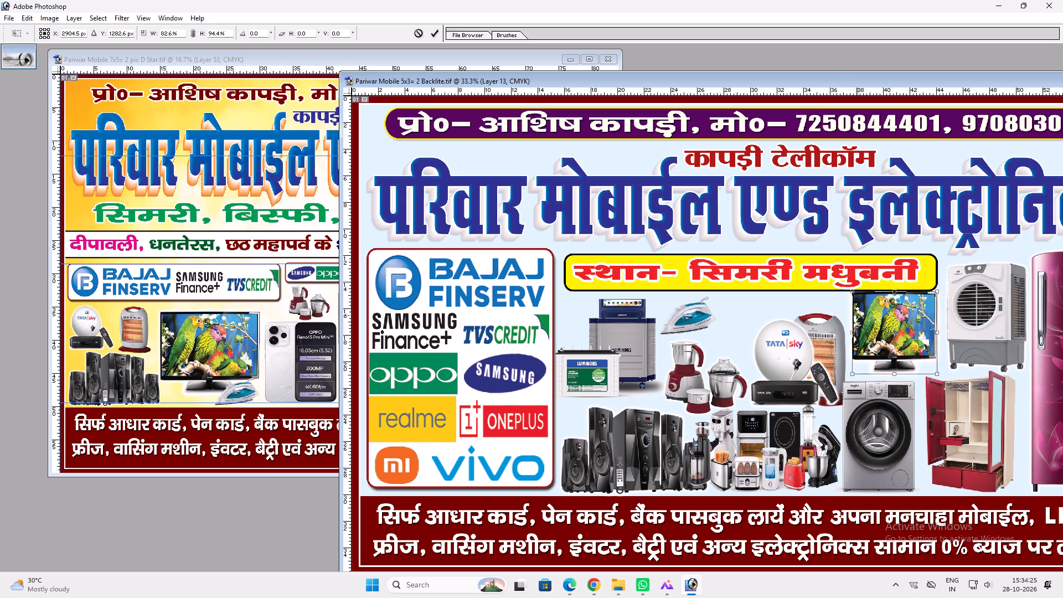
pyautogui.keyDown('shift'); pyautogui.moveTo(858, 293); pyautogui.dragTo(859, 302); pyautogui.keyUp('shift')
pyautogui.hotkey('shift', 'Return')
pyautogui.press('v')
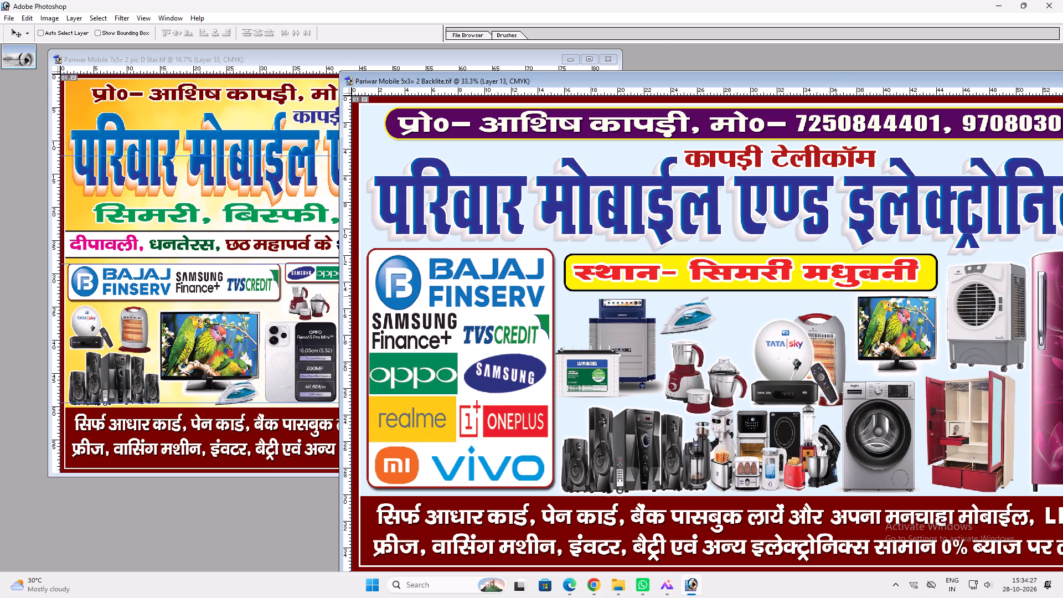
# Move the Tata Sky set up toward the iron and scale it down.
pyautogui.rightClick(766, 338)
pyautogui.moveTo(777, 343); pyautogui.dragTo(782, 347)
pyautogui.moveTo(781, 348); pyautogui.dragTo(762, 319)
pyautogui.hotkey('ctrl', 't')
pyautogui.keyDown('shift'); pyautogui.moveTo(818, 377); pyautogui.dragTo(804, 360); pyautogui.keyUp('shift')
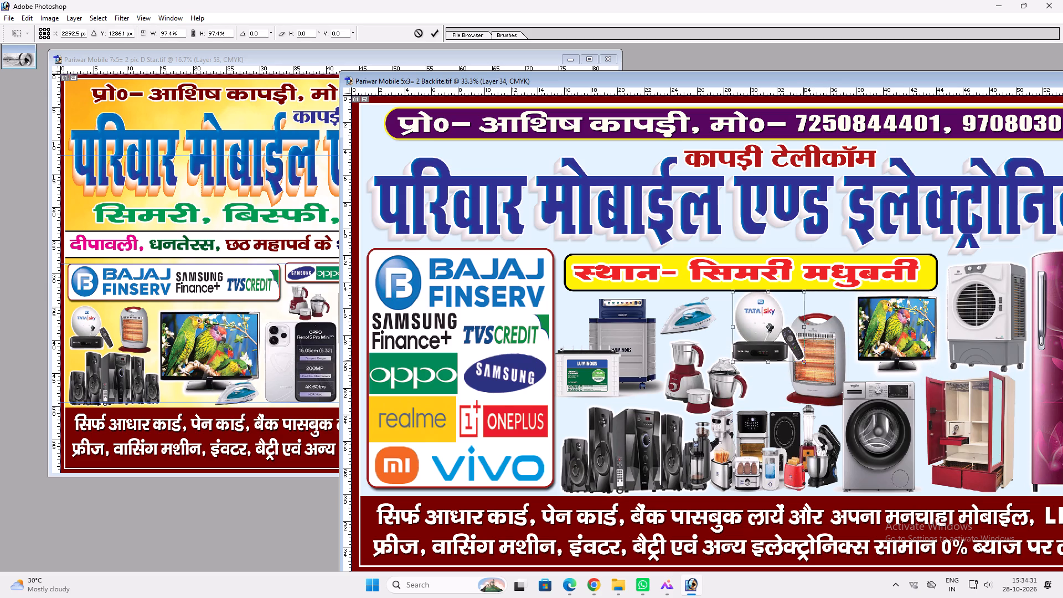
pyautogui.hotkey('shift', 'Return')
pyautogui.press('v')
# Move the Tata Sky set down in front of the heater and enlarge it to fill the space between mixers and TV.
pyautogui.moveTo(777, 353); pyautogui.dragTo(793, 395)
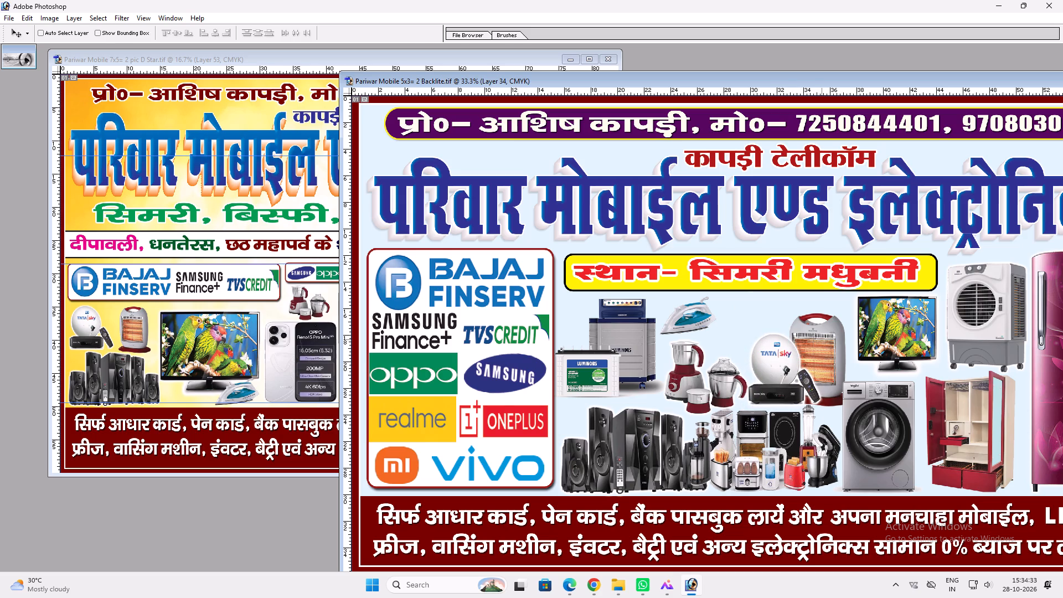
pyautogui.hotkey('ctrl', 't')
pyautogui.keyDown('shift'); pyautogui.moveTo(821, 335); pyautogui.dragTo(837, 312); pyautogui.keyUp('shift')
pyautogui.hotkey('shift', 'Return')
pyautogui.press('v')
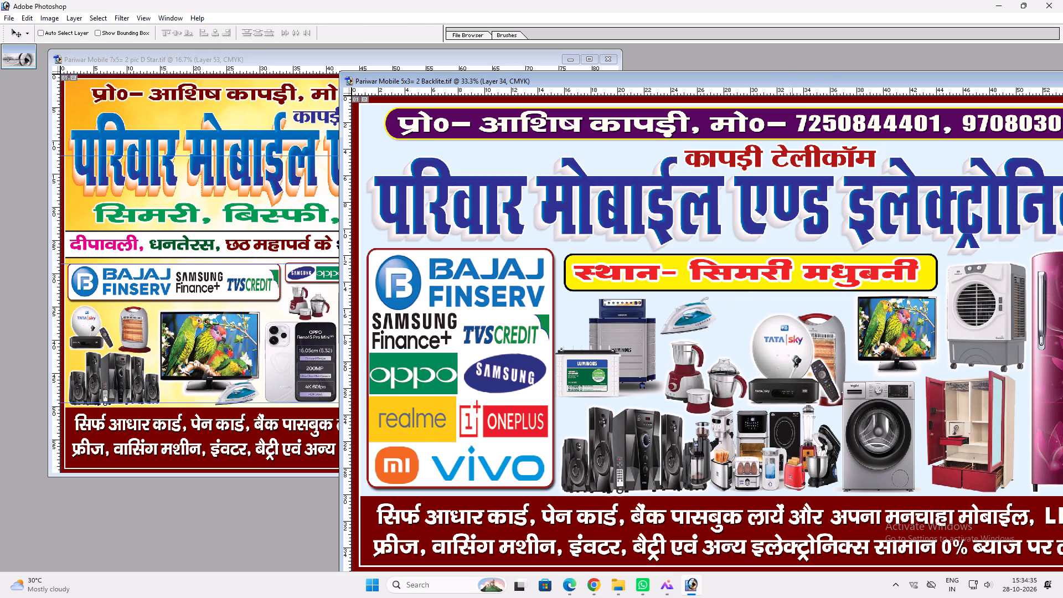
# Try the room heater behind the iron and mixer, then delete it from the banner.
pyautogui.keyDown('ctrl'); pyautogui.click(829, 340); pyautogui.keyUp('ctrl')
pyautogui.moveTo(829, 340); pyautogui.dragTo(730, 310)
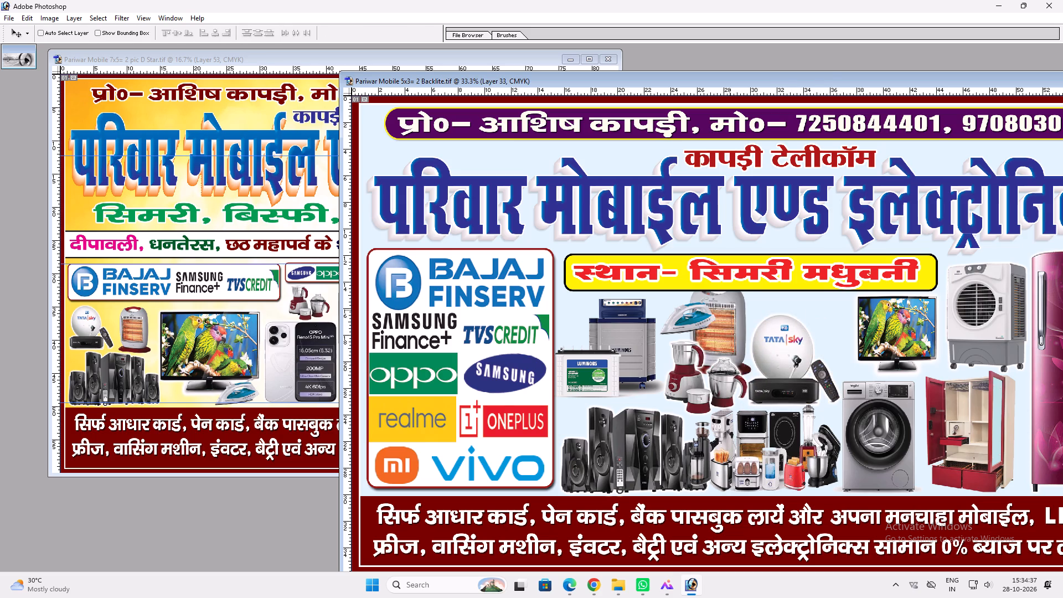
pyautogui.moveTo(730, 310); pyautogui.dragTo(709, 342)
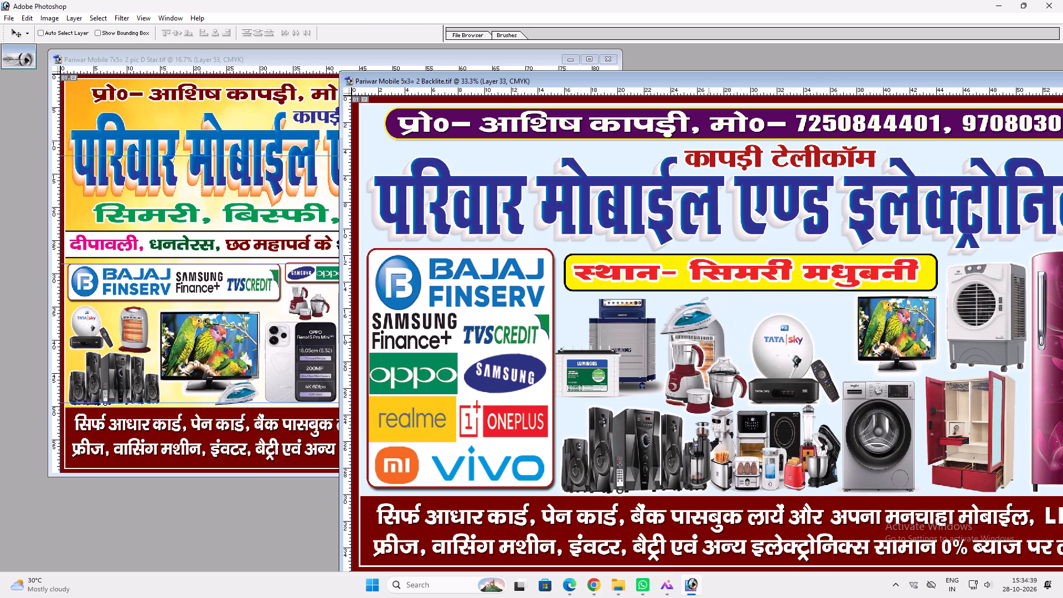
pyautogui.hotkey('alt', 'l')
pyautogui.hotkey('alt', 'l')
pyautogui.hotkey('alt', 'l')
pyautogui.press('v')
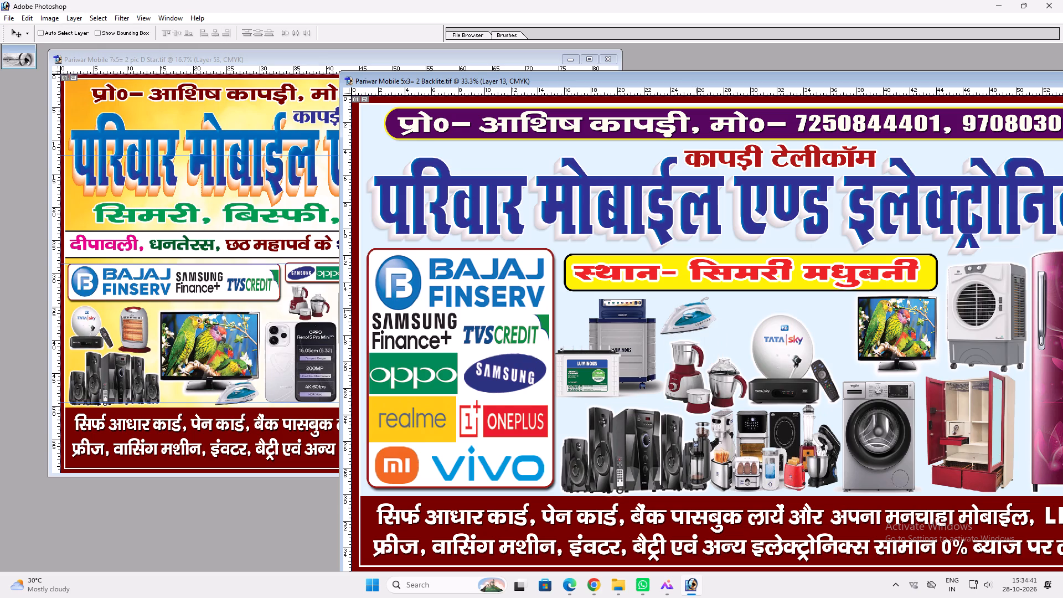
# Enlarge the iron above the mixer to fill the space beside the inverter.
pyautogui.keyDown('ctrl'); pyautogui.doubleClick(703, 315); pyautogui.keyUp('ctrl')
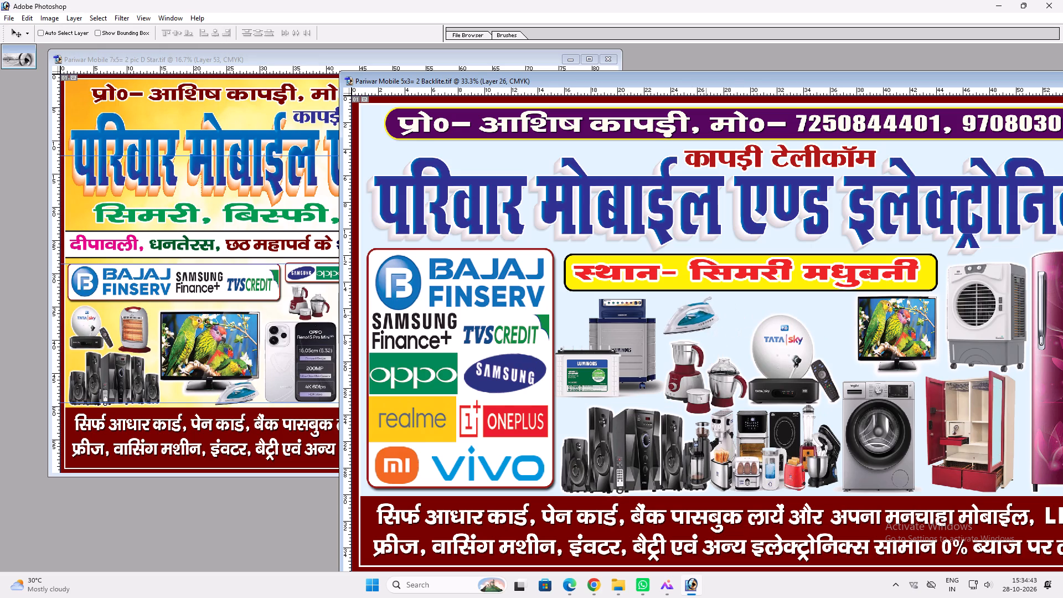
pyautogui.hotkey('ctrl', 't')
pyautogui.keyDown('shift'); pyautogui.moveTo(718, 333); pyautogui.dragTo(741, 334); pyautogui.keyUp('shift')
pyautogui.hotkey('shift', 'Return')
pyautogui.press('v')
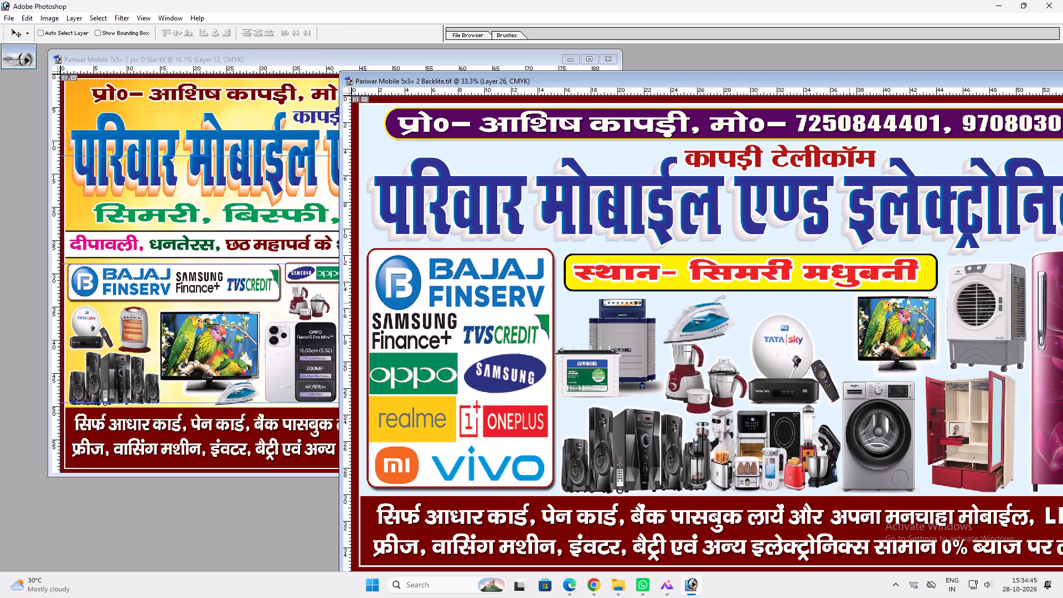
# Widen the TV toward the Tata Sky set from its nearest edge.
pyautogui.rightClick(869, 317)
pyautogui.click(879, 323)
pyautogui.hotkey('ctrl', 't')
pyautogui.keyDown('shift'); pyautogui.moveTo(852, 321); pyautogui.dragTo(823, 324); pyautogui.keyUp('shift')
pyautogui.press('Return')
pyautogui.press('v')
# Raise the Tata Sky set slightly and stretch its top edge upward, then maximize the banner's window.
pyautogui.keyDown('ctrl'); pyautogui.click(786, 341); pyautogui.keyUp('ctrl')
pyautogui.moveTo(783, 343); pyautogui.dragTo(783, 333)
pyautogui.hotkey('ctrl', 't')
pyautogui.keyDown('alt'); pyautogui.keyDown('shift'); pyautogui.moveTo(787, 308); pyautogui.dragTo(789, 302); pyautogui.keyUp('shift'); pyautogui.keyUp('alt')
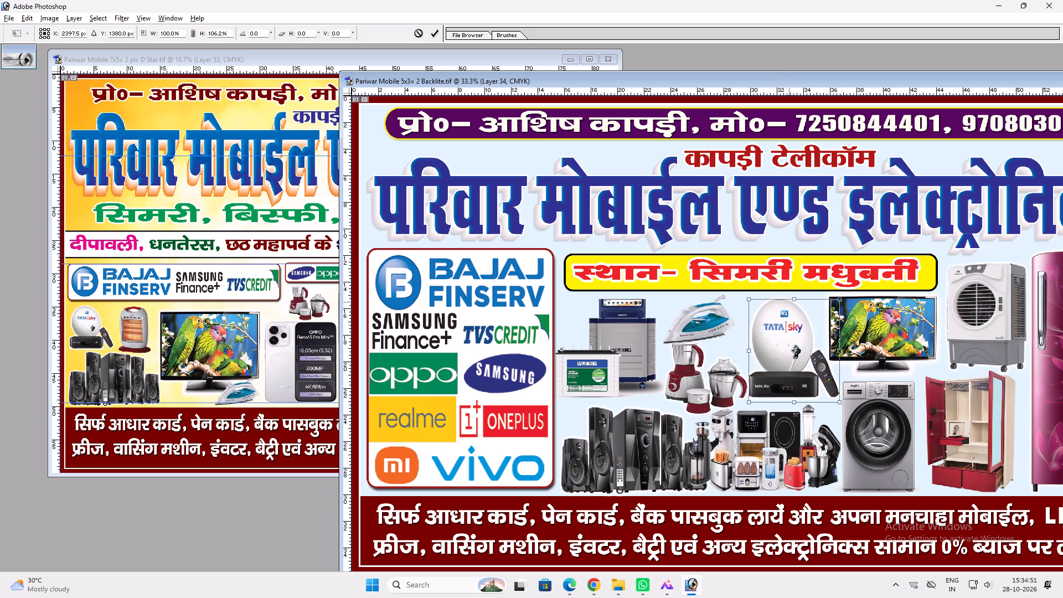
pyautogui.hotkey('shift', 'Return')
pyautogui.press('v')
pyautogui.doubleClick(741, 83)
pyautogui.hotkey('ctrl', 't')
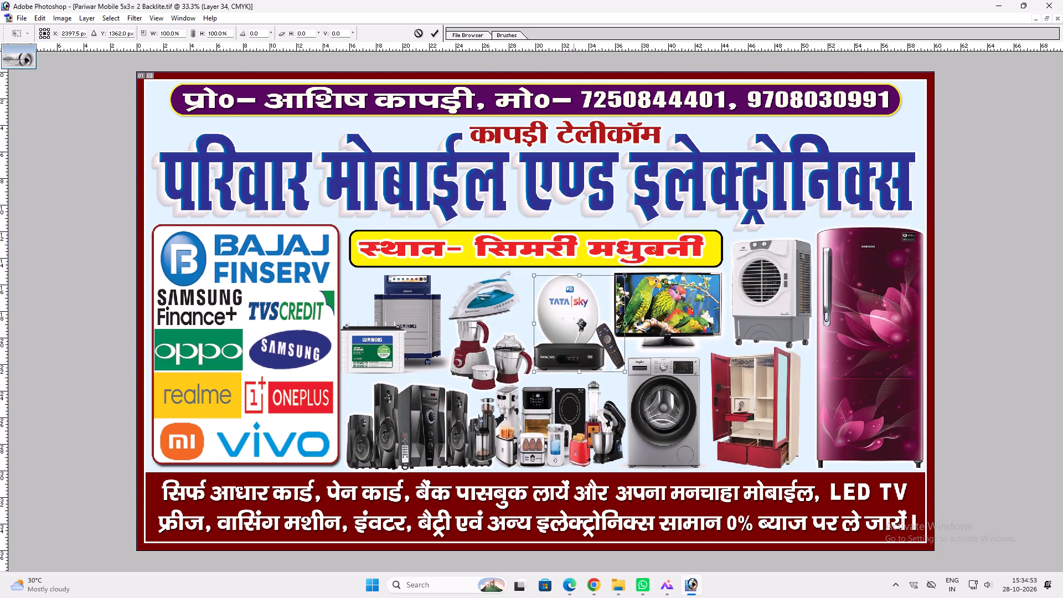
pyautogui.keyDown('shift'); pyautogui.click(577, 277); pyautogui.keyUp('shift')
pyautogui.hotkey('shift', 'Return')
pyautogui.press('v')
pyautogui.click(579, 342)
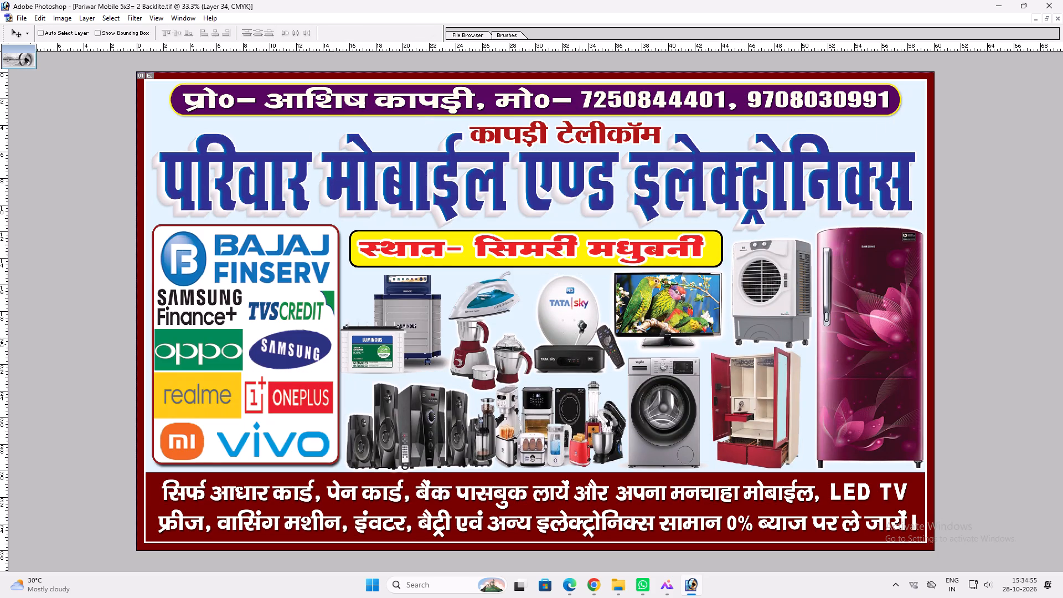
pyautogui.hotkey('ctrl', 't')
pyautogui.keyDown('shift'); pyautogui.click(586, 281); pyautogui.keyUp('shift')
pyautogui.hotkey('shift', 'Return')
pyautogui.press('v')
# Stretch the air cooler's top edge slightly upward.
pyautogui.keyDown('ctrl'); pyautogui.click(776, 271); pyautogui.keyUp('ctrl')
pyautogui.hotkey('ctrl', 't')
pyautogui.keyDown('shift'); pyautogui.moveTo(788, 241); pyautogui.dragTo(793, 240); pyautogui.keyUp('shift')
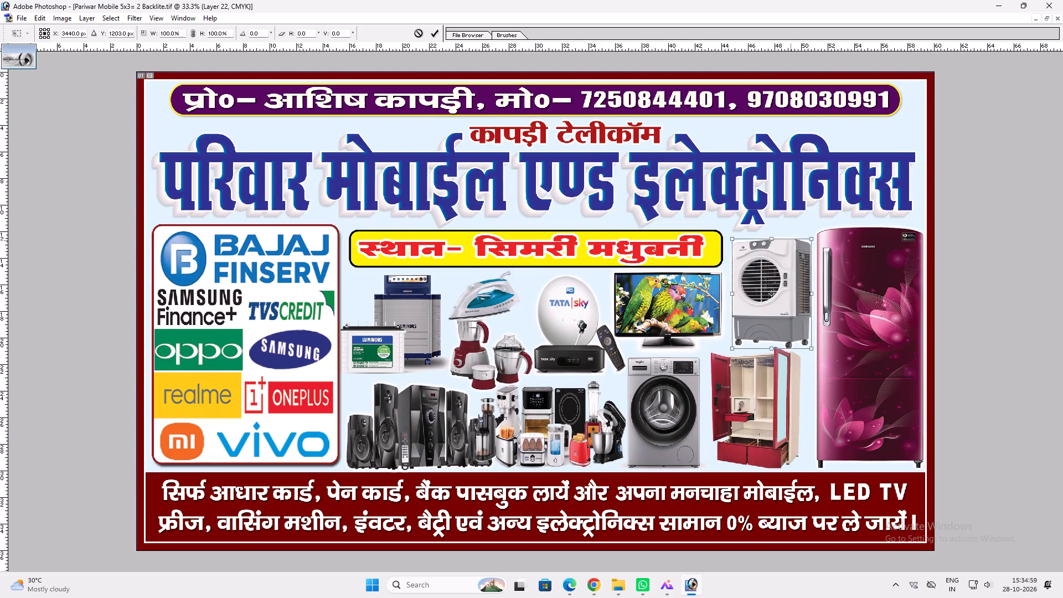
pyautogui.keyDown('shift'); pyautogui.moveTo(793, 240); pyautogui.dragTo(794, 239); pyautogui.keyUp('shift')
pyautogui.hotkey('shift', 'Return')
pyautogui.write('vv')
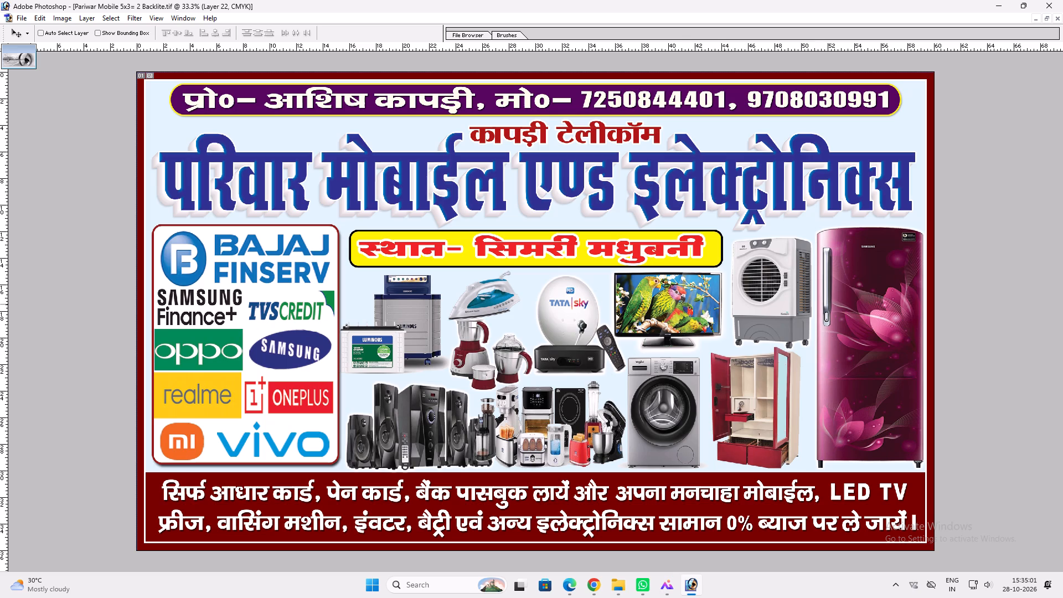
# Save the 5x3 Backlite banner.
pyautogui.hotkey('ctrl', 's')
# Capture a screenshot of the entire 5x3 banner artwork with the snipping tool.
pyautogui.press('Print')
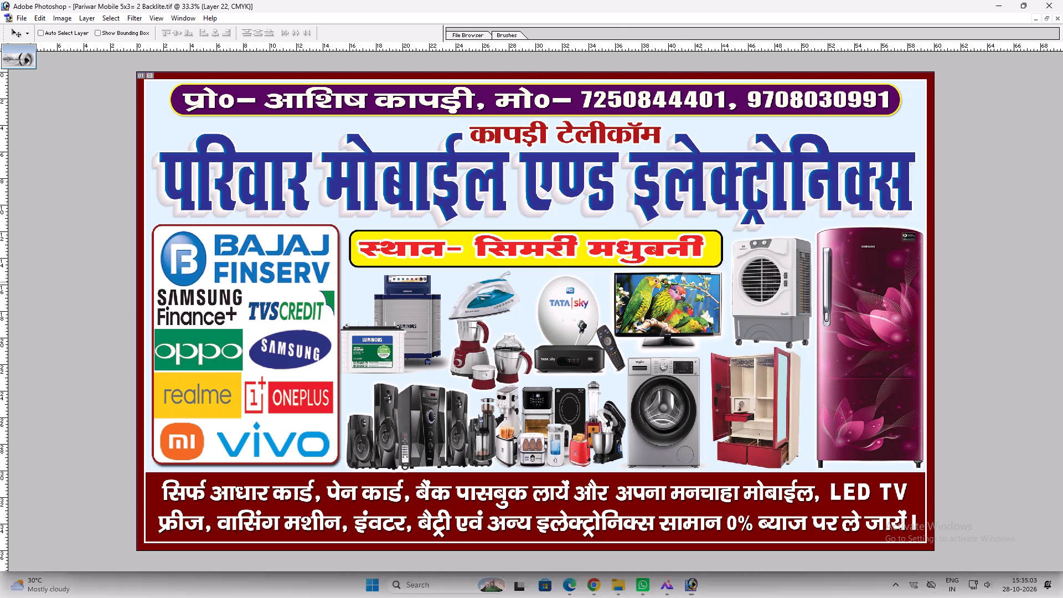
pyautogui.moveTo(133, 69); pyautogui.dragTo(940, 552)
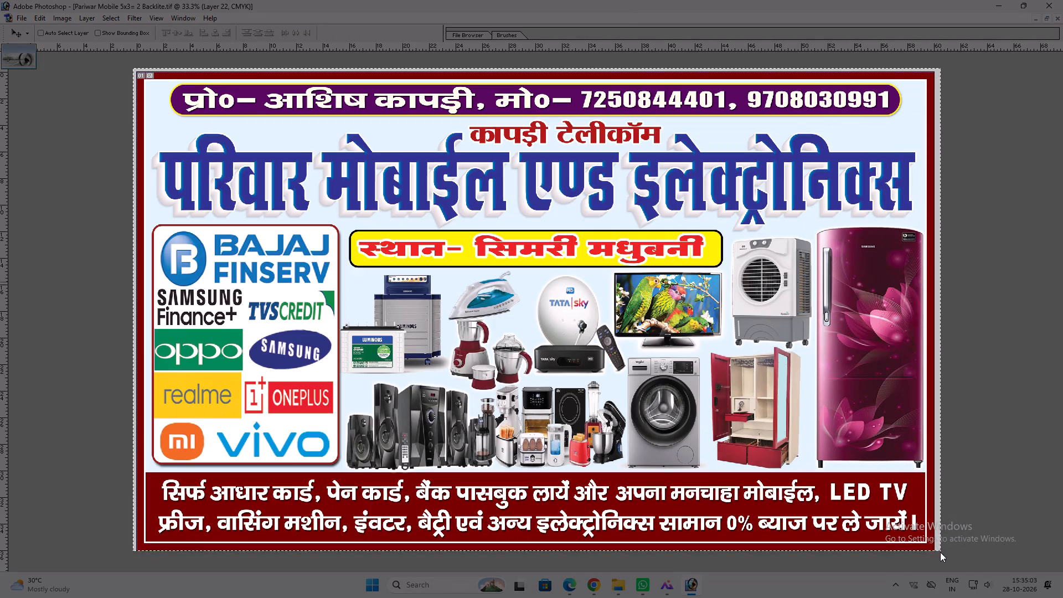
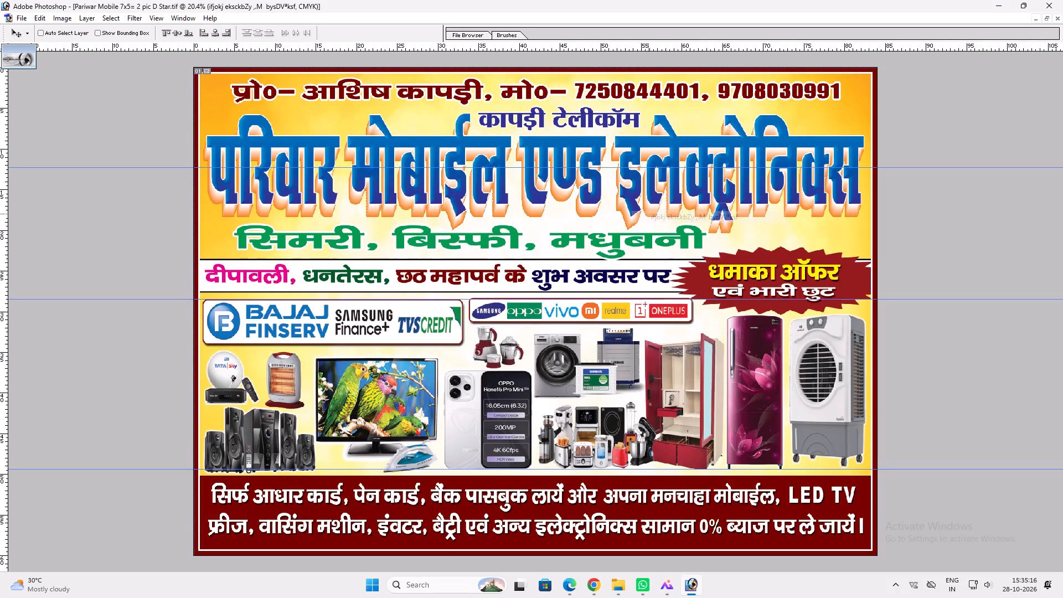
# Narrow the large blue shop-name headline from its left side, freeing space at the banner's left edge, and hide the guides.
pyautogui.moveTo(667, 222); pyautogui.dragTo(669, 223)
pyautogui.hotkey('ctrl', 'z')
pyautogui.hotkey('ctrl', 't')
pyautogui.keyDown('shift'); pyautogui.moveTo(204, 163); pyautogui.dragTo(234, 158); pyautogui.keyUp('shift')
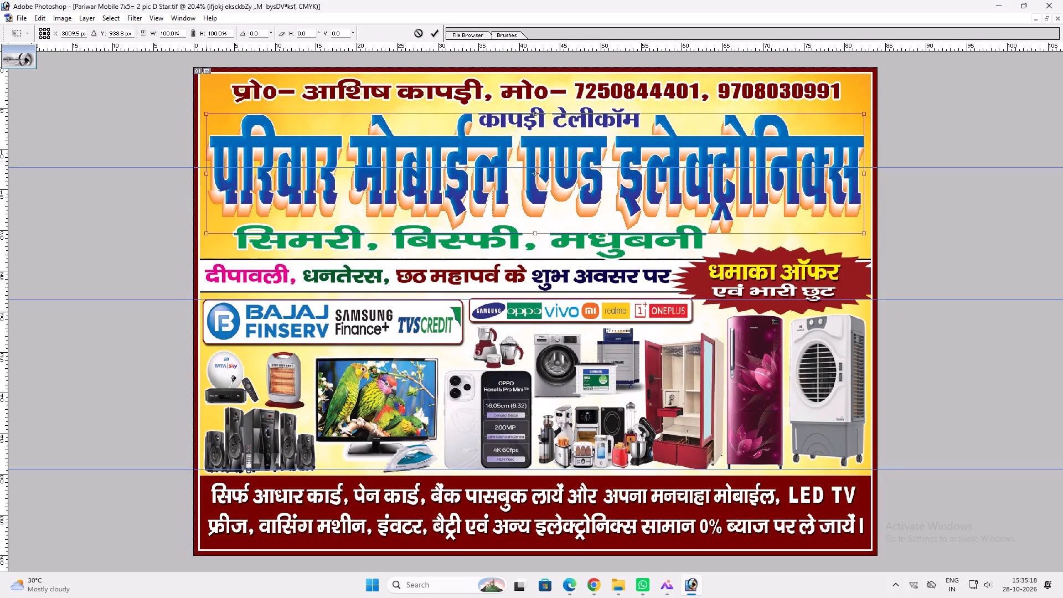
pyautogui.keyDown('shift'); pyautogui.moveTo(234, 158); pyautogui.dragTo(286, 154); pyautogui.keyUp('shift')
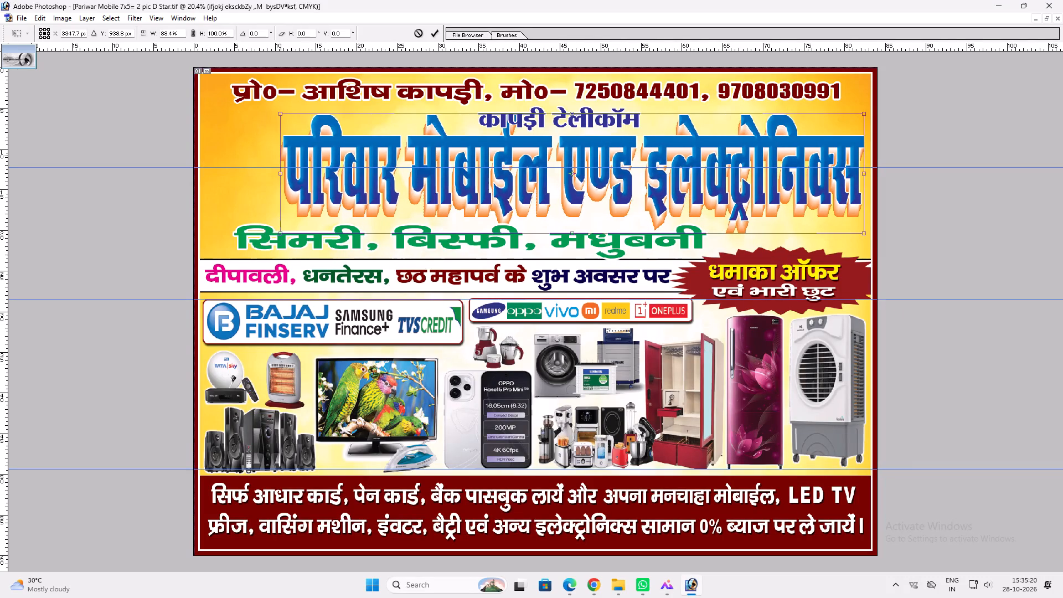
pyautogui.keyDown('shift'); pyautogui.moveTo(286, 154); pyautogui.dragTo(293, 152); pyautogui.keyUp('shift')
pyautogui.press('Return')
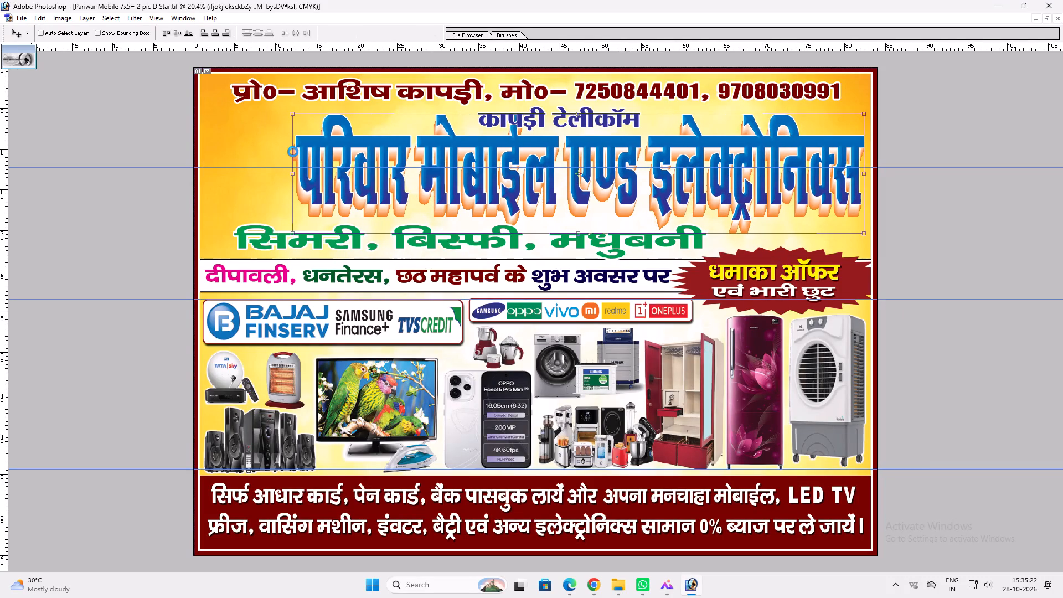
pyautogui.press('v')
pyautogui.hotkey('ctrl', 'h')
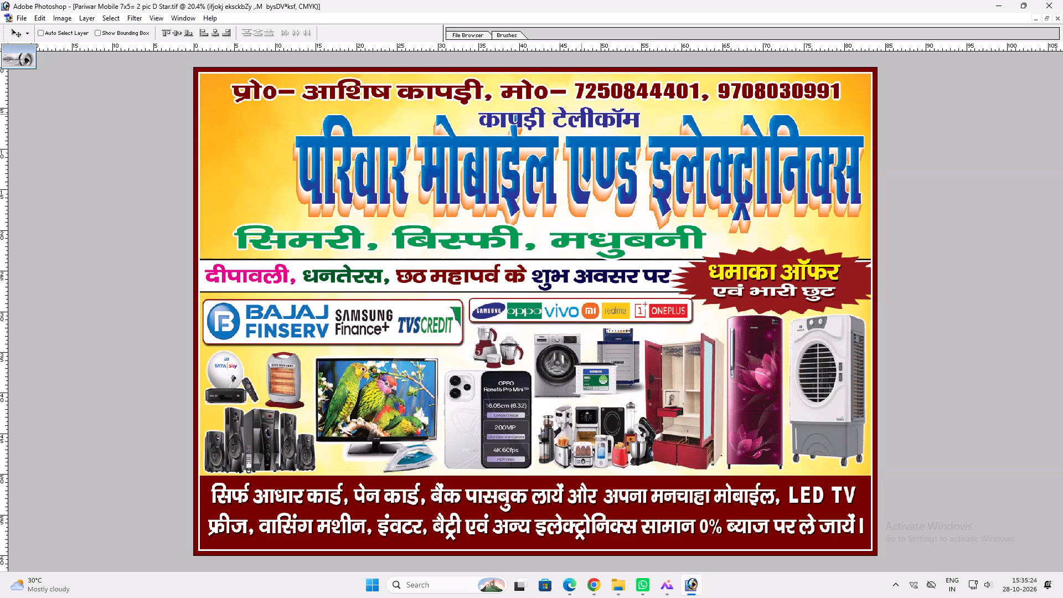
# Move the कापड़ी टेलीकॉम line rightward above the narrowed headline and scale it down slightly.
pyautogui.keyDown('ctrl'); pyautogui.click(585, 115); pyautogui.keyUp('ctrl')
pyautogui.moveTo(584, 115); pyautogui.dragTo(635, 117)
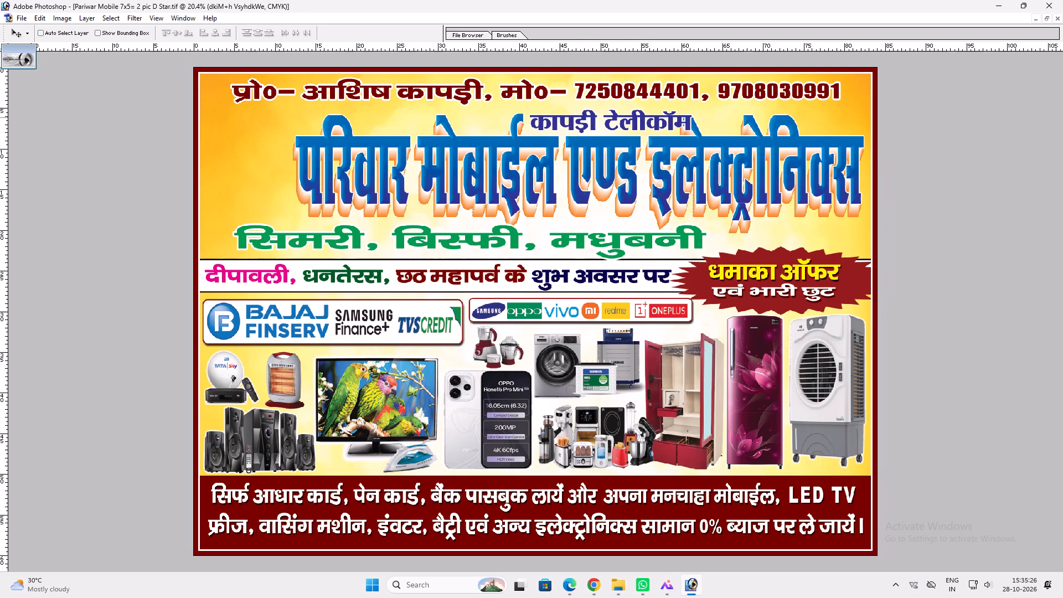
pyautogui.hotkey('ctrl', 't')
pyautogui.keyDown('shift'); pyautogui.moveTo(693, 120); pyautogui.dragTo(678, 118); pyautogui.keyUp('shift')
pyautogui.press('Return')
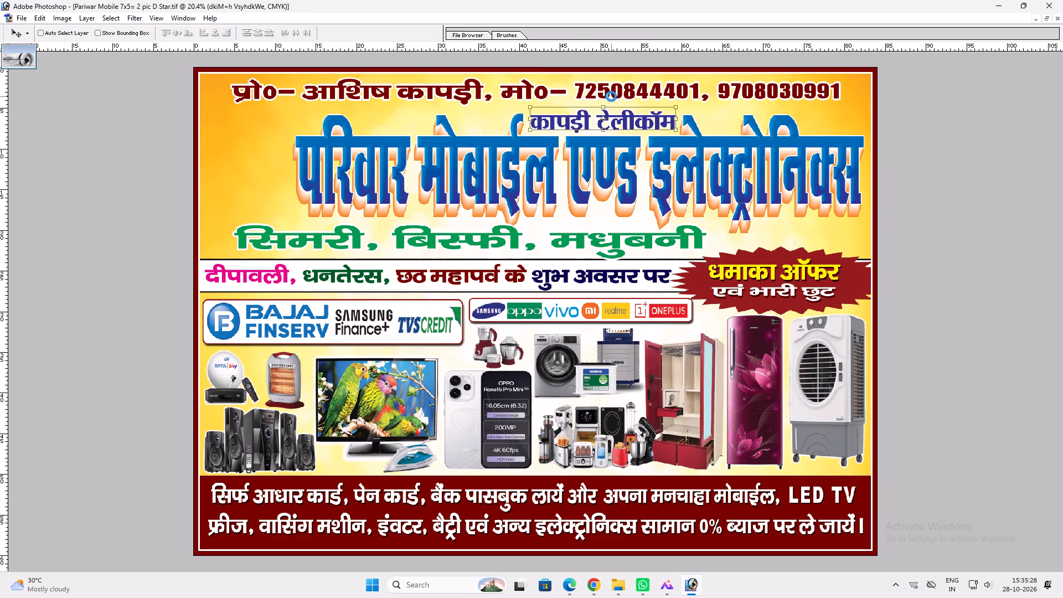
pyautogui.write('vv')
pyautogui.keyDown('shift'); pyautogui.click(611, 104); pyautogui.keyUp('shift')
pyautogui.hotkey('ctrl', 't')
pyautogui.keyDown('shift'); pyautogui.click(677, 106); pyautogui.keyUp('shift')
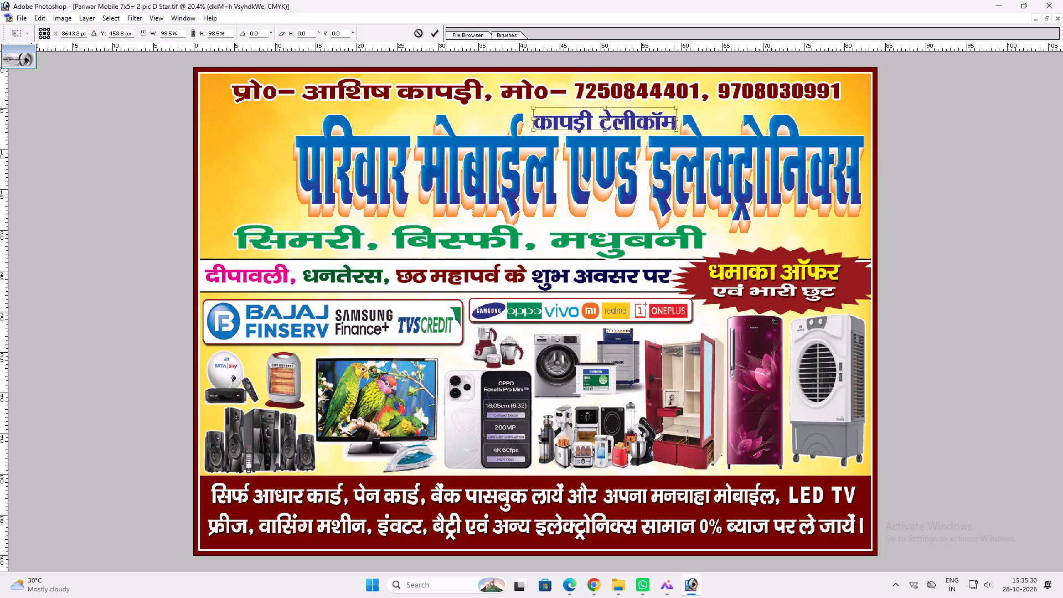
pyautogui.press('Return')
pyautogui.press('v')
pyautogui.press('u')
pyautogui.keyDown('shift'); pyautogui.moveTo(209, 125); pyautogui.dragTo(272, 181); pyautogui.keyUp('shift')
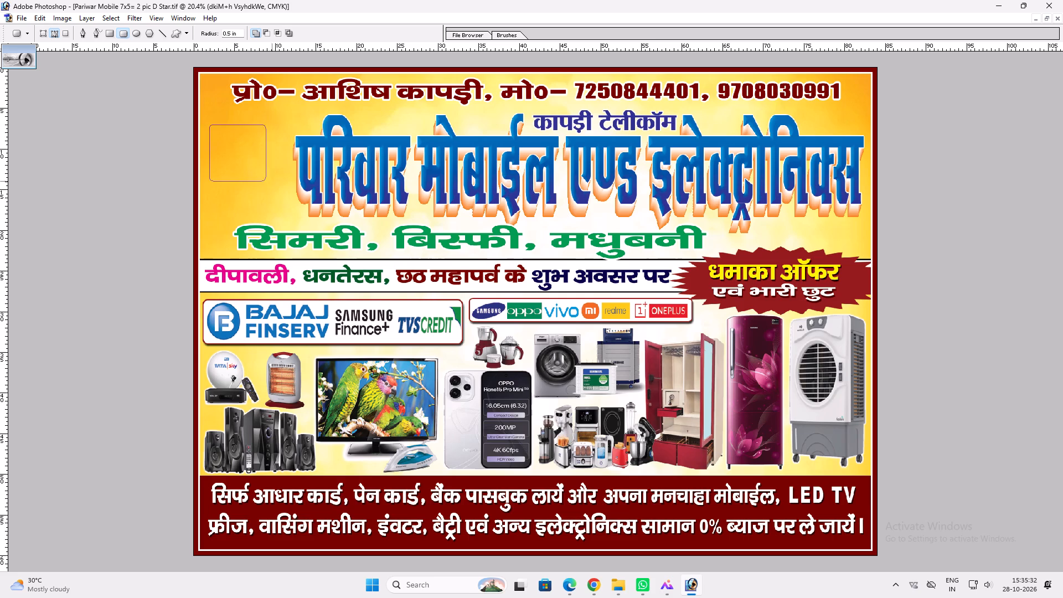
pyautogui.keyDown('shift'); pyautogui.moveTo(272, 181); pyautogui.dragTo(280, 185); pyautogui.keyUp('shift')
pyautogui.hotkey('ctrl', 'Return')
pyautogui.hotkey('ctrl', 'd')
# Draw a circular selection left of the headline, copy that area of the Background to a new layer, and bring it to the front.
pyautogui.click(142, 28)
pyautogui.click(139, 31)
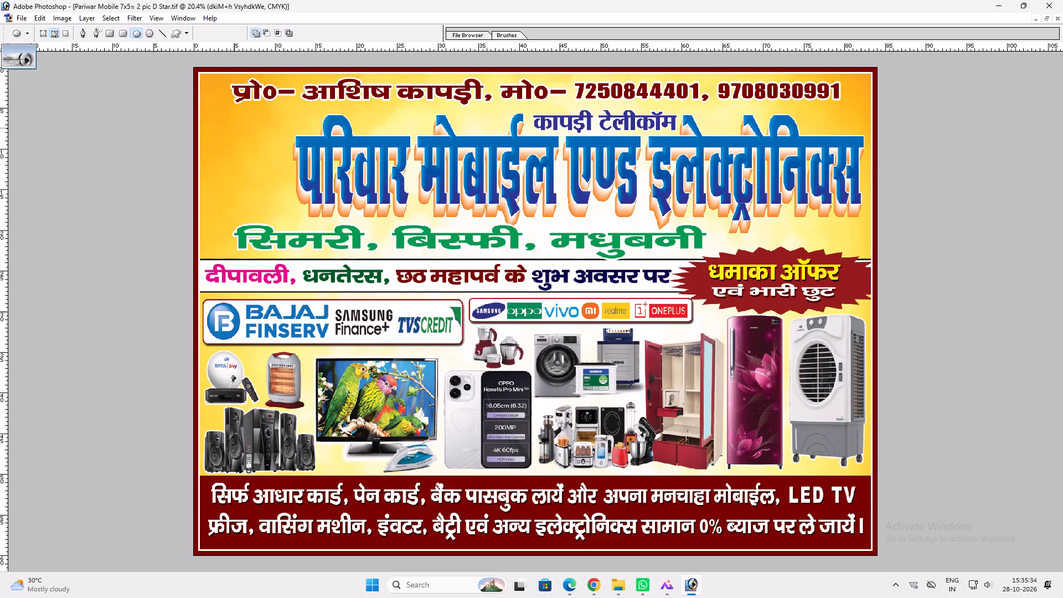
pyautogui.keyDown('shift'); pyautogui.moveTo(207, 116); pyautogui.dragTo(296, 219); pyautogui.keyUp('shift')
pyautogui.hotkey('ctrl', 'Return')
pyautogui.press('v')
pyautogui.rightClick(290, 218)
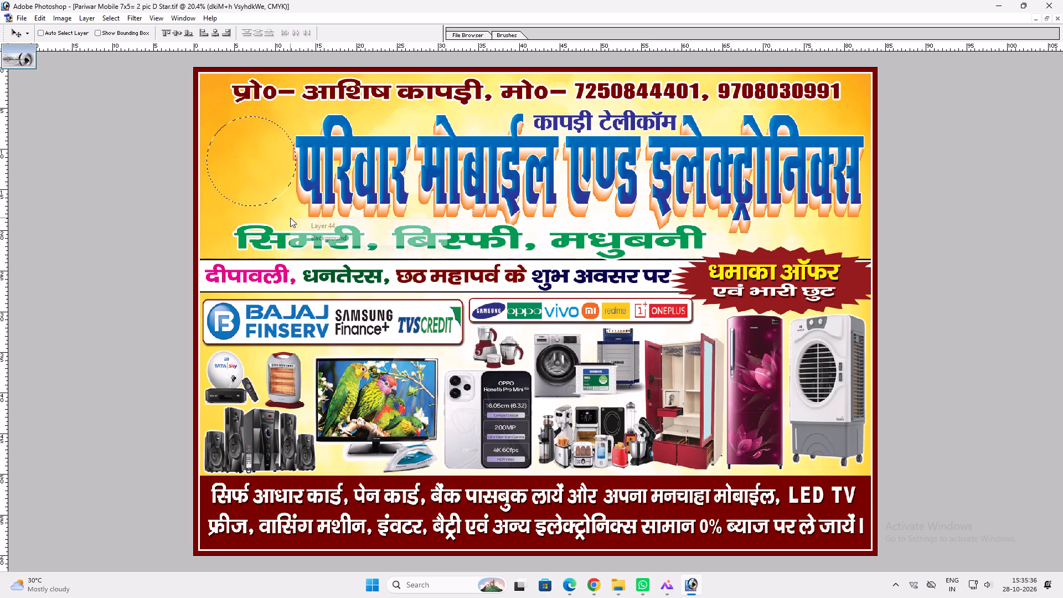
pyautogui.click(328, 237)
pyautogui.hotkey('ctrl', 'c')
pyautogui.hotkey('ctrl', 'v')
pyautogui.hotkey('ctrl', 'shift', ']')
pyautogui.write('vv')
# Position the white circle in the gap left of the headline and stretch it slightly taller to match the headline's height.
pyautogui.moveTo(291, 211); pyautogui.dragTo(282, 215)
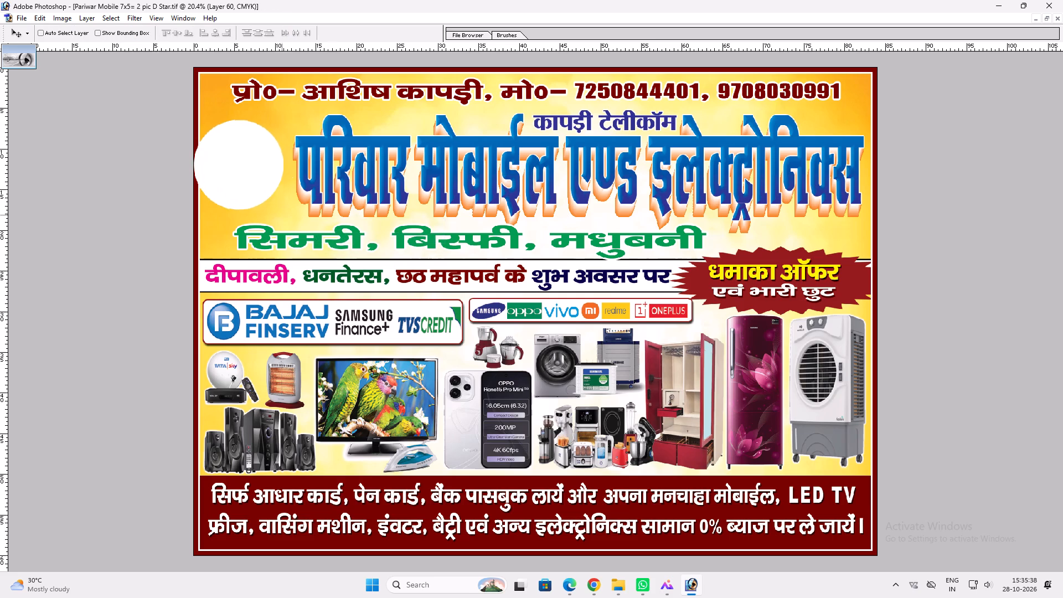
pyautogui.moveTo(282, 215); pyautogui.dragTo(285, 223)
pyautogui.hotkey('ctrl', 't')
pyautogui.keyDown('shift'); pyautogui.moveTo(261, 130); pyautogui.dragTo(262, 122); pyautogui.keyUp('shift')
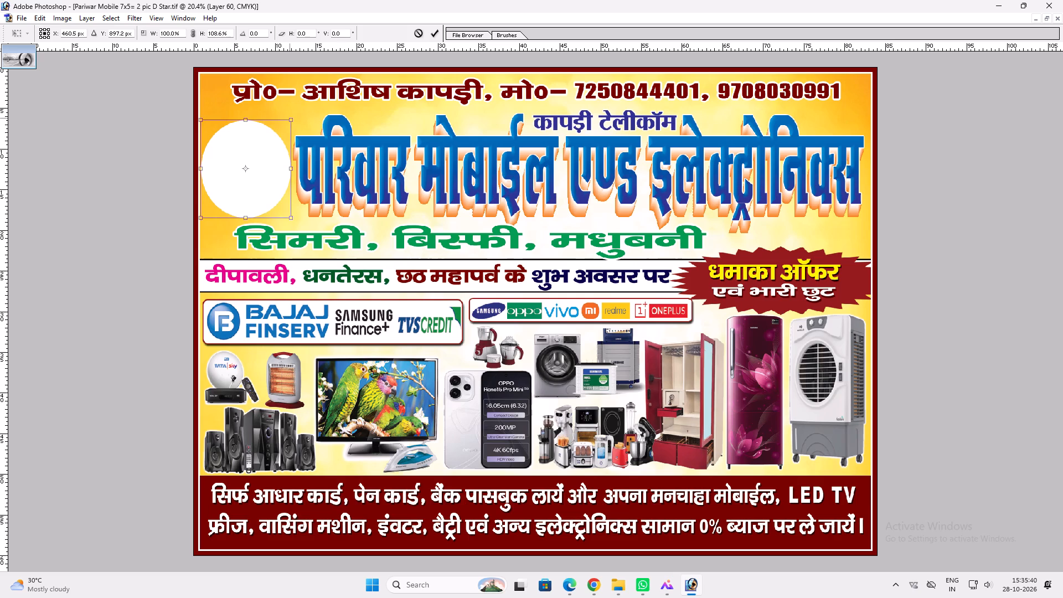
pyautogui.keyDown('shift'); pyautogui.click(291, 118); pyautogui.keyUp('shift')
pyautogui.keyDown('shift'); pyautogui.moveTo(287, 120); pyautogui.dragTo(292, 117); pyautogui.keyUp('shift')
pyautogui.press('Return')
pyautogui.press('v')
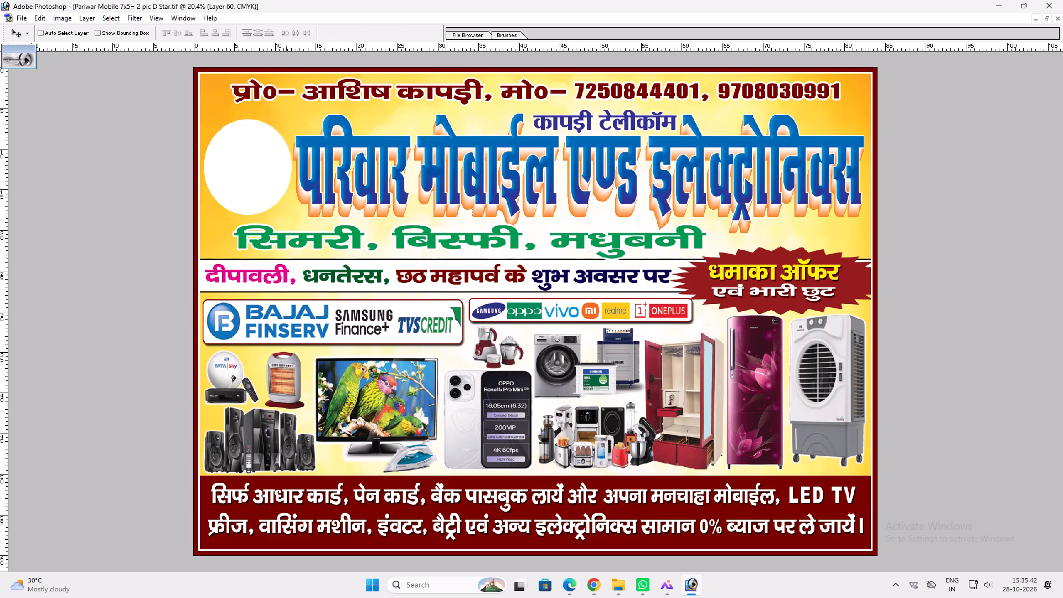
# Add a Gradient Overlay to the circle using the orange-yellow-orange preset.
pyautogui.hotkey('alt', 'l')
pyautogui.write('yg')
pyautogui.click(684, 327)
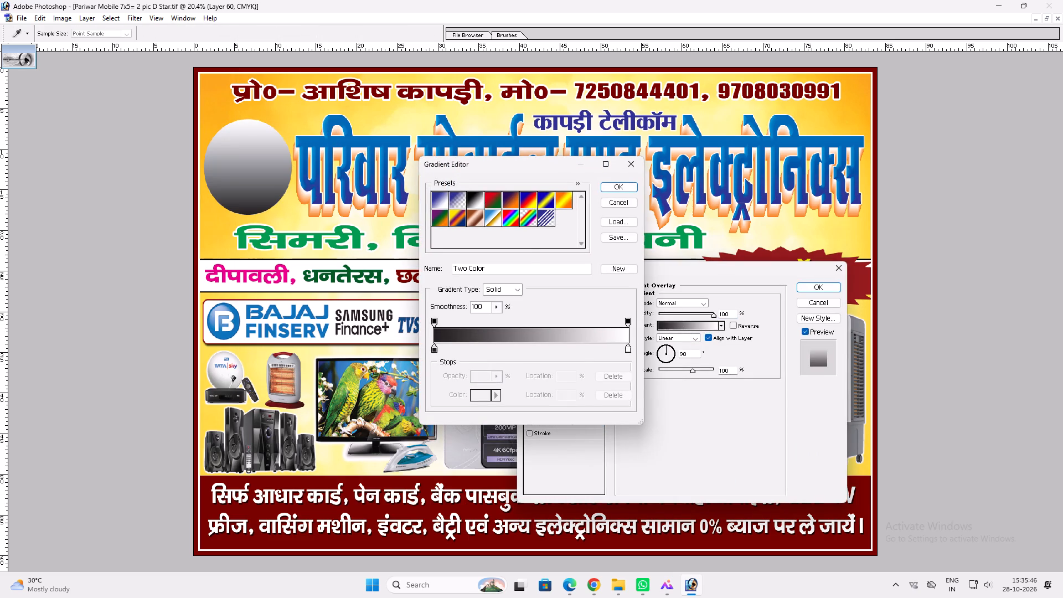
pyautogui.click(566, 210)
pyautogui.click(566, 208)
pyautogui.press('Return')
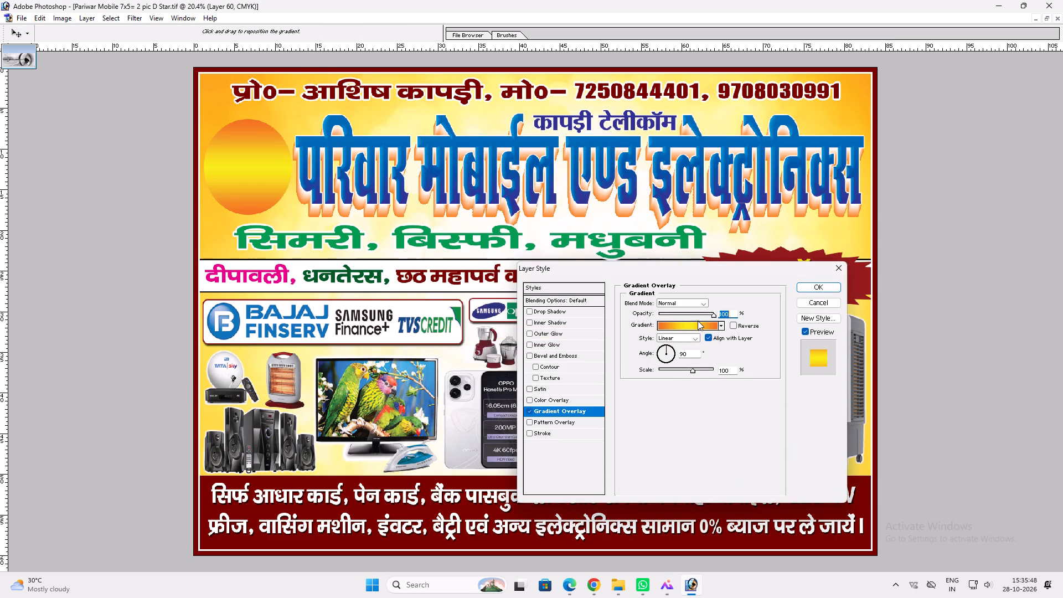
# Edit the overlay gradient: remove the first orange stop, move the yellow stop to about 35%, and pull the end orange stop inward.
pyautogui.click(695, 322)
pyautogui.moveTo(434, 348); pyautogui.dragTo(451, 302)
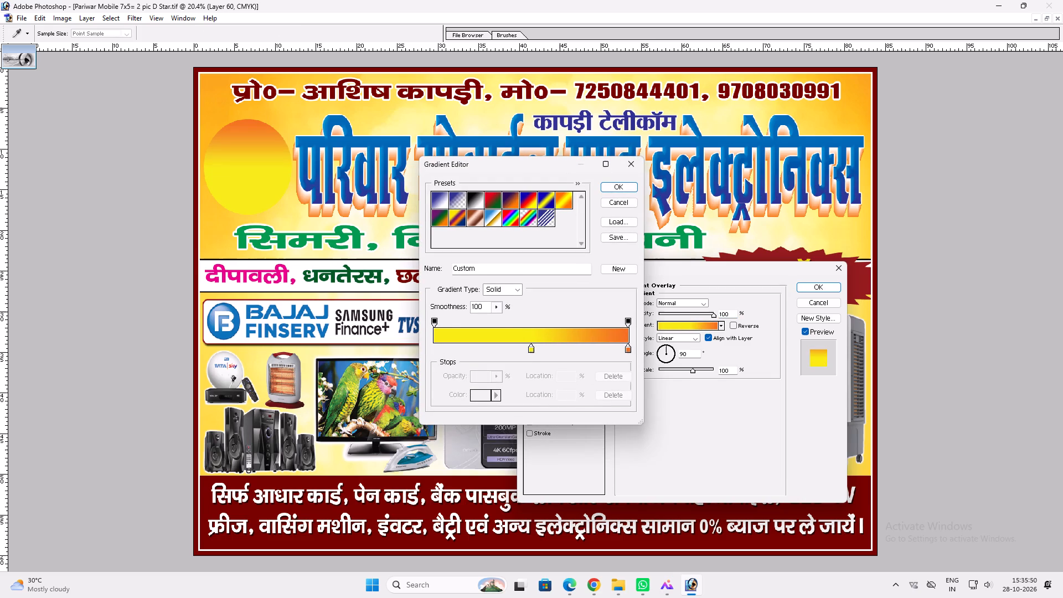
pyautogui.moveTo(530, 348); pyautogui.dragTo(502, 344)
pyautogui.moveTo(629, 353); pyautogui.dragTo(602, 355)
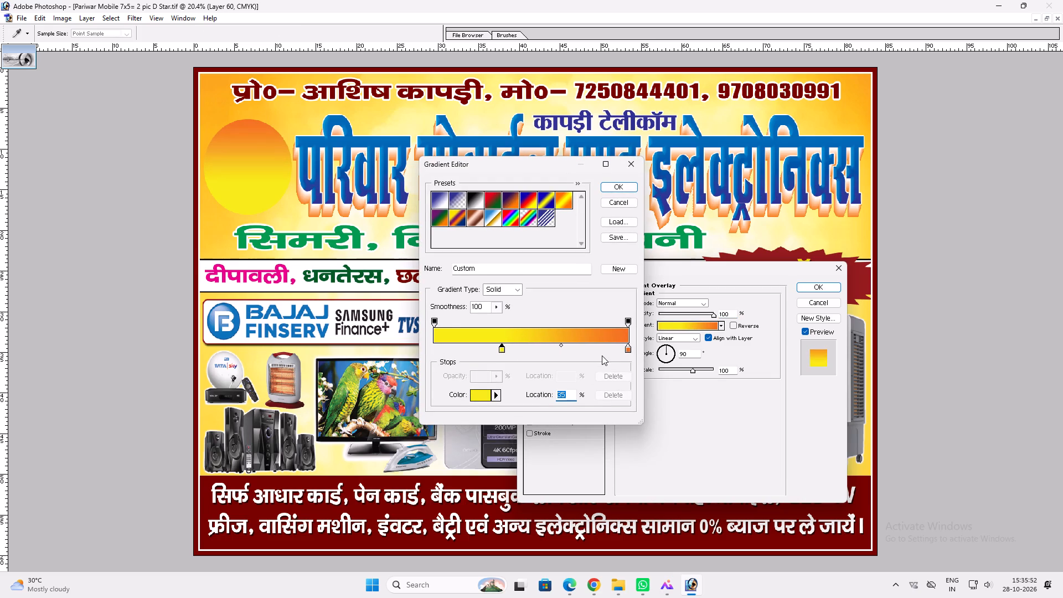
pyautogui.moveTo(602, 355); pyautogui.dragTo(611, 356)
pyautogui.moveTo(624, 349); pyautogui.dragTo(599, 351)
pyautogui.press('Return')
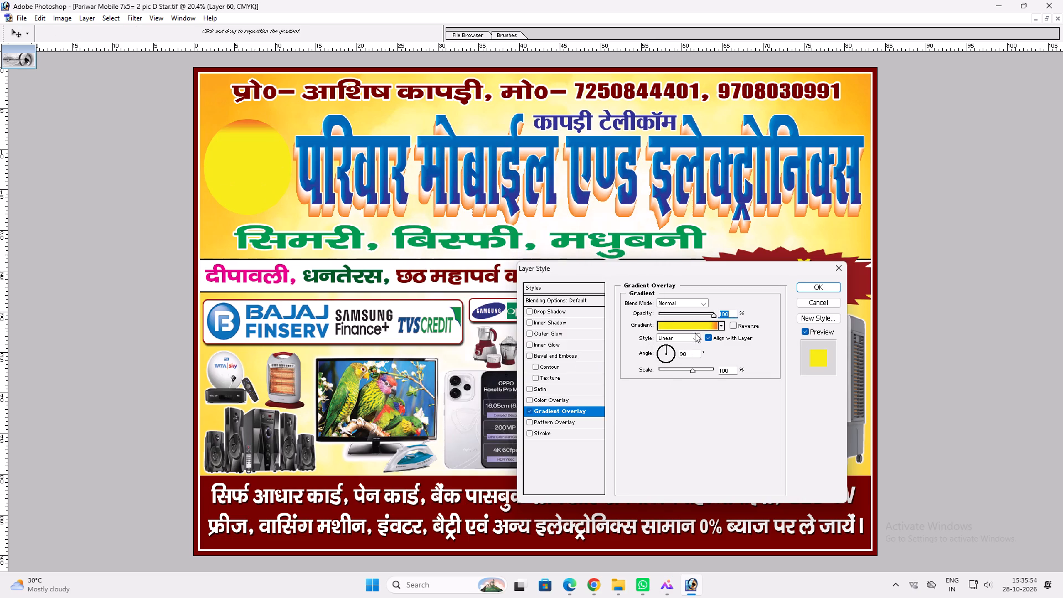
pyautogui.click(695, 327)
pyautogui.moveTo(601, 346); pyautogui.dragTo(597, 307)
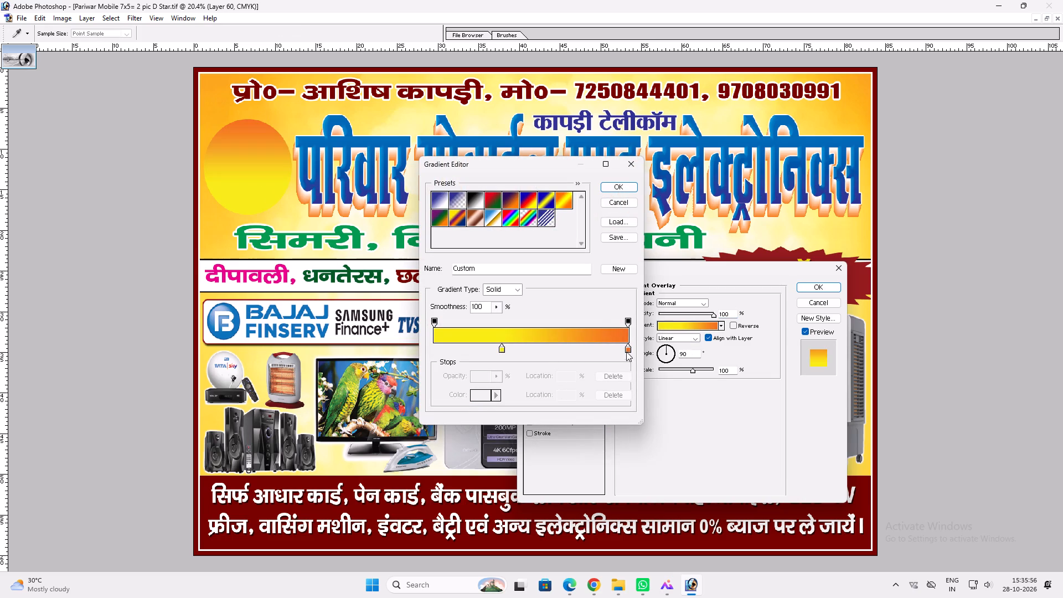
pyautogui.moveTo(626, 348); pyautogui.dragTo(596, 349)
pyautogui.press('Return')
# Set the circle's gradient overlay style to Radial and increase its scale slightly.
pyautogui.click(693, 338)
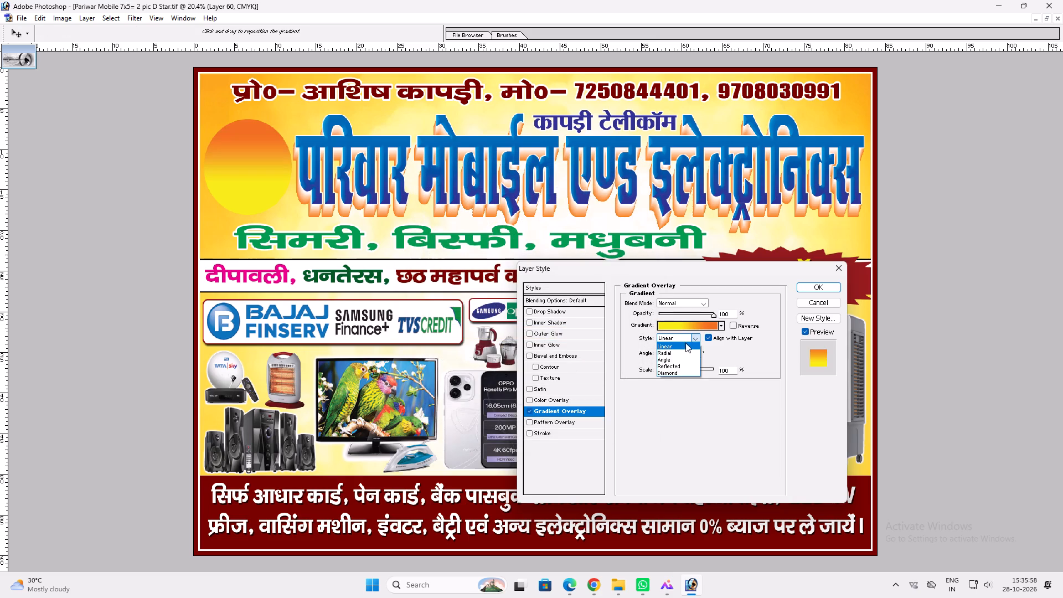
pyautogui.click(679, 350)
pyautogui.moveTo(699, 372); pyautogui.dragTo(707, 369)
# Add a thicker dark maroon outside stroke to the circle and apply the layer style.
pyautogui.click(559, 431)
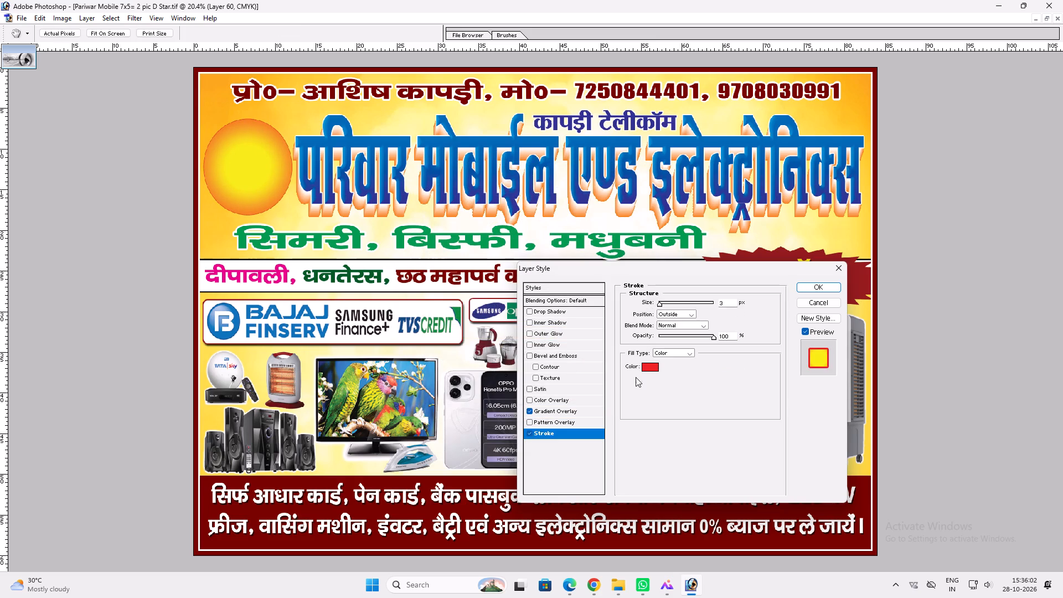
pyautogui.click(653, 364)
pyautogui.moveTo(490, 307); pyautogui.dragTo(587, 307)
pyautogui.press('Return')
pyautogui.scroll(4, 682, 360)
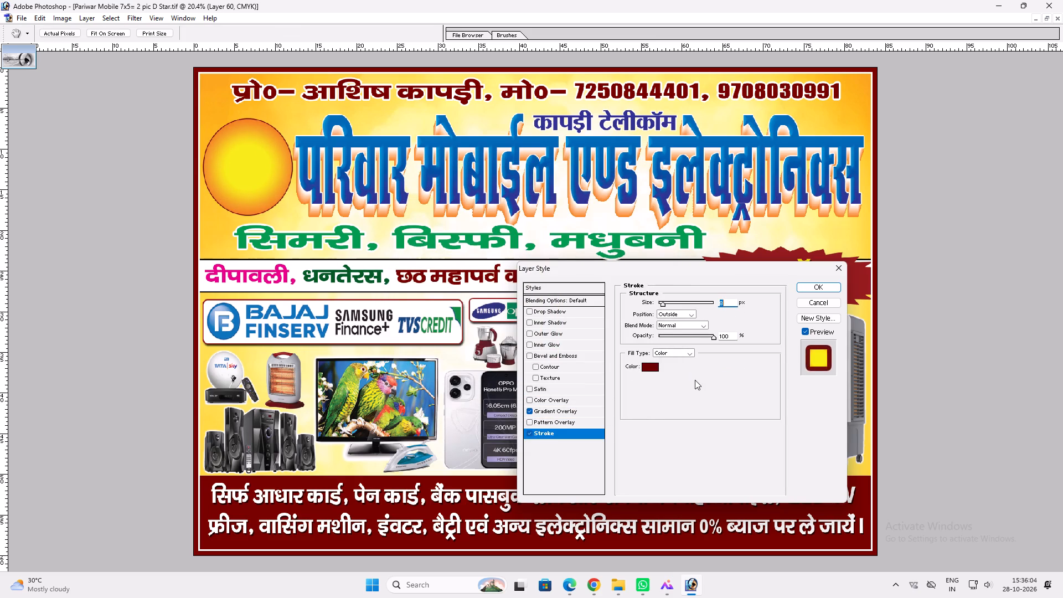
pyautogui.scroll(9, 695, 380)
pyautogui.press('Return')
# Put the gradient-filled circle into Free Transform.
pyautogui.hotkey('ctrl', 't')
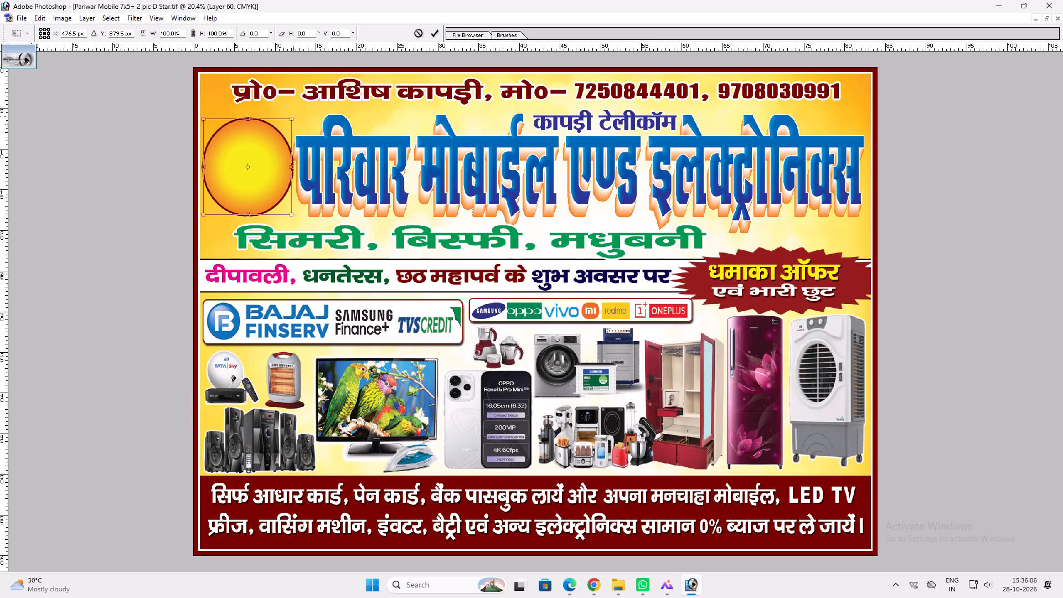
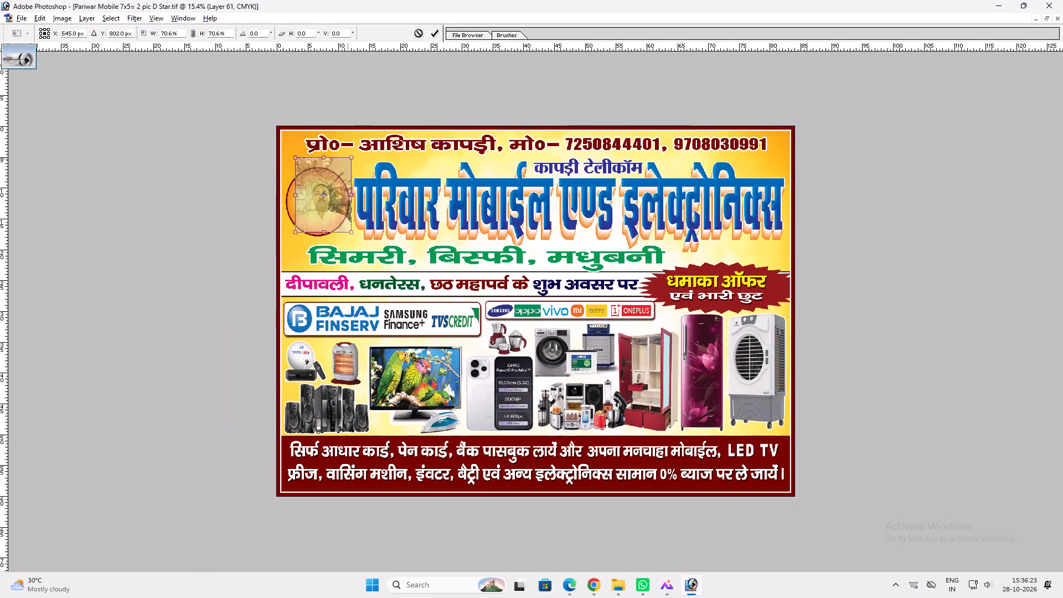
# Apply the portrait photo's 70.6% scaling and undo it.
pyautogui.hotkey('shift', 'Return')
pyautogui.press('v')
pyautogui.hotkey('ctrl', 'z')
# Scale the semi-transparent portrait photo down slightly and position the man's face over the circle badge.
pyautogui.moveTo(333, 200); pyautogui.dragTo(334, 195)
pyautogui.hotkey('ctrl', 't')
pyautogui.keyDown('shift'); pyautogui.moveTo(367, 136); pyautogui.dragTo(356, 143); pyautogui.keyUp('shift')
pyautogui.hotkey('shift', 'Return')
pyautogui.press('v')
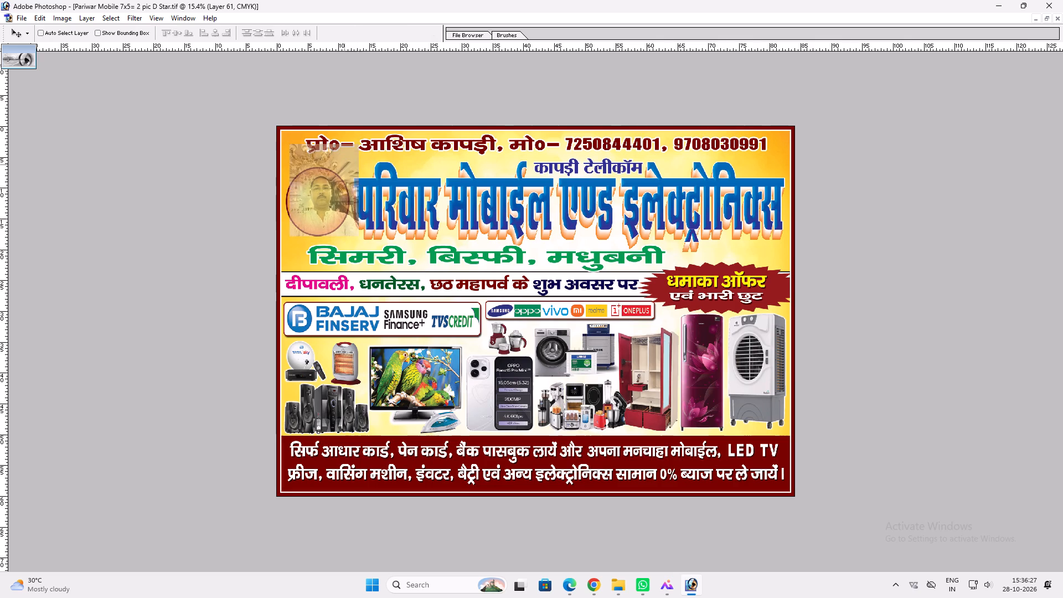
pyautogui.moveTo(342, 166); pyautogui.dragTo(337, 168)
# Delete the parts of the portrait photo on Layer 61 outside the Layer 60 circle, and set its opacity to 100%.
pyautogui.rightClick(329, 189)
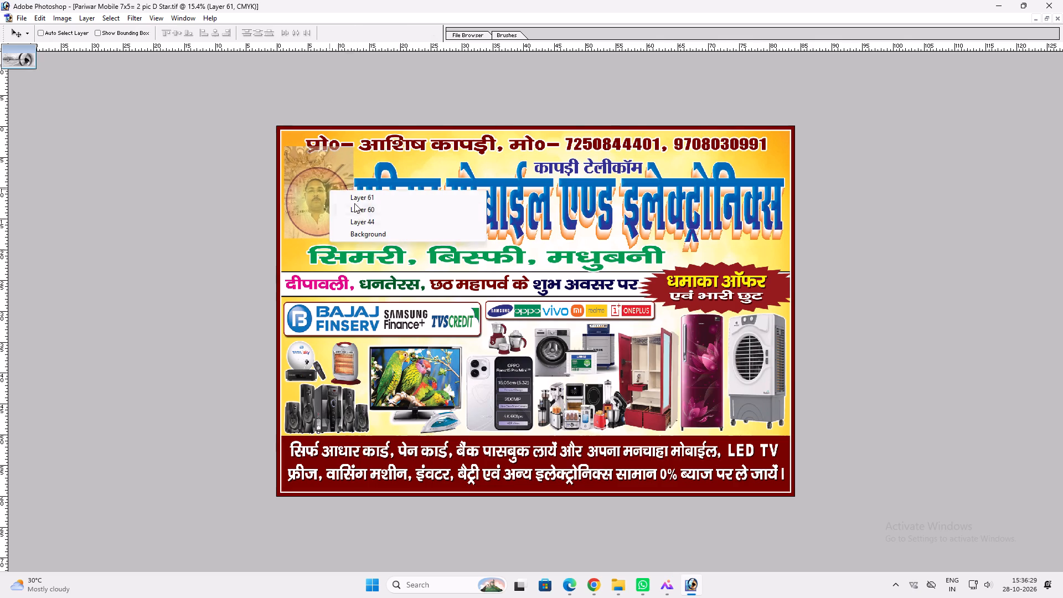
pyautogui.click(374, 217)
pyautogui.rightClick(336, 198)
pyautogui.click(371, 215)
pyautogui.press('w')
pyautogui.click(371, 215)
pyautogui.press('v')
pyautogui.rightClick(328, 203)
pyautogui.click(343, 208)
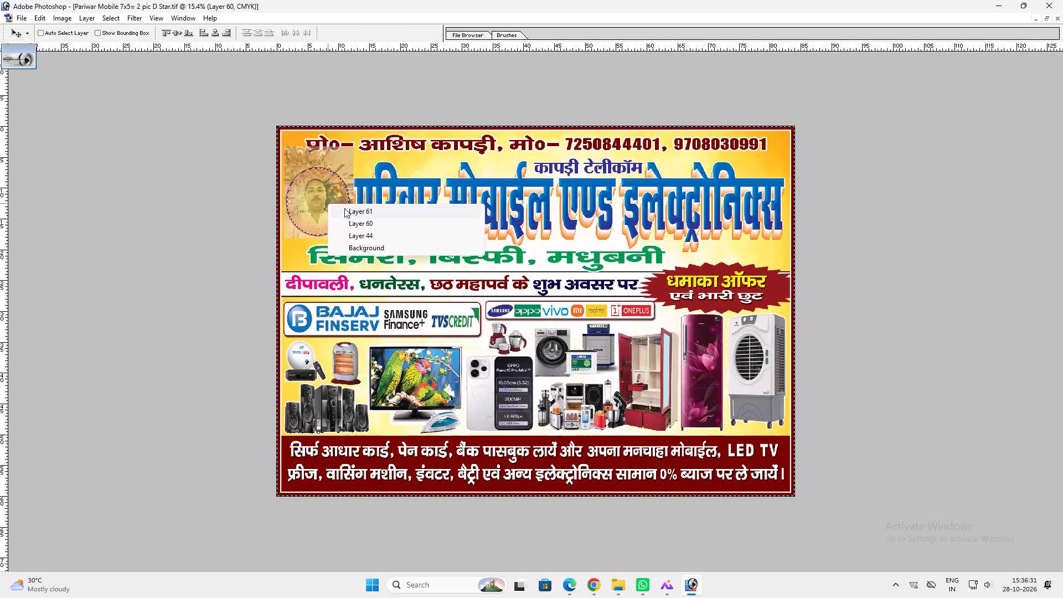
pyautogui.press('Delete')
pyautogui.hotkey('ctrl', 'd')
pyautogui.write('0vv')
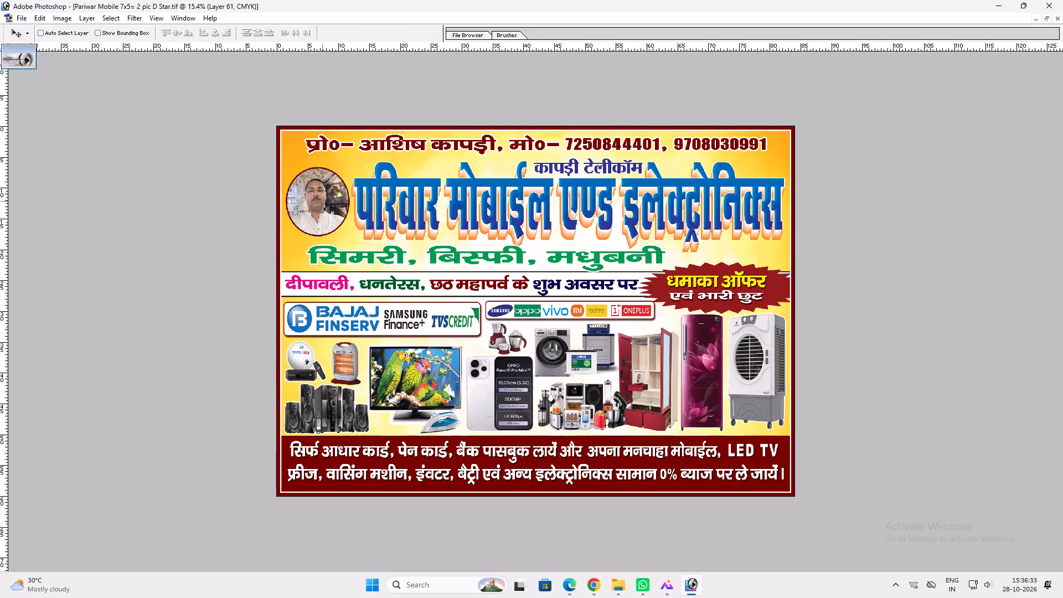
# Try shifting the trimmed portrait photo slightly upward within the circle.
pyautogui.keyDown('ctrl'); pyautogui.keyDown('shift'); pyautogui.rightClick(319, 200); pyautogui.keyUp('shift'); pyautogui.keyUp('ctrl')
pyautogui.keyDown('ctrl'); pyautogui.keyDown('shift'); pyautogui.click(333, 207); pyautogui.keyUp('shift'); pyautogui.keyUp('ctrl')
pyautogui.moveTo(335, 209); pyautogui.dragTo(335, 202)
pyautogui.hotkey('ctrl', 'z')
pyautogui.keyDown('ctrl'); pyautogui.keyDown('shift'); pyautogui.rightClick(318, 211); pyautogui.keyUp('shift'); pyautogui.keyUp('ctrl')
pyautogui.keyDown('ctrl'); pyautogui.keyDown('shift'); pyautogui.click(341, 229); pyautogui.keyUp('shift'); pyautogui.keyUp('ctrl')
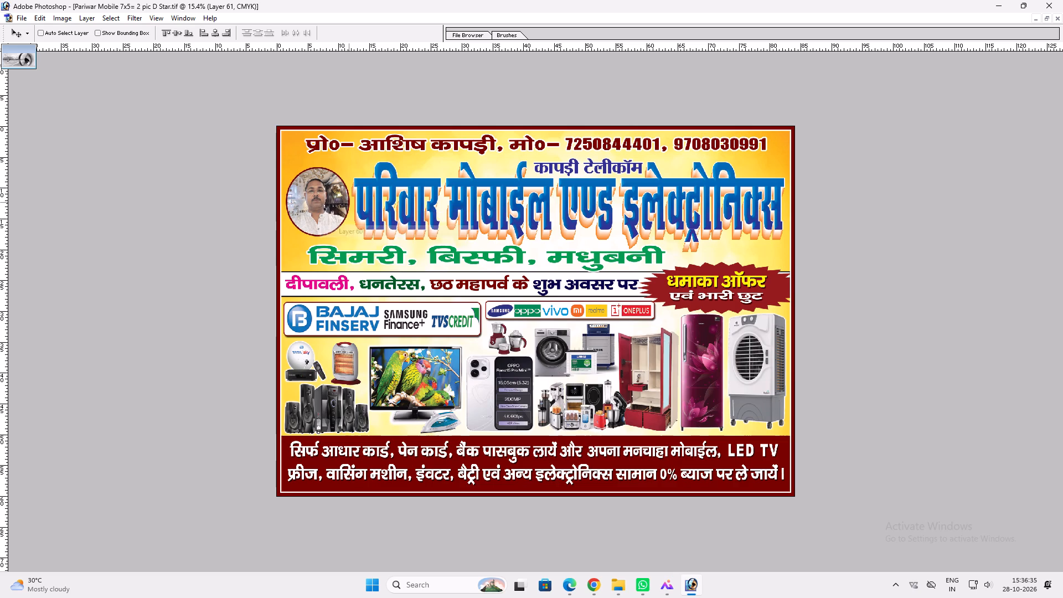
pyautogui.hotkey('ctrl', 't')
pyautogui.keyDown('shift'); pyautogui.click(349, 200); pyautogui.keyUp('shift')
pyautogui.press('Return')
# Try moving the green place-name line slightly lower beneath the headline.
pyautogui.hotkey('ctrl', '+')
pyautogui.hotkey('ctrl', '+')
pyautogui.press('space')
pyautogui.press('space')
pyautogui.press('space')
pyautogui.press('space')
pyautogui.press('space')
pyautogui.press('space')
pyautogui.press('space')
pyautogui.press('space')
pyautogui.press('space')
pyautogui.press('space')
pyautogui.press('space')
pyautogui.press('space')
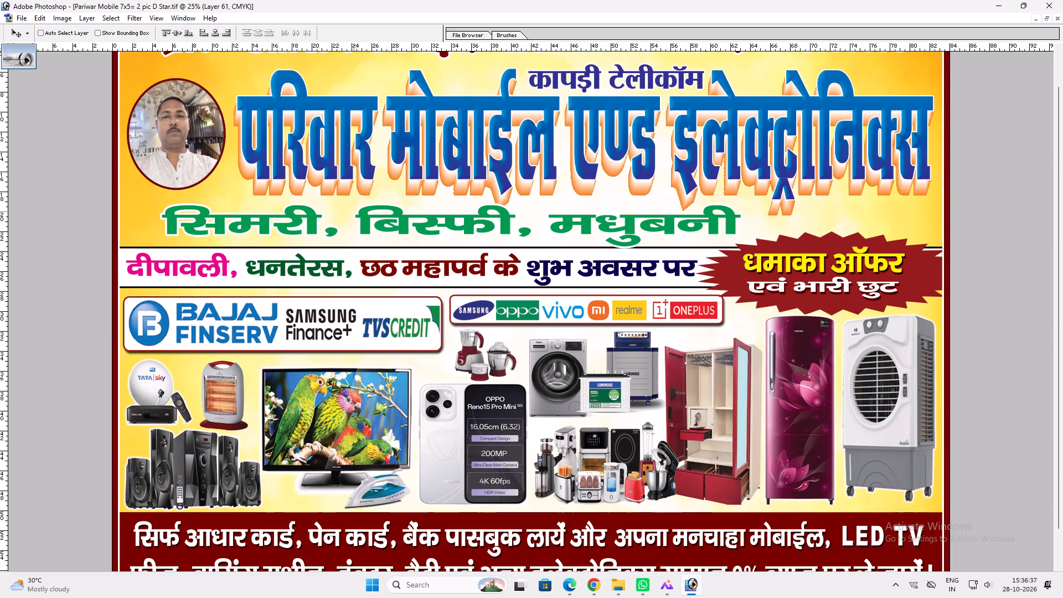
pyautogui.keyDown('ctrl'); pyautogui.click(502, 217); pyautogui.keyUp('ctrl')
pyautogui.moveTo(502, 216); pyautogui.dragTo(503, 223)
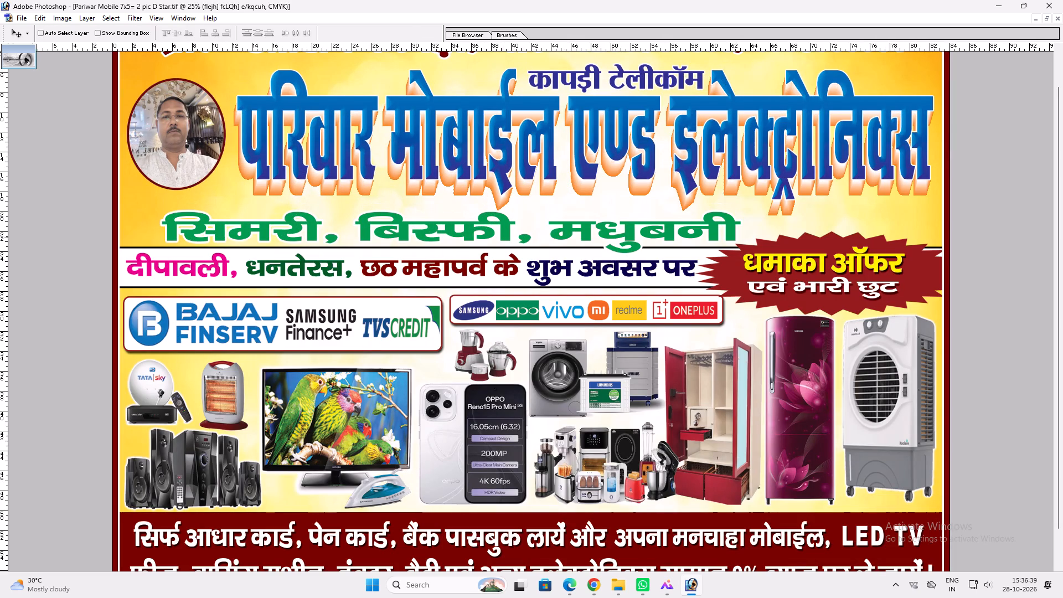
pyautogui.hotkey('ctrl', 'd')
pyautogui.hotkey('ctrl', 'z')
# Narrow the green place-name line slightly from its right end, keeping its left end in place.
pyautogui.hotkey('ctrl', 't')
pyautogui.keyDown('alt'); pyautogui.keyDown('shift'); pyautogui.moveTo(746, 210); pyautogui.dragTo(732, 212); pyautogui.keyUp('shift'); pyautogui.keyUp('alt')
pyautogui.hotkey('ctrl', 'z')
pyautogui.keyDown('shift'); pyautogui.moveTo(744, 204); pyautogui.dragTo(708, 206); pyautogui.keyUp('shift')
pyautogui.press('Return')
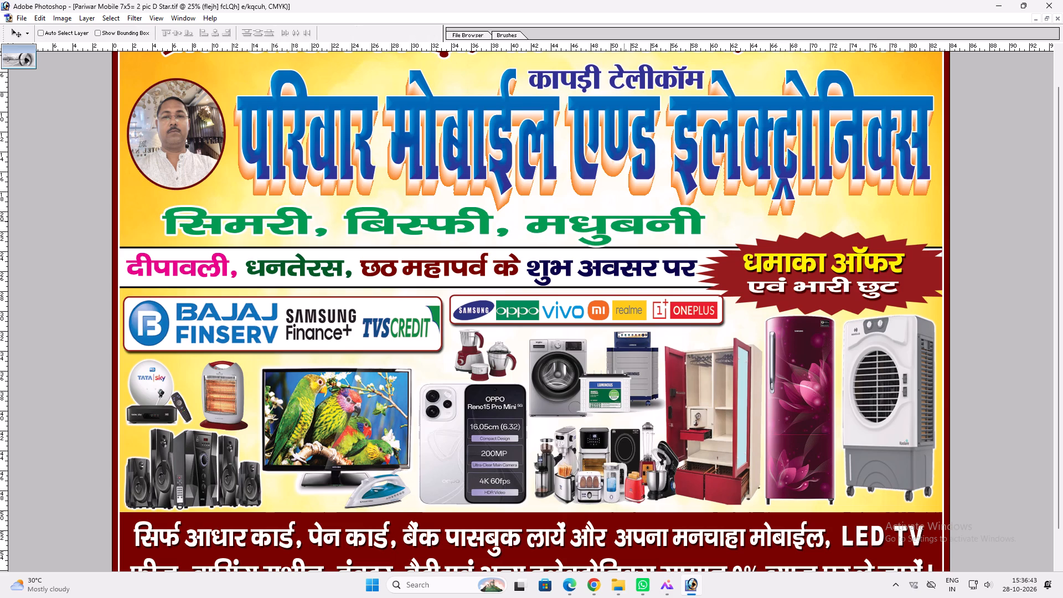
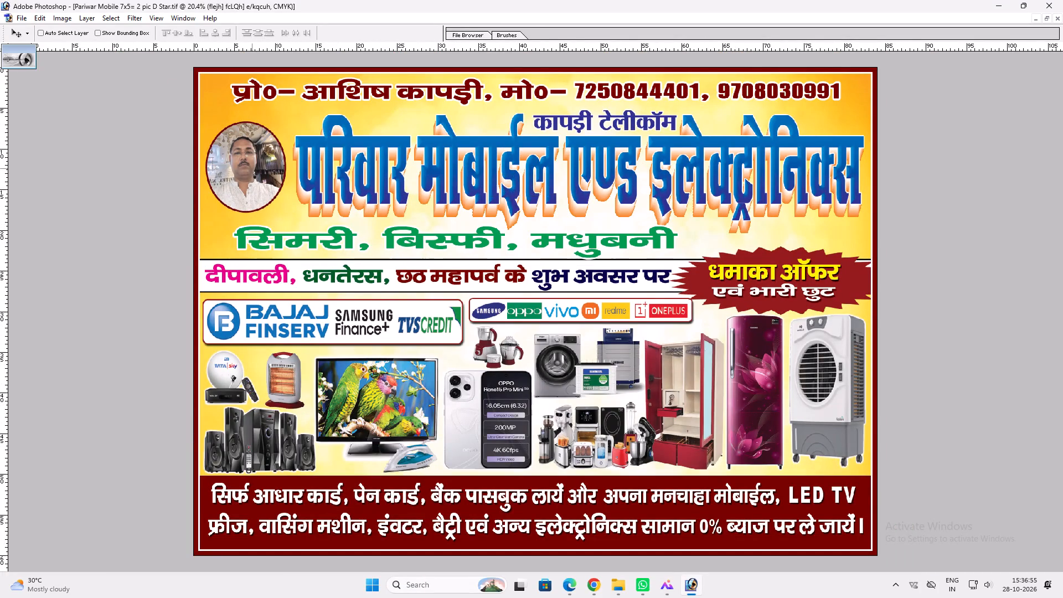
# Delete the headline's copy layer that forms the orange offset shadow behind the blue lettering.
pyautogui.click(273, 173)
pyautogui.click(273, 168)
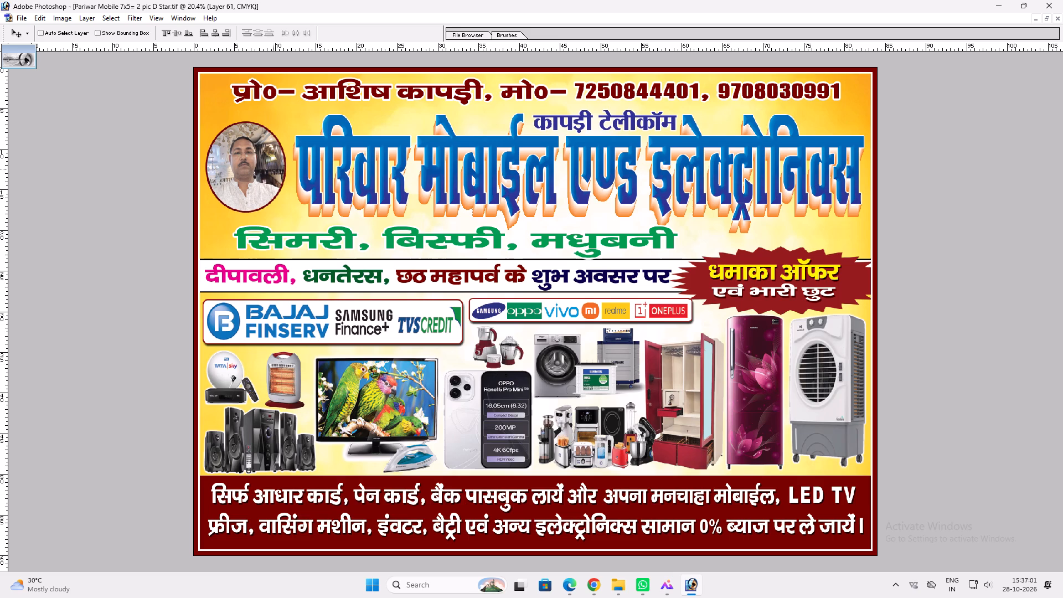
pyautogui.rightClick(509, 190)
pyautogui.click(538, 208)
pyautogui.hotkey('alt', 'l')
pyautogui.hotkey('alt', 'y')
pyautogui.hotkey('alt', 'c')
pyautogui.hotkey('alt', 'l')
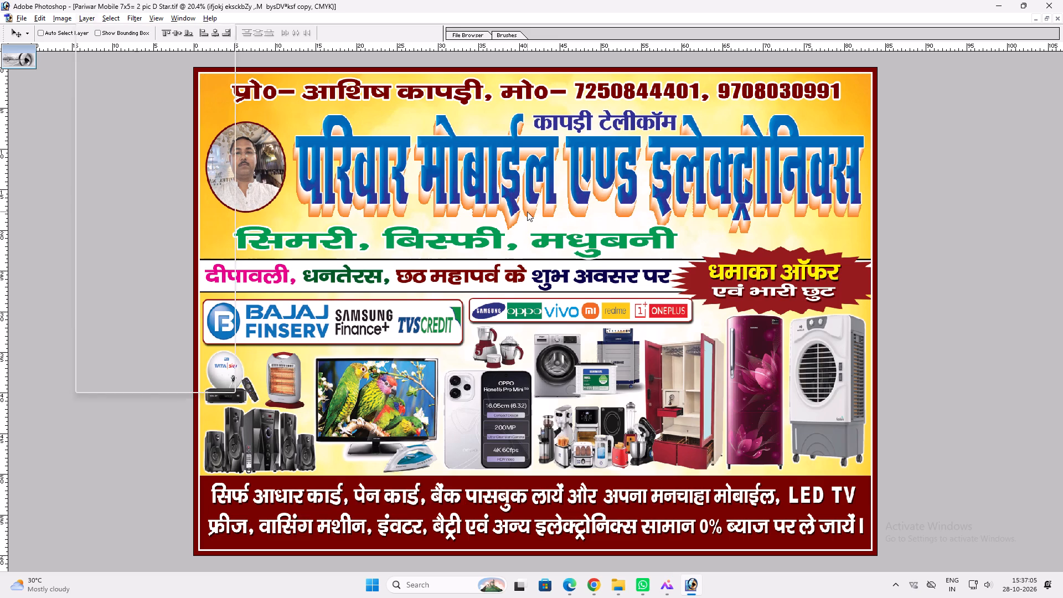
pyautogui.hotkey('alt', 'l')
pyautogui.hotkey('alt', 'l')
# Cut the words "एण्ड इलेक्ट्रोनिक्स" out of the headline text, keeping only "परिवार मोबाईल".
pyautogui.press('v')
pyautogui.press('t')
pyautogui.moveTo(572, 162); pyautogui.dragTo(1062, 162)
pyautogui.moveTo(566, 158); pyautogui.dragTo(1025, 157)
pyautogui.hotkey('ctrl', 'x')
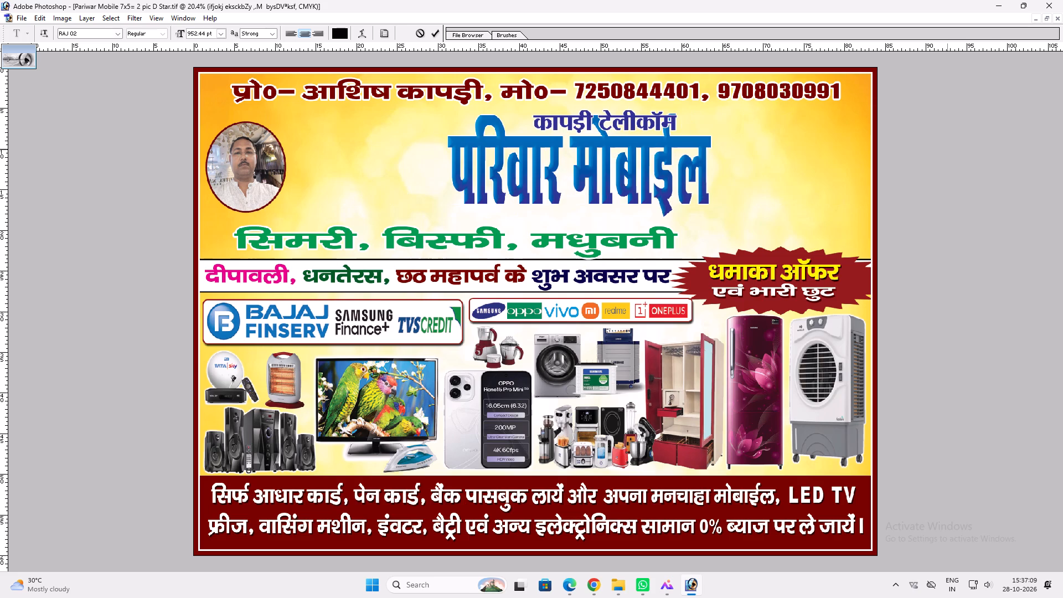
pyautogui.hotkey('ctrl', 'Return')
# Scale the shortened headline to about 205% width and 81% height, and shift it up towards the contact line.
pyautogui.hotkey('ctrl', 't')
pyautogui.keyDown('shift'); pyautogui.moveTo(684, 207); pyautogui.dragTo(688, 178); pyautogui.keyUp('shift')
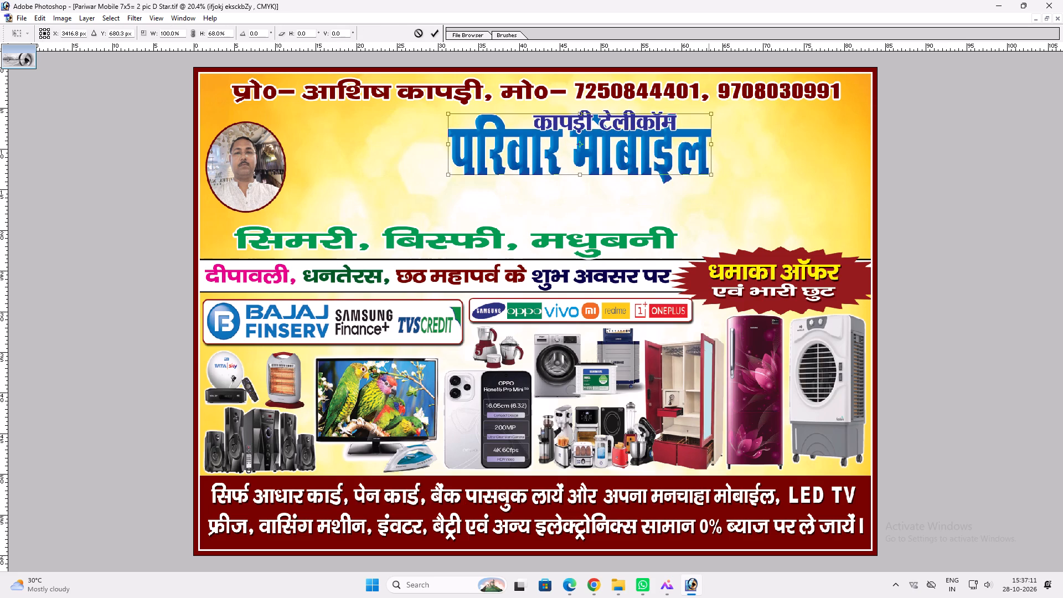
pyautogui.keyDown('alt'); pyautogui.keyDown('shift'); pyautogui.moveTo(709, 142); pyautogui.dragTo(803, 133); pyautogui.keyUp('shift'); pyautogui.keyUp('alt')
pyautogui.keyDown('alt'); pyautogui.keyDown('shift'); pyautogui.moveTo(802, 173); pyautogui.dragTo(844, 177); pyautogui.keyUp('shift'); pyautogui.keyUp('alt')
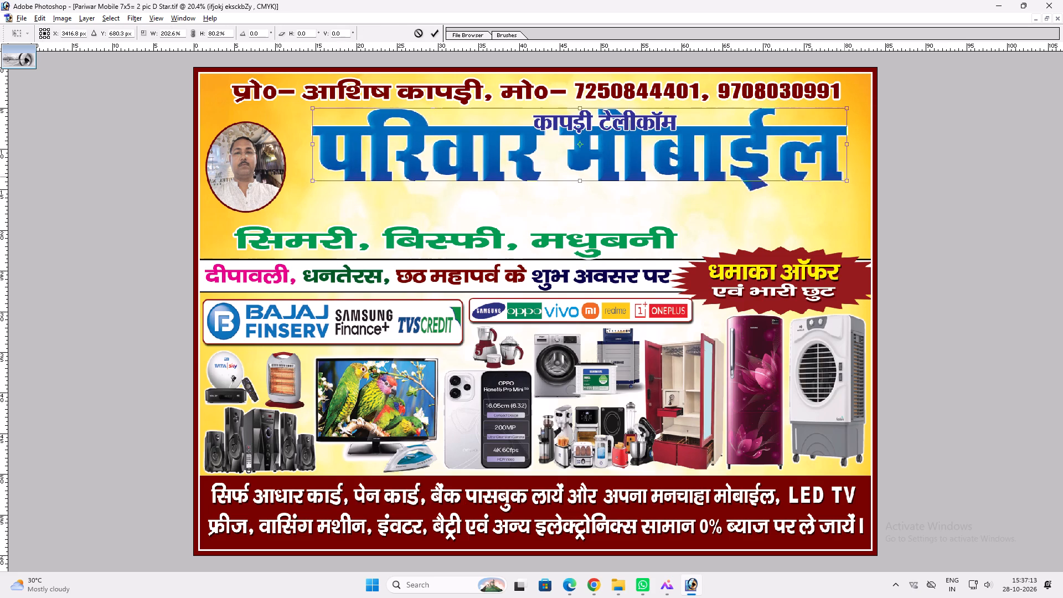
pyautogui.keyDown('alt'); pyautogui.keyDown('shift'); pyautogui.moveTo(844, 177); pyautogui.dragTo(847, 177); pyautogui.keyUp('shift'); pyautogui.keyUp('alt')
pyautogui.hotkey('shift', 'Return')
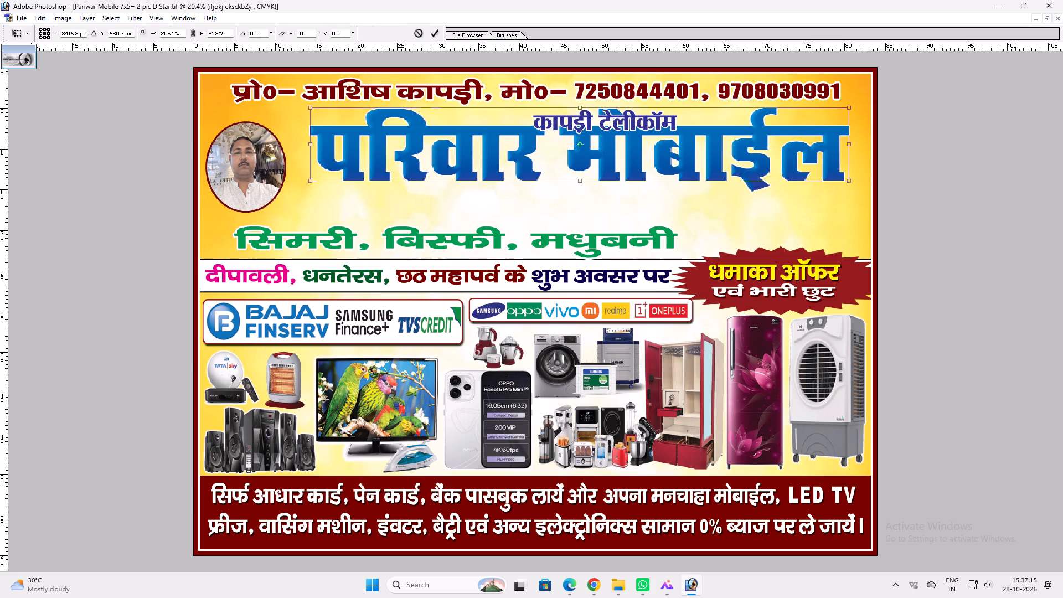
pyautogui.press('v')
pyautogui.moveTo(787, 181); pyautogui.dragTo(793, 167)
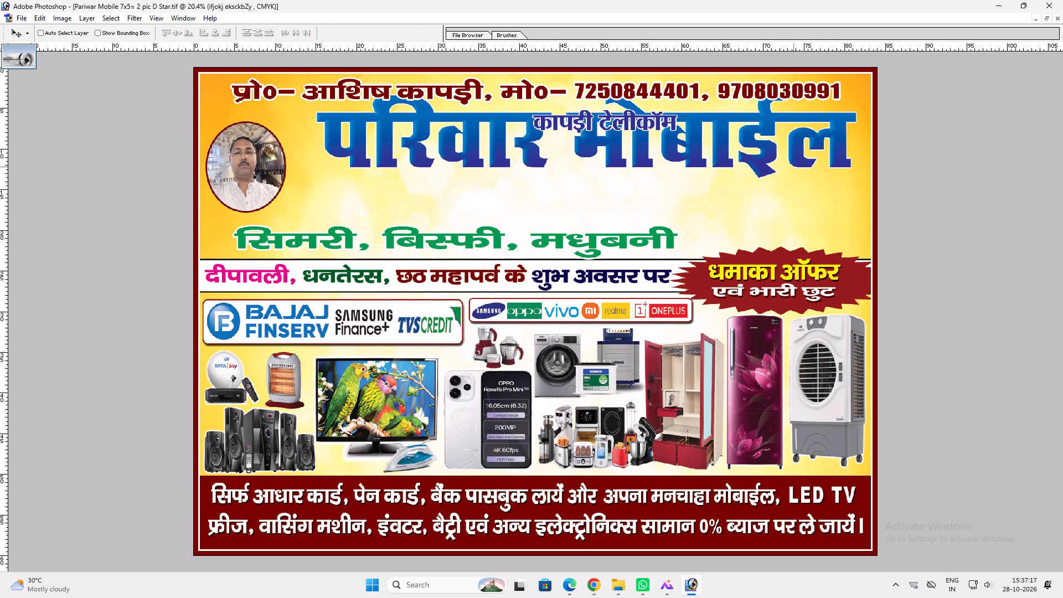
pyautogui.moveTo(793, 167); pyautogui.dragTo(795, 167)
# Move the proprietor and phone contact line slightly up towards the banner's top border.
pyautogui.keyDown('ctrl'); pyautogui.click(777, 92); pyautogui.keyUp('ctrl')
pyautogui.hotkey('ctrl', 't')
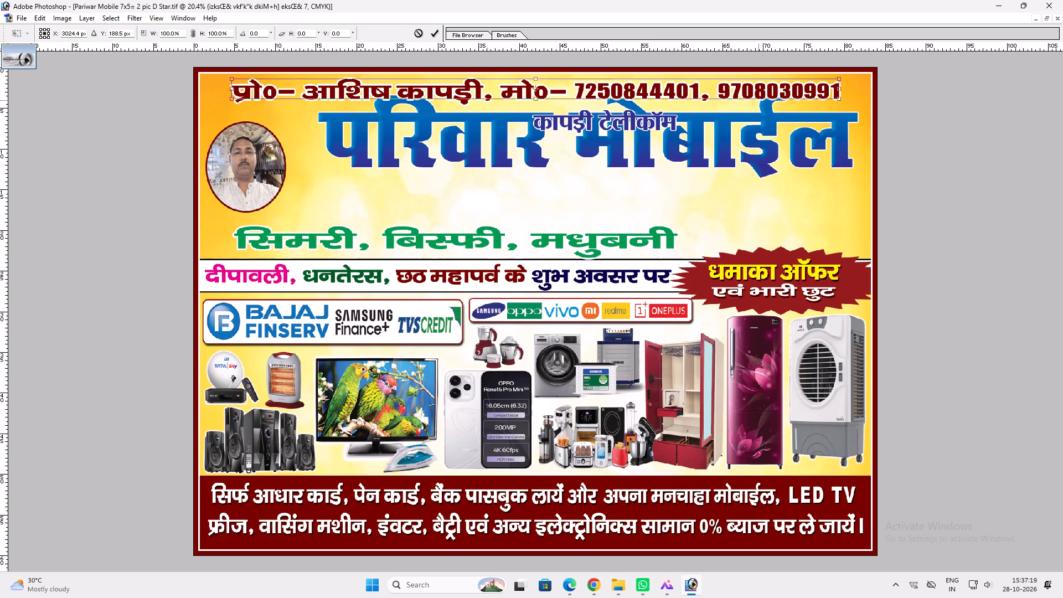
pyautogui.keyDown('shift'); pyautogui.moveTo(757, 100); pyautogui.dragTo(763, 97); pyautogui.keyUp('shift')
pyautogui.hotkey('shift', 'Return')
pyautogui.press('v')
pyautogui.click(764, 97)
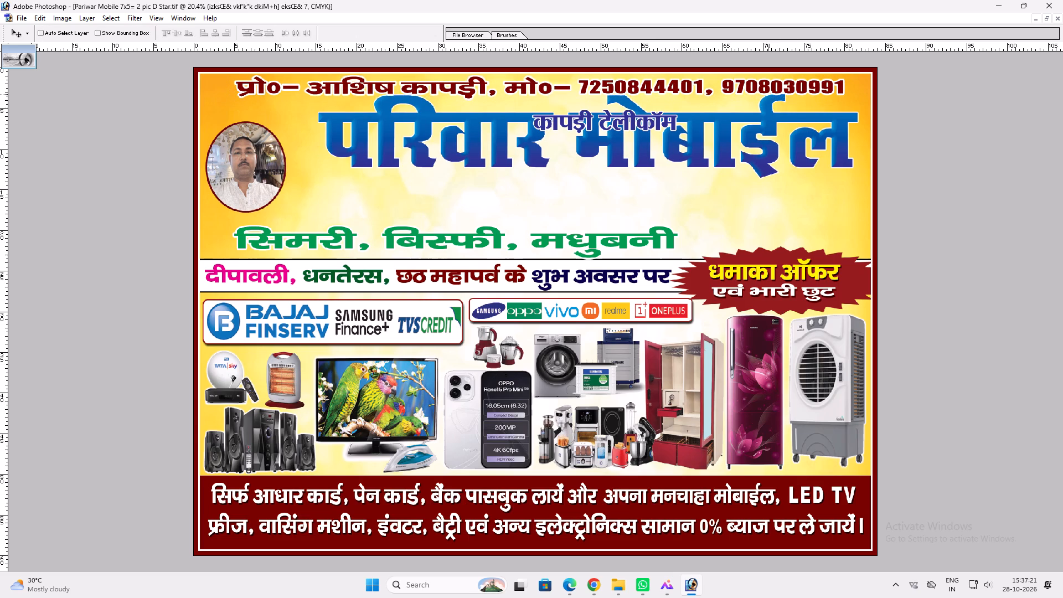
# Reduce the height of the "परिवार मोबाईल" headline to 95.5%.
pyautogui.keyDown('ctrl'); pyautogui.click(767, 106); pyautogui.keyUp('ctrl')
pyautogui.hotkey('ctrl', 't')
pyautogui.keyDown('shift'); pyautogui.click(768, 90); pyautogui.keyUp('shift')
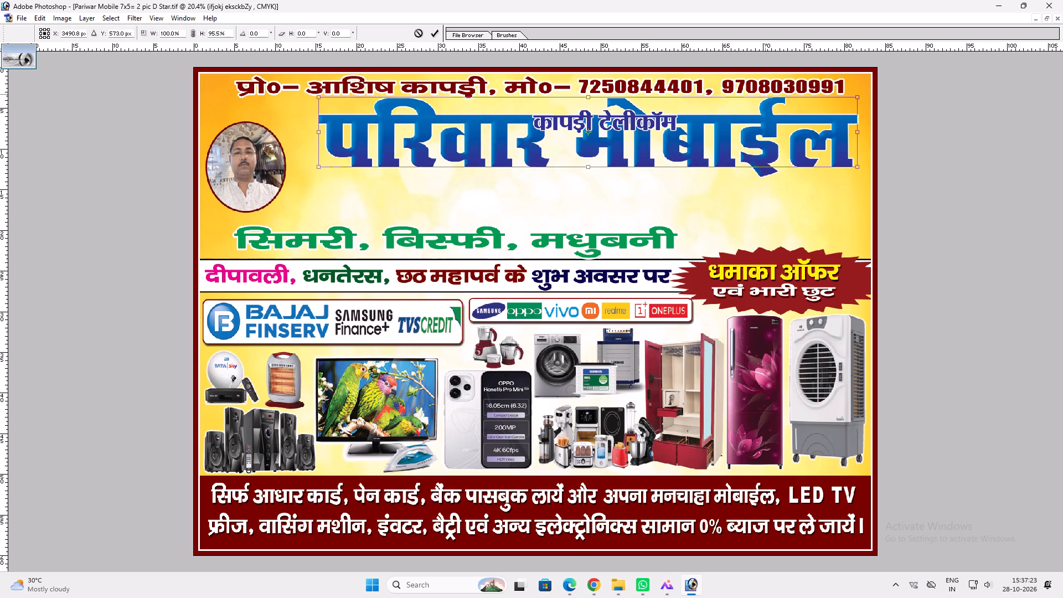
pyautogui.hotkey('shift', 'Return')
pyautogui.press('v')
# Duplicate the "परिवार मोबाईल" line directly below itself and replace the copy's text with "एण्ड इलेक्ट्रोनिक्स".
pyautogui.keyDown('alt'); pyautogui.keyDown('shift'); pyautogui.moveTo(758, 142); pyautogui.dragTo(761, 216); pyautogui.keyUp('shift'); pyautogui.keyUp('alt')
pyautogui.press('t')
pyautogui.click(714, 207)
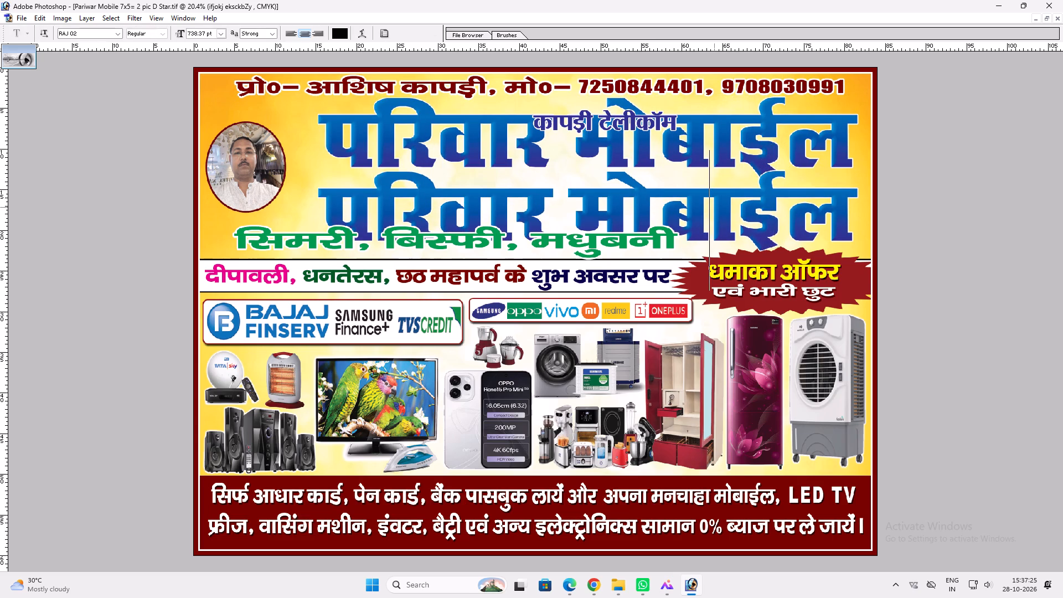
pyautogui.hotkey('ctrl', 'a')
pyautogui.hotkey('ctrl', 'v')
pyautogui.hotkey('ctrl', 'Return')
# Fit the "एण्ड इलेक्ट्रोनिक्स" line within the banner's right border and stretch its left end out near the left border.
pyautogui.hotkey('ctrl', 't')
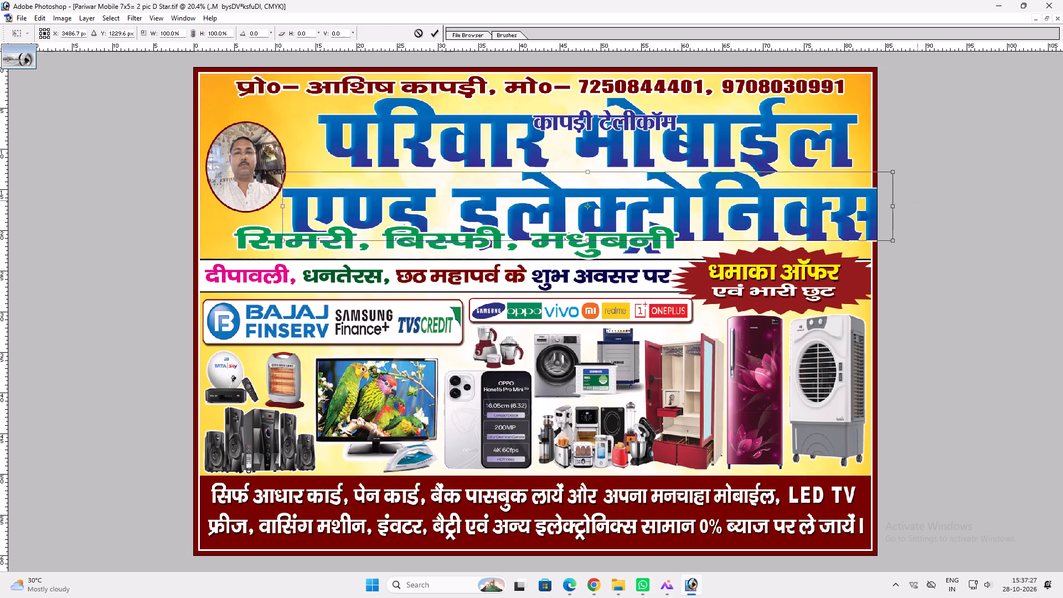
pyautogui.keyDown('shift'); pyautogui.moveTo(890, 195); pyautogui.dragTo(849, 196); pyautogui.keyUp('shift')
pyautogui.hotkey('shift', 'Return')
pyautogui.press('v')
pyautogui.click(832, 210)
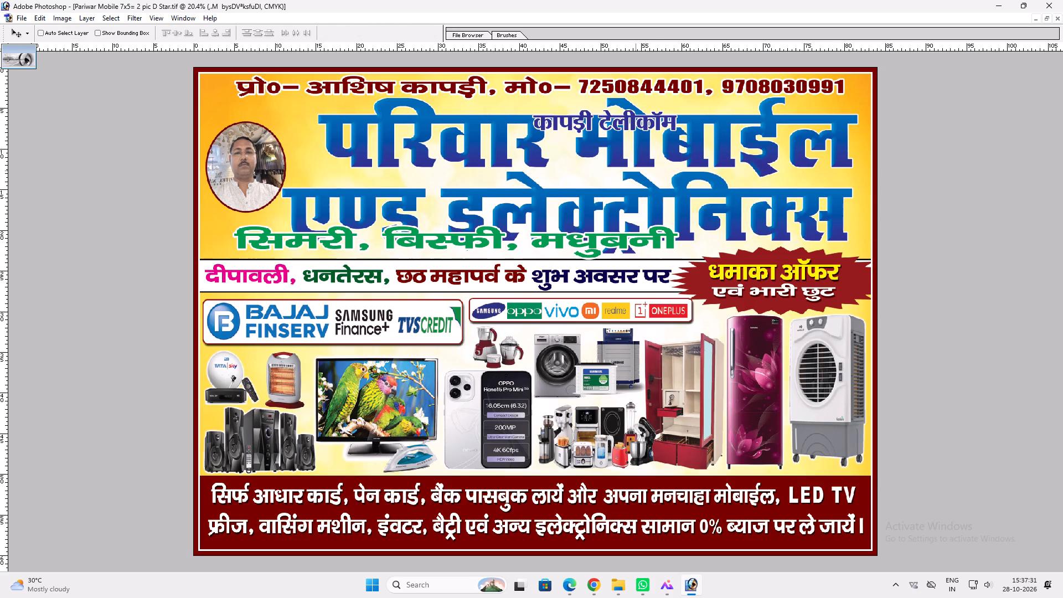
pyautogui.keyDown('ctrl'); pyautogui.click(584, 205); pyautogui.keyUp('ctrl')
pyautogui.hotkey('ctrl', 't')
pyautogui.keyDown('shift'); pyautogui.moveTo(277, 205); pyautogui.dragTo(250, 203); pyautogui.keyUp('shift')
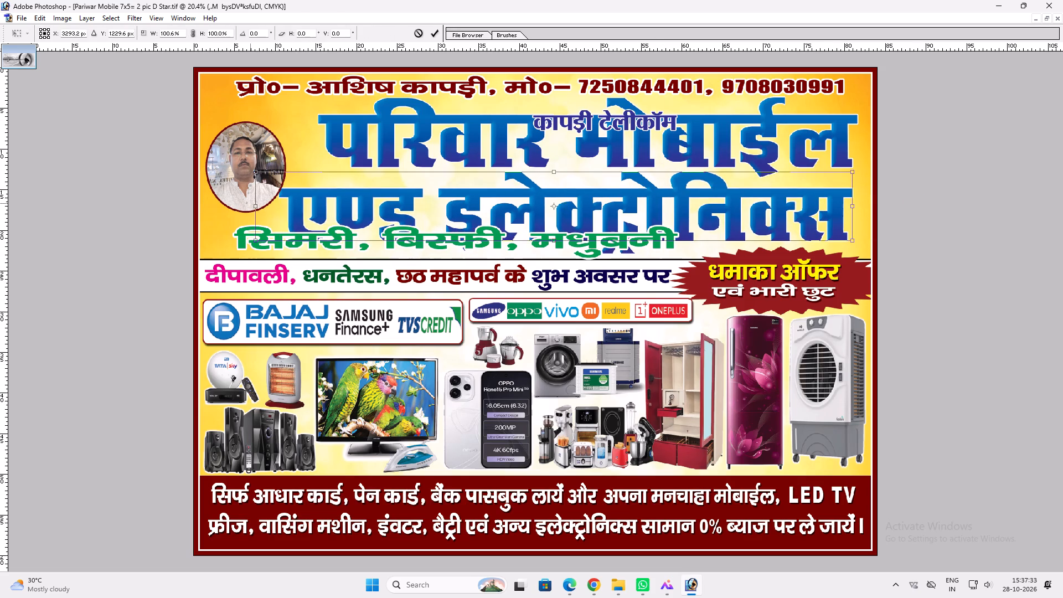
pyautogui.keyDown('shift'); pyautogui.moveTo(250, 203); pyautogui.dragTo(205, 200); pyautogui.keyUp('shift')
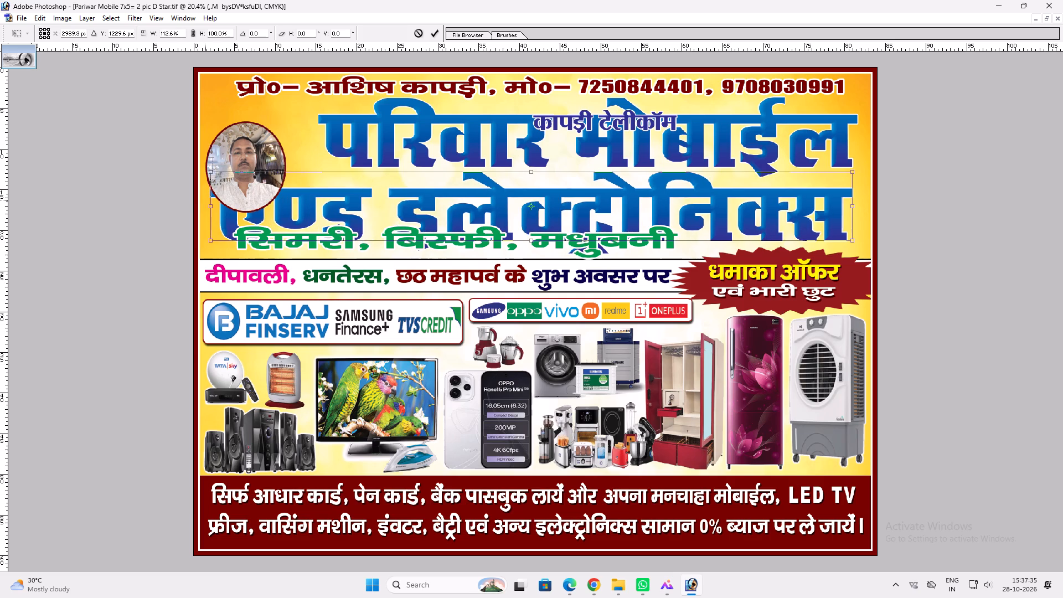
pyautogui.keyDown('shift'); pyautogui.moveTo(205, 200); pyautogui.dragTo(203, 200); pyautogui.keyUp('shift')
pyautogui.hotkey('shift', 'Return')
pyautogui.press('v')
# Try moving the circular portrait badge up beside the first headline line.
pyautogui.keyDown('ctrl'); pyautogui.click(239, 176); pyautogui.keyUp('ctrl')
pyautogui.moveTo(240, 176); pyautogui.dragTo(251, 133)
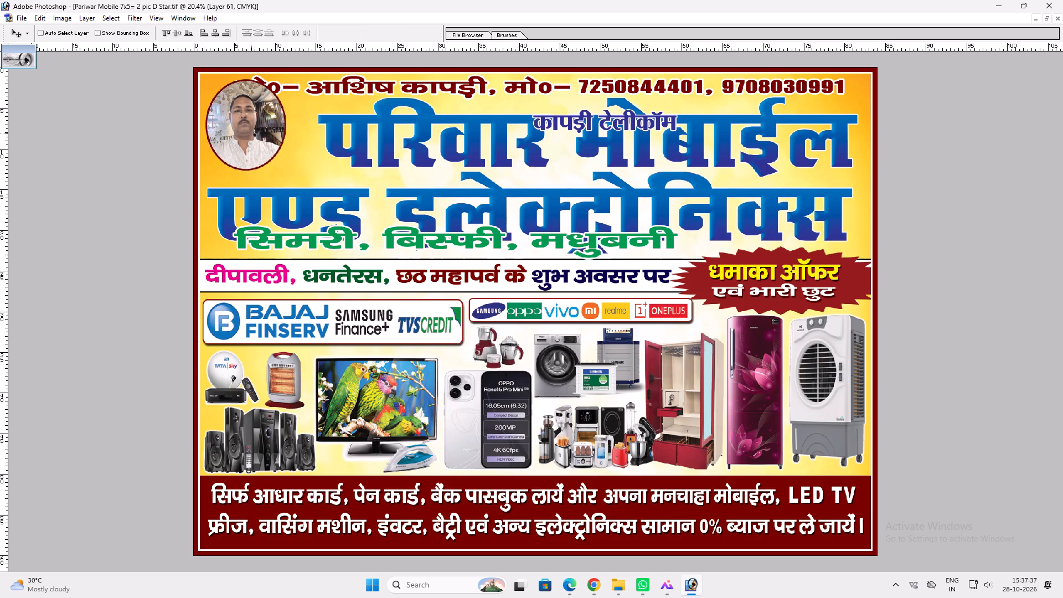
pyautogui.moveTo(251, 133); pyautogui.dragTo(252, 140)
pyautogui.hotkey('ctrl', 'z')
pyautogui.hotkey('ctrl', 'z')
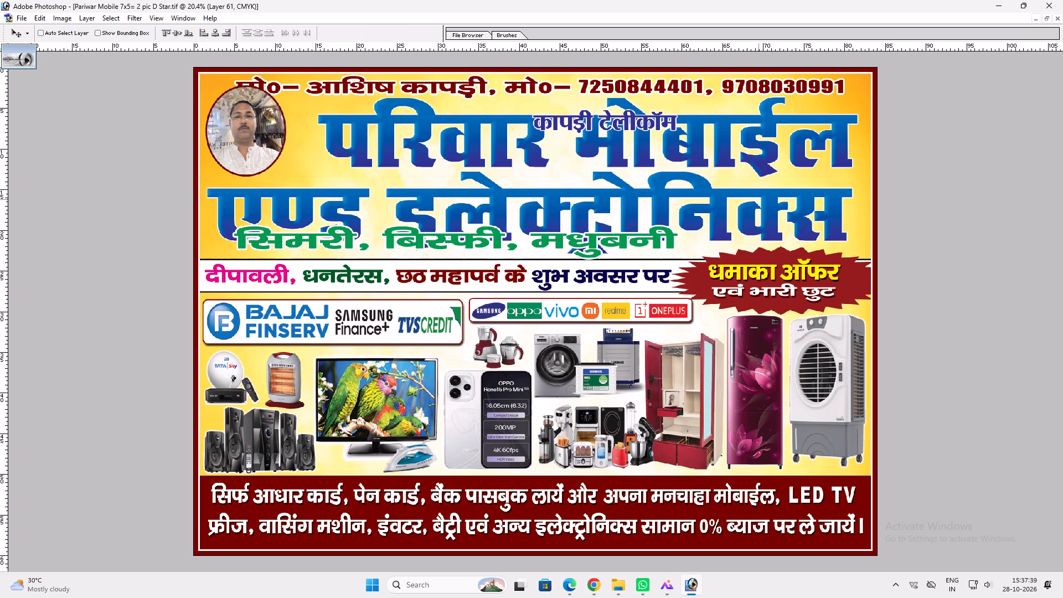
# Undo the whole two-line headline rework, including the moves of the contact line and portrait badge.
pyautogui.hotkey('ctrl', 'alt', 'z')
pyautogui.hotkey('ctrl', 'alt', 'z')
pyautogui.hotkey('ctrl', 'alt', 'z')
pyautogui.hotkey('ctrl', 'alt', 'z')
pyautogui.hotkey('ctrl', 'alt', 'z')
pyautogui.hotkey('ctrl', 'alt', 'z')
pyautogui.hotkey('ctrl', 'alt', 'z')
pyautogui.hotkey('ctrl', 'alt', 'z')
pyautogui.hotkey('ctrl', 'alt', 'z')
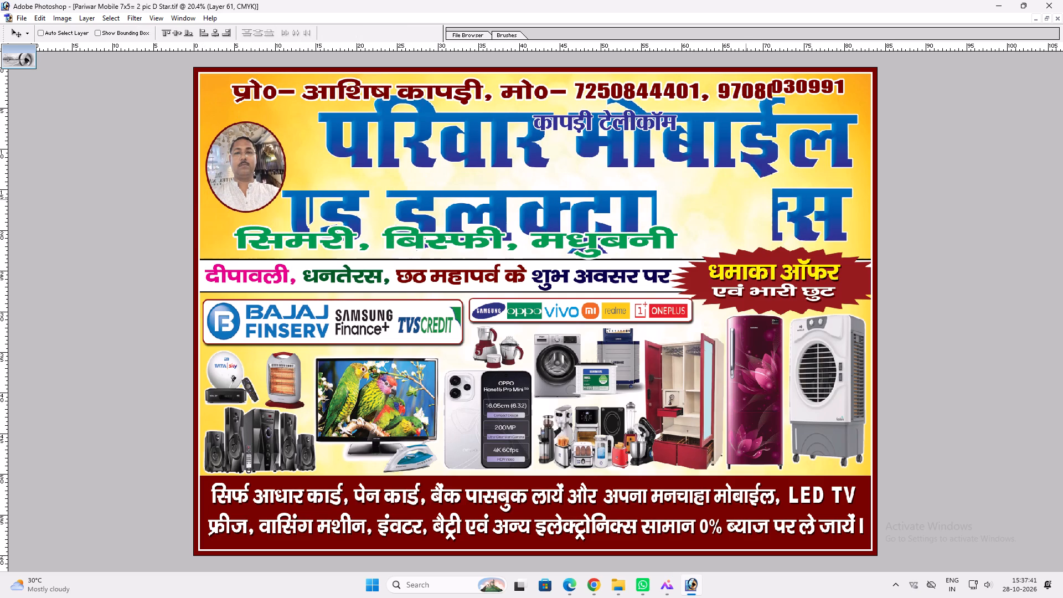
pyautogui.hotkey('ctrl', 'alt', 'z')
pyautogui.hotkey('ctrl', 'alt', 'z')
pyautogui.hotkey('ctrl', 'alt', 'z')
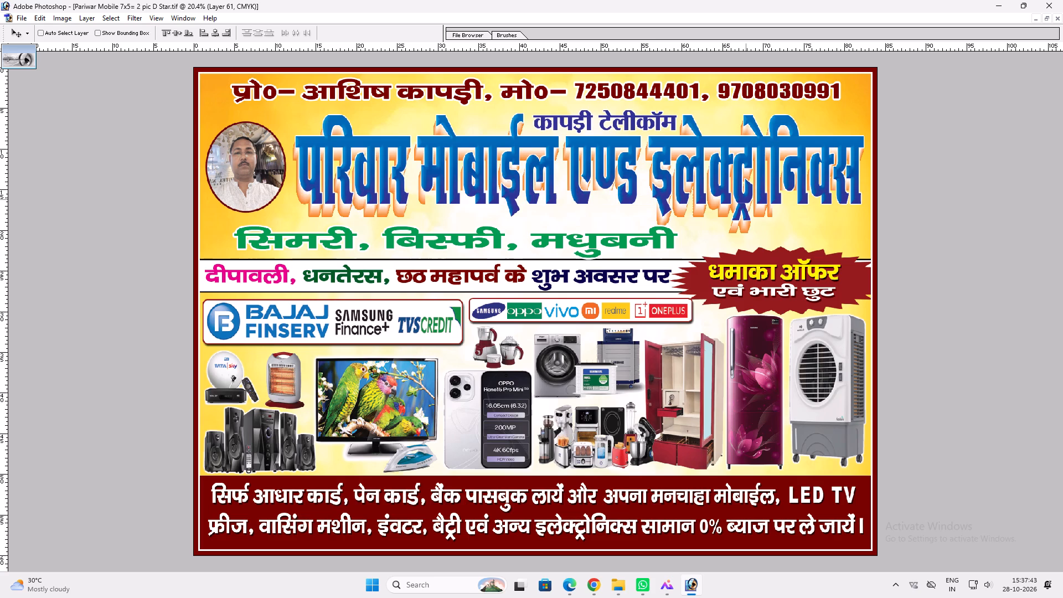
# Narrow the green place-name line from its right end, and shift it slightly up and to the left.
pyautogui.keyDown('ctrl'); pyautogui.click(669, 233); pyautogui.keyUp('ctrl')
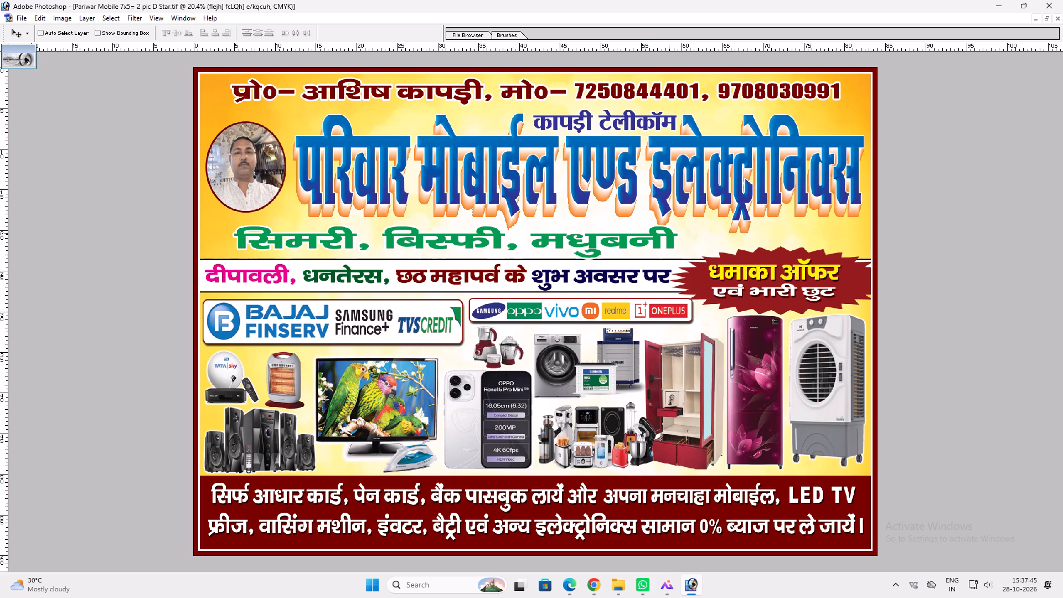
pyautogui.hotkey('ctrl', 't')
pyautogui.keyDown('shift'); pyautogui.moveTo(677, 224); pyautogui.dragTo(654, 230); pyautogui.keyUp('shift')
pyautogui.press('Return')
pyautogui.press('v')
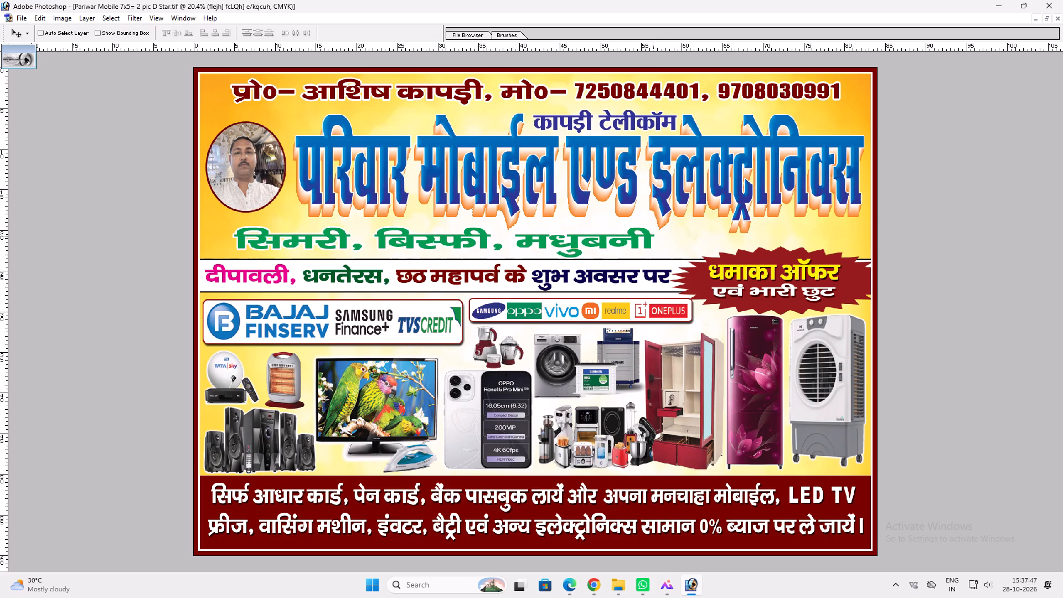
pyautogui.moveTo(632, 239); pyautogui.dragTo(625, 236)
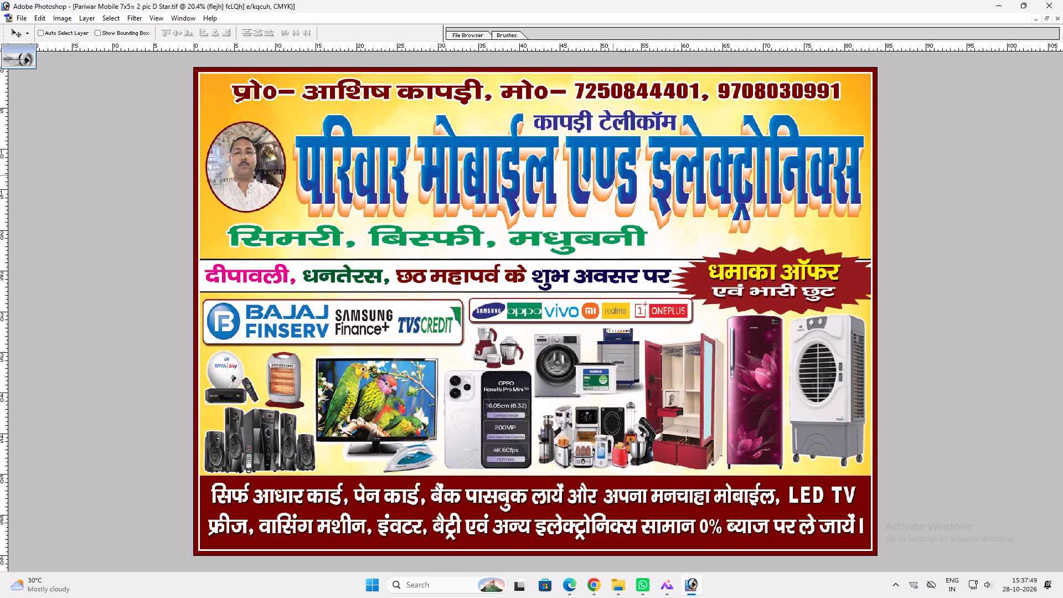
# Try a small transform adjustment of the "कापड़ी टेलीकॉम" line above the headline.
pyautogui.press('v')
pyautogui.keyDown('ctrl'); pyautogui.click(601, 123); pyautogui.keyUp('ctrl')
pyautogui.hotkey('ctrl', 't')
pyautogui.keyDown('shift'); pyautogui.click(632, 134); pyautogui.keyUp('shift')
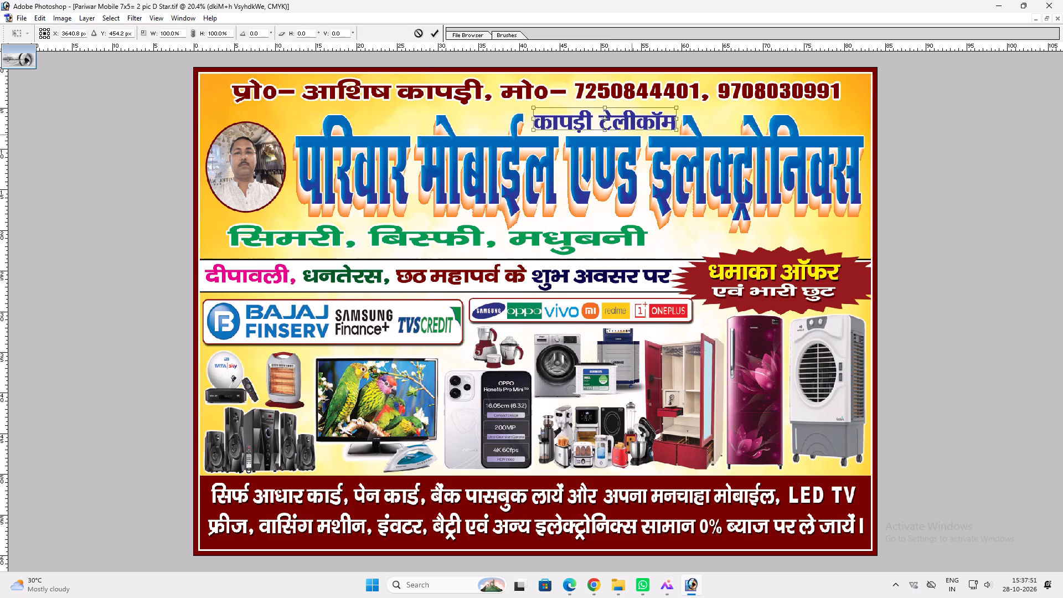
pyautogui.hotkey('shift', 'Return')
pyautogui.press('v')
# Change the stroke colour of the portrait circle on Layer 60 to white.
pyautogui.rightClick(249, 157)
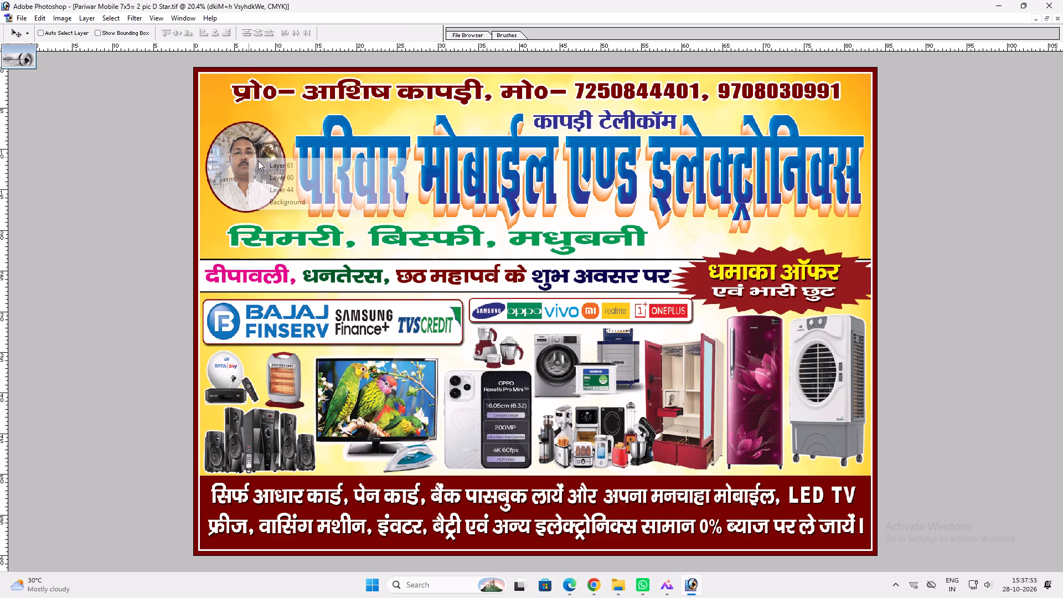
pyautogui.click(285, 173)
pyautogui.hotkey('alt', 'l')
pyautogui.hotkey('alt', 'y')
pyautogui.press('k')
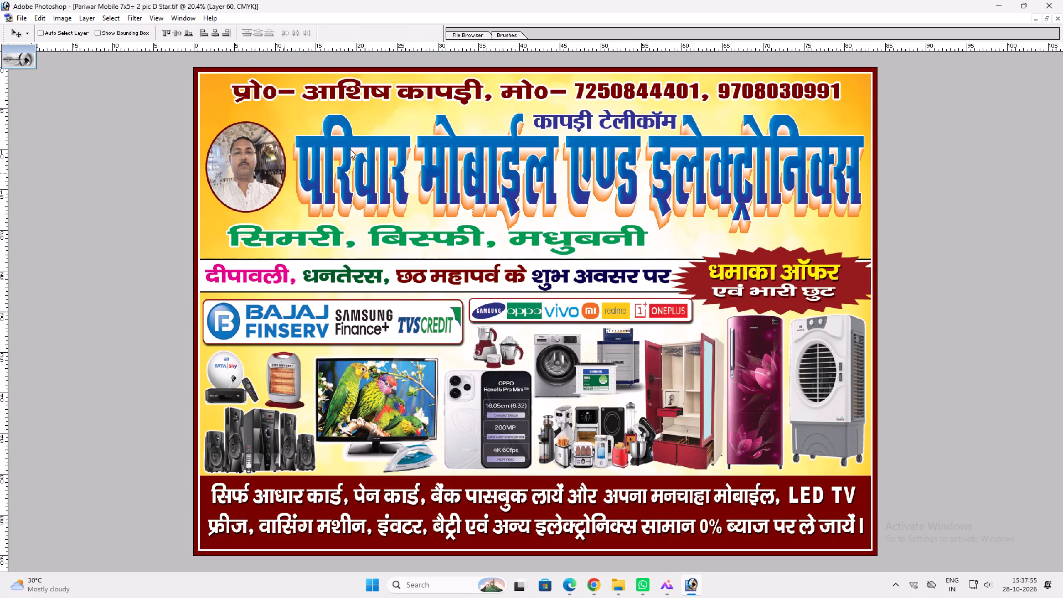
pyautogui.doubleClick(652, 372)
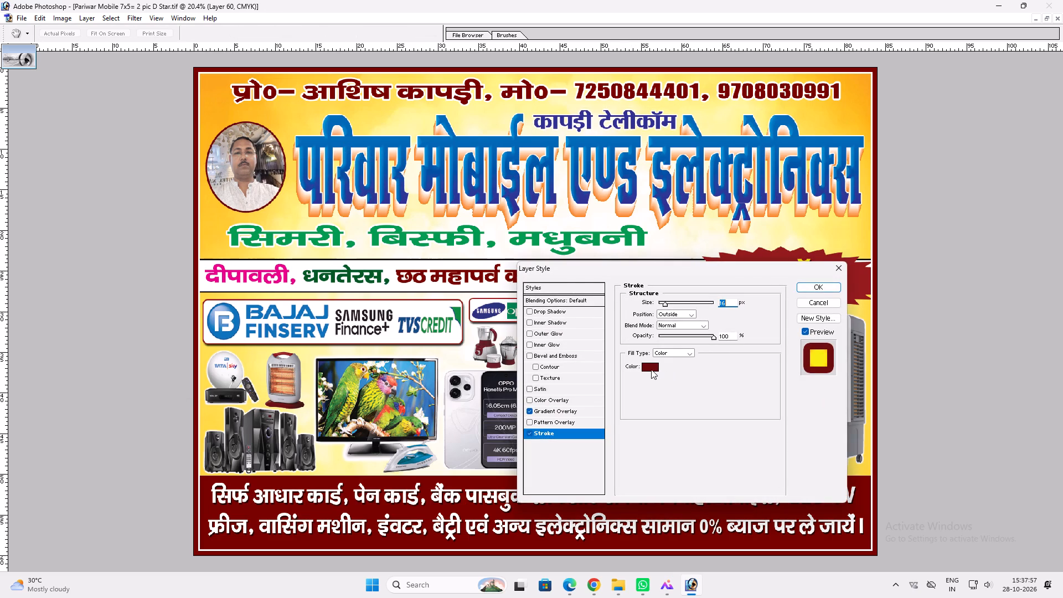
pyautogui.moveTo(462, 283); pyautogui.dragTo(213, 103)
pyautogui.press('Return')
pyautogui.scroll(1, 677, 421)
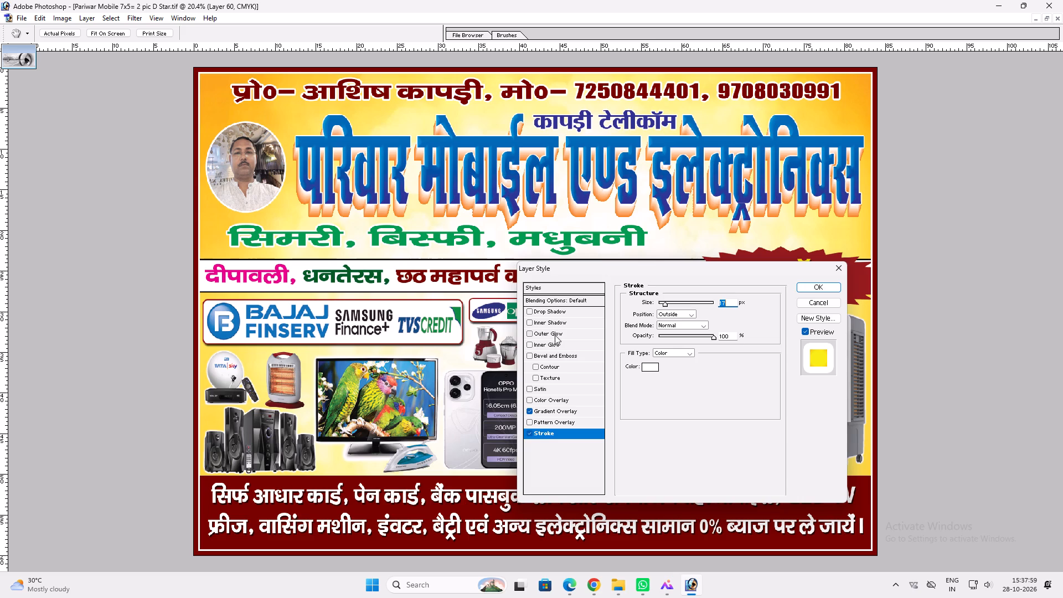
# Add a drop shadow to the Layer 60 circle at roughly half opacity, with 20 px distance, 29 px size and a slight spread.
pyautogui.click(548, 311)
pyautogui.moveTo(712, 313); pyautogui.dragTo(720, 311)
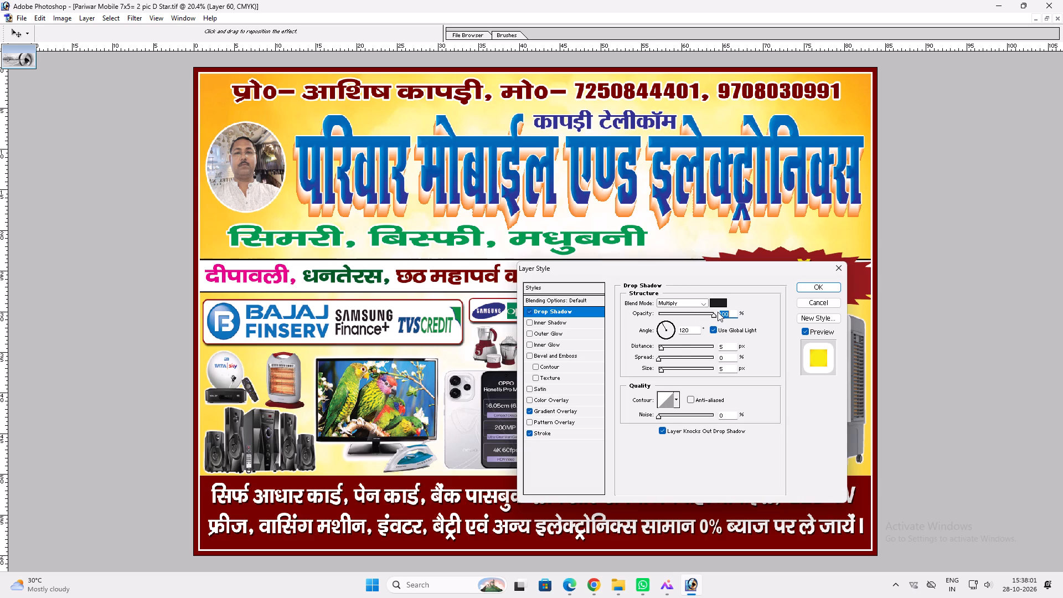
pyautogui.click(666, 349)
pyautogui.click(663, 367)
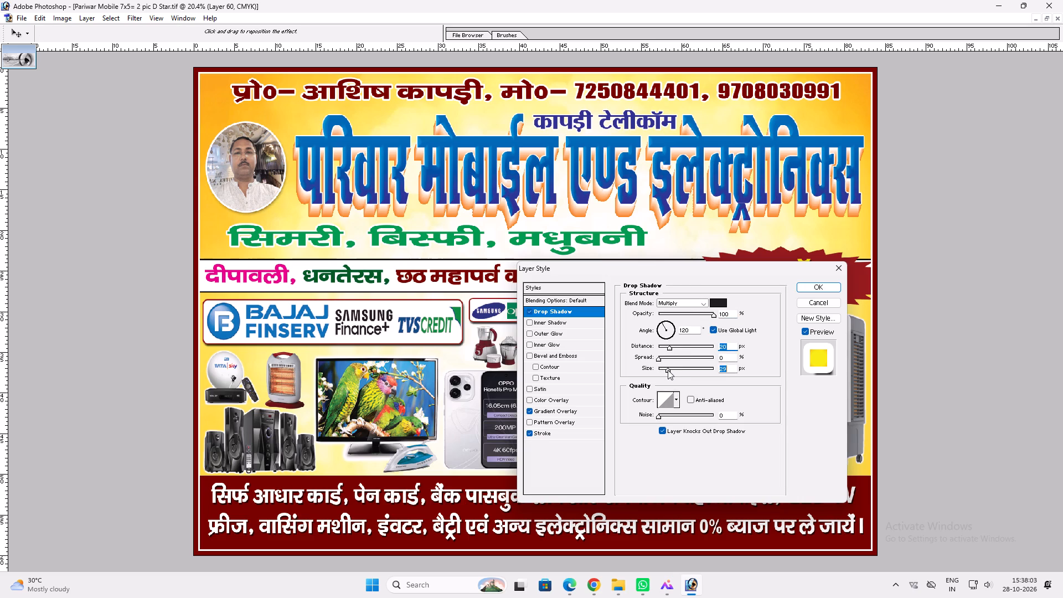
pyautogui.click(669, 358)
pyautogui.moveTo(673, 357); pyautogui.dragTo(673, 356)
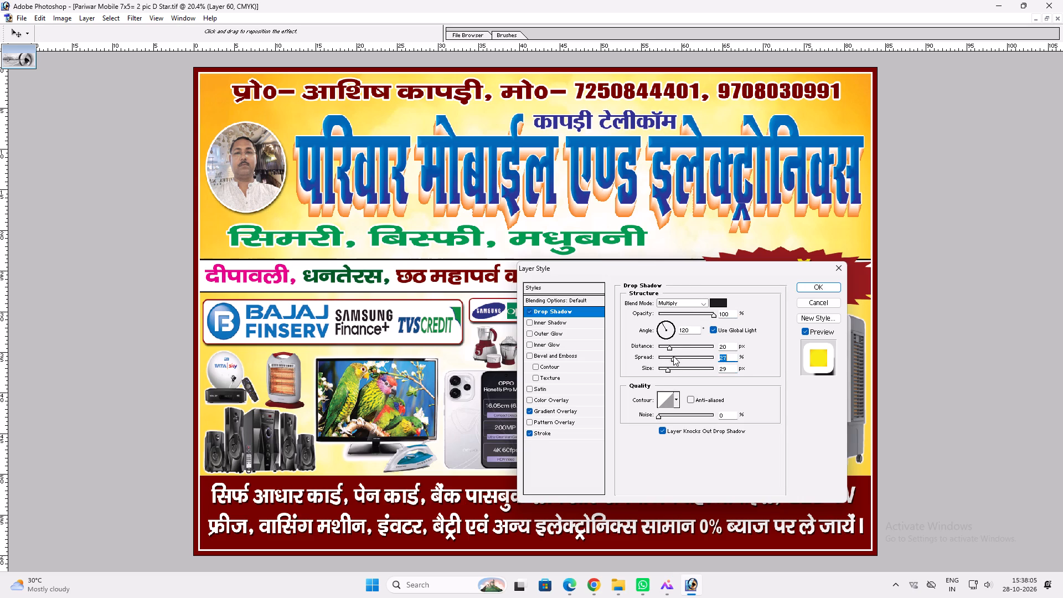
pyautogui.moveTo(673, 356); pyautogui.dragTo(667, 355)
pyautogui.moveTo(710, 313); pyautogui.dragTo(685, 320)
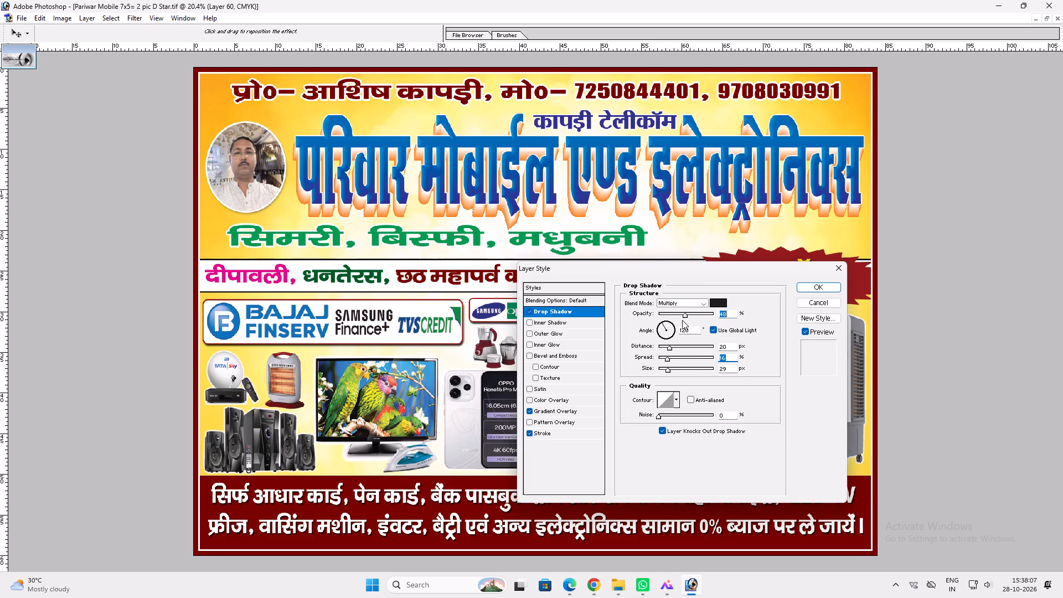
pyautogui.press('Return')
pyautogui.press('Return')
pyautogui.write('vv')
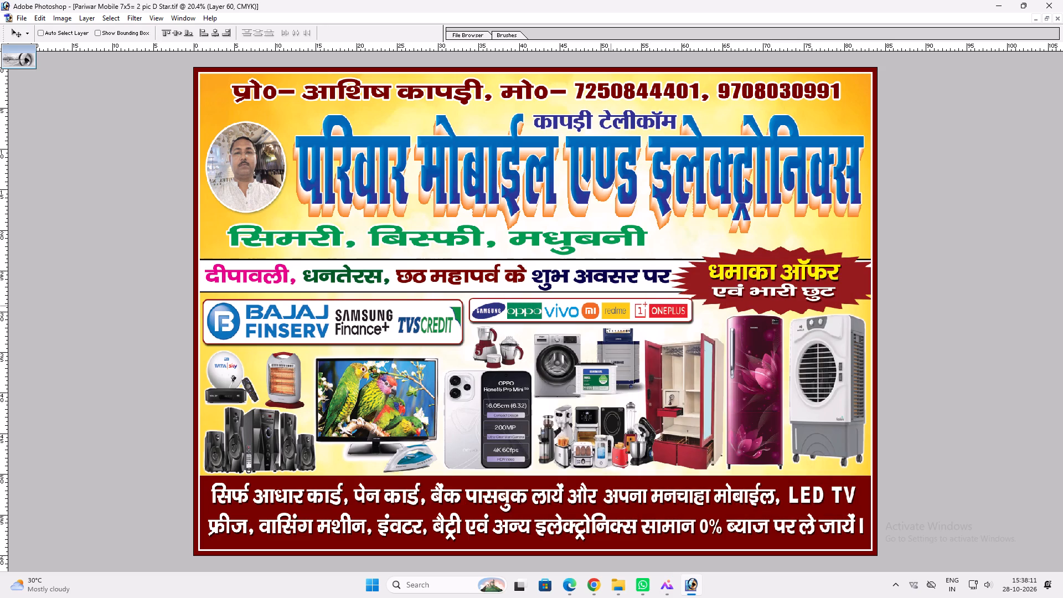
# Save the banner file.
pyautogui.hotkey('ctrl', 's')
# Capture a rectangular screen snip covering the whole banner.
pyautogui.press('Print')
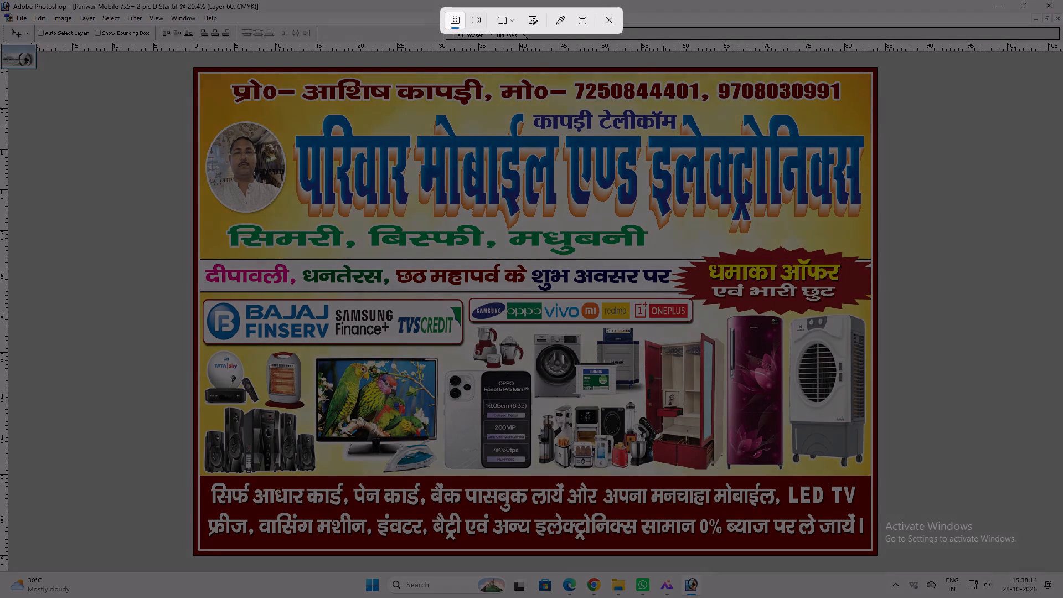
pyautogui.moveTo(191, 66); pyautogui.dragTo(873, 559)
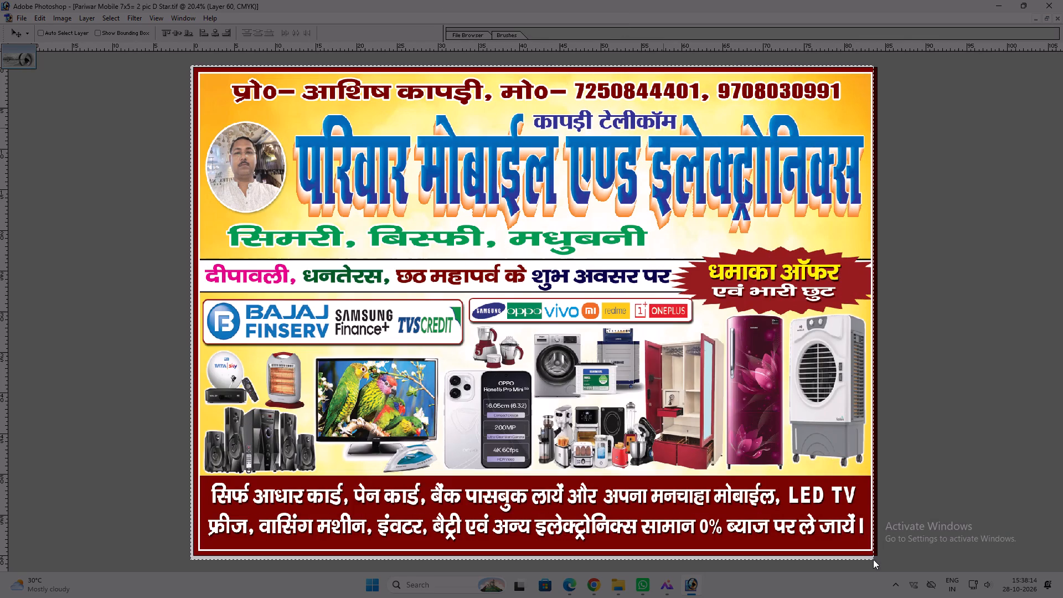
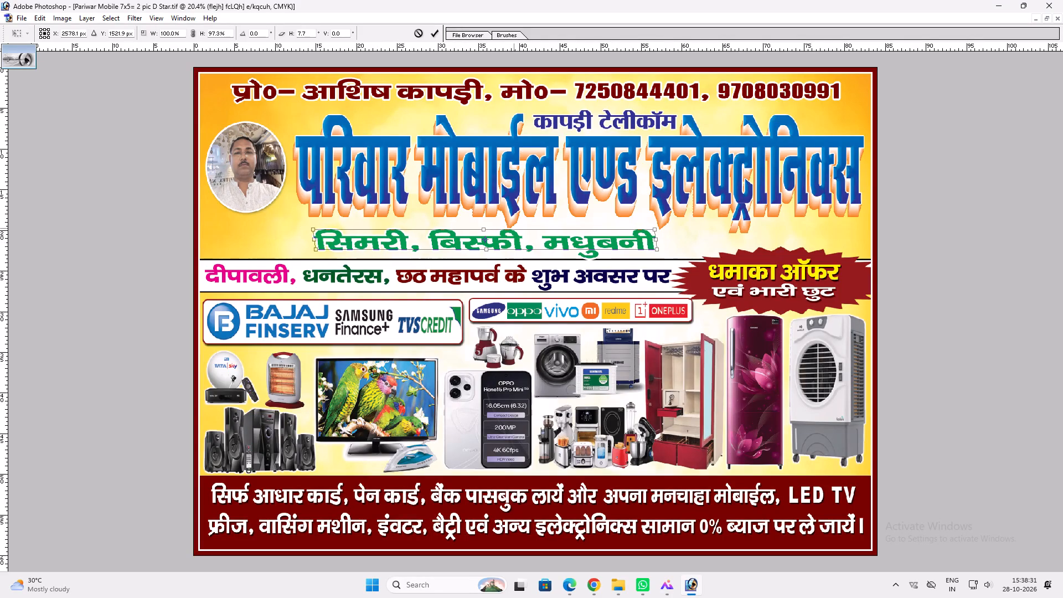
# Undo the skew on the green place-name line, flatten and widen it, and shift it toward the red offer burst.
pyautogui.hotkey('ctrl', 'z')
pyautogui.keyDown('shift'); pyautogui.click(518, 225); pyautogui.keyUp('shift')
pyautogui.keyDown('shift'); pyautogui.moveTo(318, 238); pyautogui.dragTo(287, 236); pyautogui.keyUp('shift')
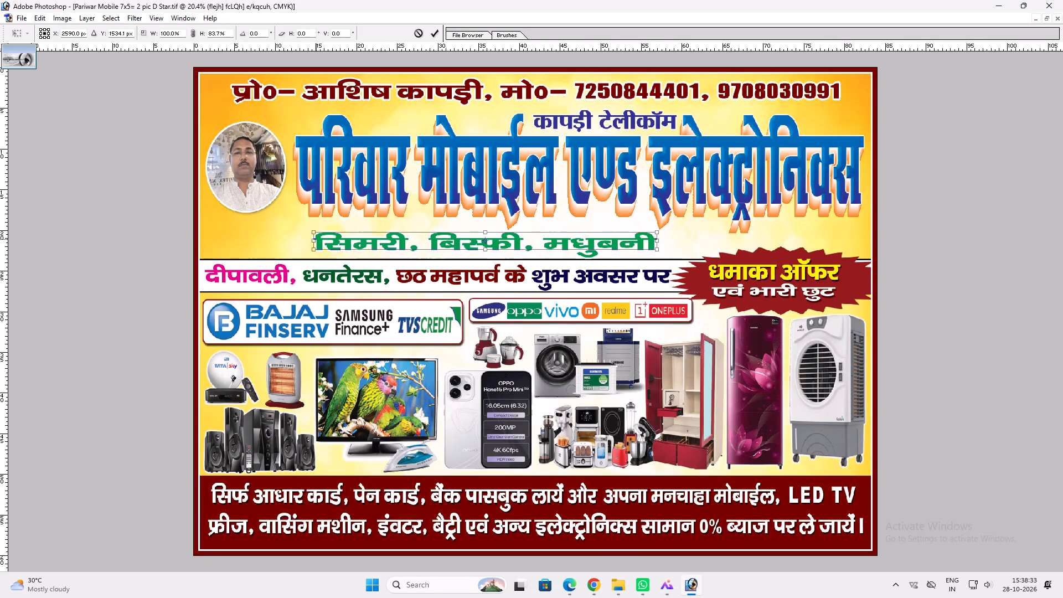
pyautogui.keyDown('shift'); pyautogui.moveTo(287, 236); pyautogui.dragTo(285, 235); pyautogui.keyUp('shift')
pyautogui.hotkey('shift', 'Return')
pyautogui.press('v')
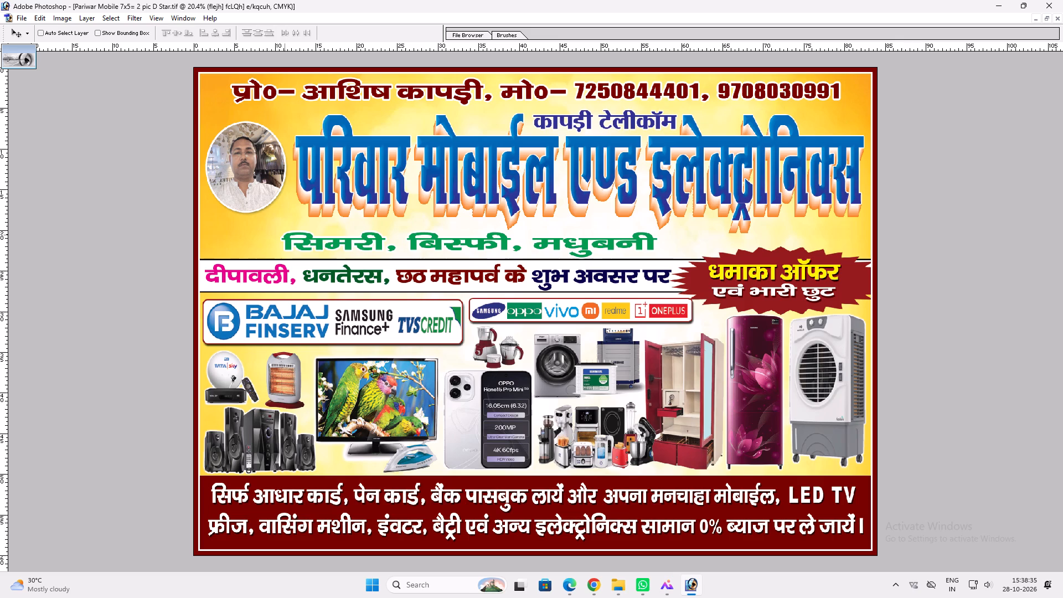
pyautogui.keyDown('shift'); pyautogui.moveTo(288, 236); pyautogui.dragTo(321, 233); pyautogui.keyUp('shift')
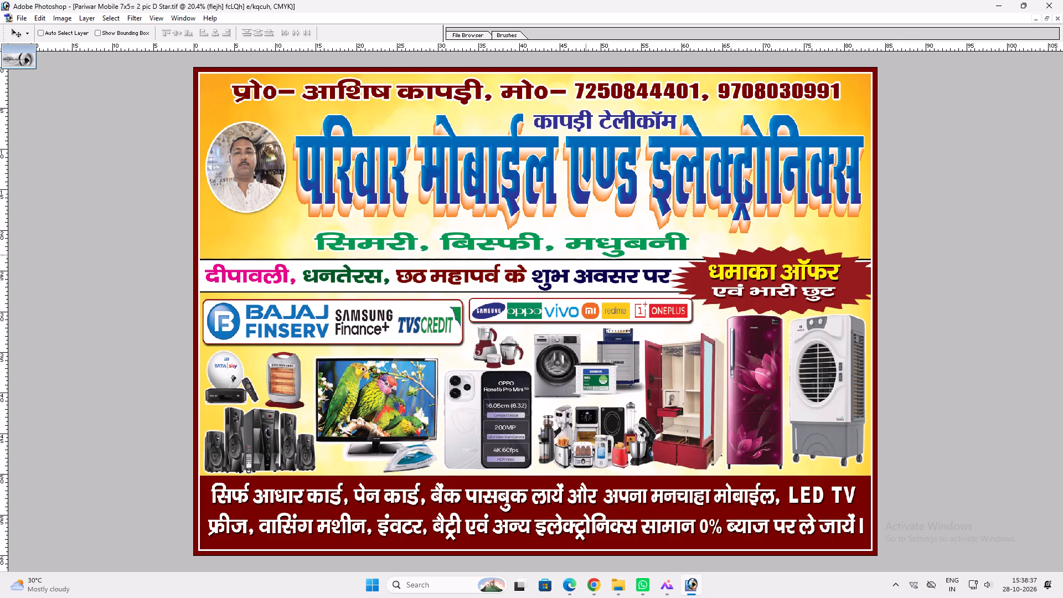
pyautogui.hotkey('ctrl', 't')
pyautogui.keyDown('shift'); pyautogui.moveTo(618, 228); pyautogui.dragTo(623, 227); pyautogui.keyUp('shift')
pyautogui.press('Return')
pyautogui.press('v')
# Enlarge the circular portrait on Layer 61 to roughly one and a half times its size and place it beside the shop title.
pyautogui.keyDown('ctrl'); pyautogui.click(247, 183); pyautogui.keyUp('ctrl')
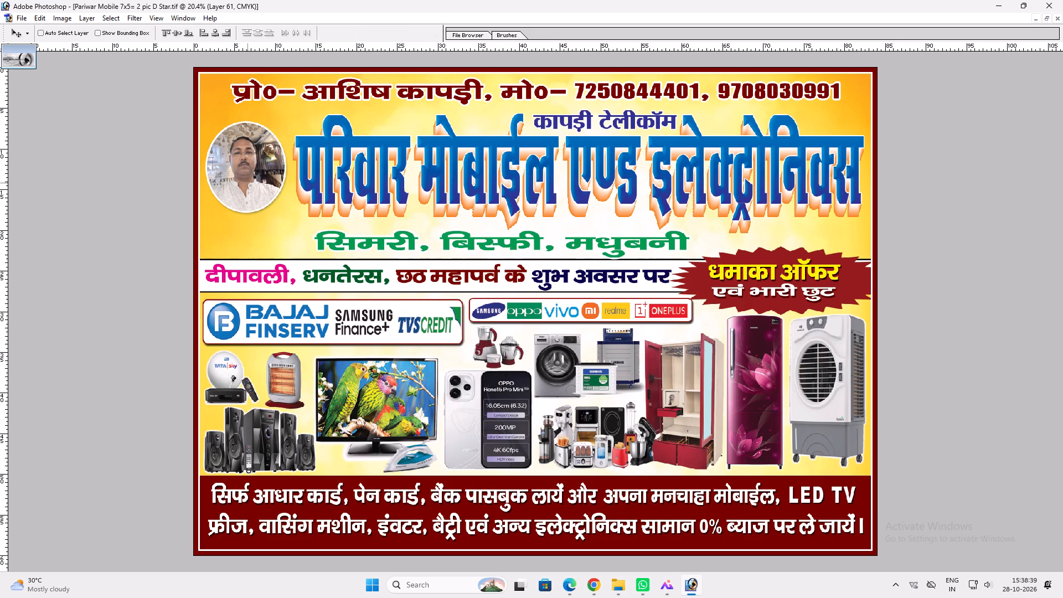
pyautogui.hotkey('ctrl', 't')
pyautogui.keyDown('shift'); pyautogui.moveTo(285, 209); pyautogui.dragTo(328, 236); pyautogui.keyUp('shift')
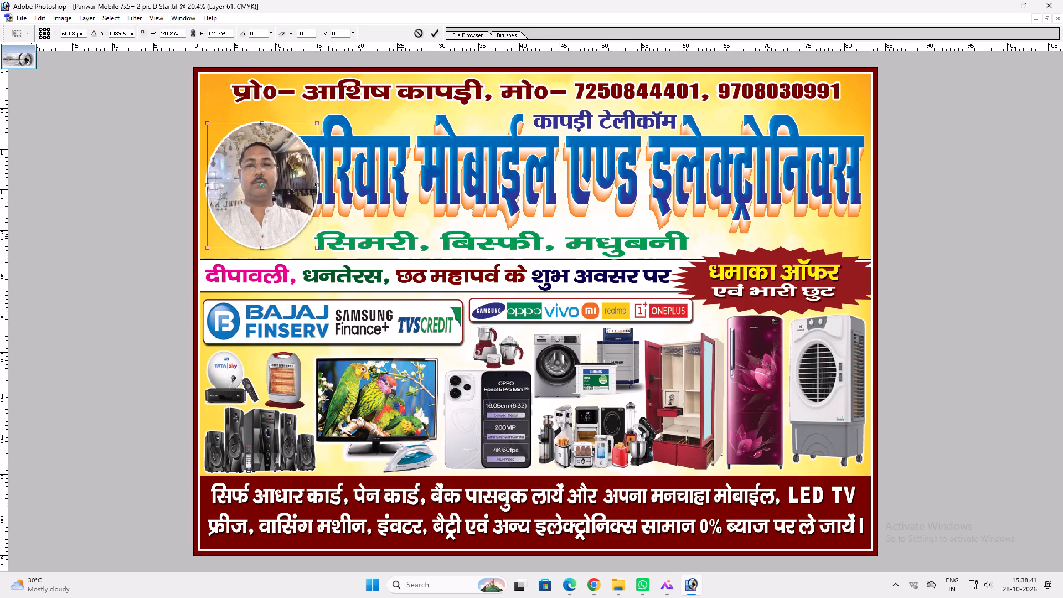
pyautogui.keyDown('shift'); pyautogui.moveTo(328, 236); pyautogui.dragTo(335, 246); pyautogui.keyUp('shift')
pyautogui.hotkey('shift', 'Return')
pyautogui.press('v')
pyautogui.moveTo(322, 238); pyautogui.dragTo(320, 231)
# Narrow the blue shop title to about 94% width from its left end so it clears the portrait.
pyautogui.keyDown('ctrl'); pyautogui.click(344, 194); pyautogui.keyUp('ctrl')
pyautogui.hotkey('ctrl', 't')
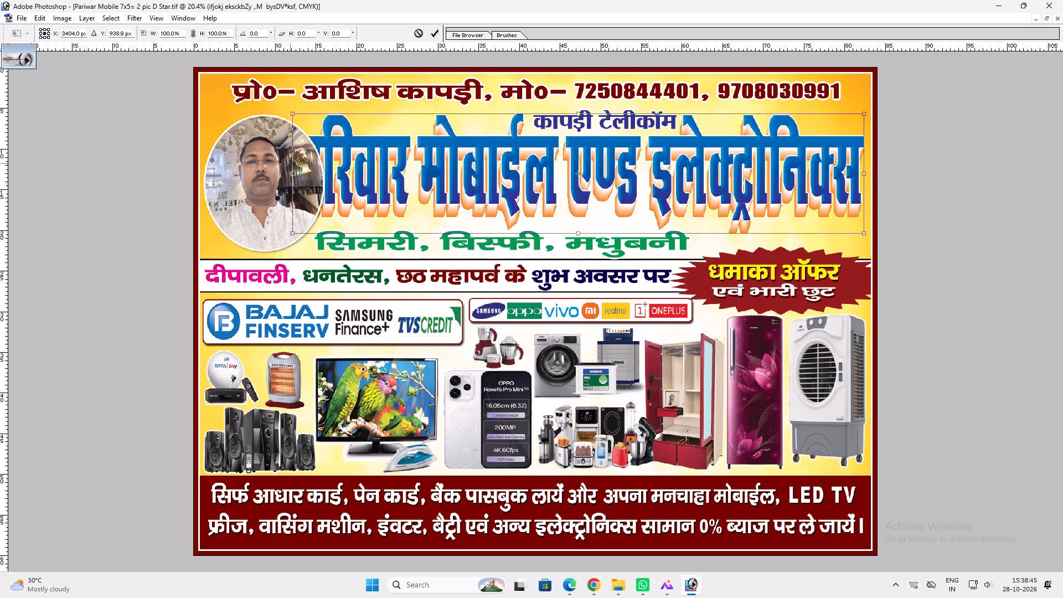
pyautogui.keyDown('shift'); pyautogui.moveTo(290, 161); pyautogui.dragTo(324, 162); pyautogui.keyUp('shift')
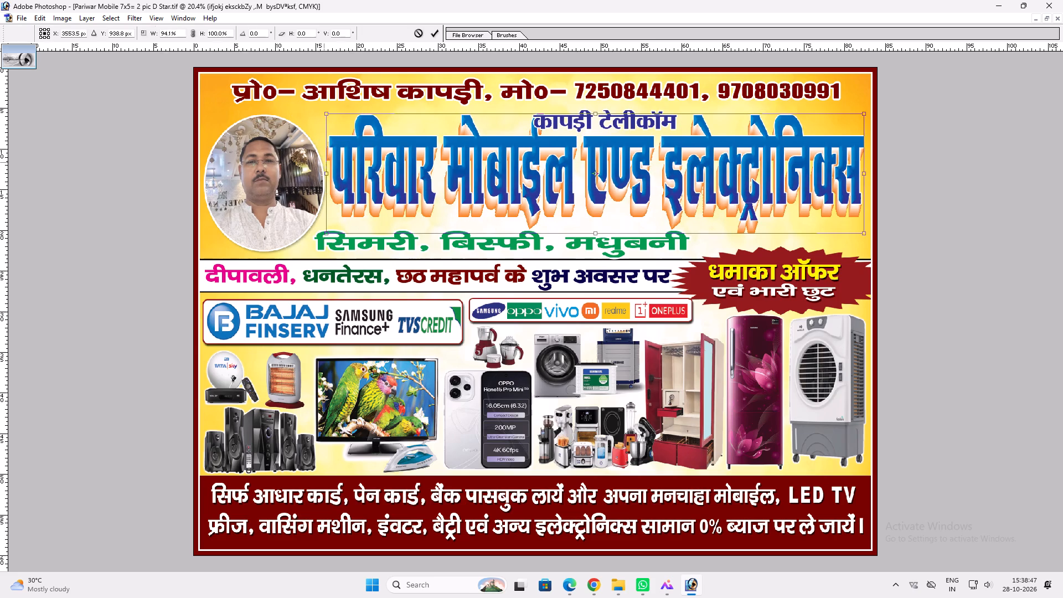
pyautogui.hotkey('shift', 'Return')
pyautogui.press('v')
# Shift the कापड़ी टेलीकॉम line slightly right and up above the shop title, and narrow it to about 90% width.
pyautogui.keyDown('ctrl'); pyautogui.click(632, 120); pyautogui.keyUp('ctrl')
pyautogui.moveTo(633, 120); pyautogui.dragTo(642, 118)
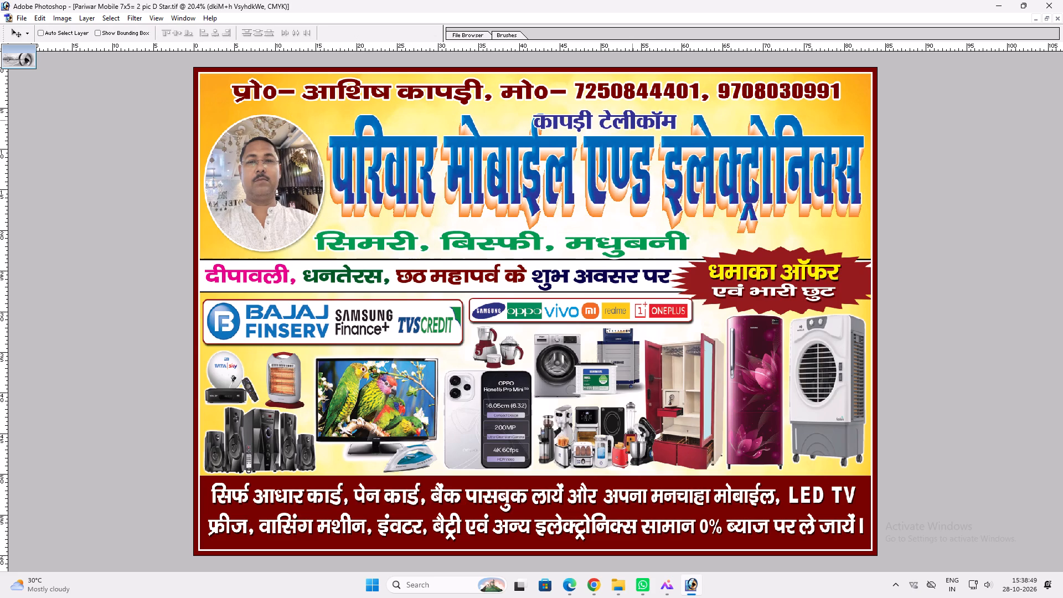
pyautogui.moveTo(642, 118); pyautogui.dragTo(642, 118)
pyautogui.hotkey('ctrl', 't')
pyautogui.keyDown('alt'); pyautogui.keyDown('shift'); pyautogui.moveTo(688, 119); pyautogui.dragTo(680, 121); pyautogui.keyUp('shift'); pyautogui.keyUp('alt')
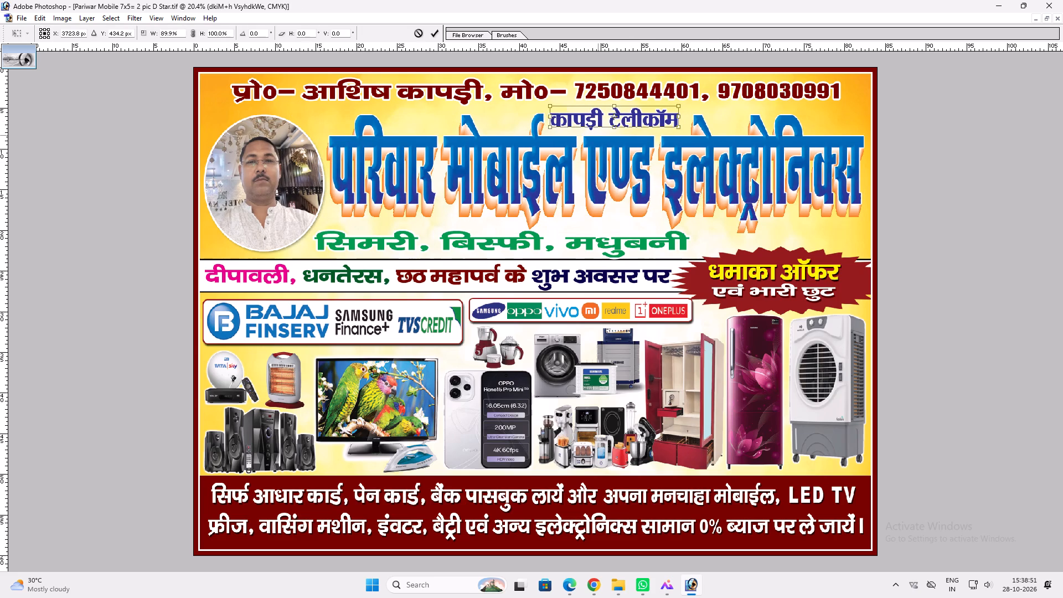
pyautogui.press('Return')
pyautogui.press('v')
pyautogui.click(597, 136)
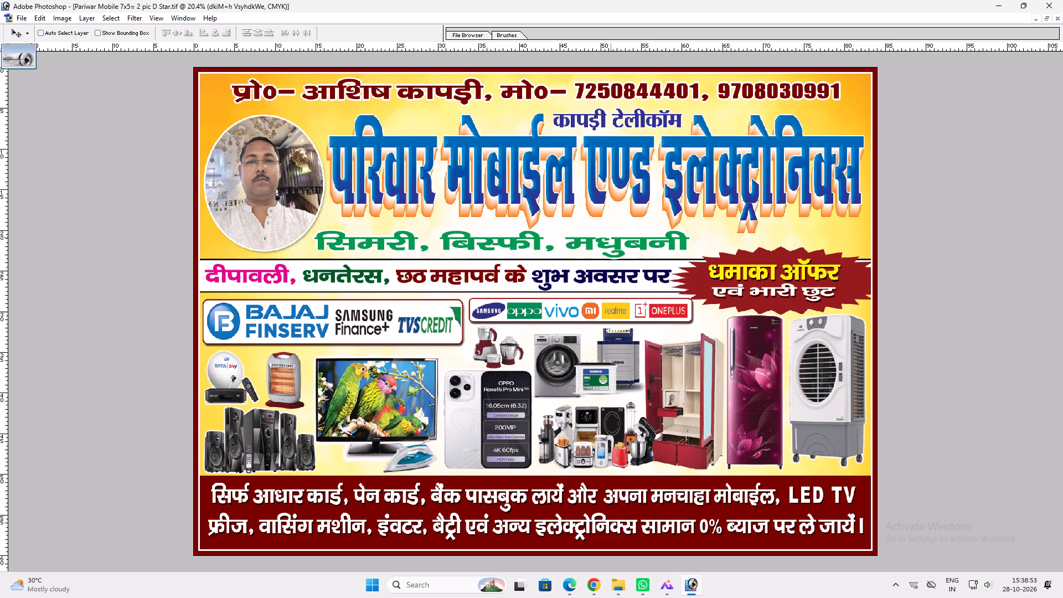
# Narrow the green place-name line slightly from both ends and nudge it down beneath the shop title.
pyautogui.keyDown('ctrl'); pyautogui.doubleClick(618, 242); pyautogui.keyUp('ctrl')
pyautogui.hotkey('ctrl', 't')
pyautogui.keyDown('alt'); pyautogui.keyDown('shift'); pyautogui.moveTo(694, 245); pyautogui.dragTo(680, 244); pyautogui.keyUp('shift'); pyautogui.keyUp('alt')
pyautogui.press('Return')
pyautogui.write('vv')
pyautogui.press('Down')
pyautogui.press('Down')
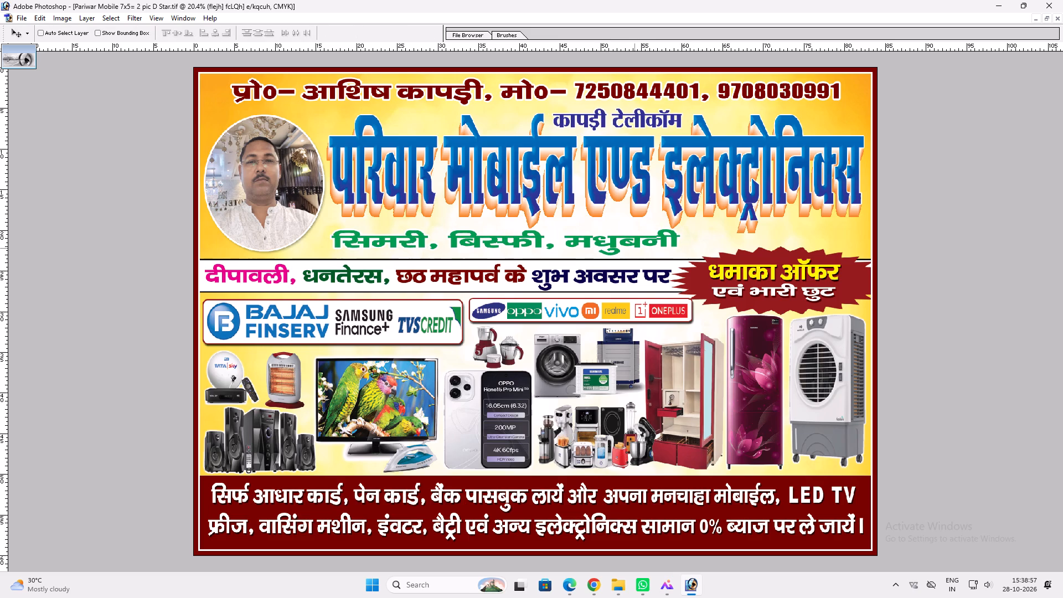
pyautogui.press('Down')
pyautogui.press('v')
# Shrink the circular portrait on Layer 61 very slightly and nudge it right.
pyautogui.keyDown('ctrl'); pyautogui.click(300, 192); pyautogui.keyUp('ctrl')
pyautogui.hotkey('ctrl', 't')
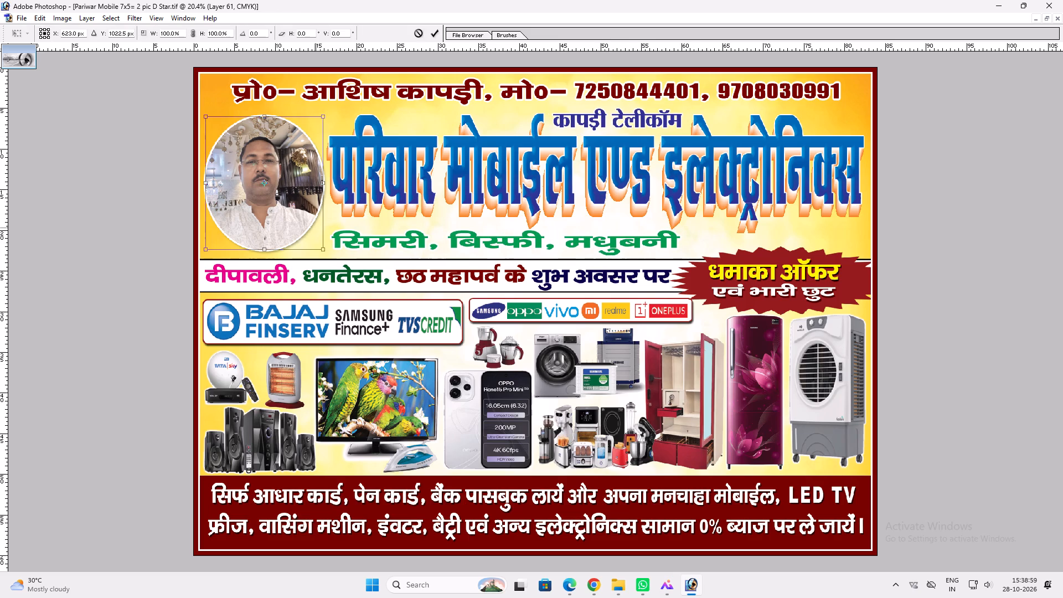
pyautogui.keyDown('shift'); pyautogui.click(324, 249); pyautogui.keyUp('shift')
pyautogui.hotkey('shift', 'Return')
pyautogui.press('v')
pyautogui.keyDown('shift'); pyautogui.click(310, 227); pyautogui.keyUp('shift')
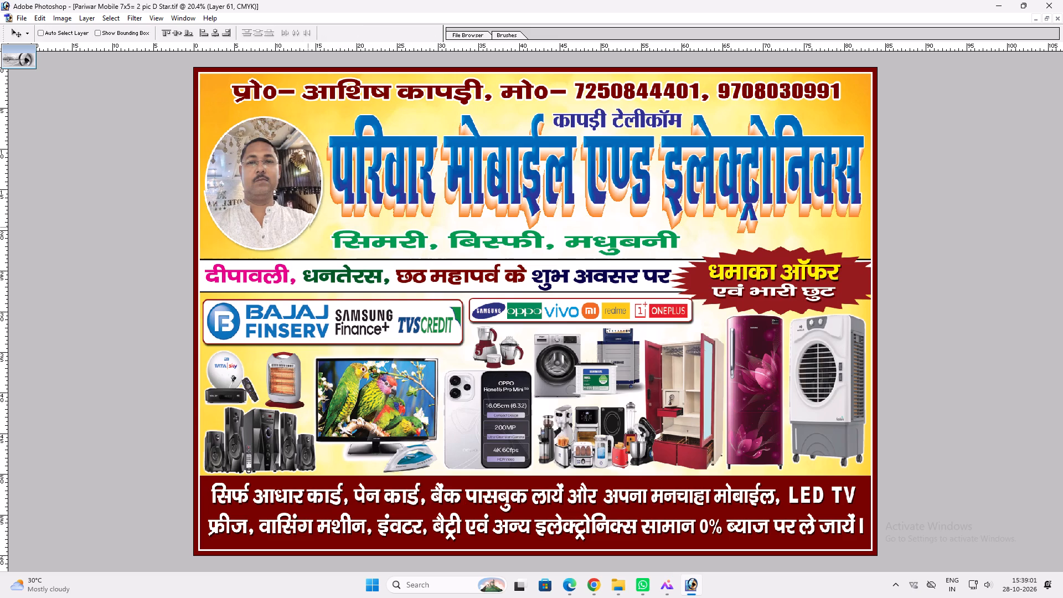
pyautogui.press('Right')
# Save the banner file.
pyautogui.hotkey('ctrl', 's')
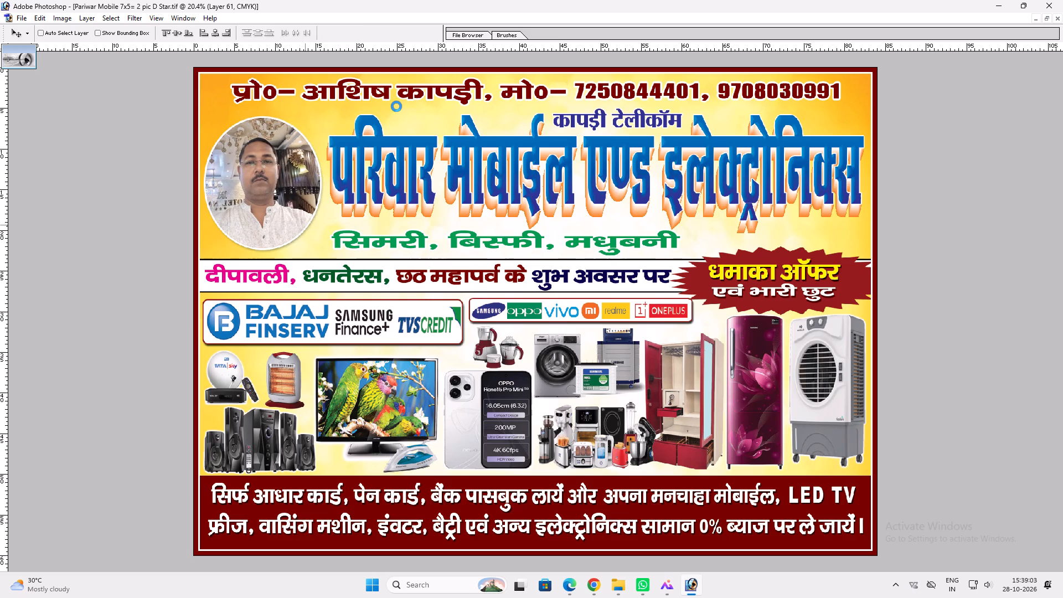
# Capture a rectangular screen snip covering the whole revised banner.
pyautogui.press('Print')
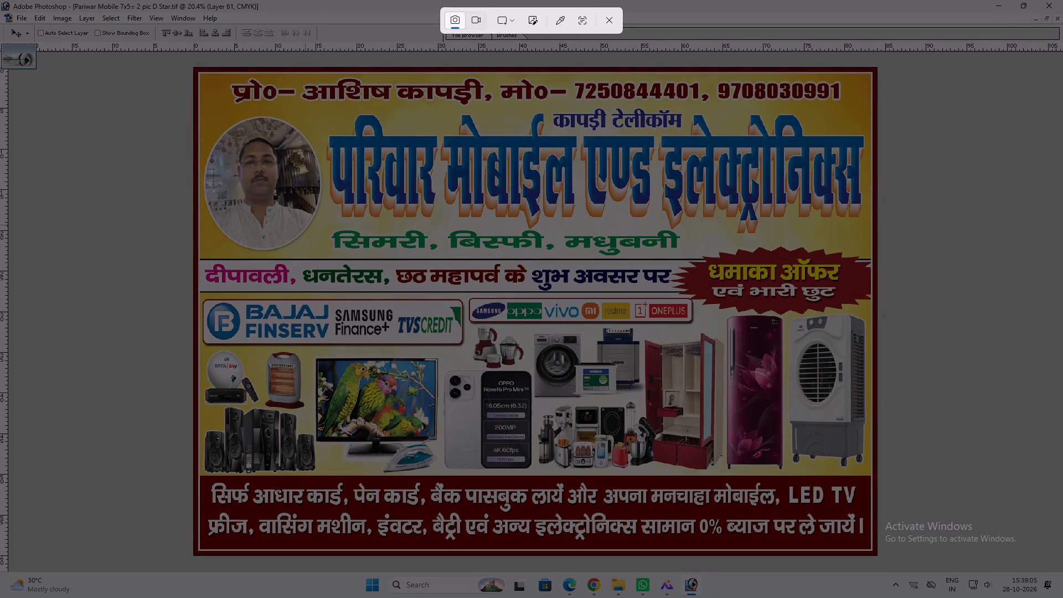
pyautogui.moveTo(190, 65); pyautogui.dragTo(880, 559)
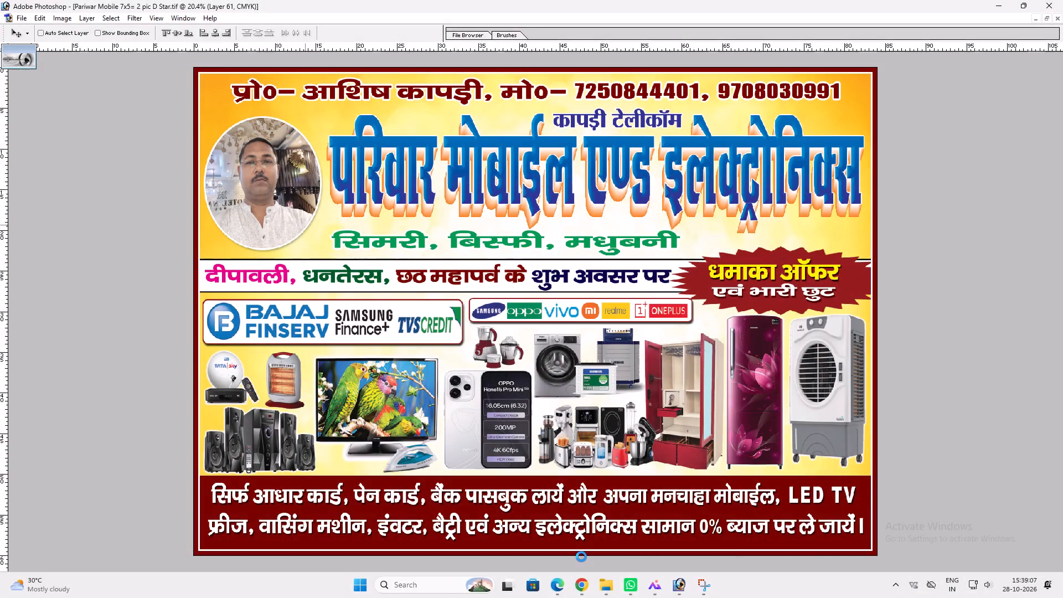